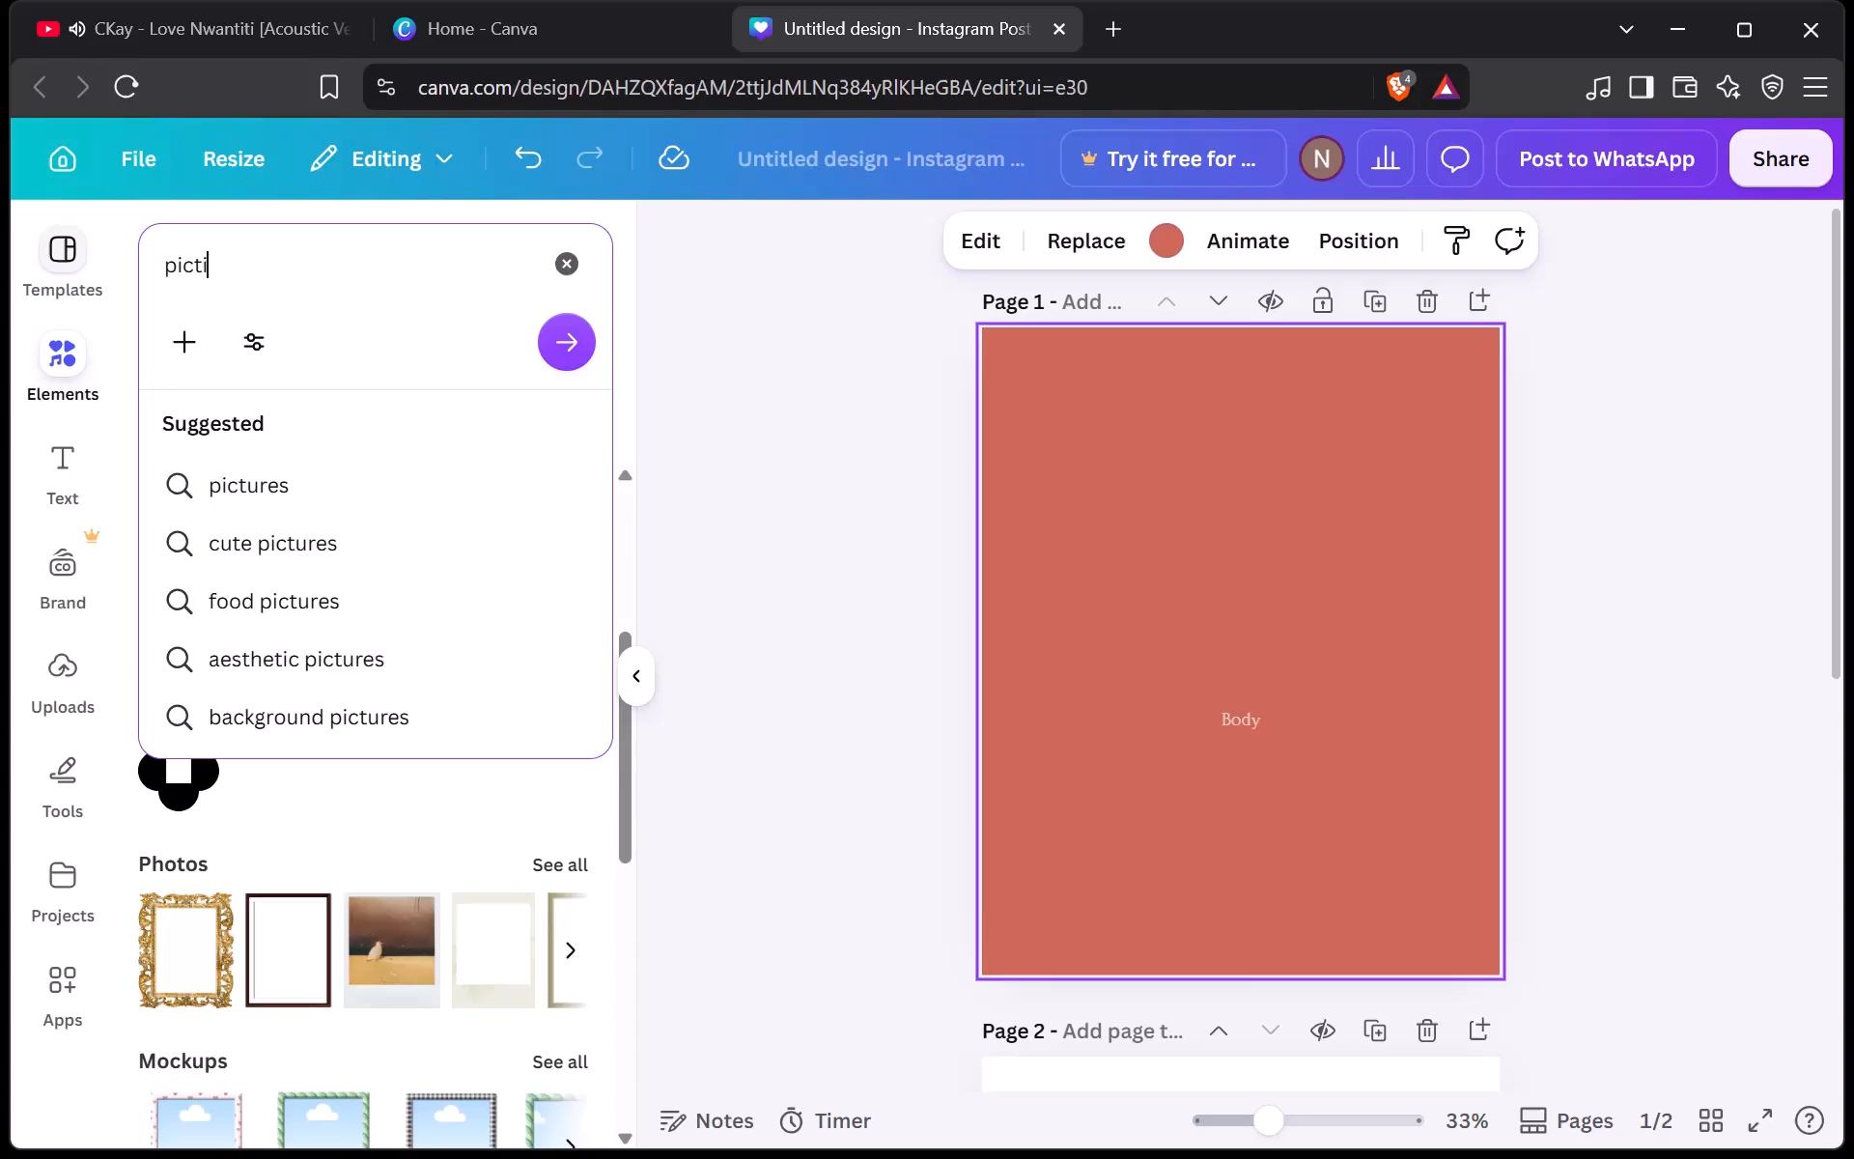
Search the elements library for "picture".
key(BackSpace)
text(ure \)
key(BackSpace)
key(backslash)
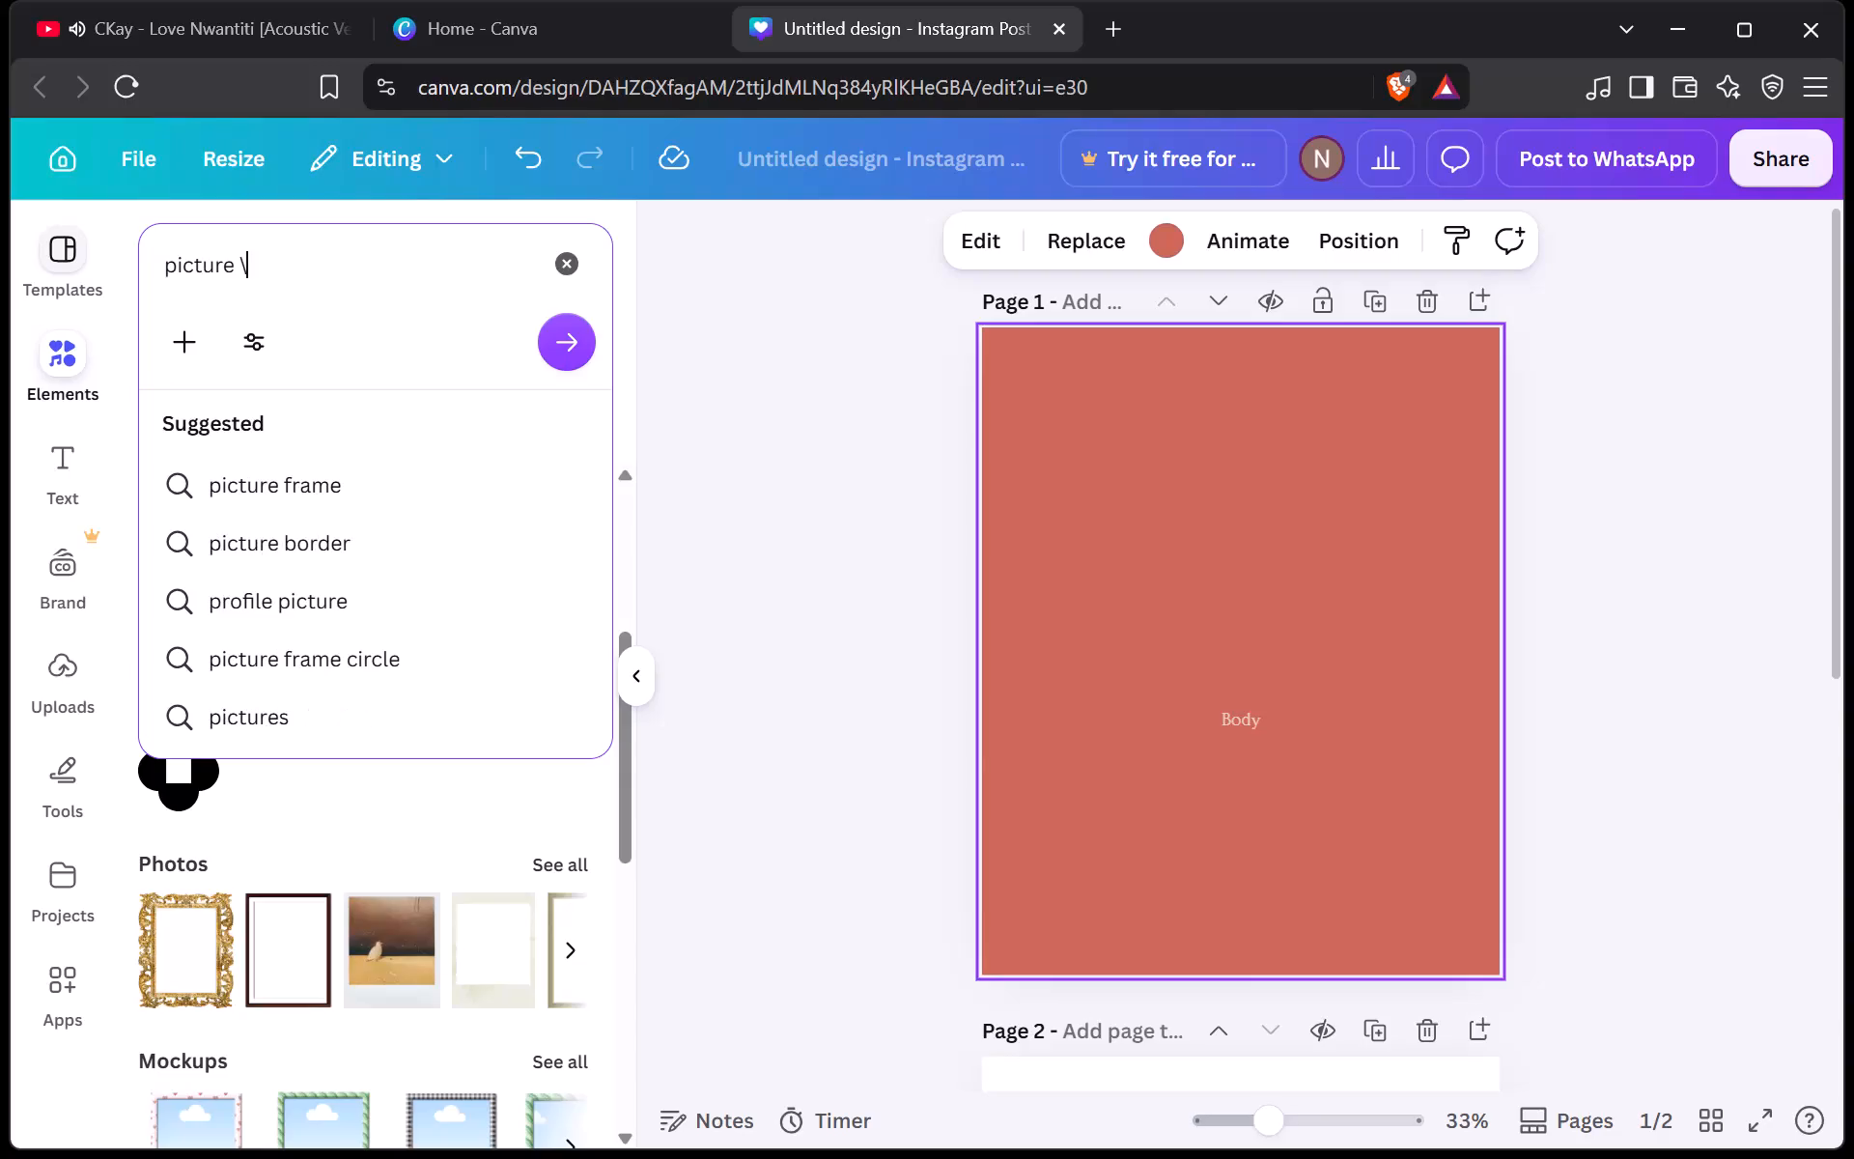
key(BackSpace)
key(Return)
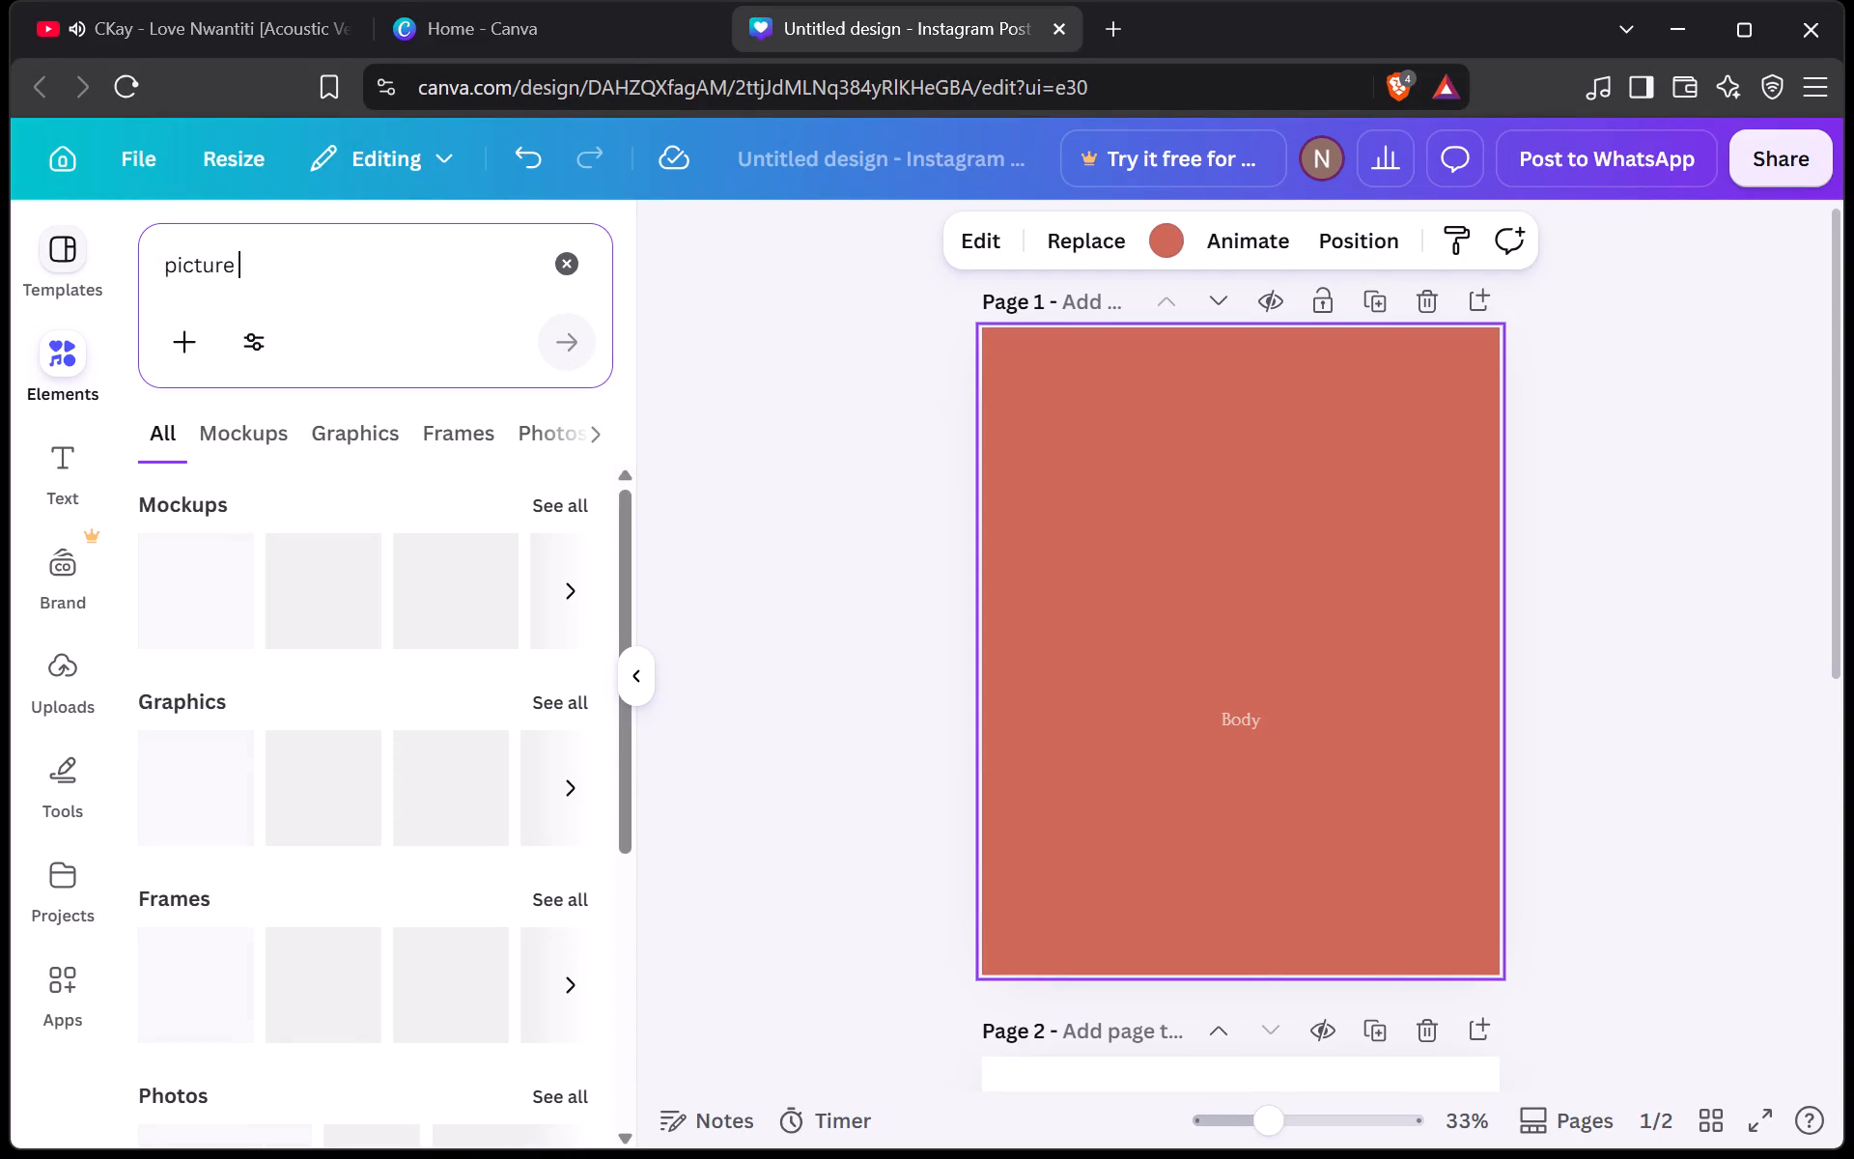
Browse the picture search results and the available element categories for a suitable item.
scroll(298, 525, down, 3)
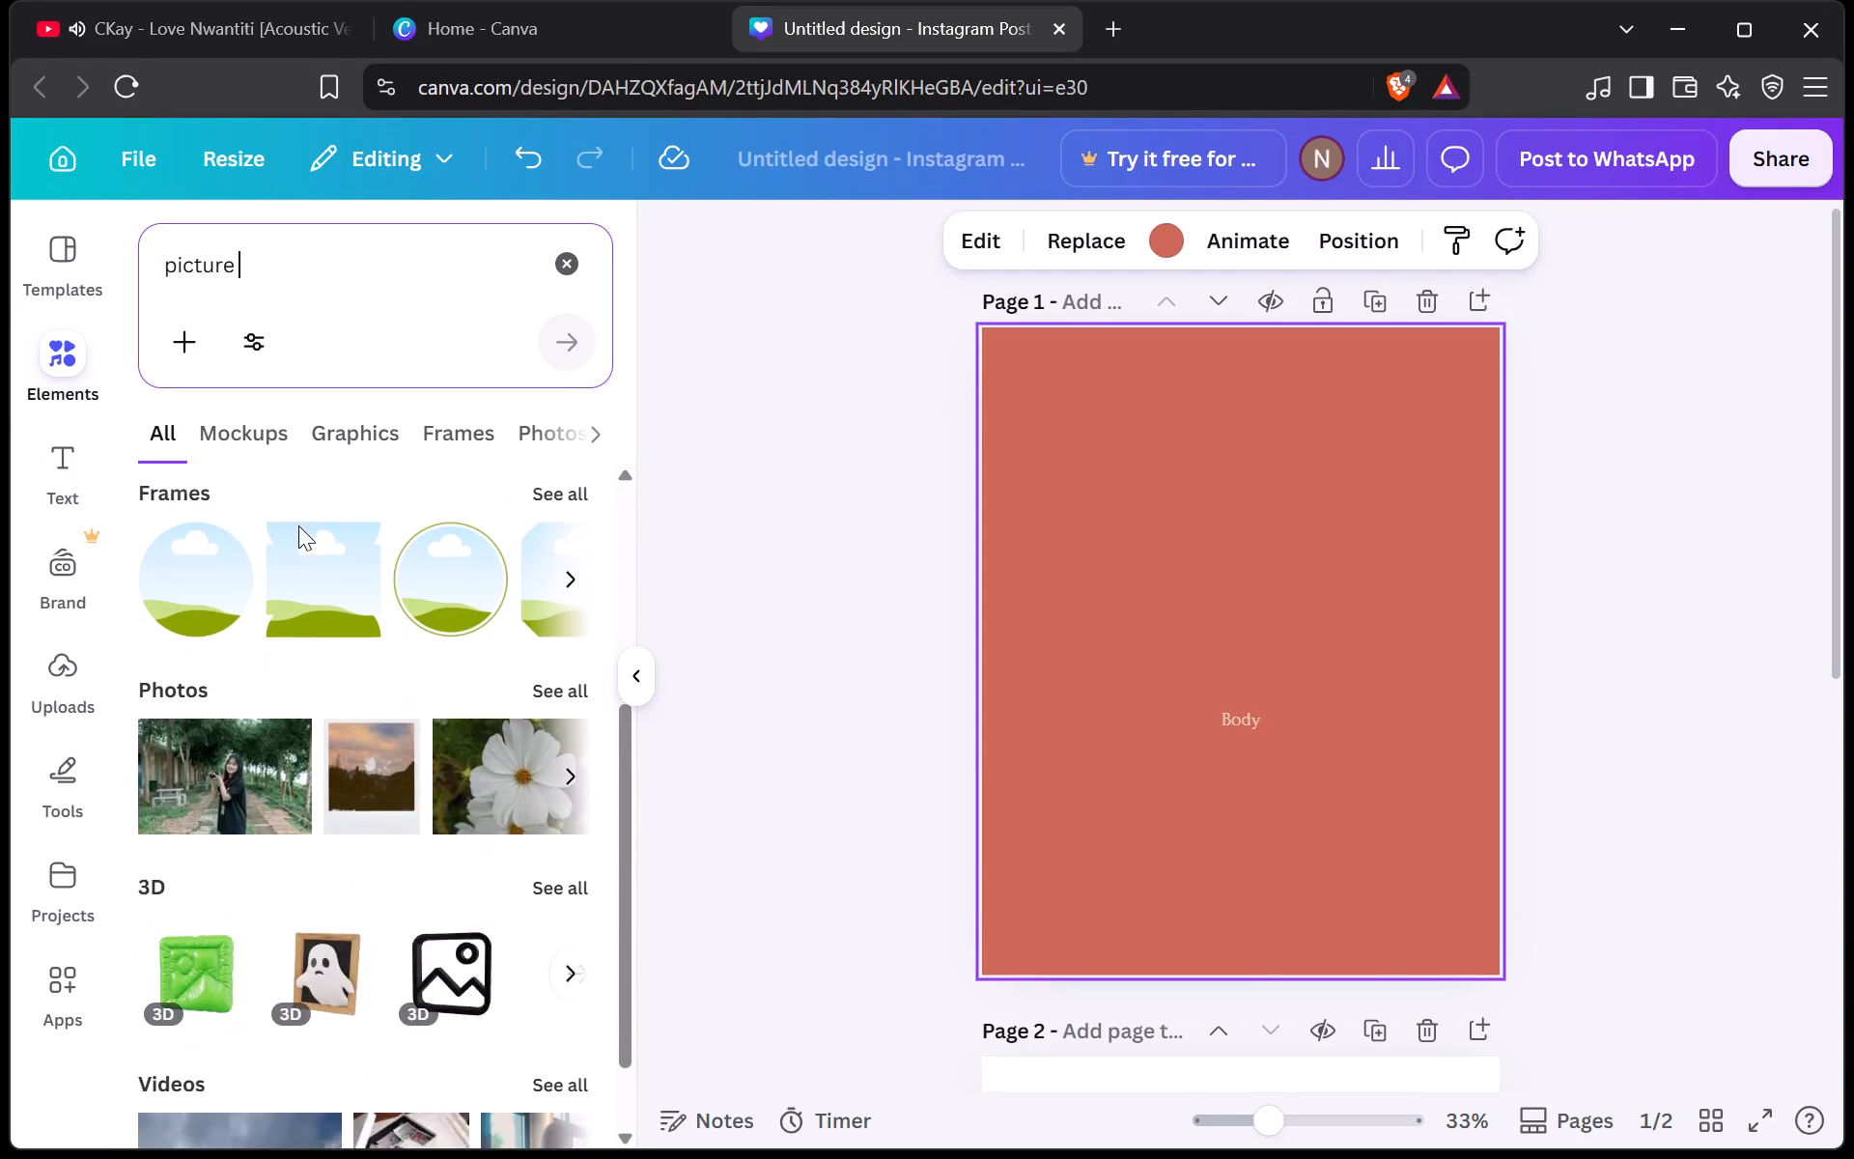
scroll(298, 525, down, 4)
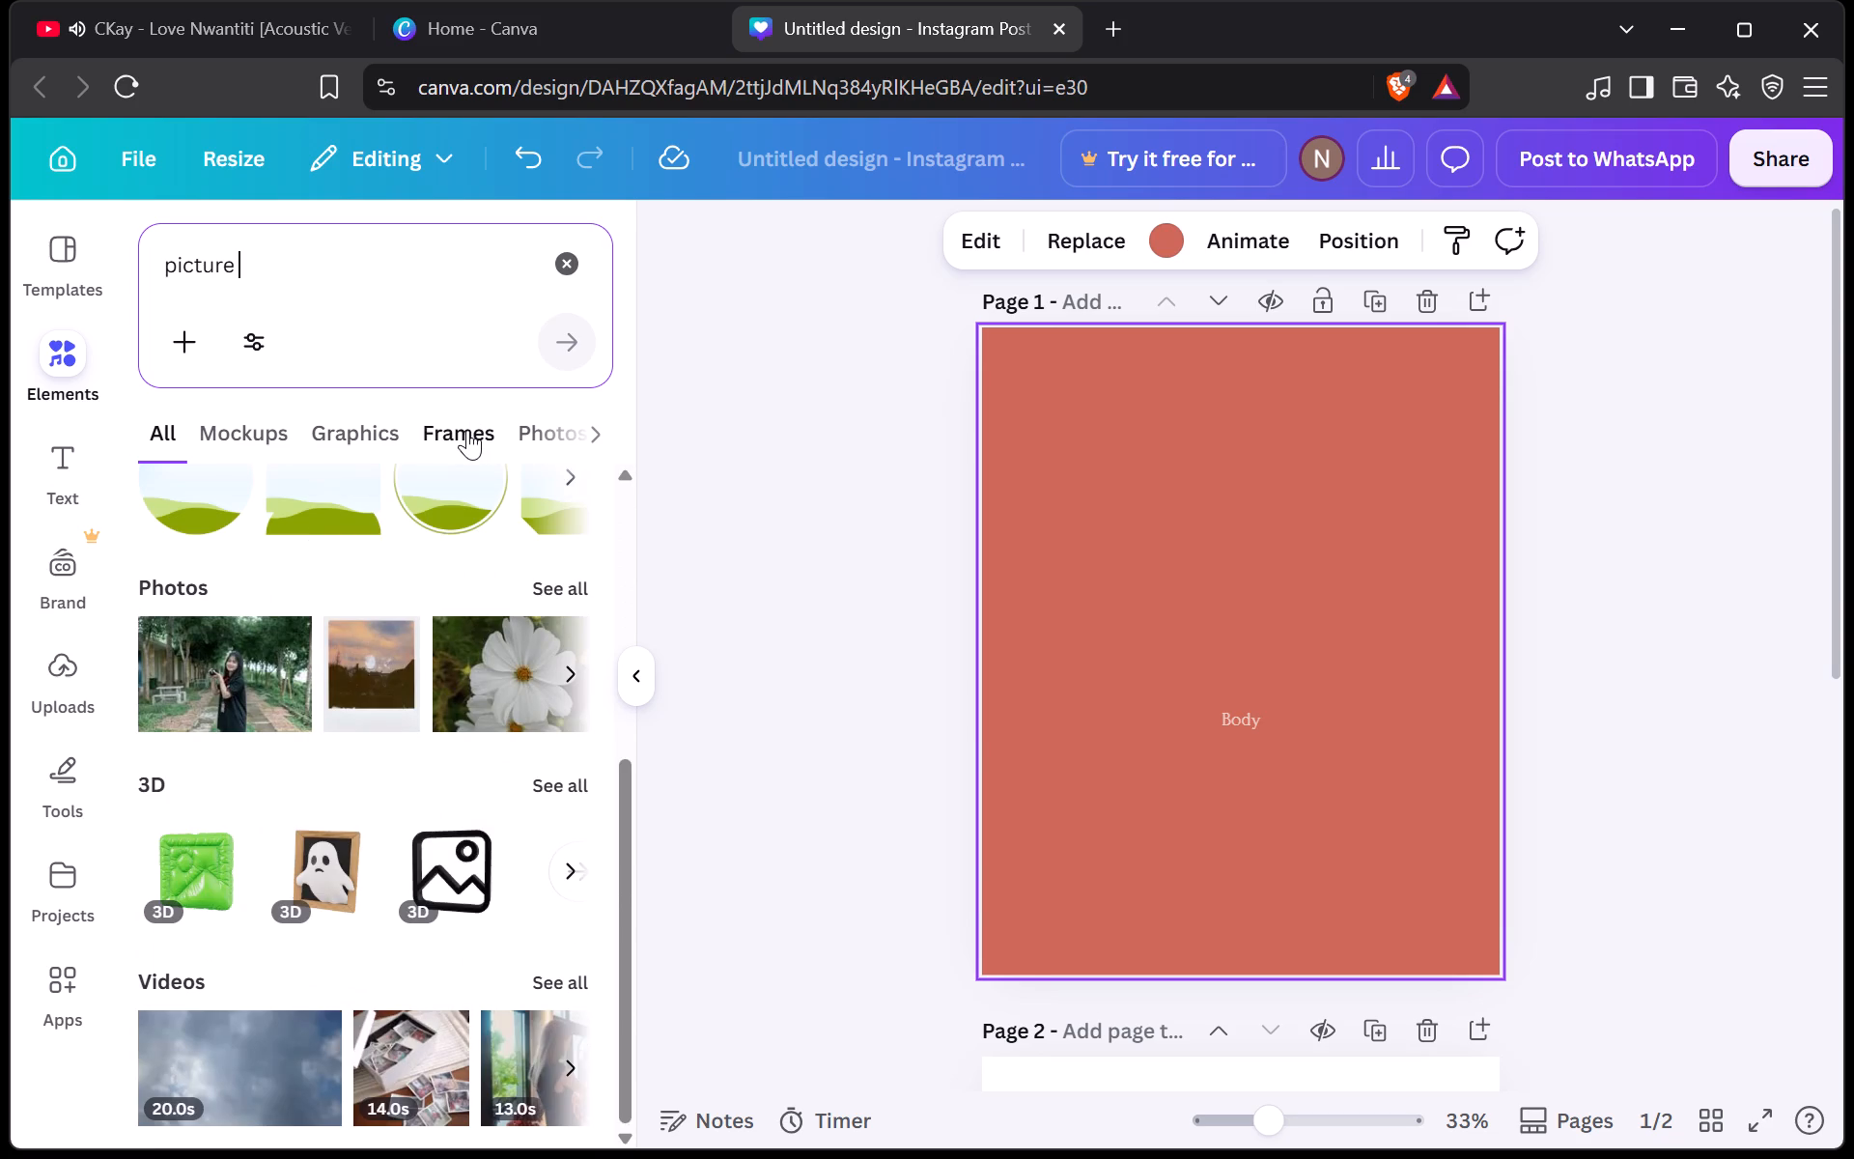
scroll(467, 430, left, 2)
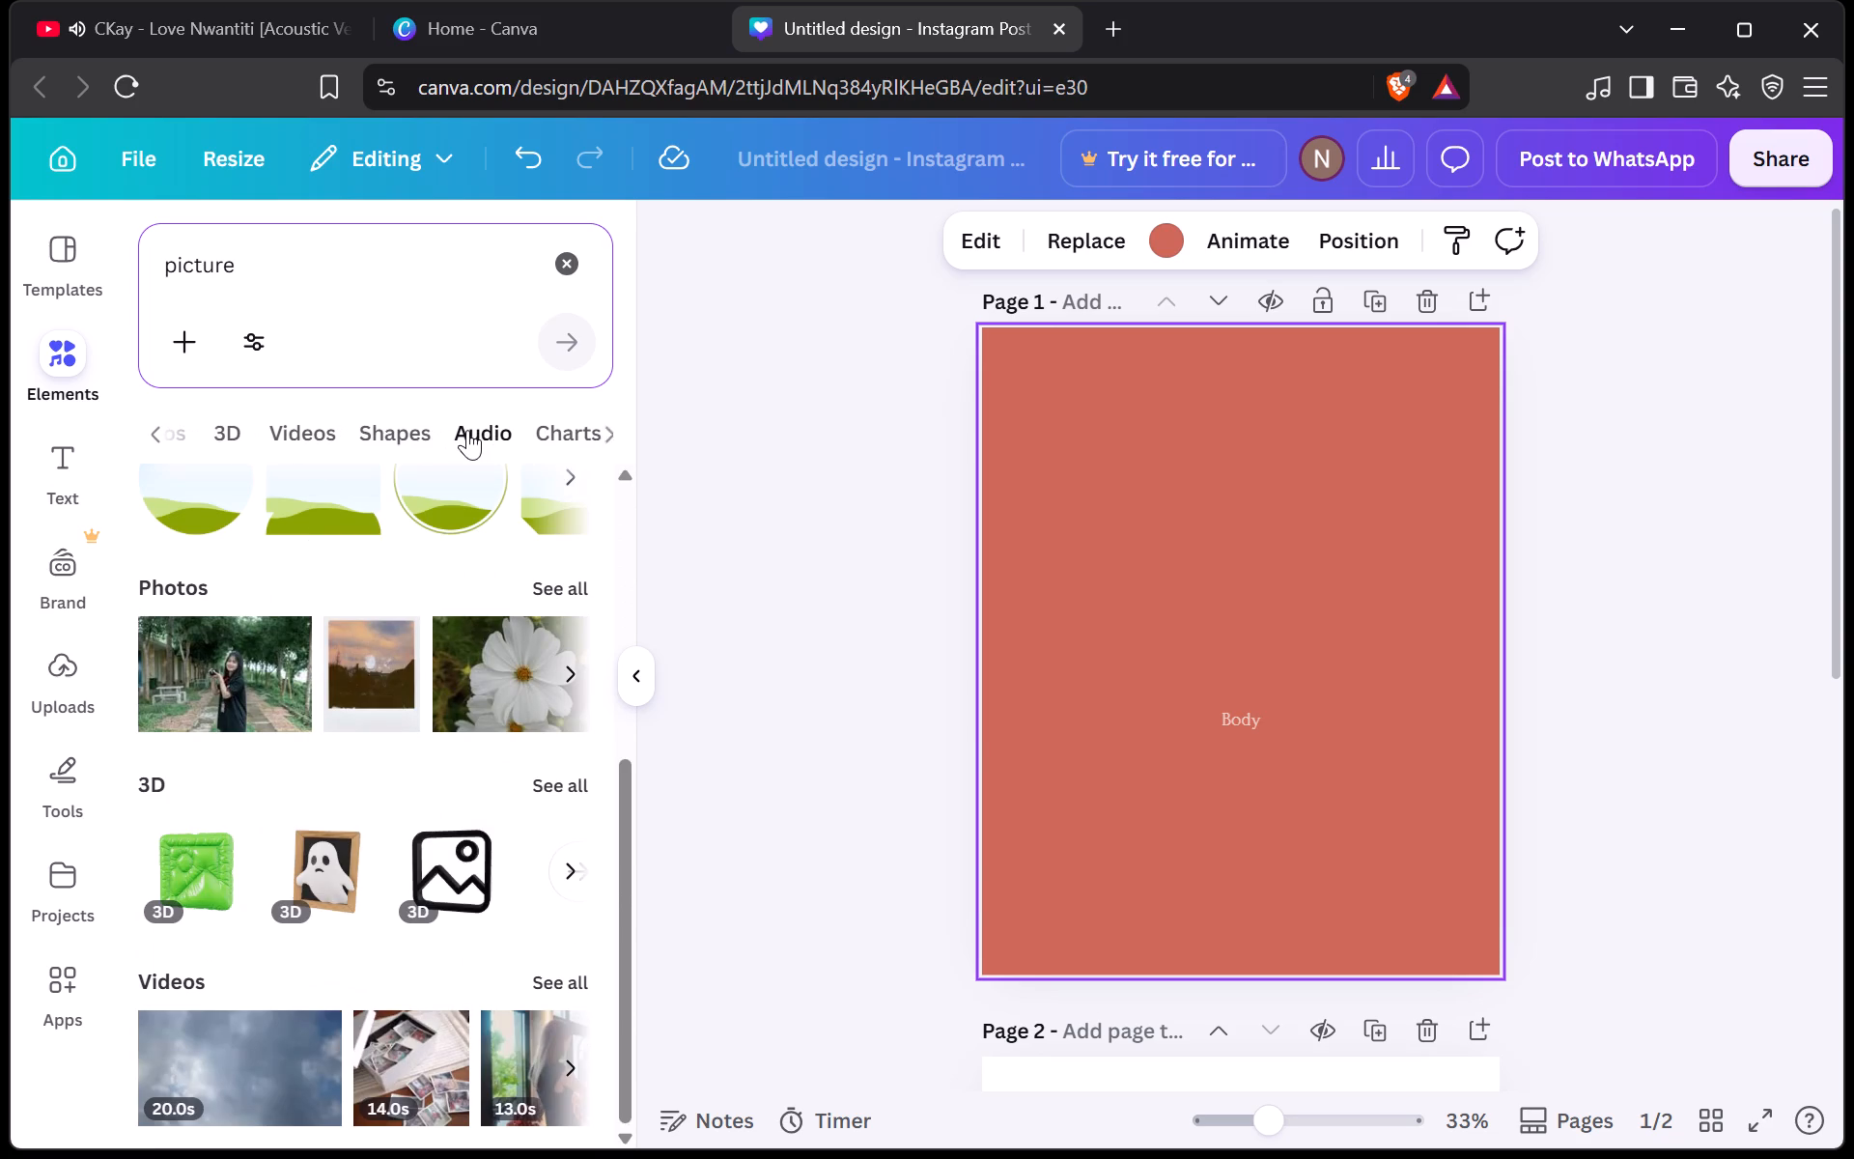
scroll(467, 430, left, 2)
scroll(467, 430, right, 2)
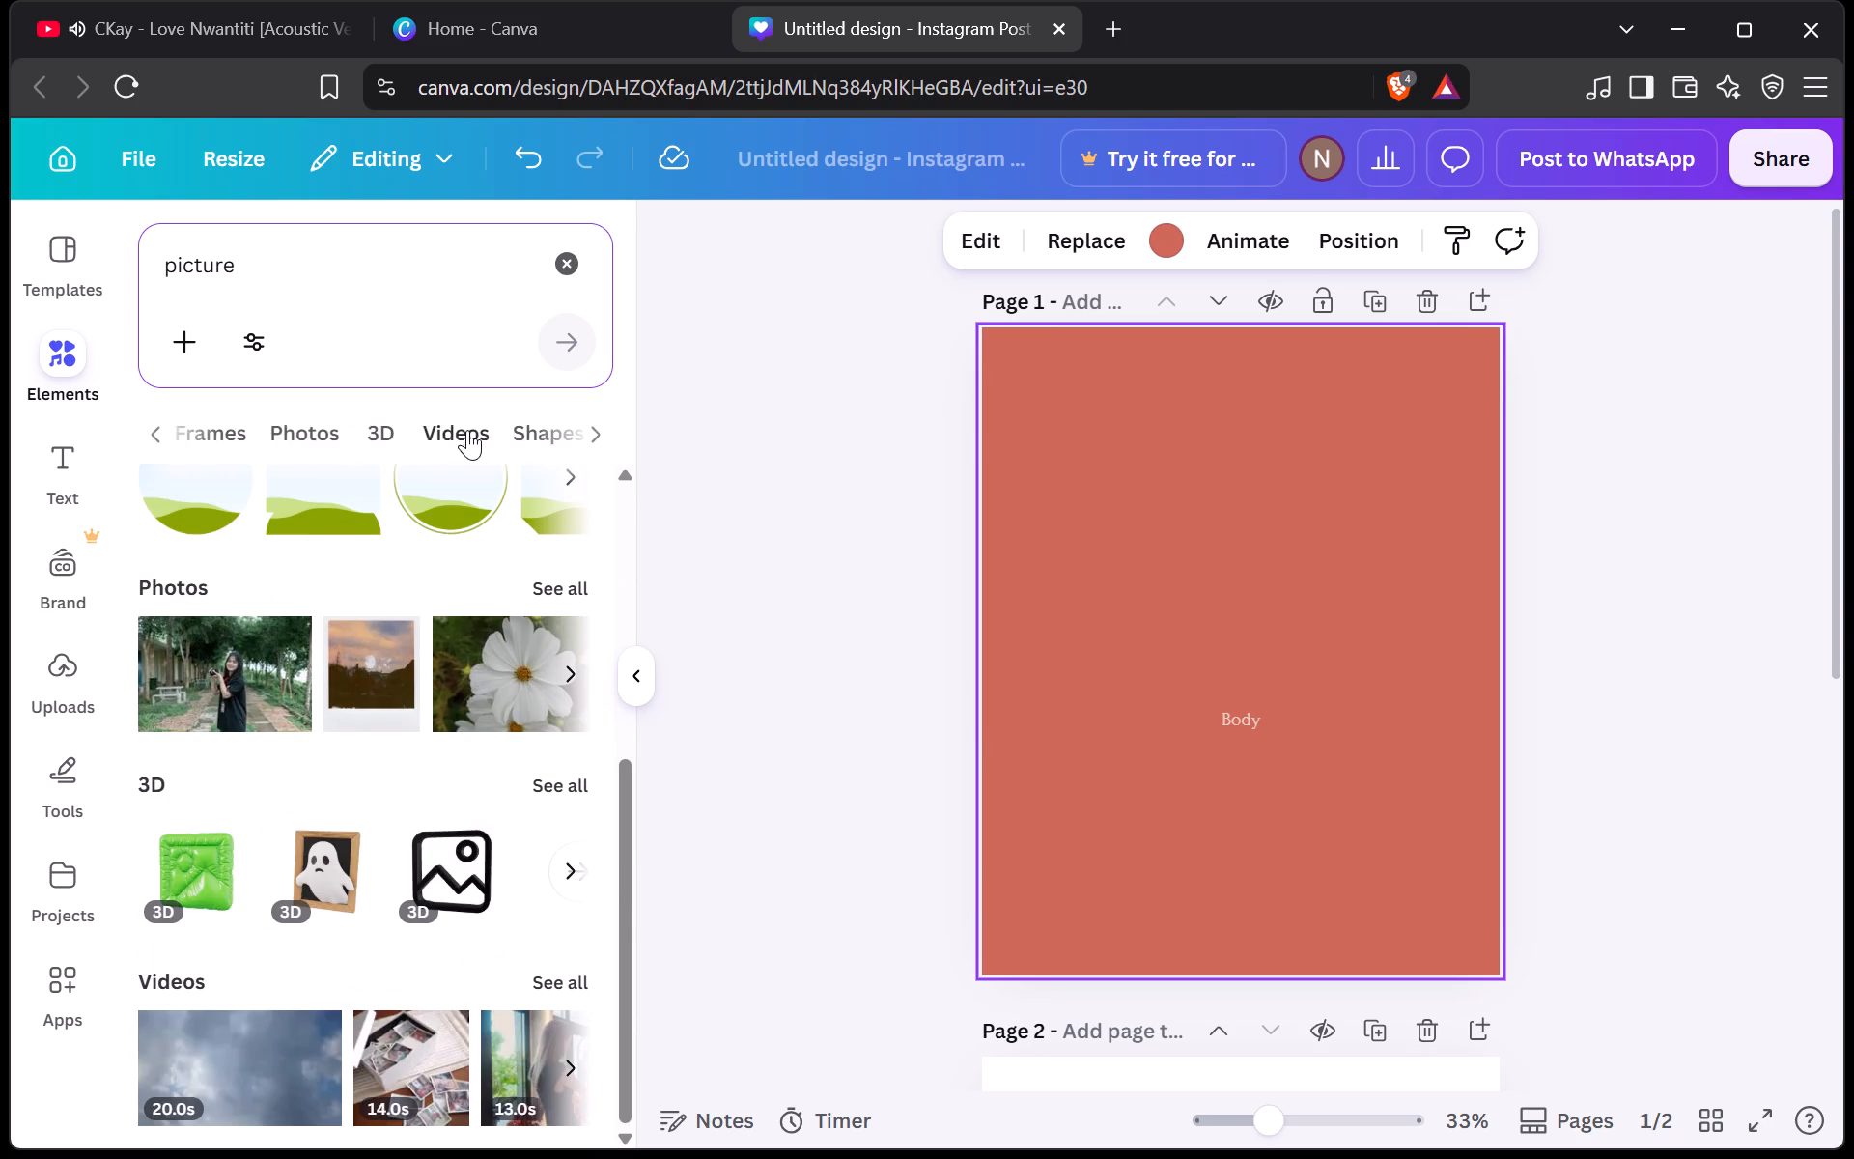
scroll(467, 430, right, 1)
scroll(333, 863, down, 5)
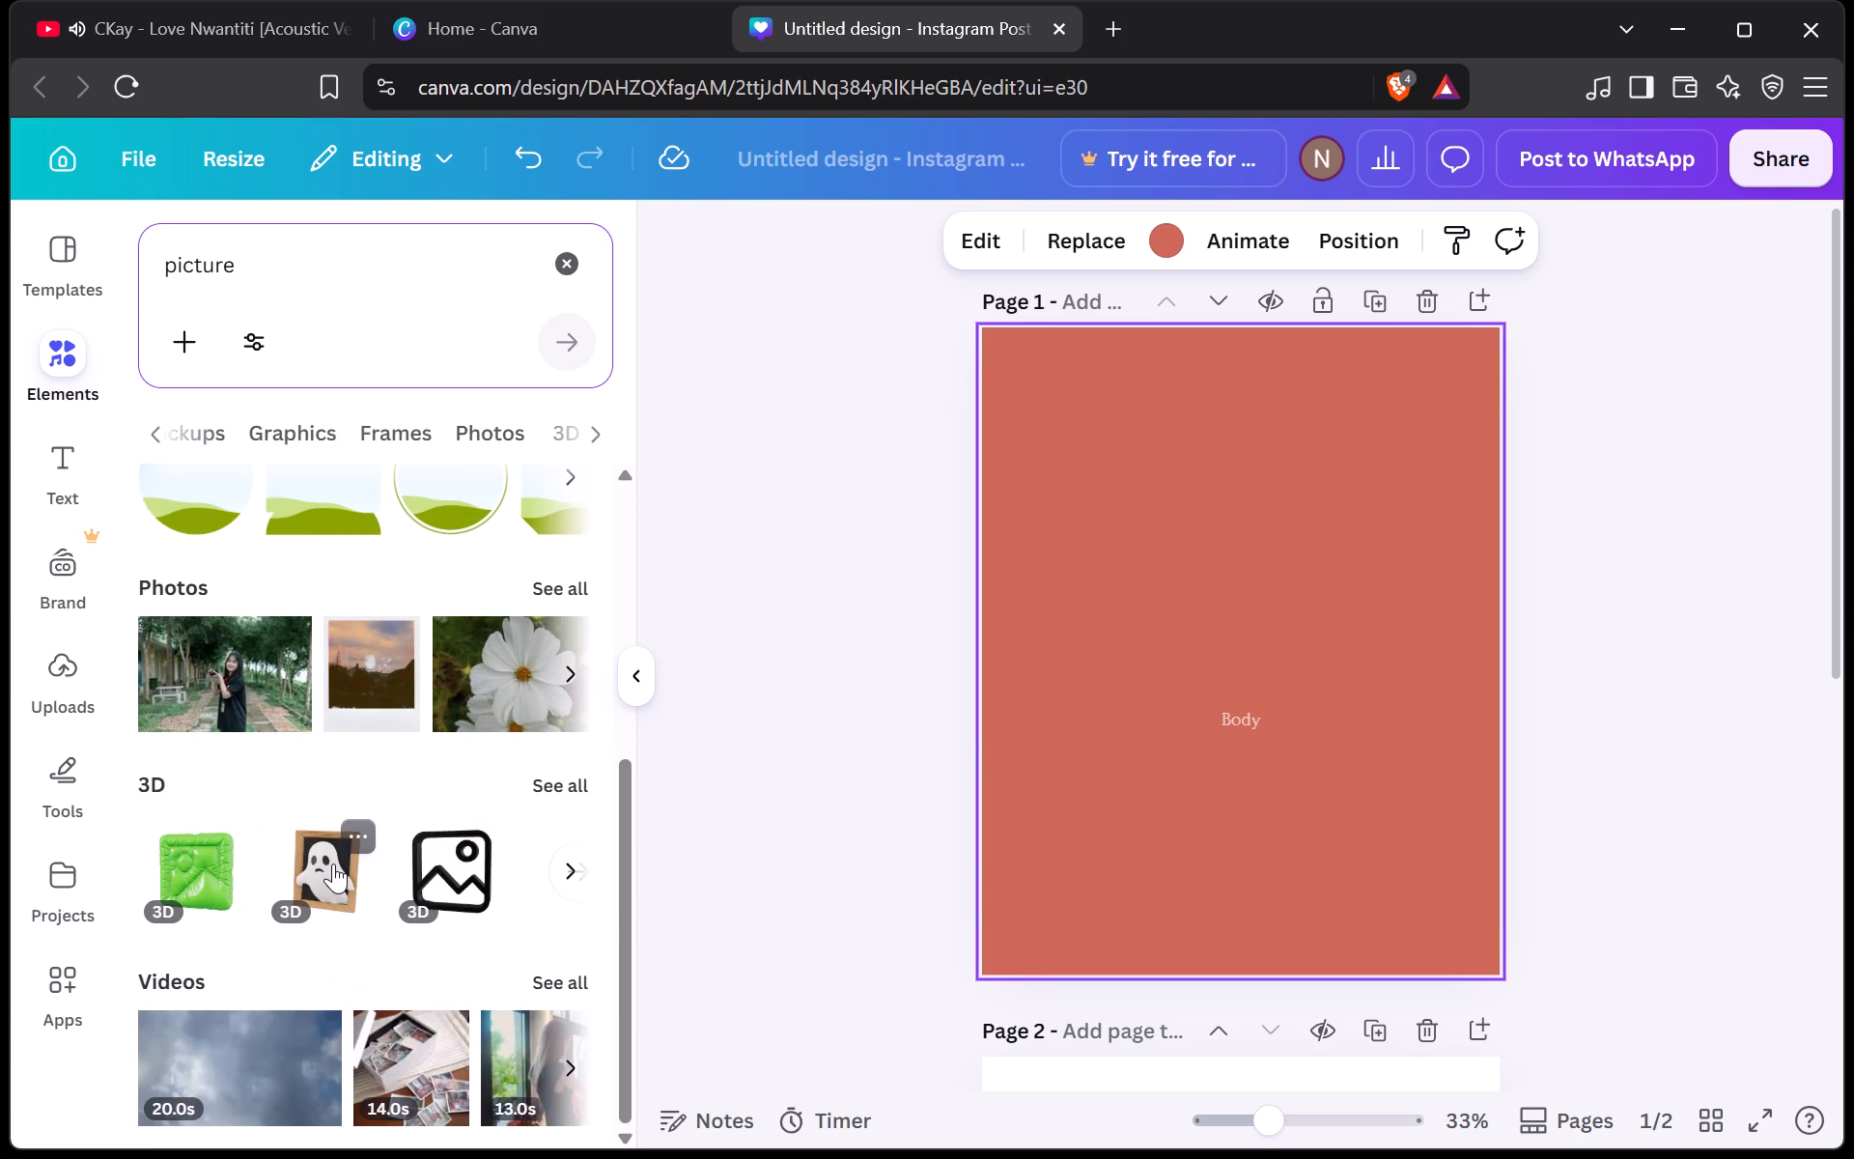
Start uploading a file from the computer to the uploads library.
click(37, 913)
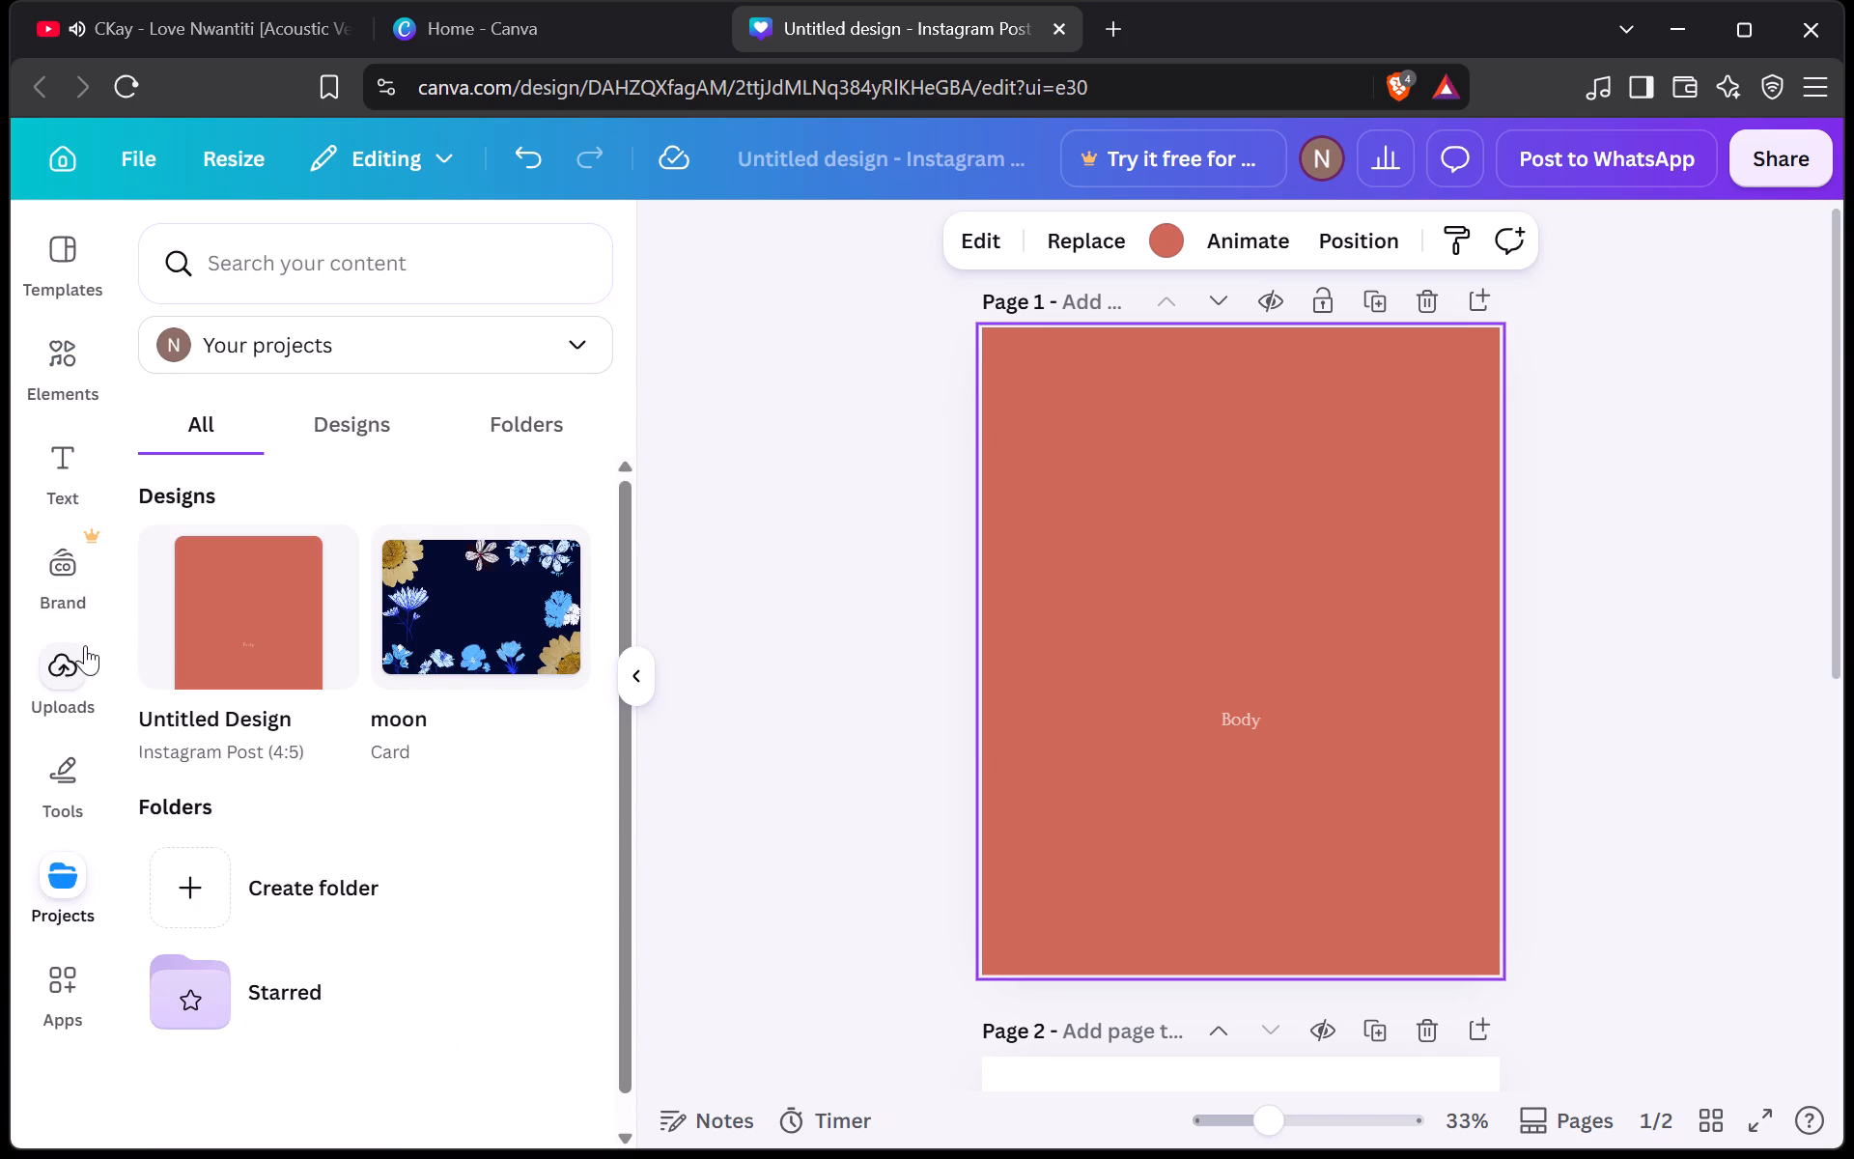
click(68, 685)
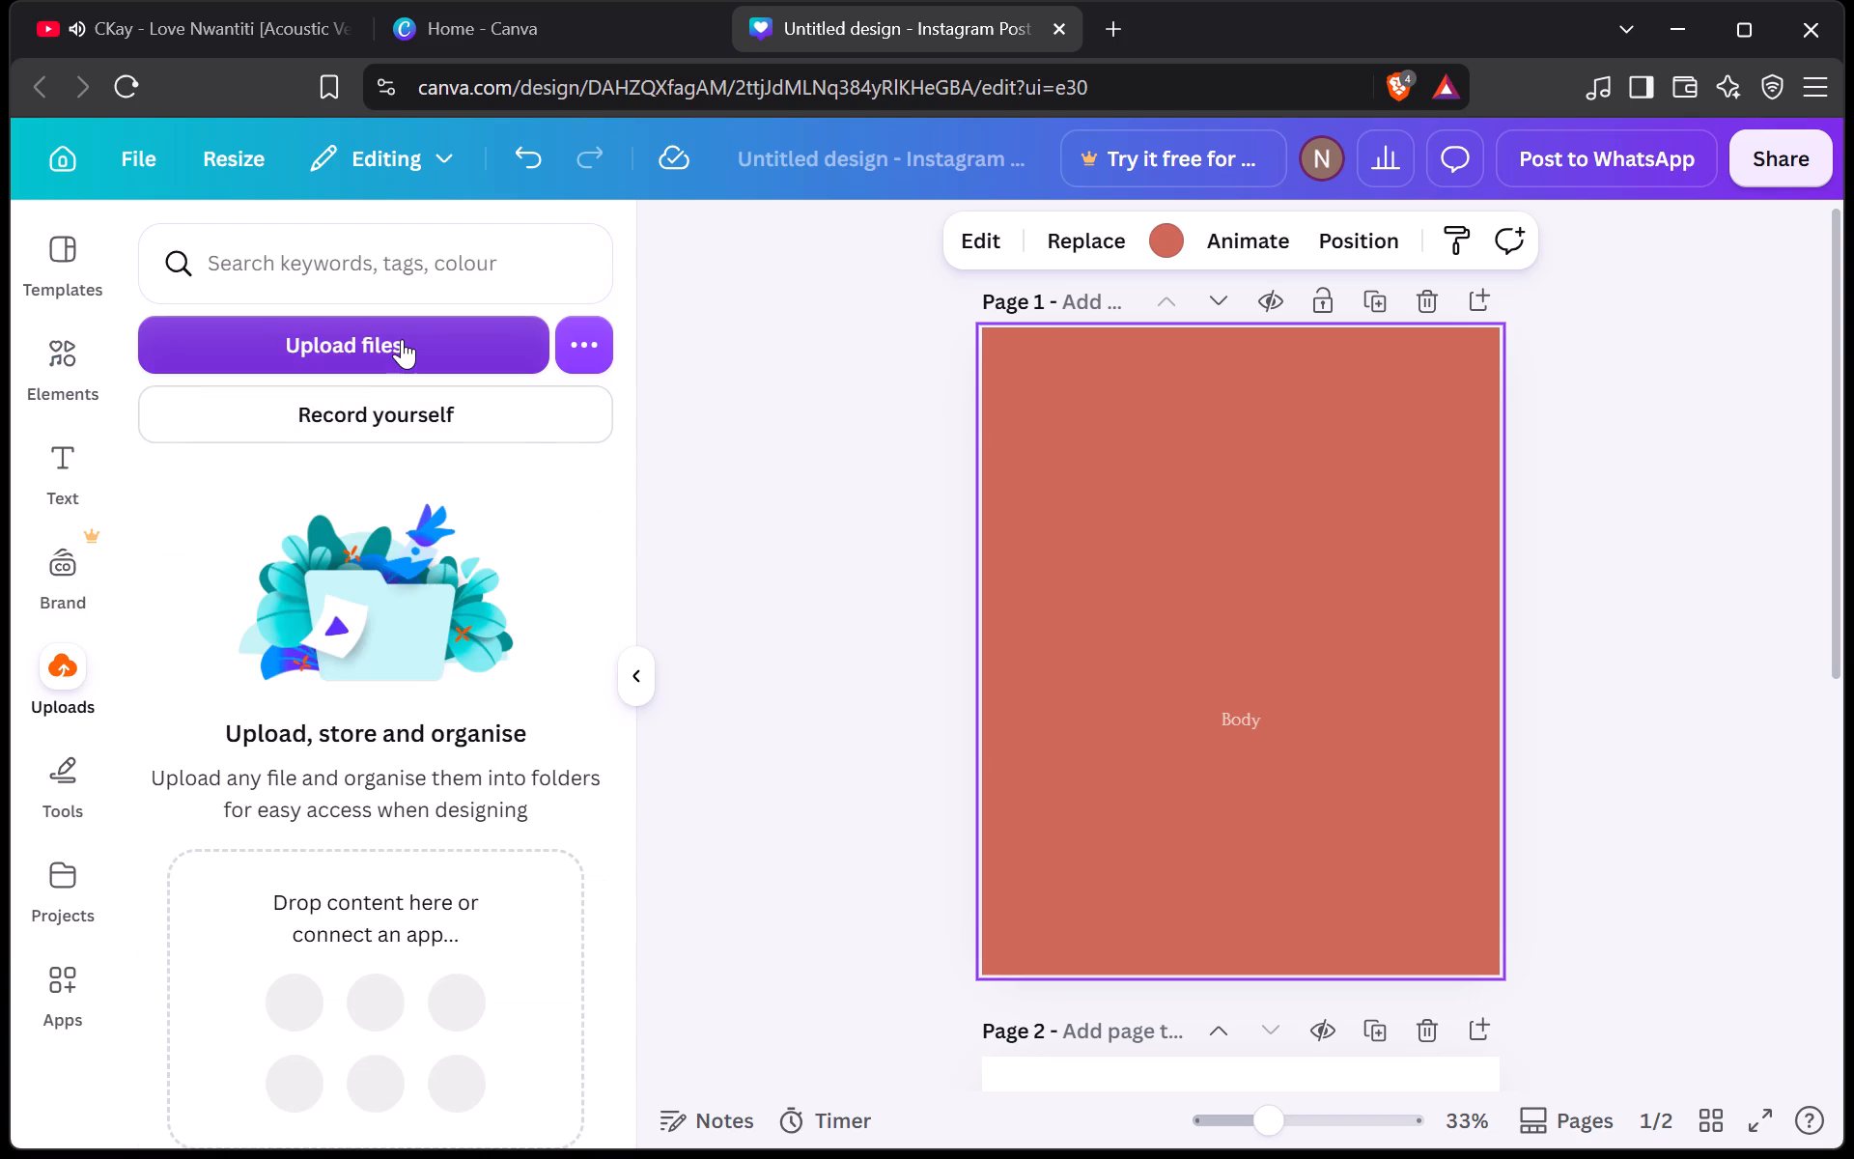
click(402, 339)
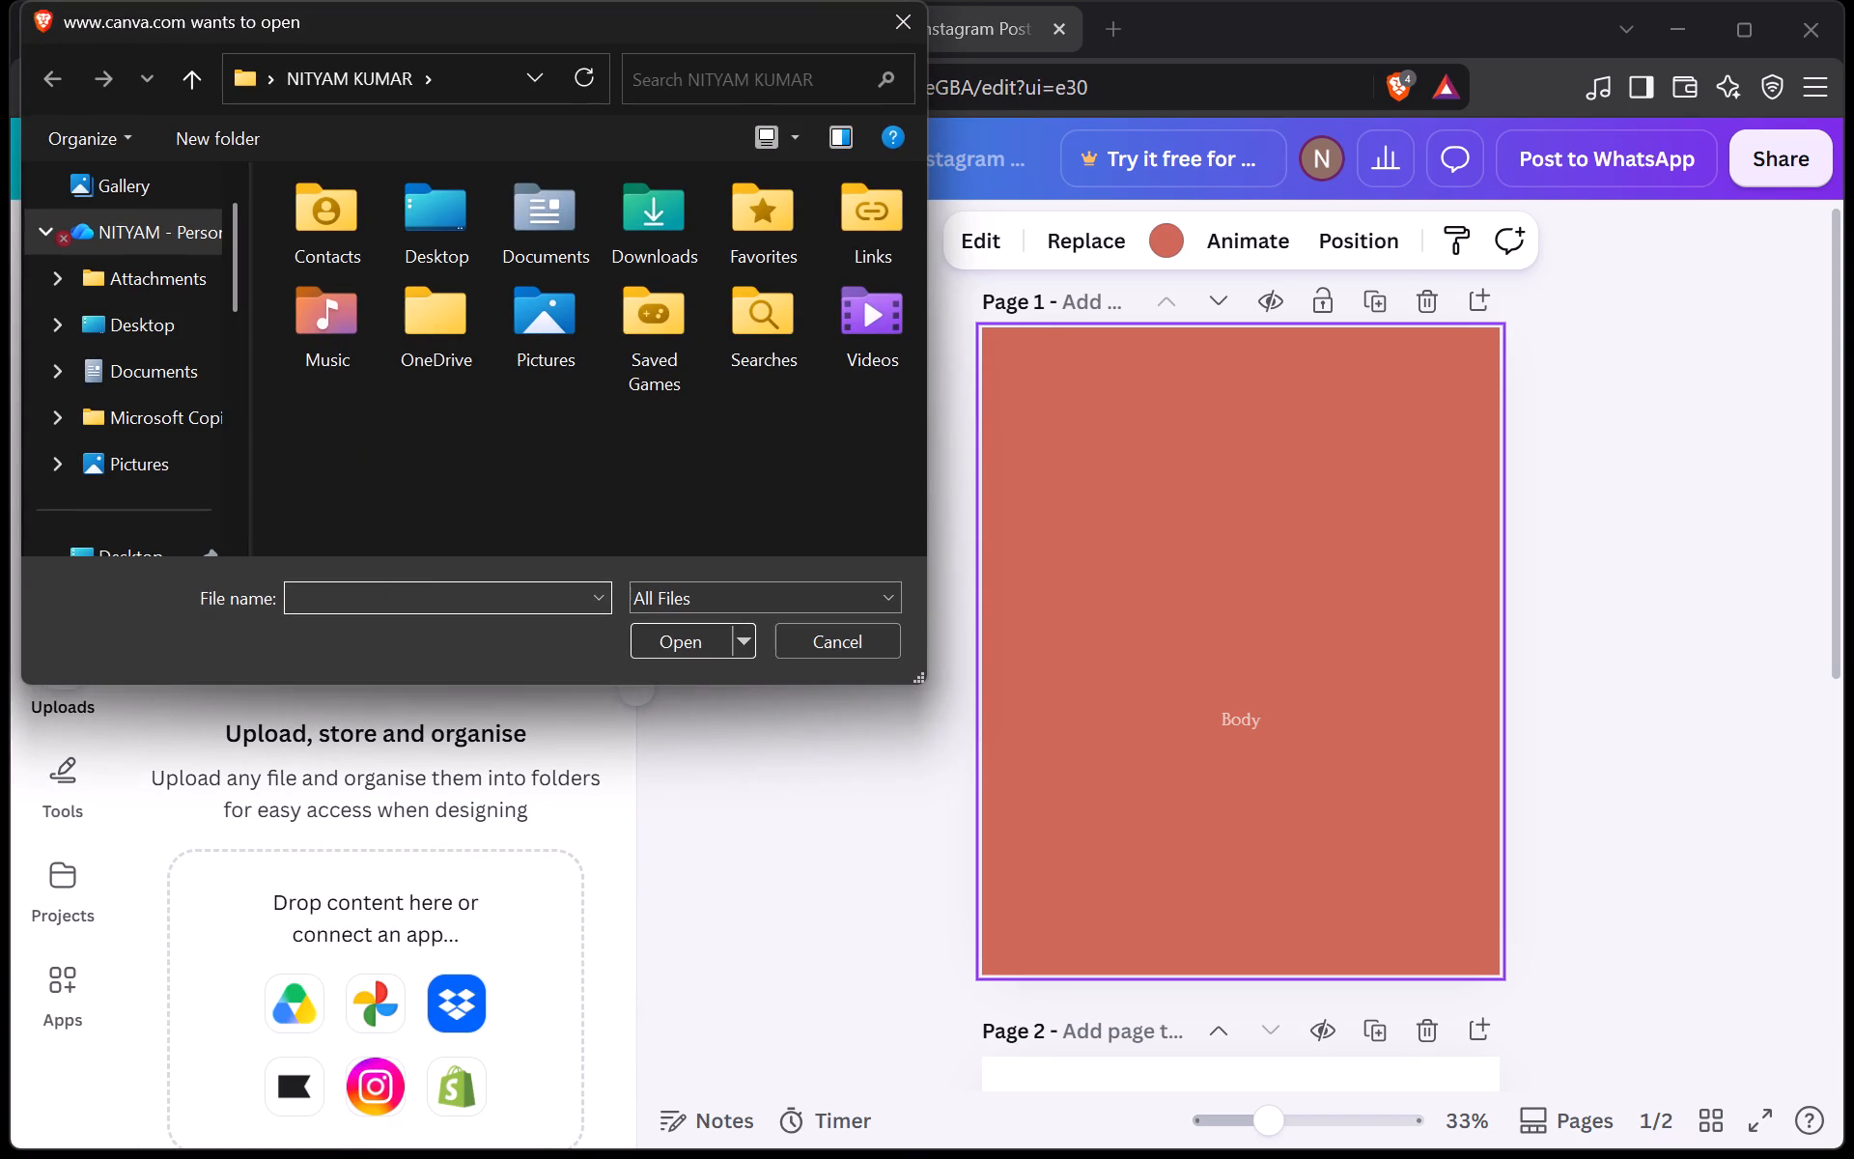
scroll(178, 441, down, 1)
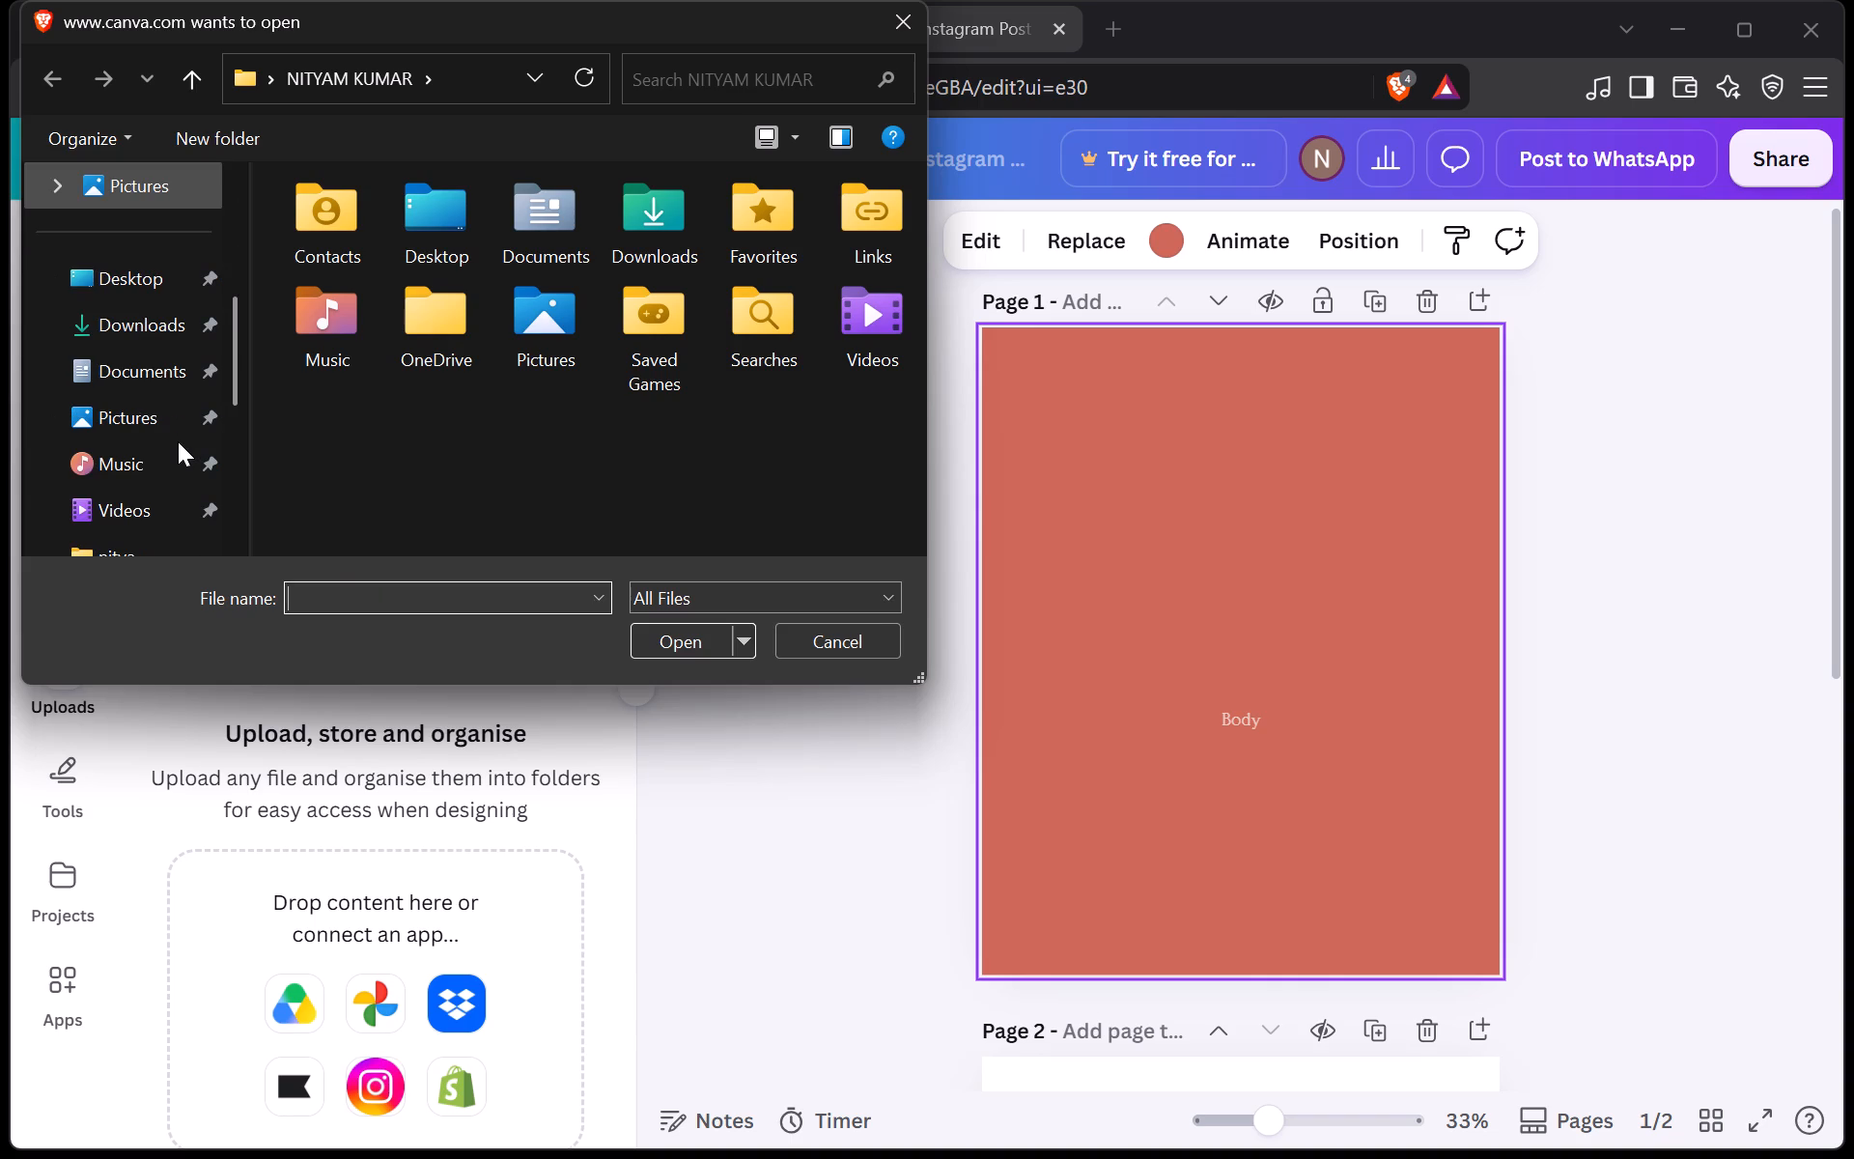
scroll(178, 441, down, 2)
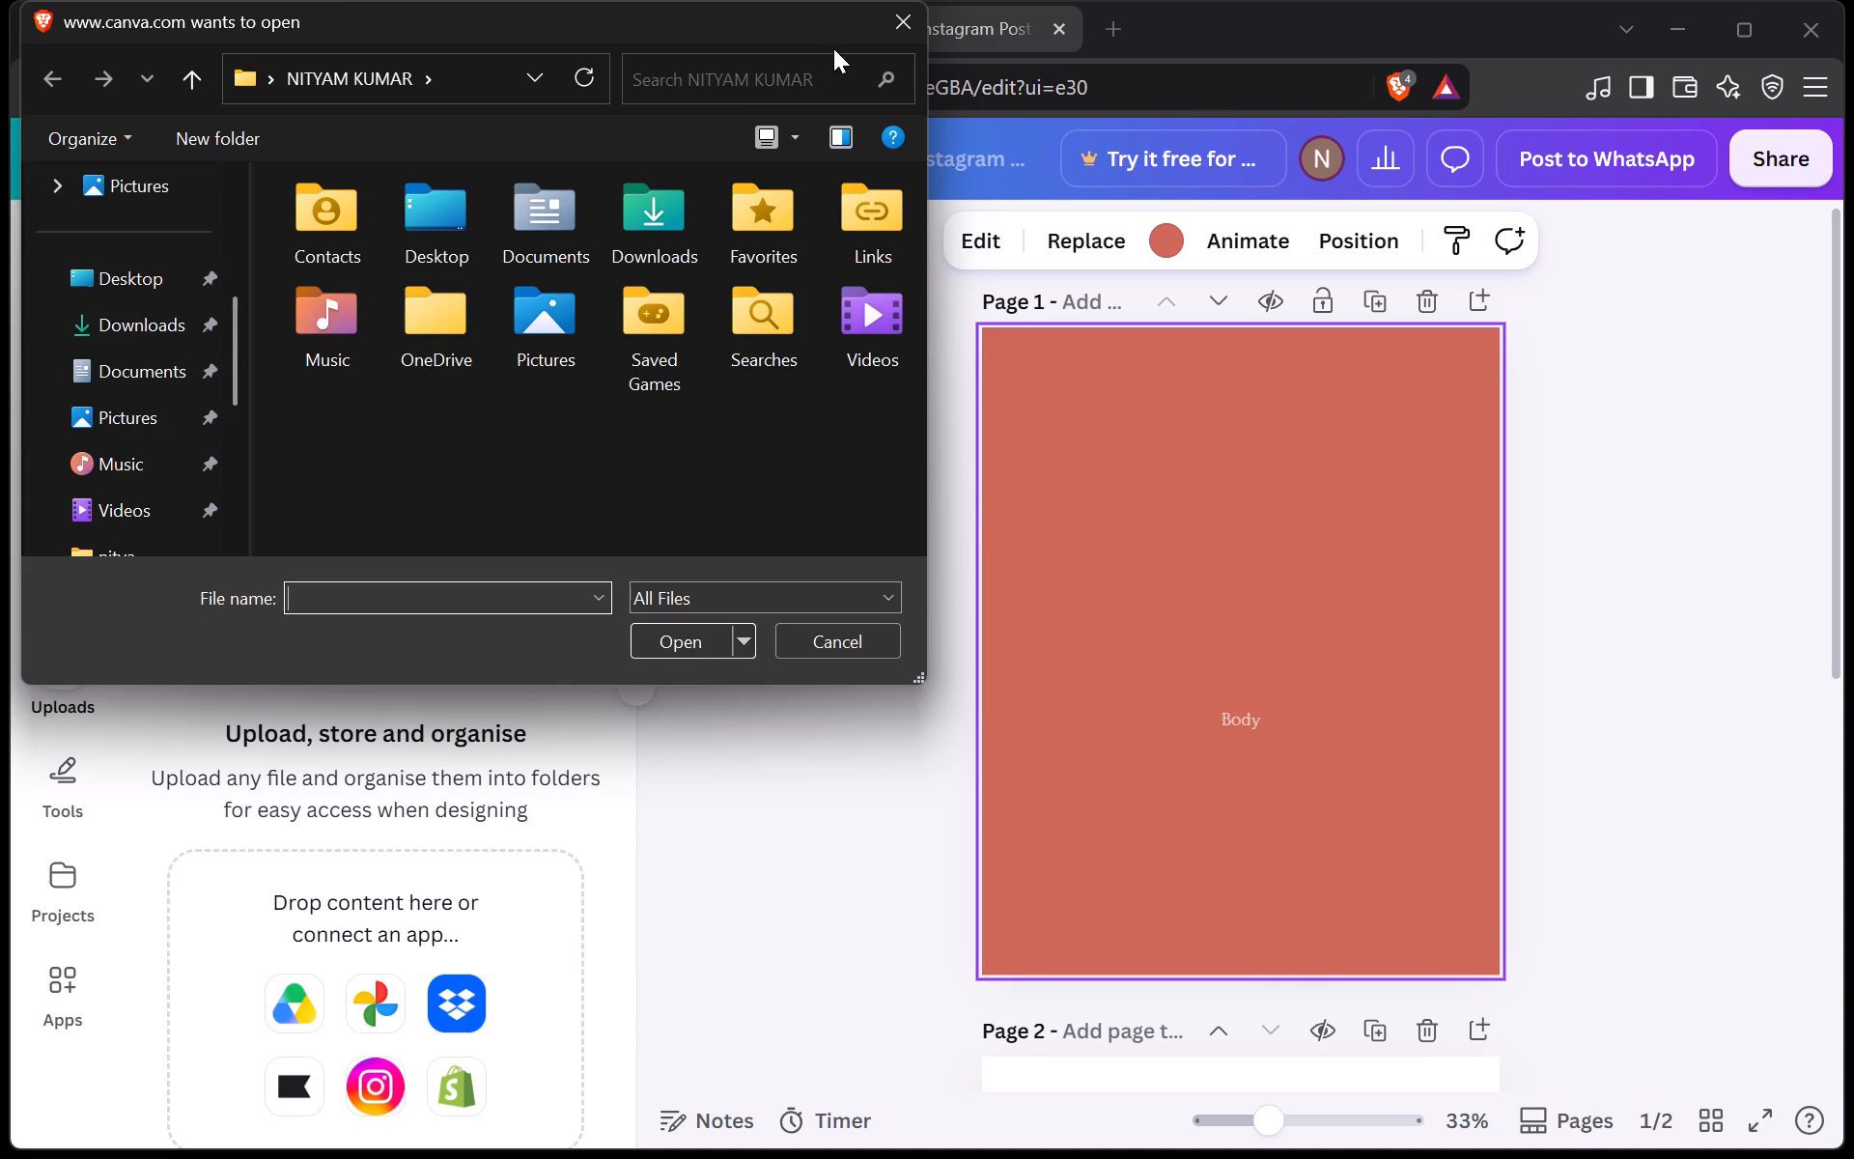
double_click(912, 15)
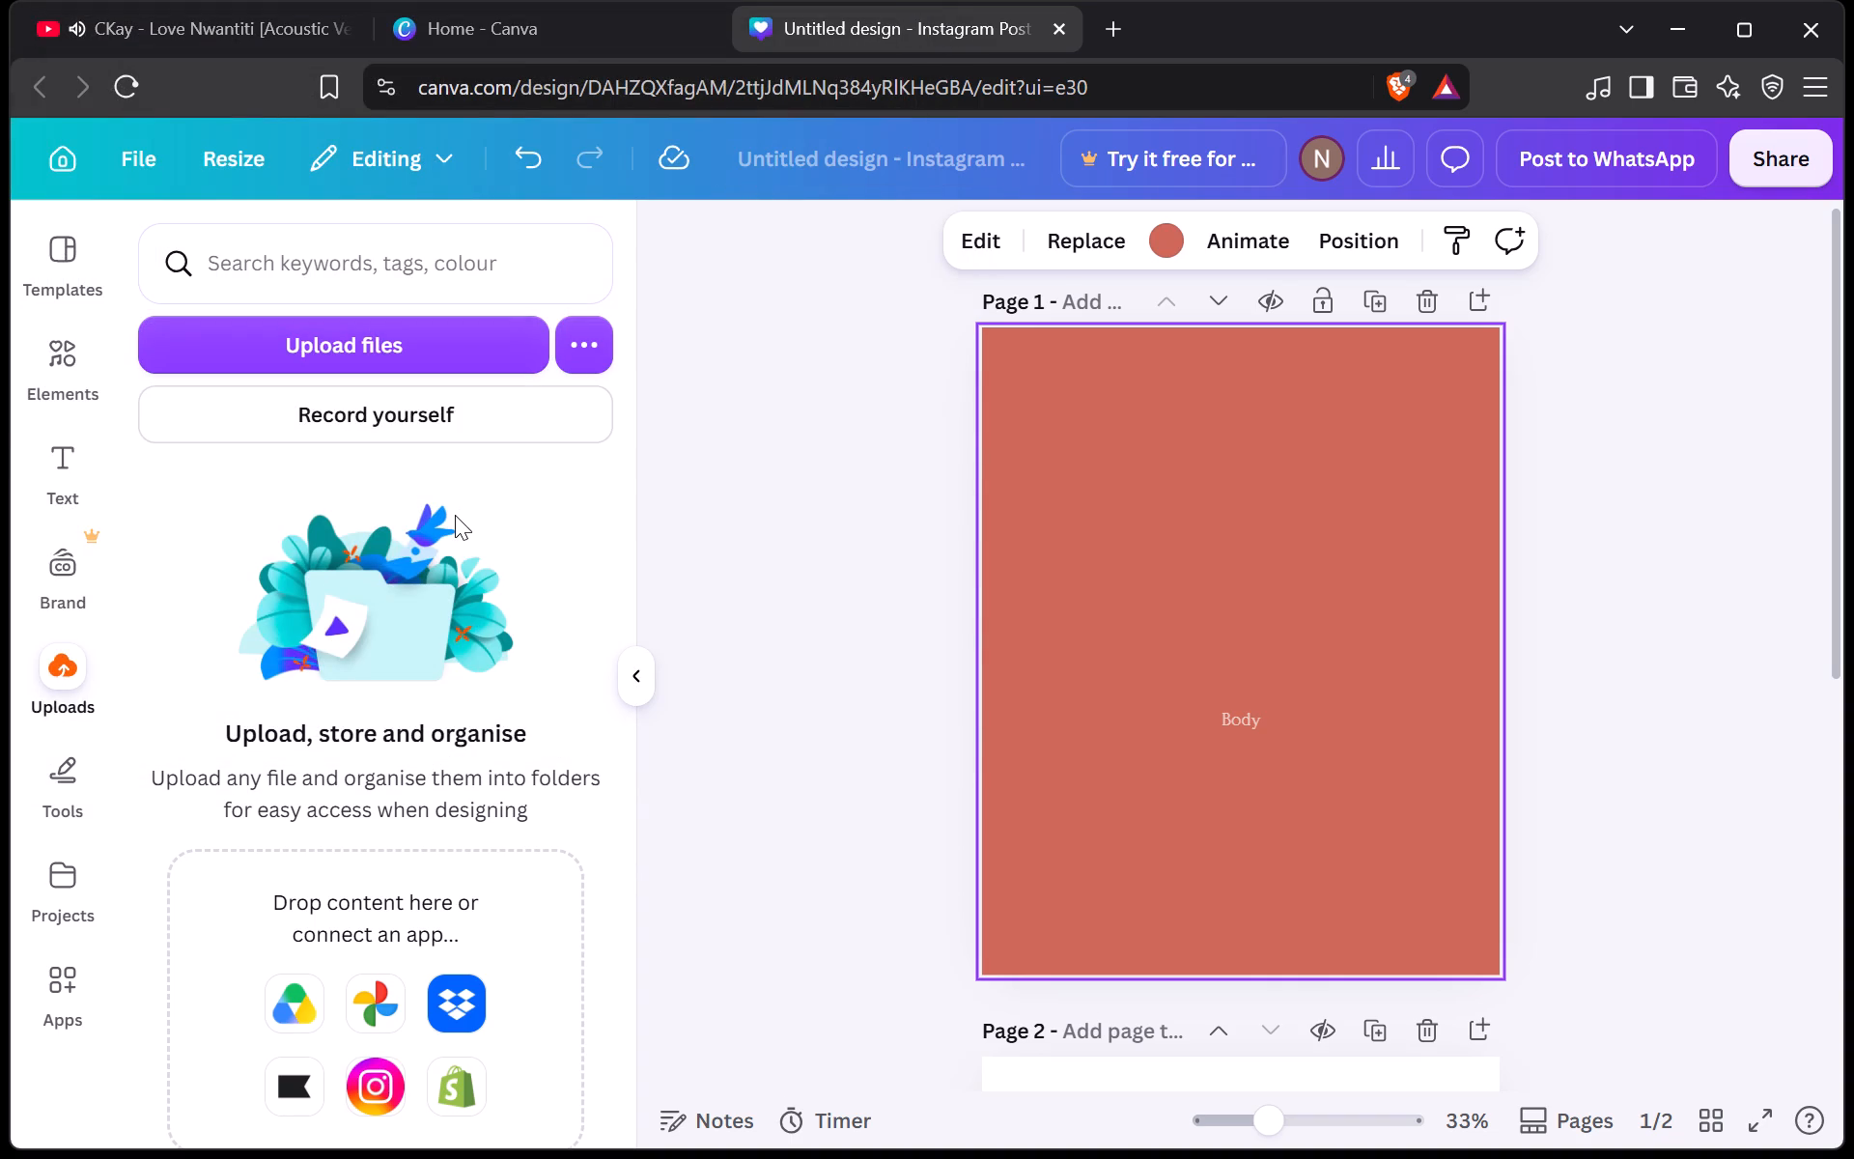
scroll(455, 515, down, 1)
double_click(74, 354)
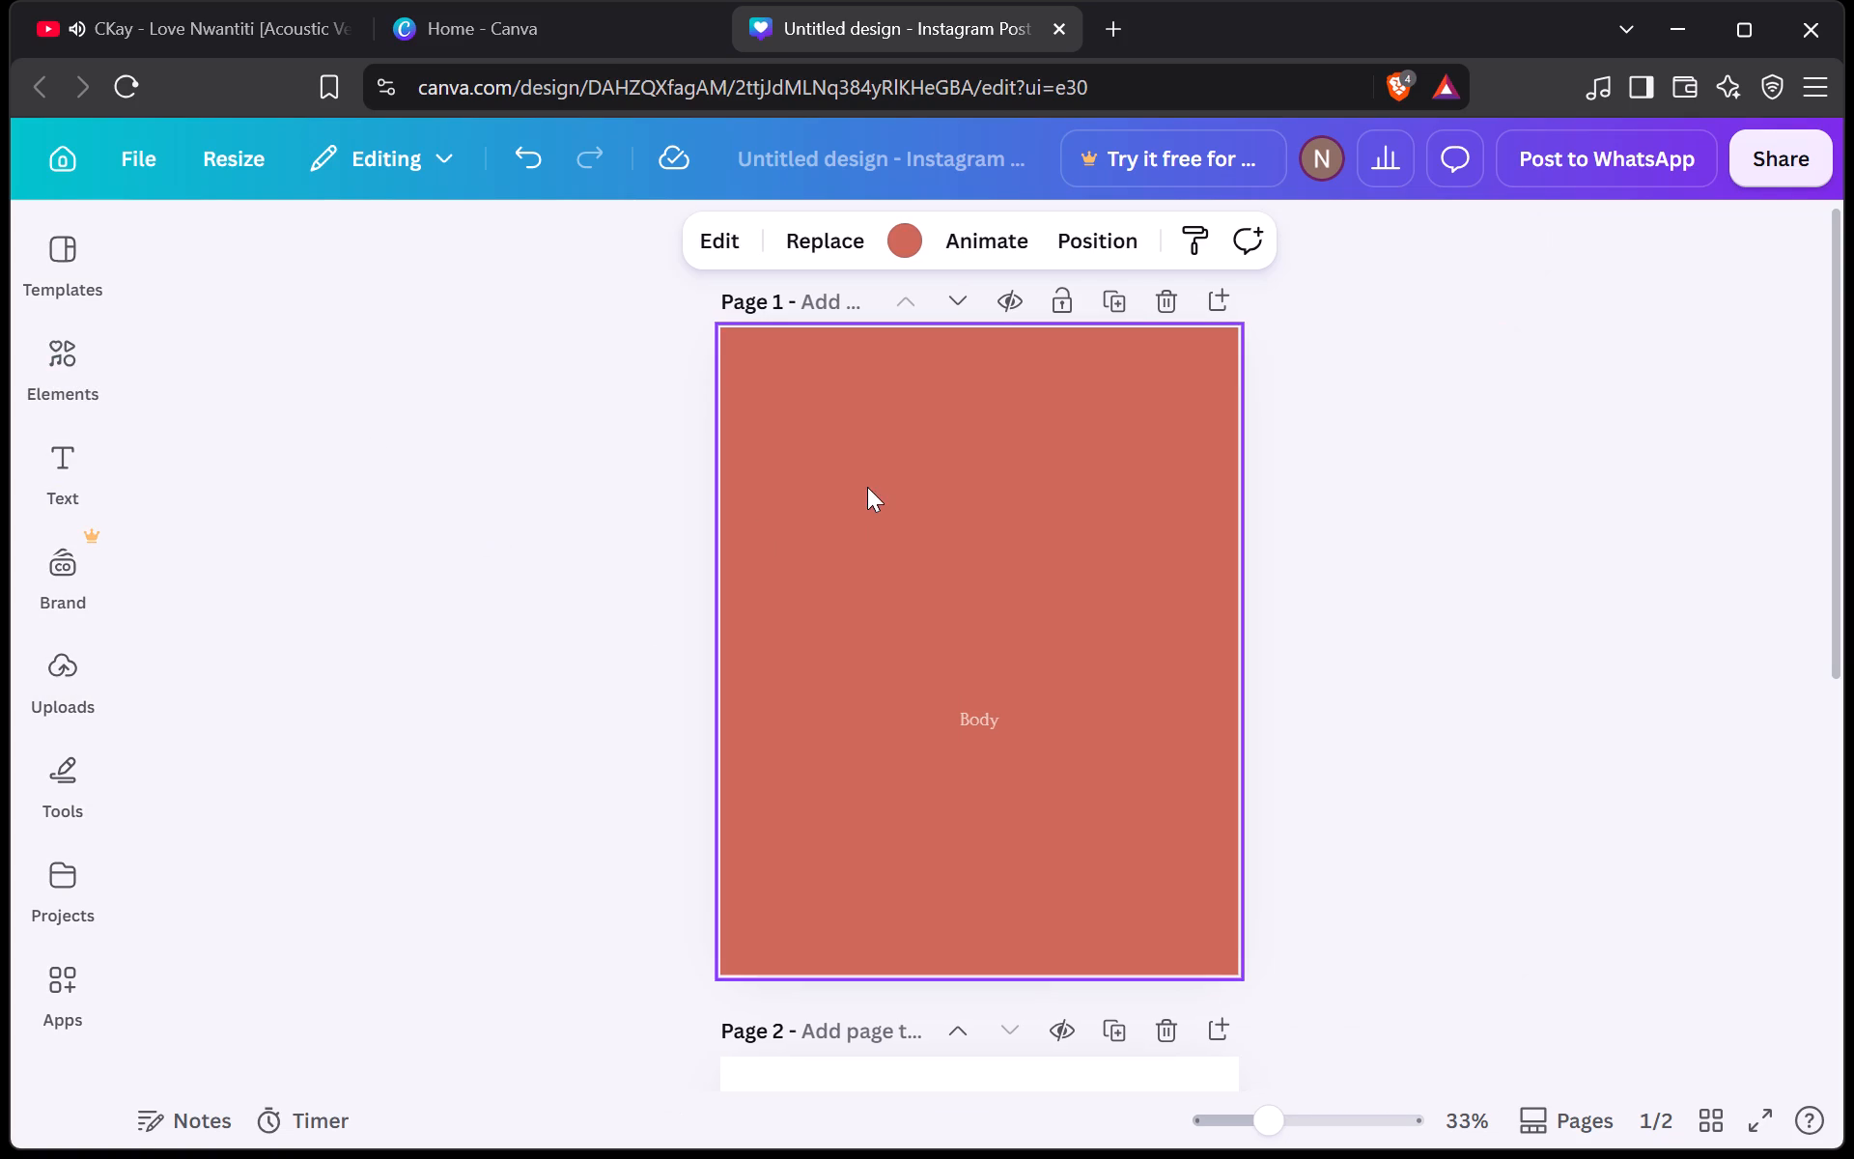
Change the page 1 background from the coral red to the light pink already used in this design.
click(907, 243)
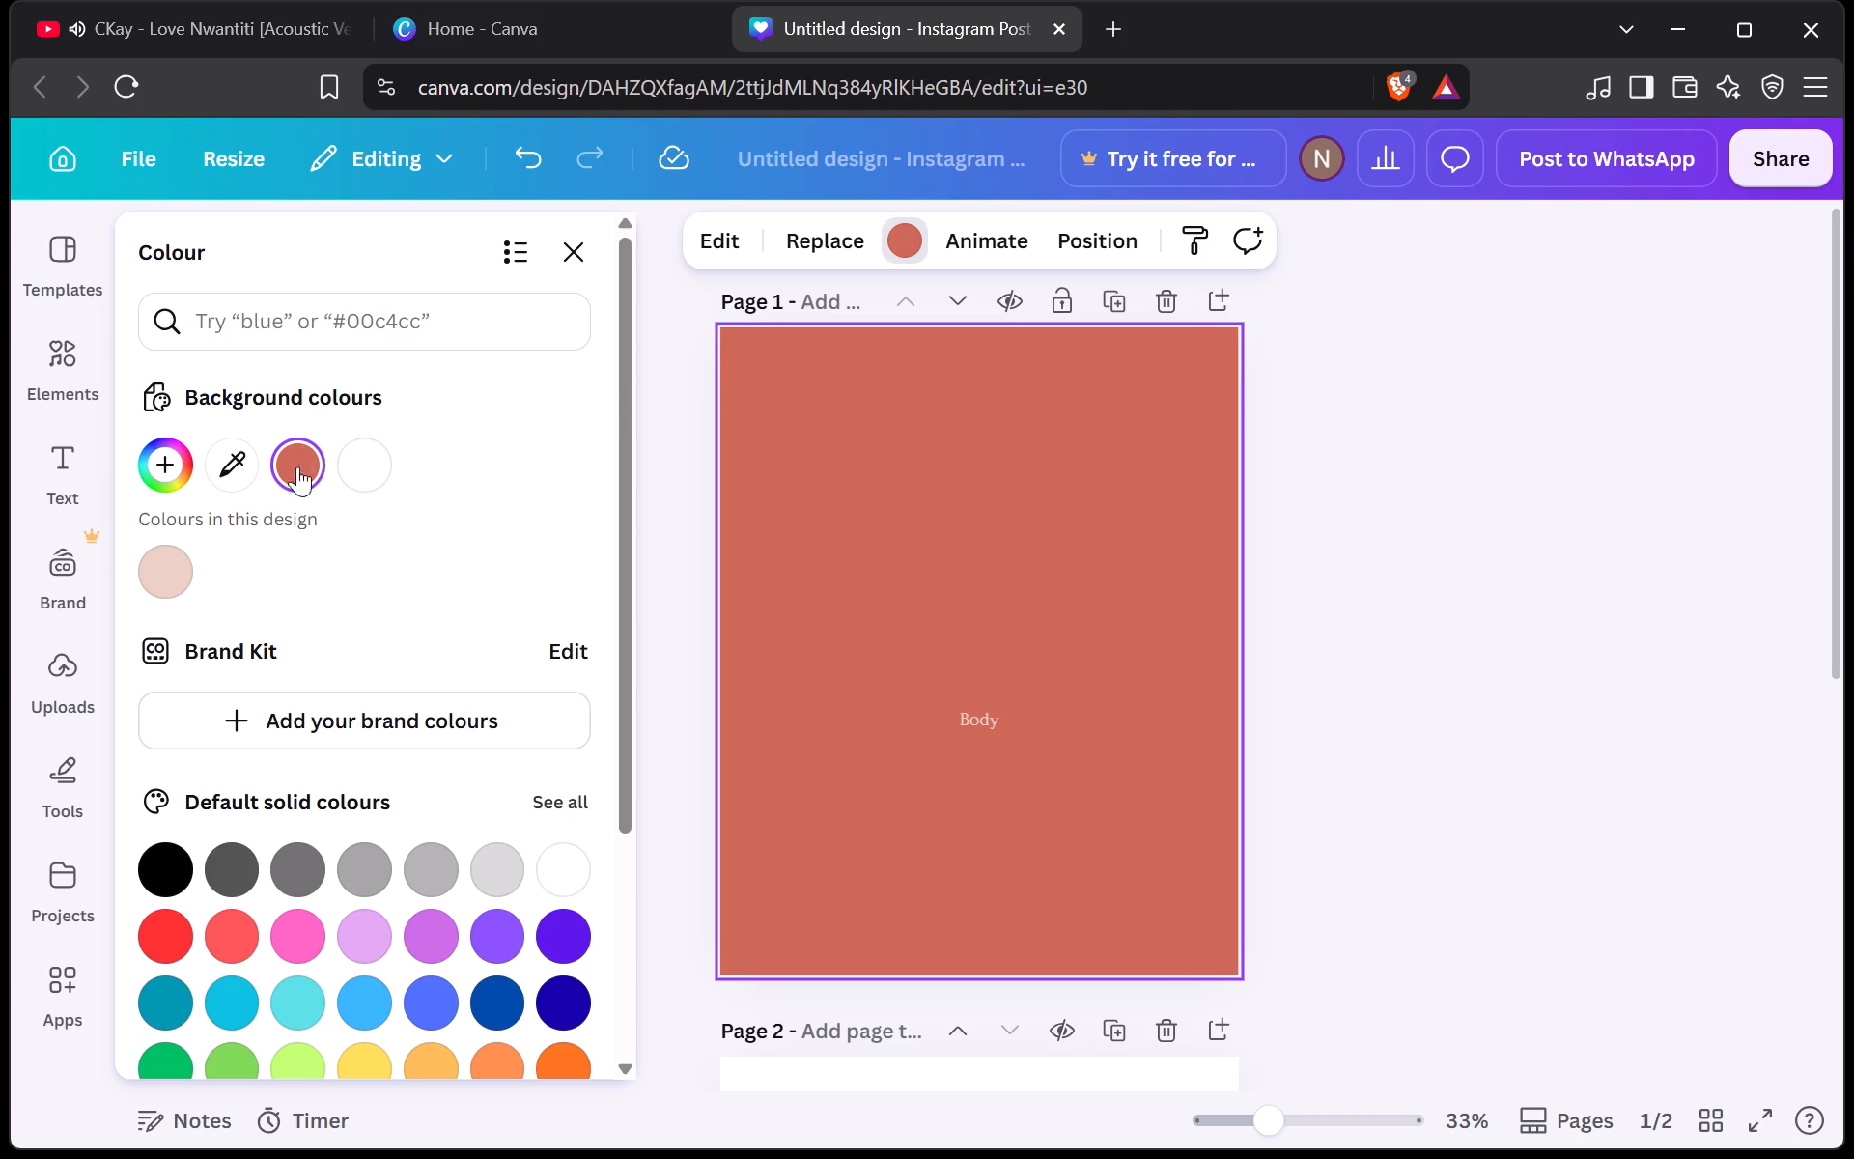
scroll(390, 709, down, 5)
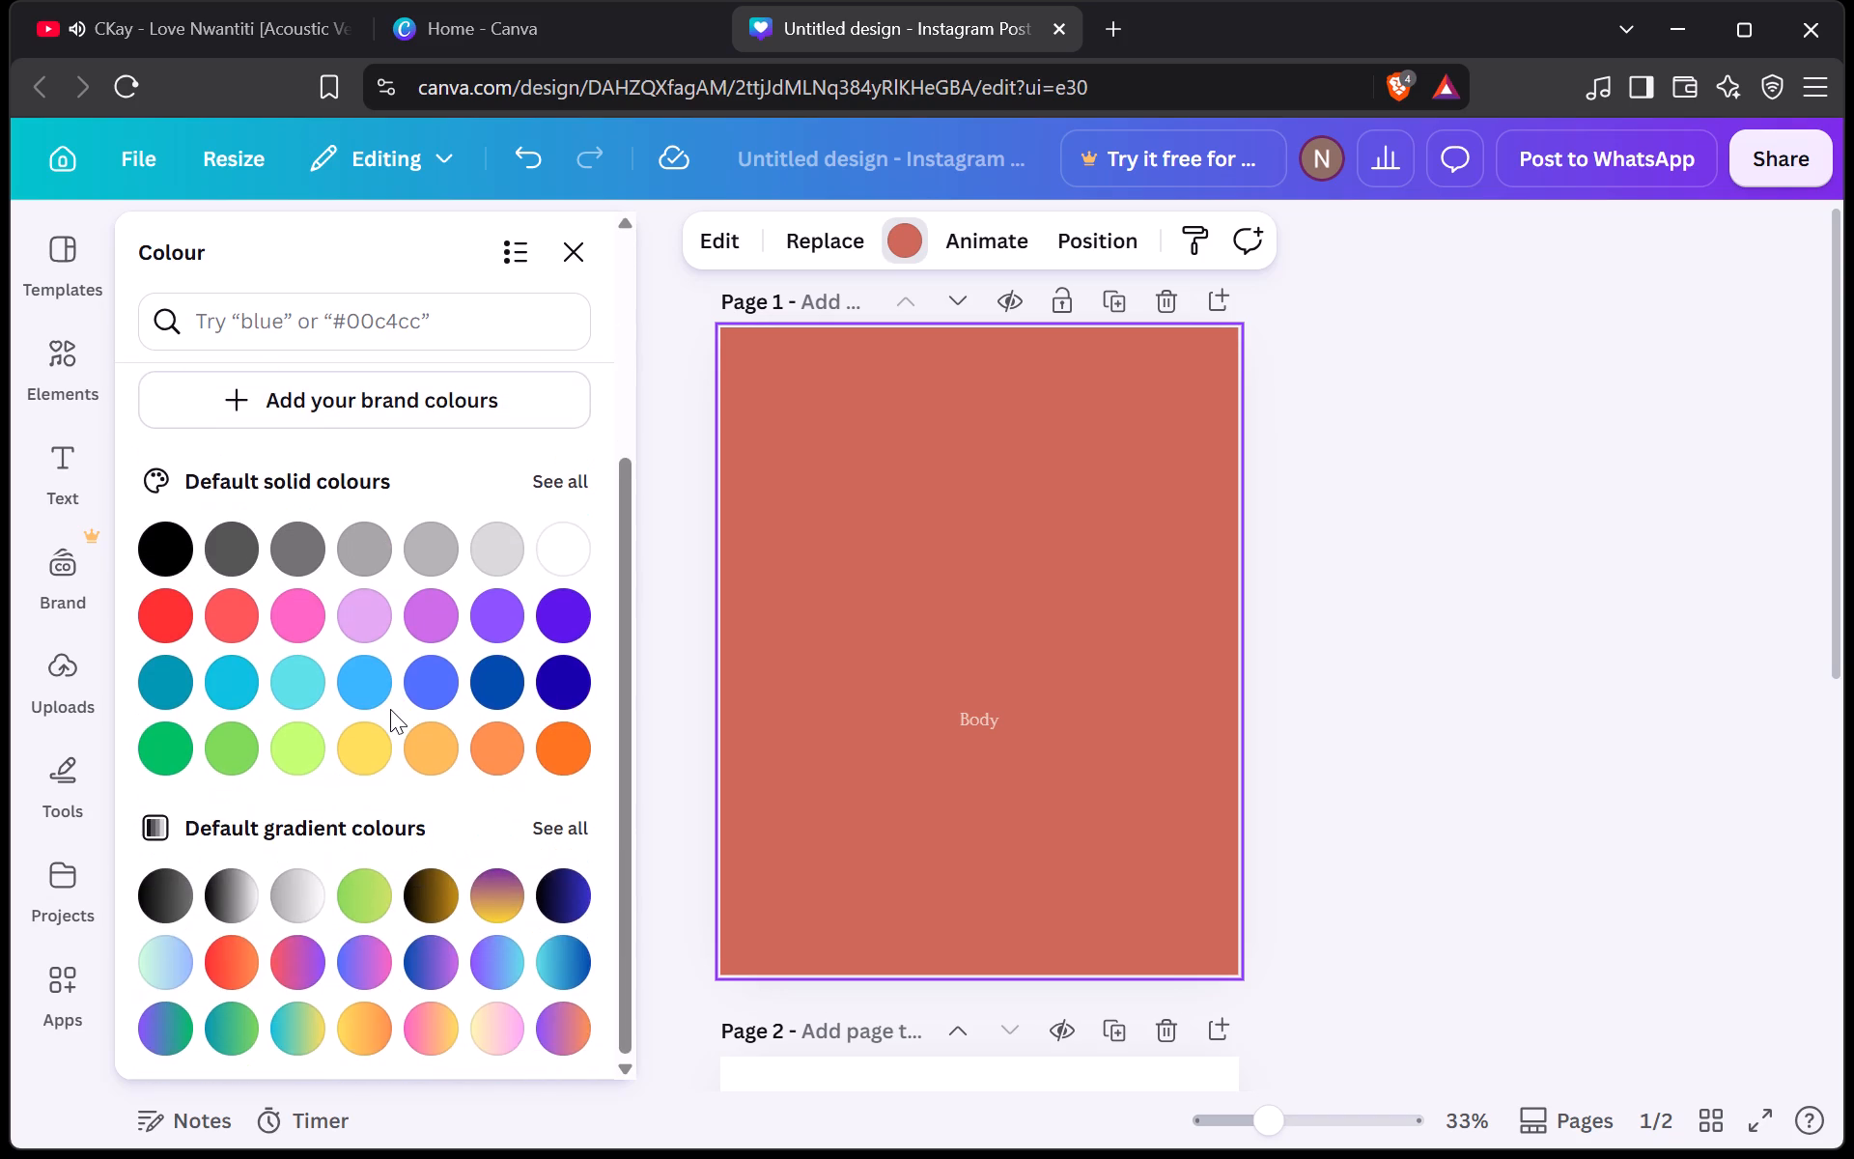
scroll(390, 709, down, 3)
scroll(469, 662, up, 3)
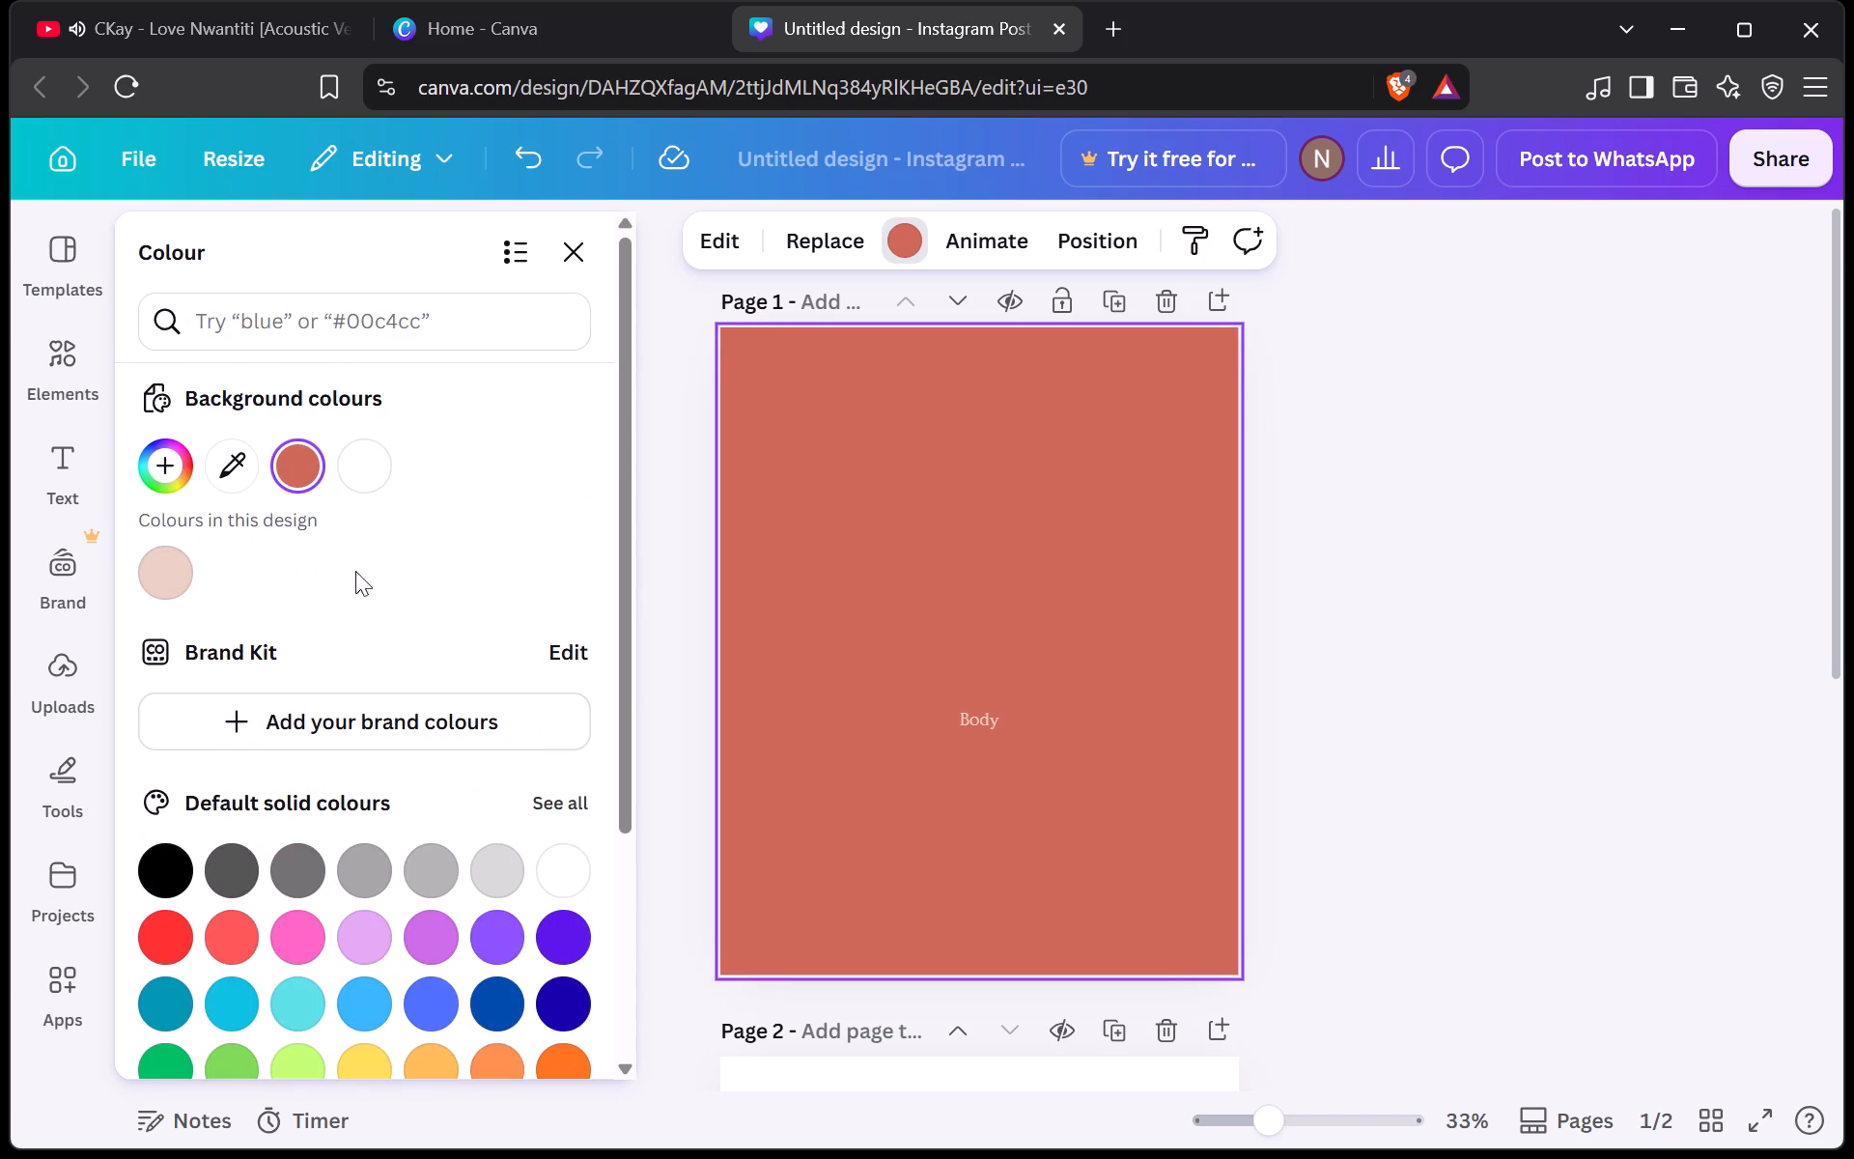
click(164, 400)
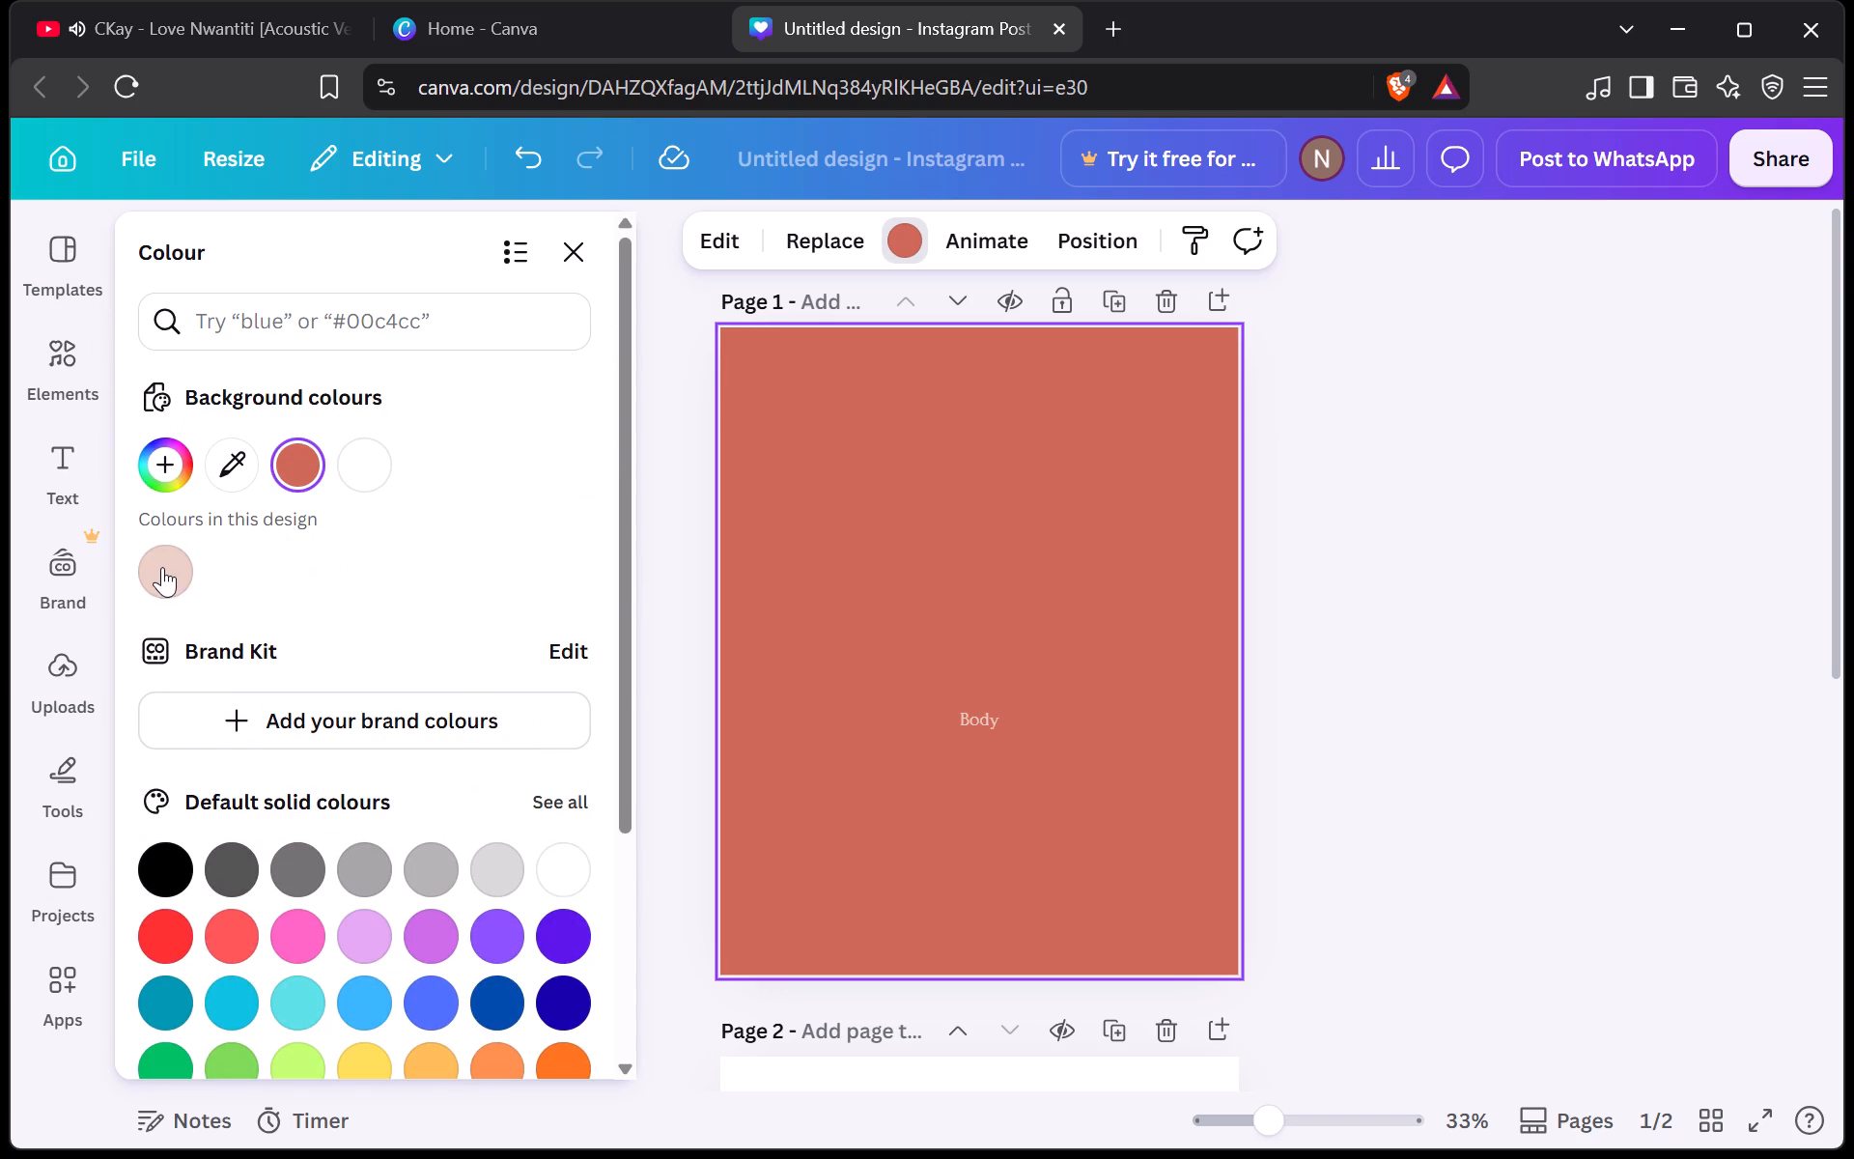
click(165, 575)
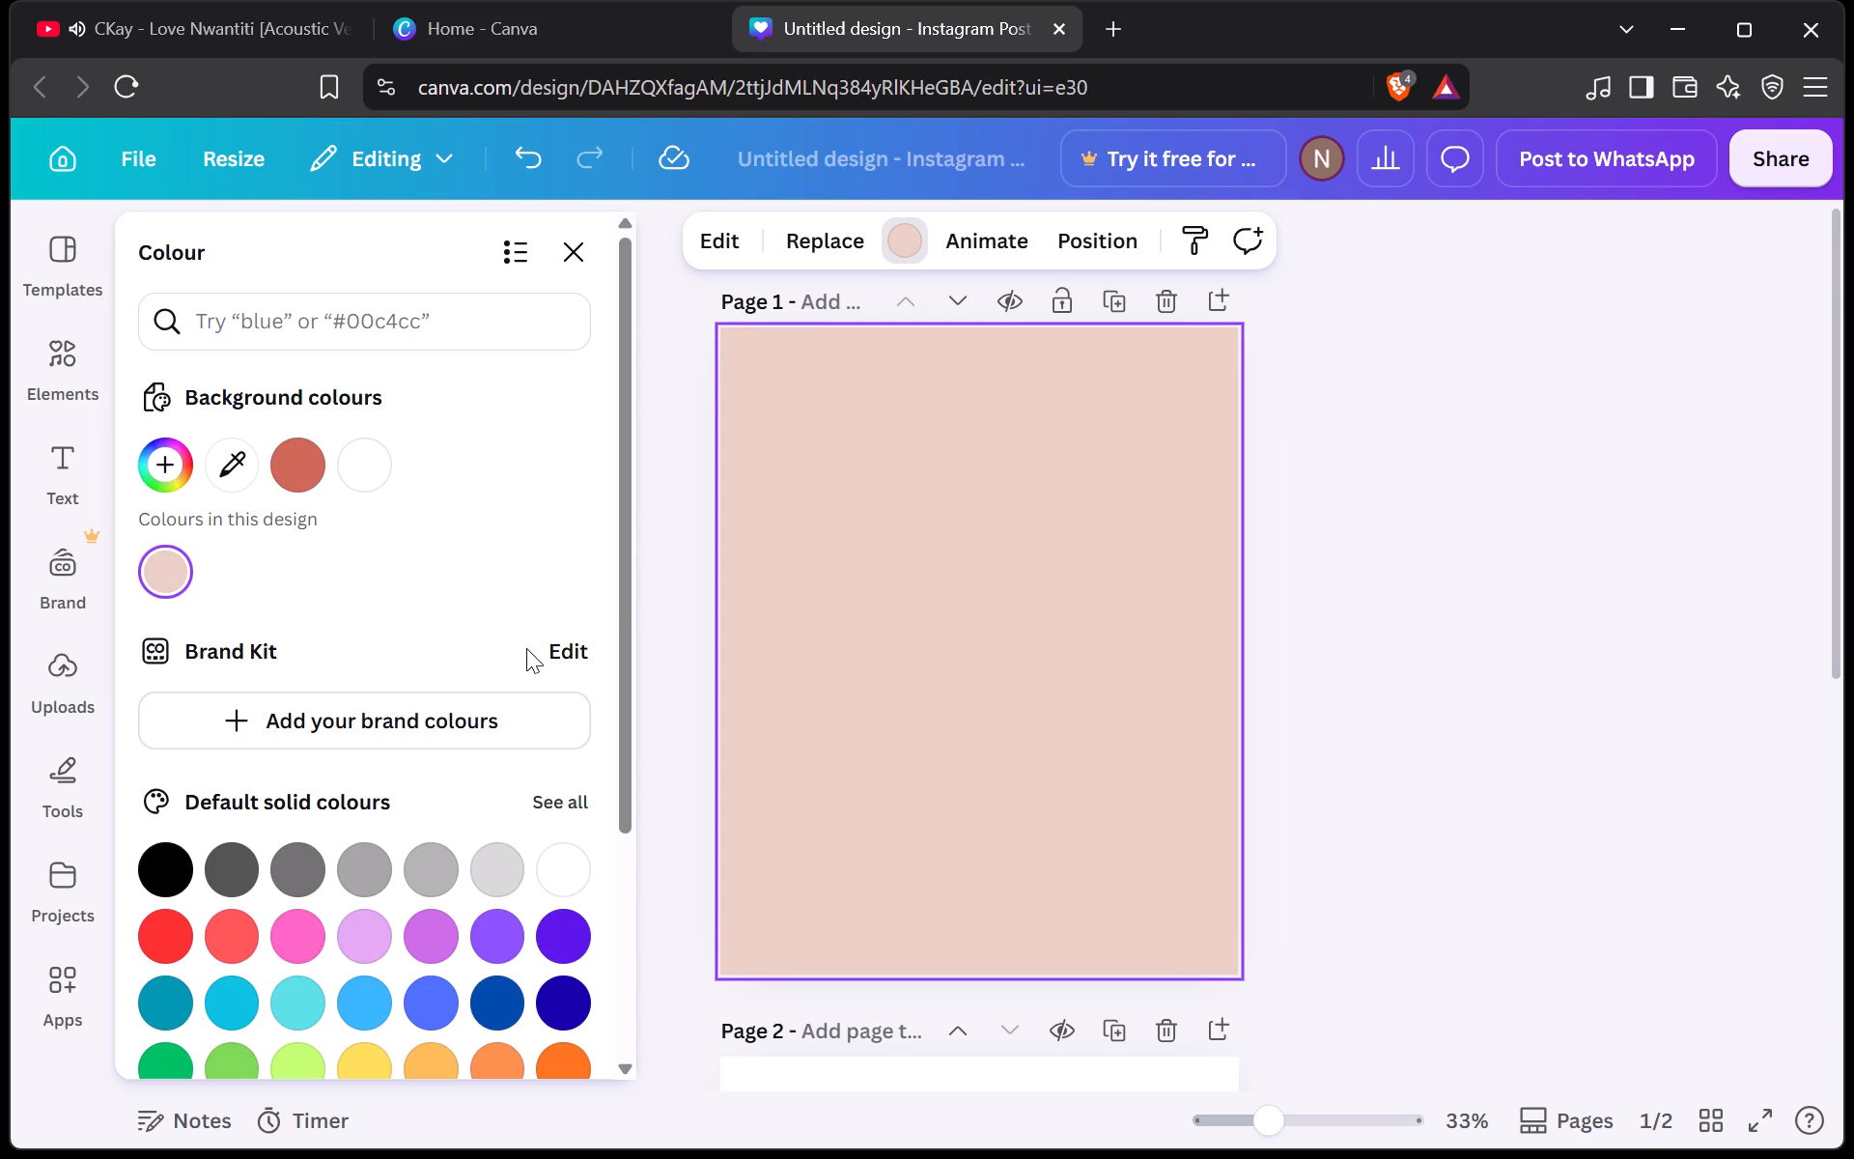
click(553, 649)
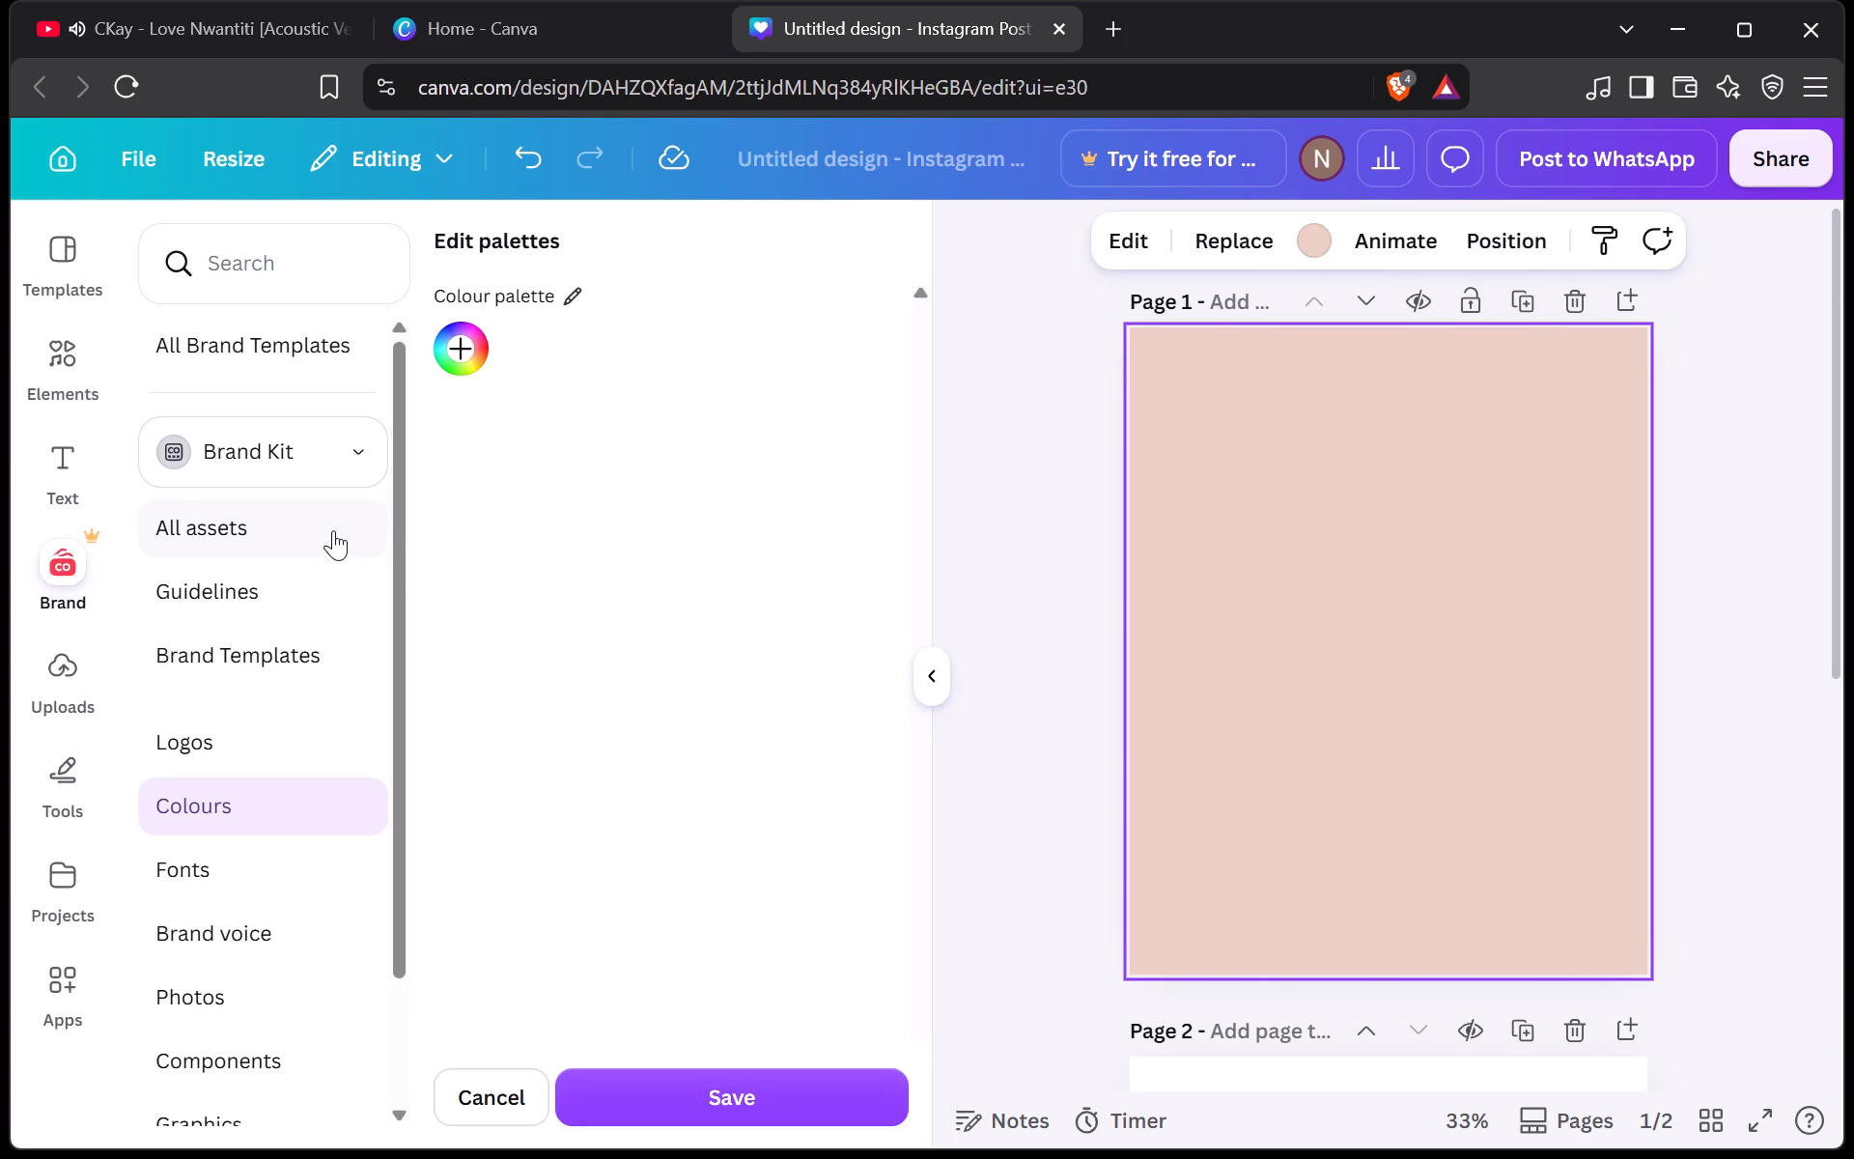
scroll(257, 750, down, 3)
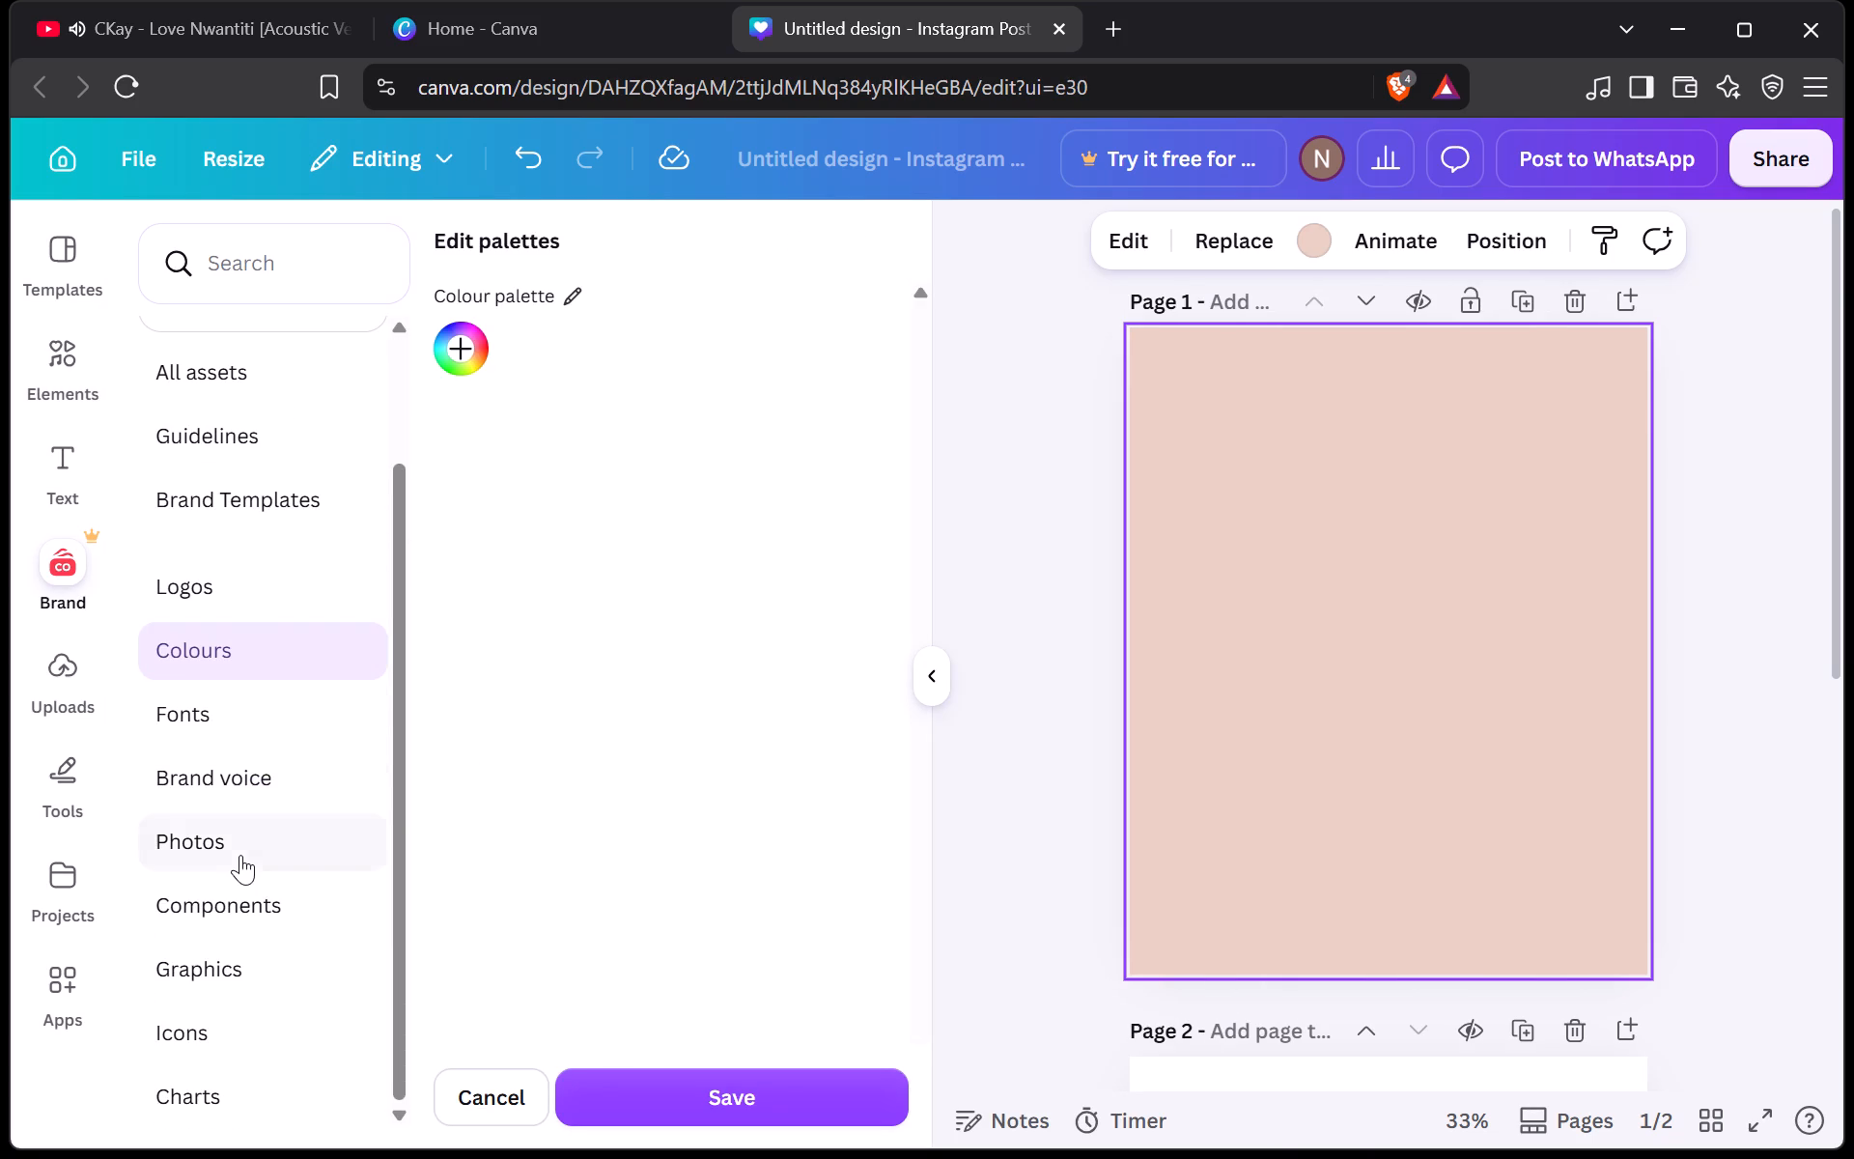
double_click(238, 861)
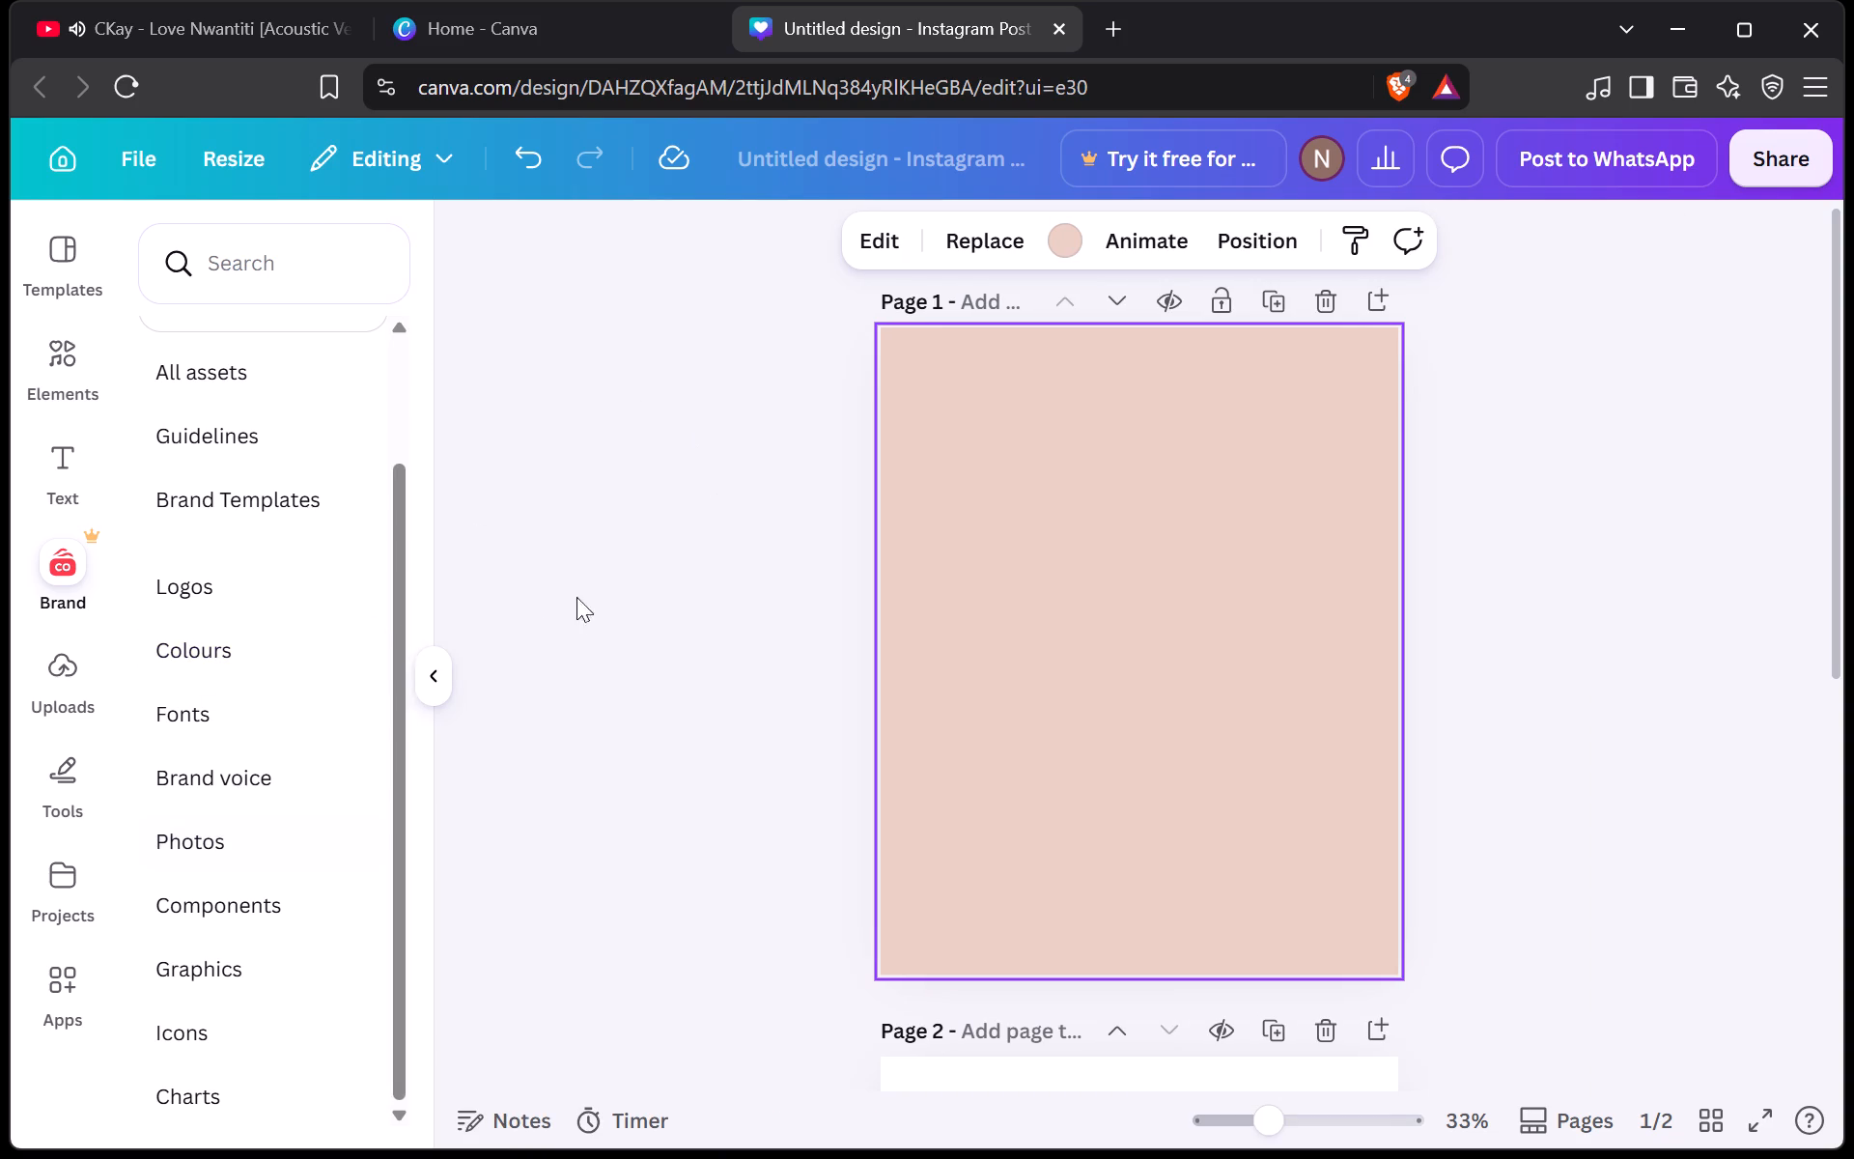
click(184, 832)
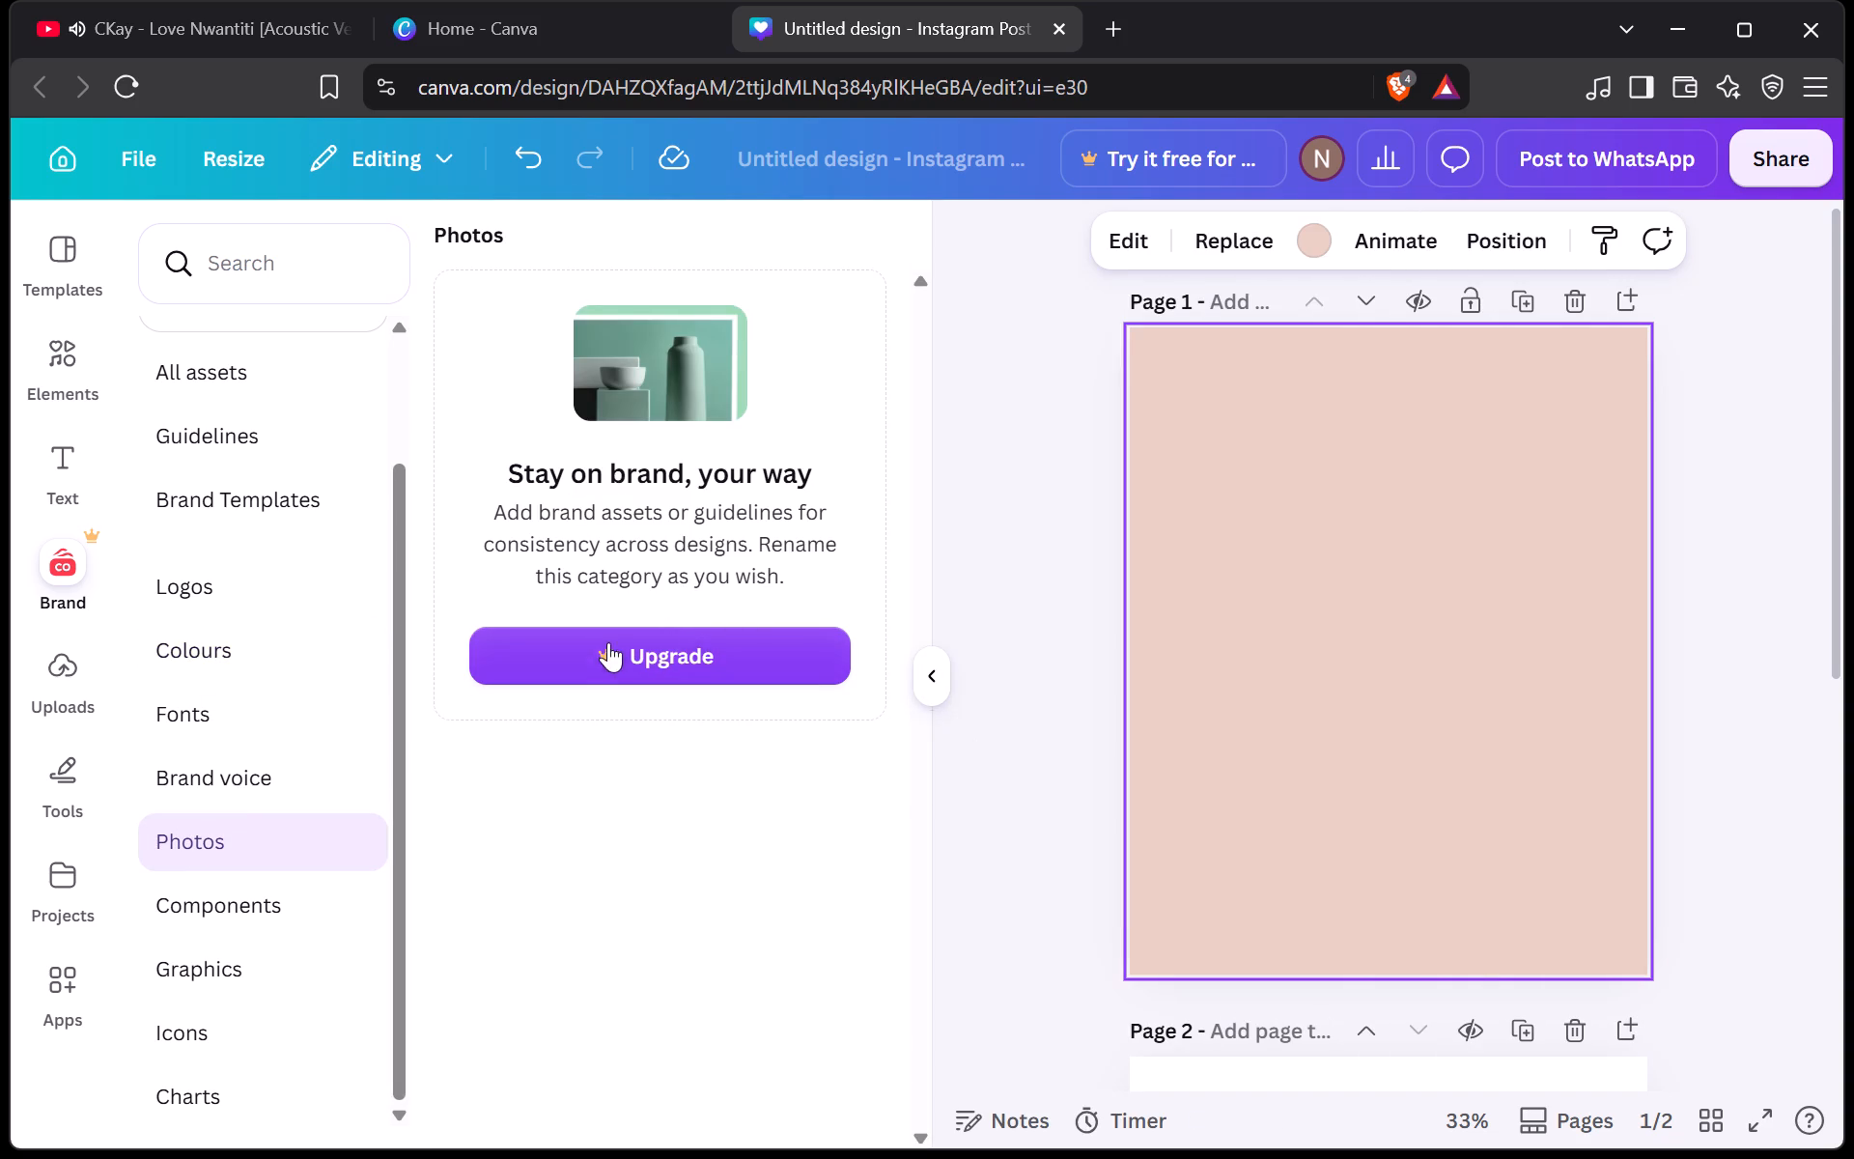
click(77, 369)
Add the dark grey template with two torn-paper photos of a woman as a new page.
click(94, 273)
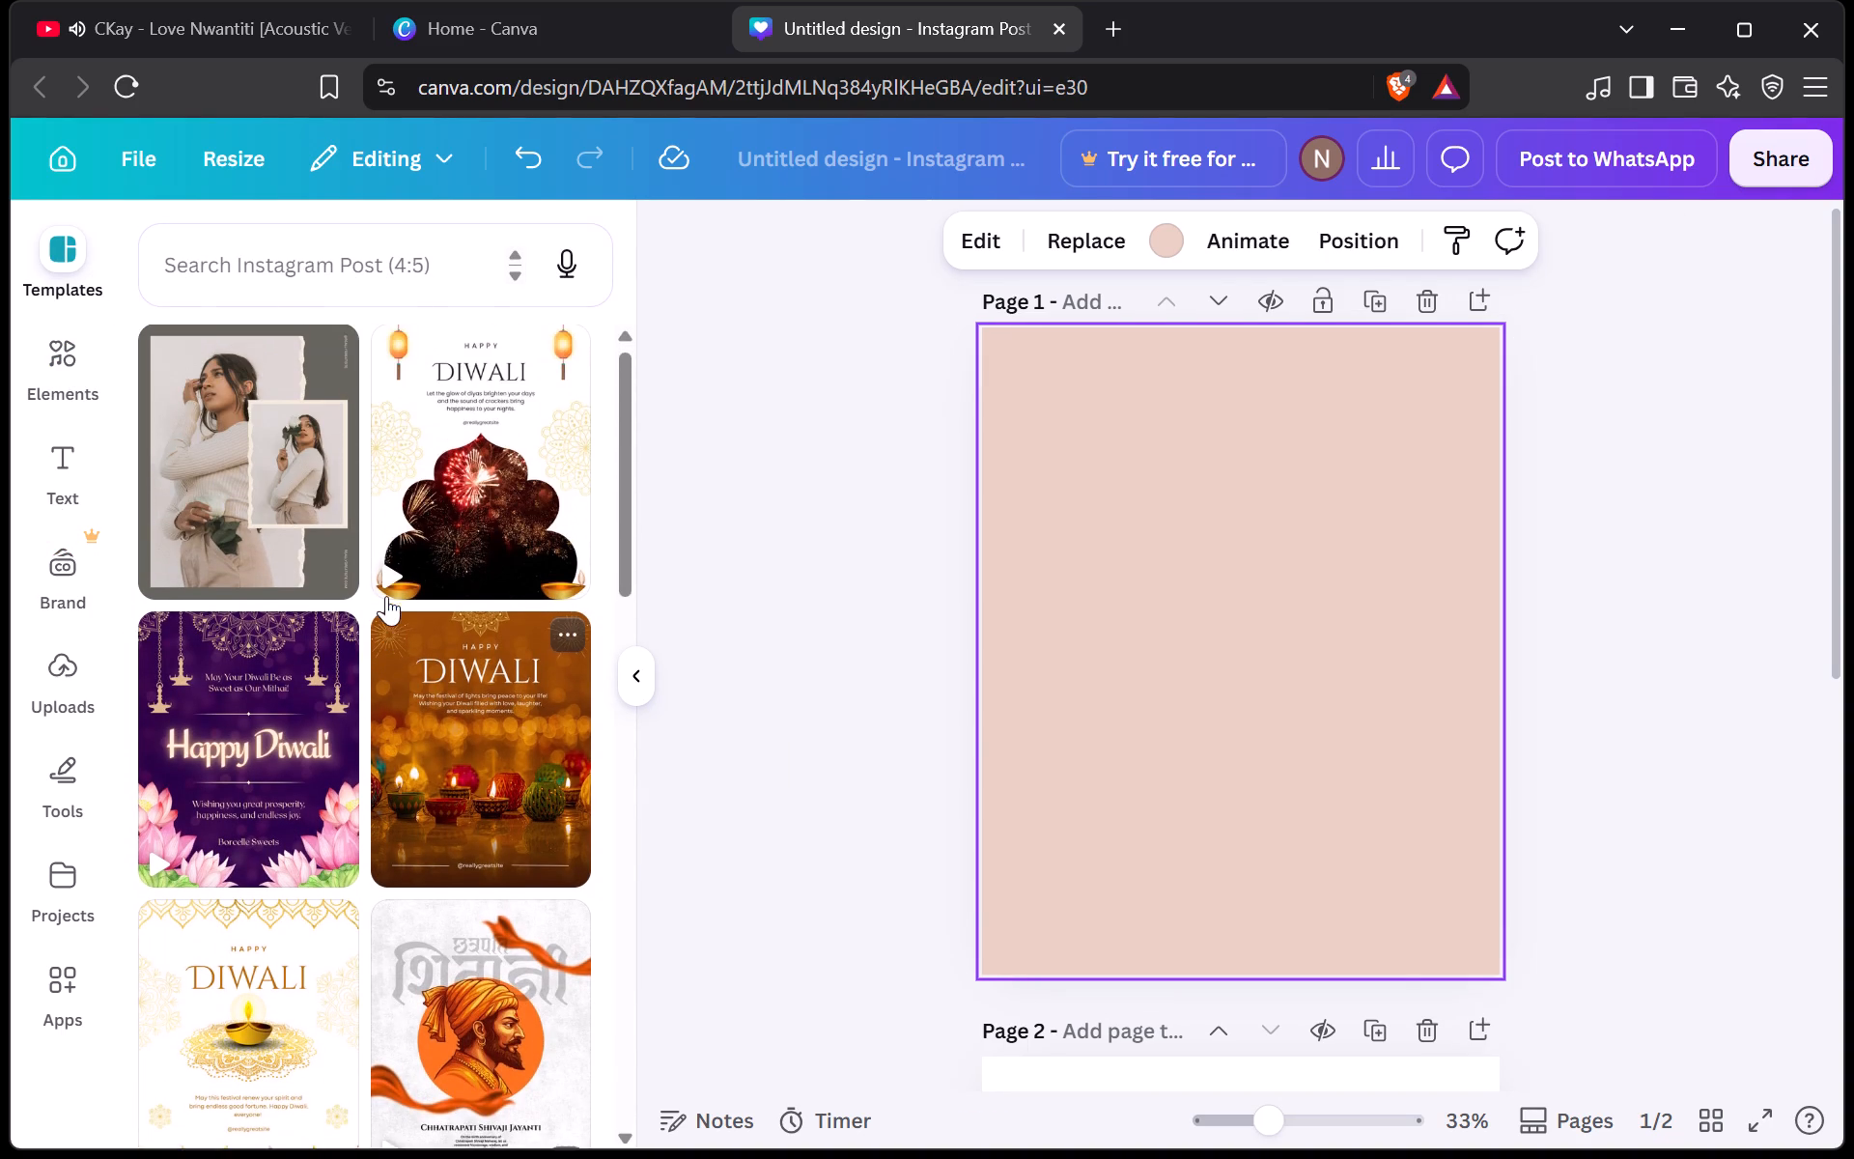
click(322, 505)
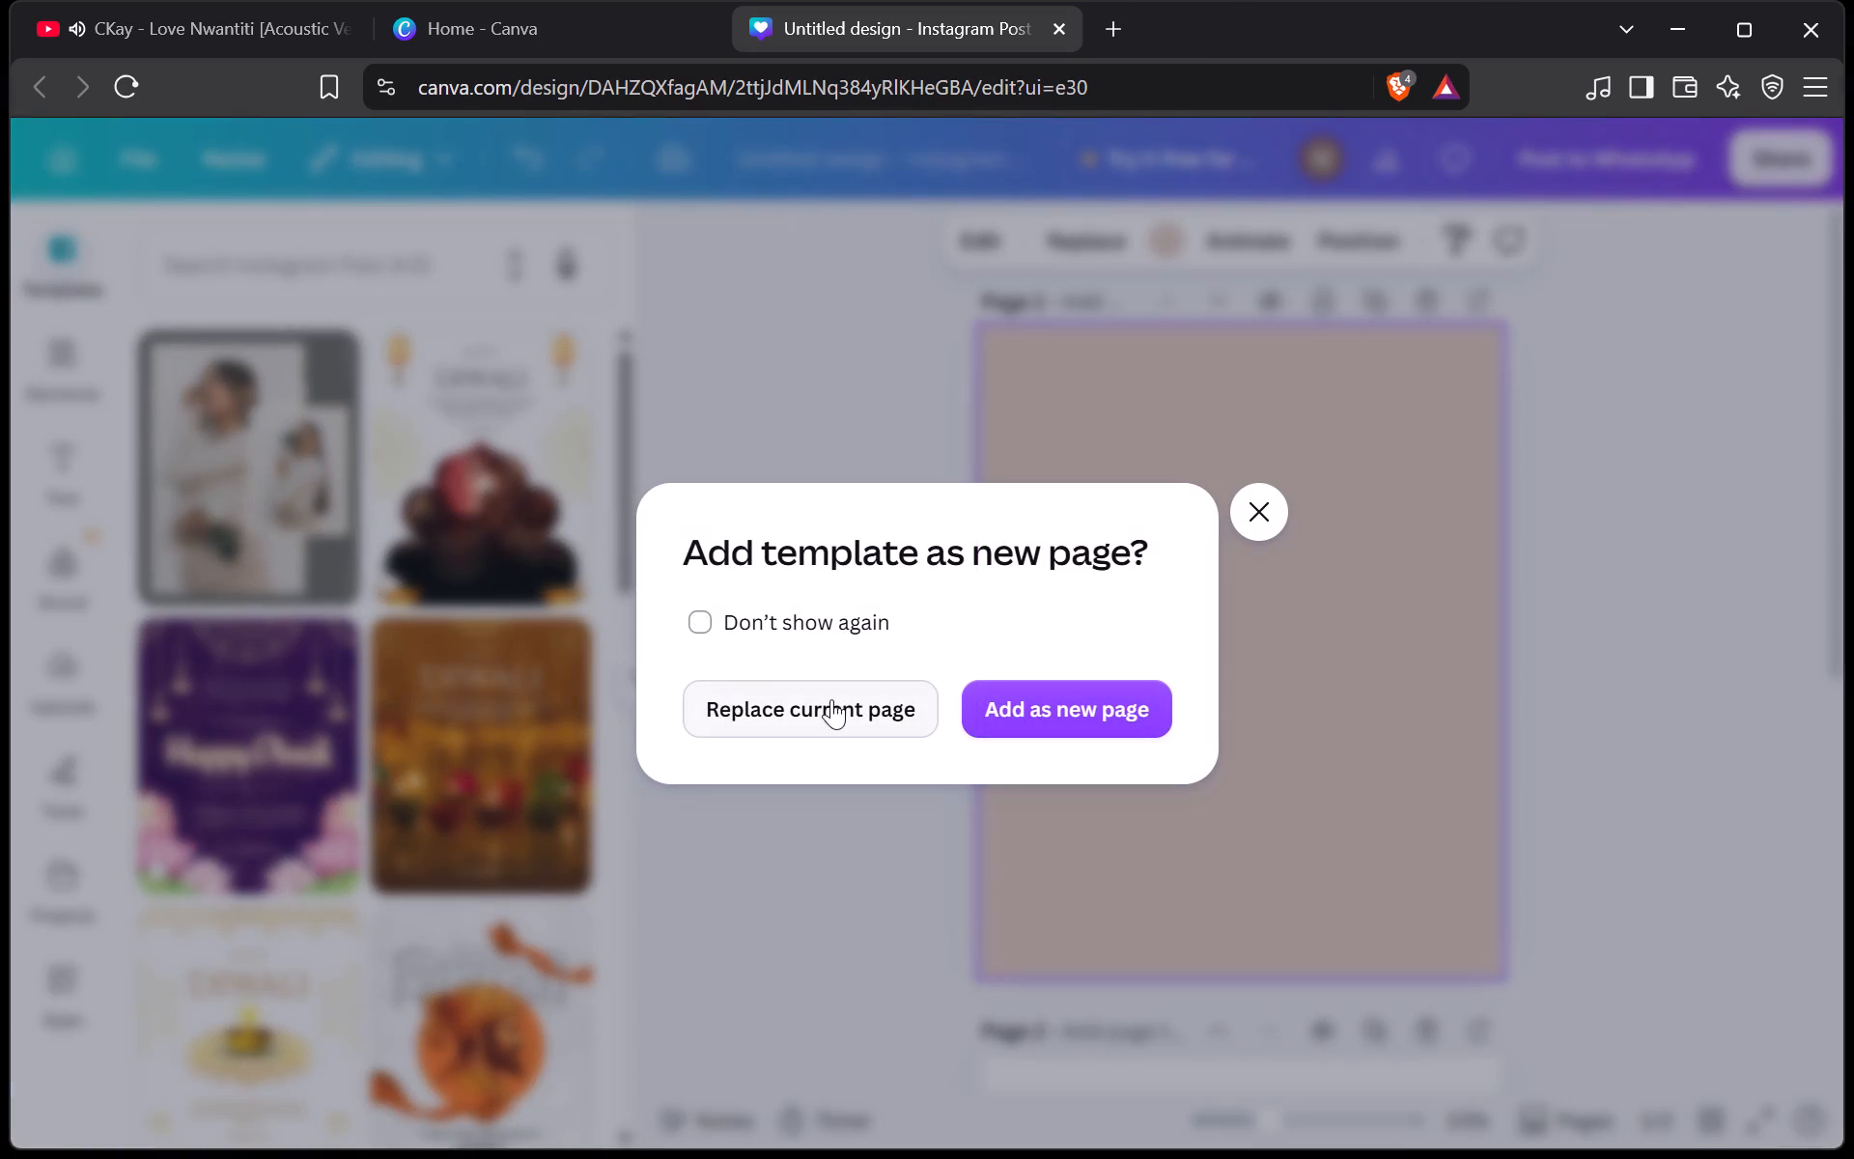
click(1086, 732)
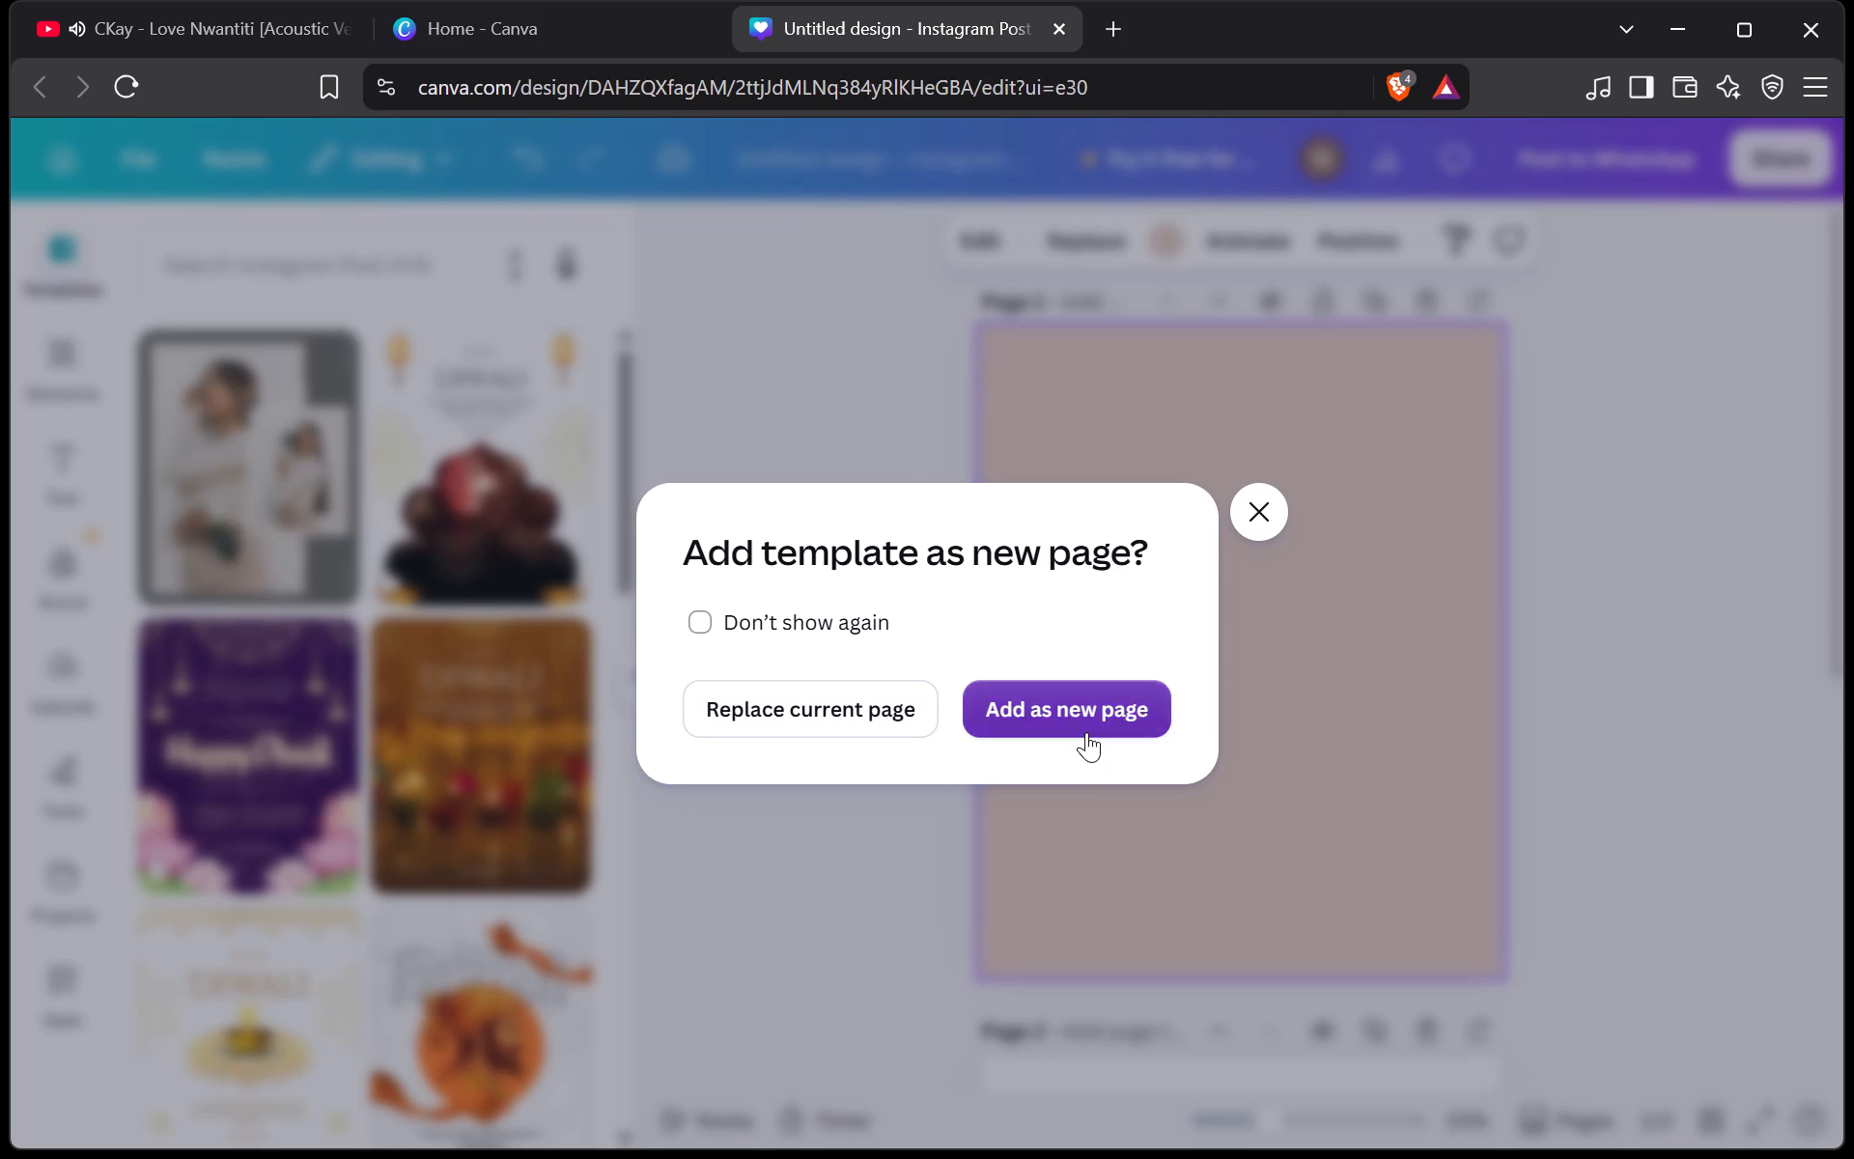
scroll(1167, 641, up, 1)
Detach the large portrait image from its frame on page 2.
click(1167, 641)
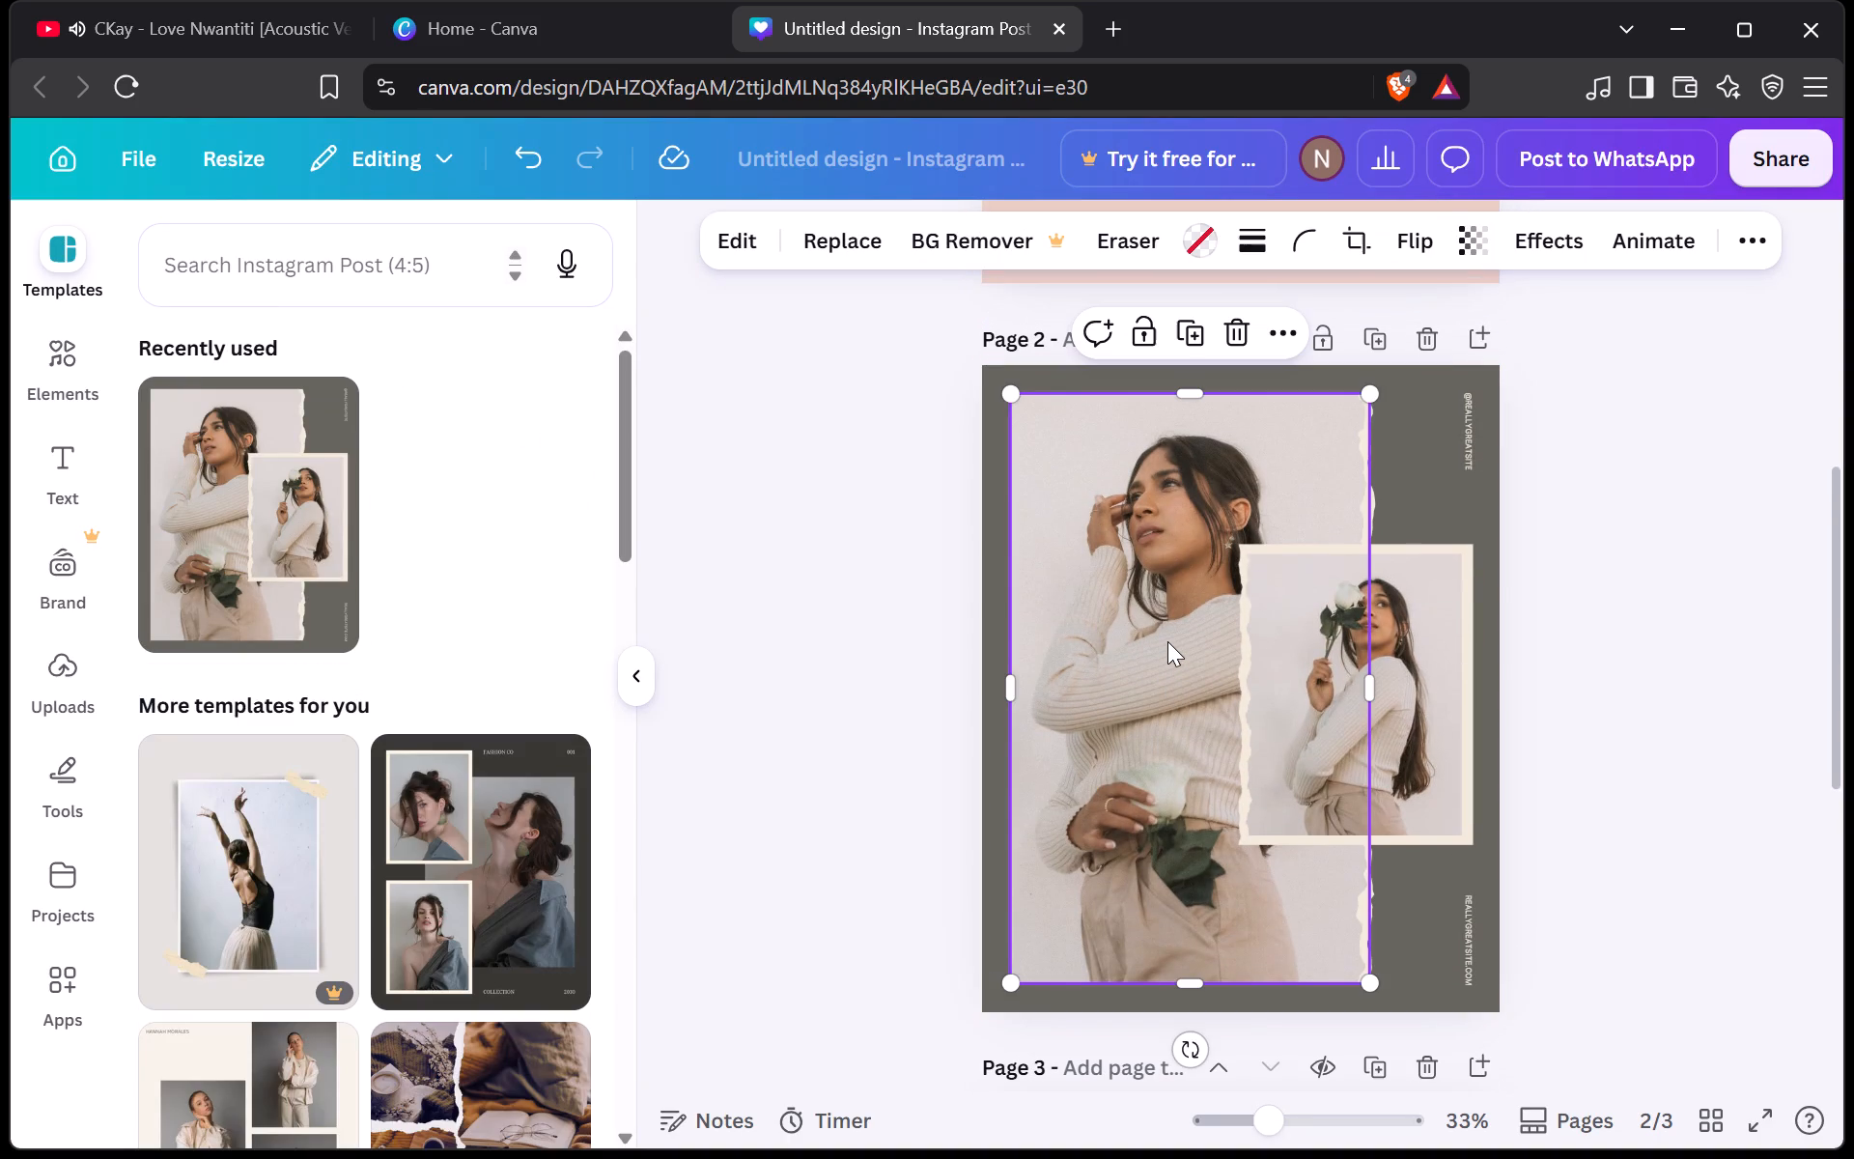
click(1098, 548)
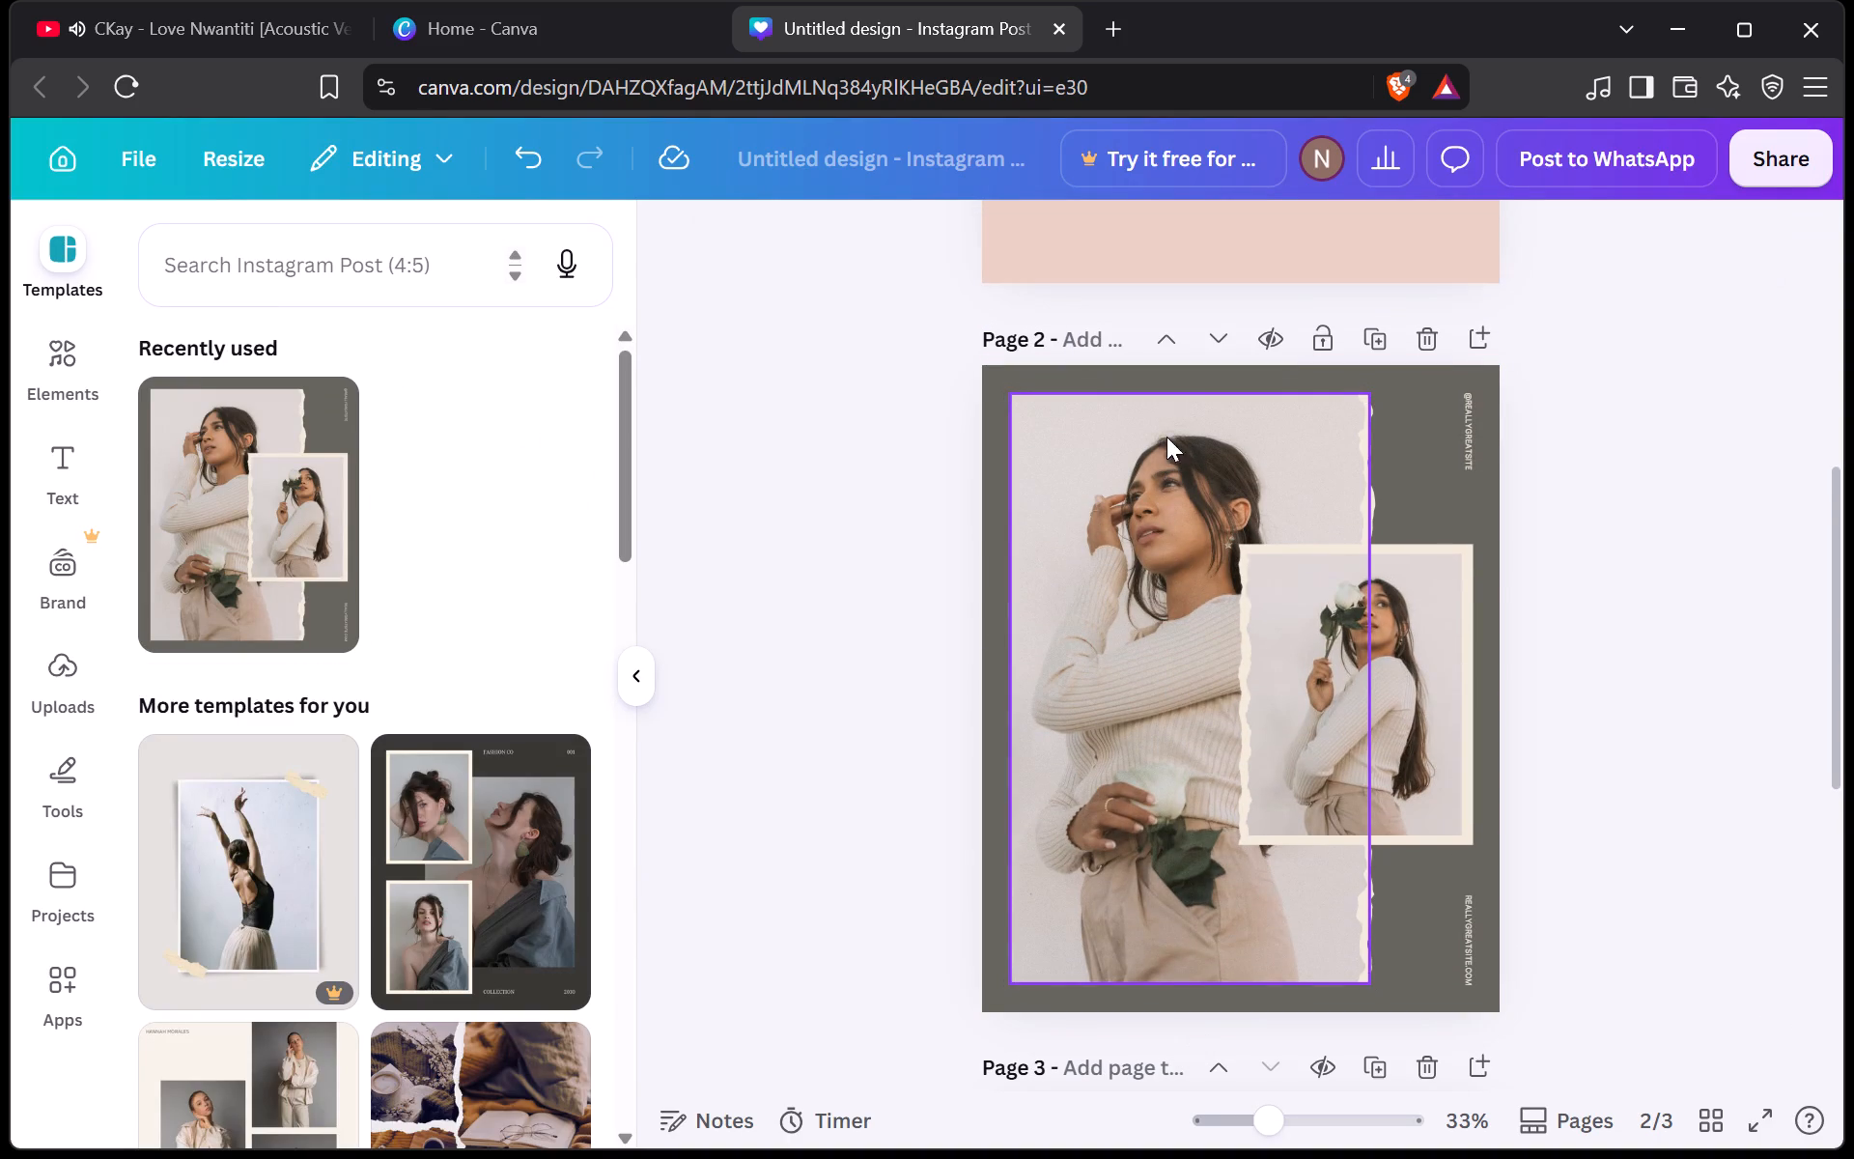
click(1103, 541)
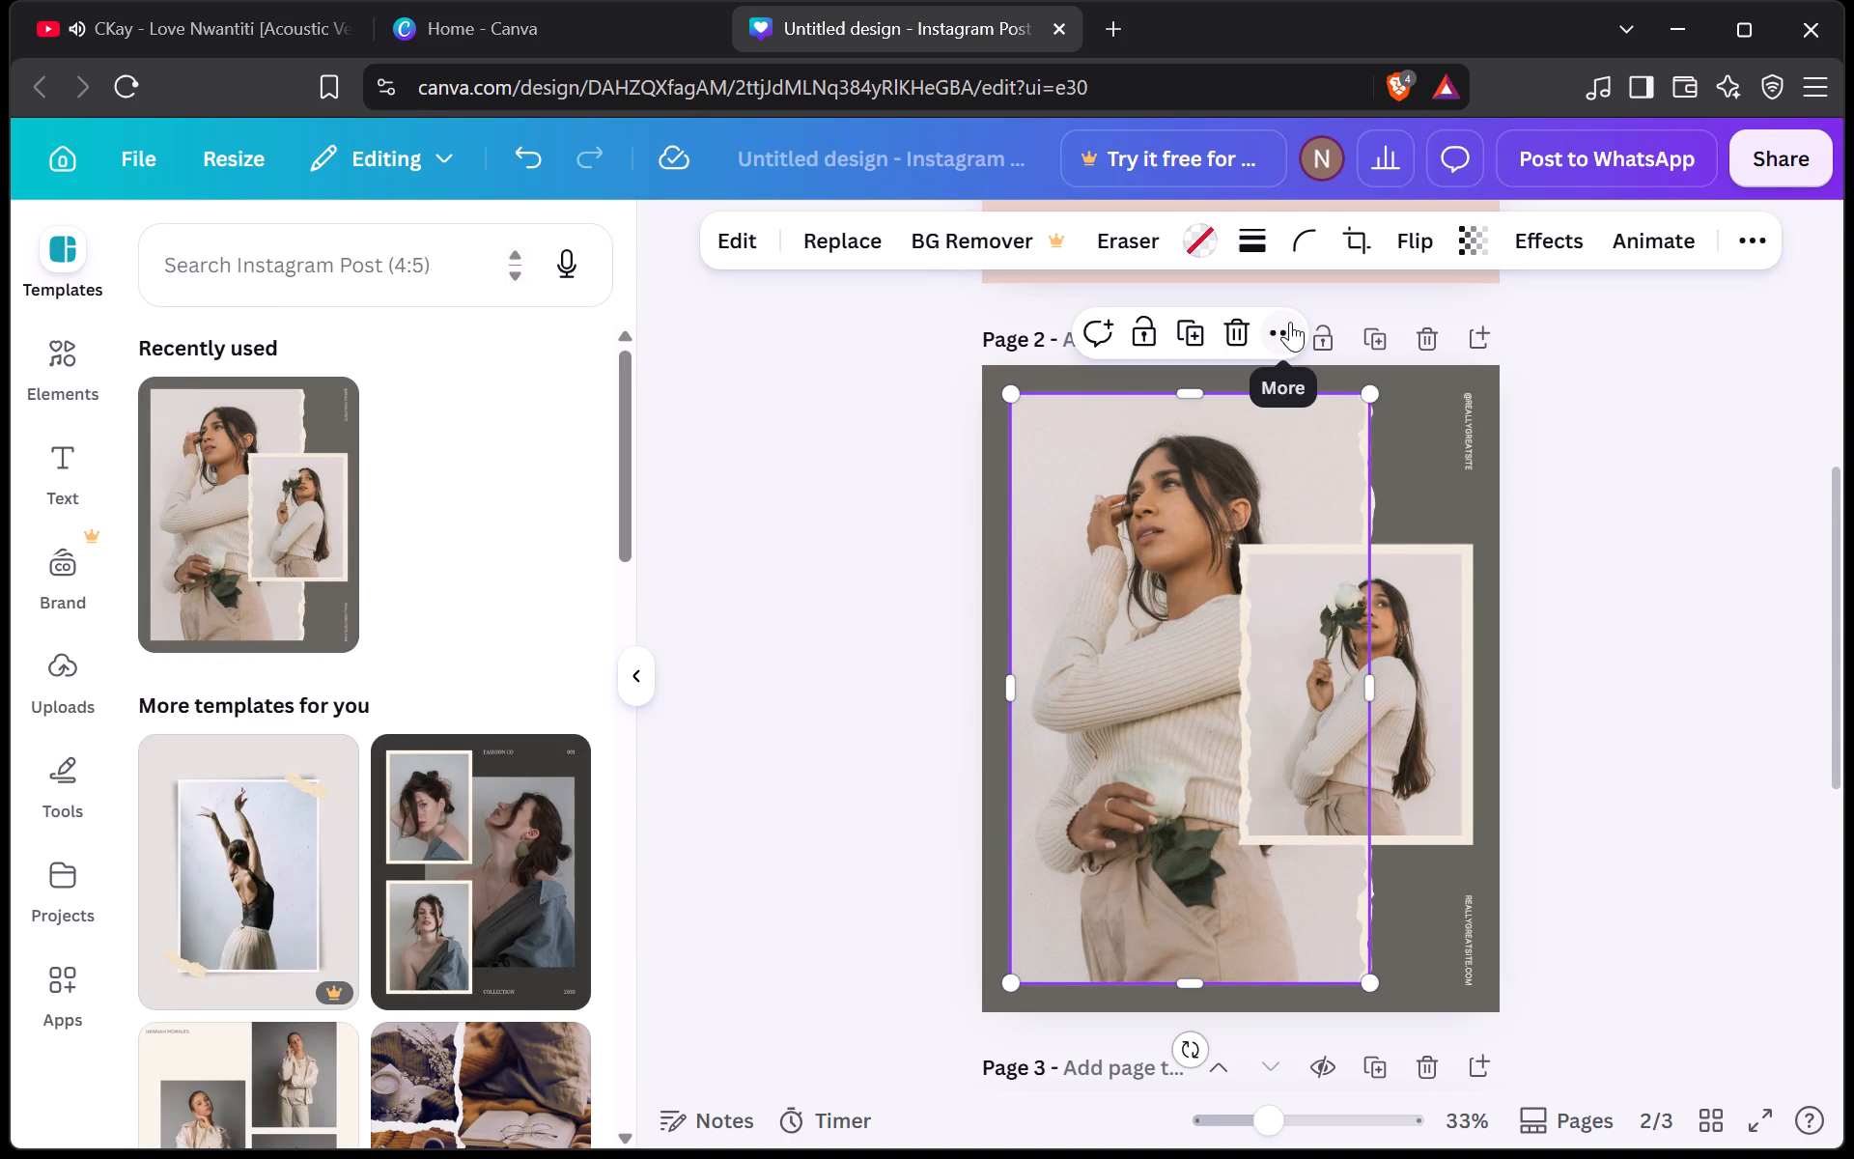
double_click(1290, 322)
click(1290, 322)
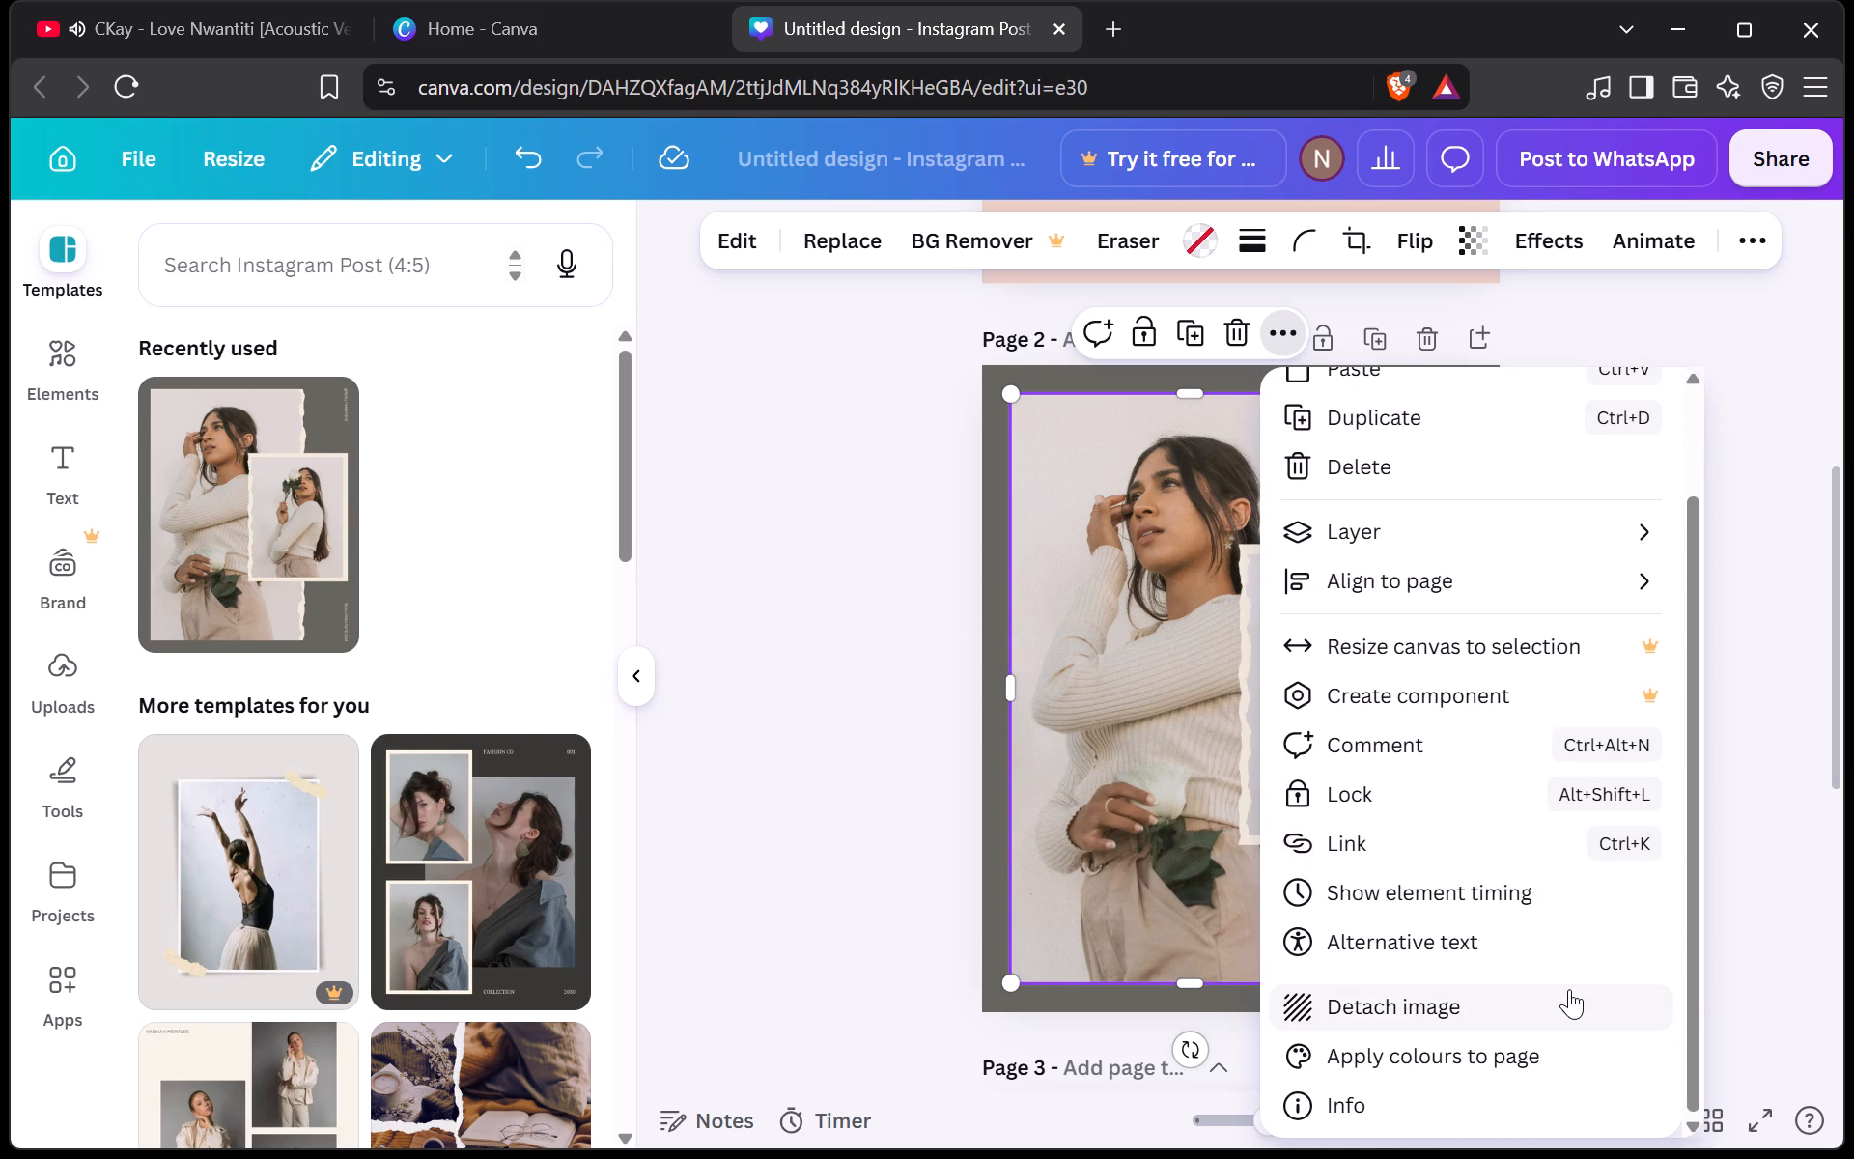
click(1569, 989)
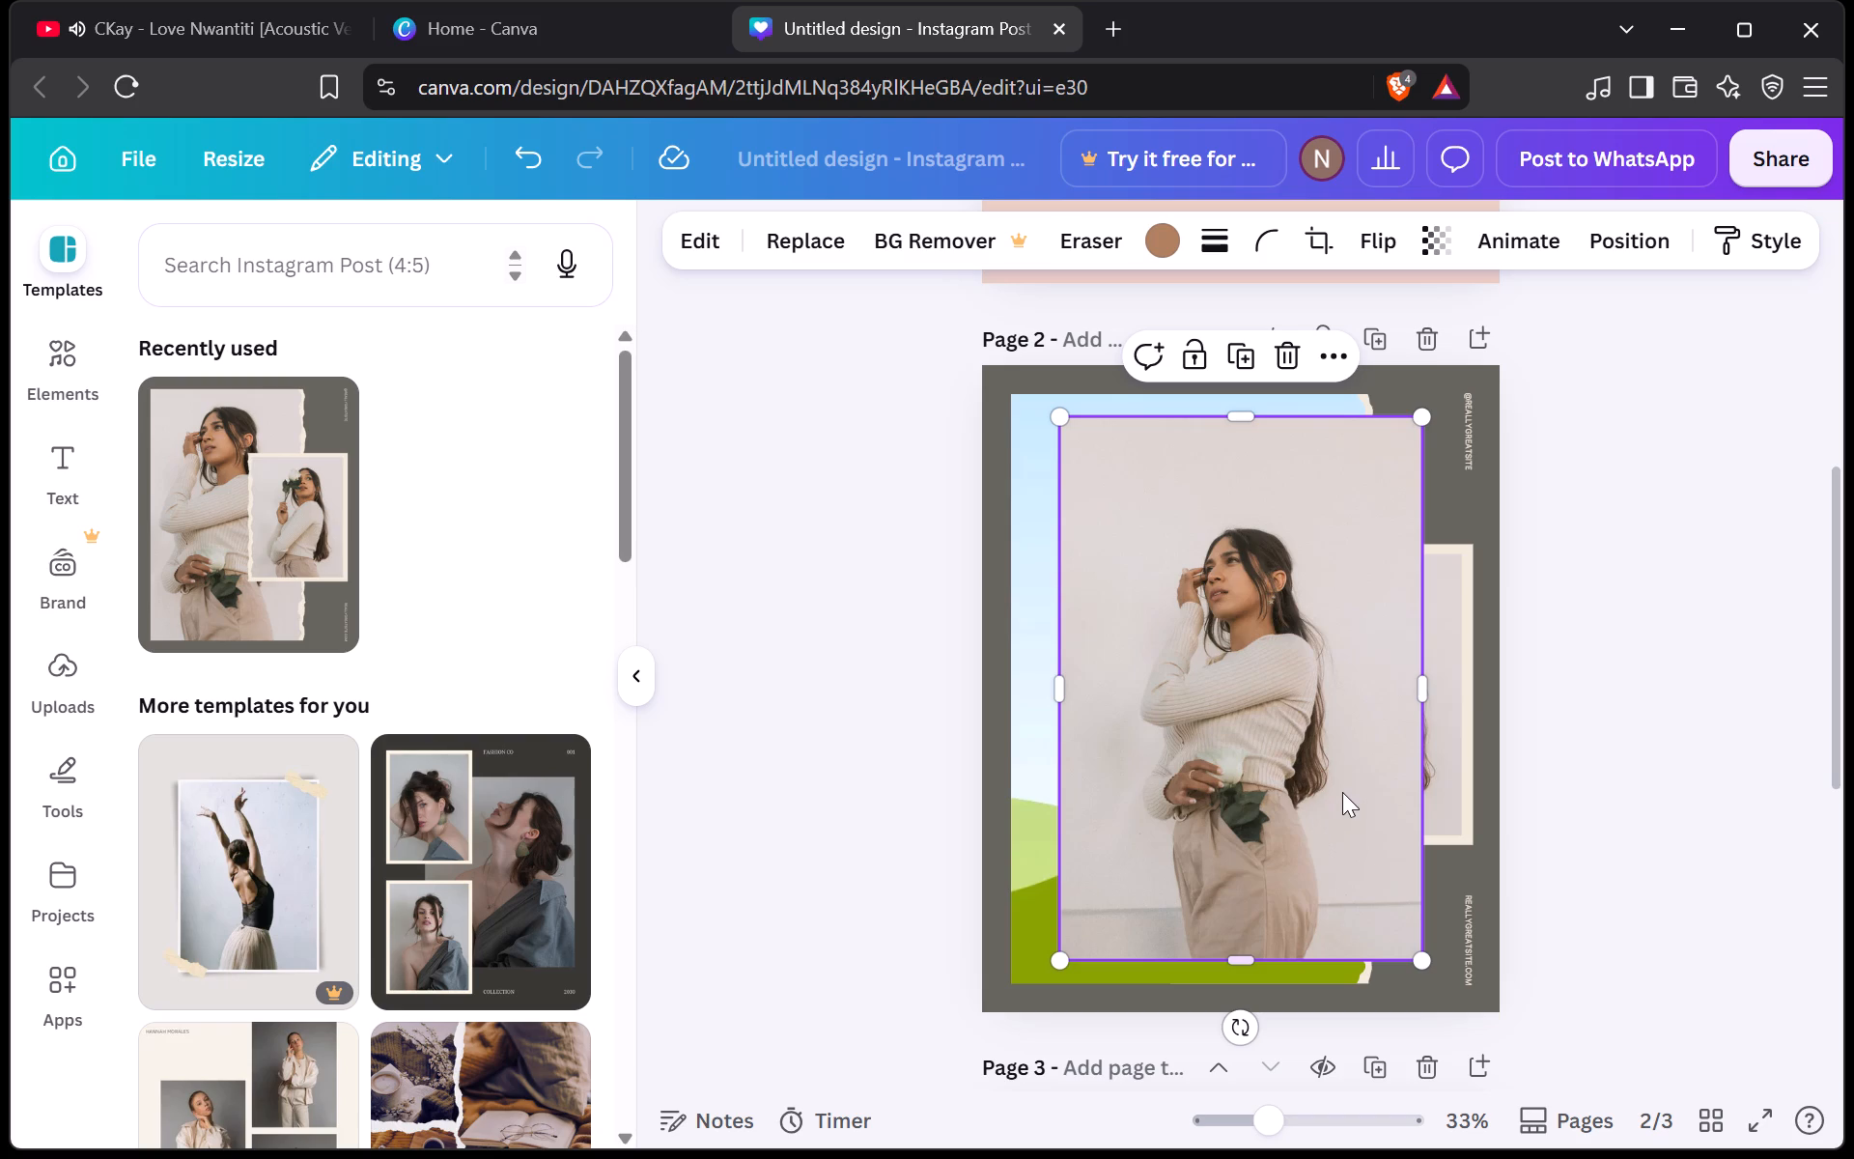
Move the detached portrait and the smaller photo off page 2 to clear them from the layout.
drag(1344, 792, 1754, 780)
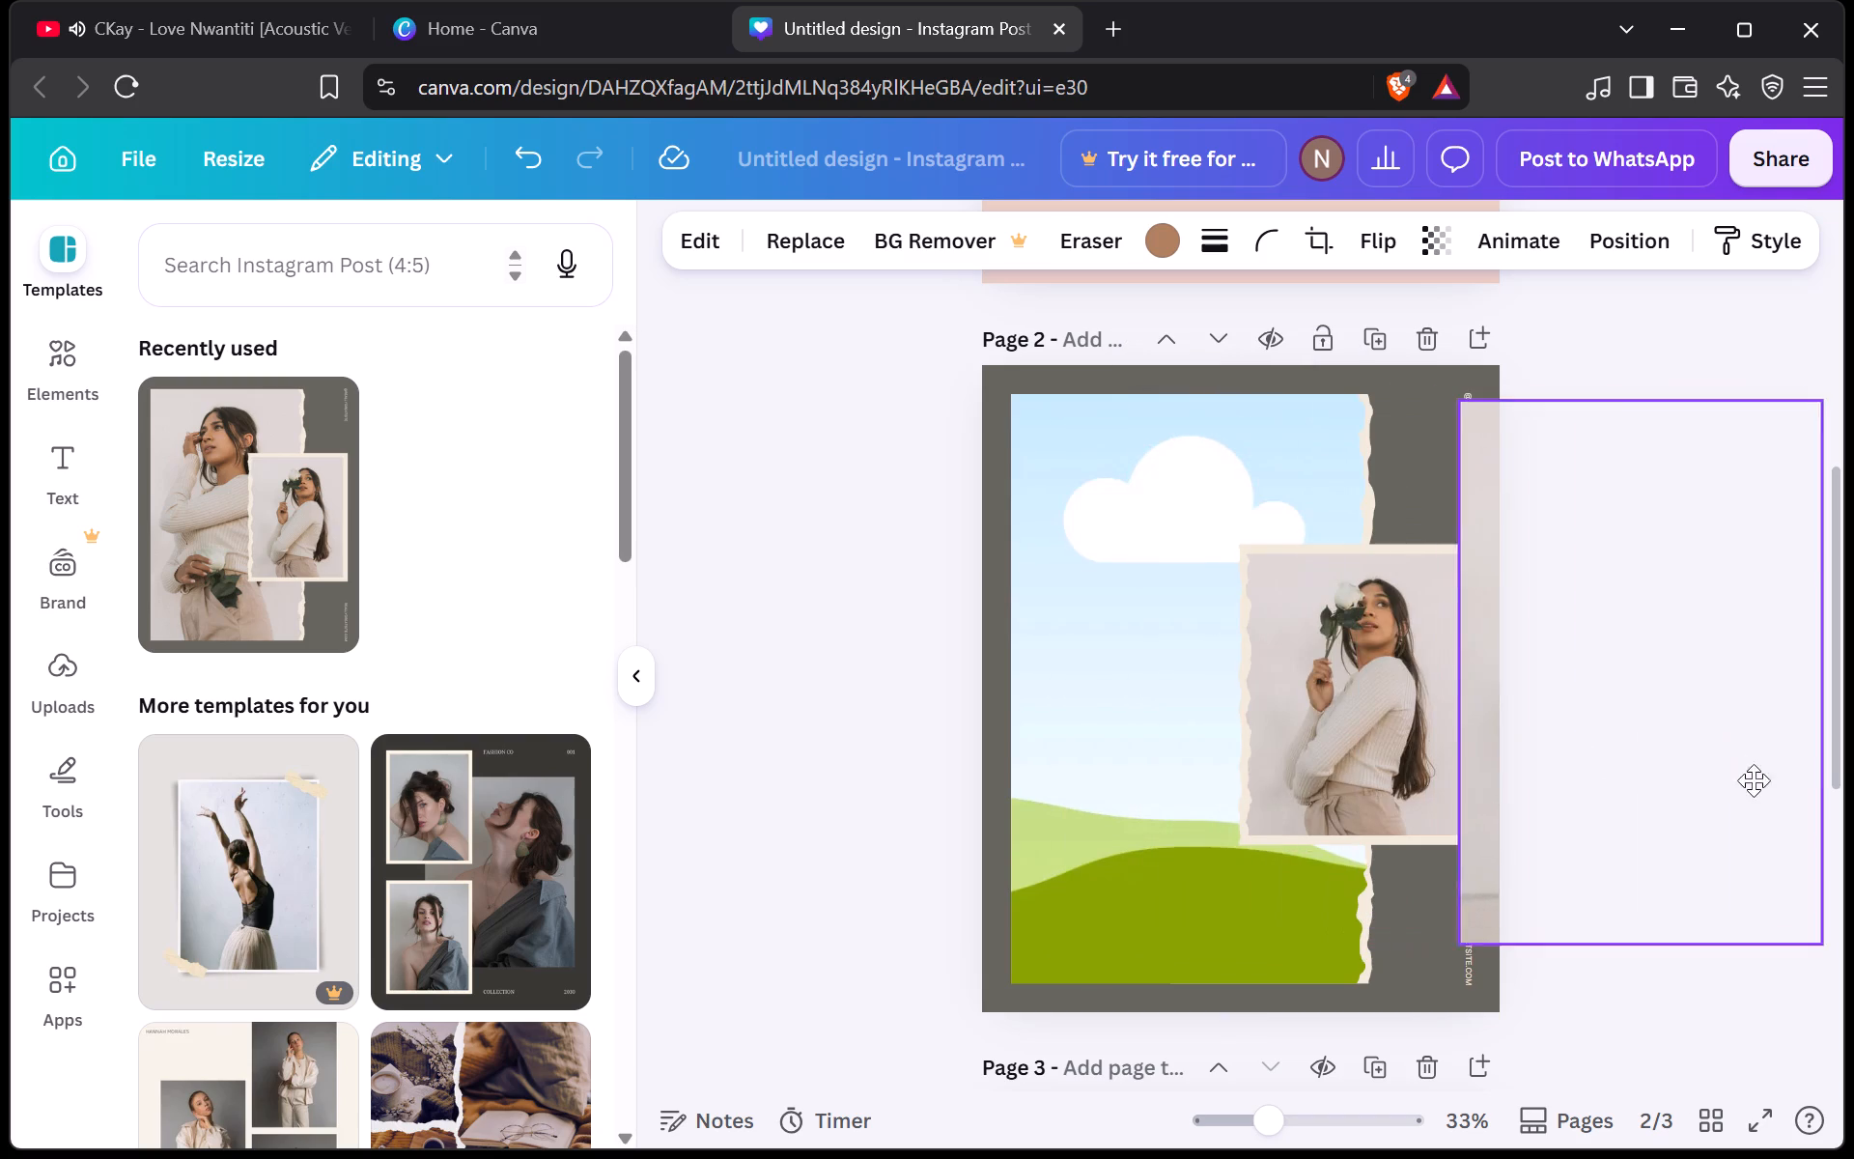
drag(1754, 780, 1422, 829)
drag(1378, 795, 1853, 849)
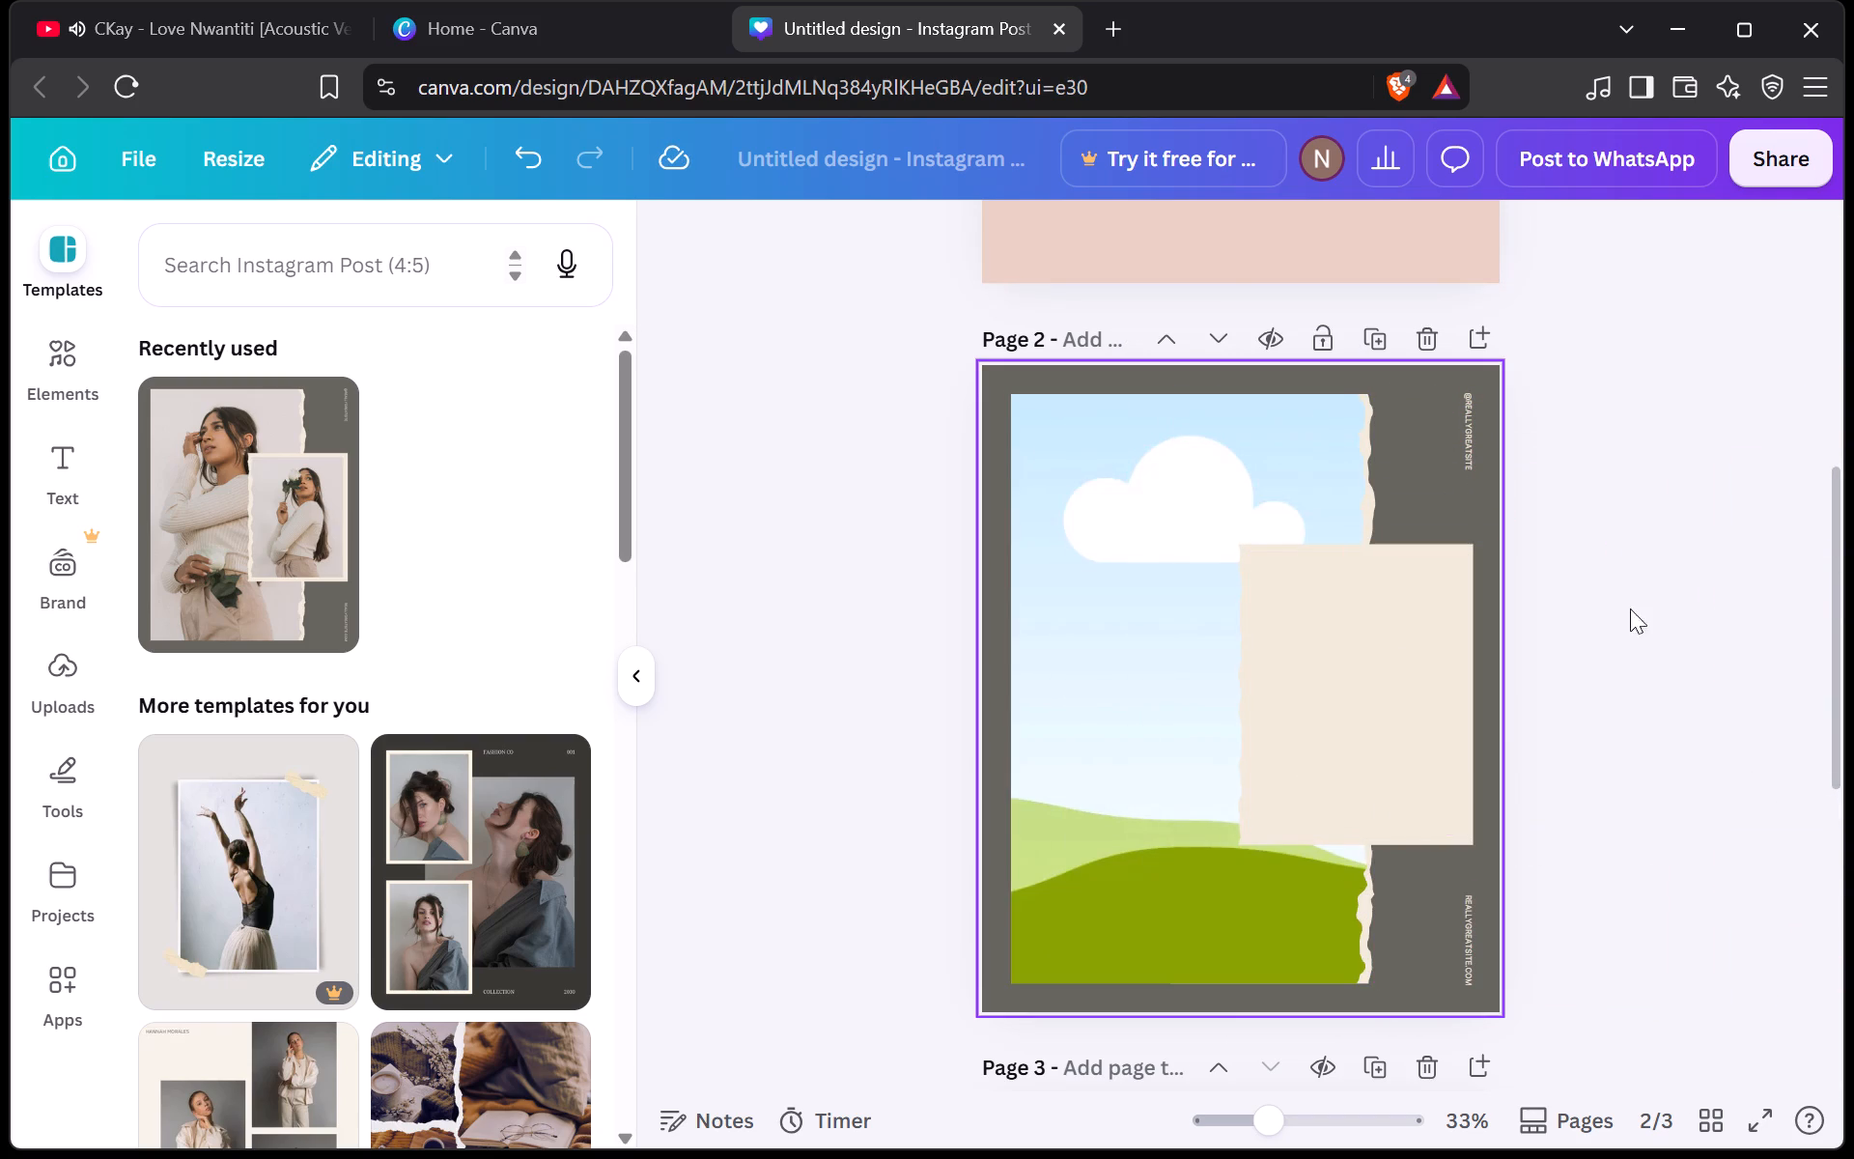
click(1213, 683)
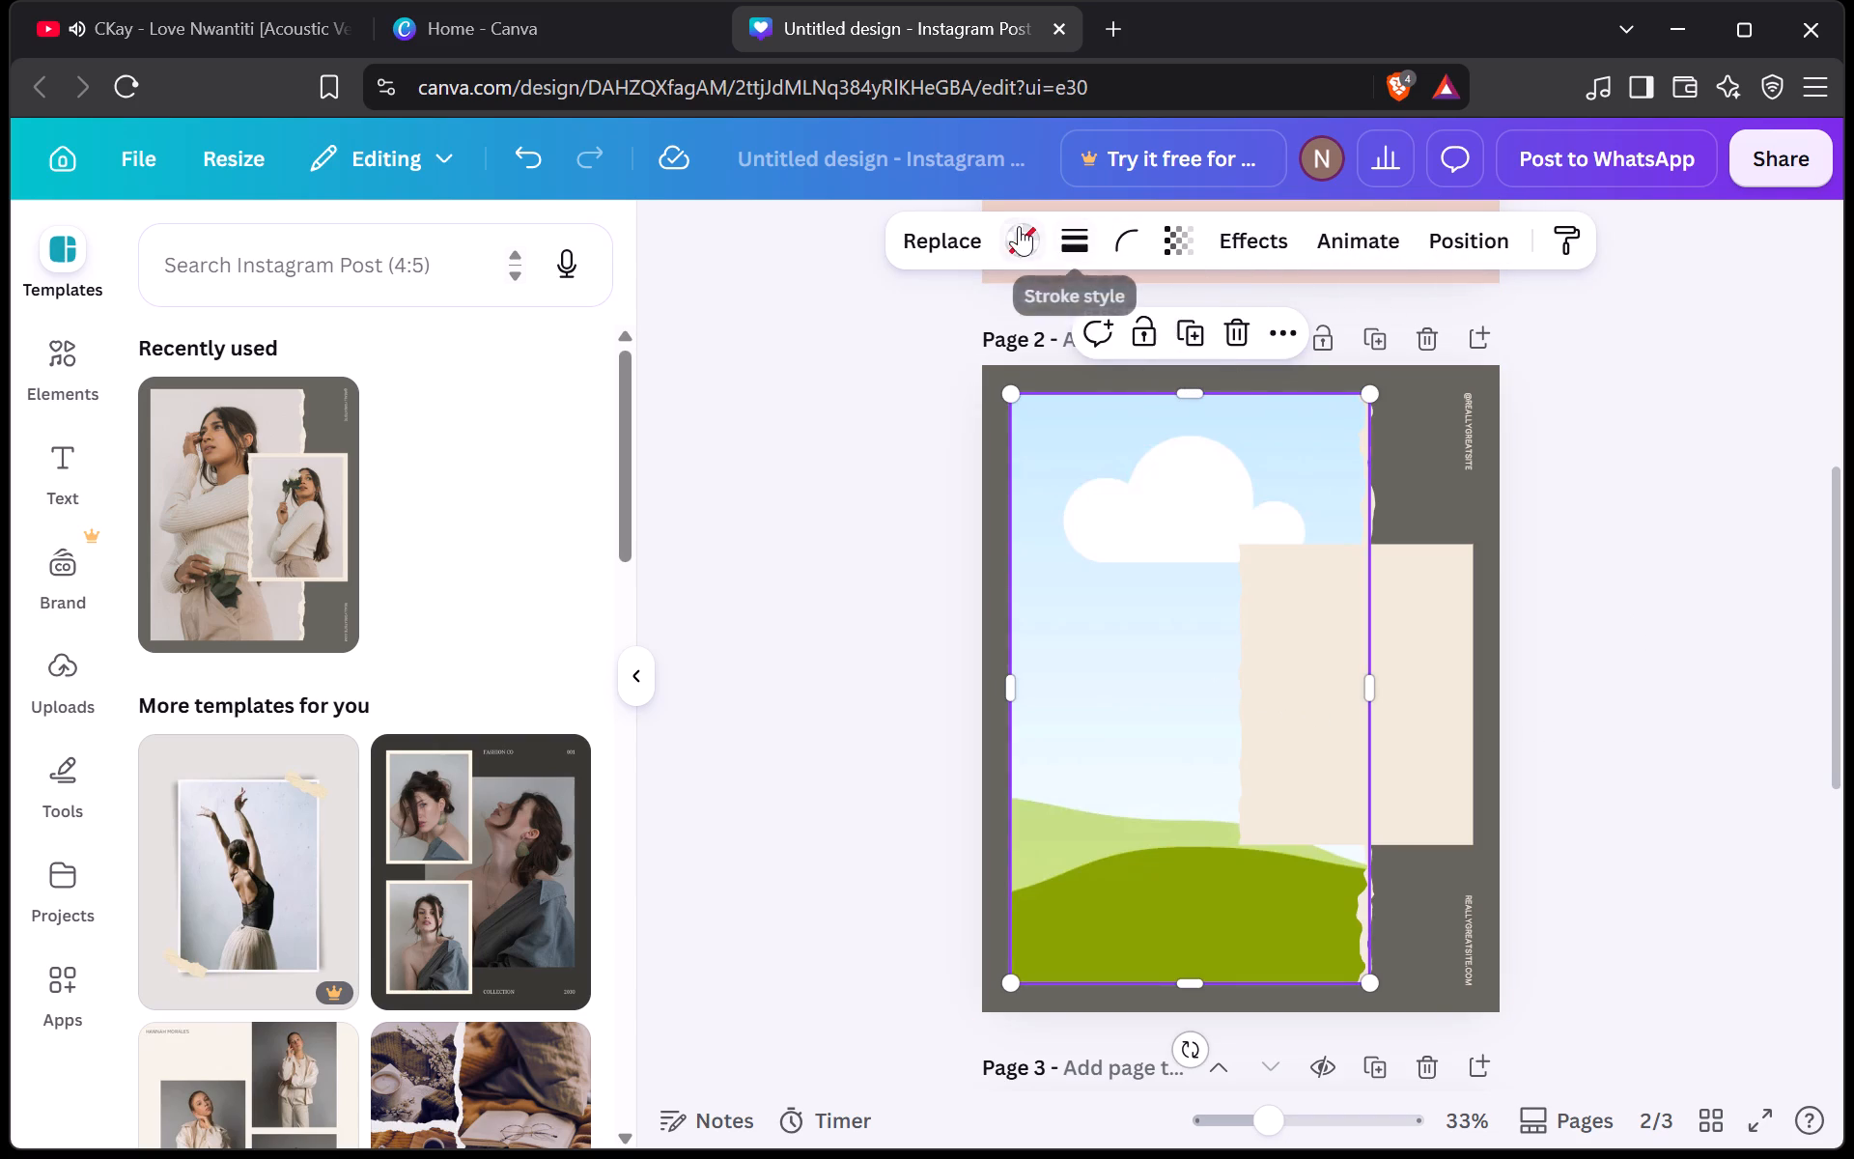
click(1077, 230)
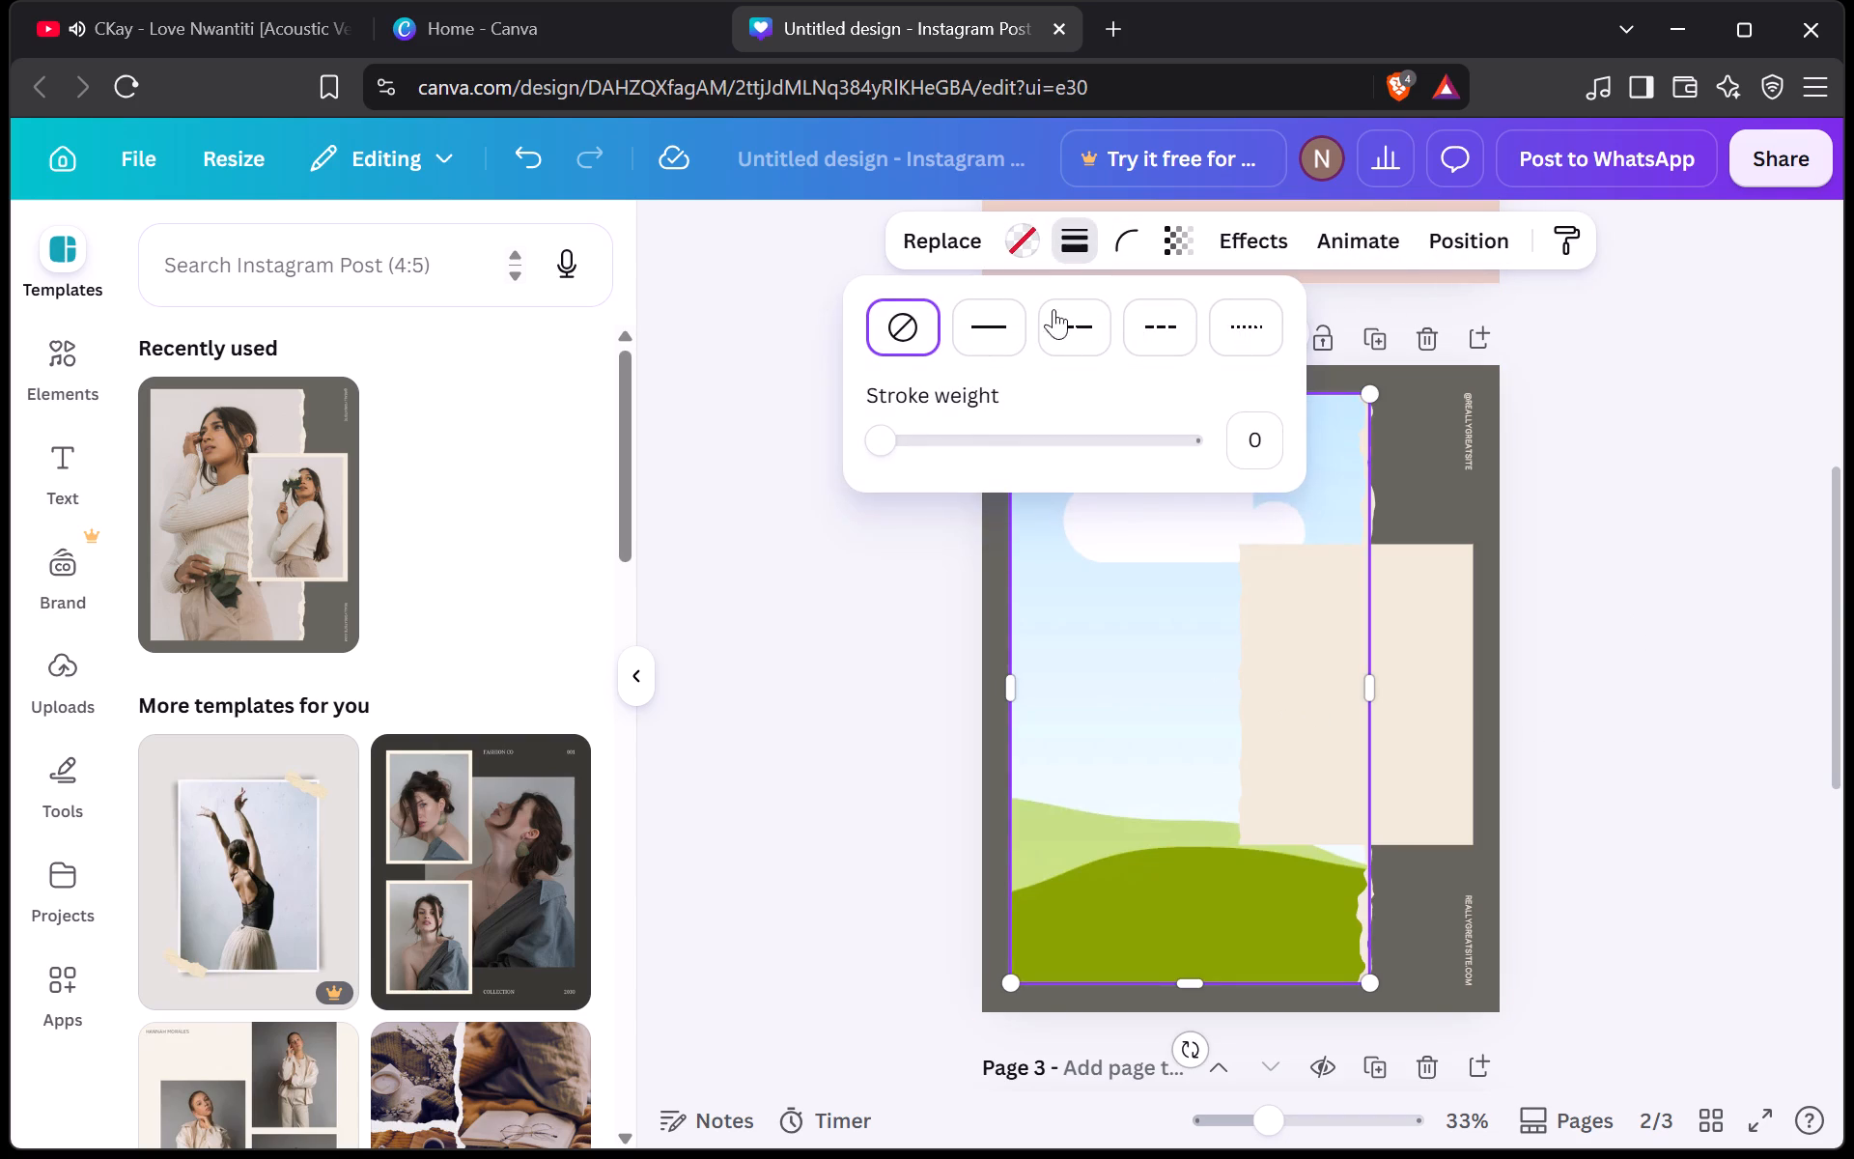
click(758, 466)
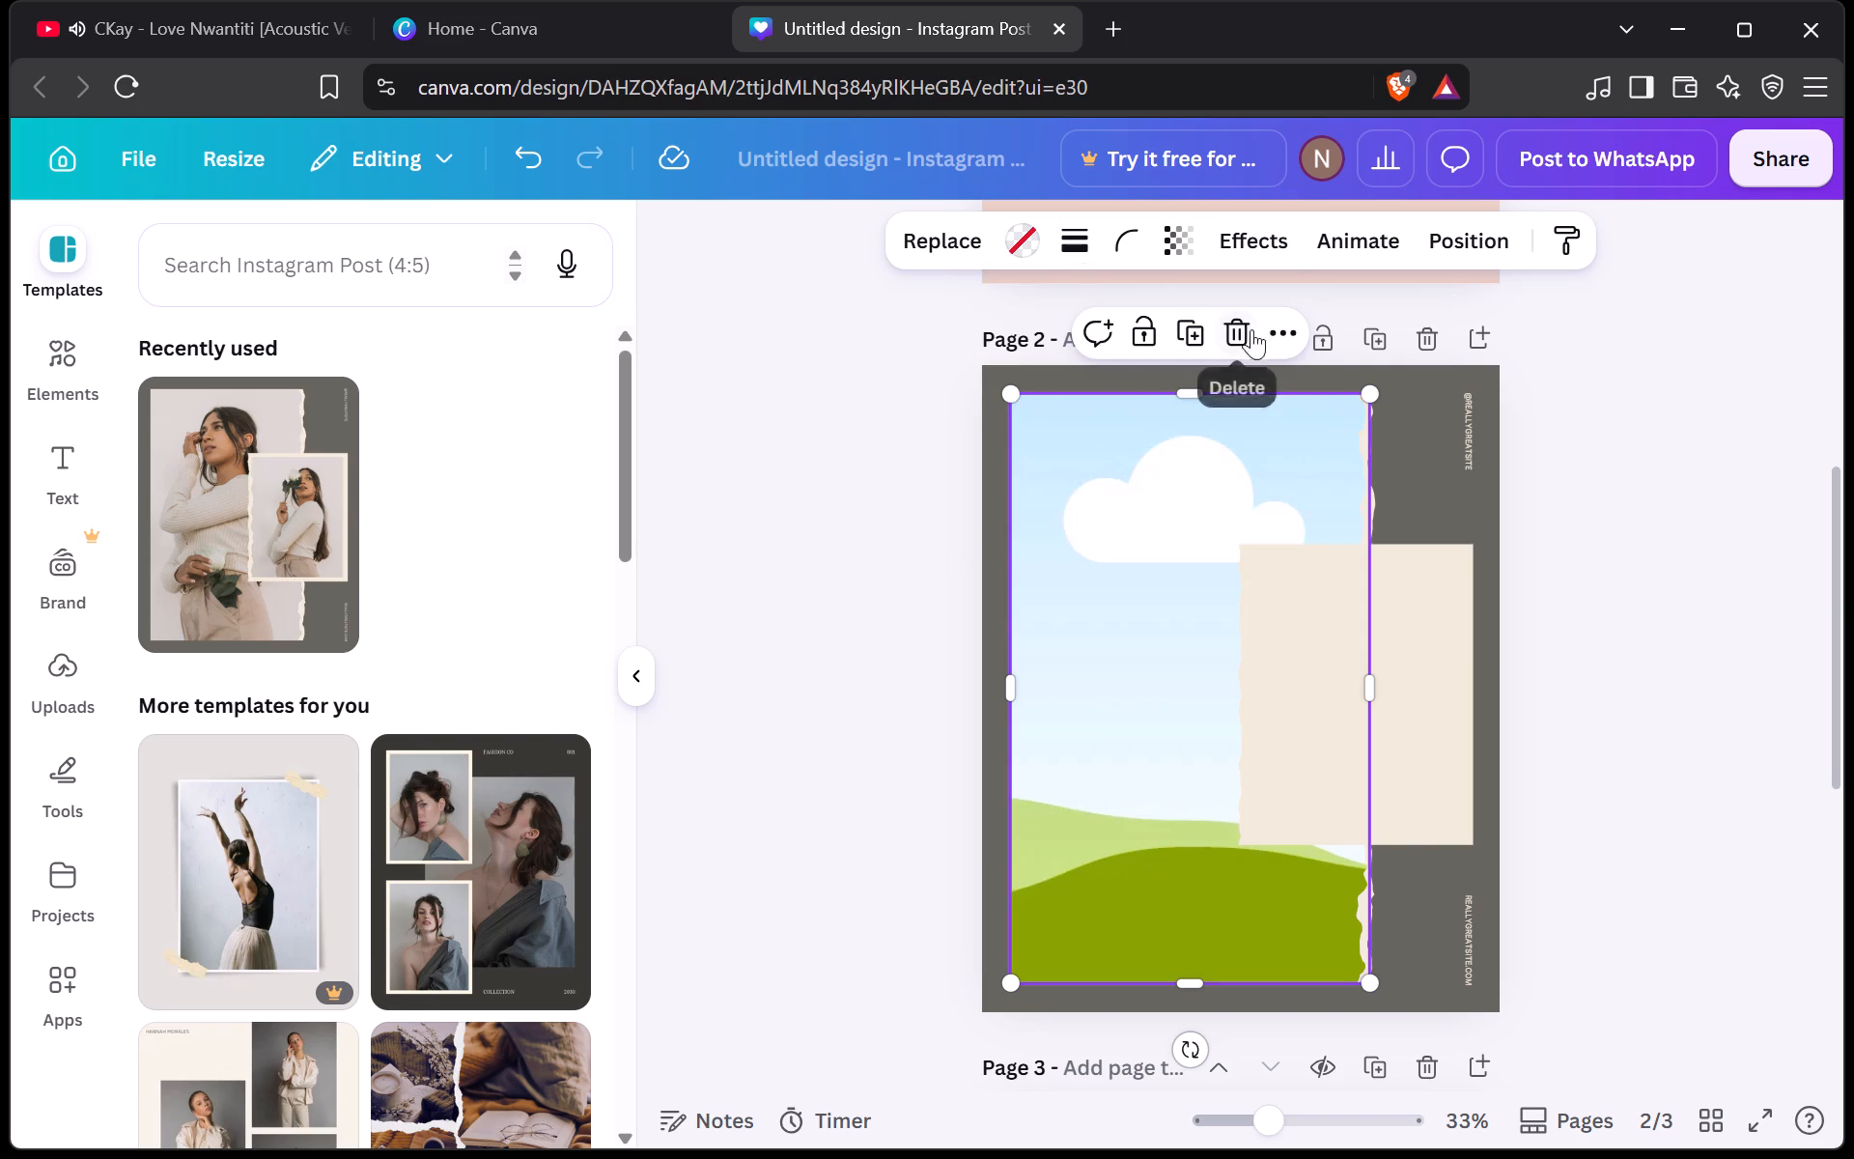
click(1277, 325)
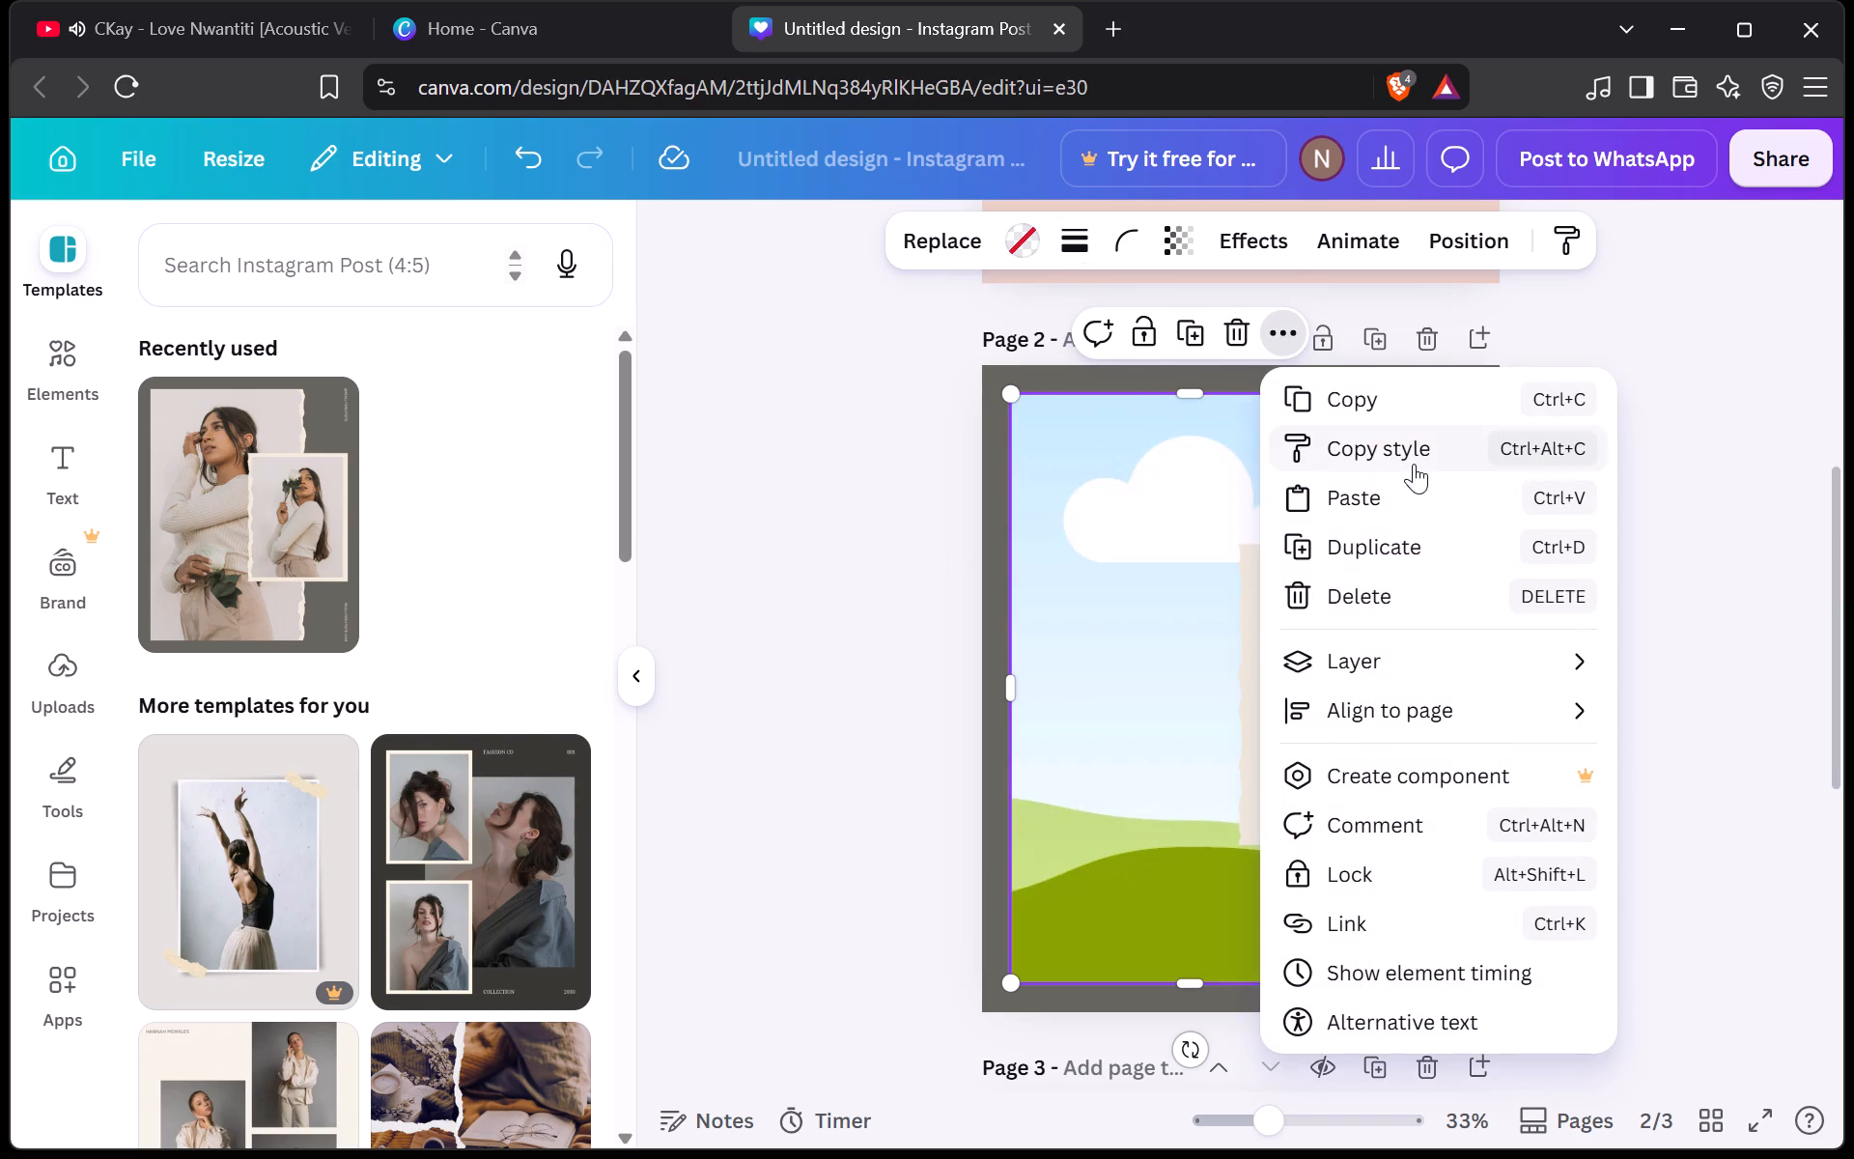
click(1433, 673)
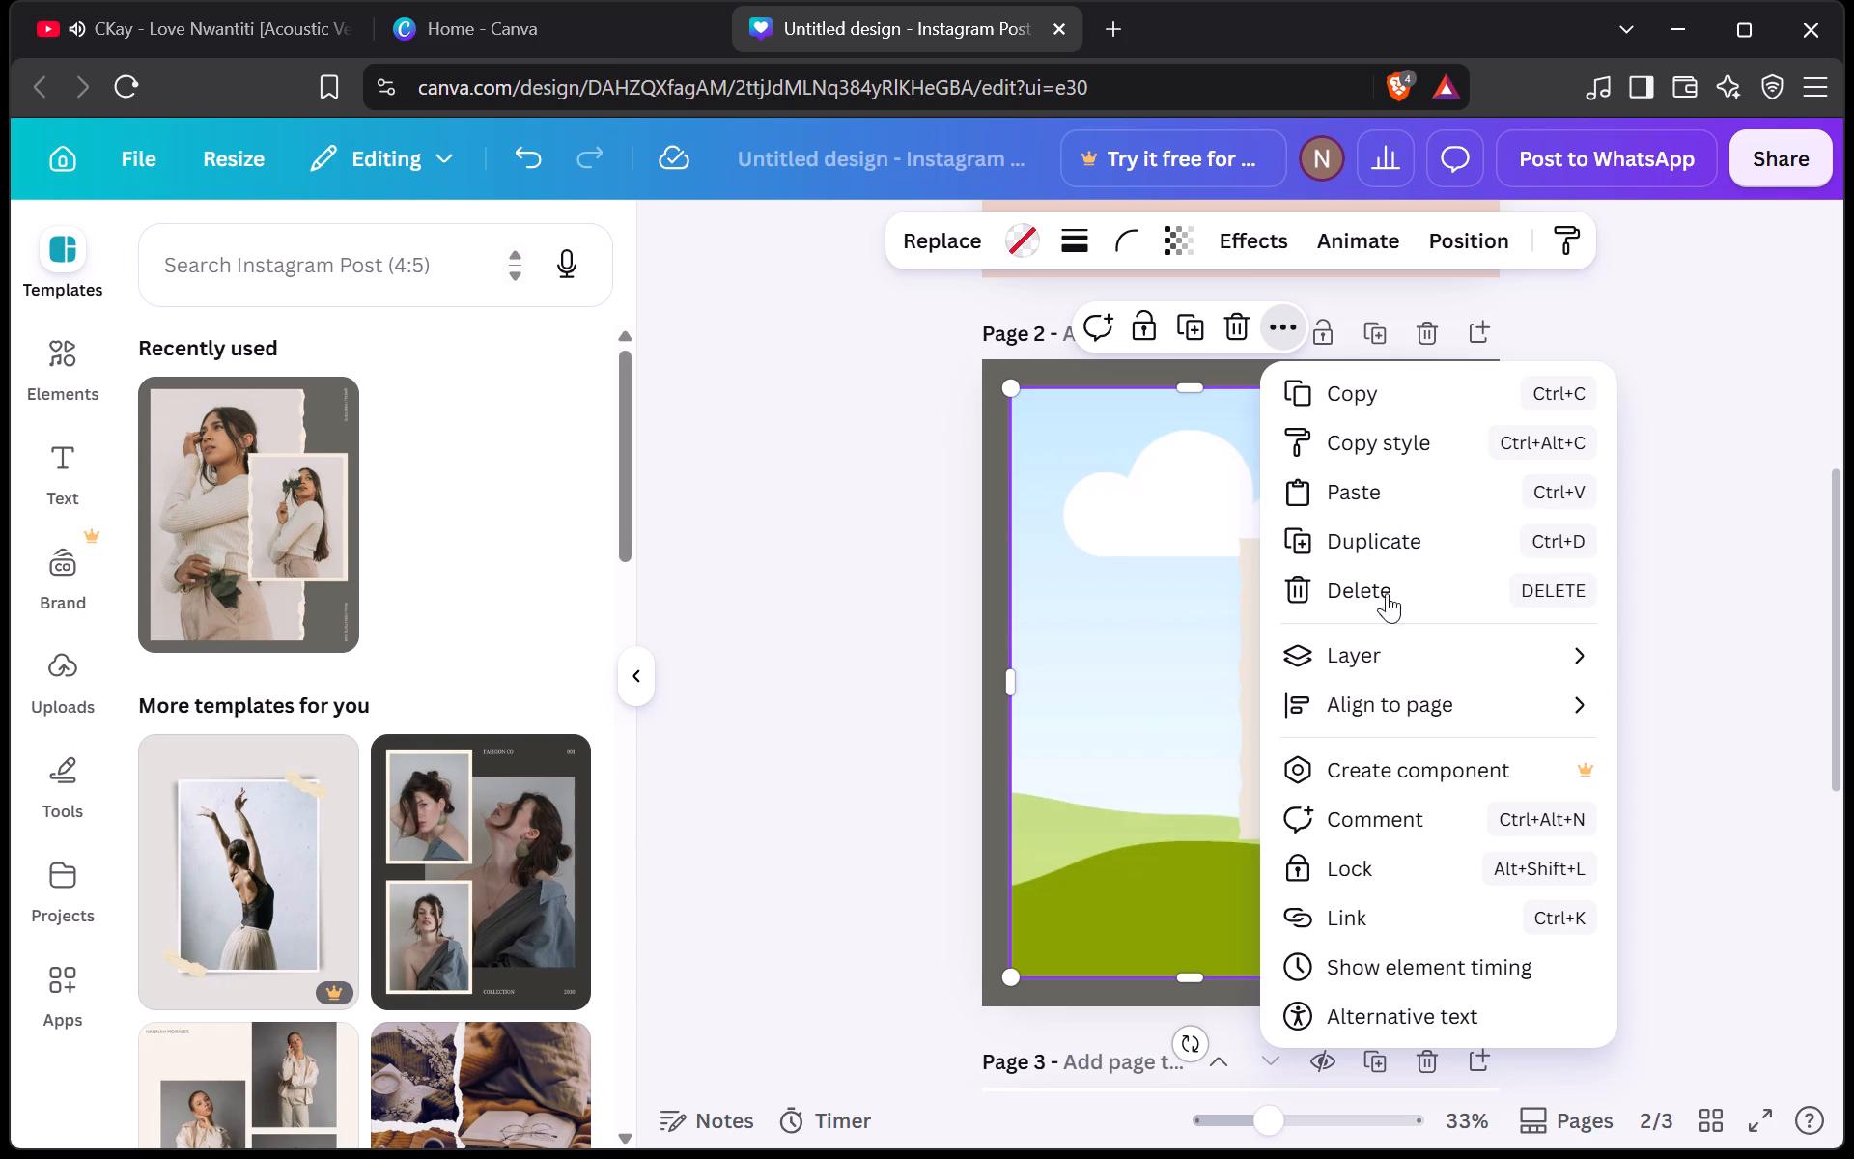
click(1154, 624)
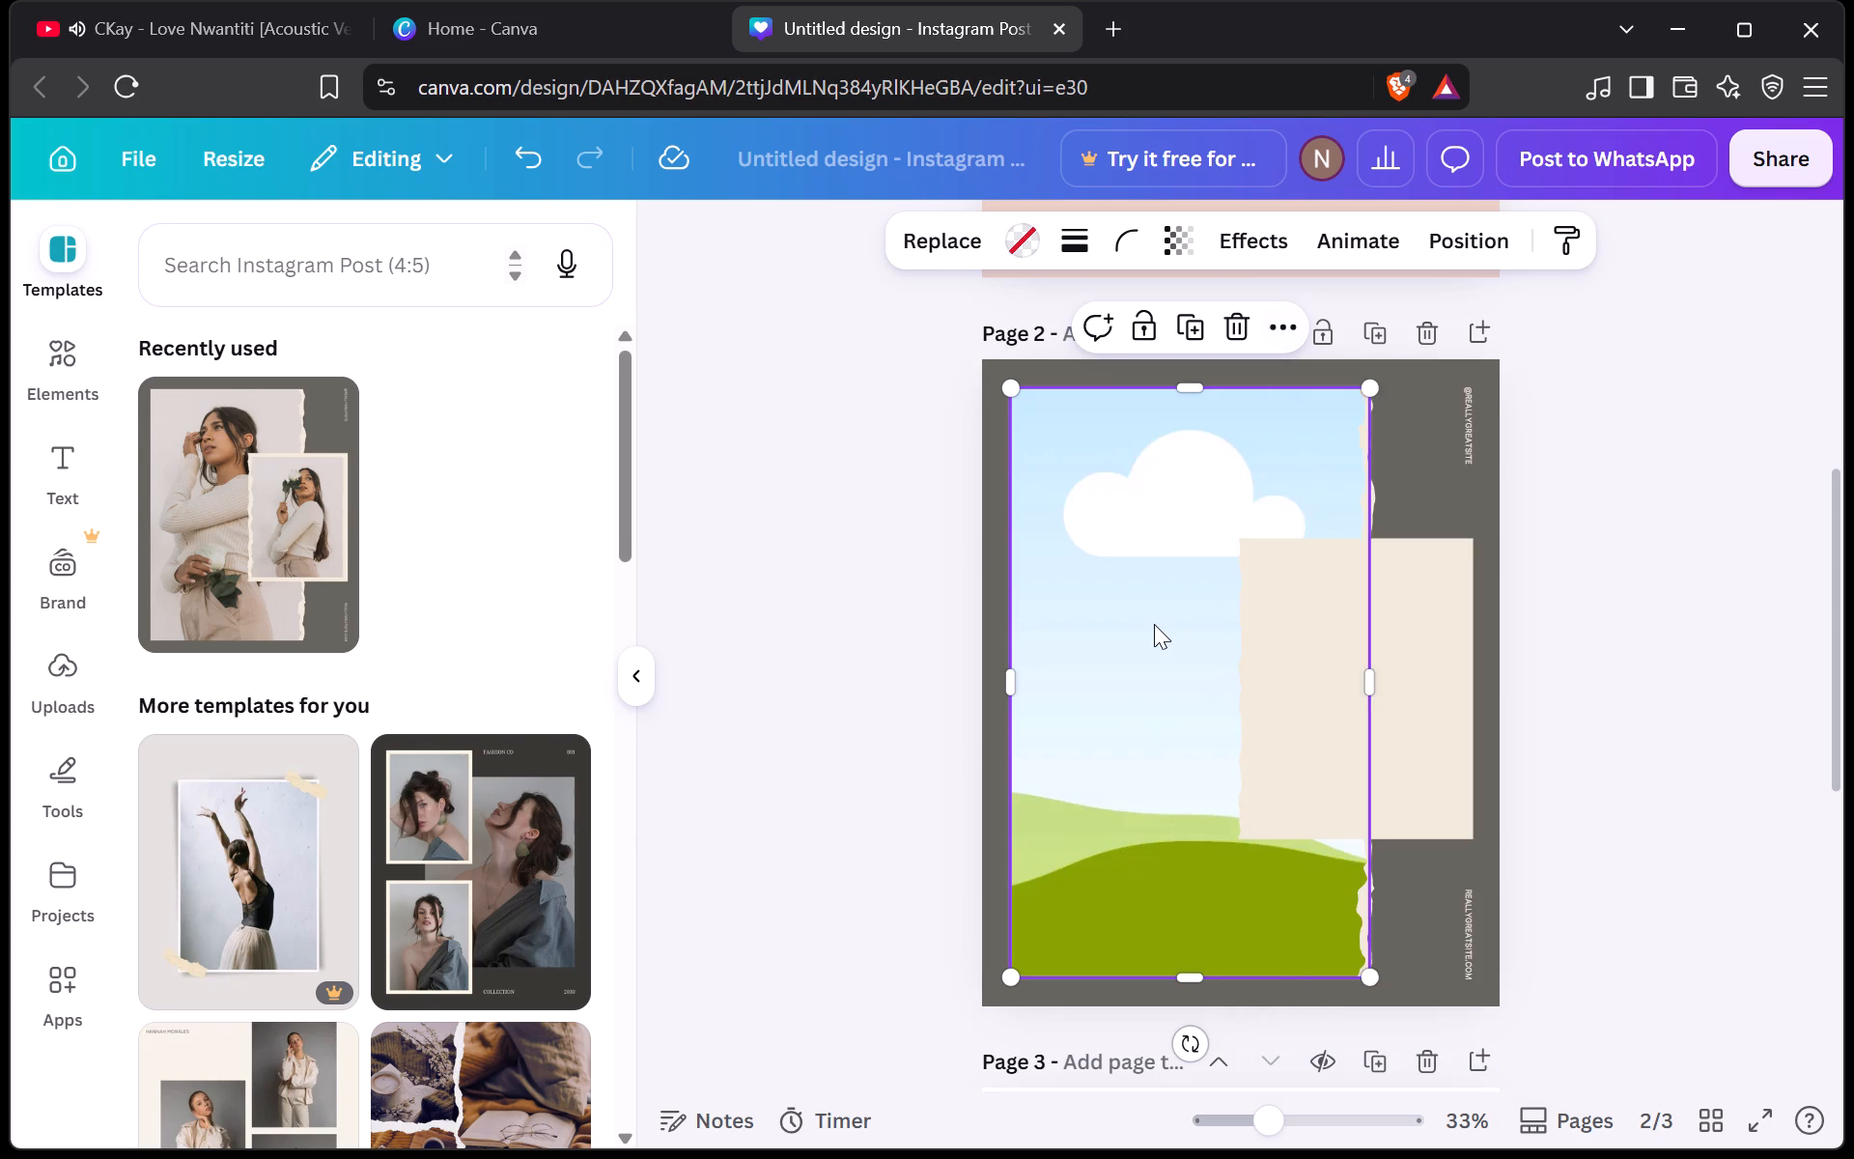
Lock the large empty photo frame on page 2.
click(1175, 629)
click(1130, 323)
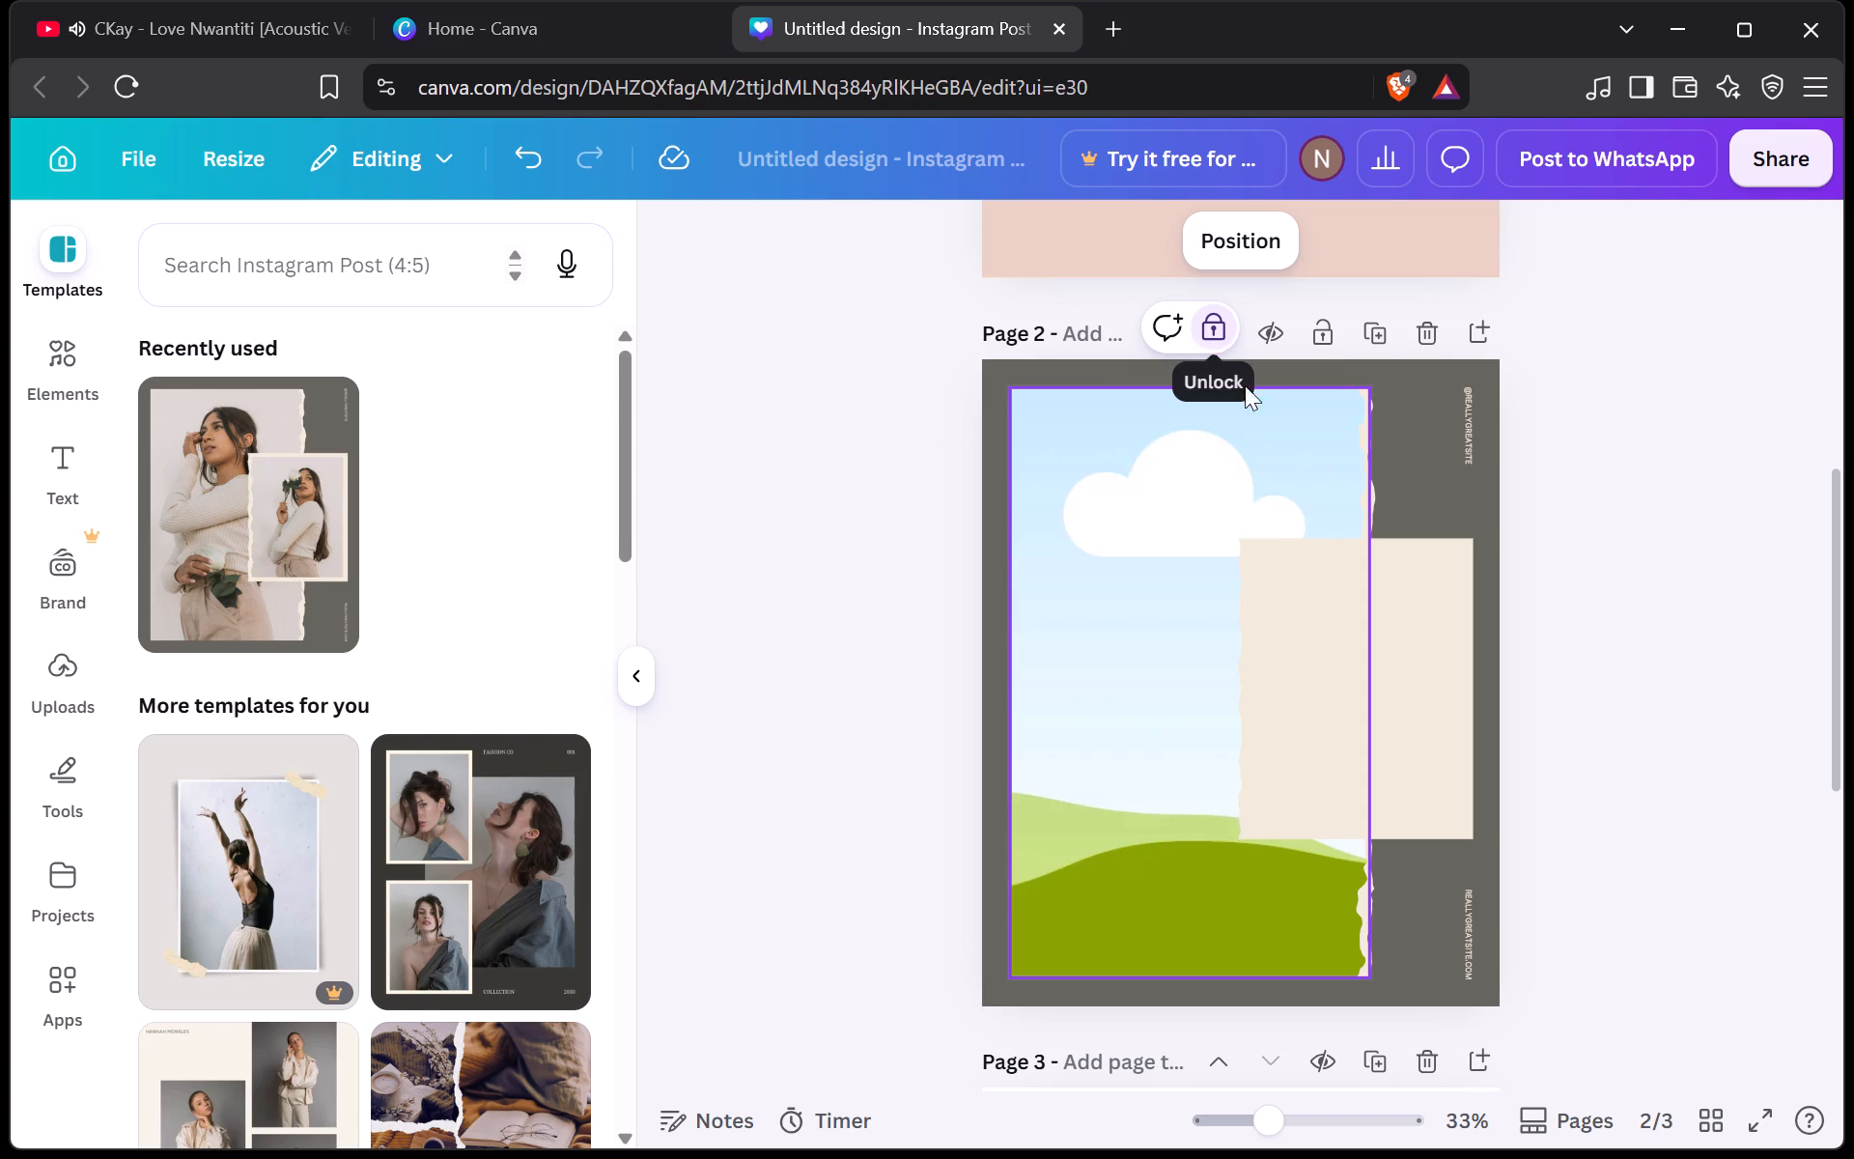
click(1250, 485)
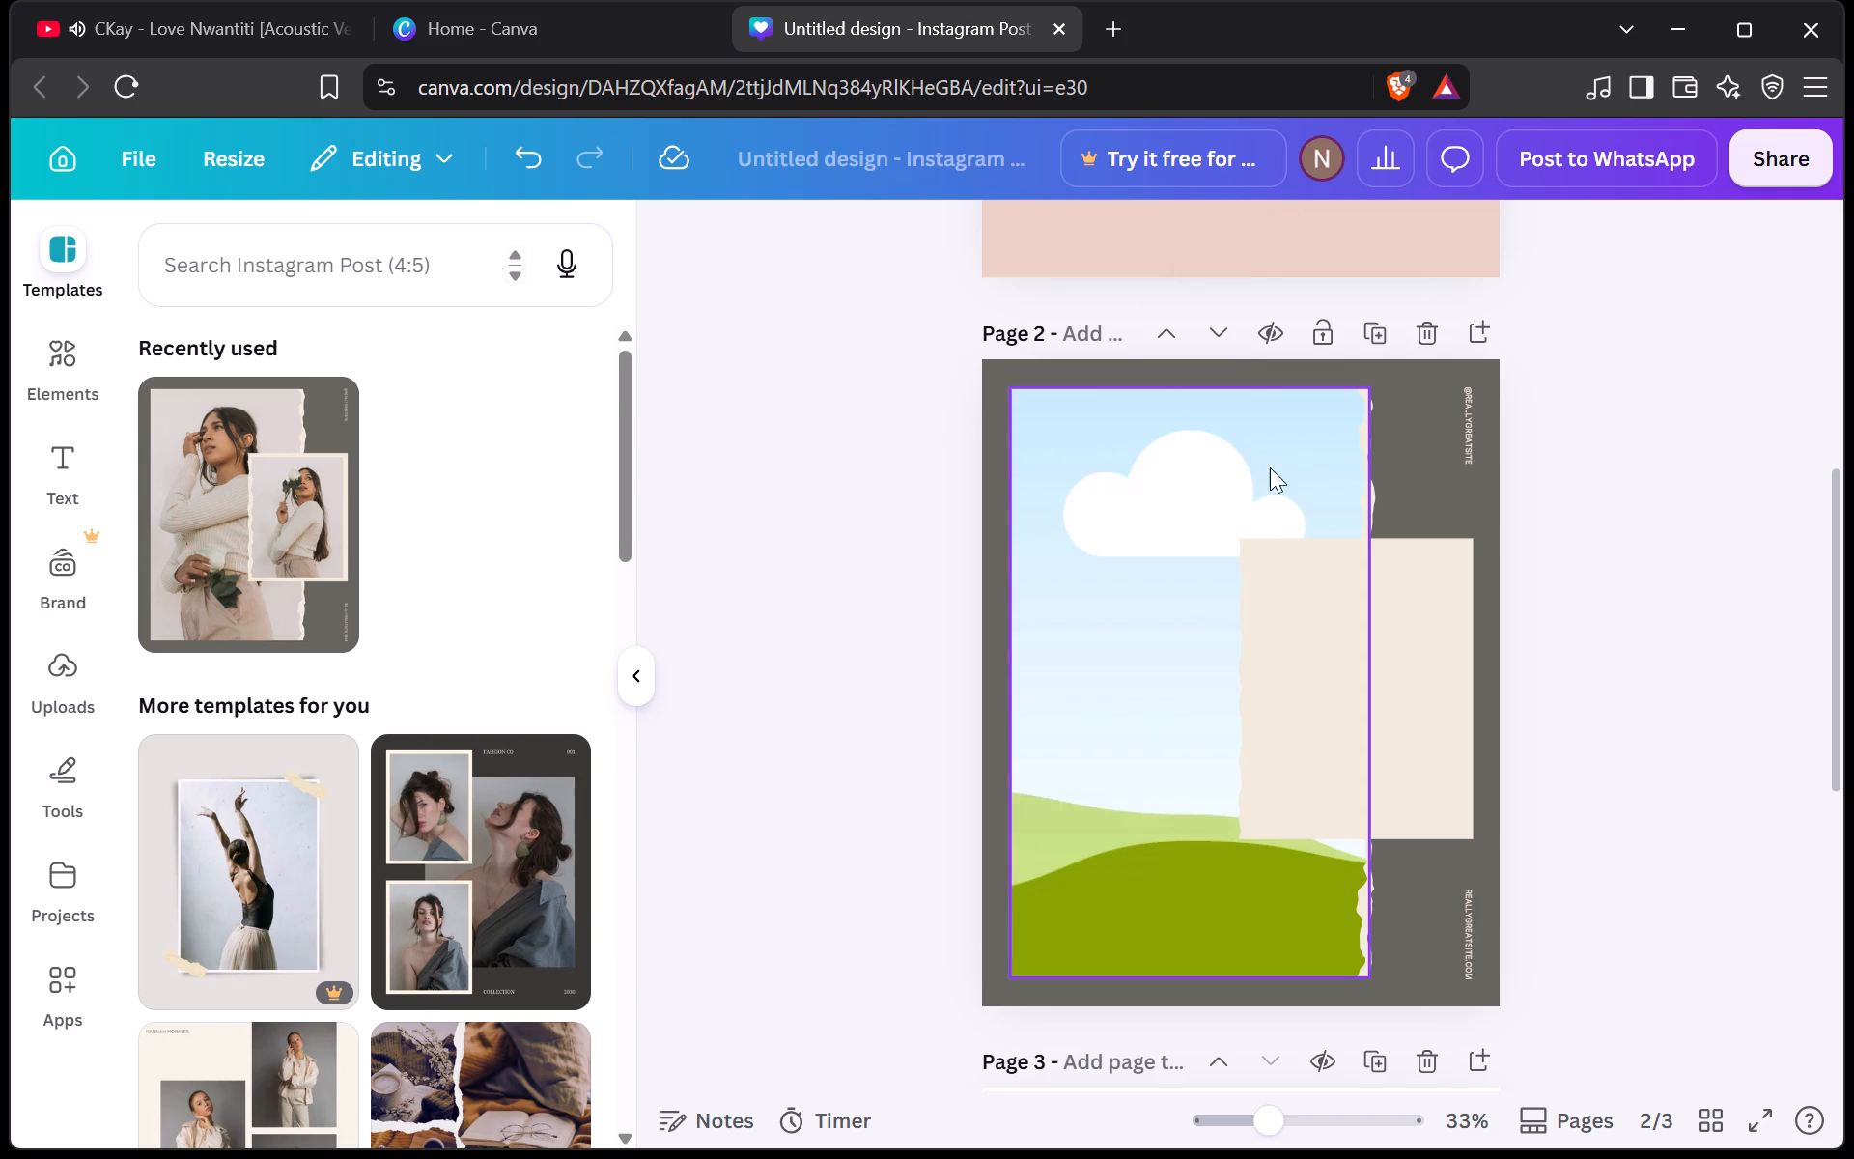
Duplicate the beige paper rectangle overlapping the large frame on page 2.
click(1372, 646)
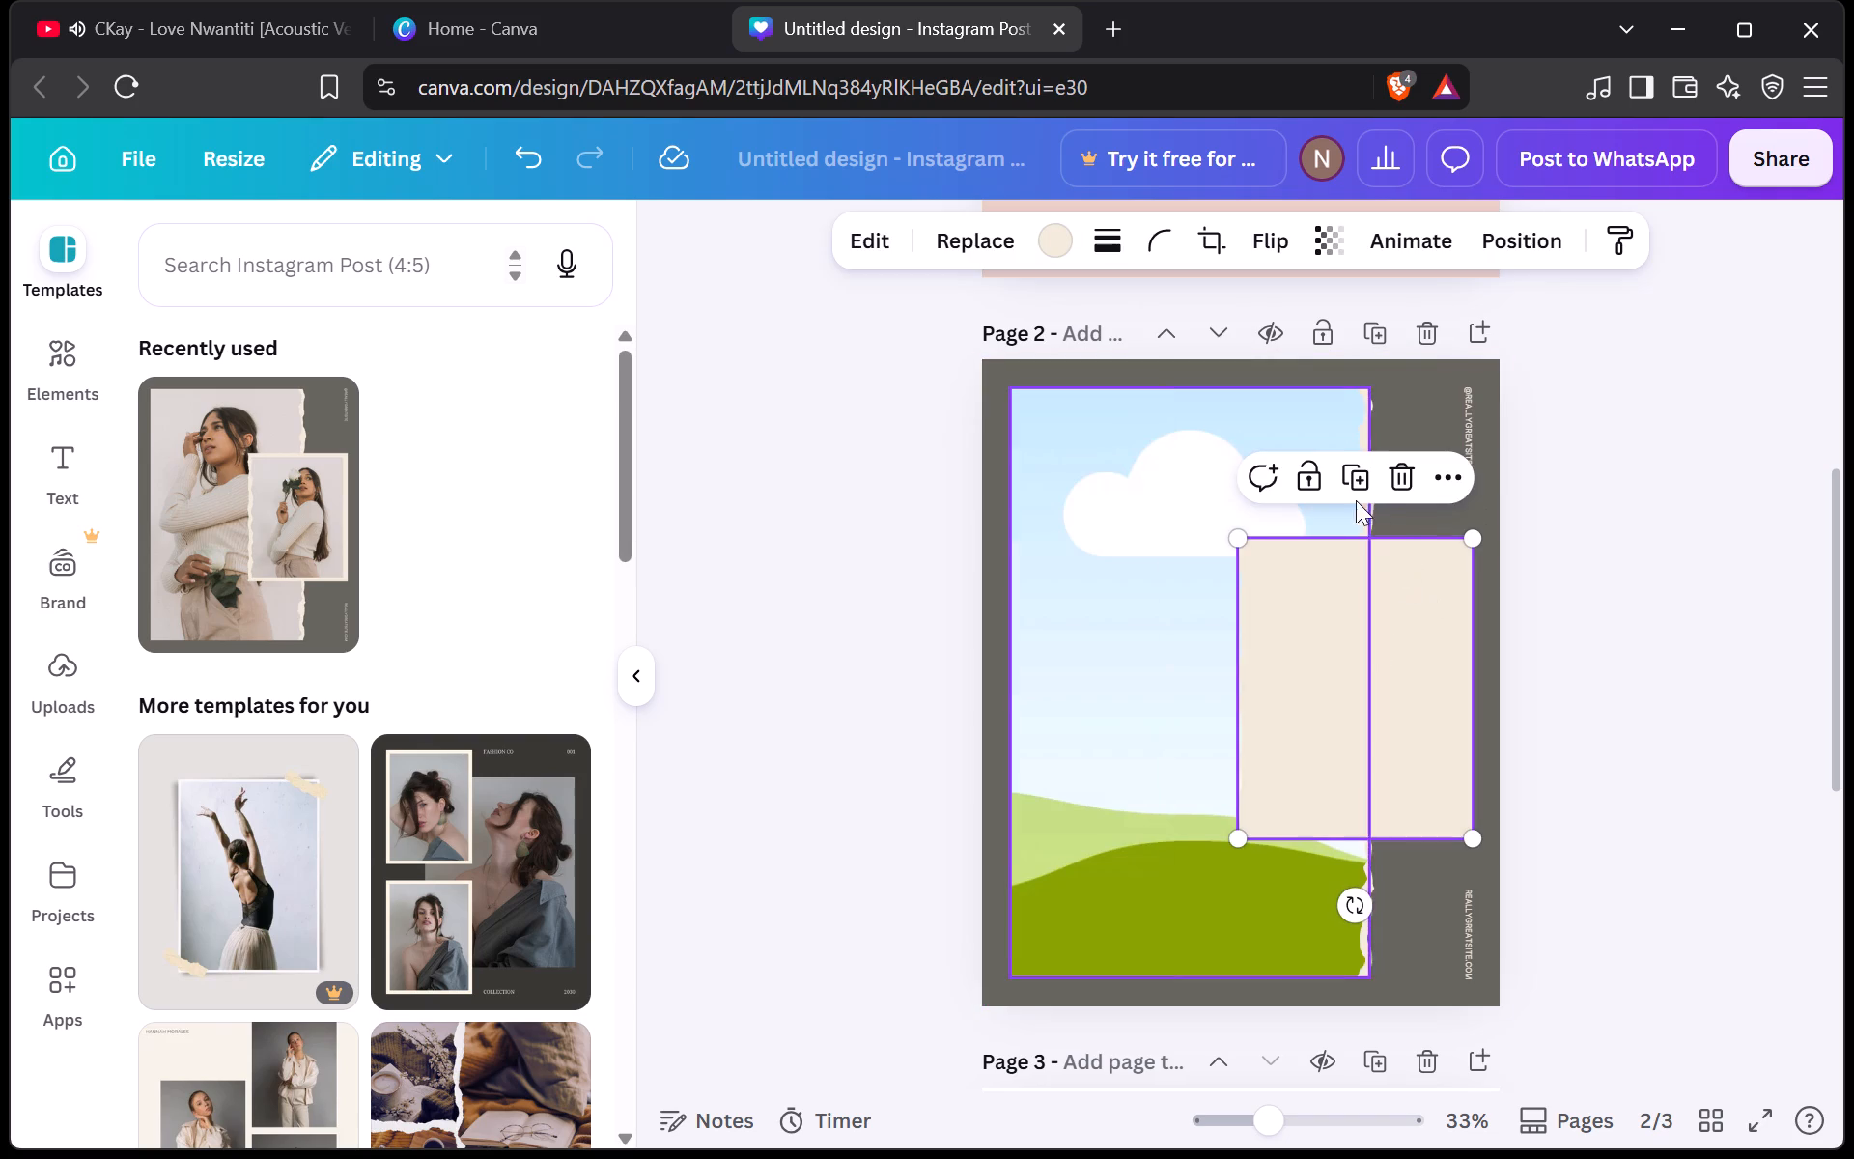
click(1353, 467)
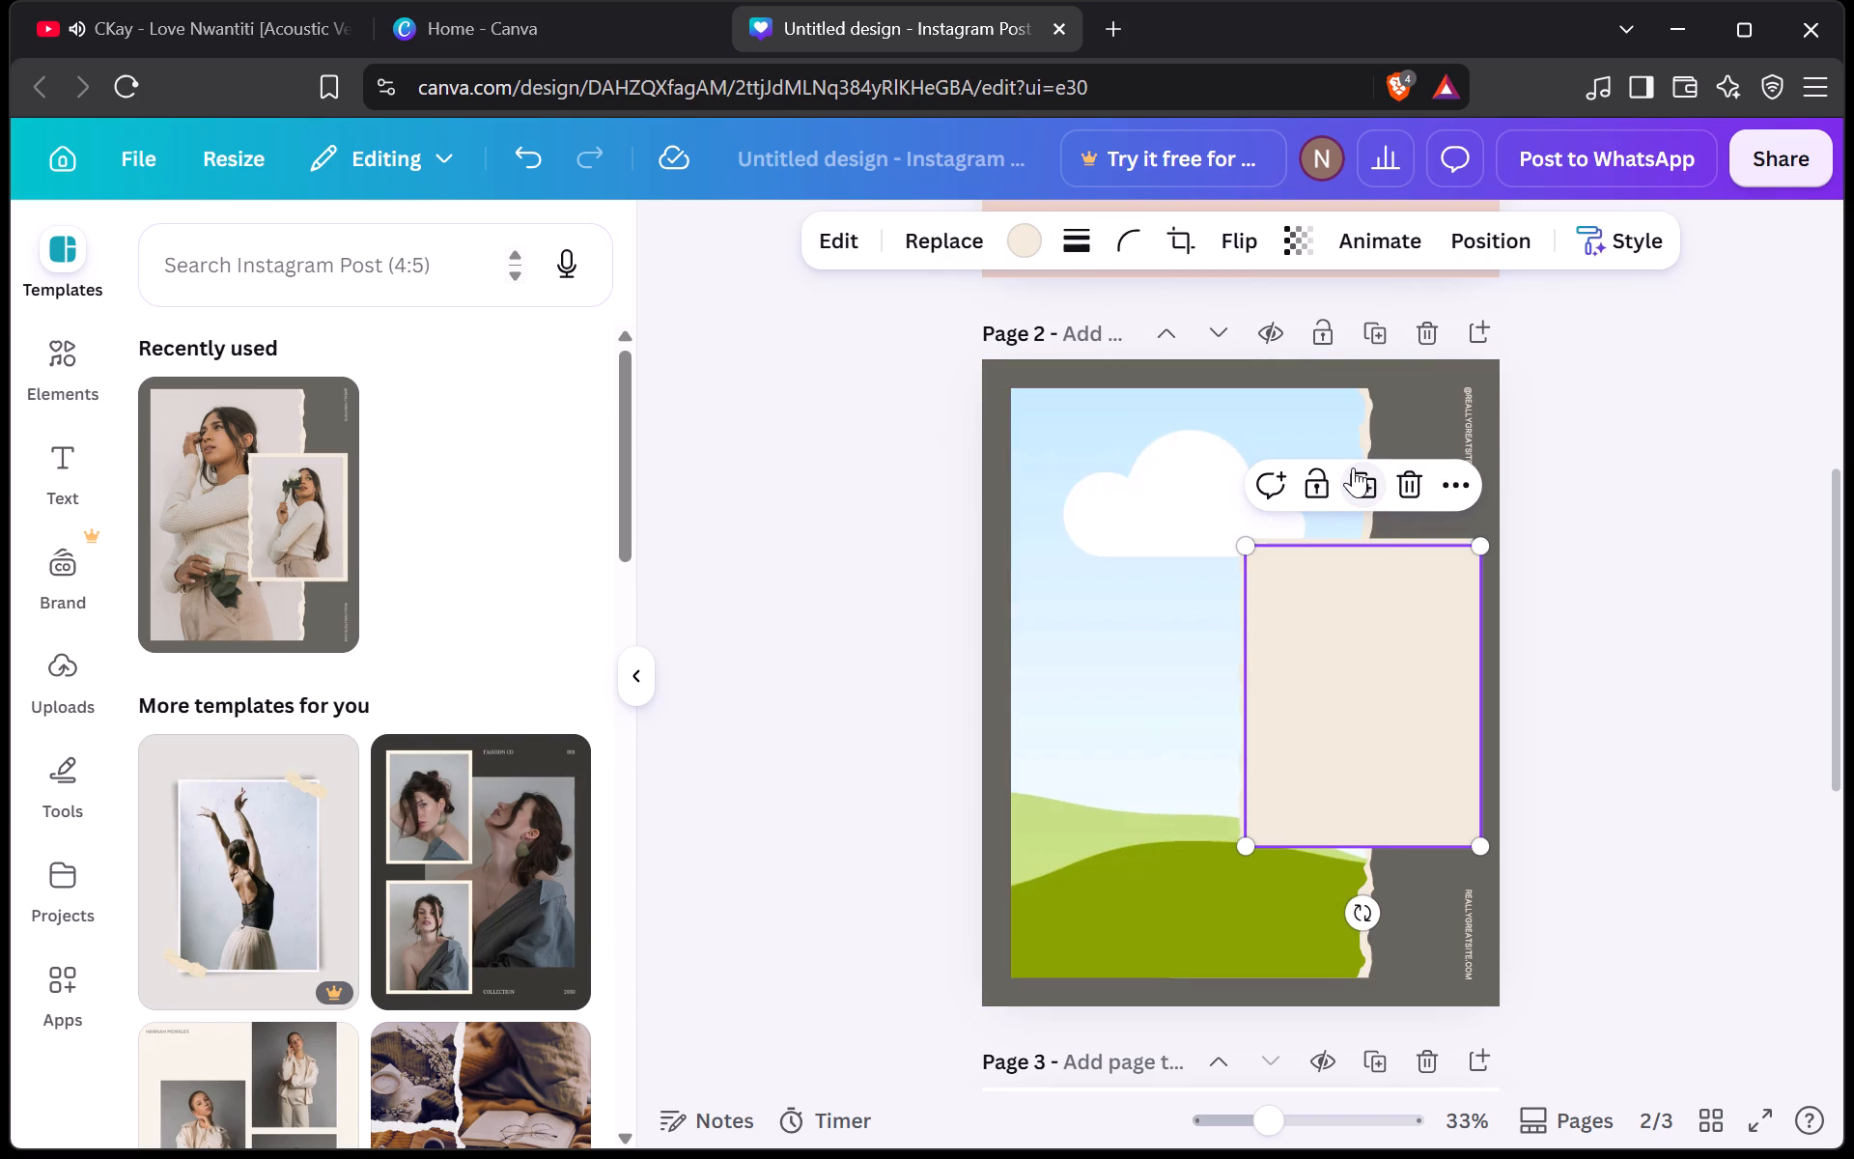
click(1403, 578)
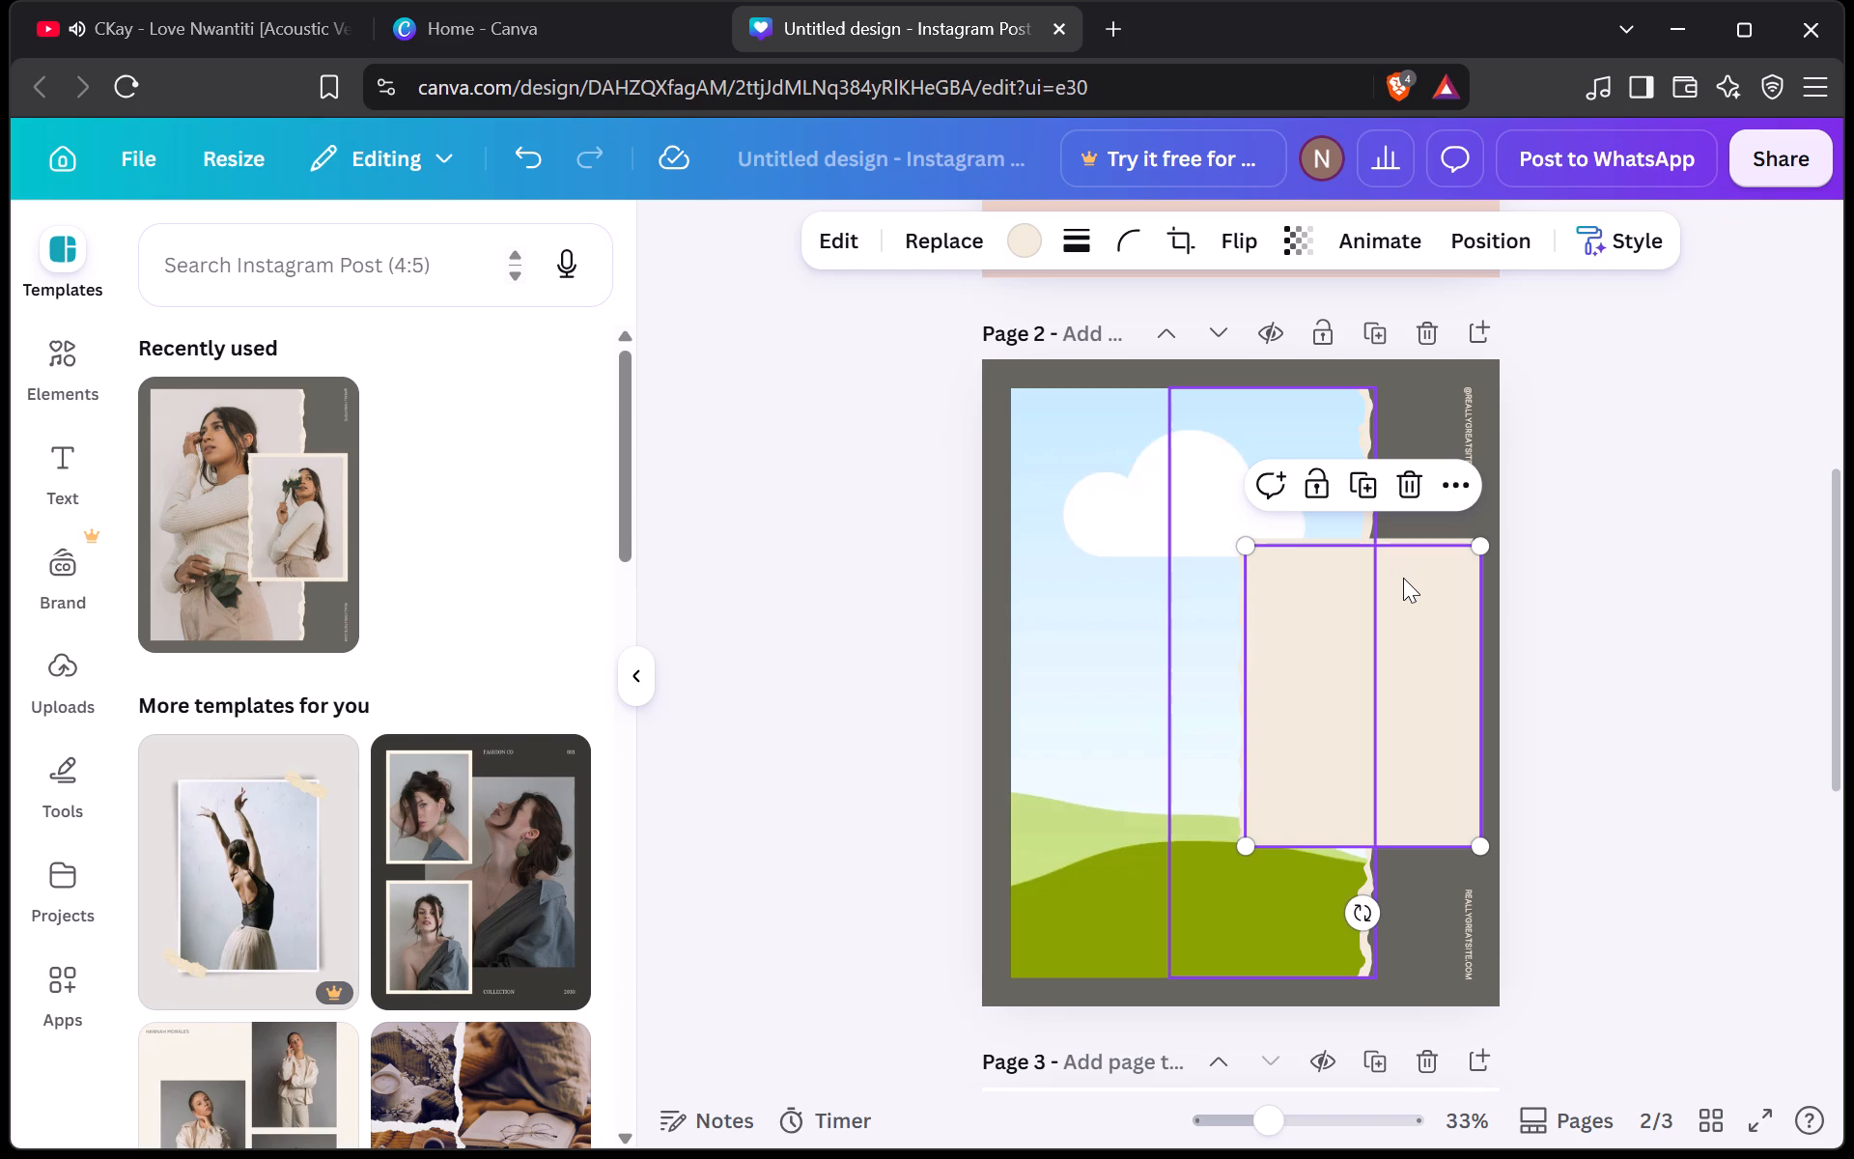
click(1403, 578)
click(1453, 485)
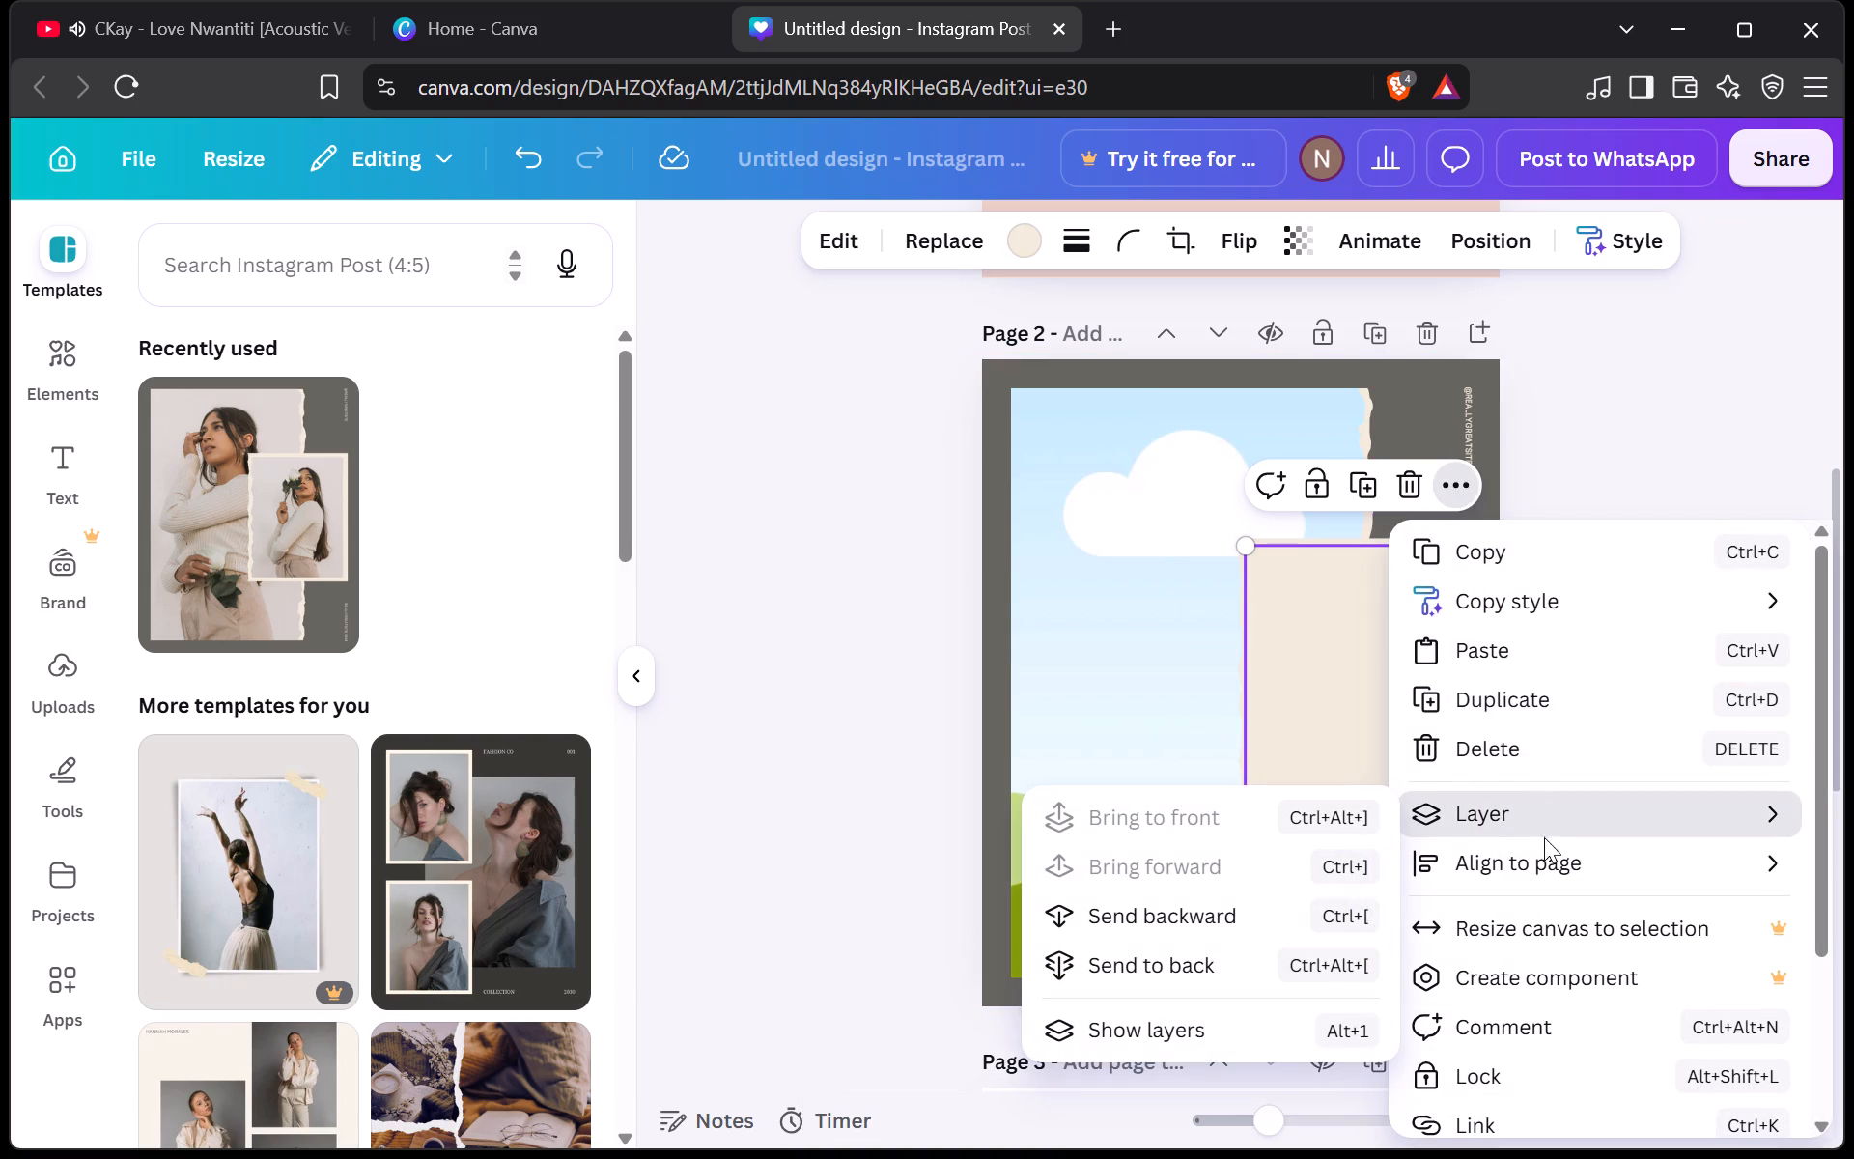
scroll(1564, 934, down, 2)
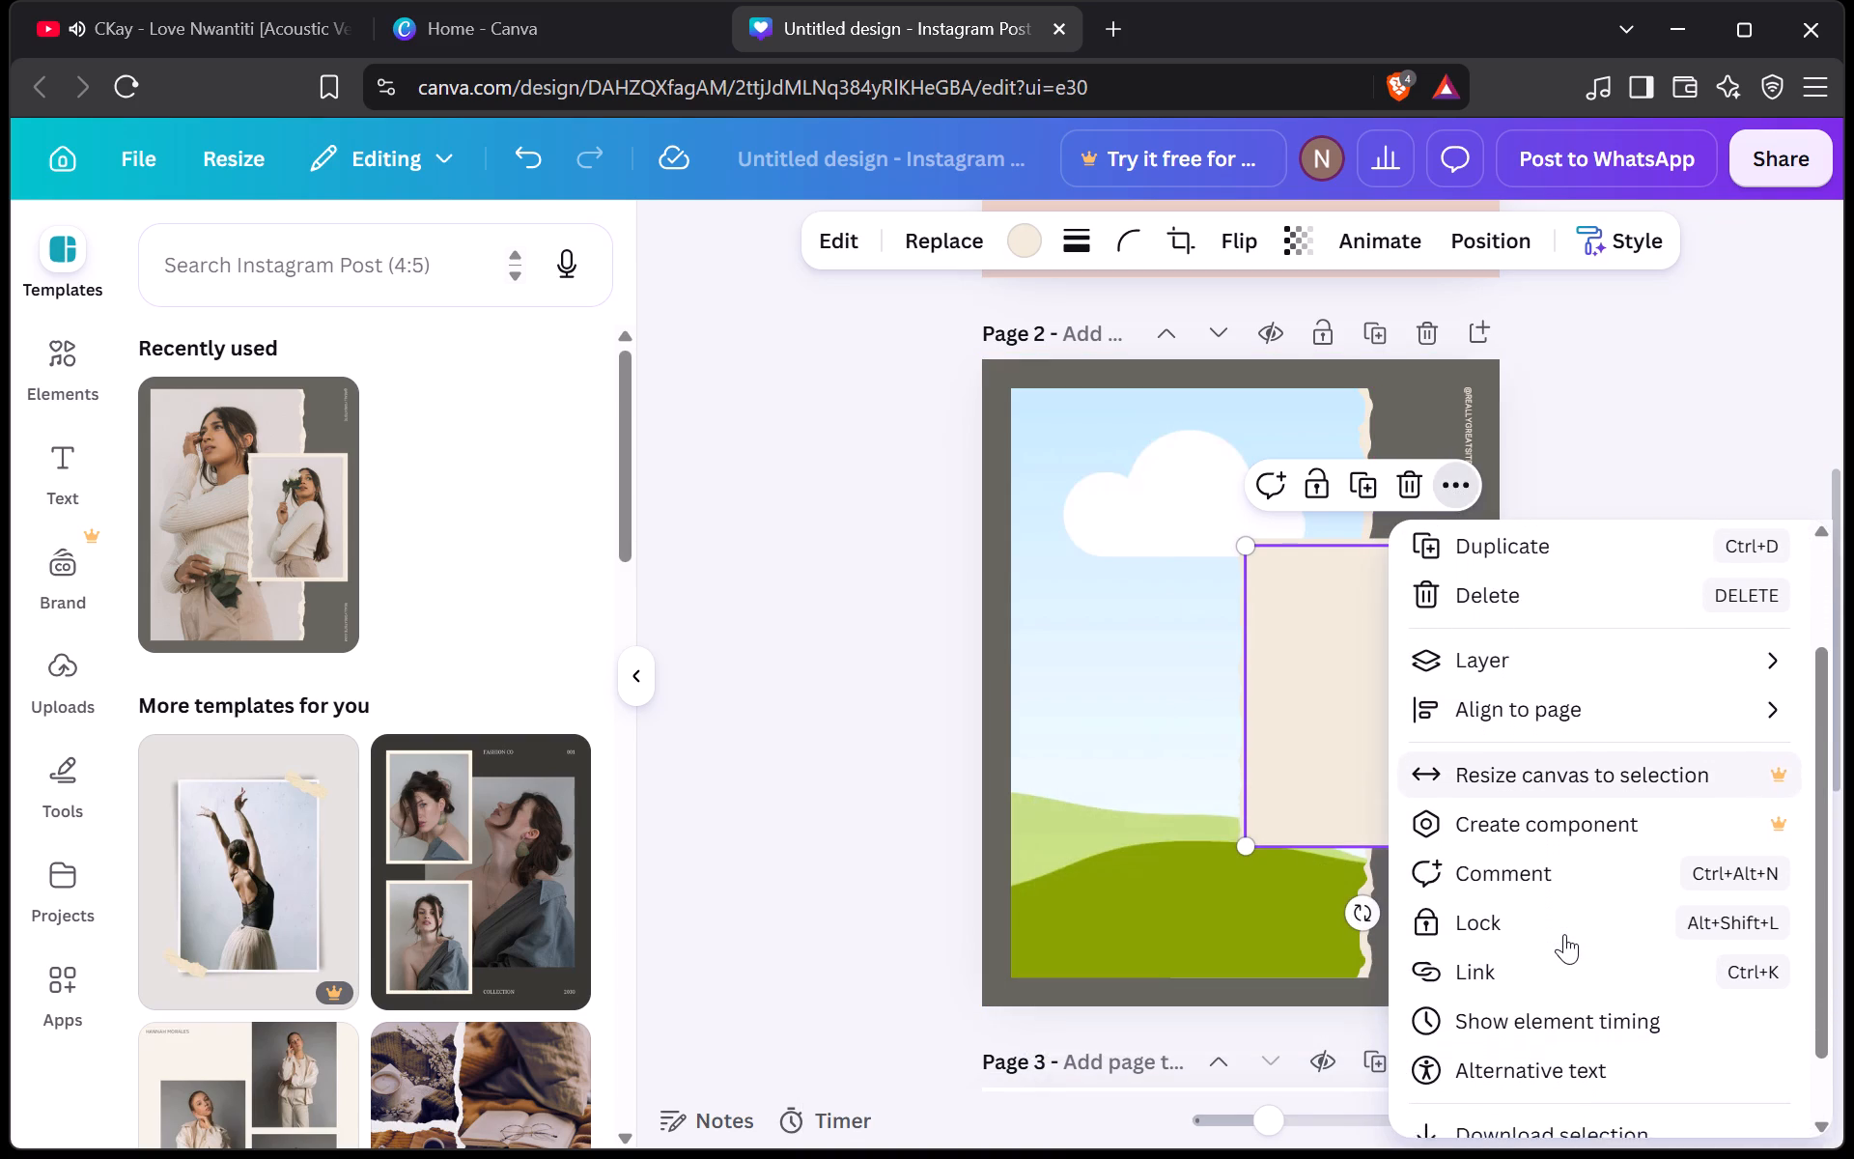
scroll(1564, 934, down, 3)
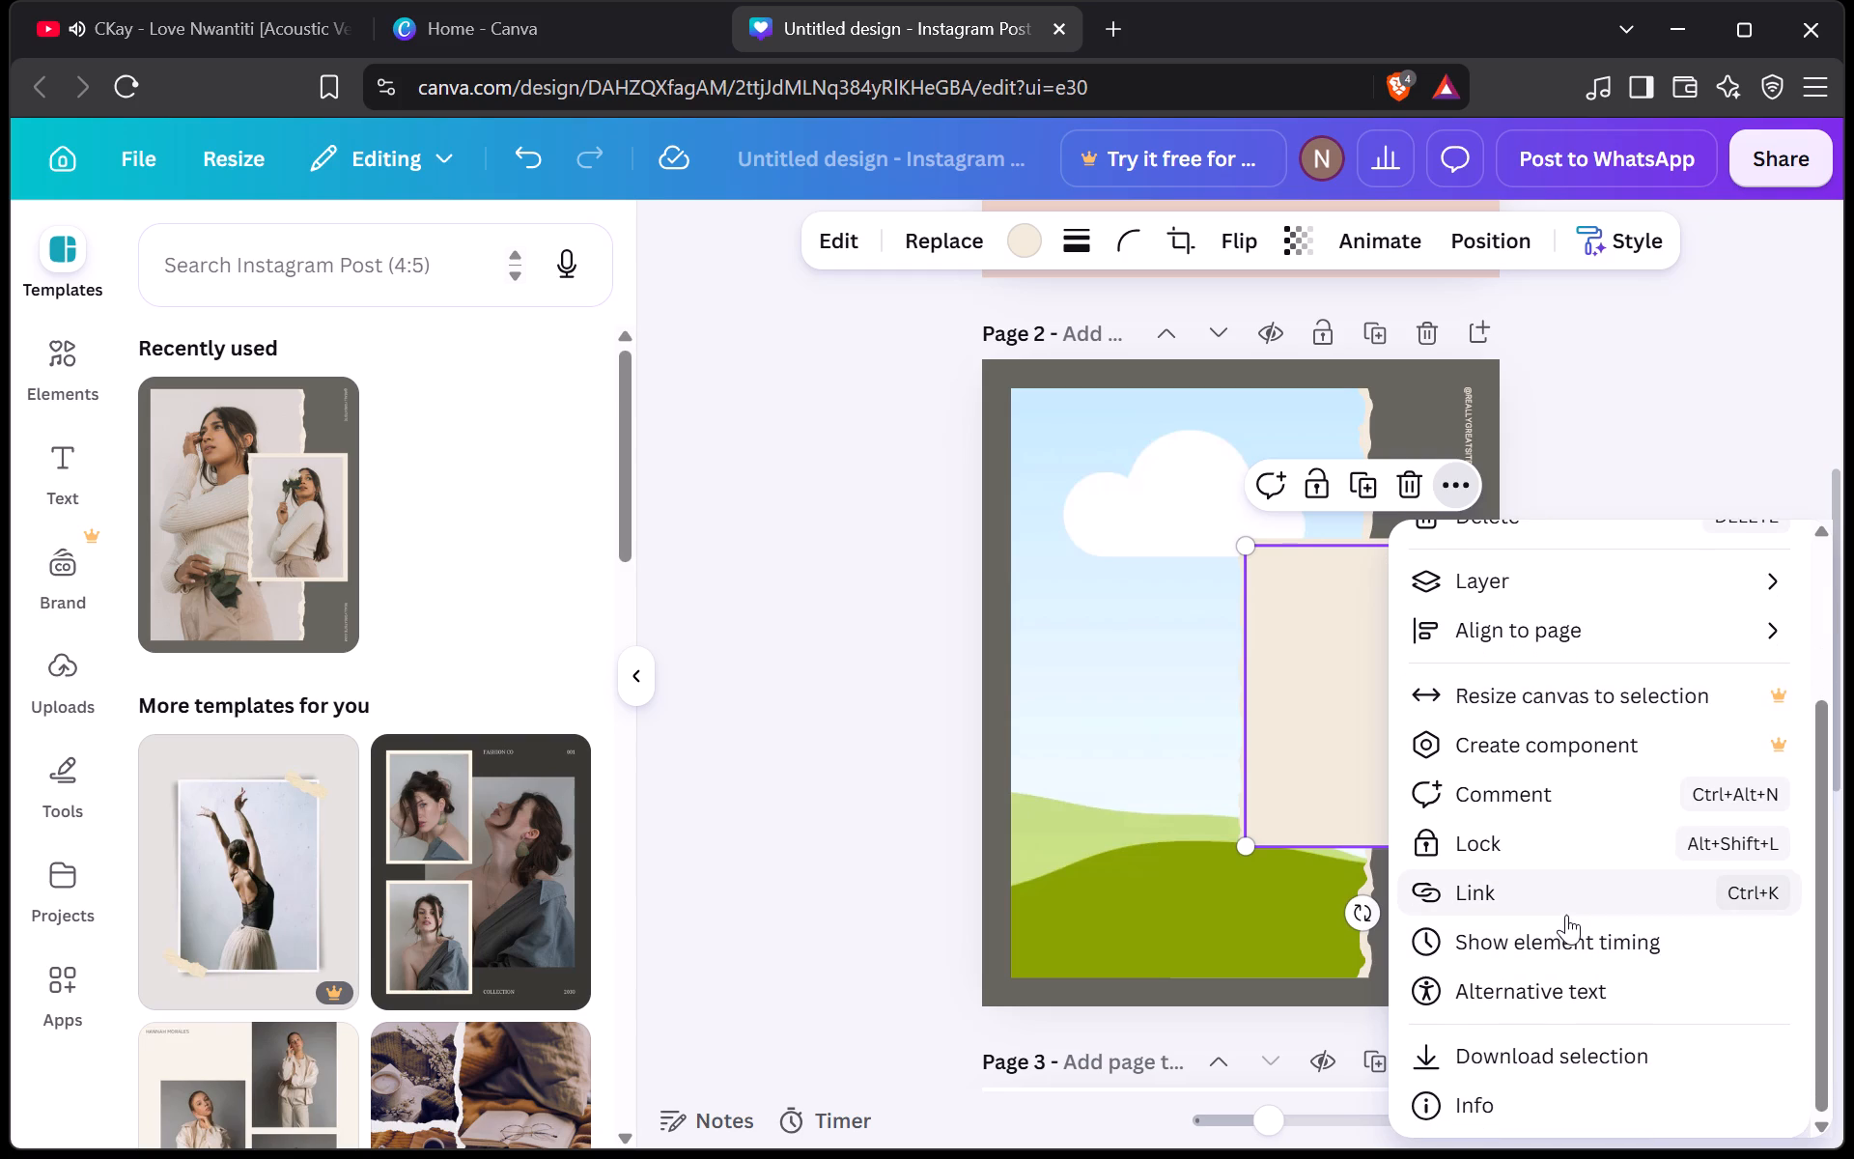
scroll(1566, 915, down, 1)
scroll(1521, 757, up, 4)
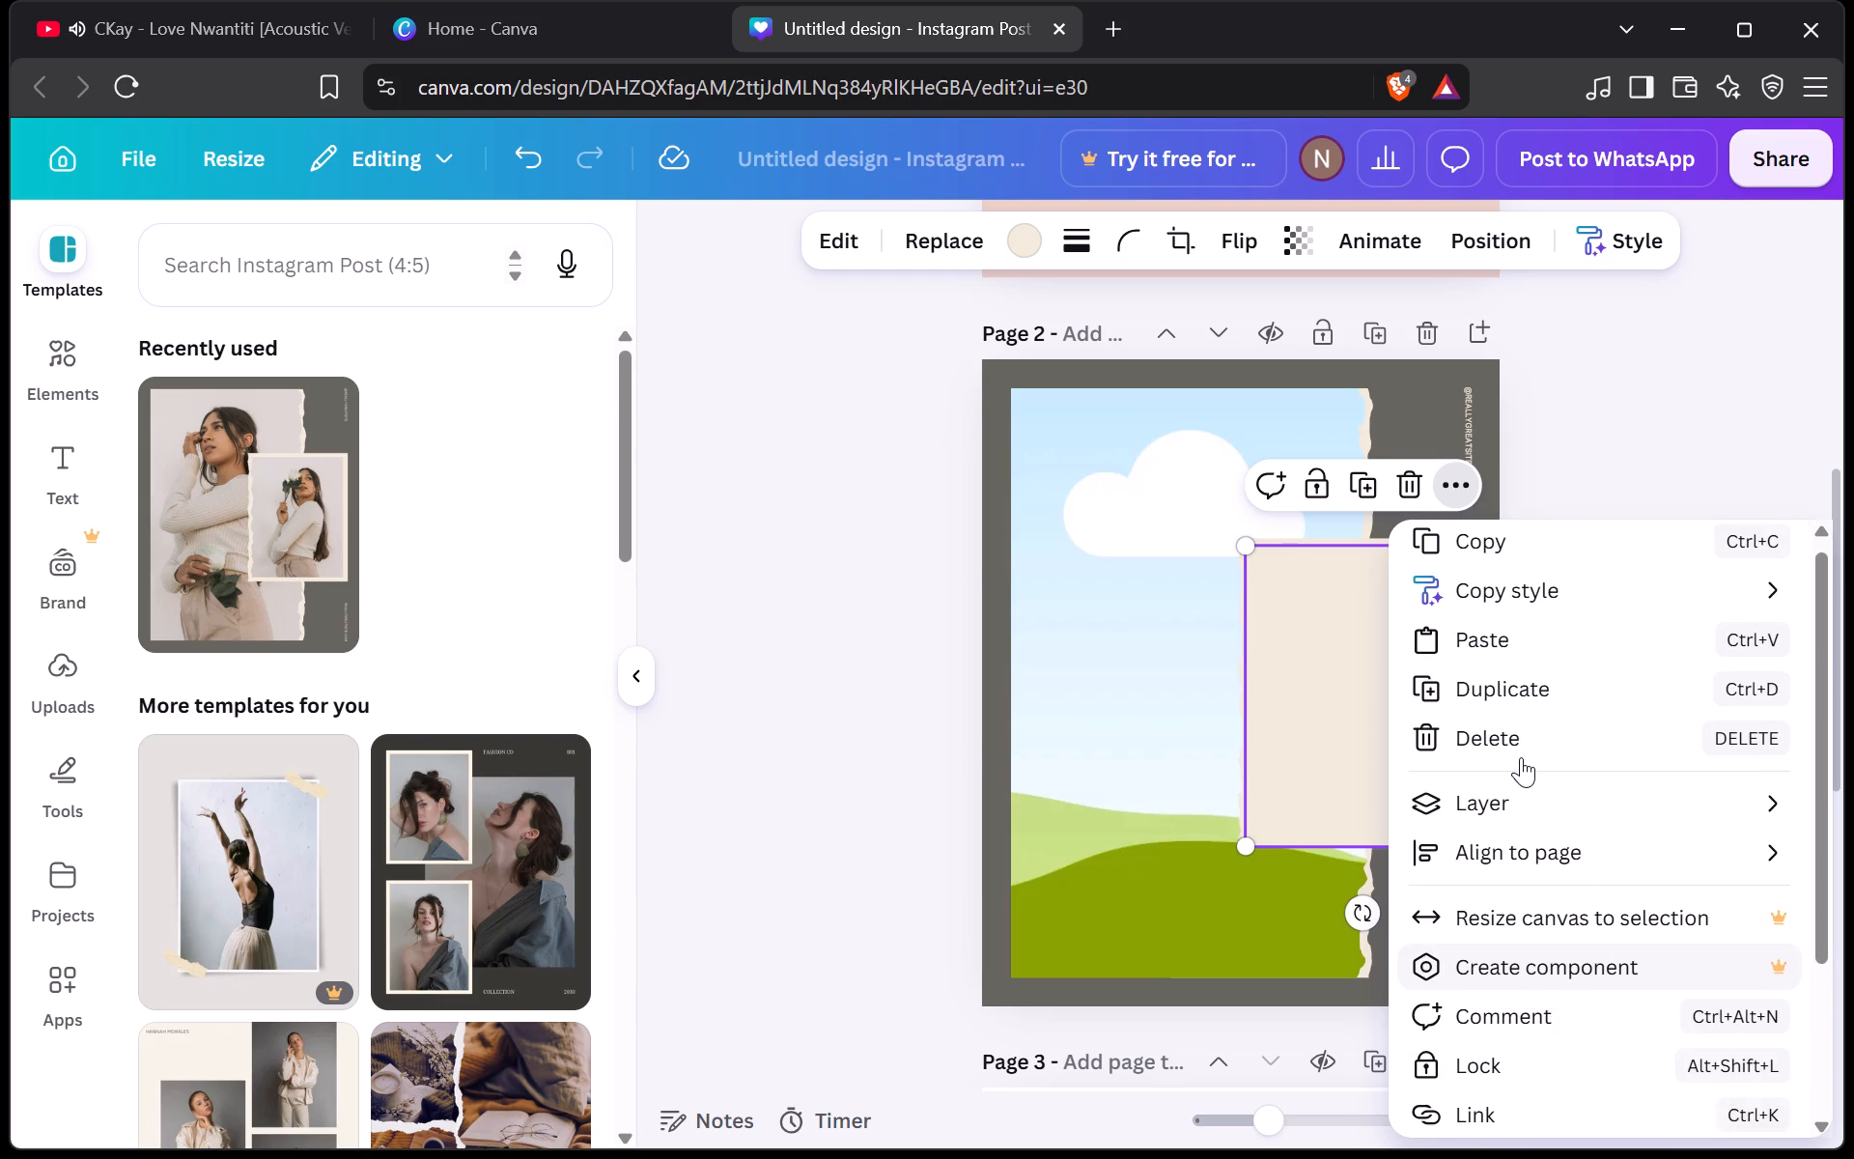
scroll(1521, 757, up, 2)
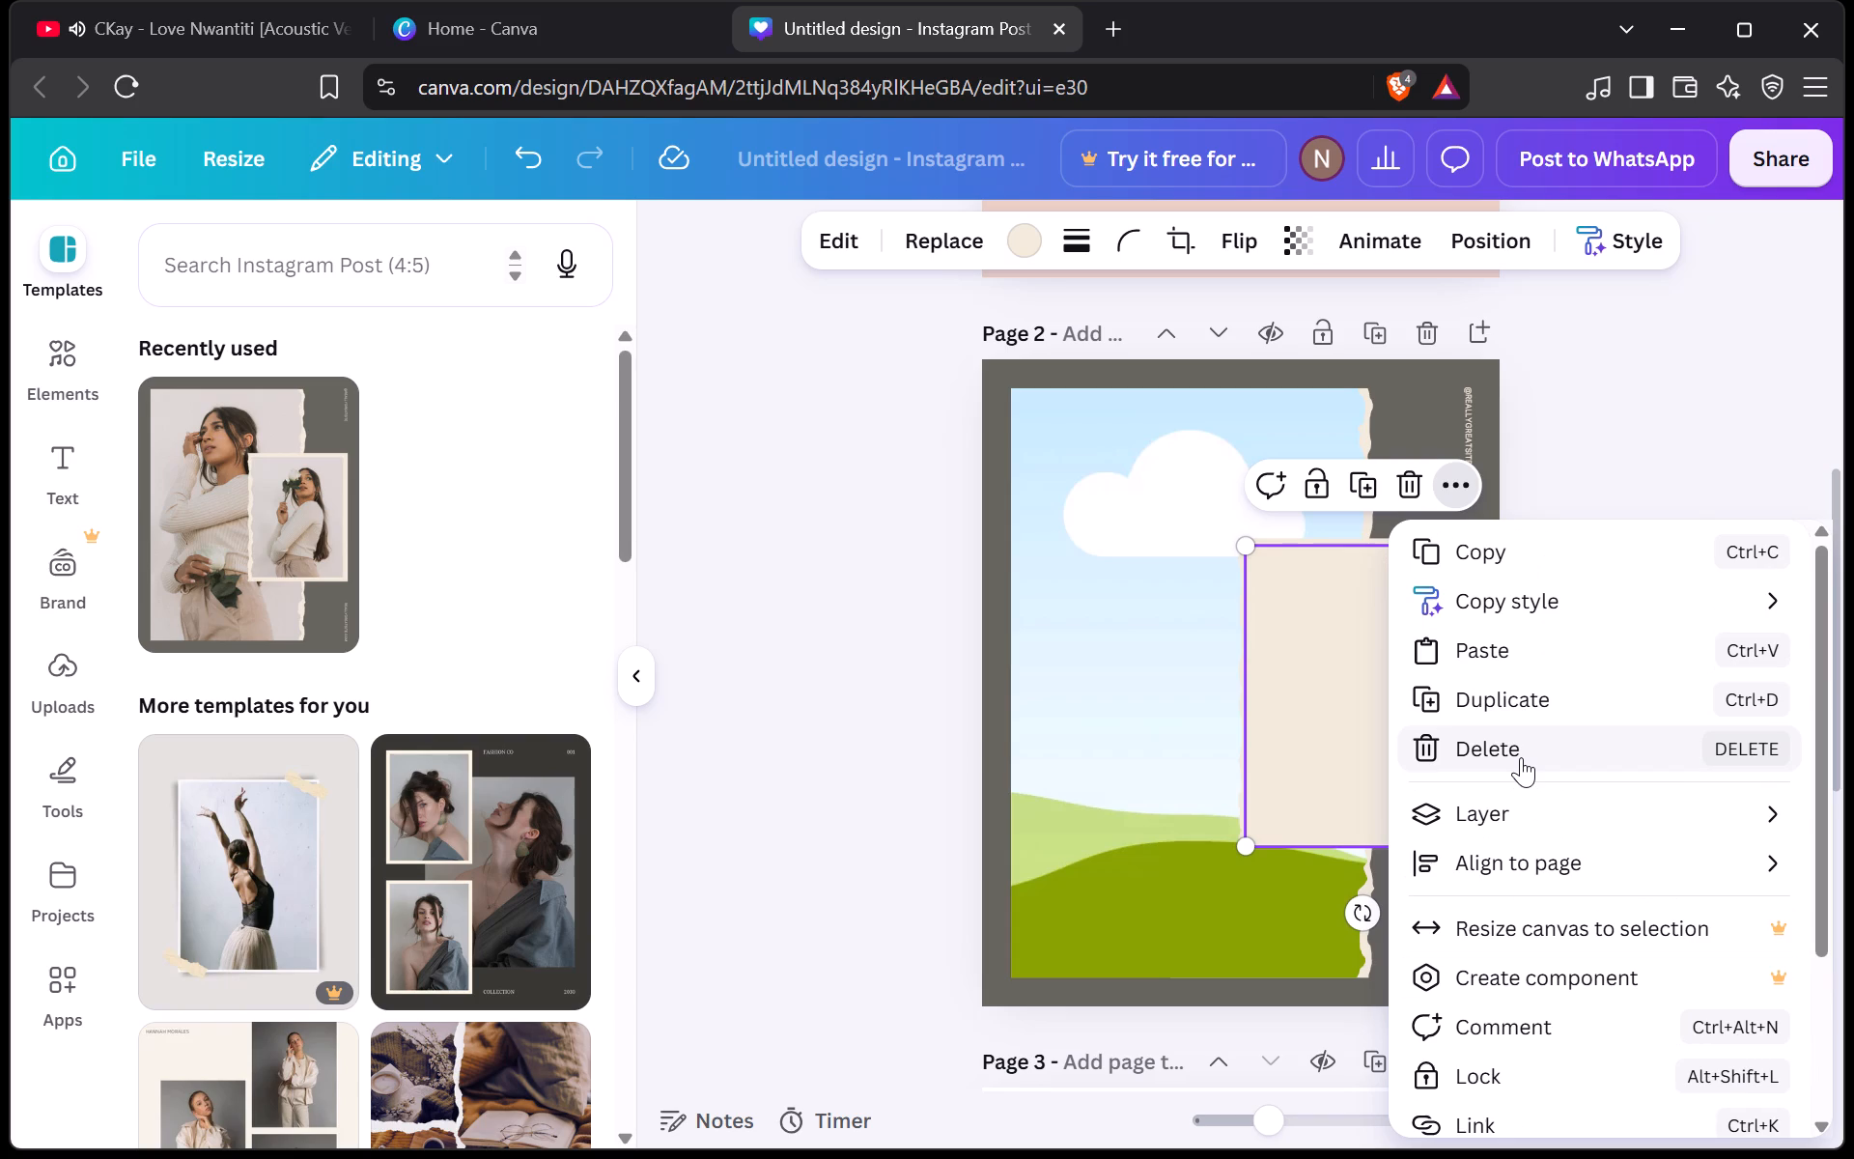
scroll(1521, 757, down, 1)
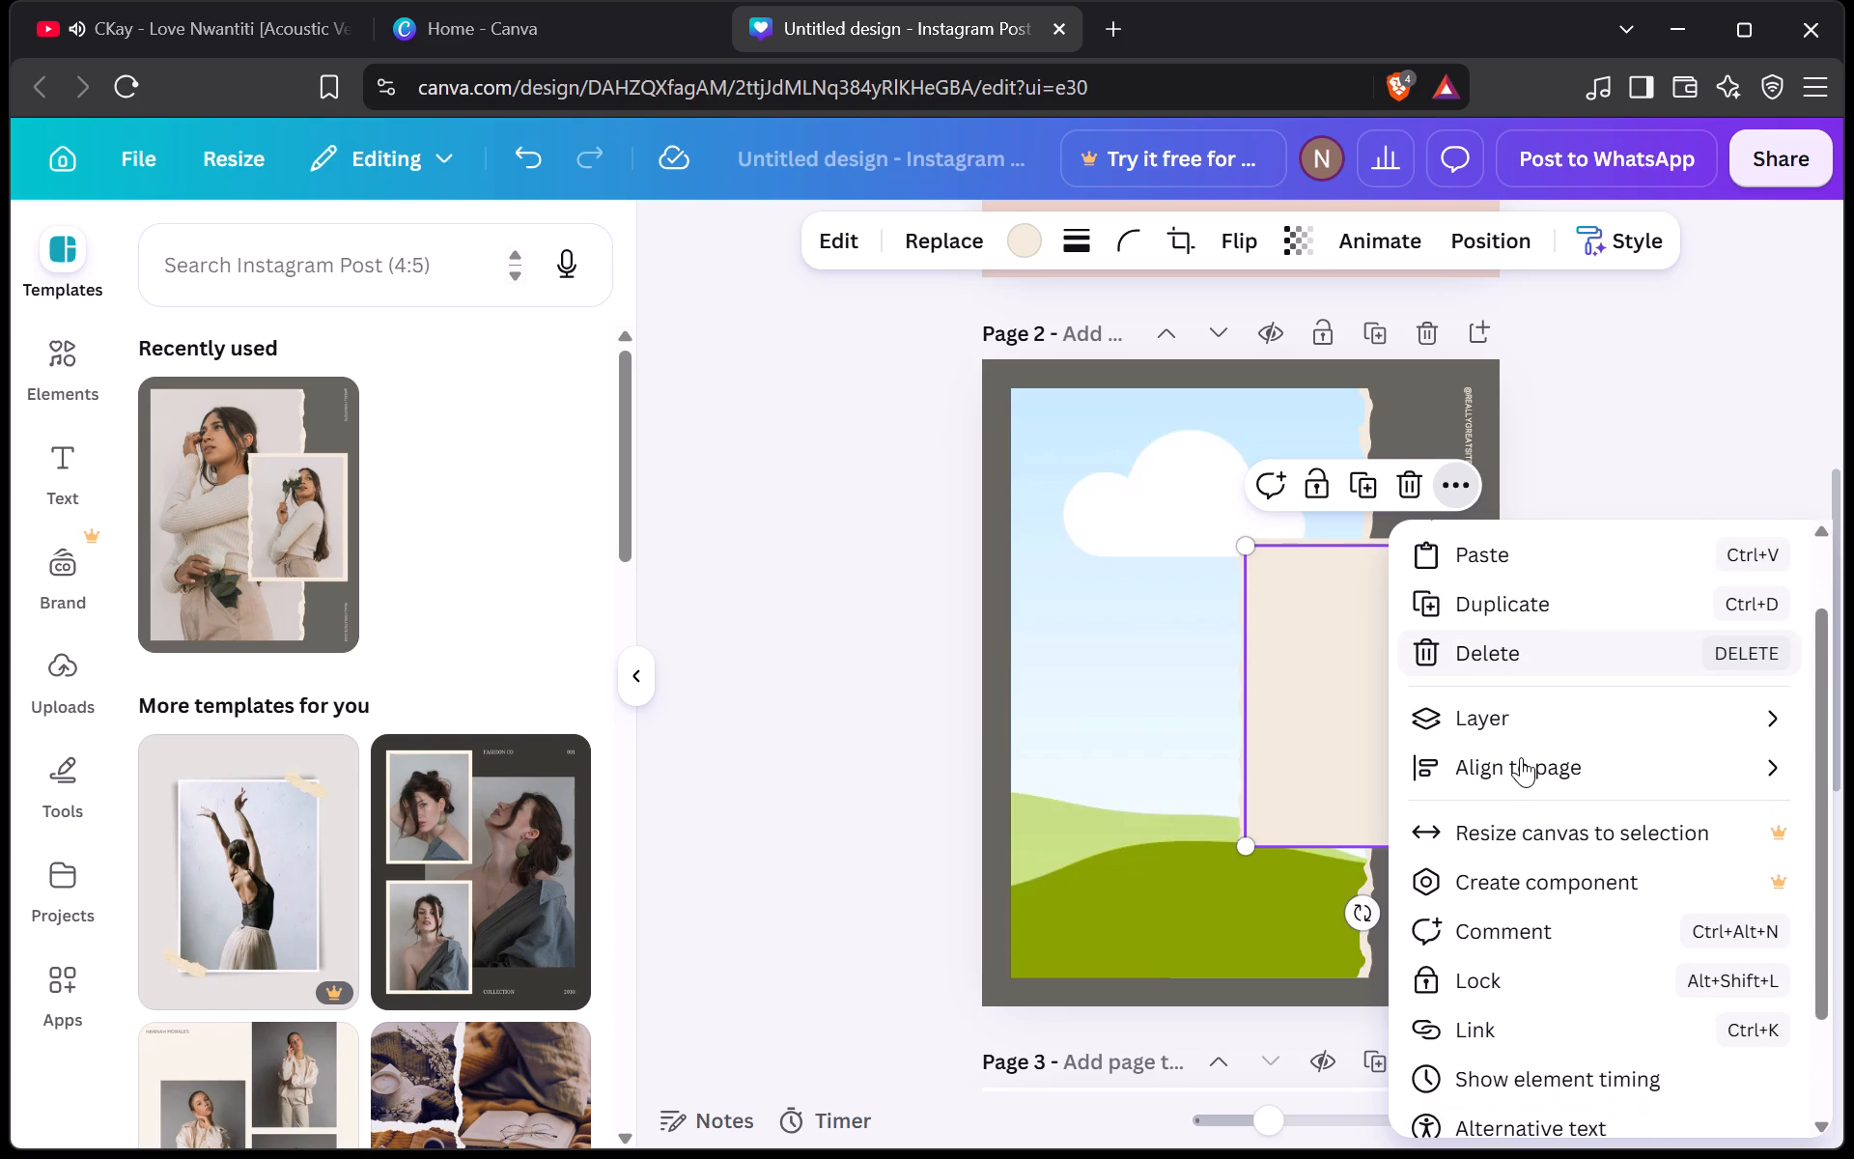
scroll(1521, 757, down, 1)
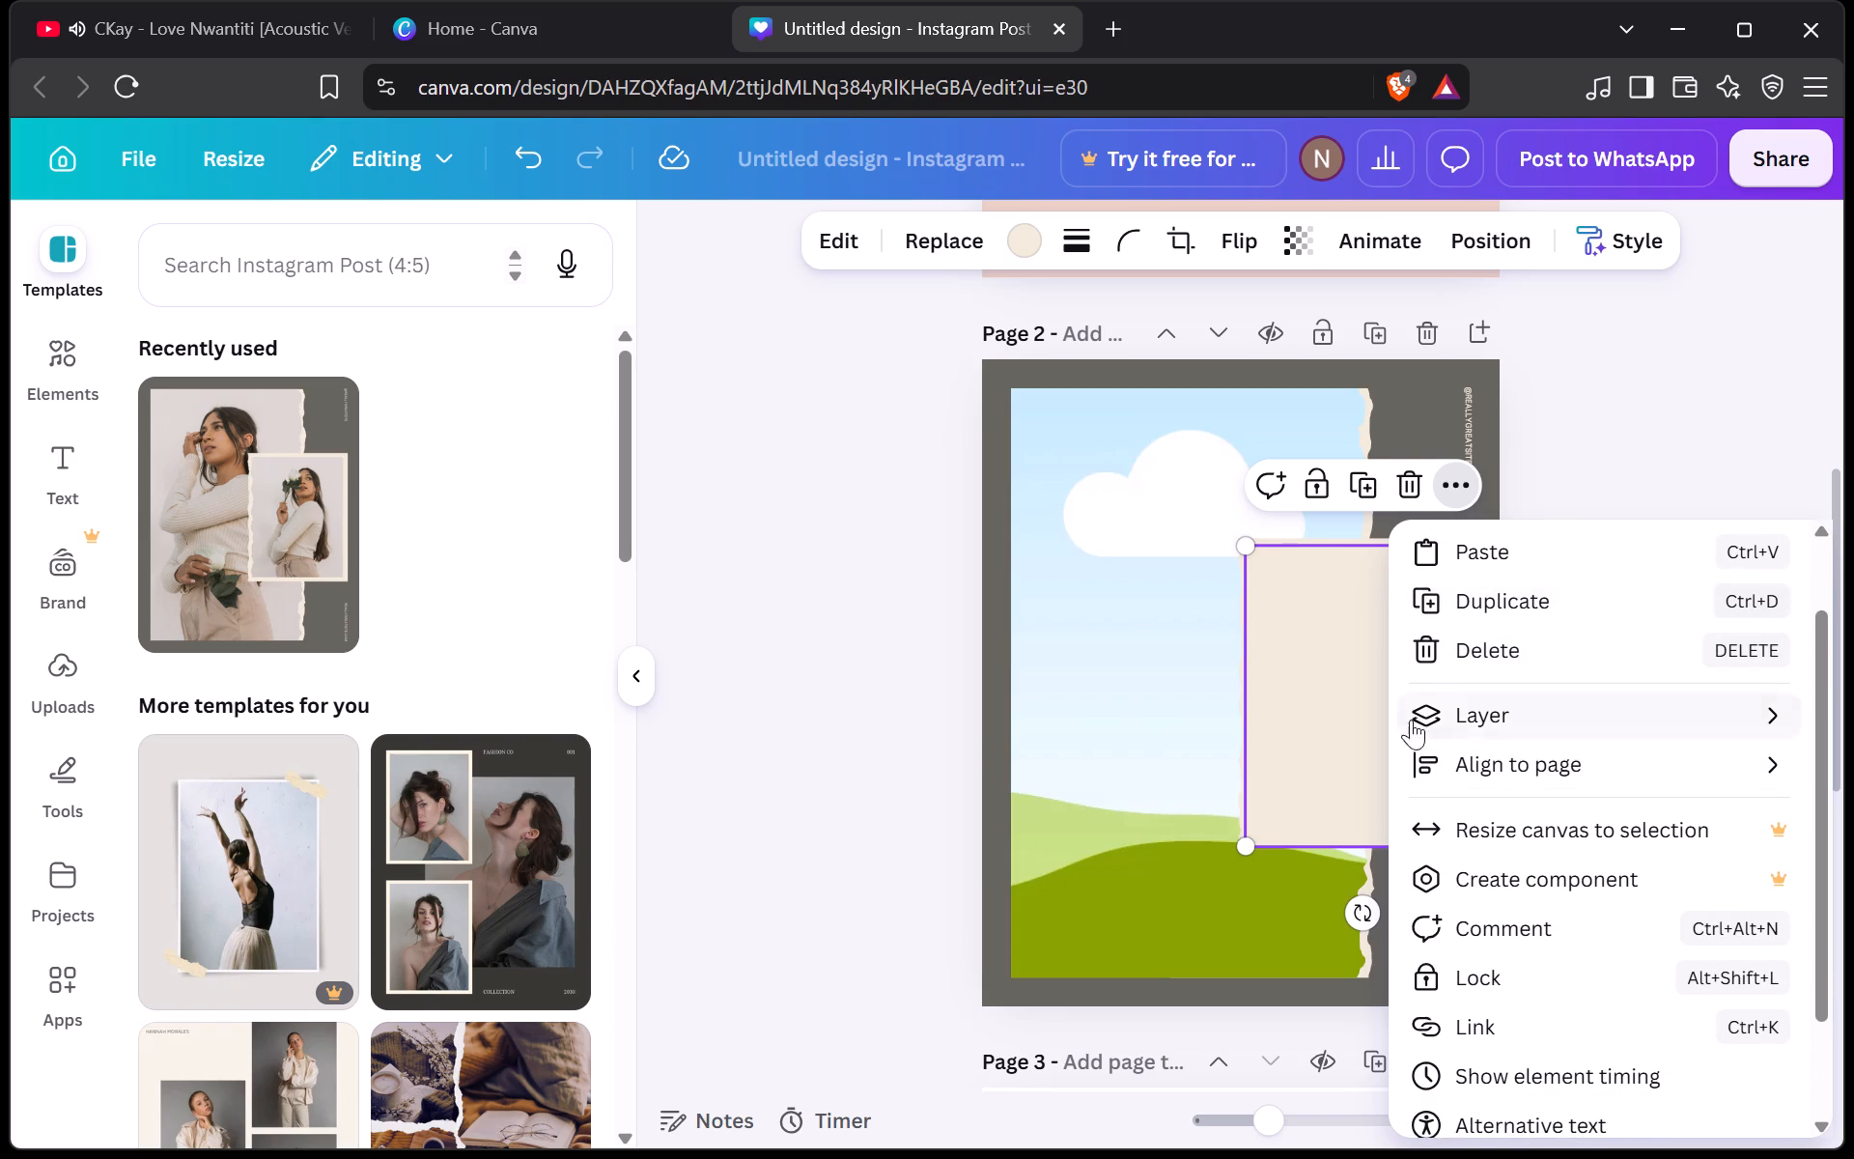
Open the duplicated beige rectangle on page 2 for cropping and choose the Original aspect ratio.
double_click(1383, 721)
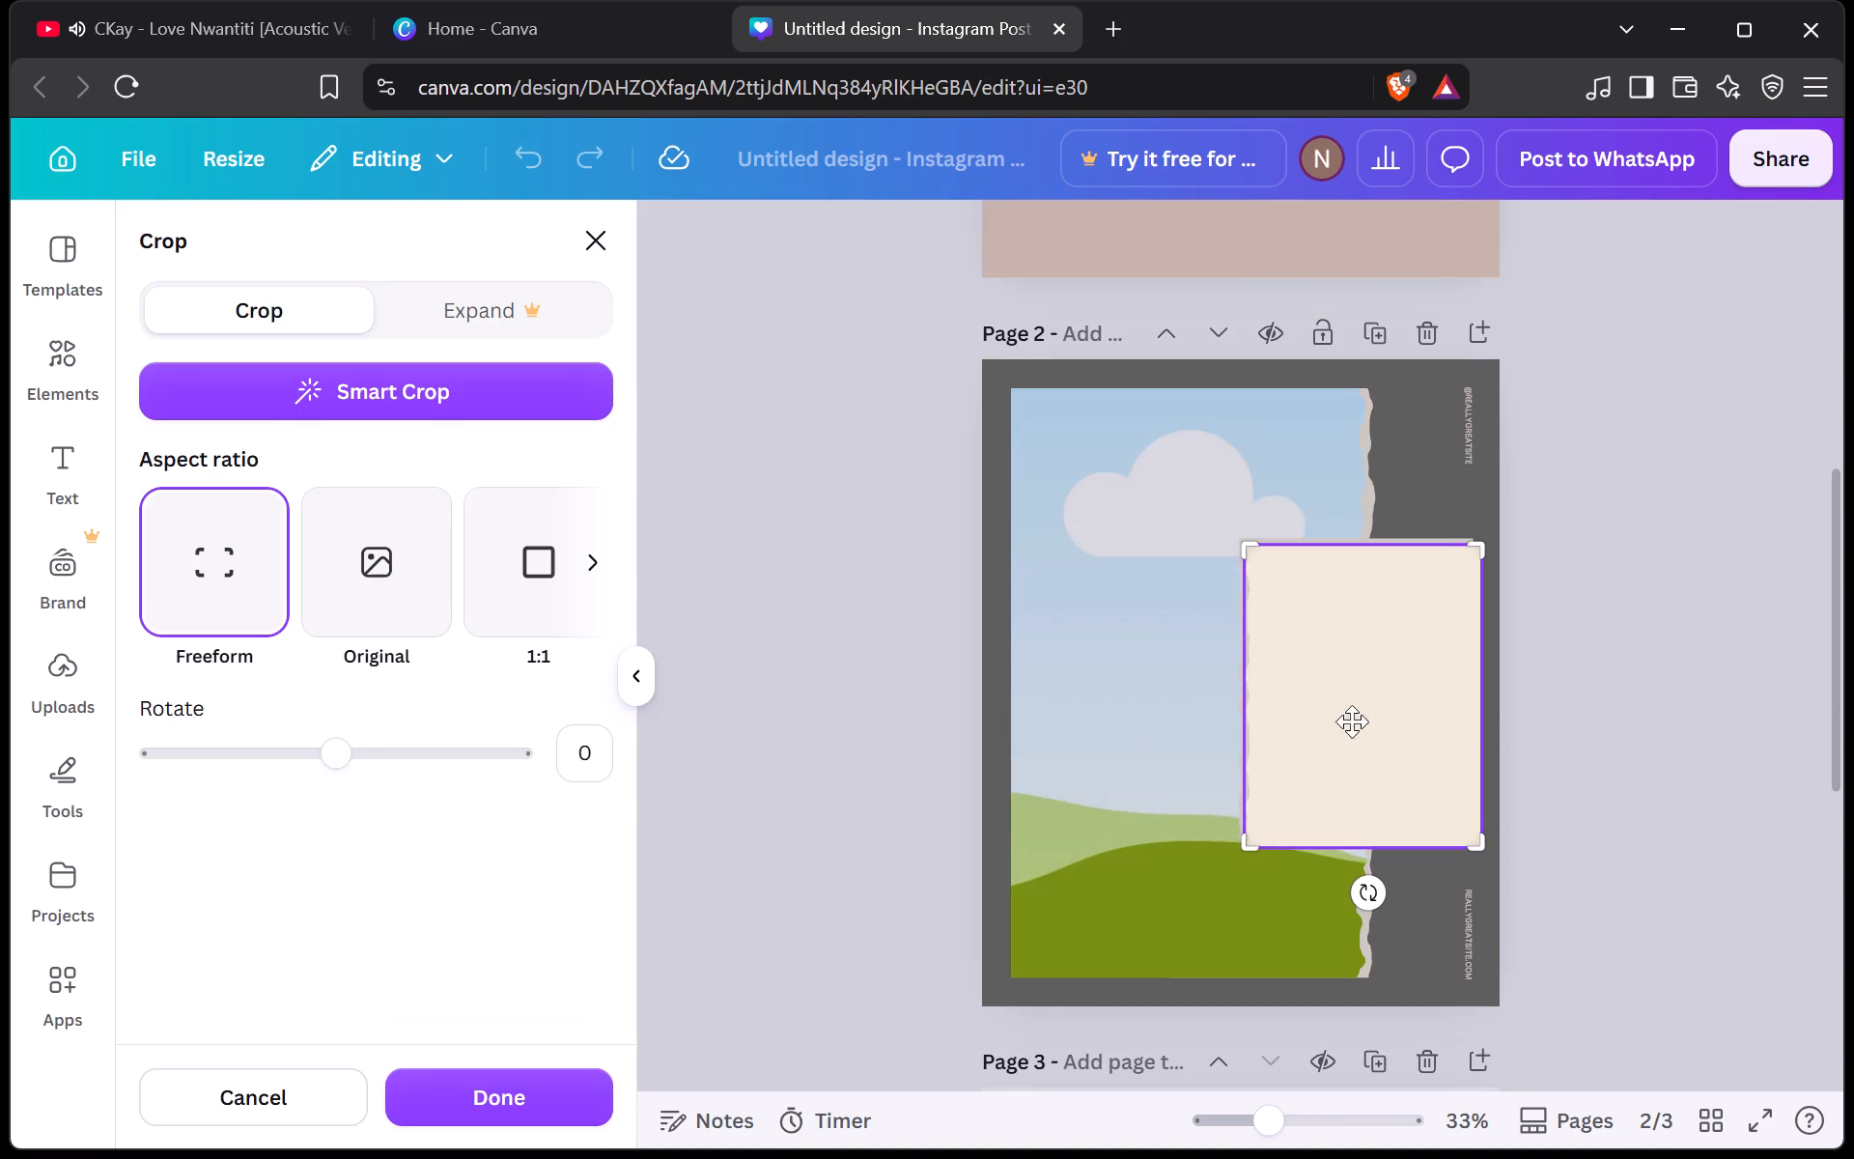
click(382, 533)
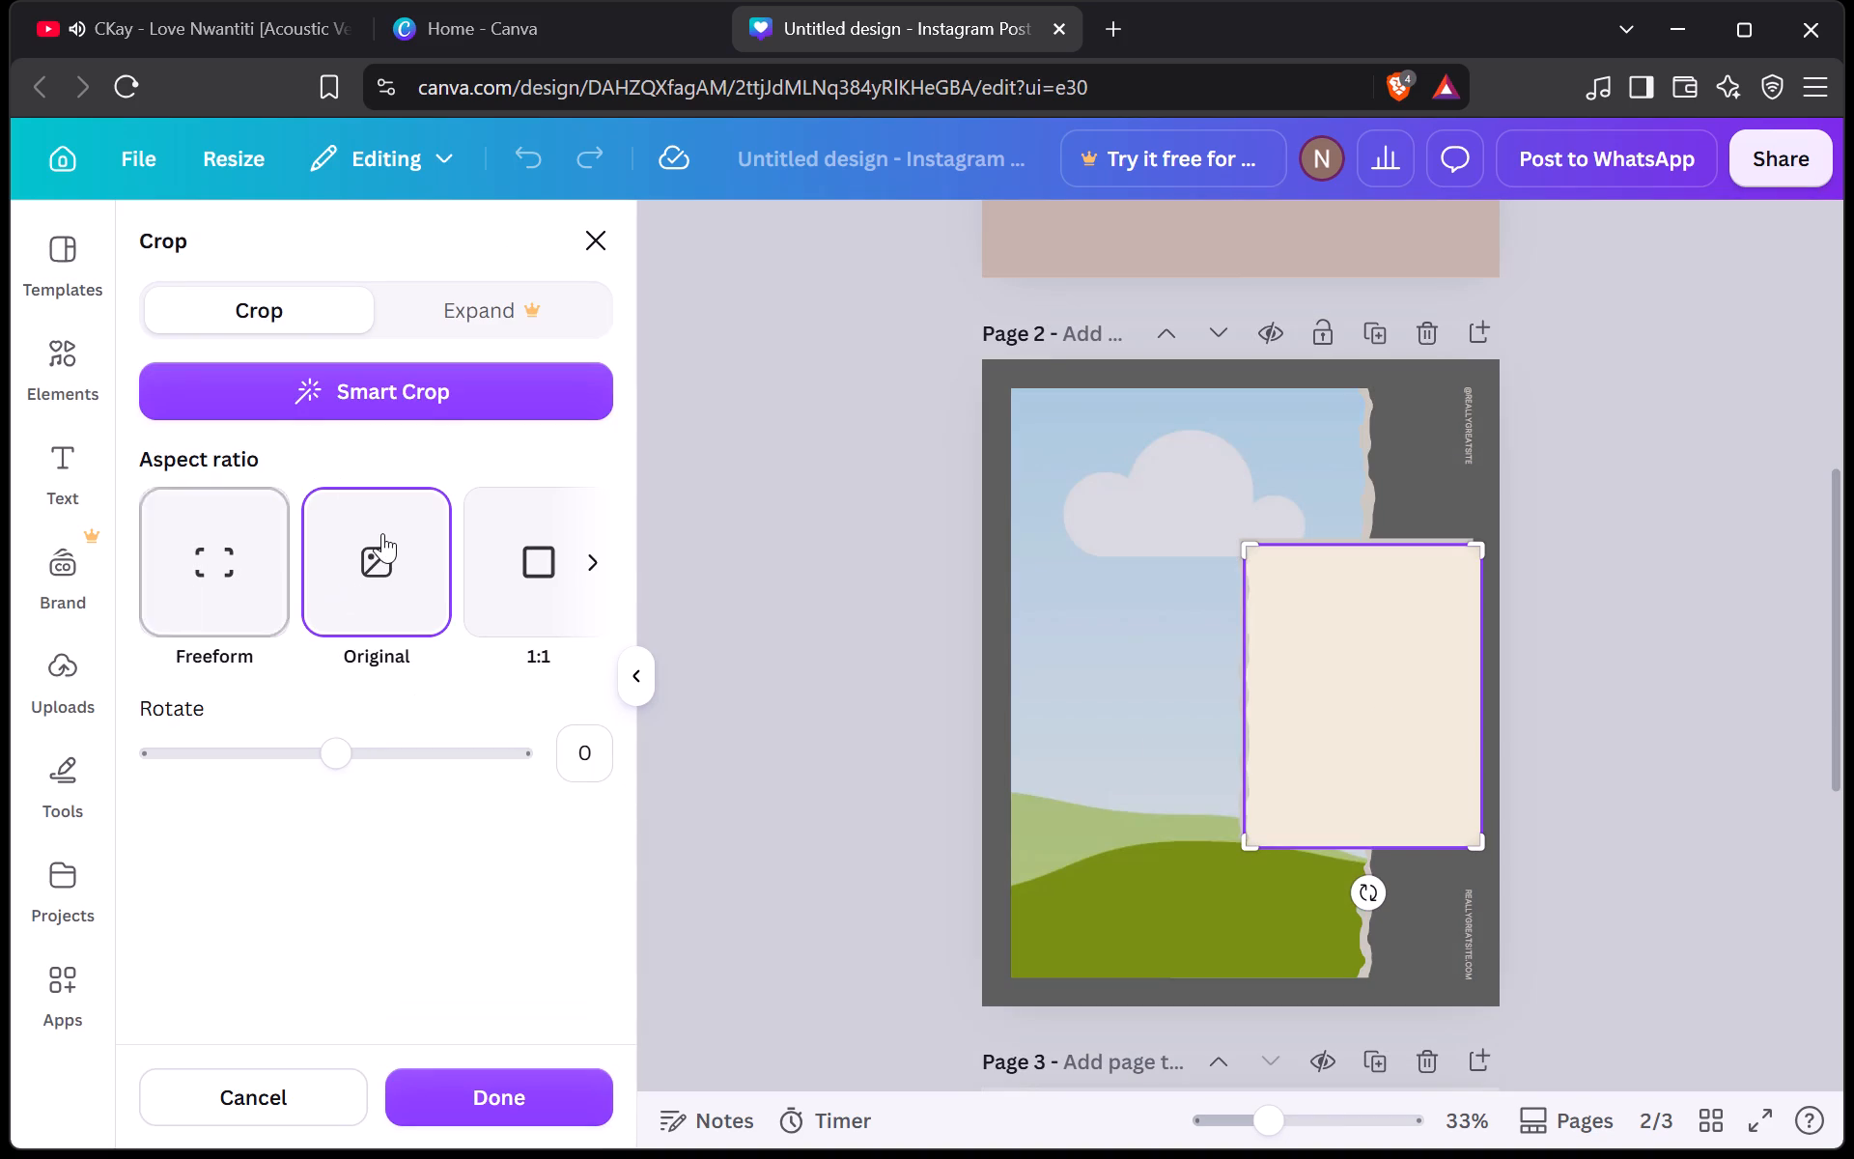
click(382, 533)
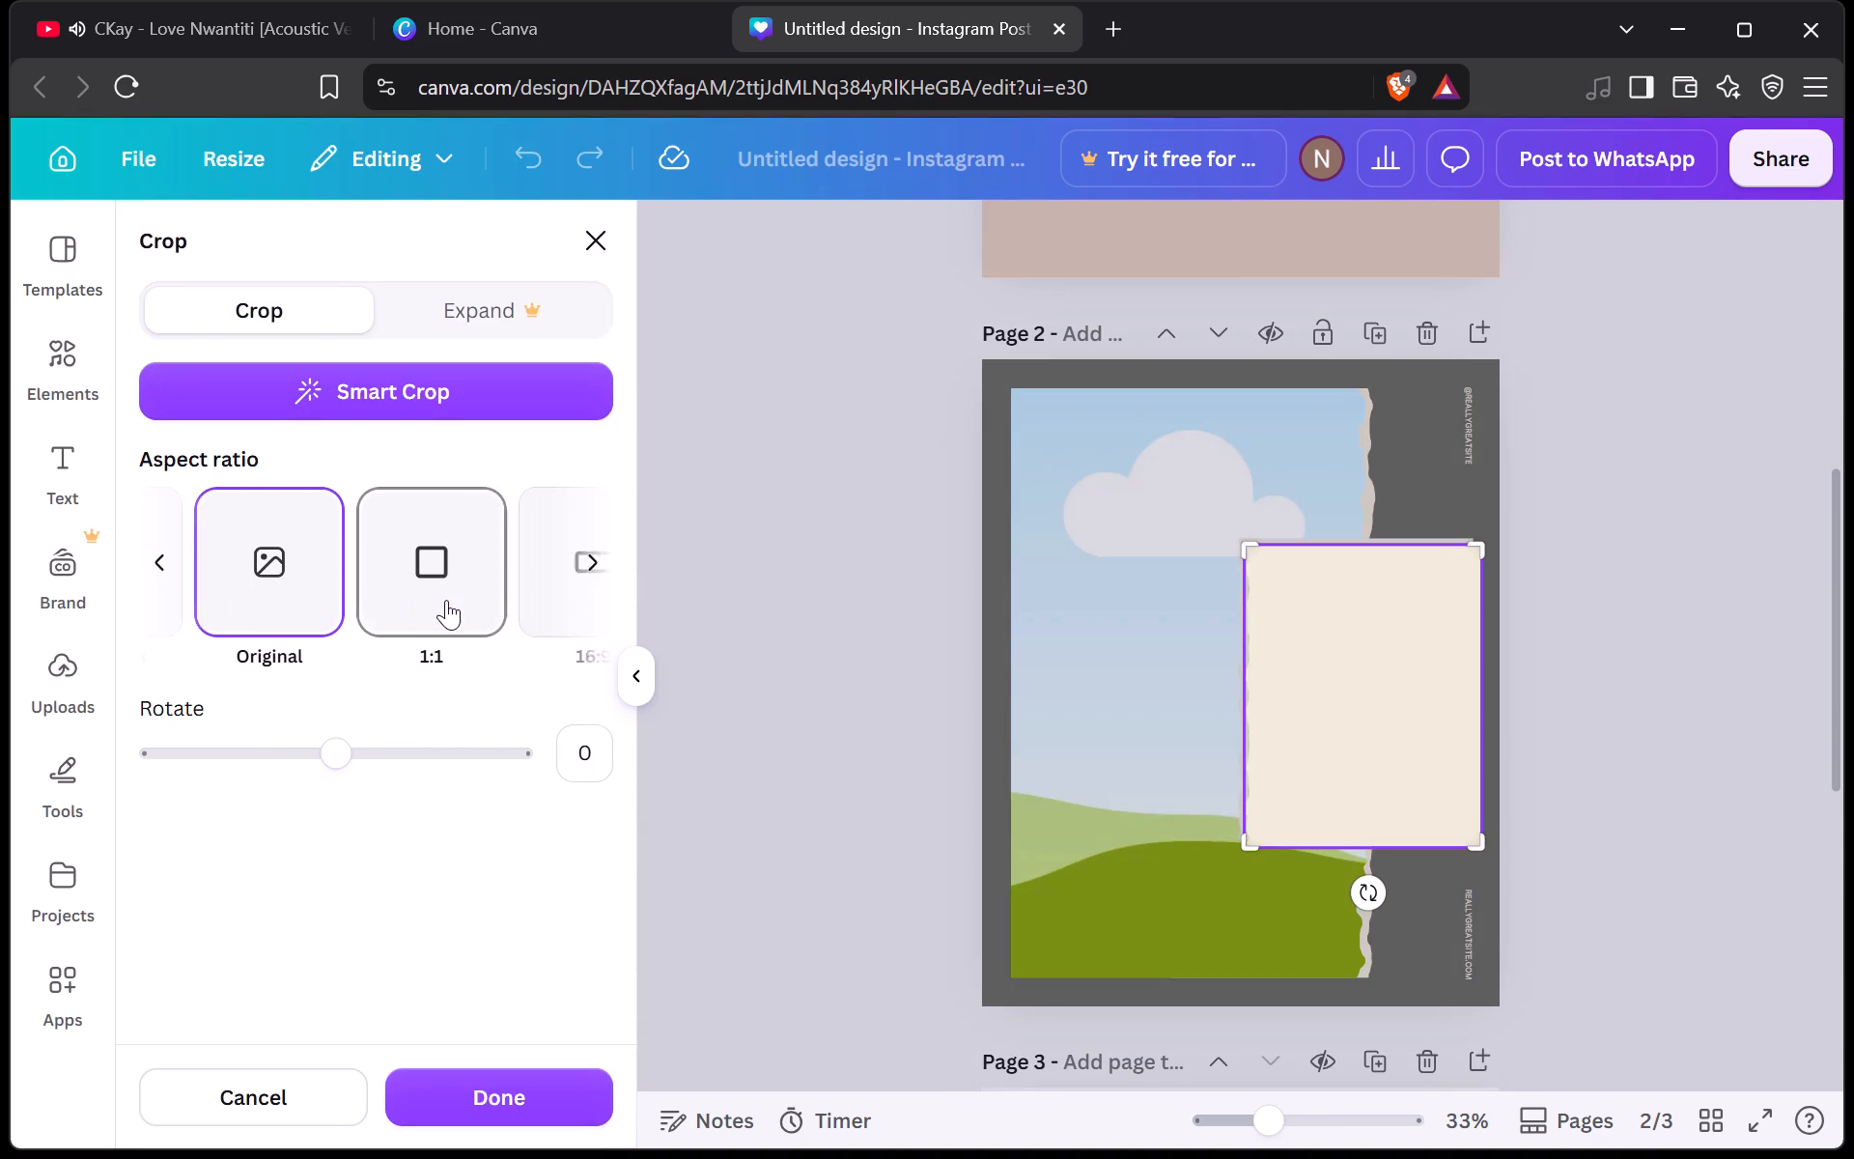
scroll(467, 573, left, 2)
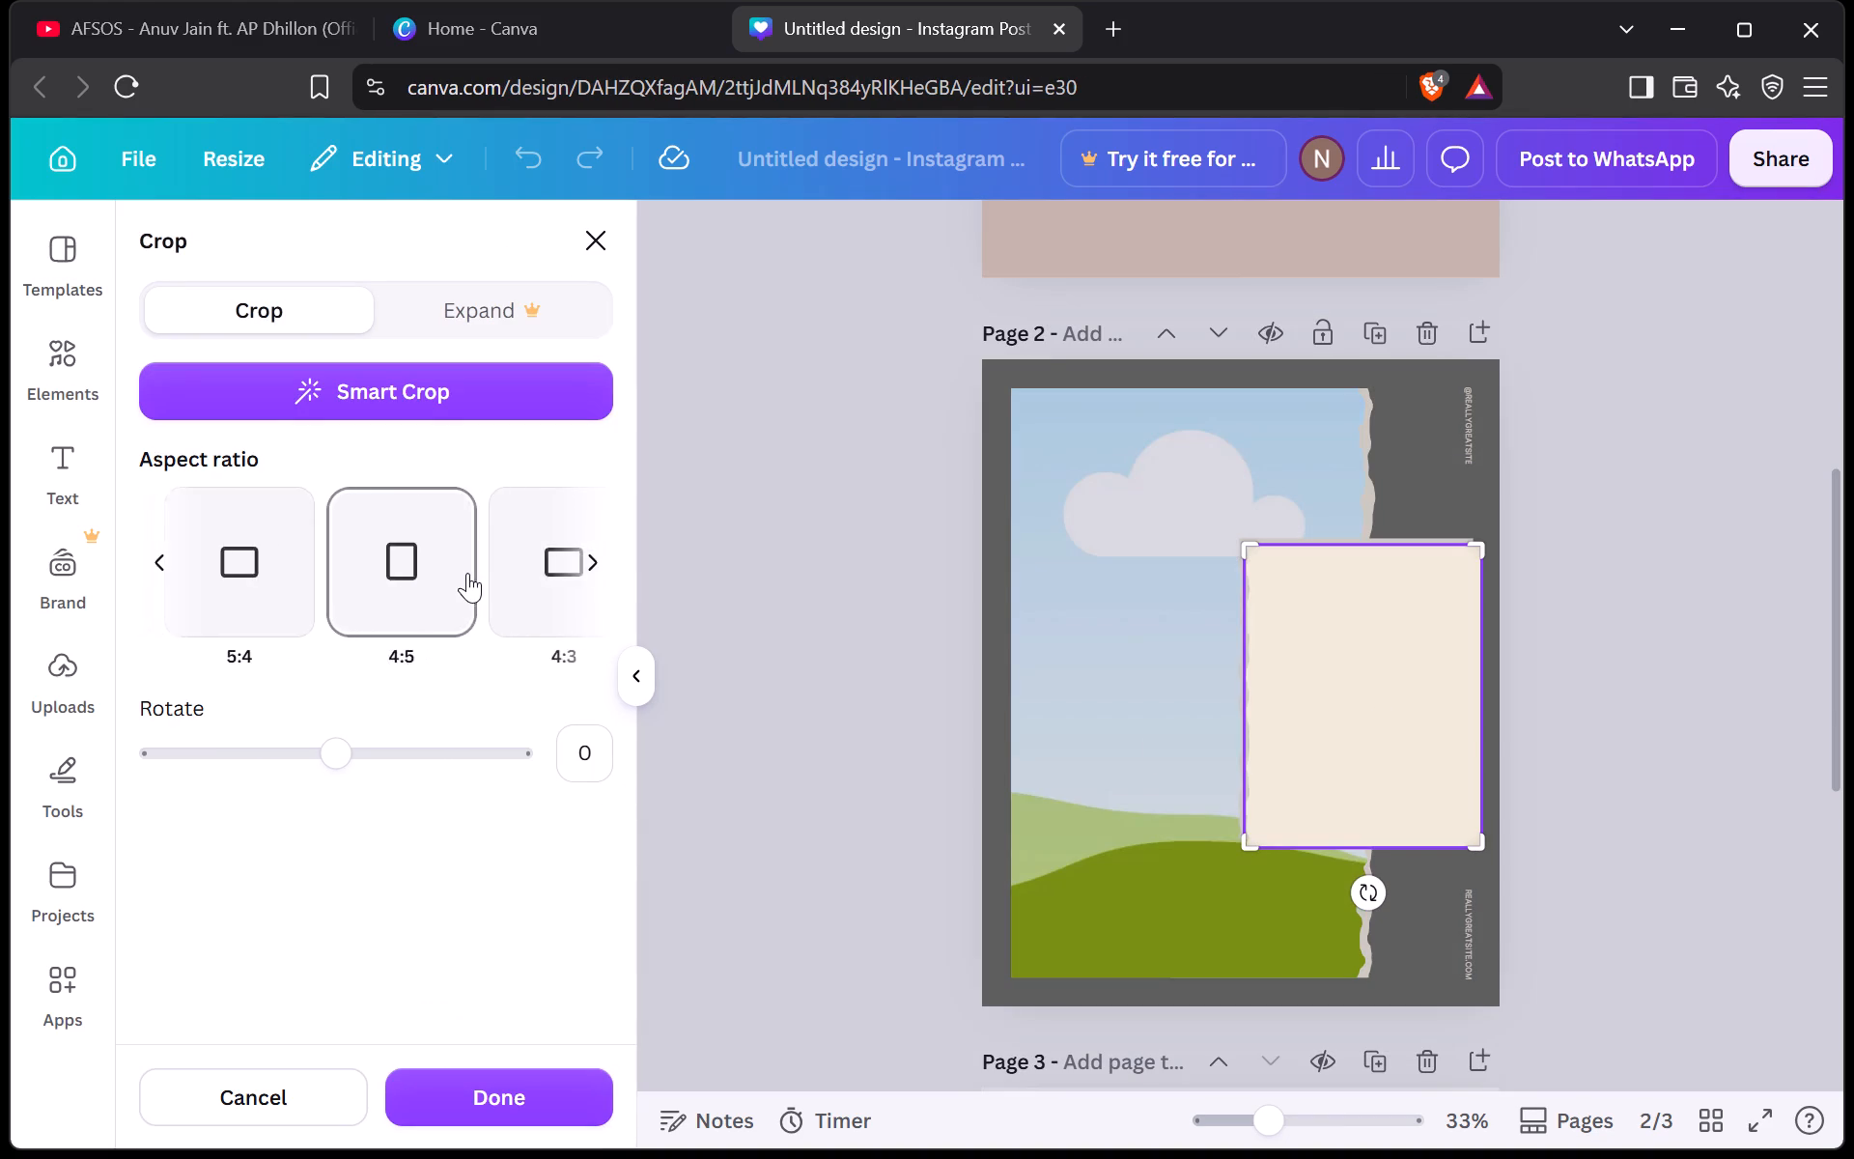
click(1722, 73)
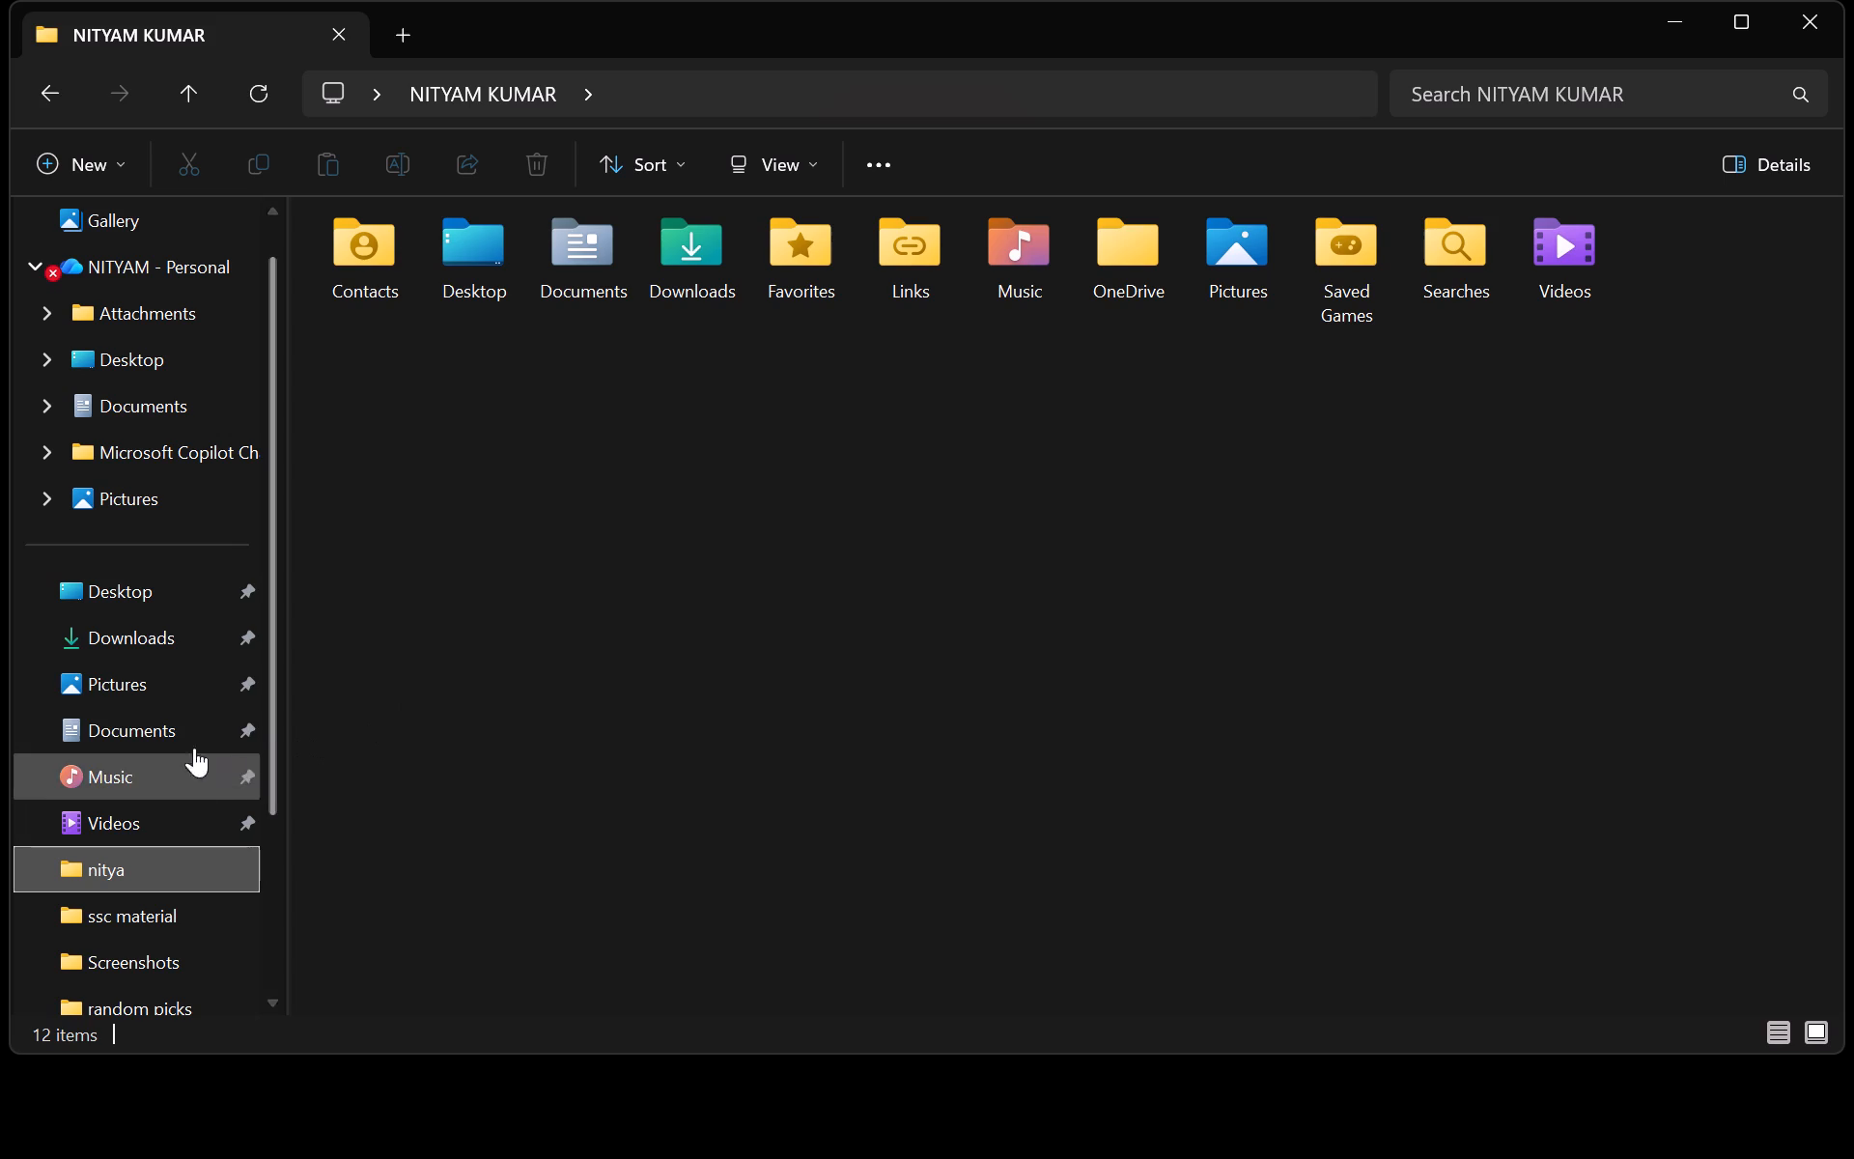
double_click(222, 489)
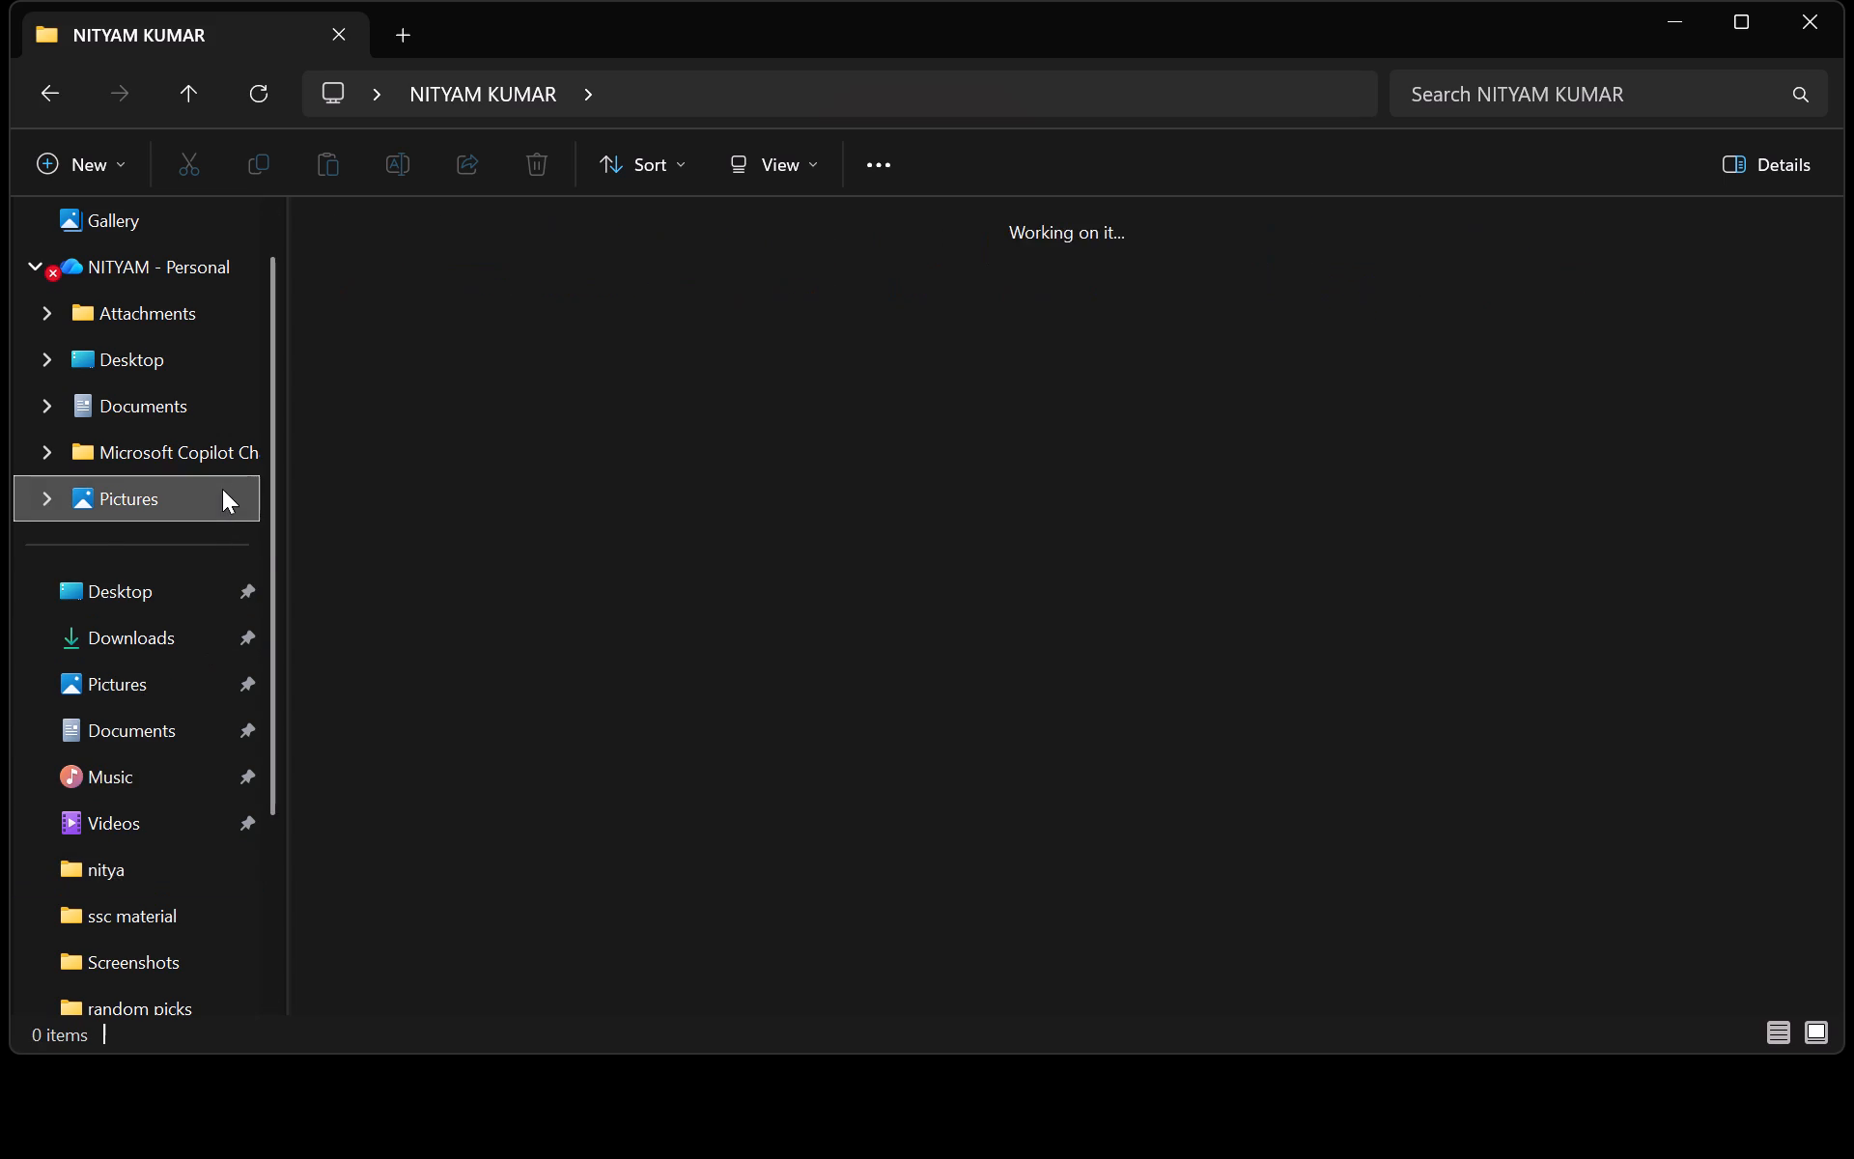
scroll(823, 441, down, 3)
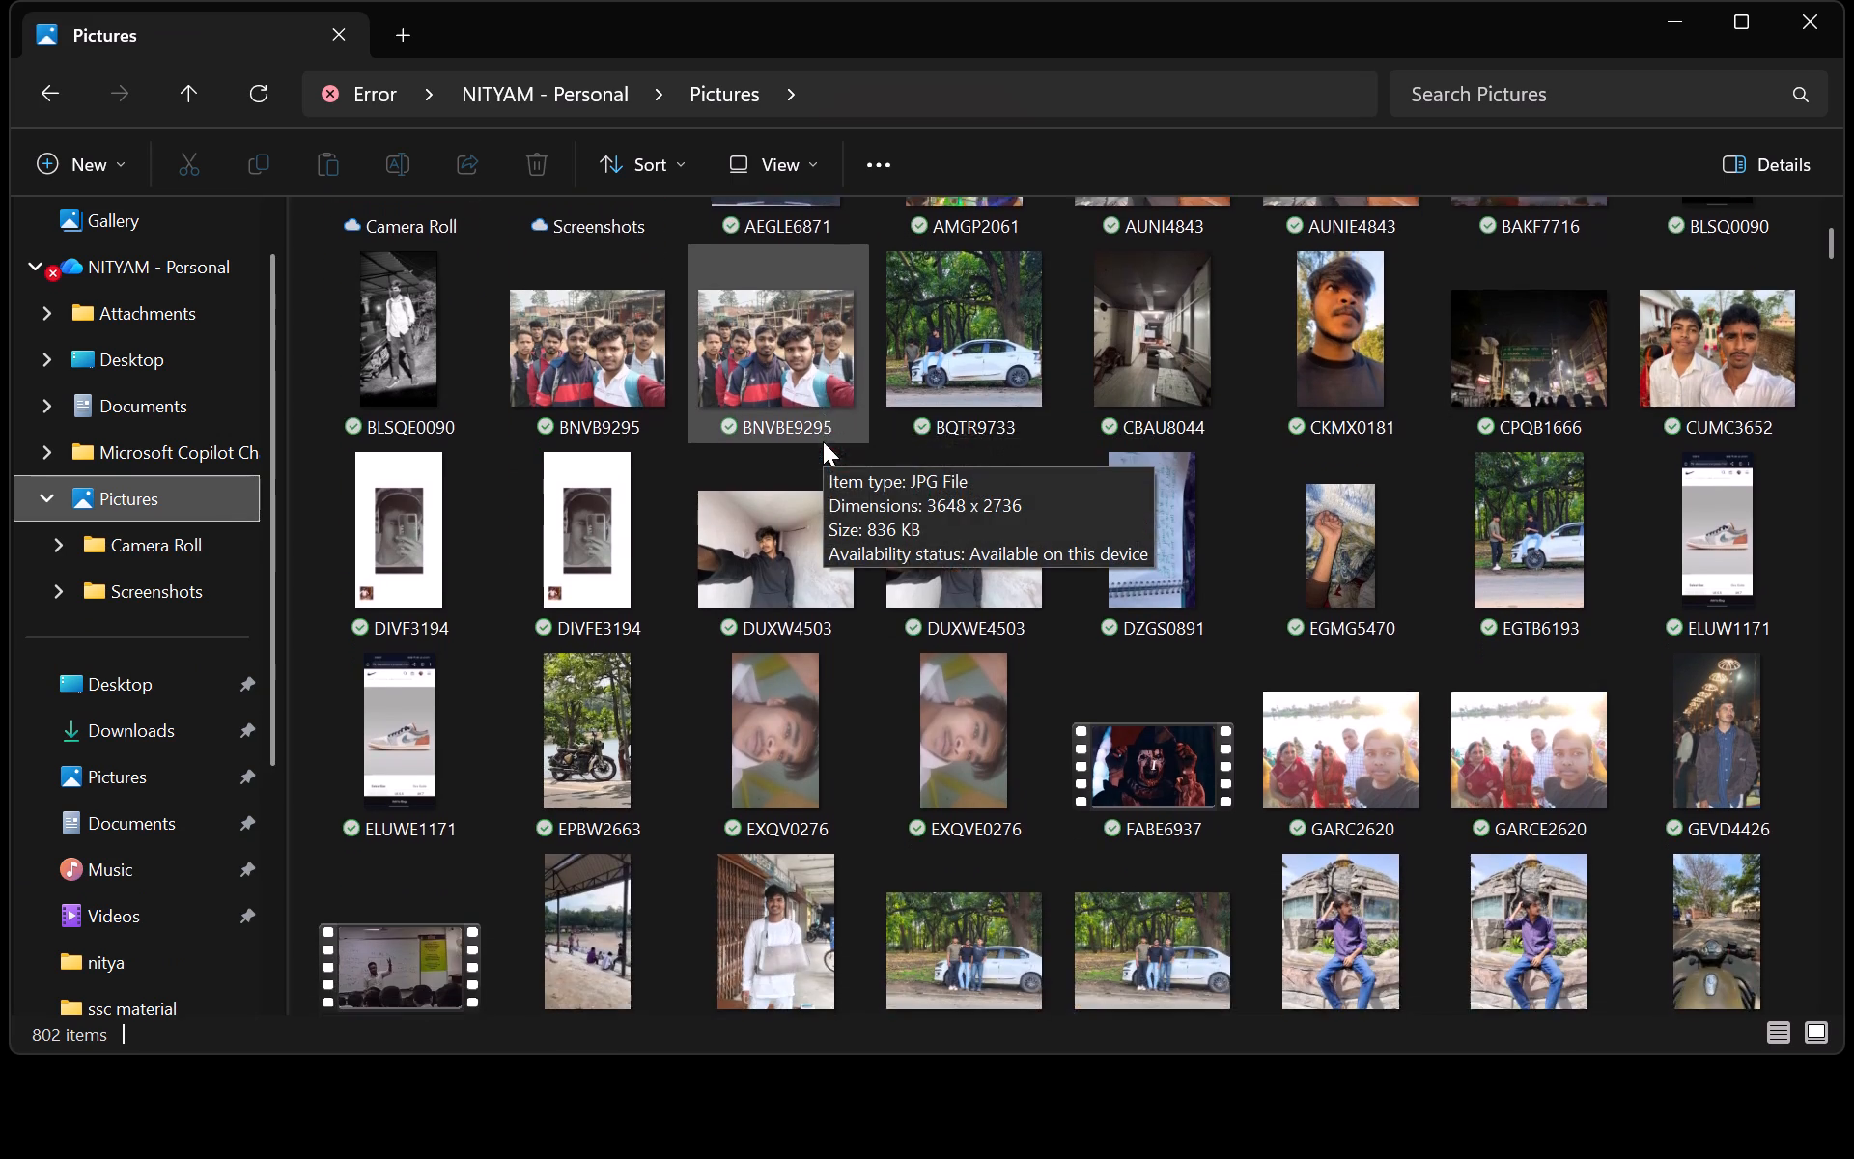
scroll(823, 441, down, 5)
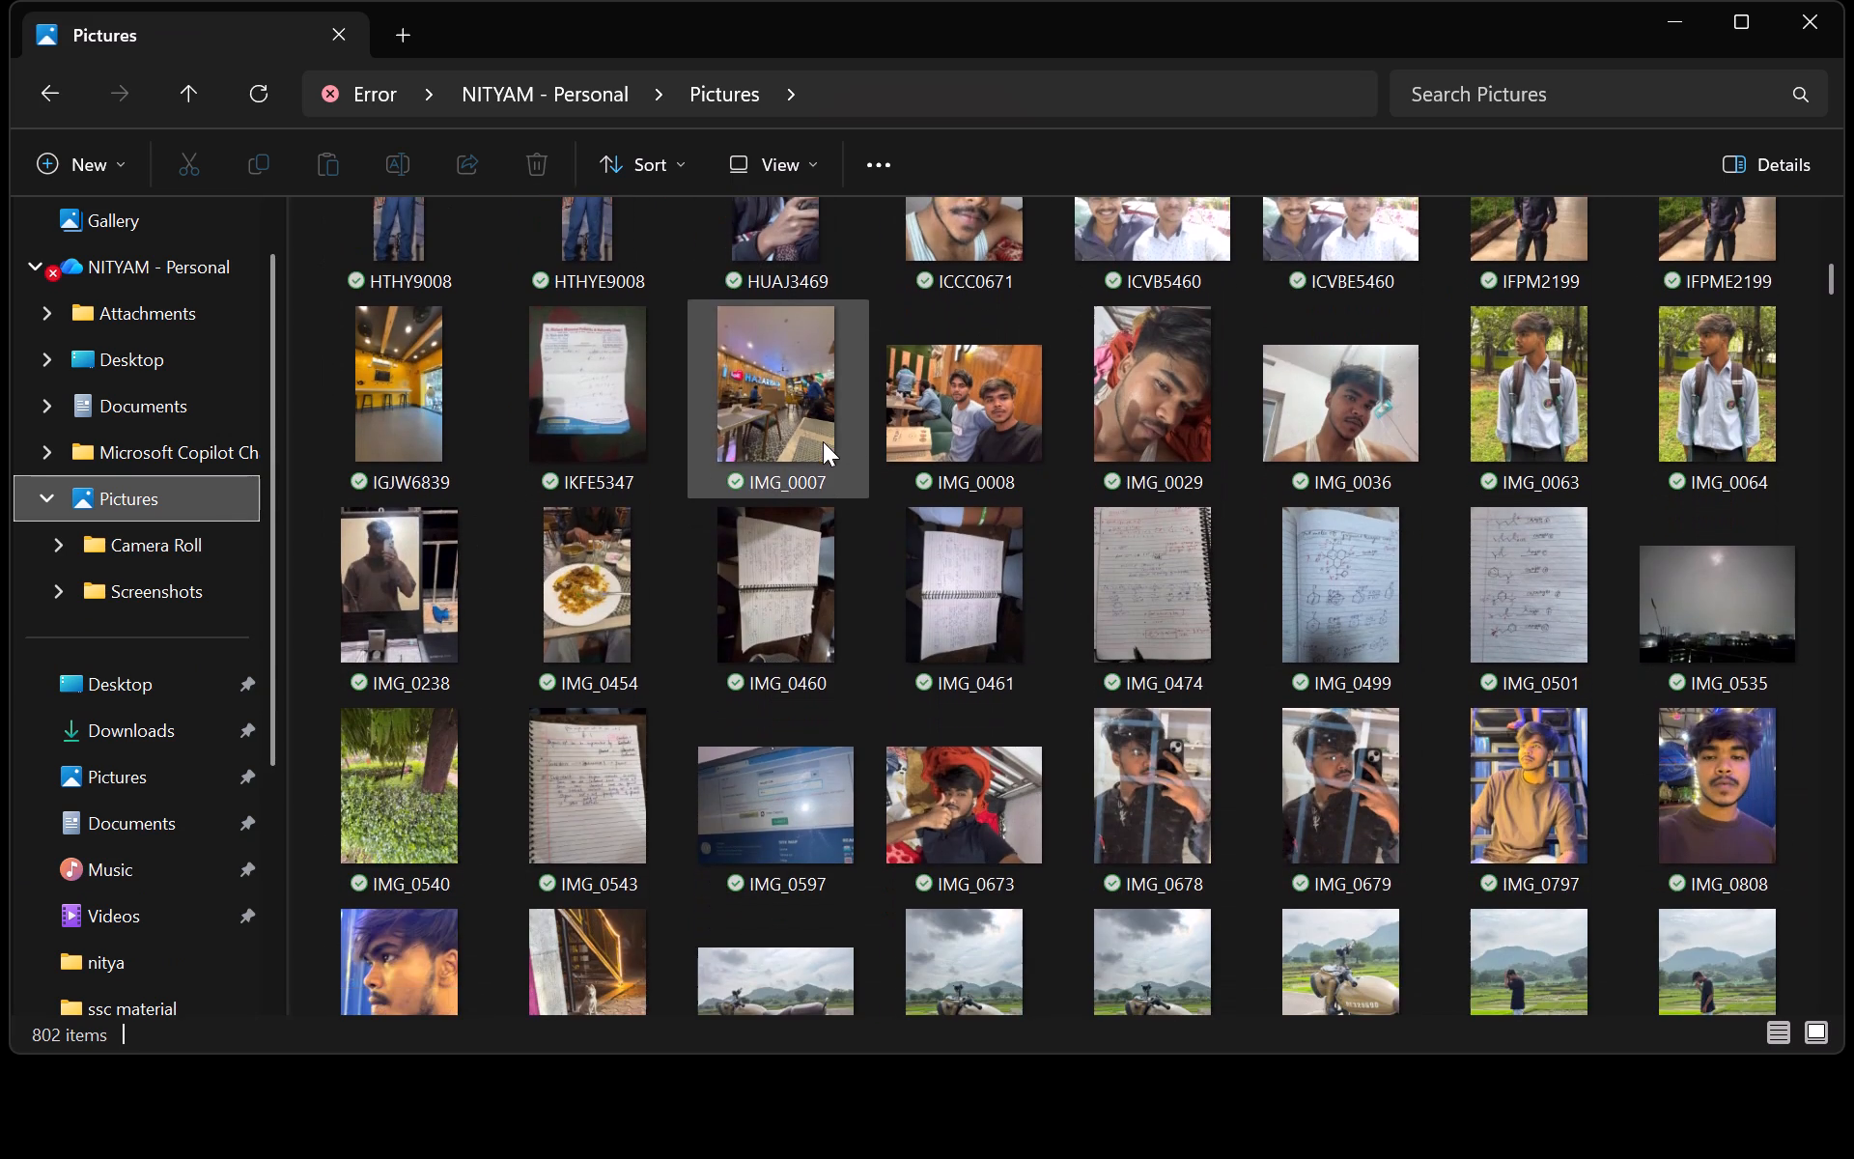
scroll(823, 441, down, 1)
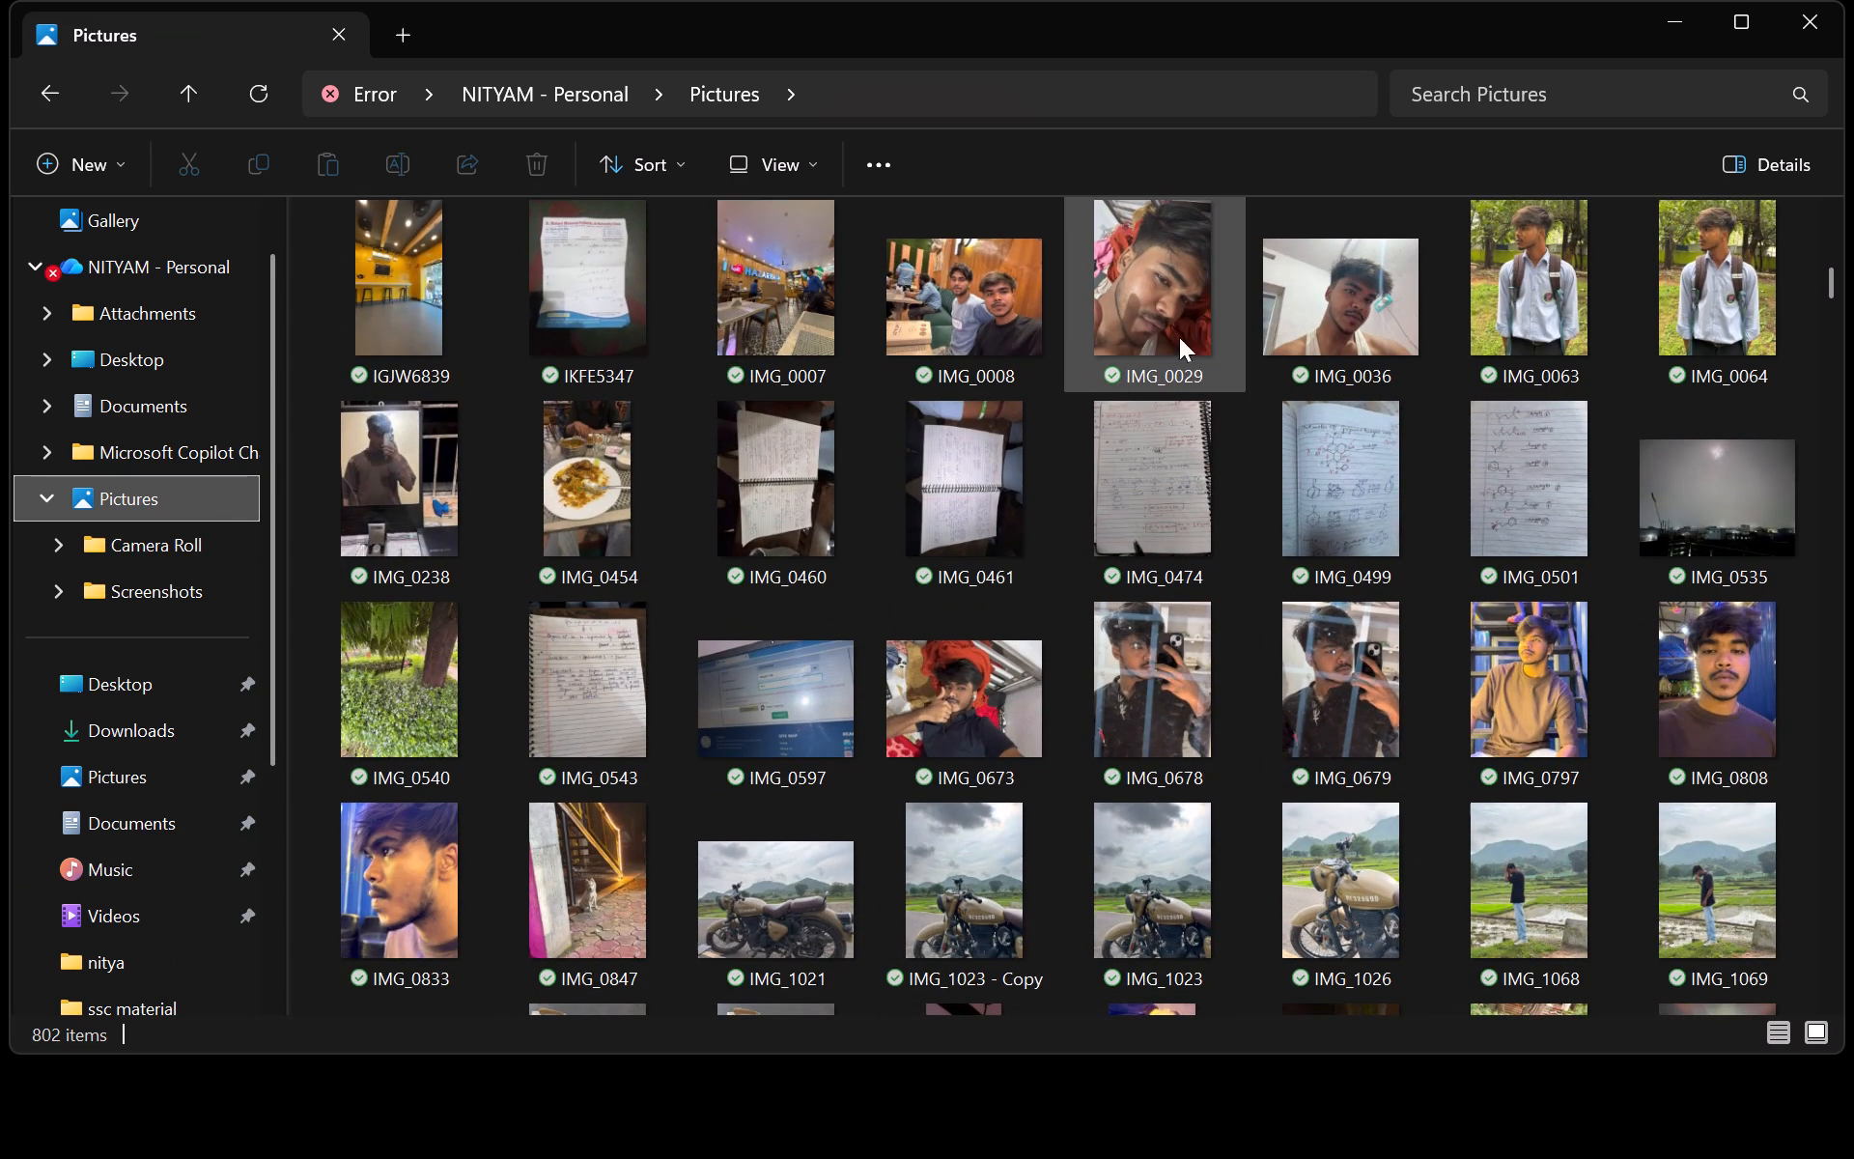
Find the motorcycle photo "IMG_1023 - Copy" in the OneDrive Pictures folder and copy it.
scroll(860, 554, down, 2)
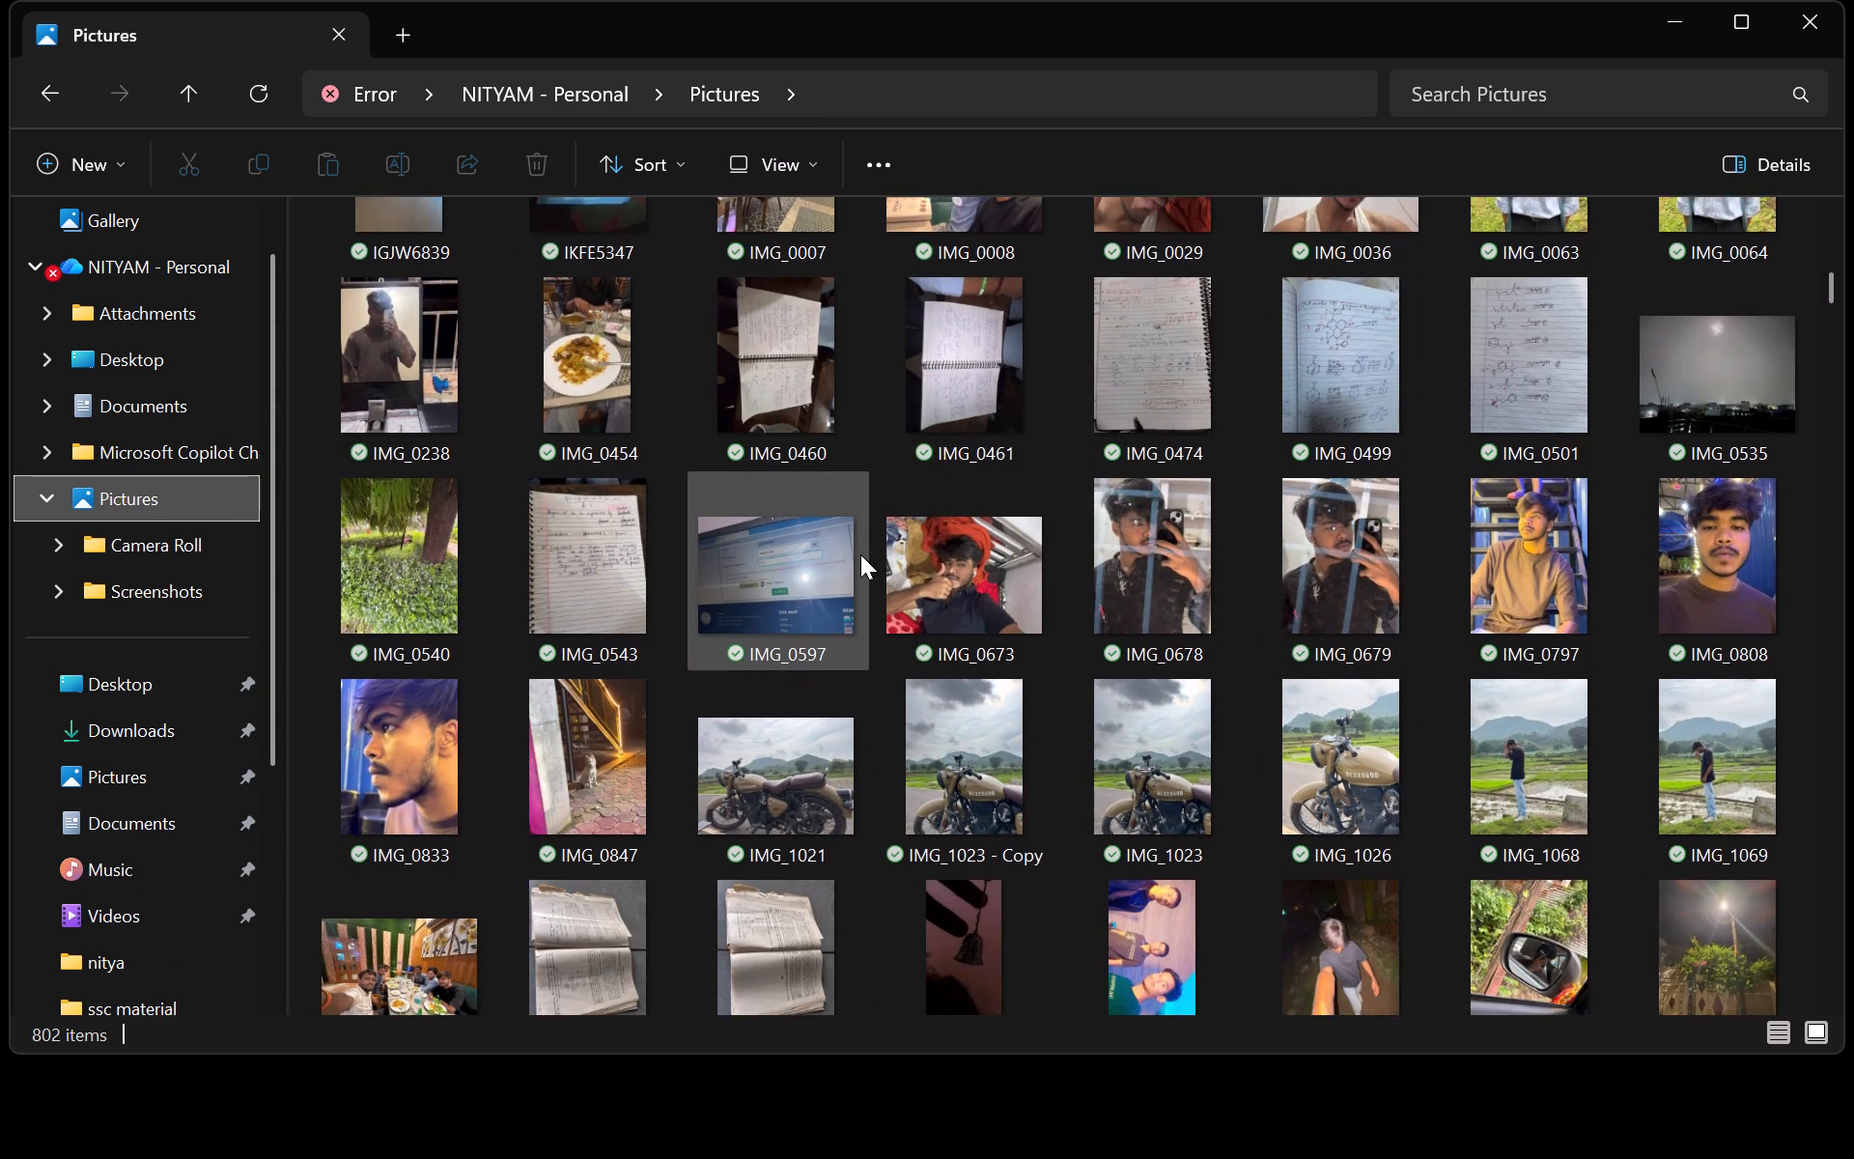
scroll(860, 554, down, 3)
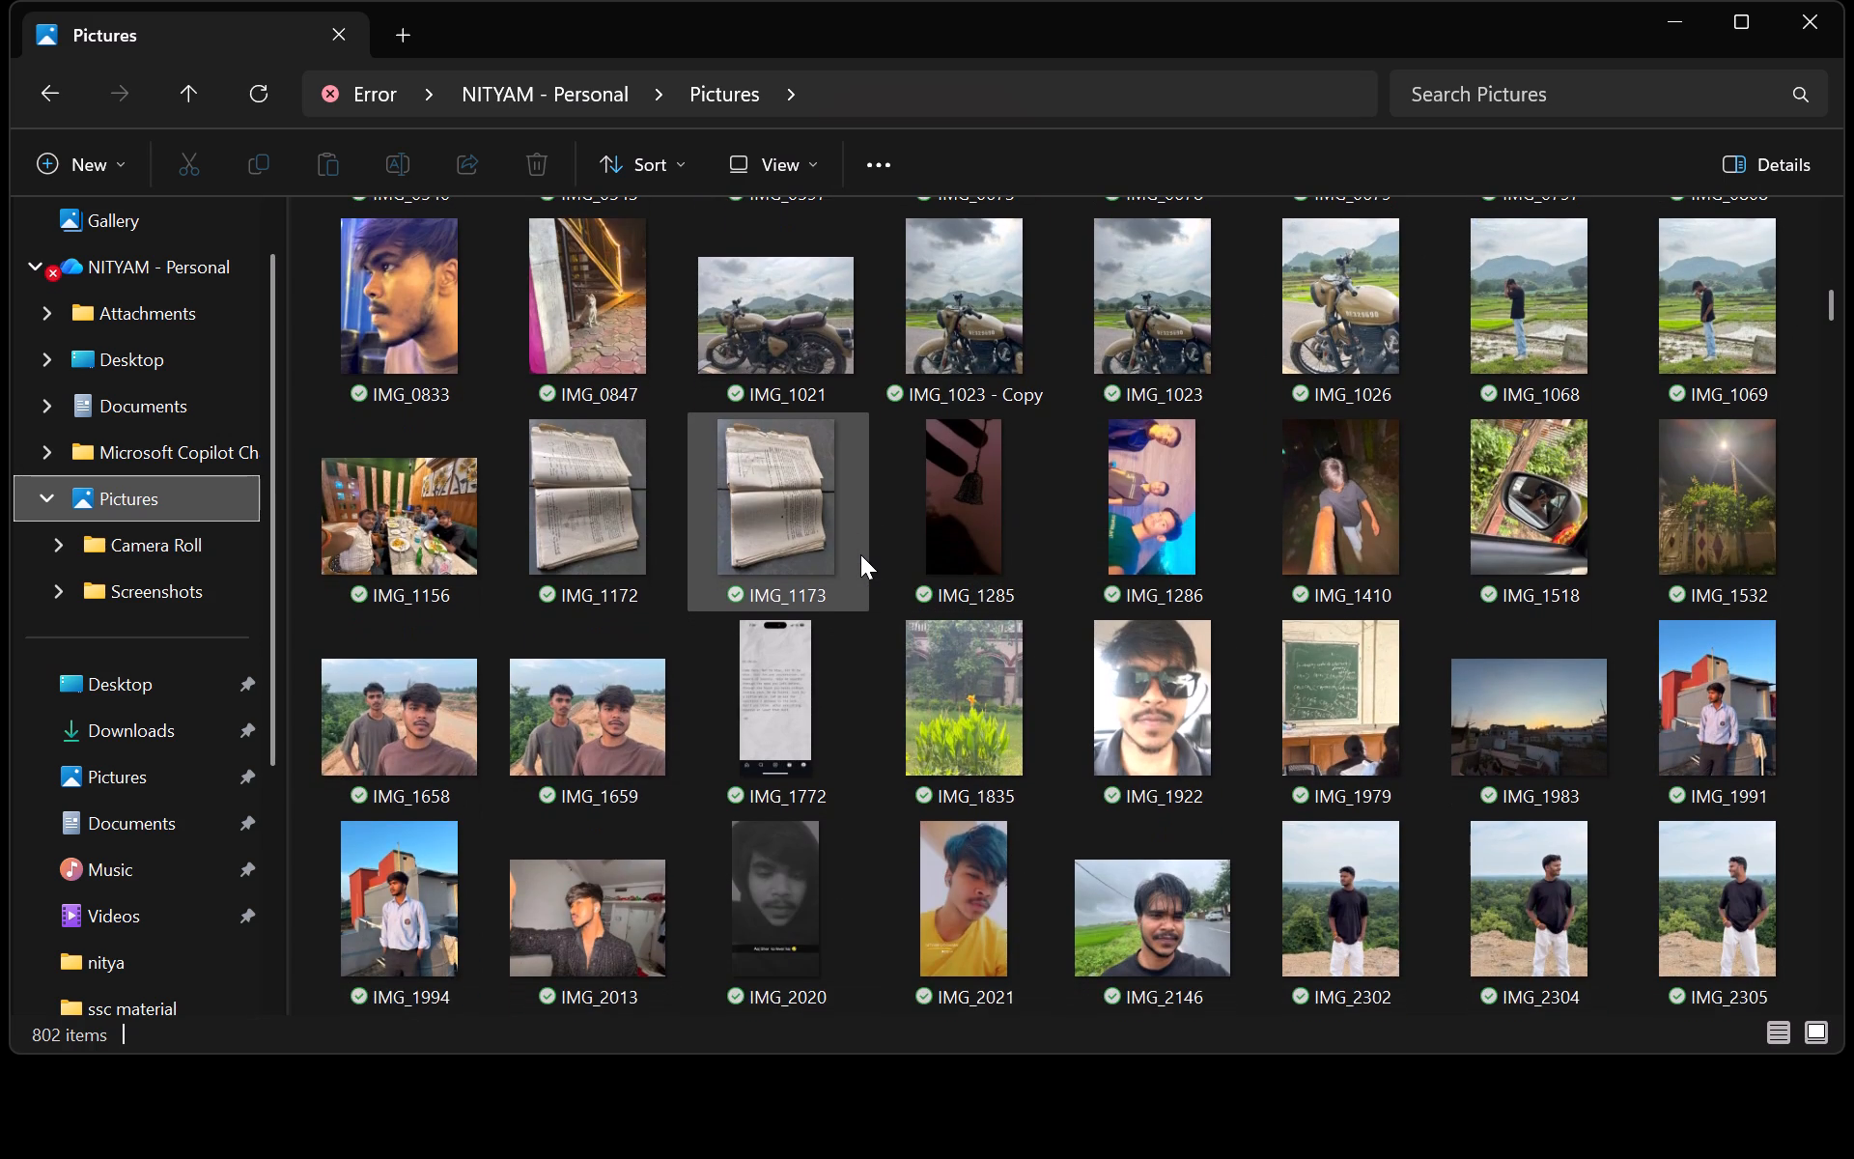
scroll(860, 554, down, 2)
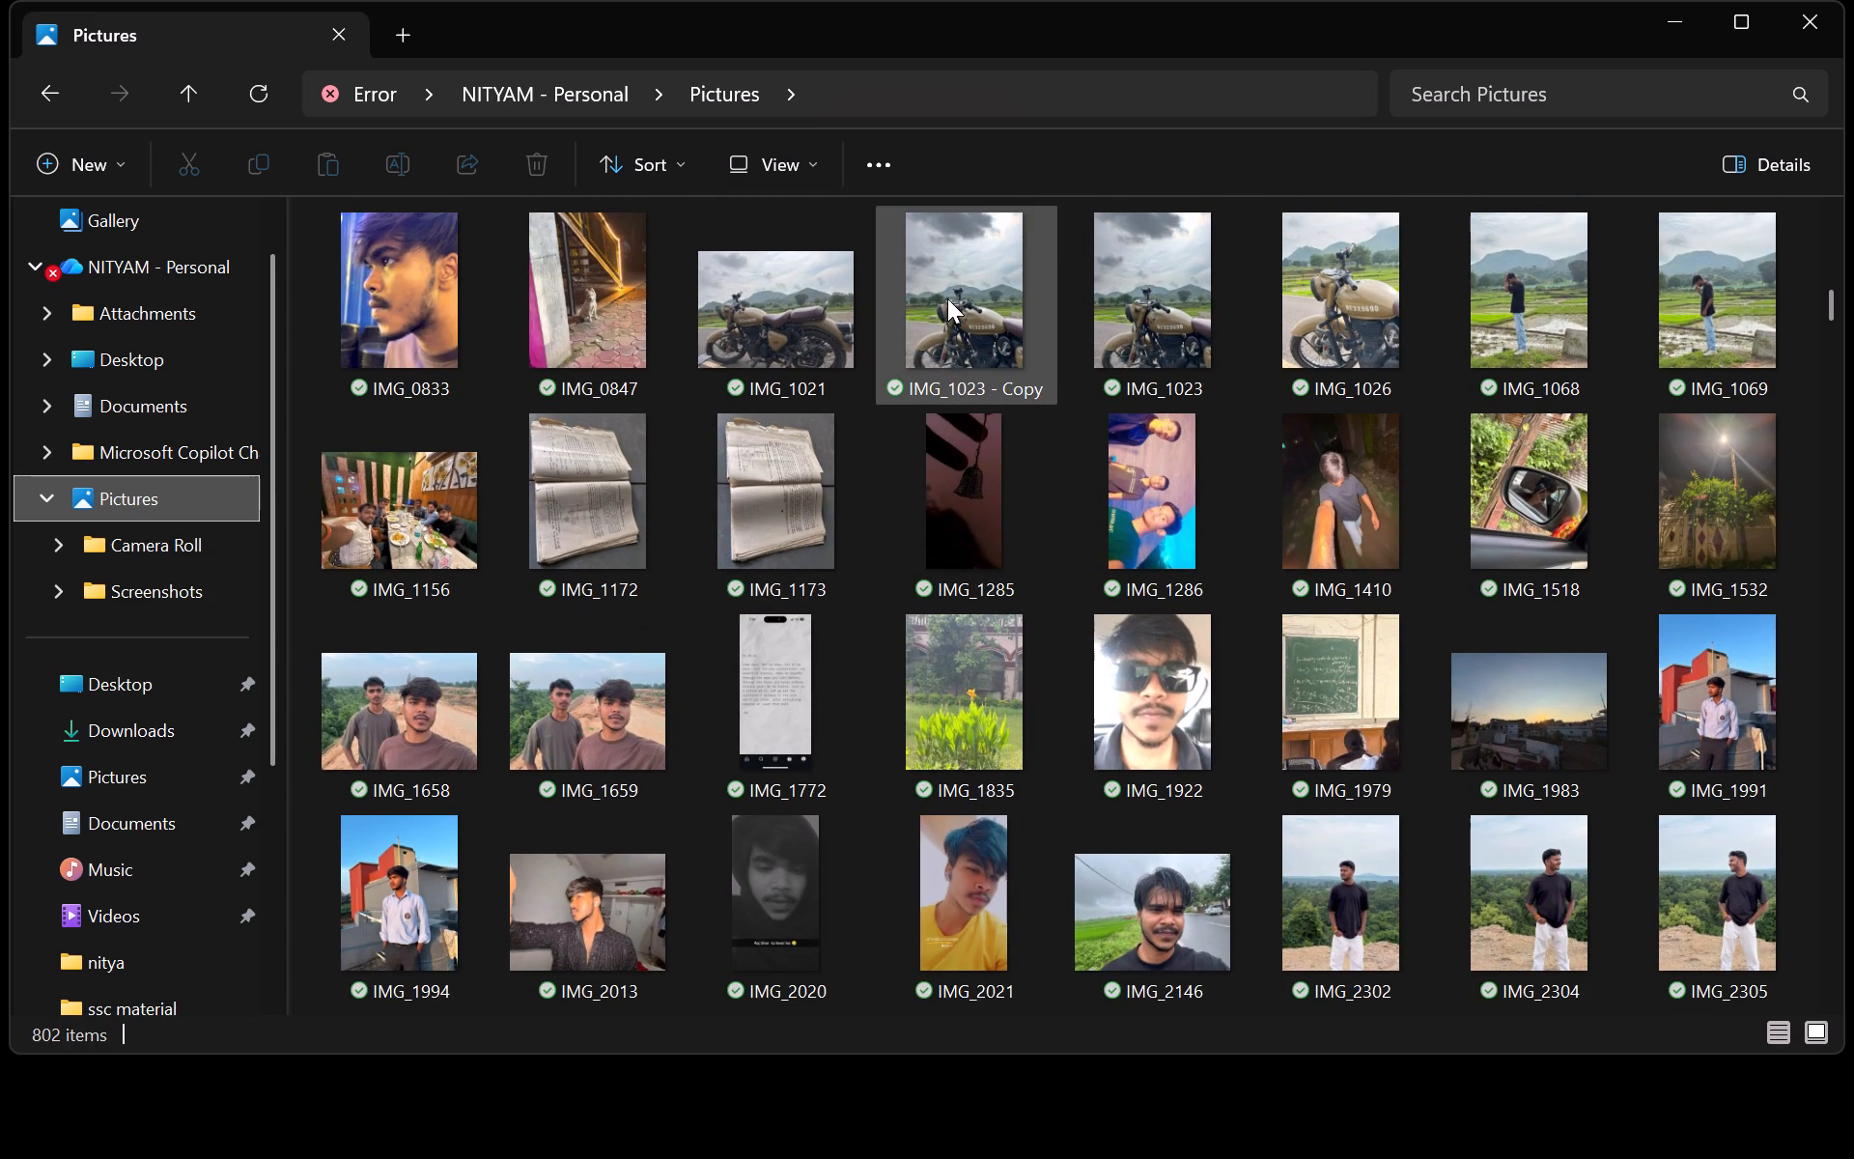
right_click(947, 298)
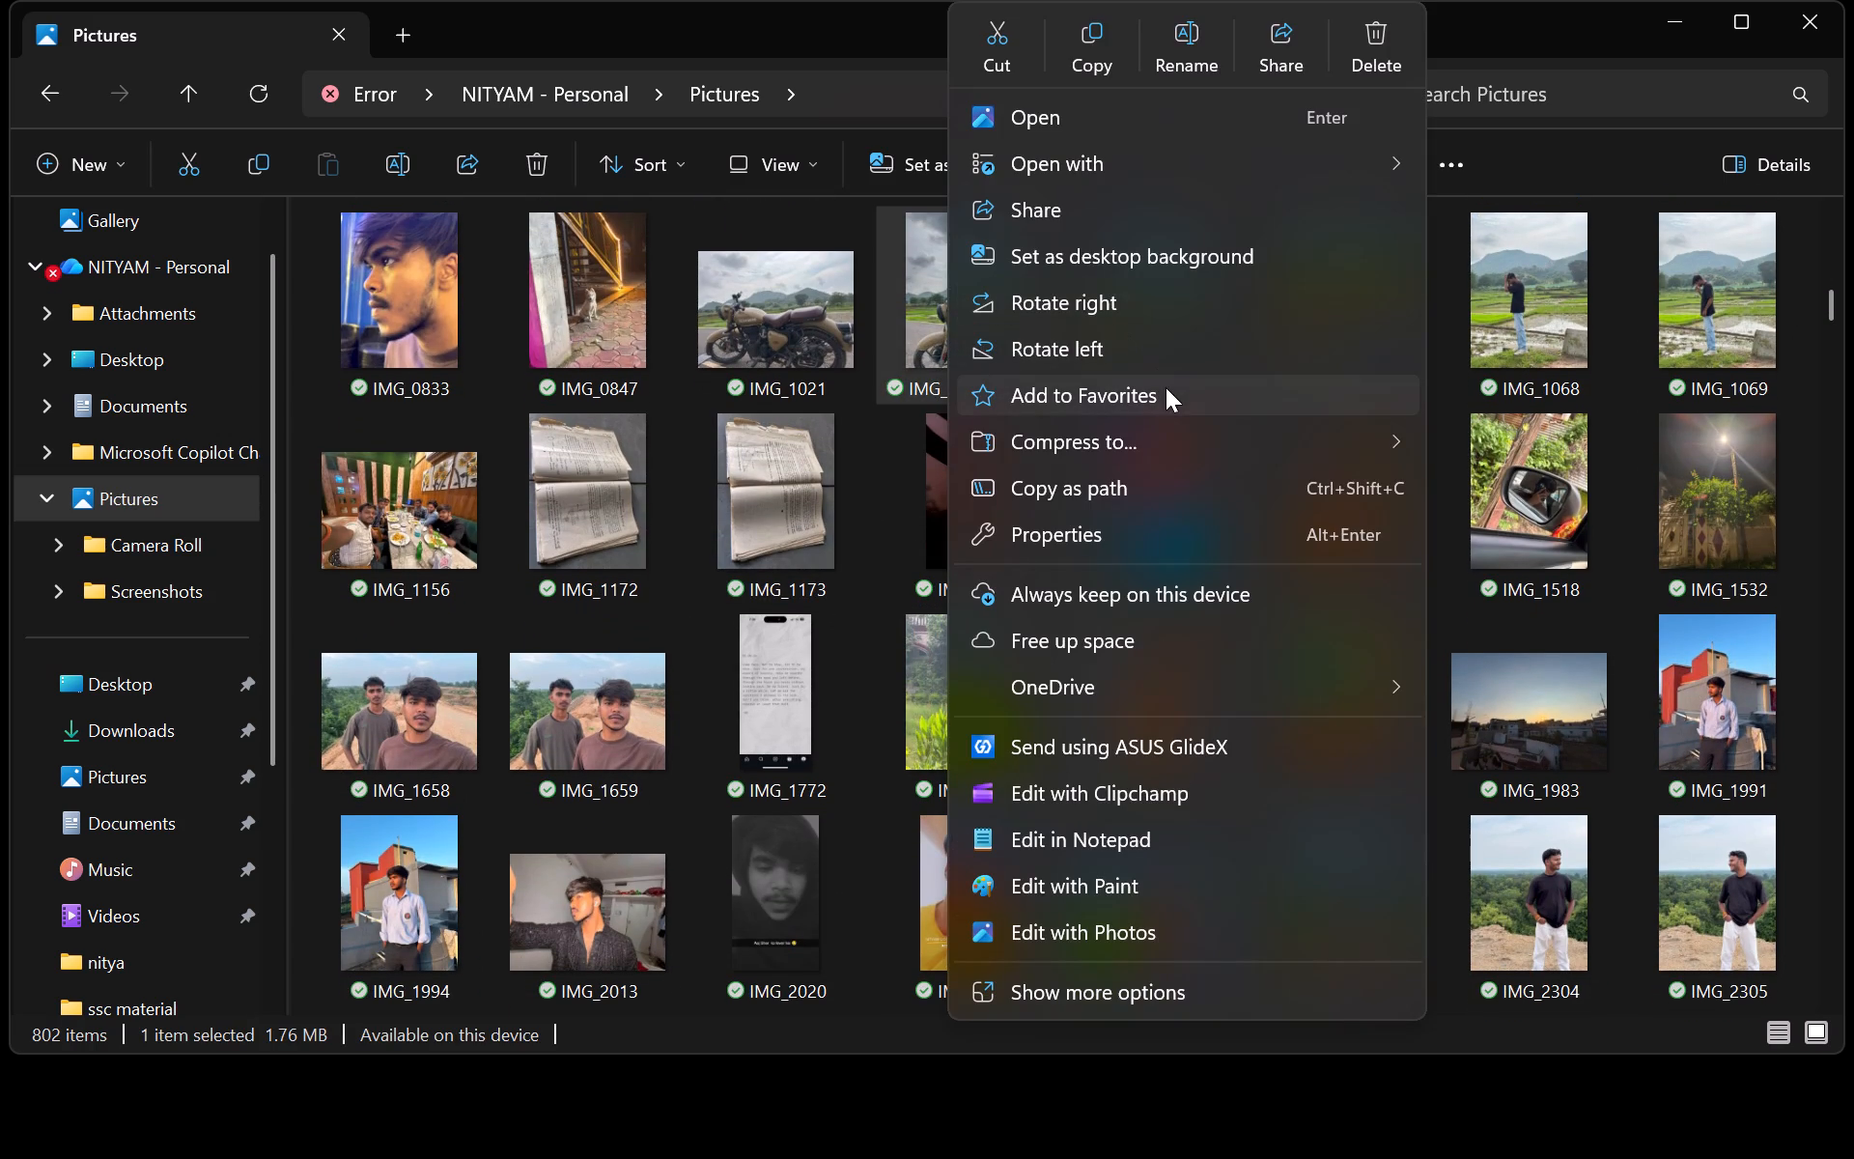
key(ctrl+c)
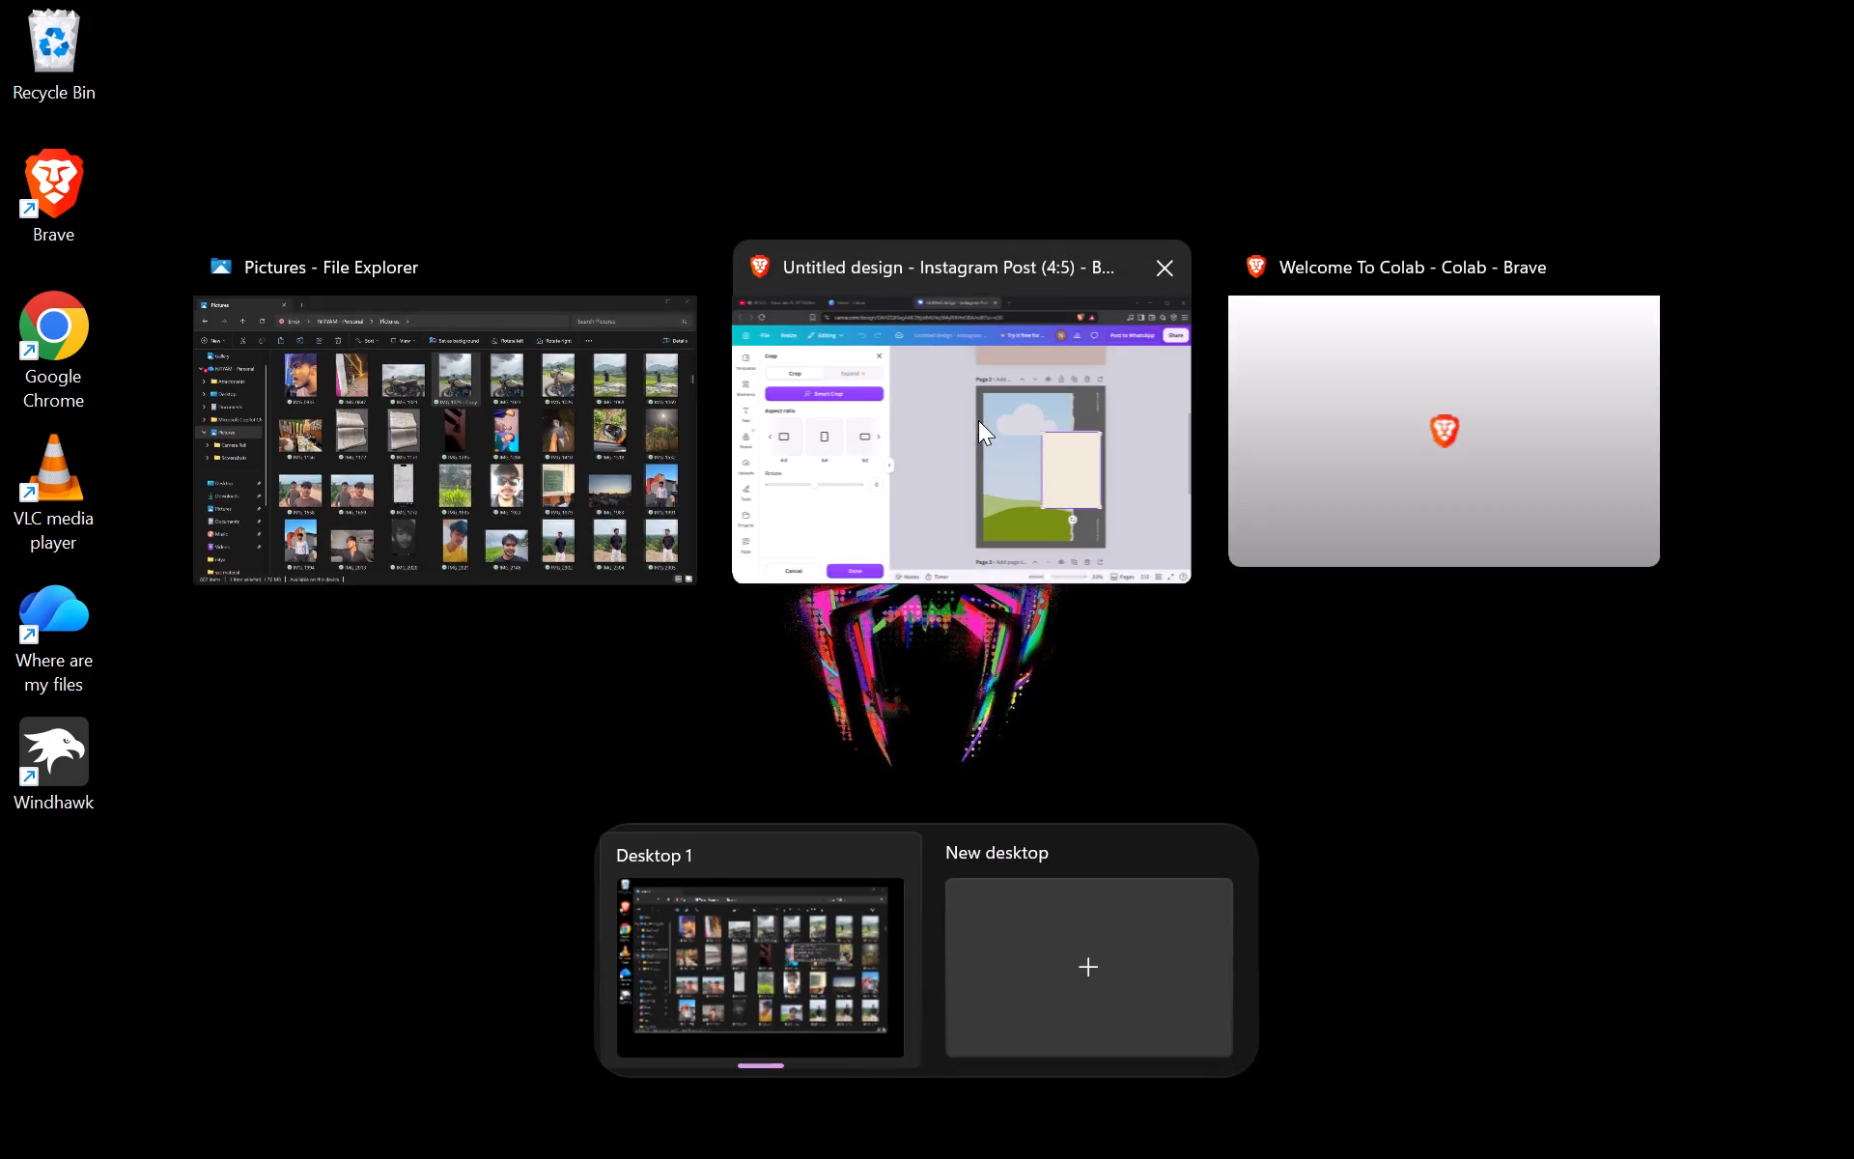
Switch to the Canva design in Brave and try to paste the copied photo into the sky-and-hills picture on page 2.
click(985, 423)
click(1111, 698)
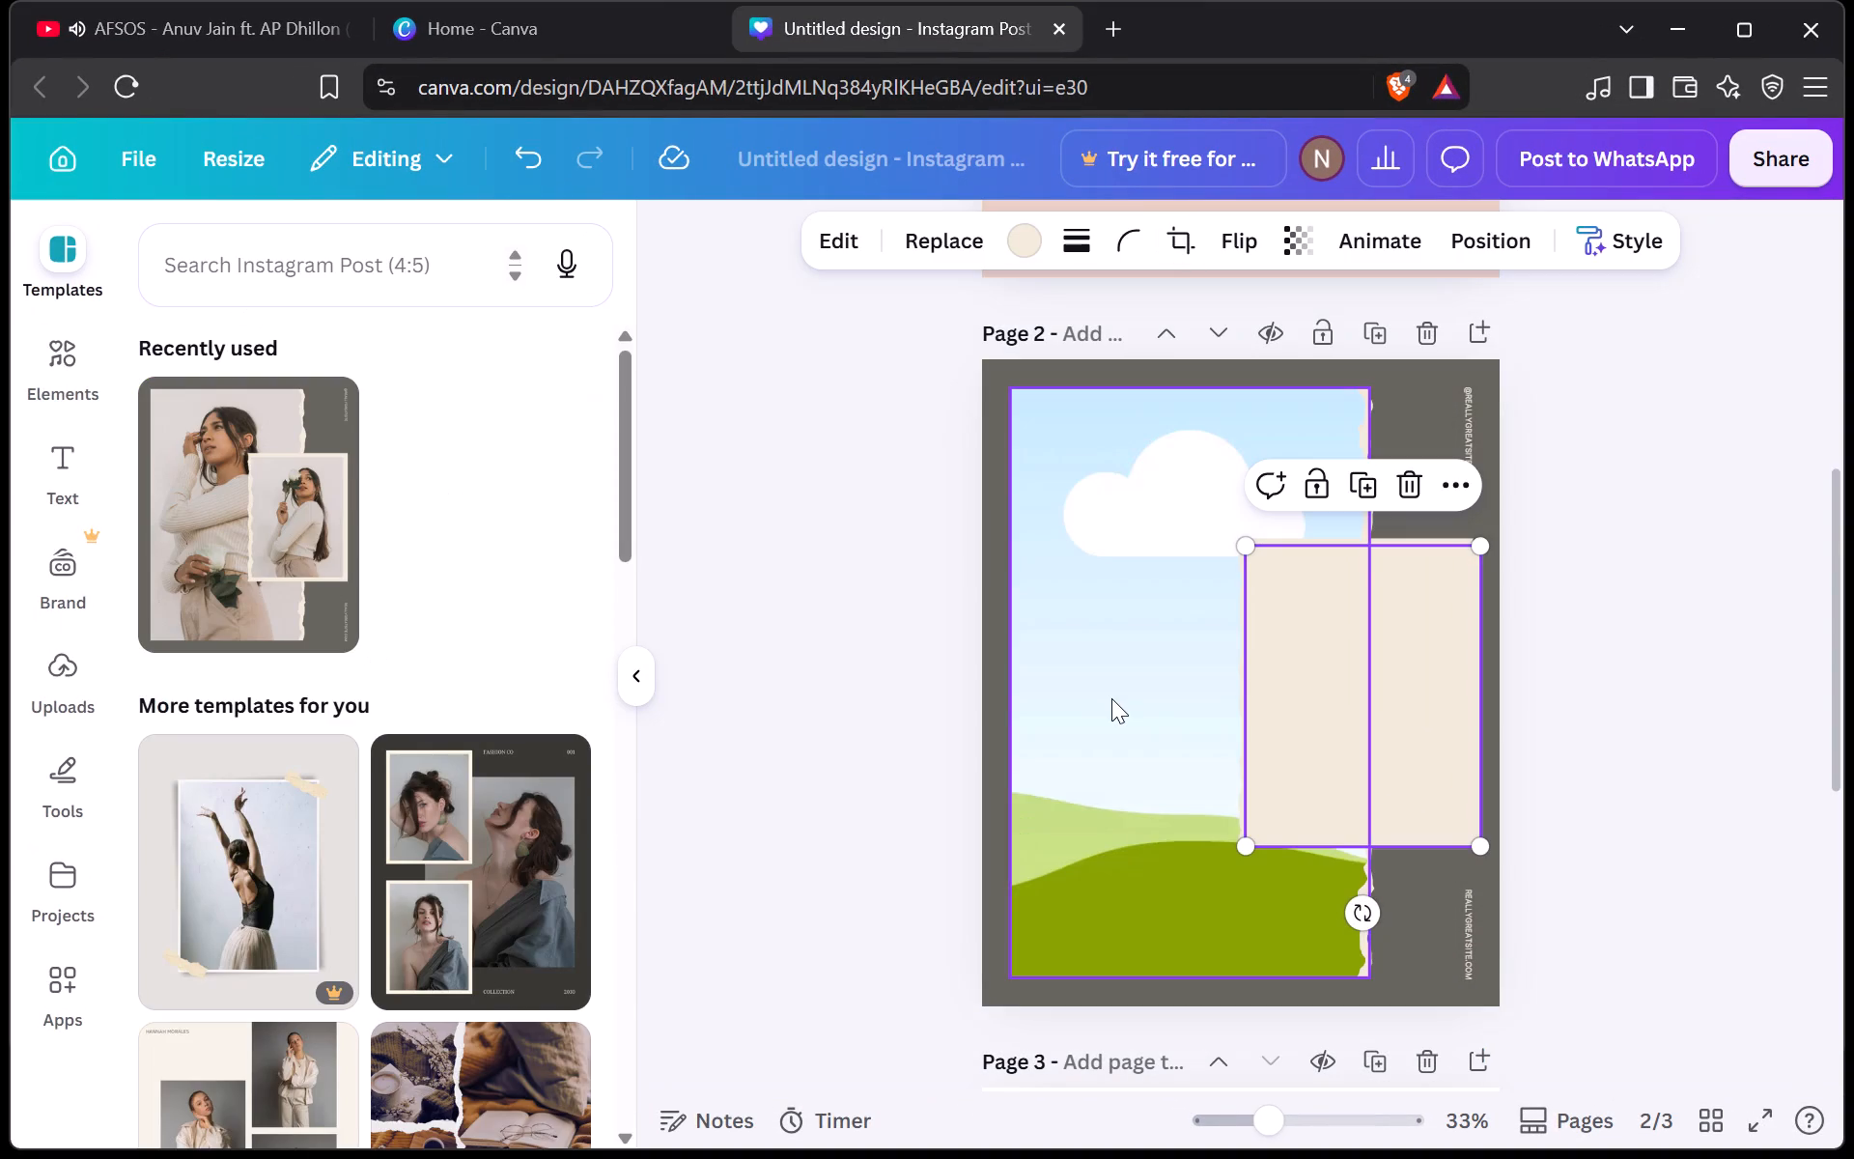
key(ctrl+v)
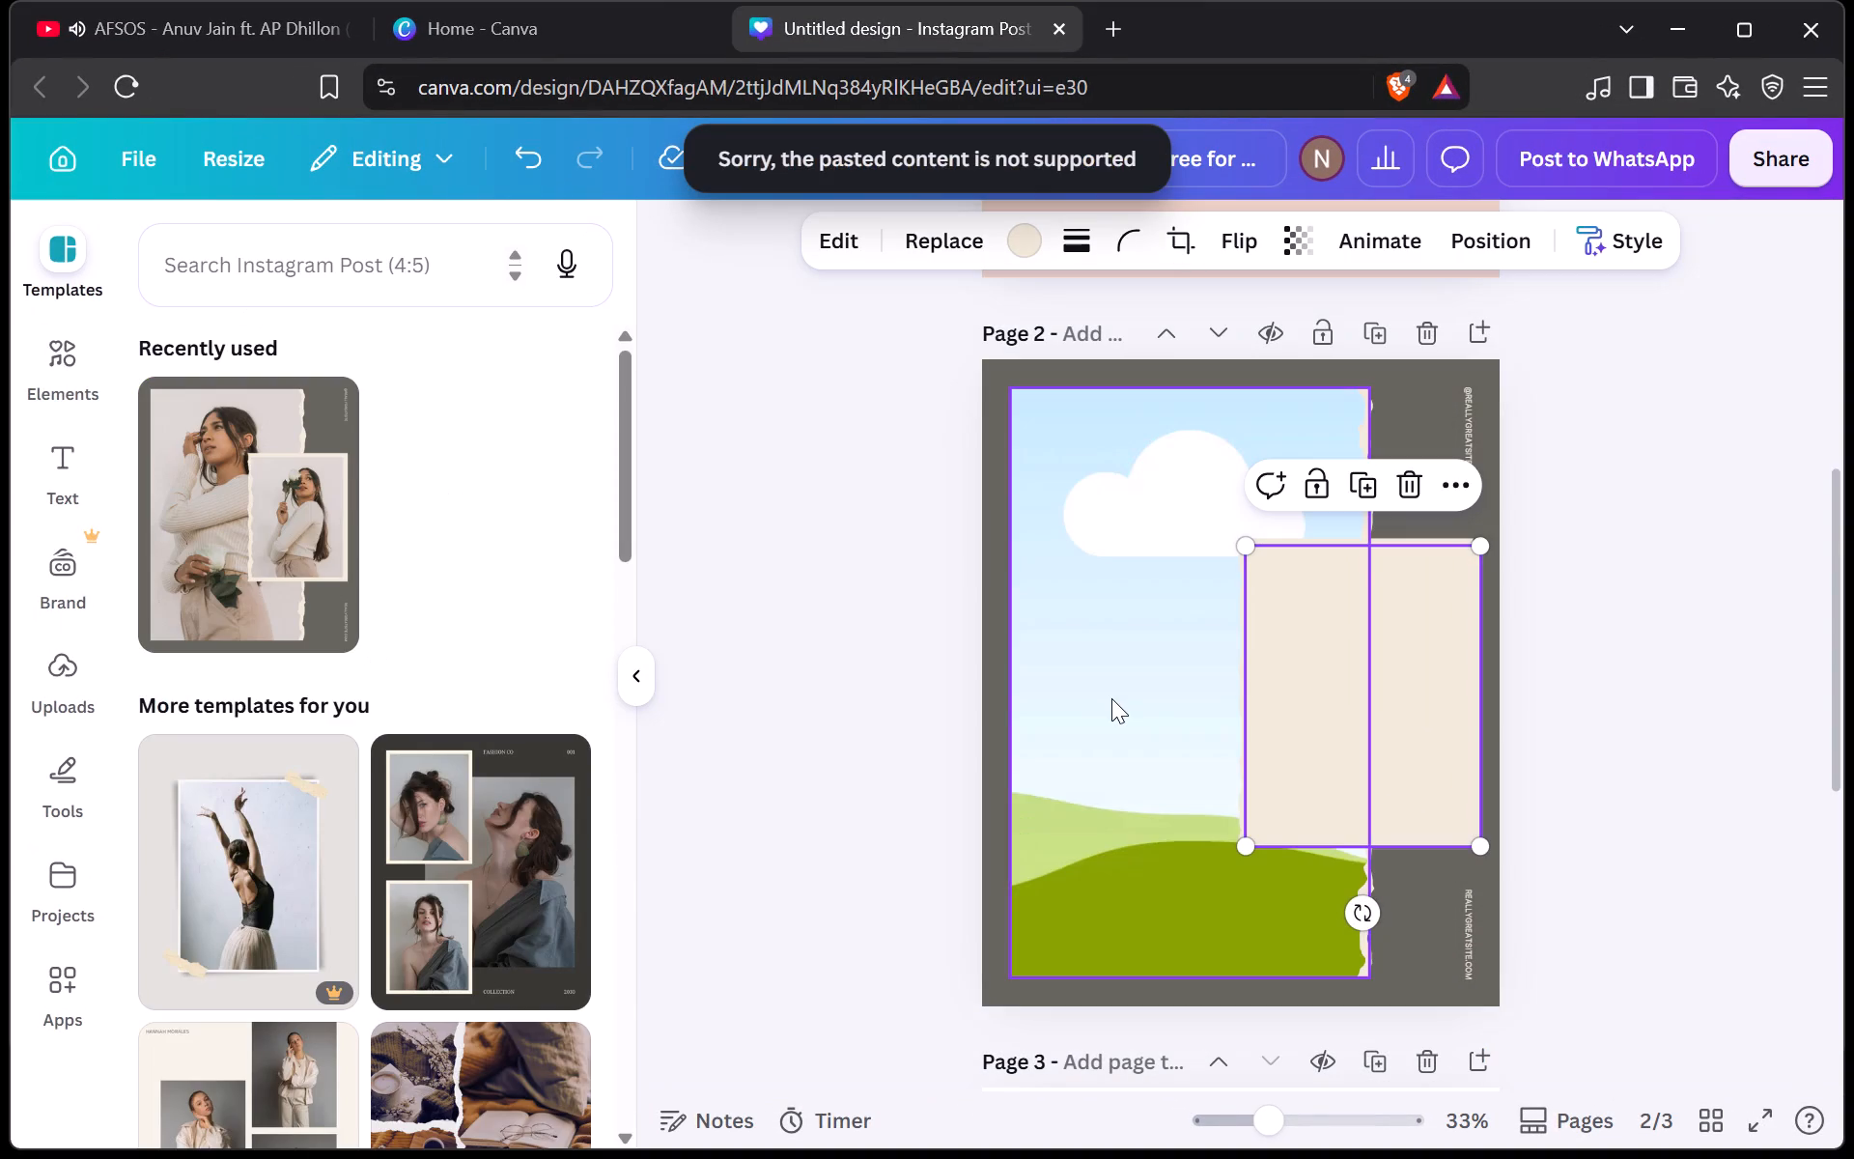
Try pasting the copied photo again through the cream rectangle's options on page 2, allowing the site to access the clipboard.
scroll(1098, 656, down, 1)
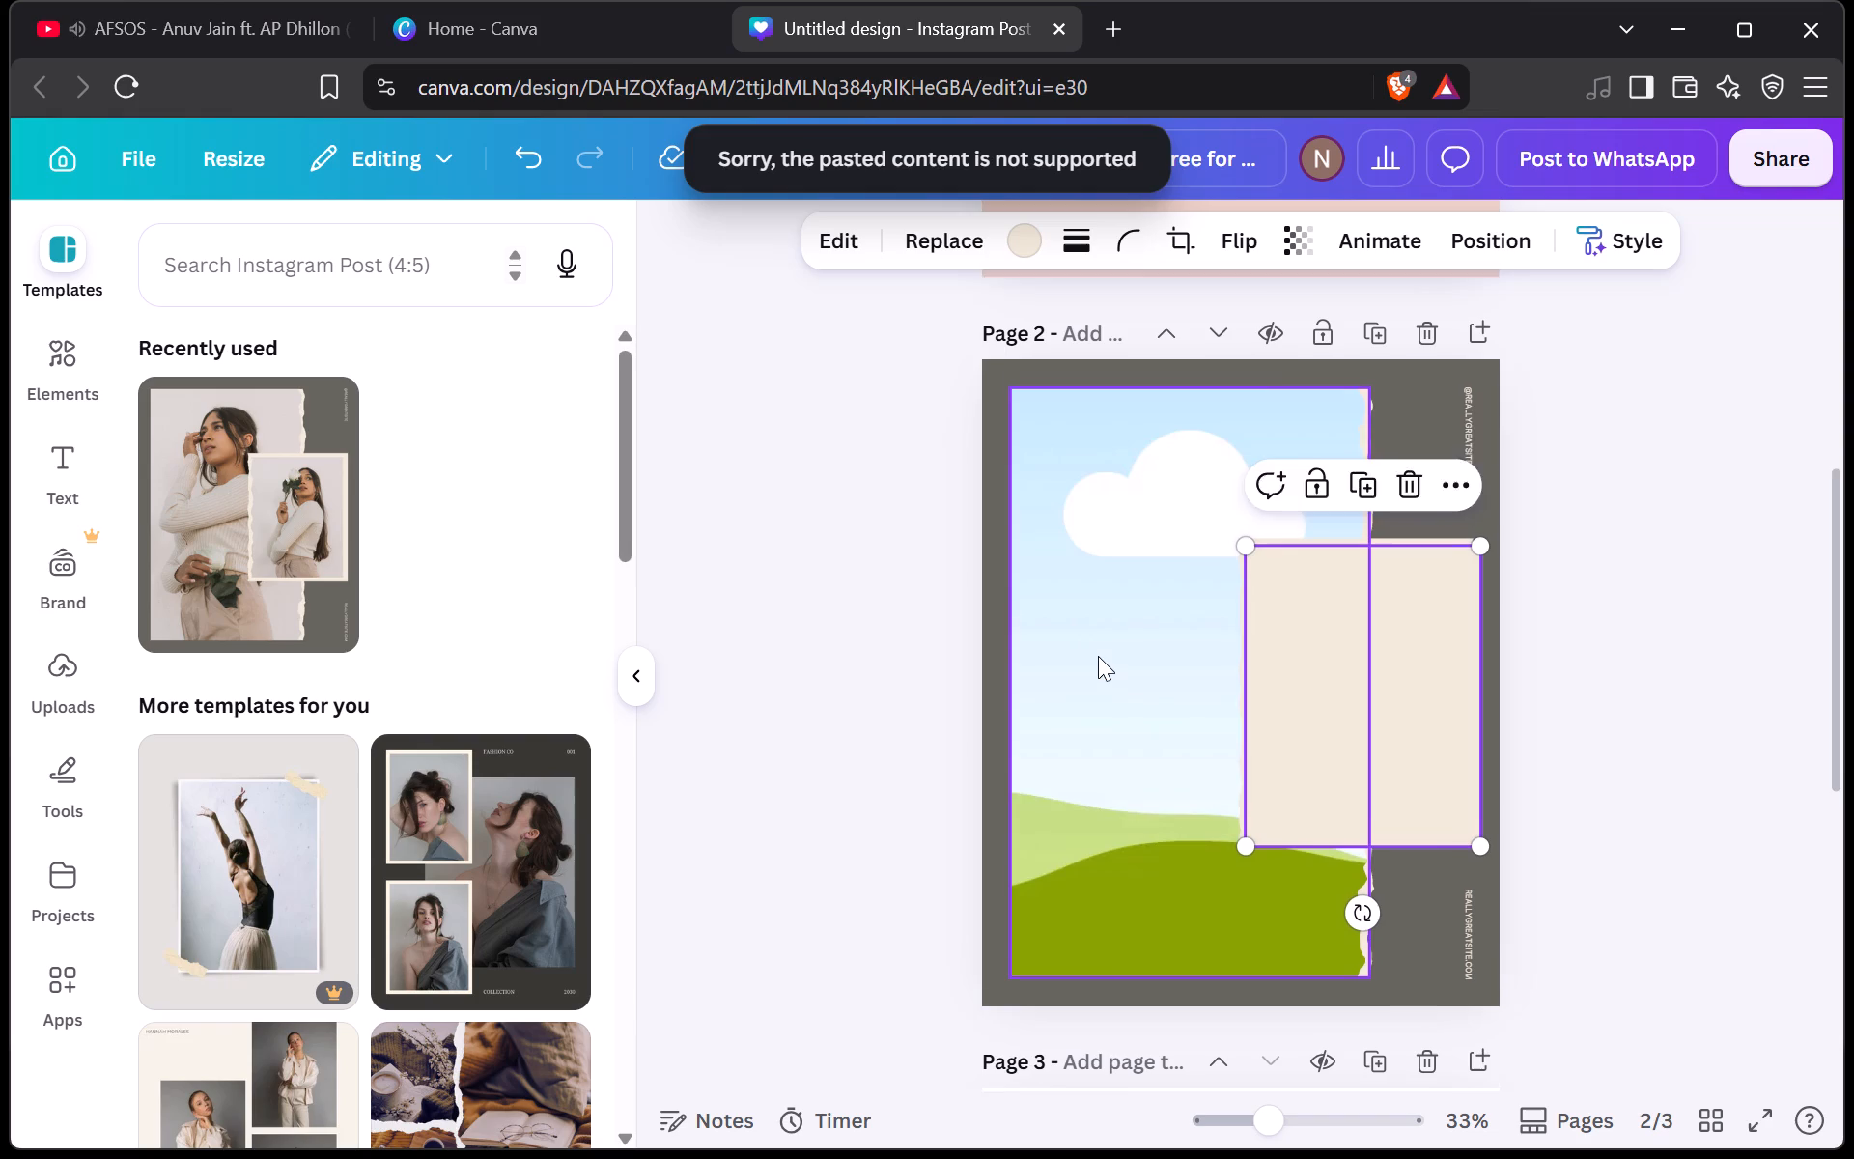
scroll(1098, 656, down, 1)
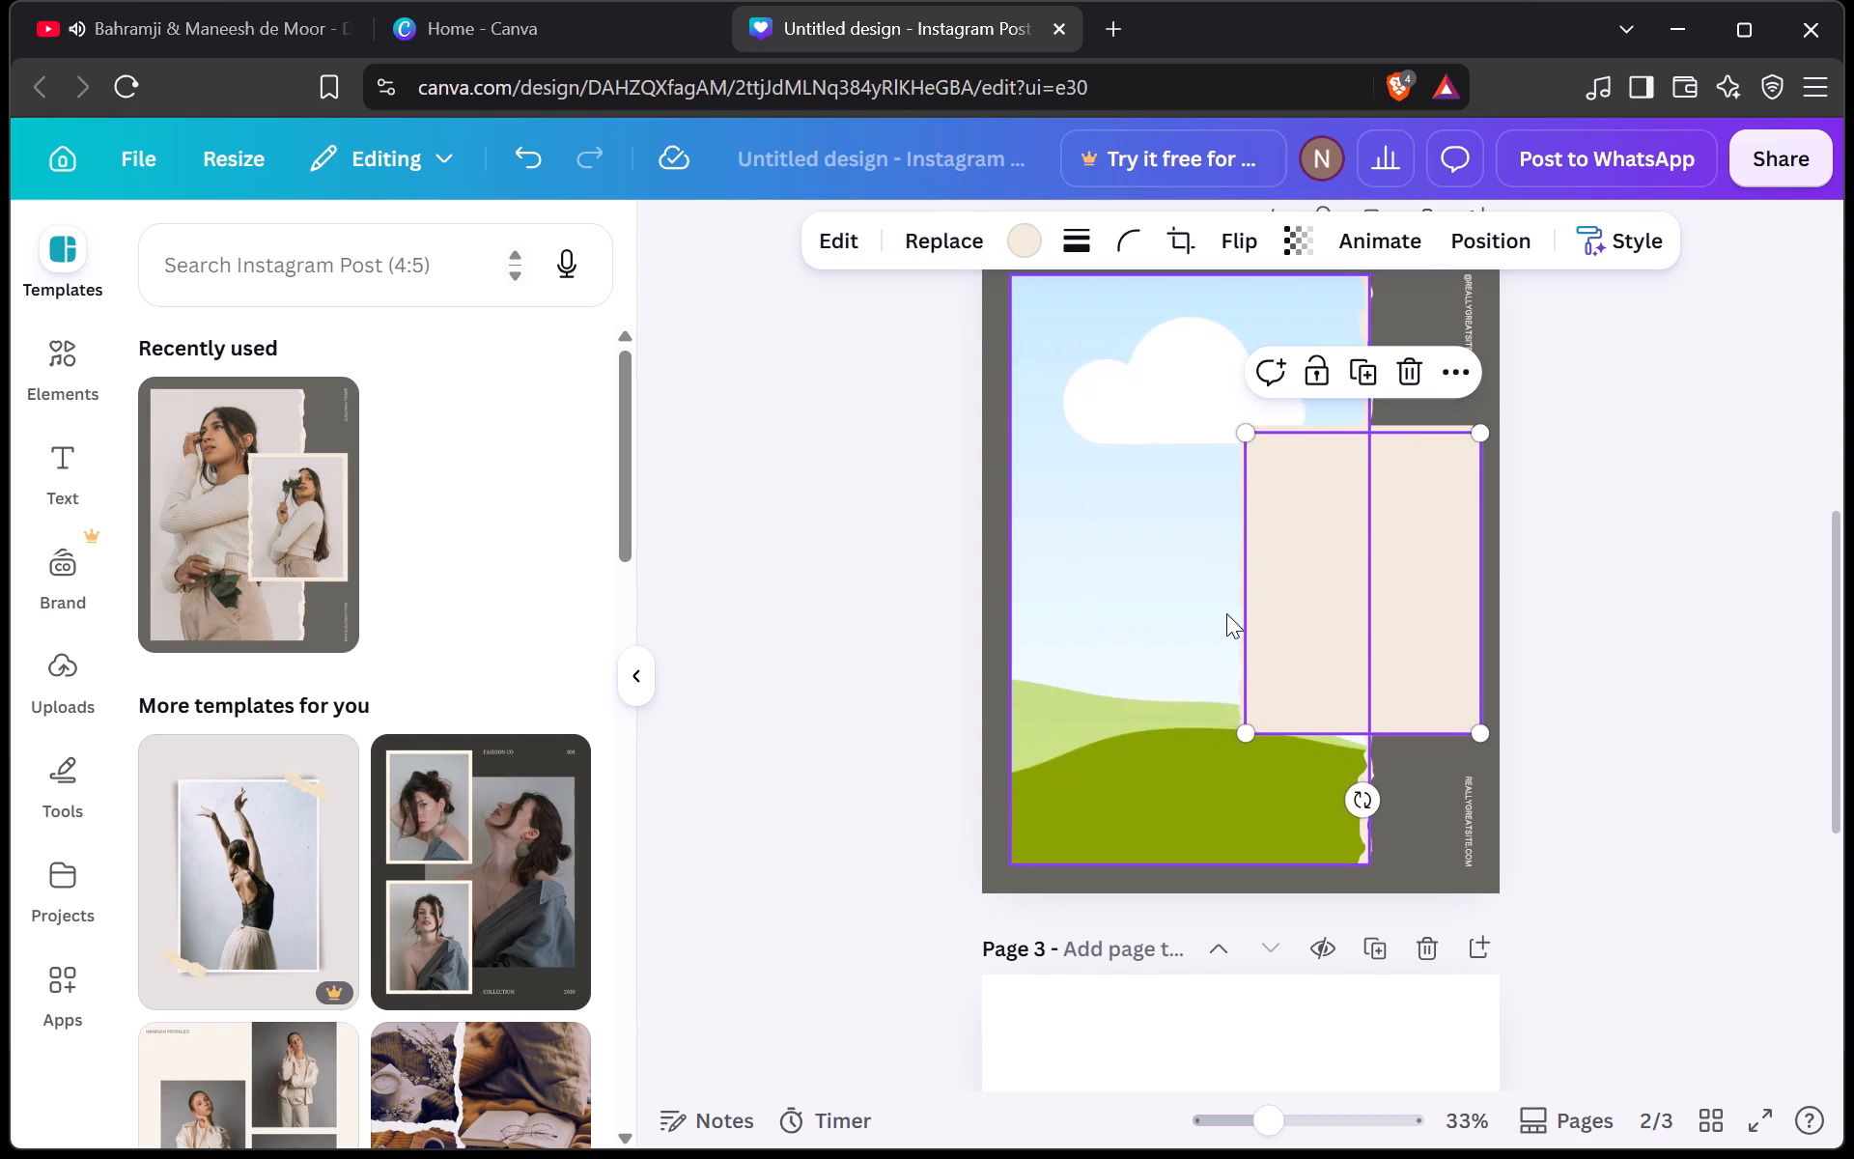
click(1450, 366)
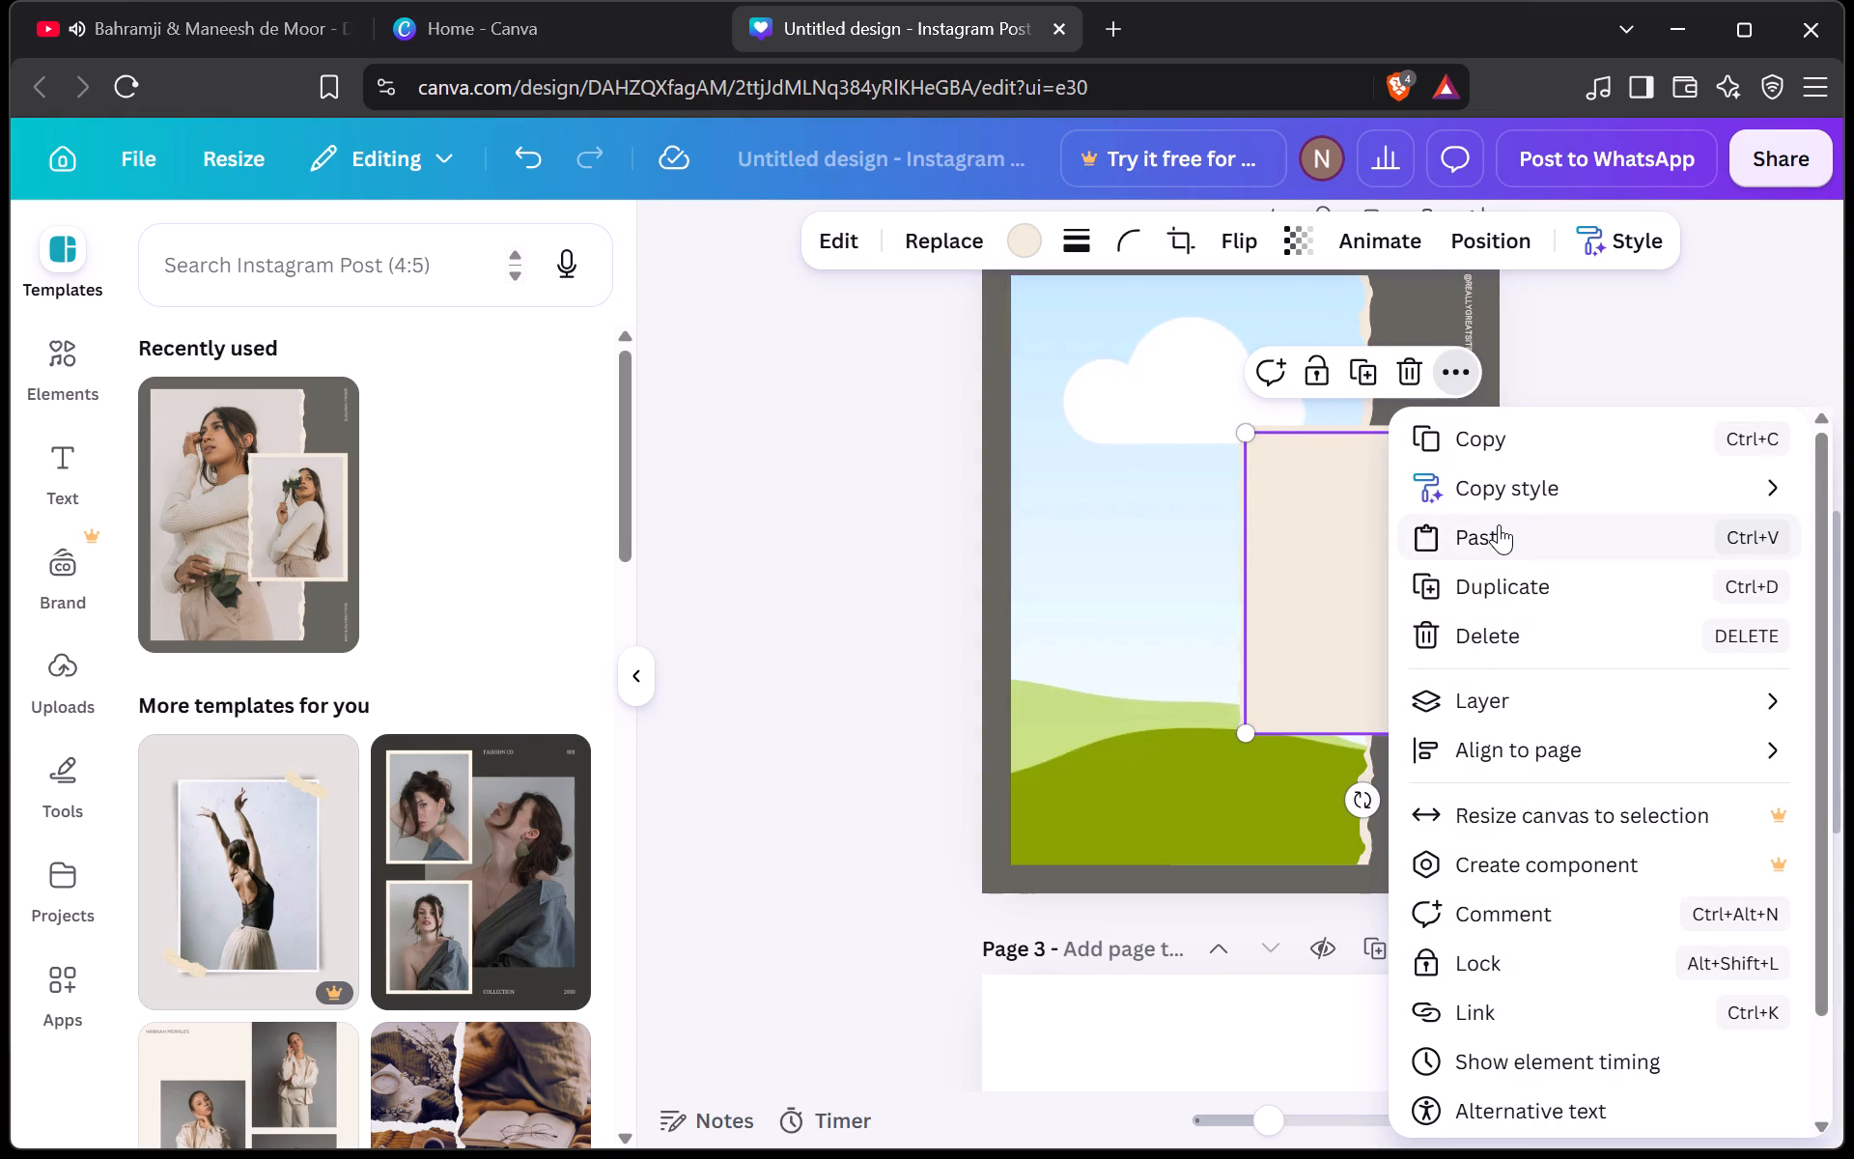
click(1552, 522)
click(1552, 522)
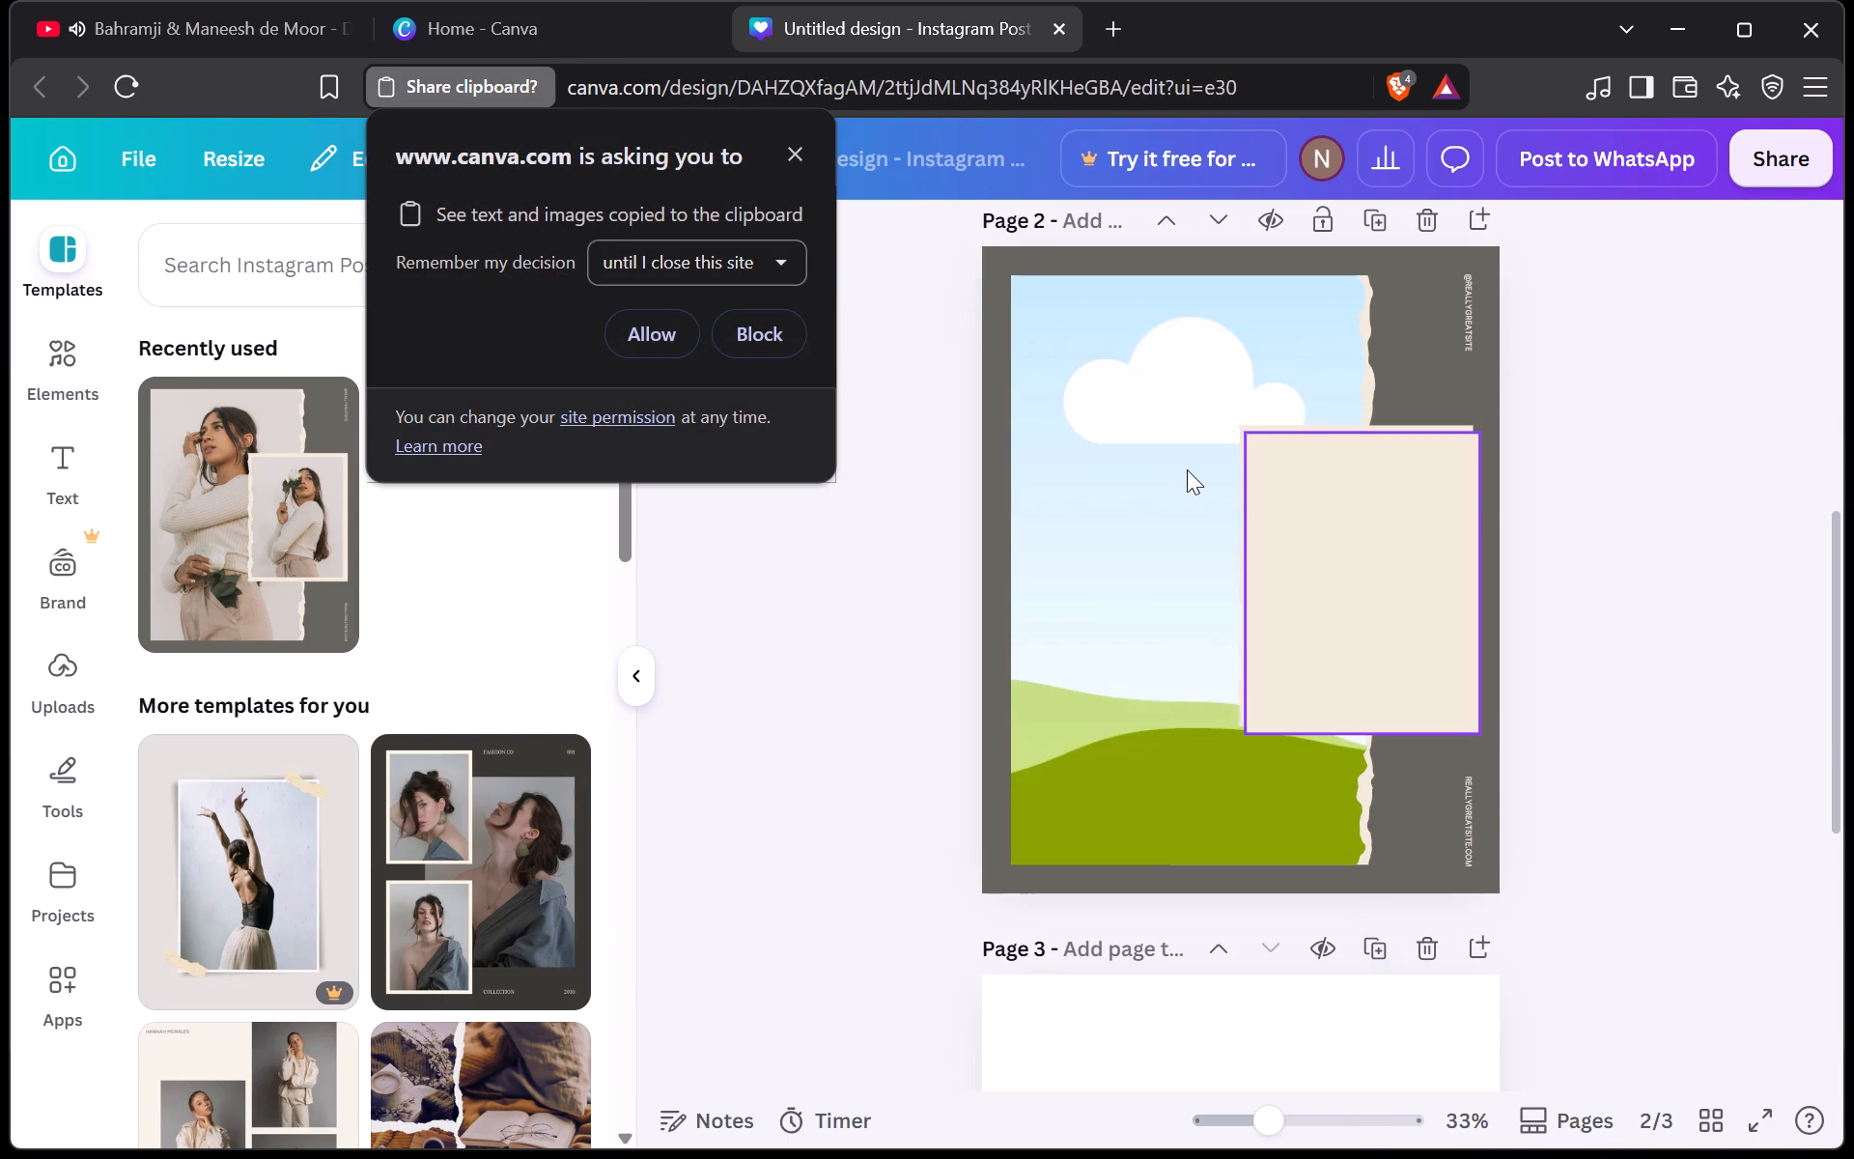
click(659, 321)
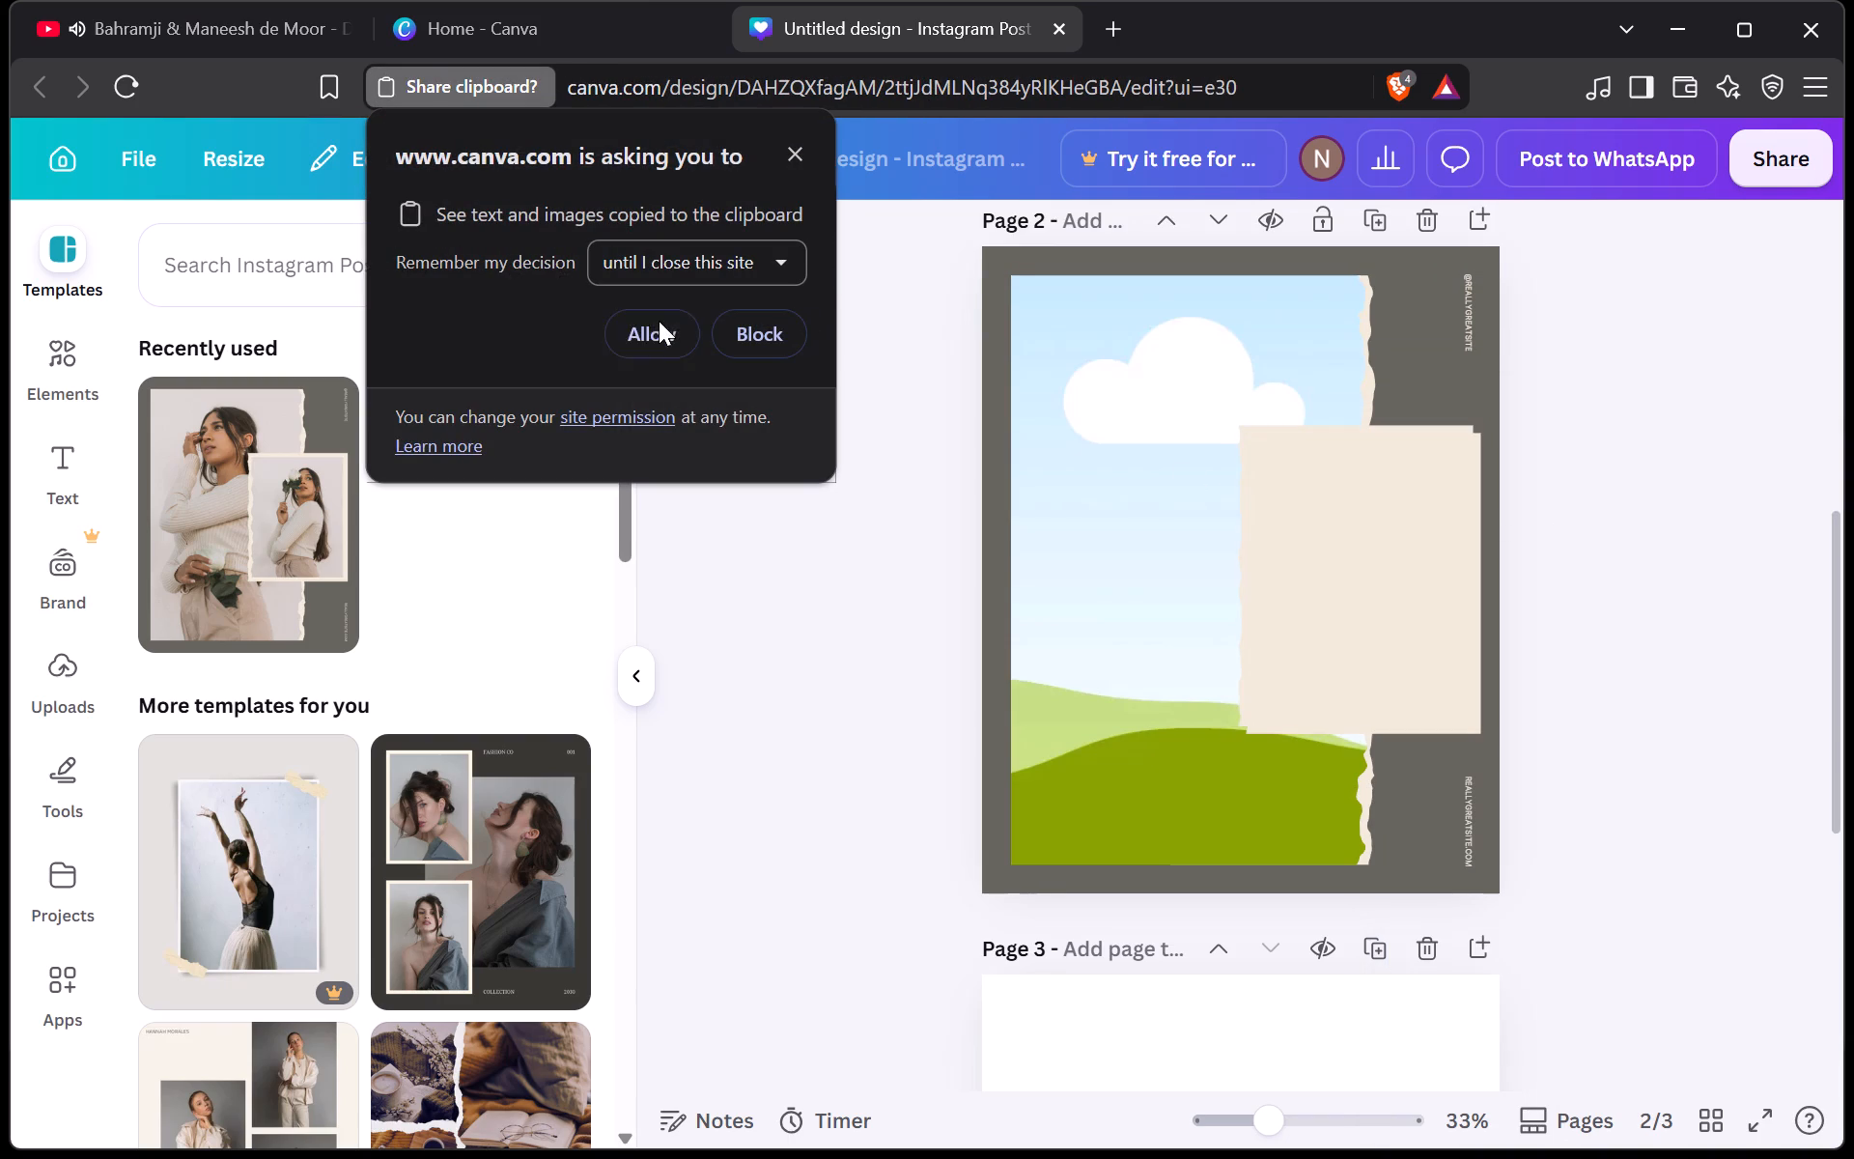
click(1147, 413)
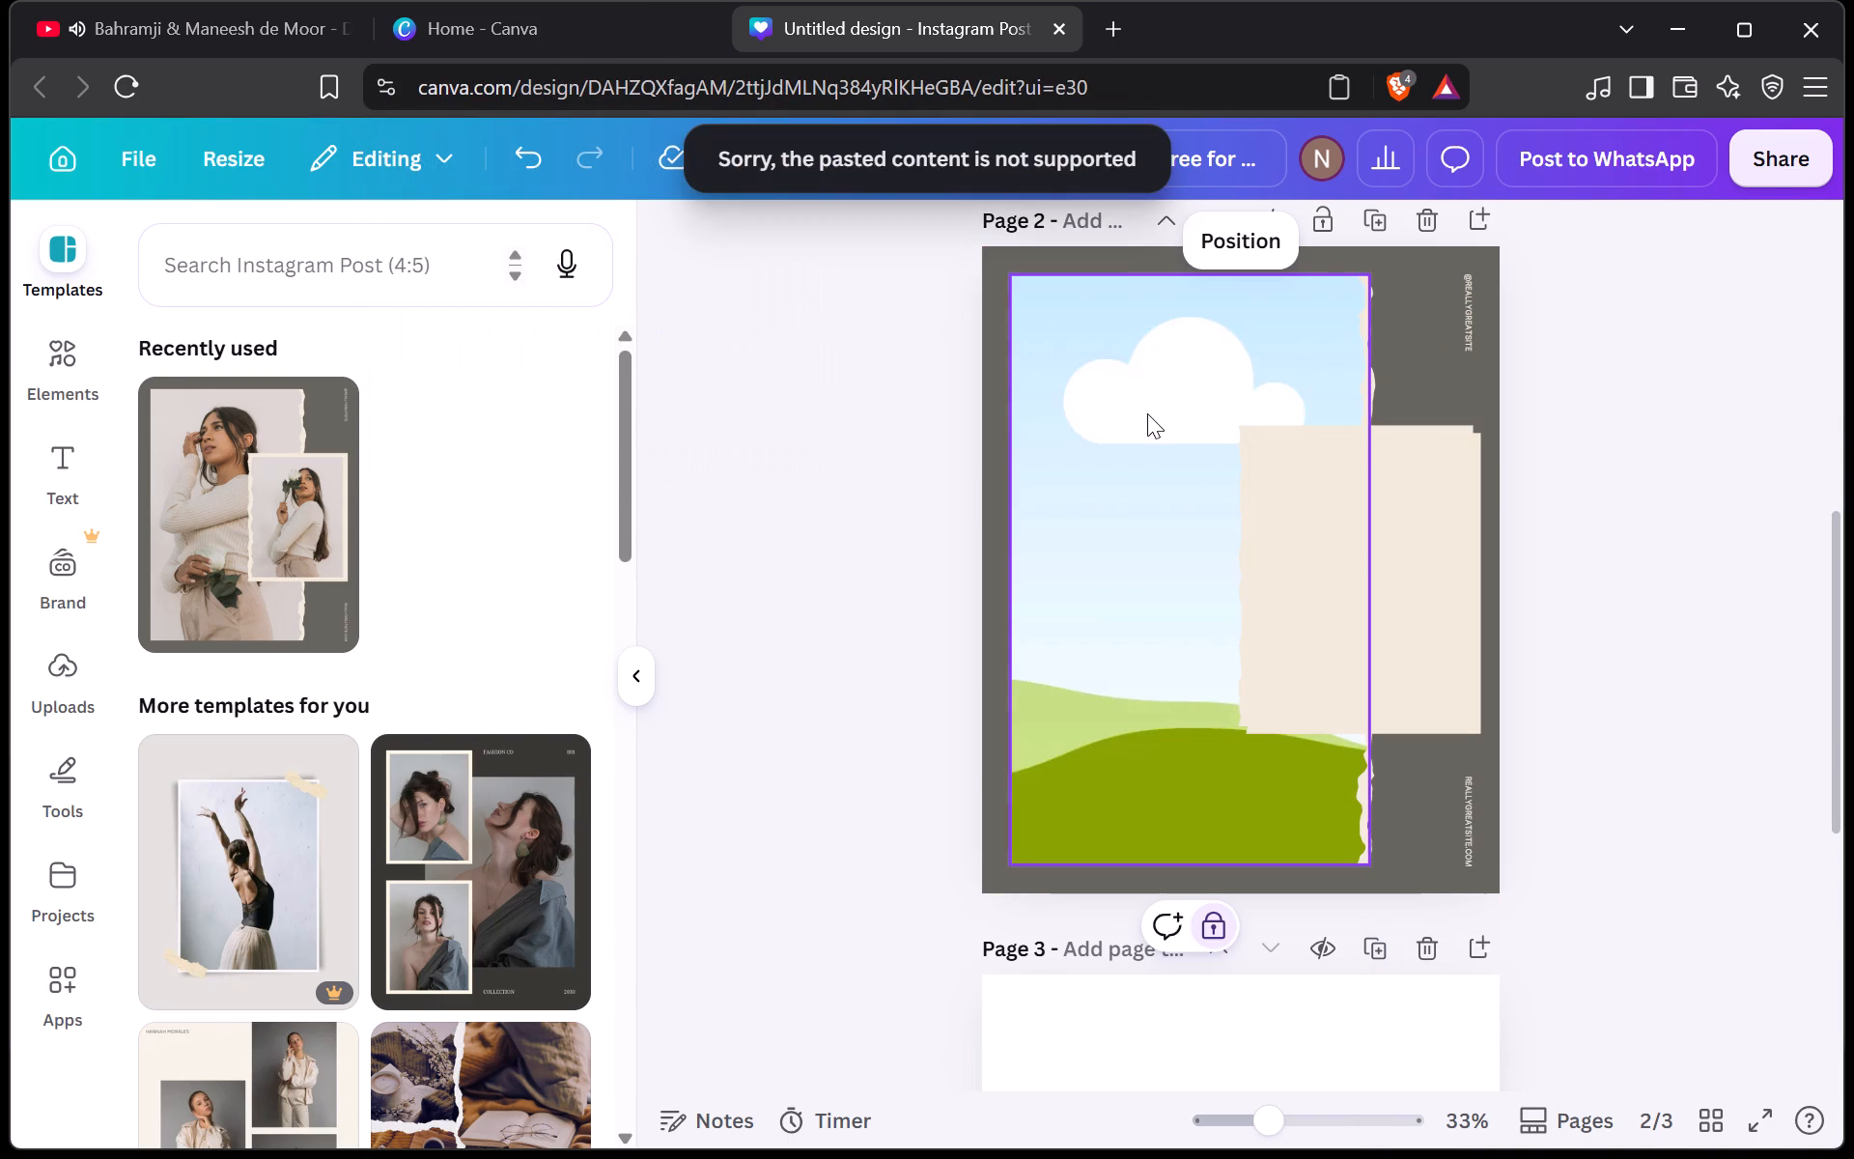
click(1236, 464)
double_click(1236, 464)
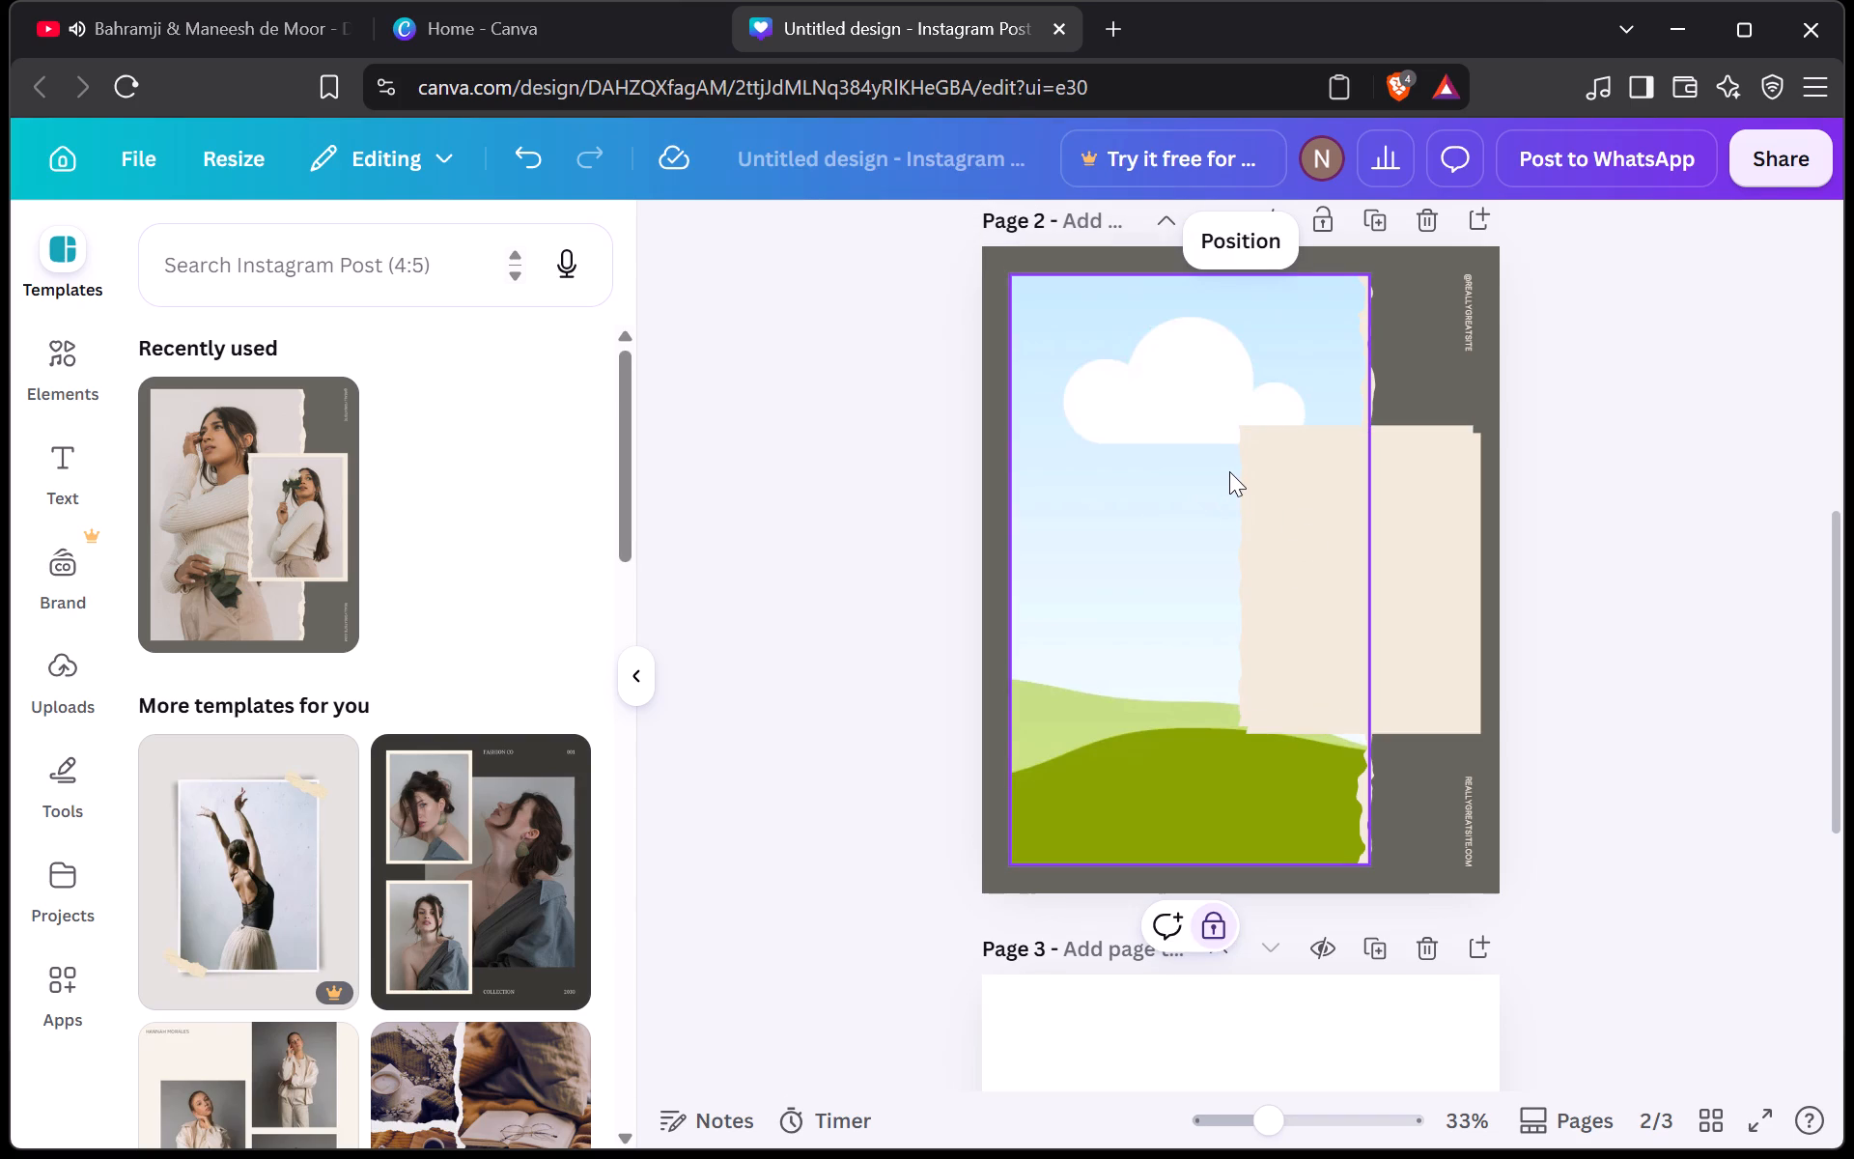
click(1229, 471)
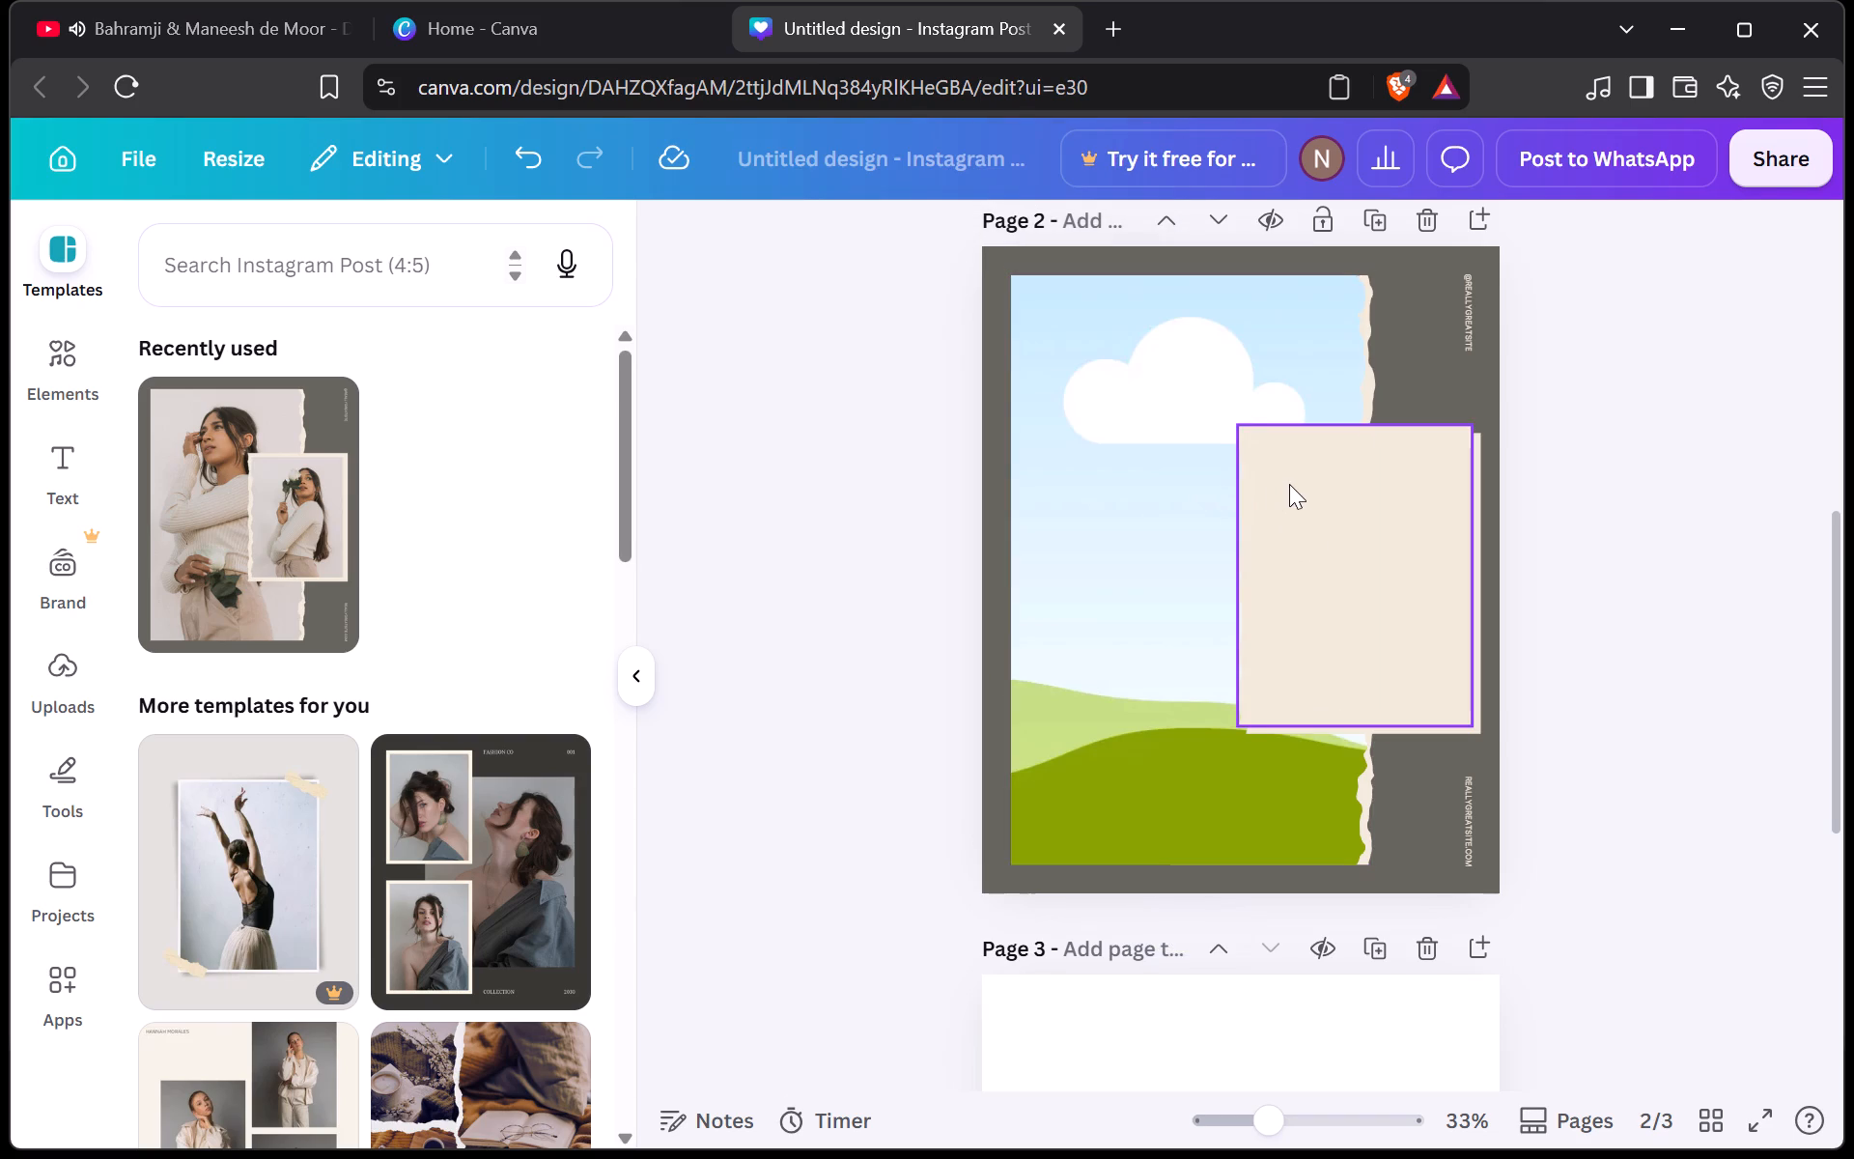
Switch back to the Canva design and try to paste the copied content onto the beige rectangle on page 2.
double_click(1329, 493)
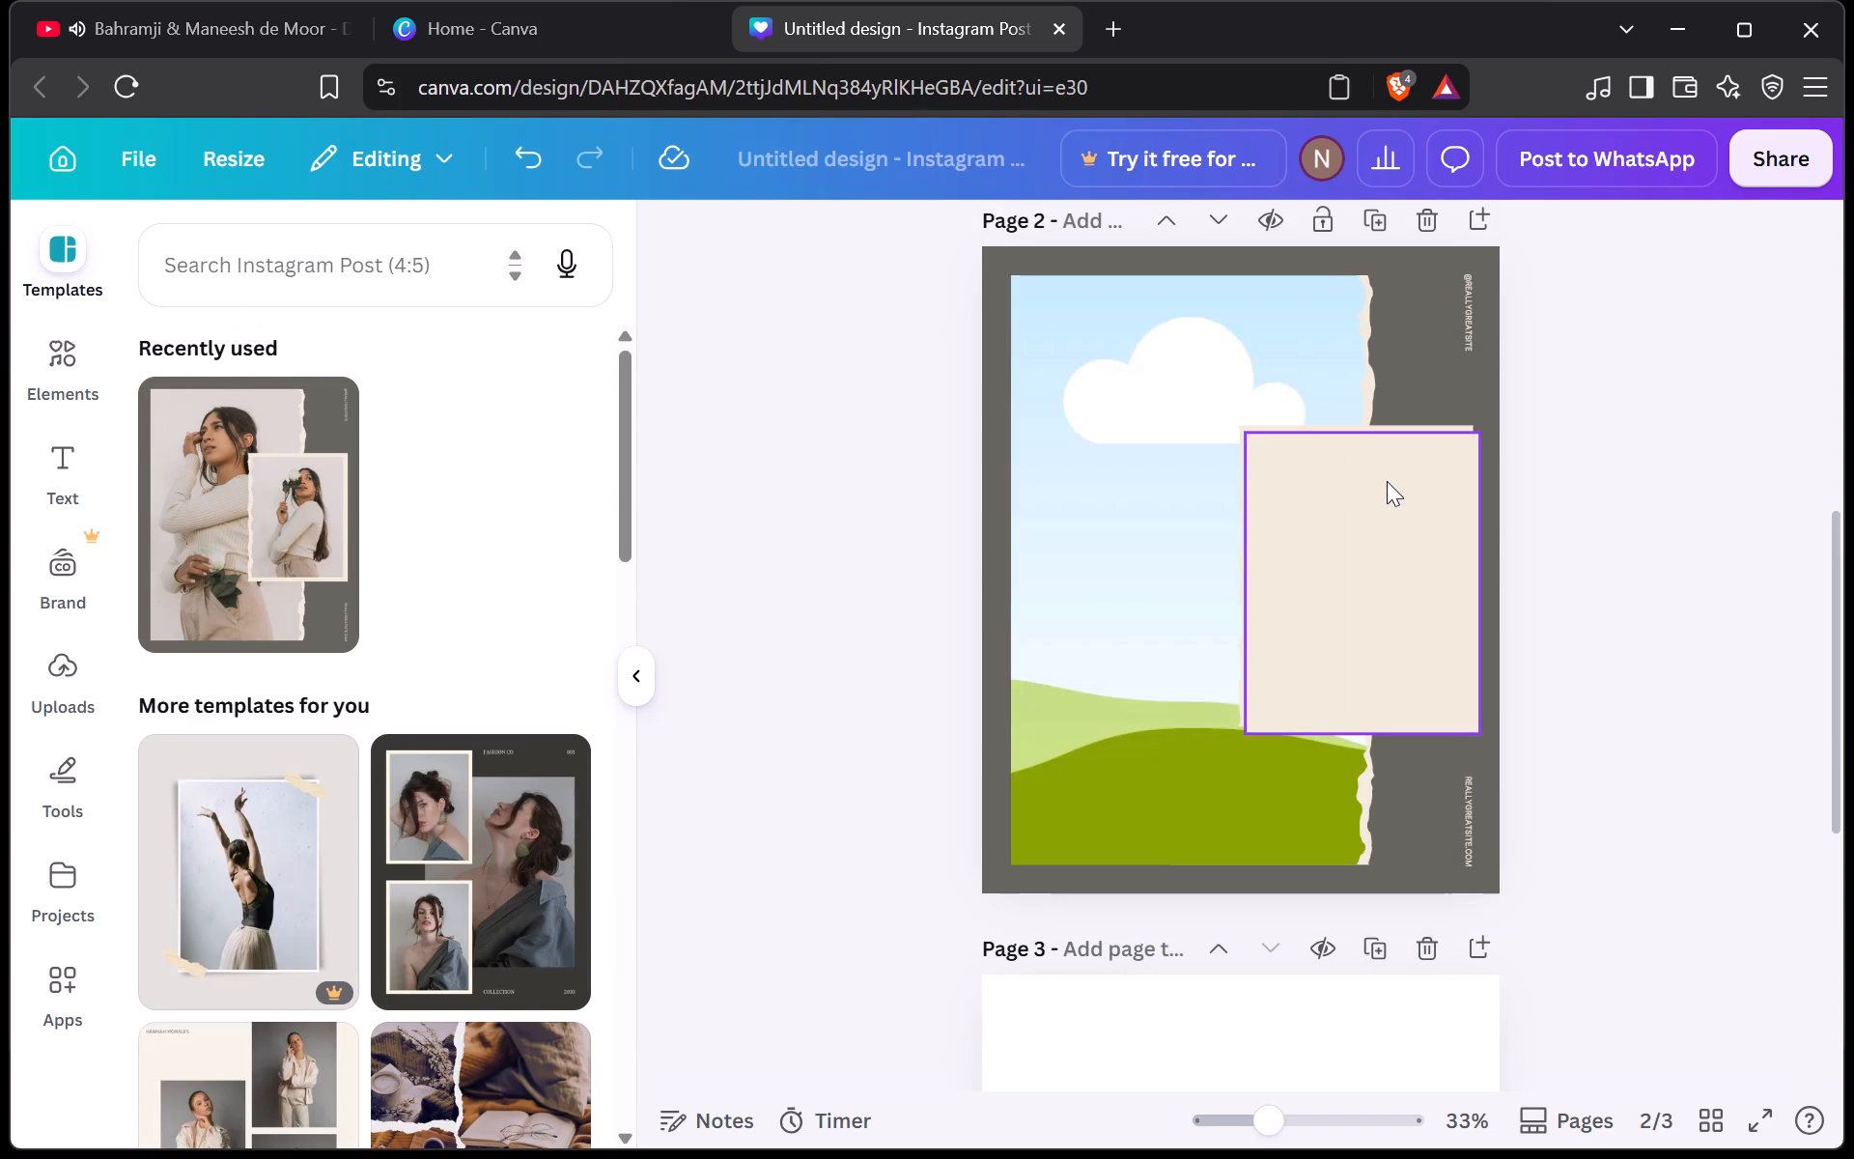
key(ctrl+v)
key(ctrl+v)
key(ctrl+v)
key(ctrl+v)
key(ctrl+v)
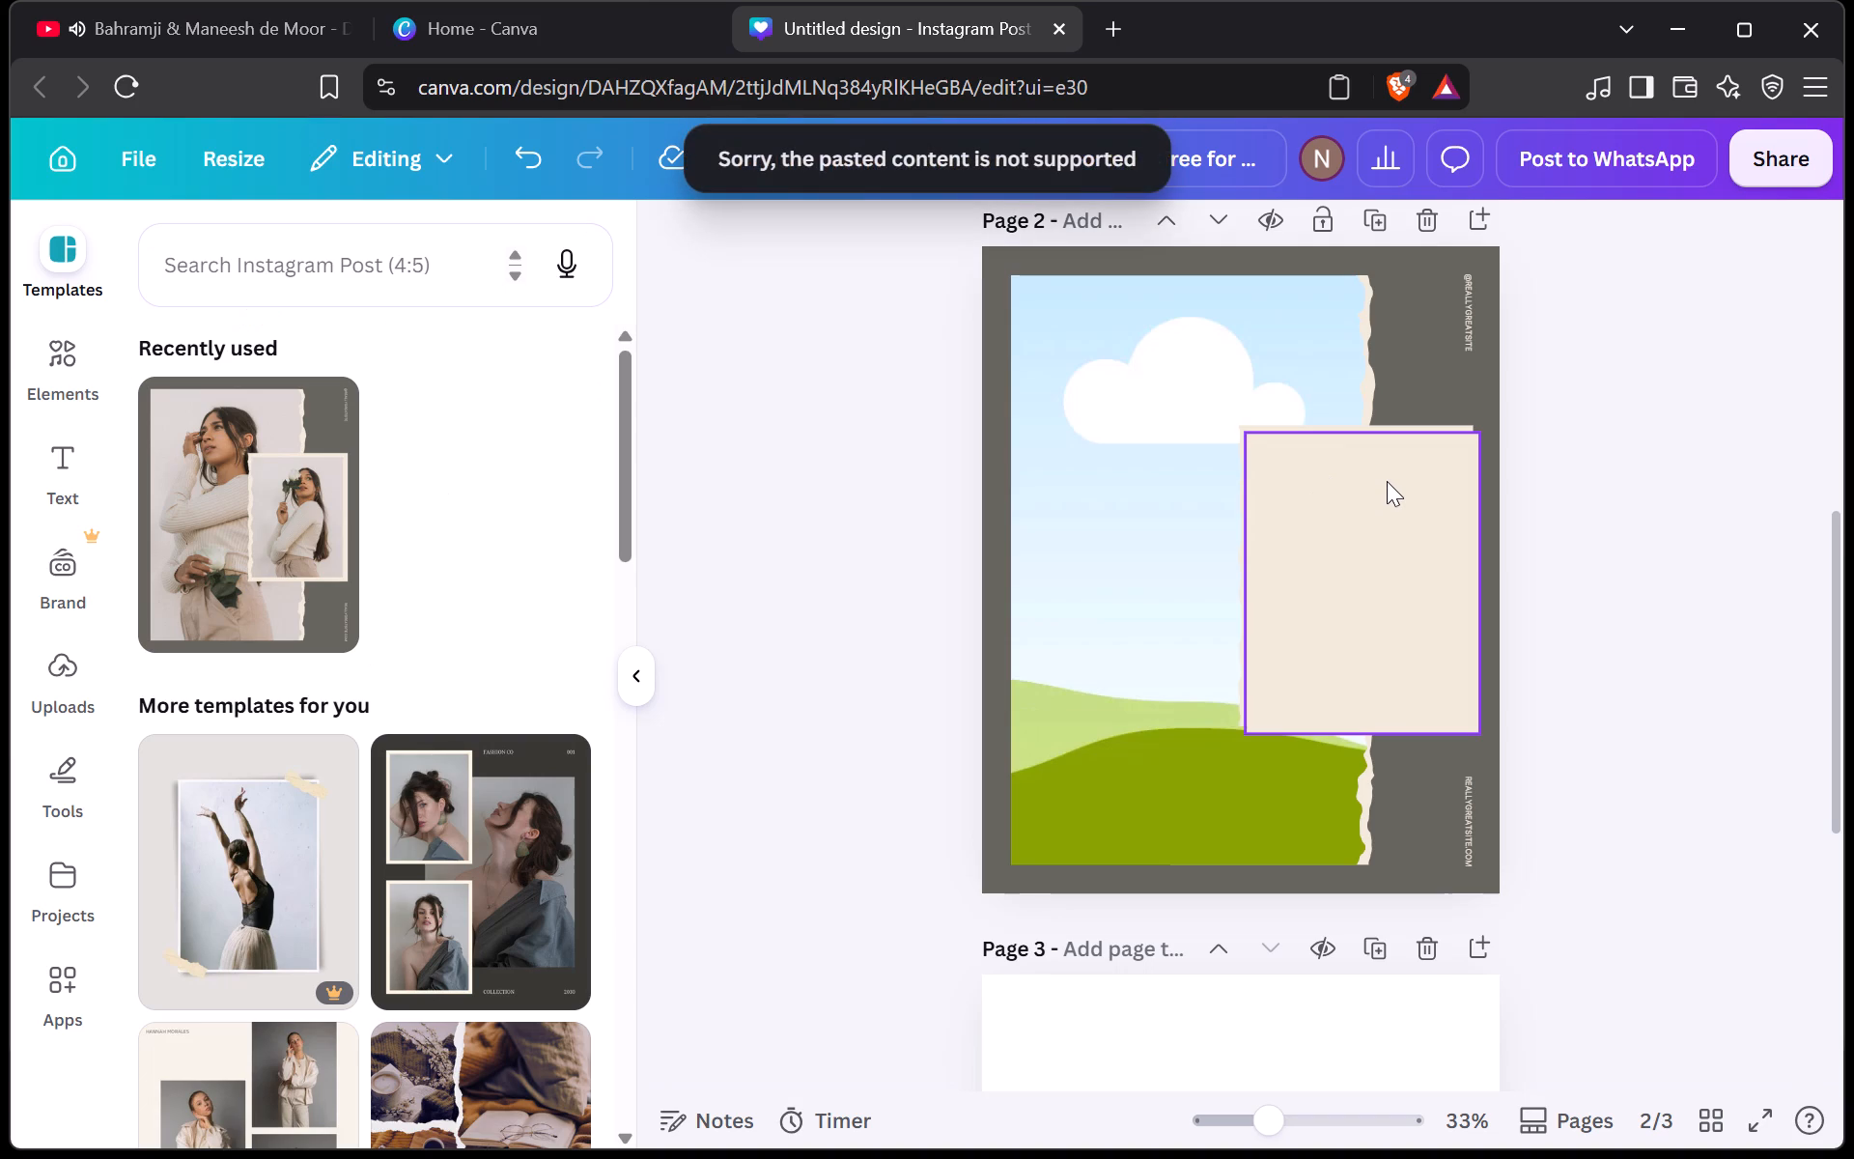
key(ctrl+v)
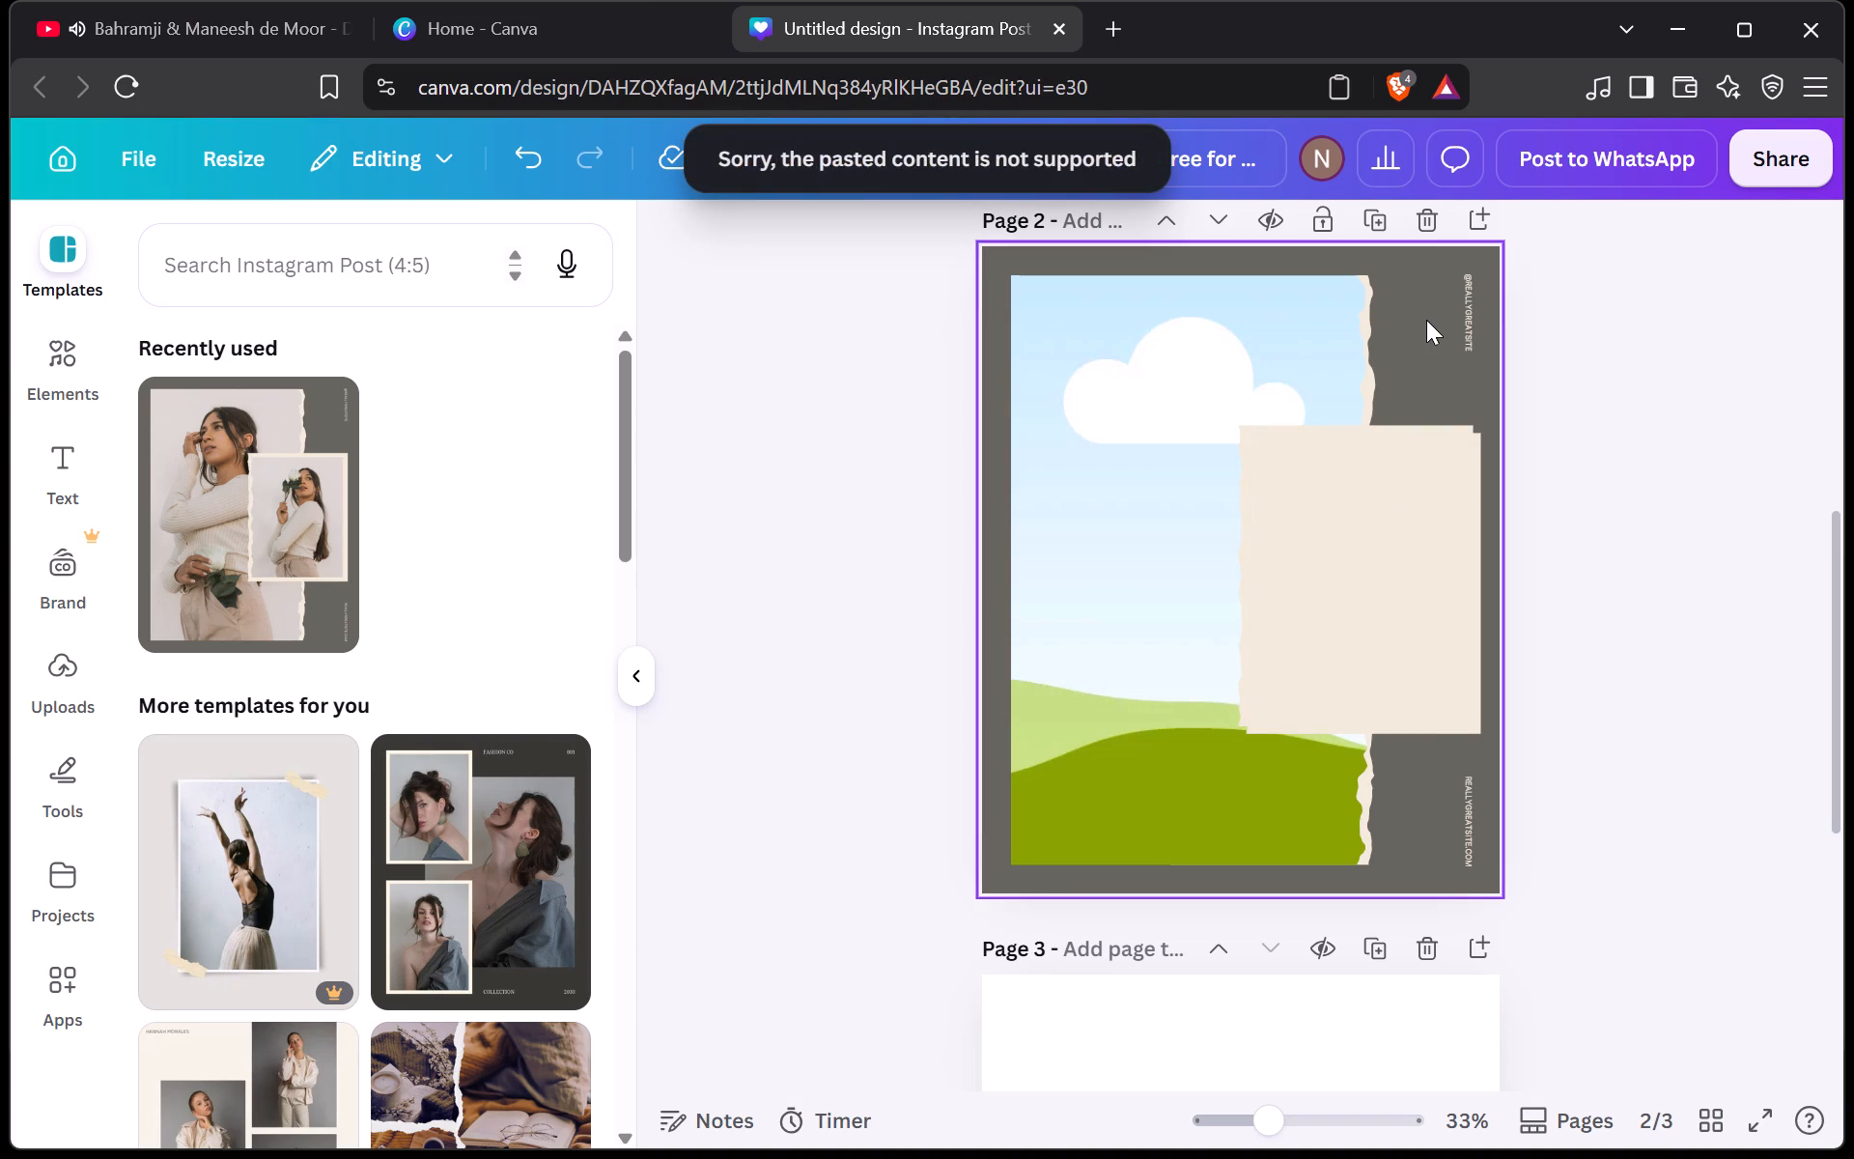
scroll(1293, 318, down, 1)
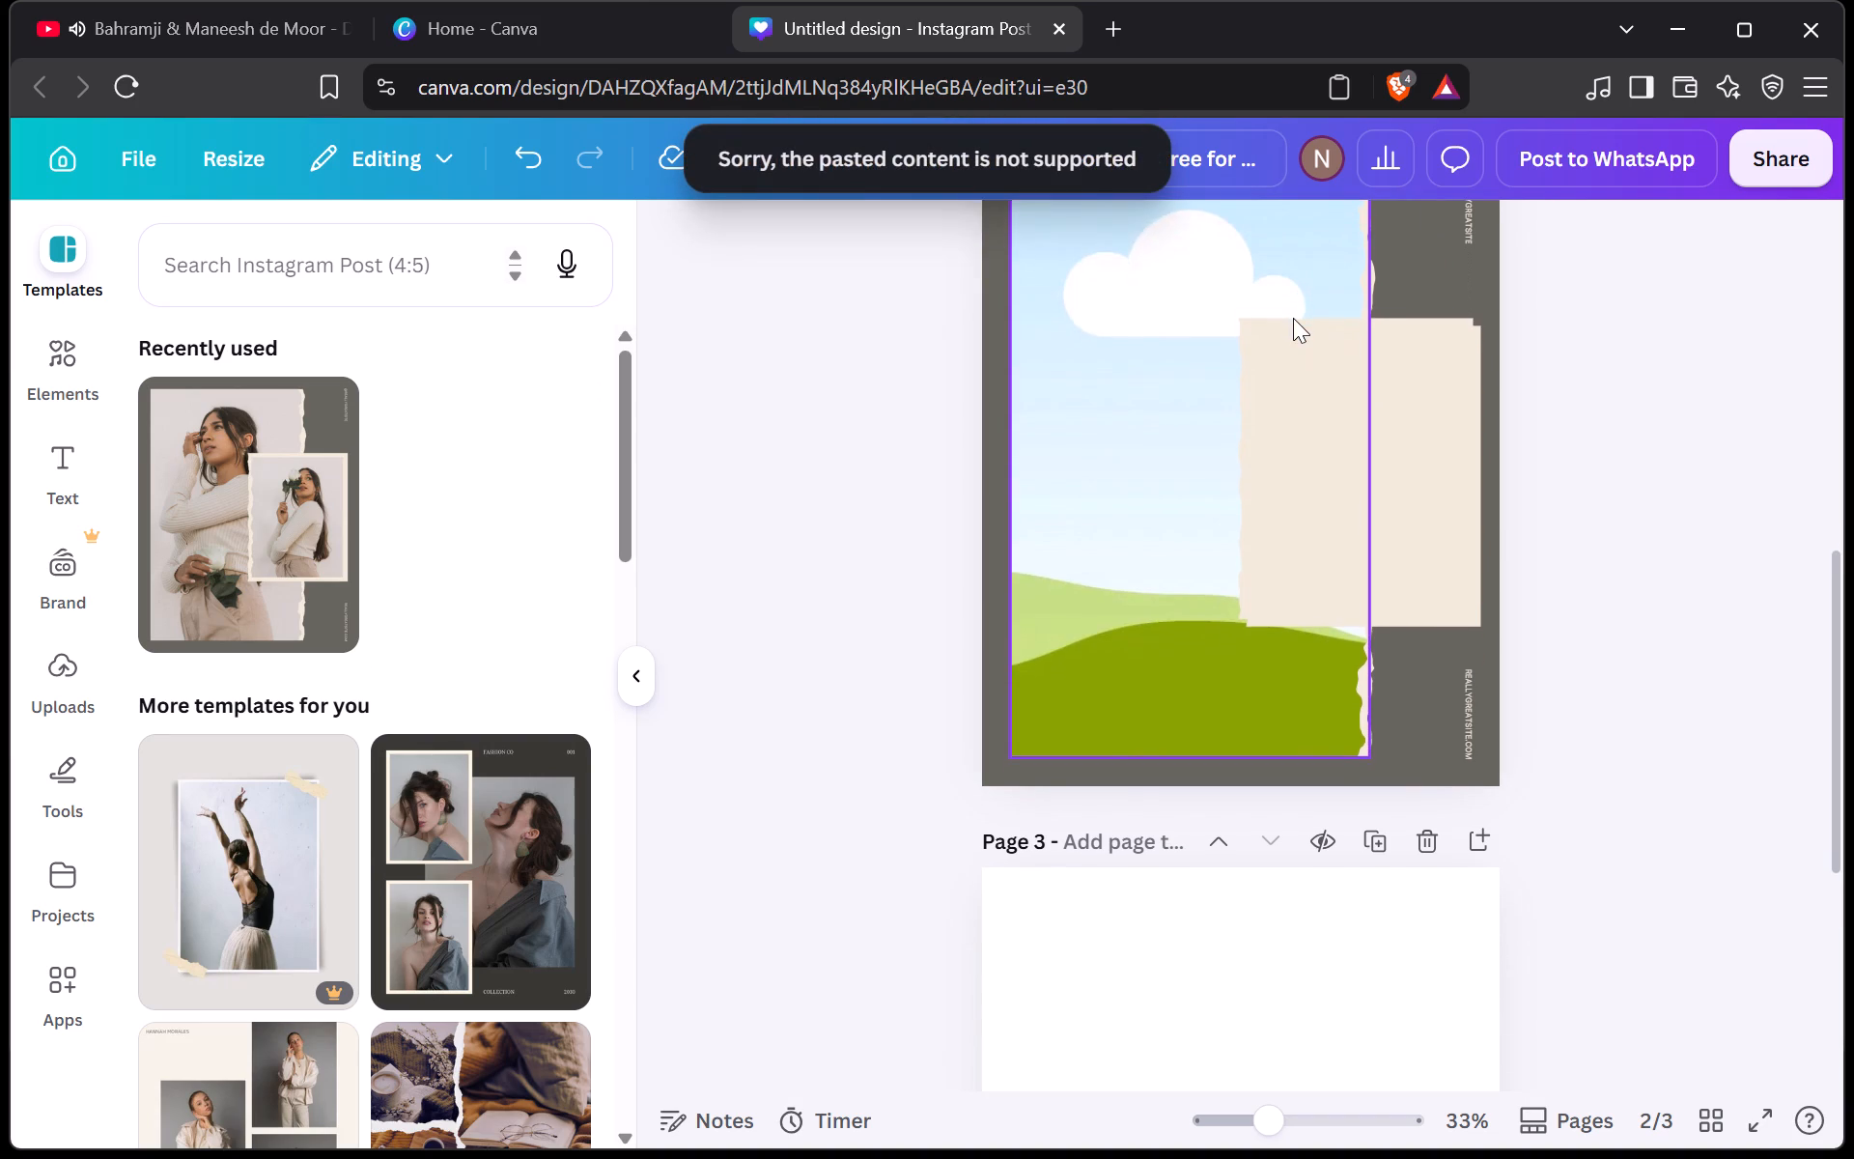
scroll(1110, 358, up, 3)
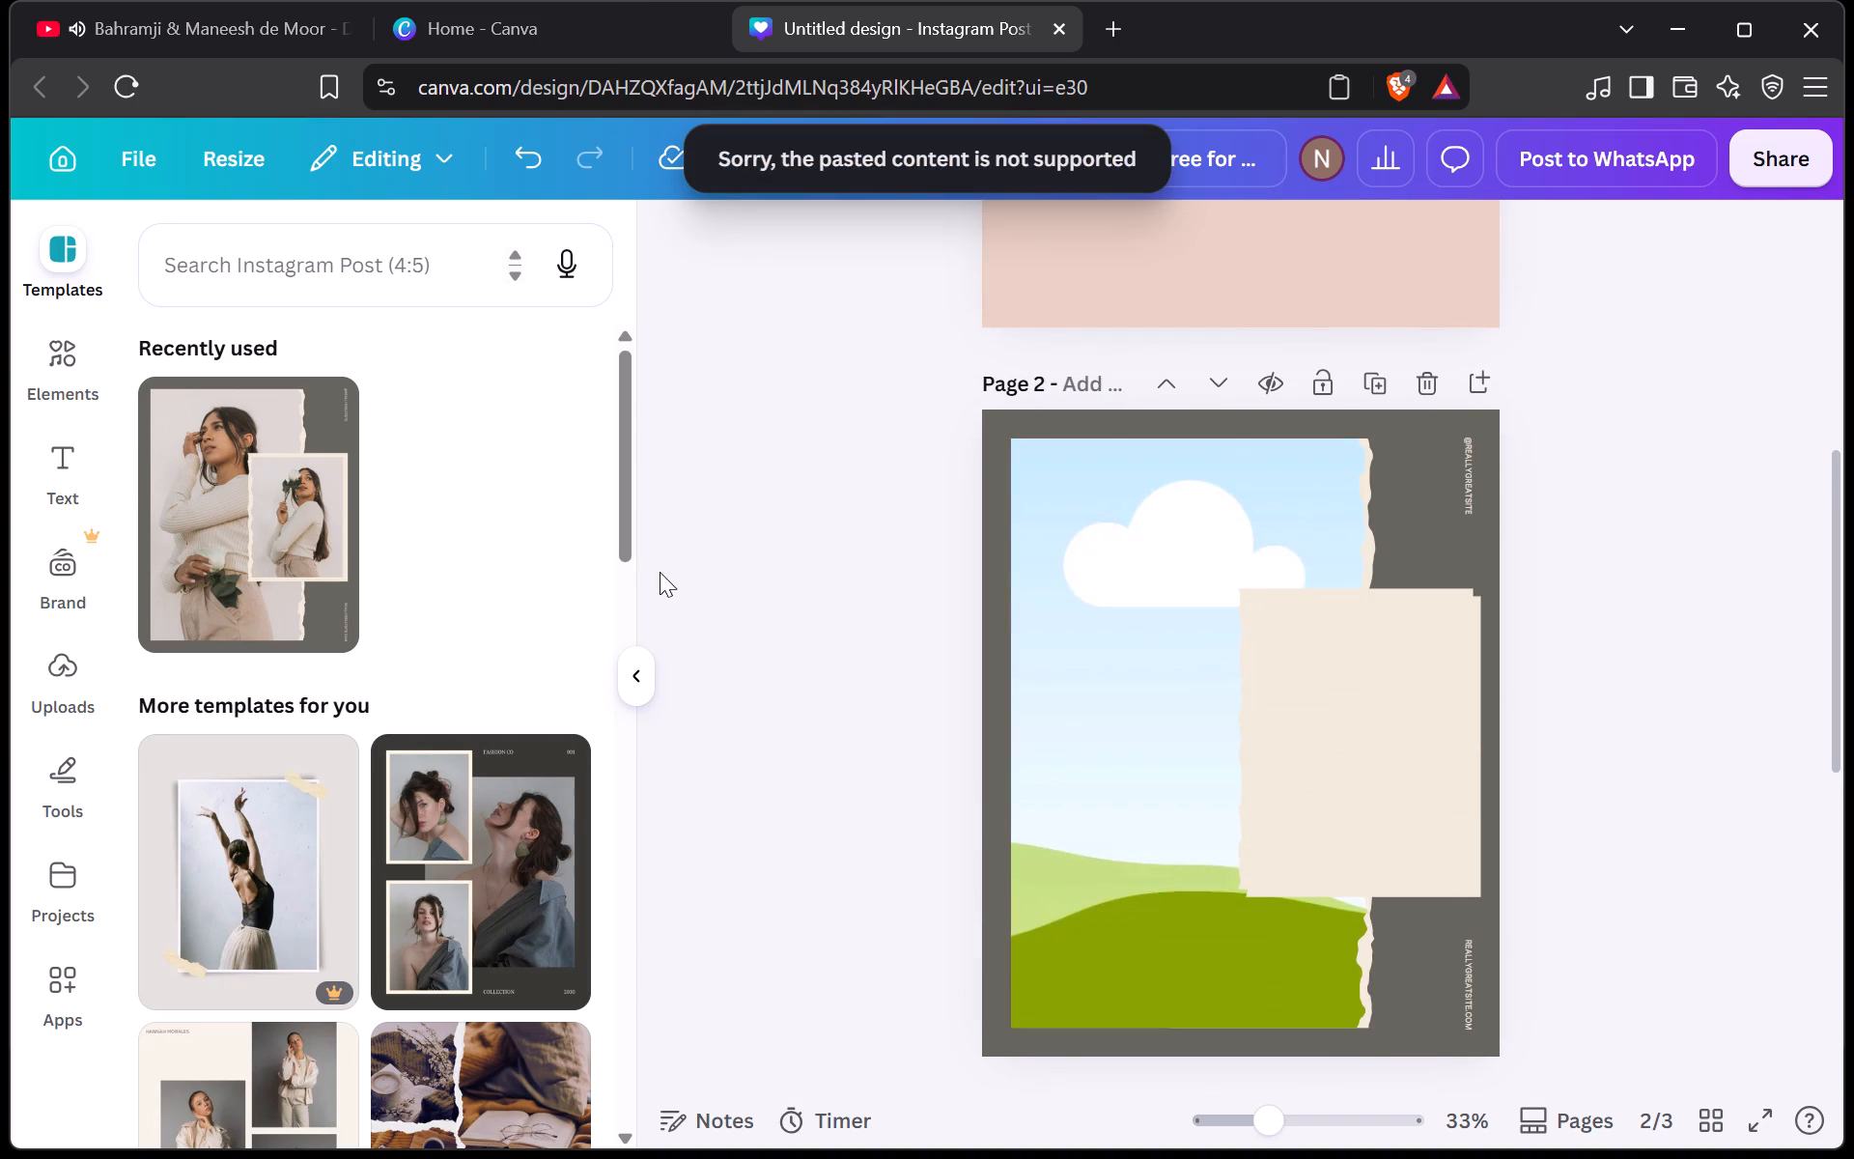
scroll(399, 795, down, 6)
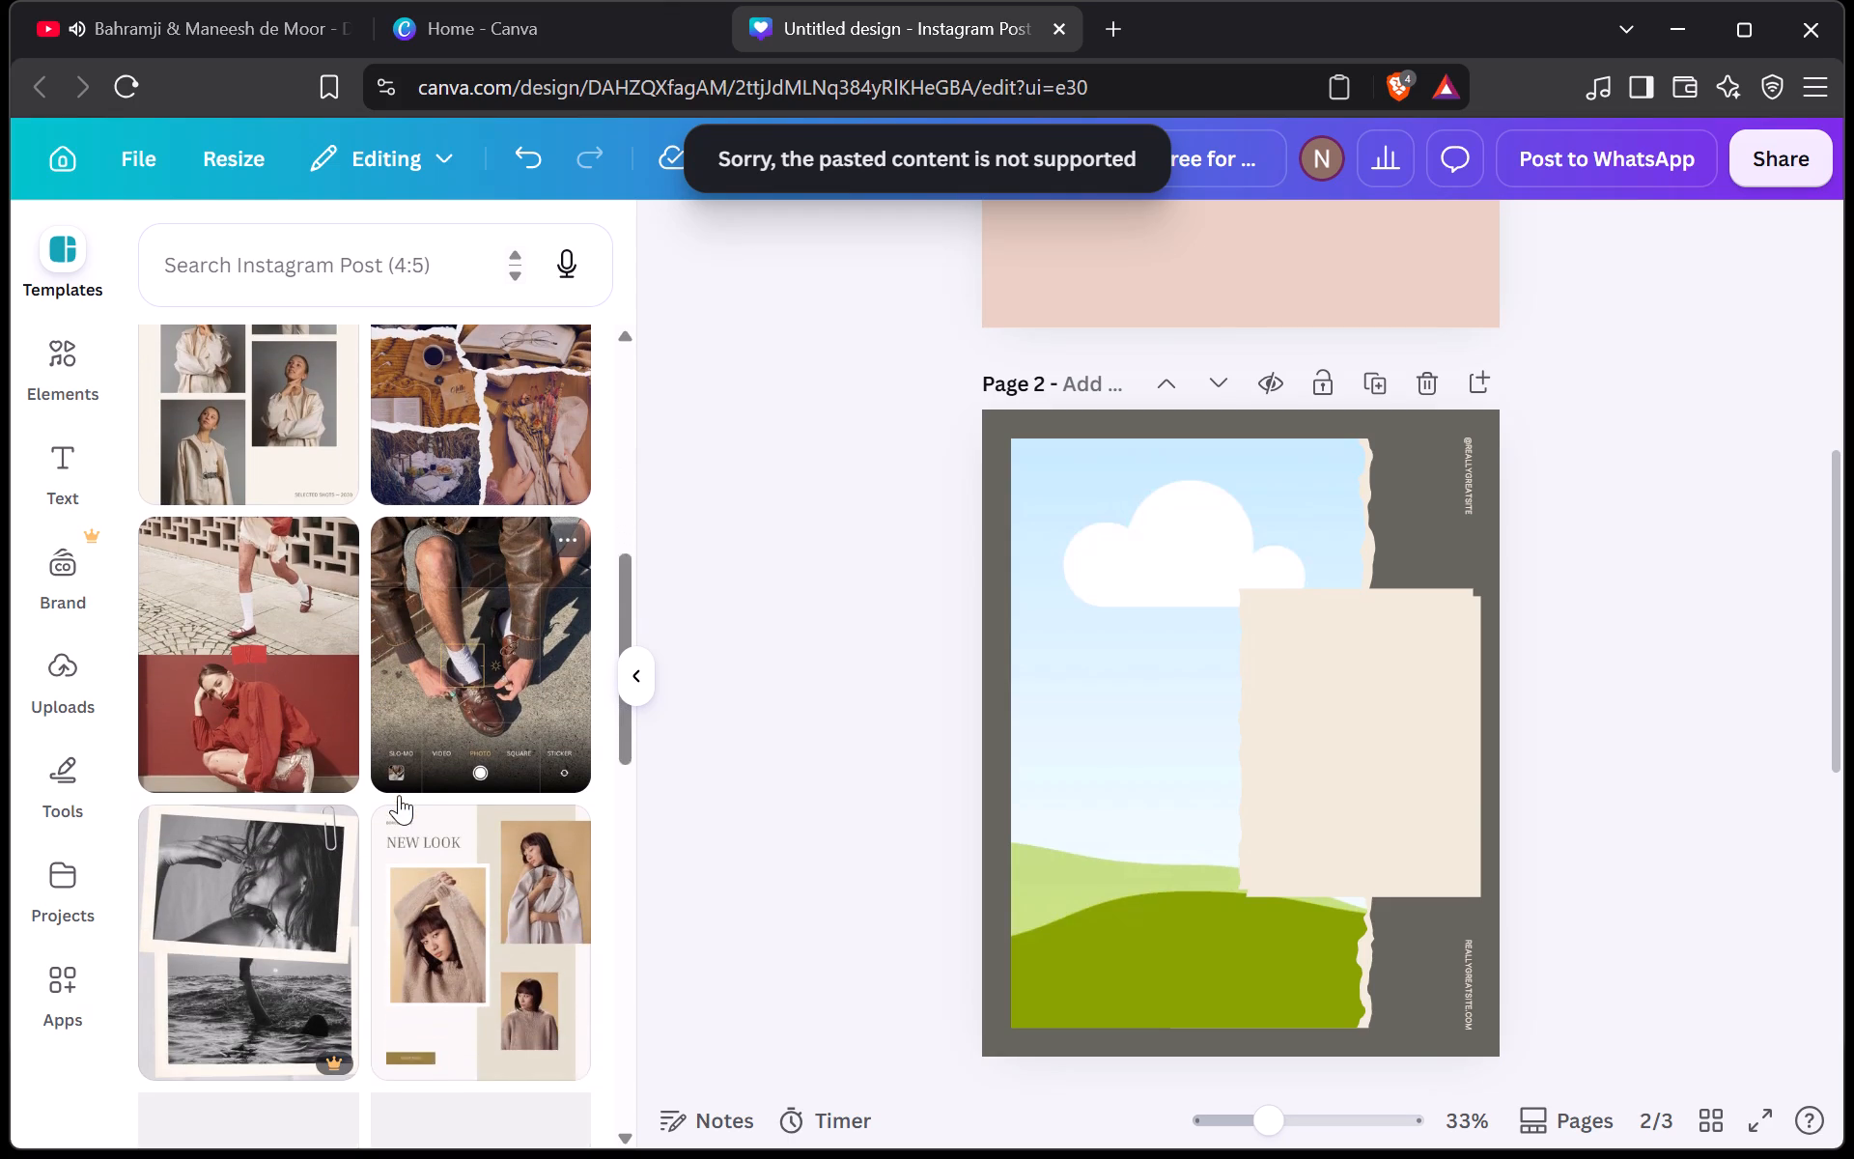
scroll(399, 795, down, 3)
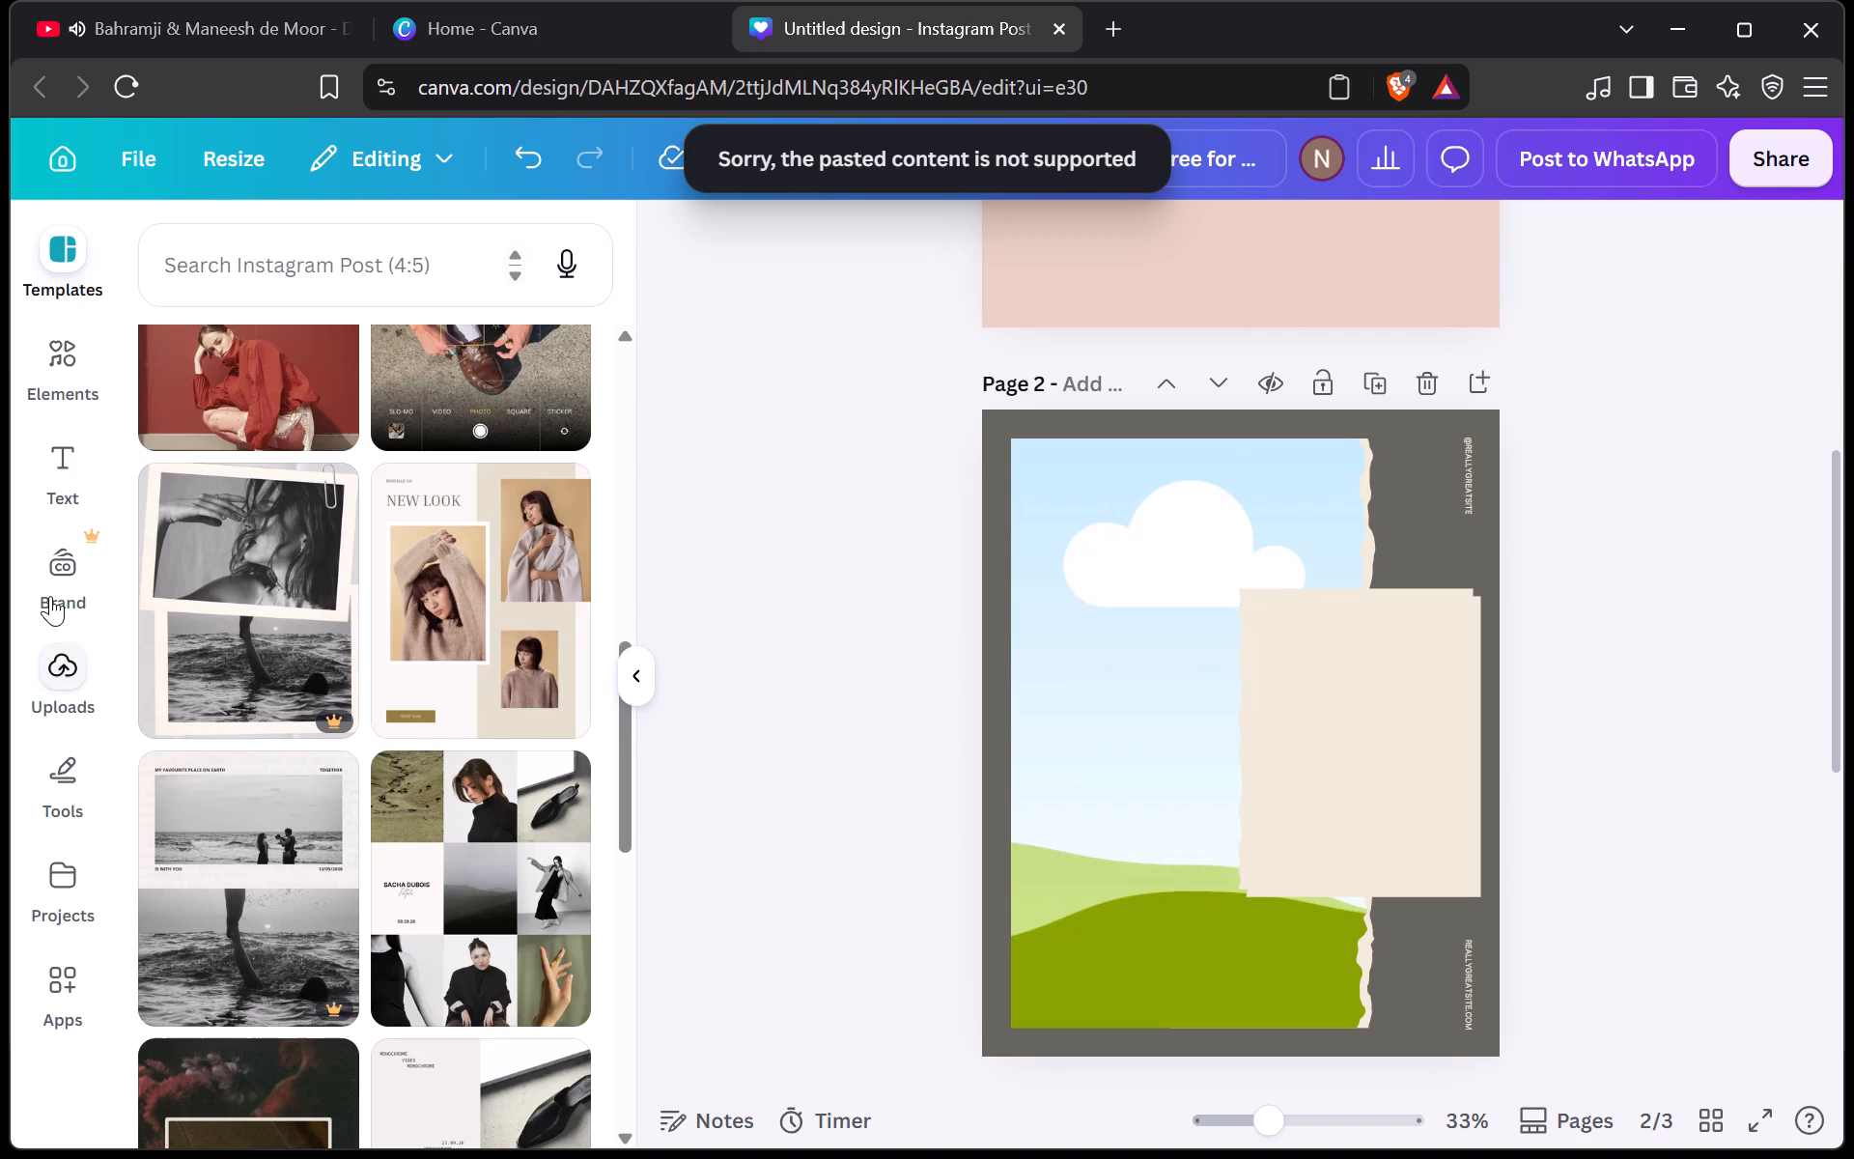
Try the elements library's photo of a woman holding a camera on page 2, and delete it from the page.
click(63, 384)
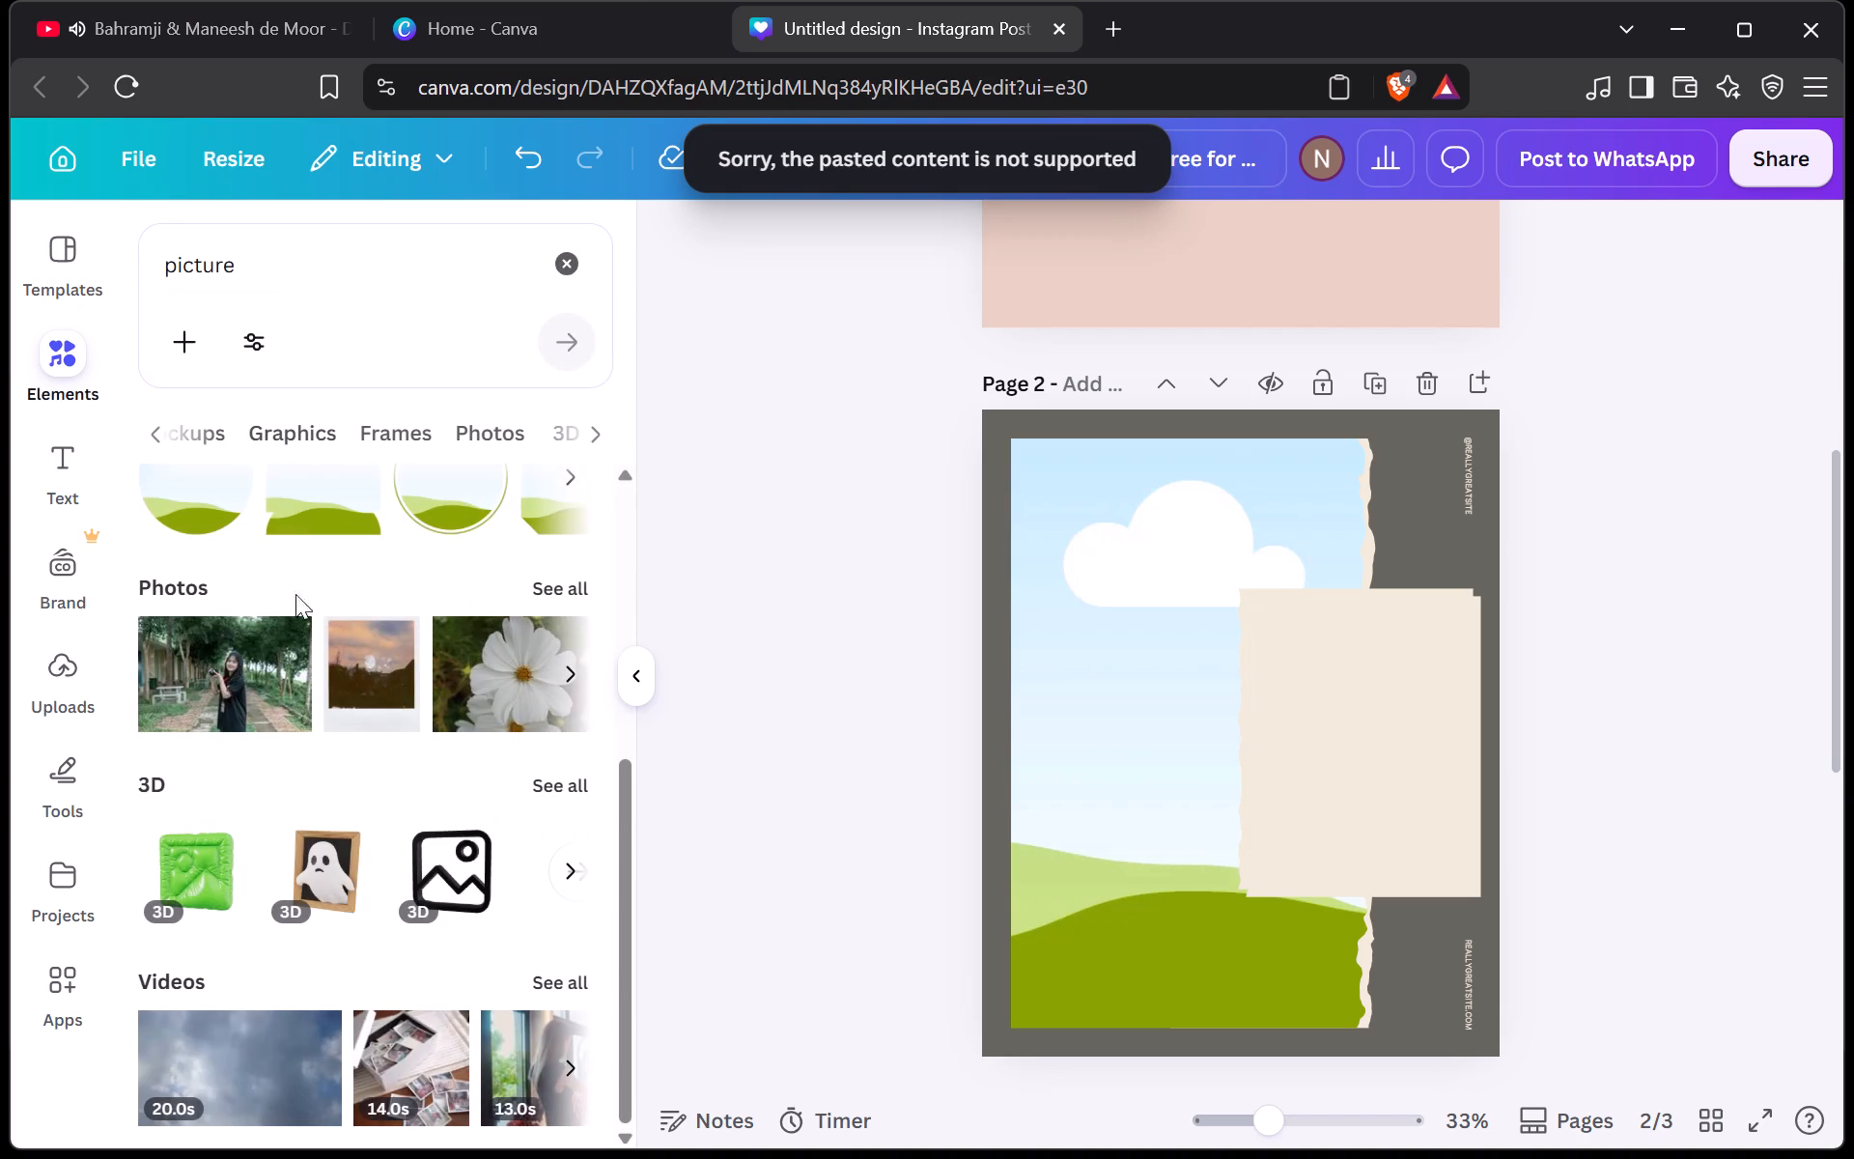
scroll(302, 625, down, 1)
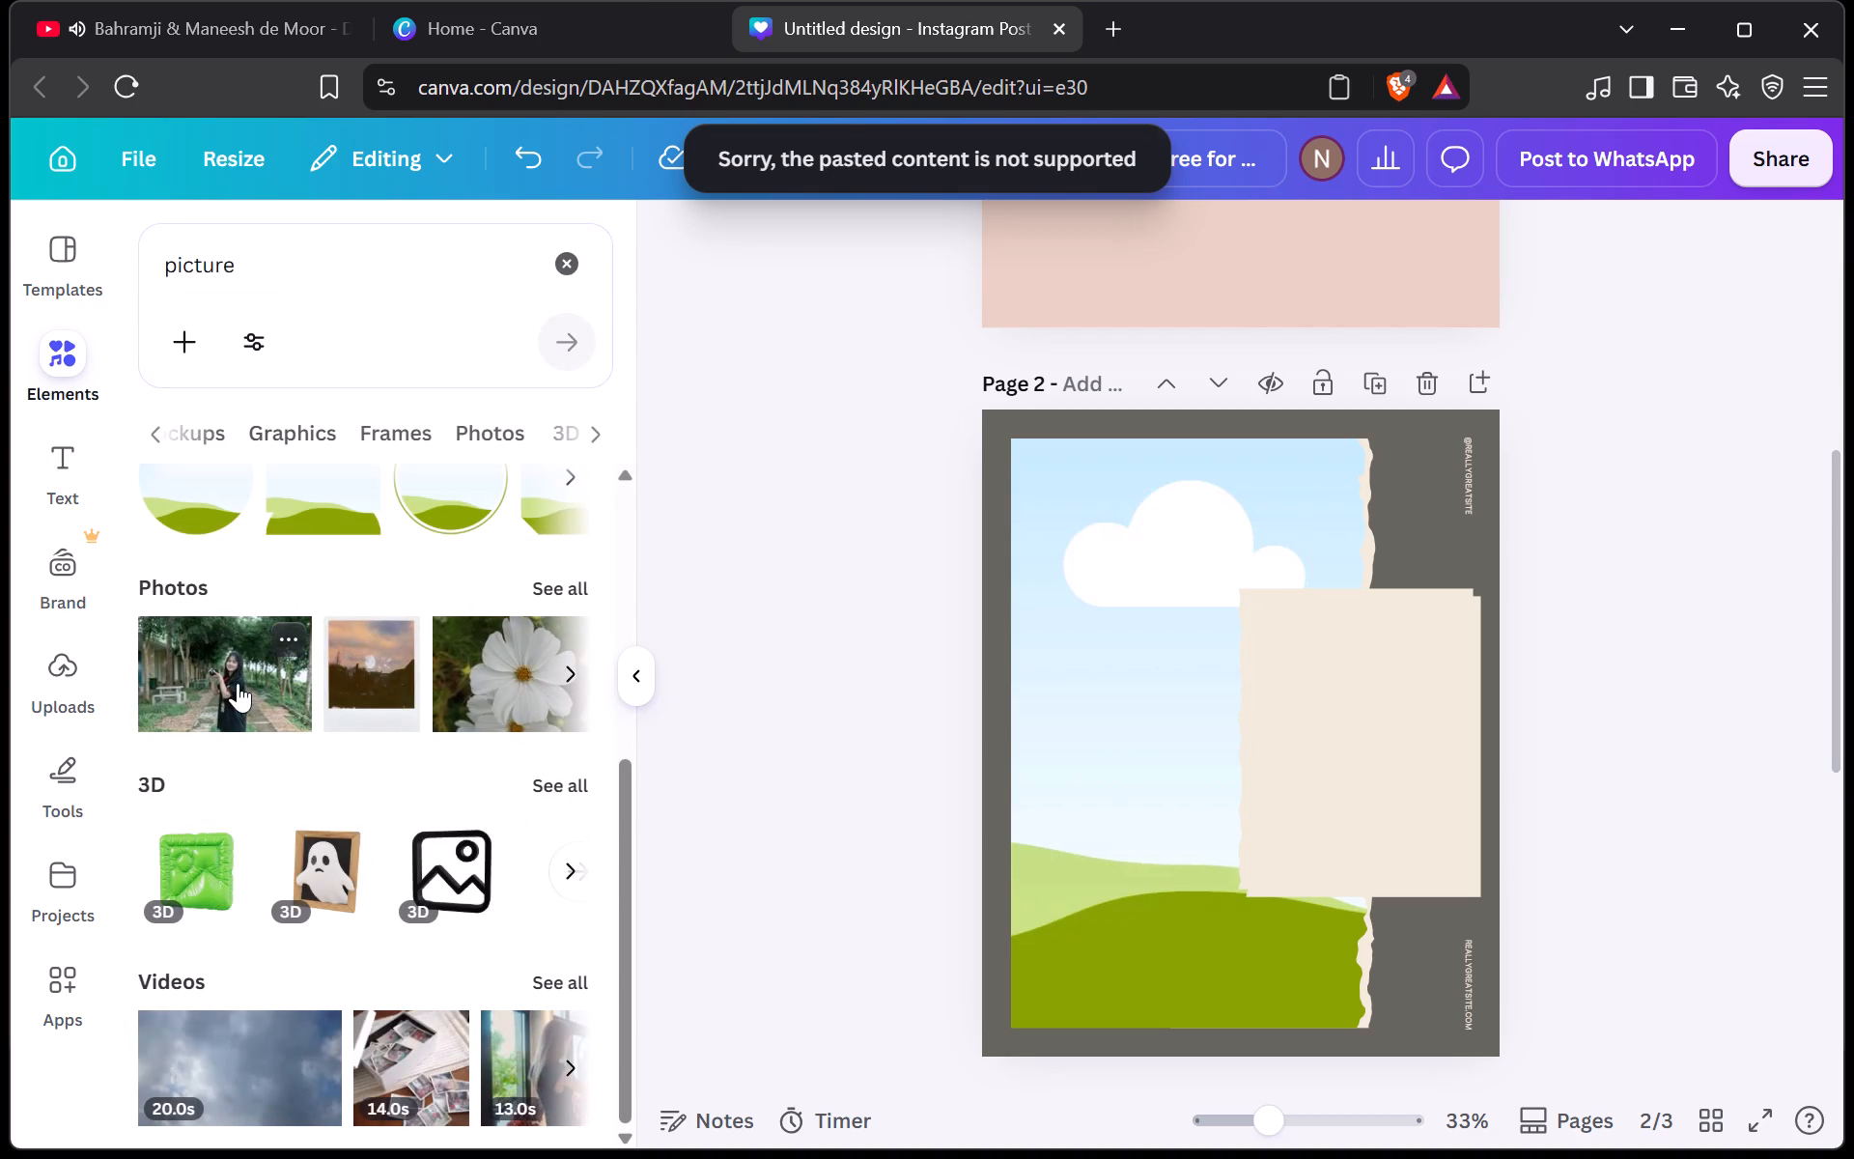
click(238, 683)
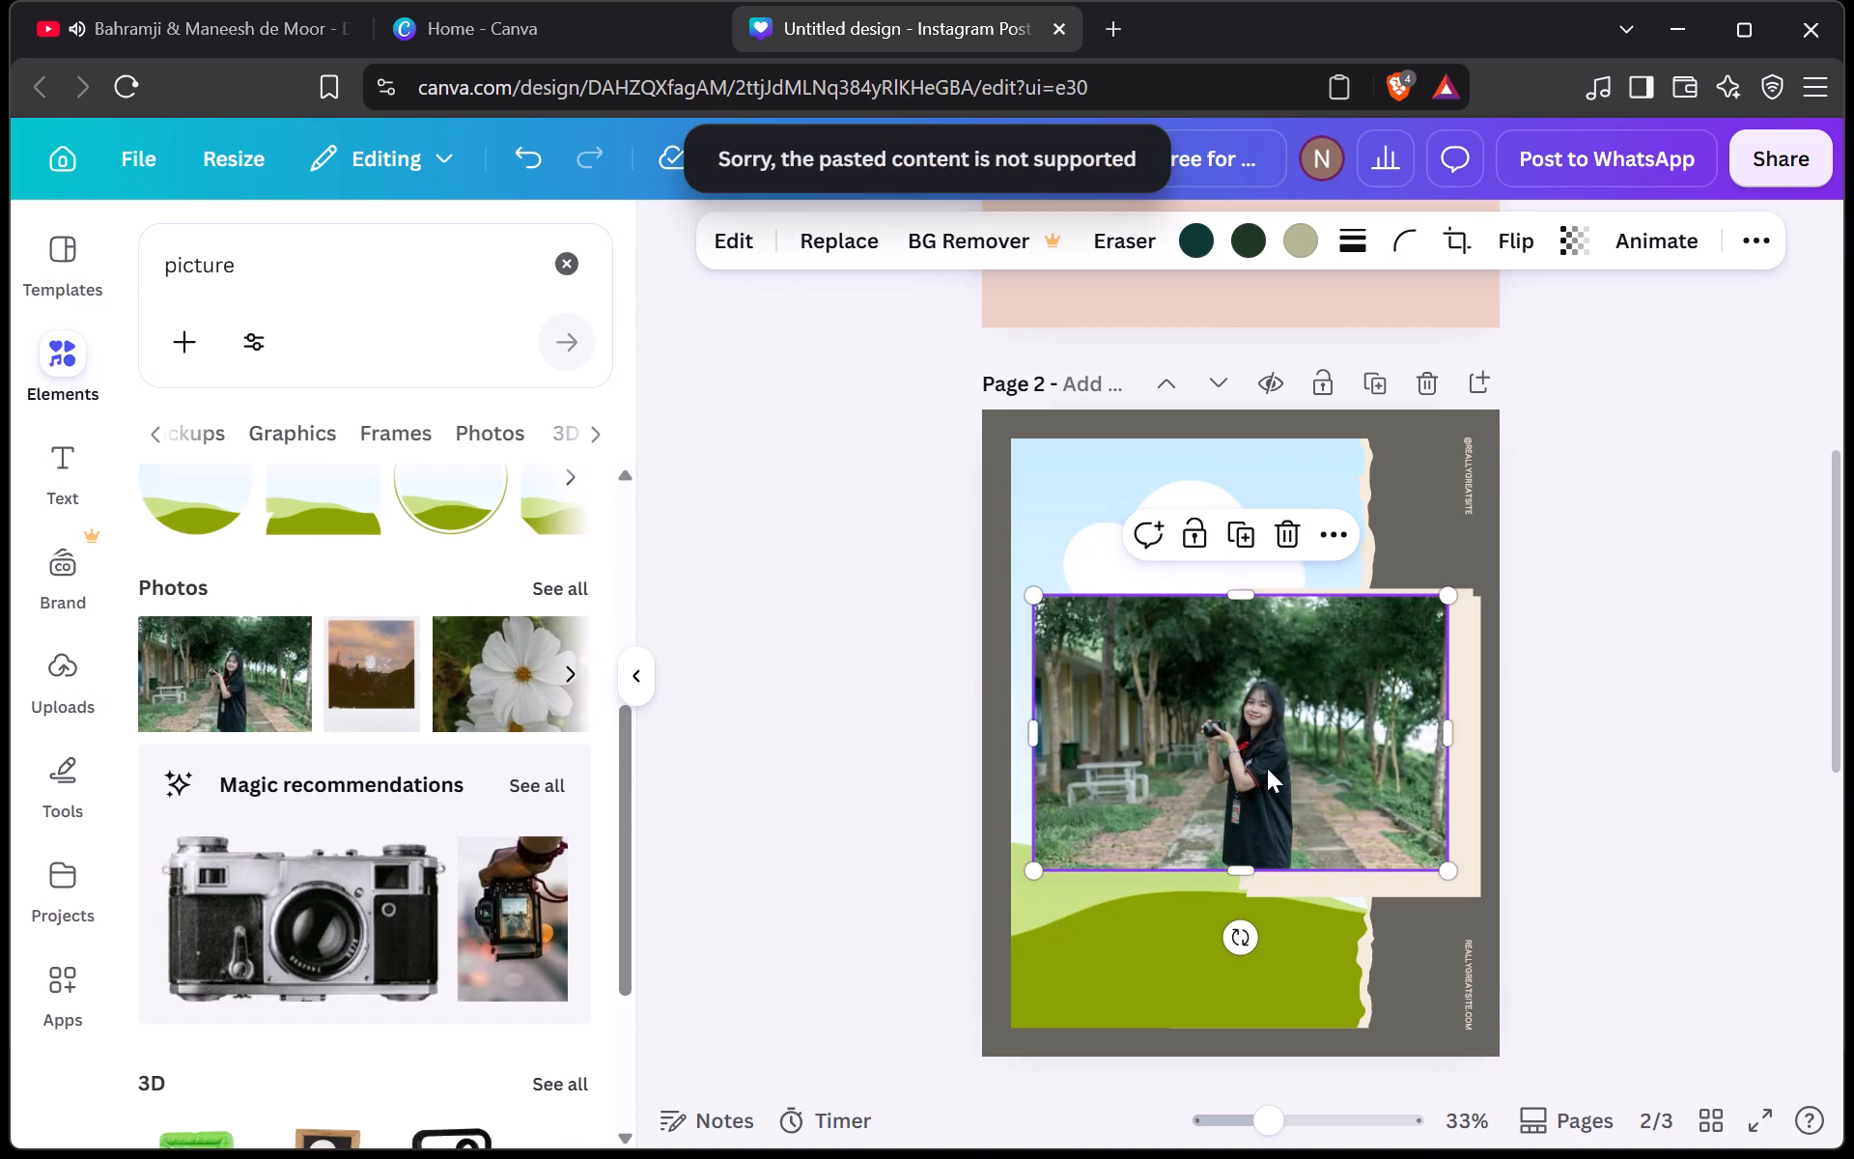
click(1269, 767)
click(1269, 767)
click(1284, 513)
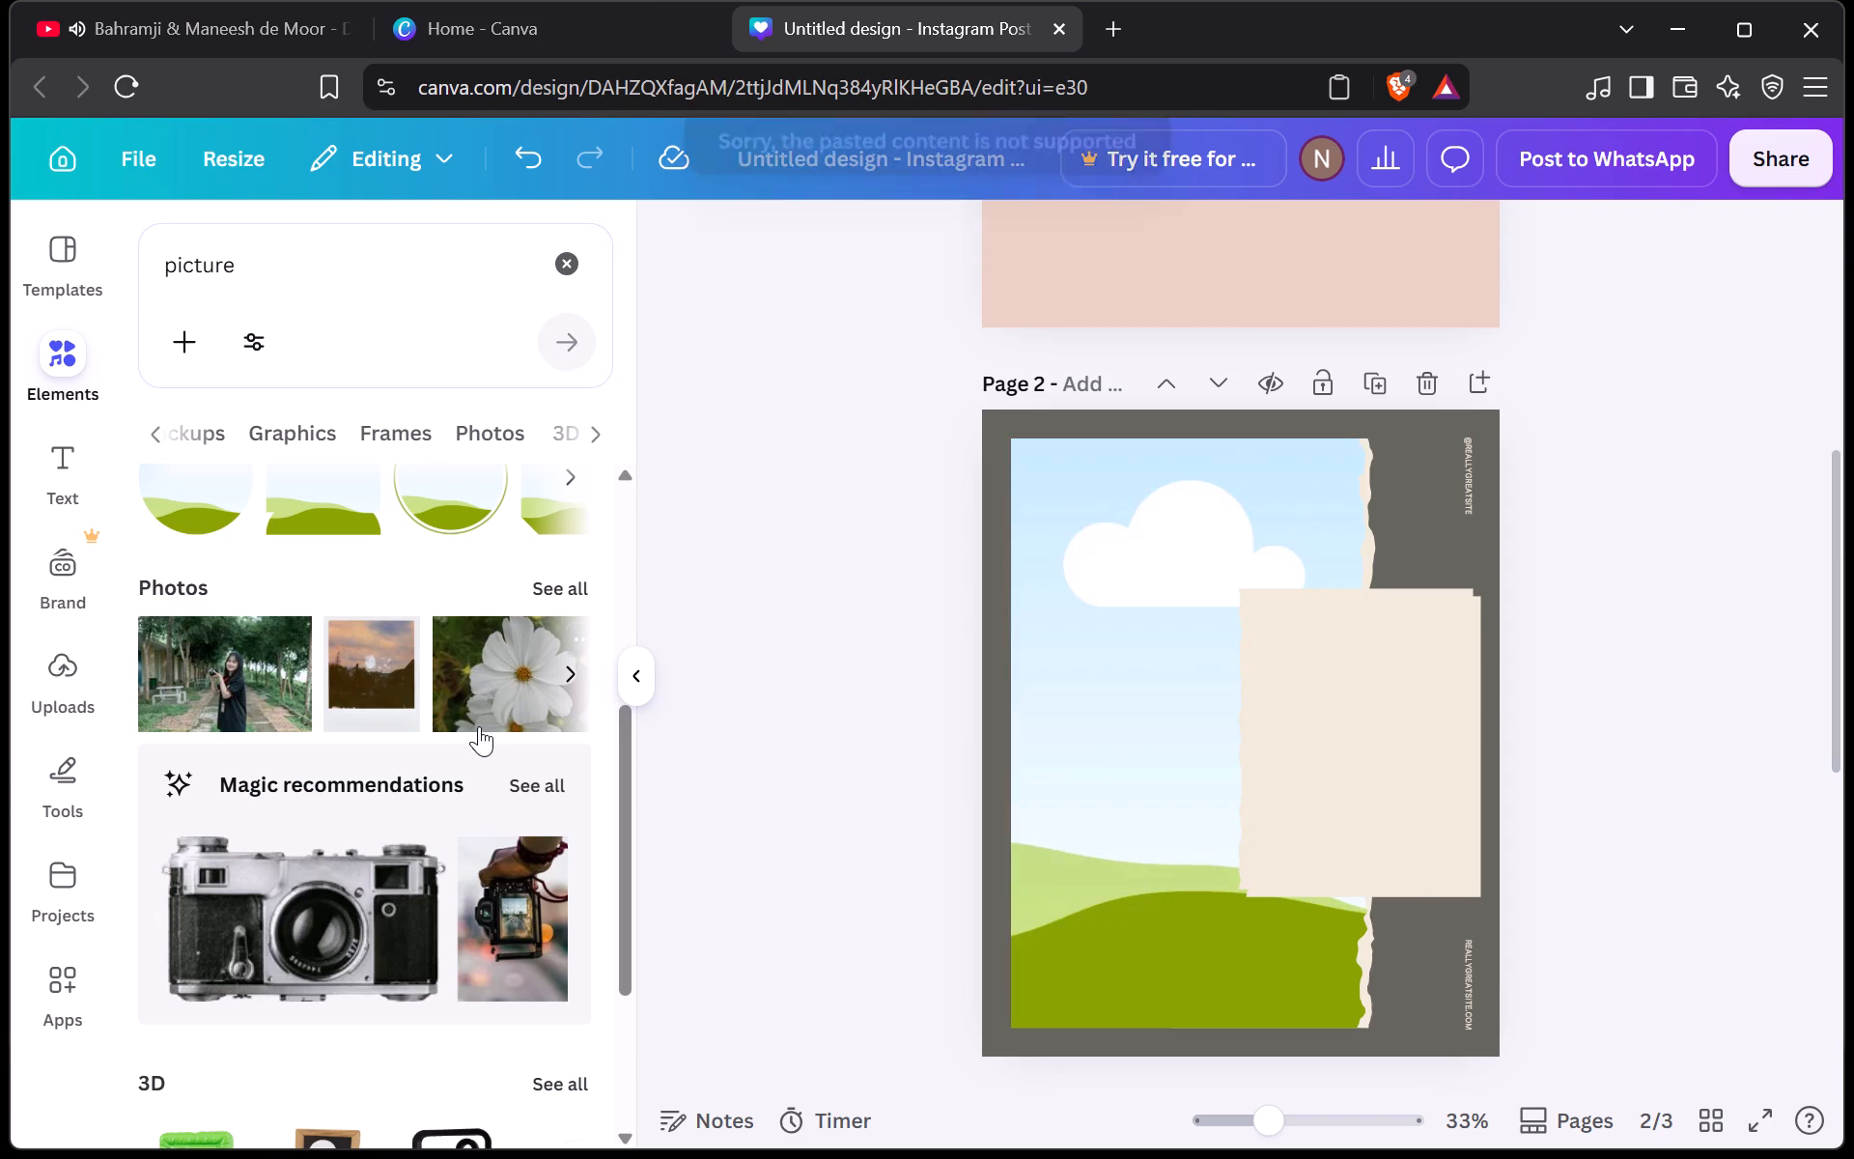
Clear the "picture" search term to return to the full elements library.
scroll(458, 641, left, 5)
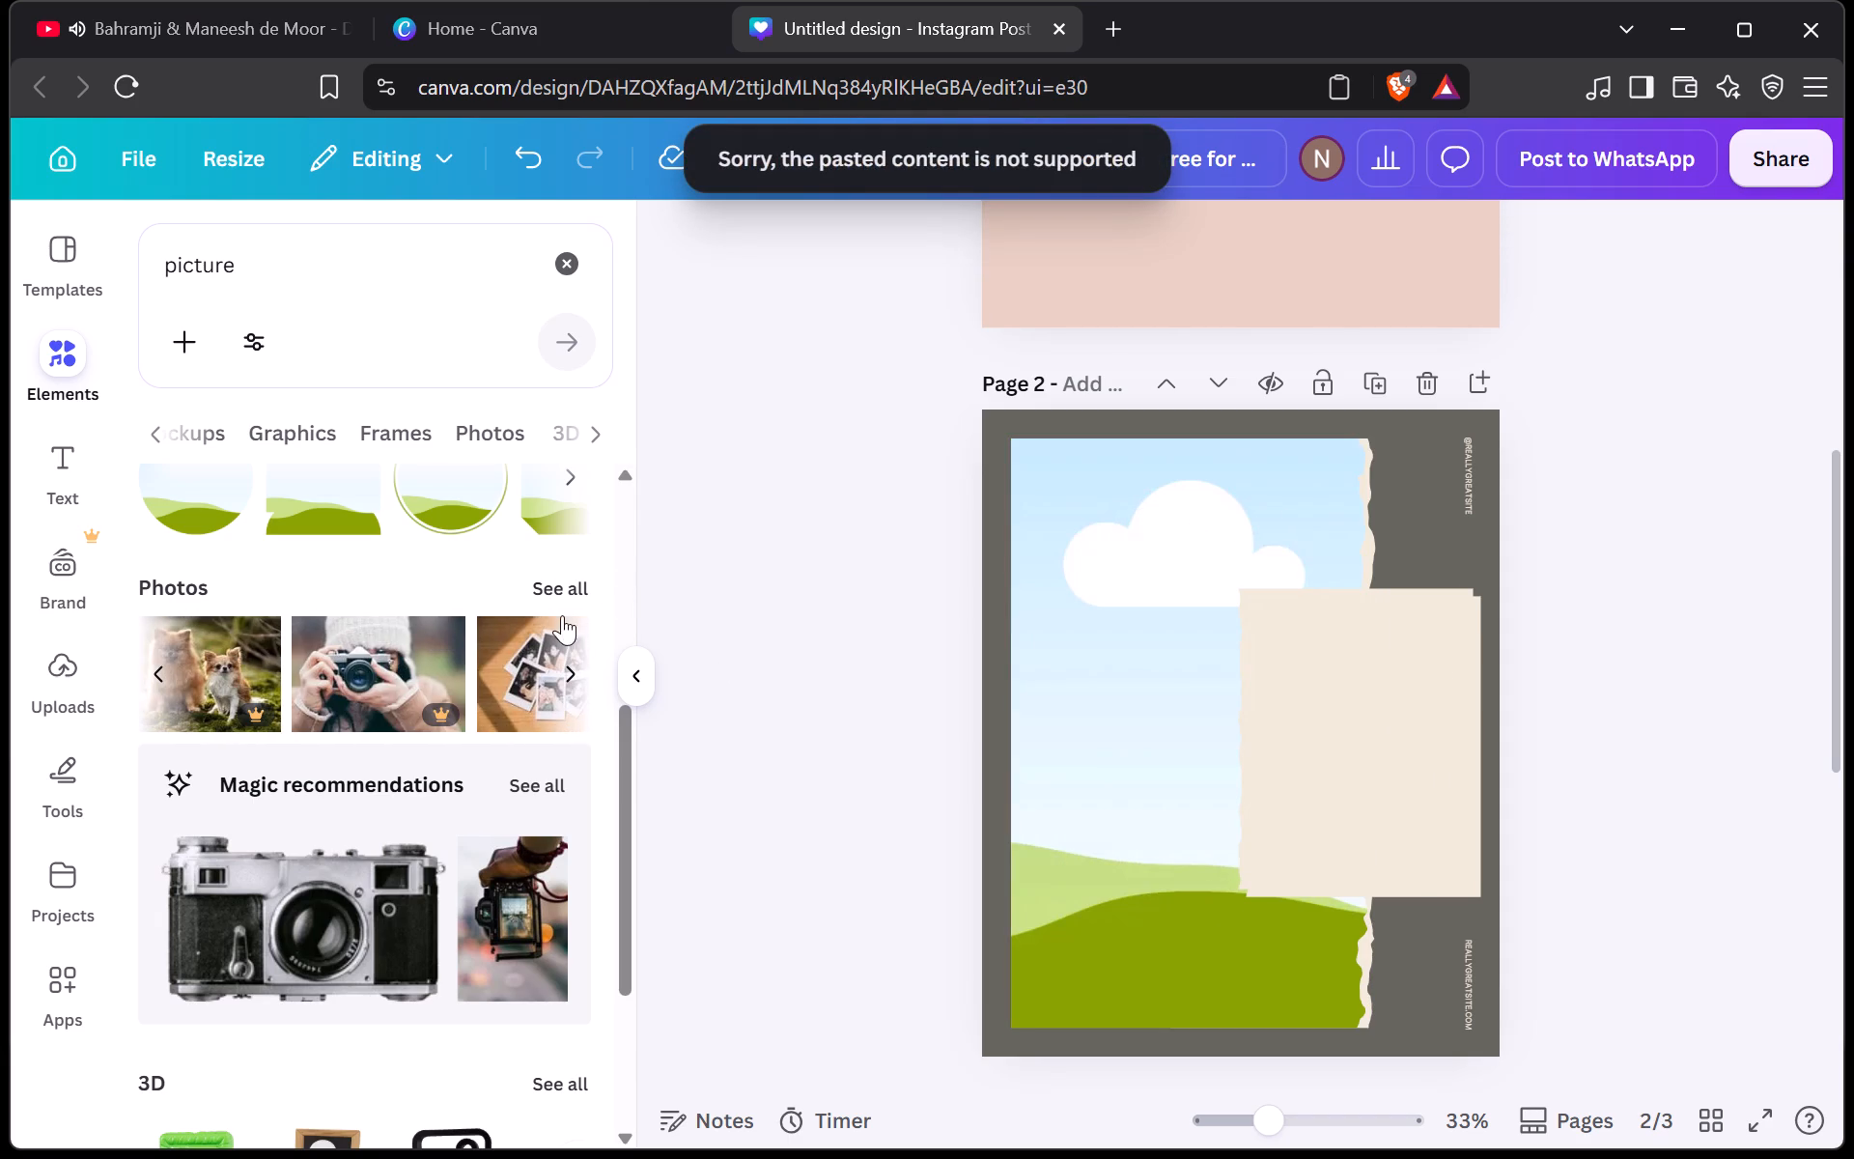
scroll(484, 807, right, 1)
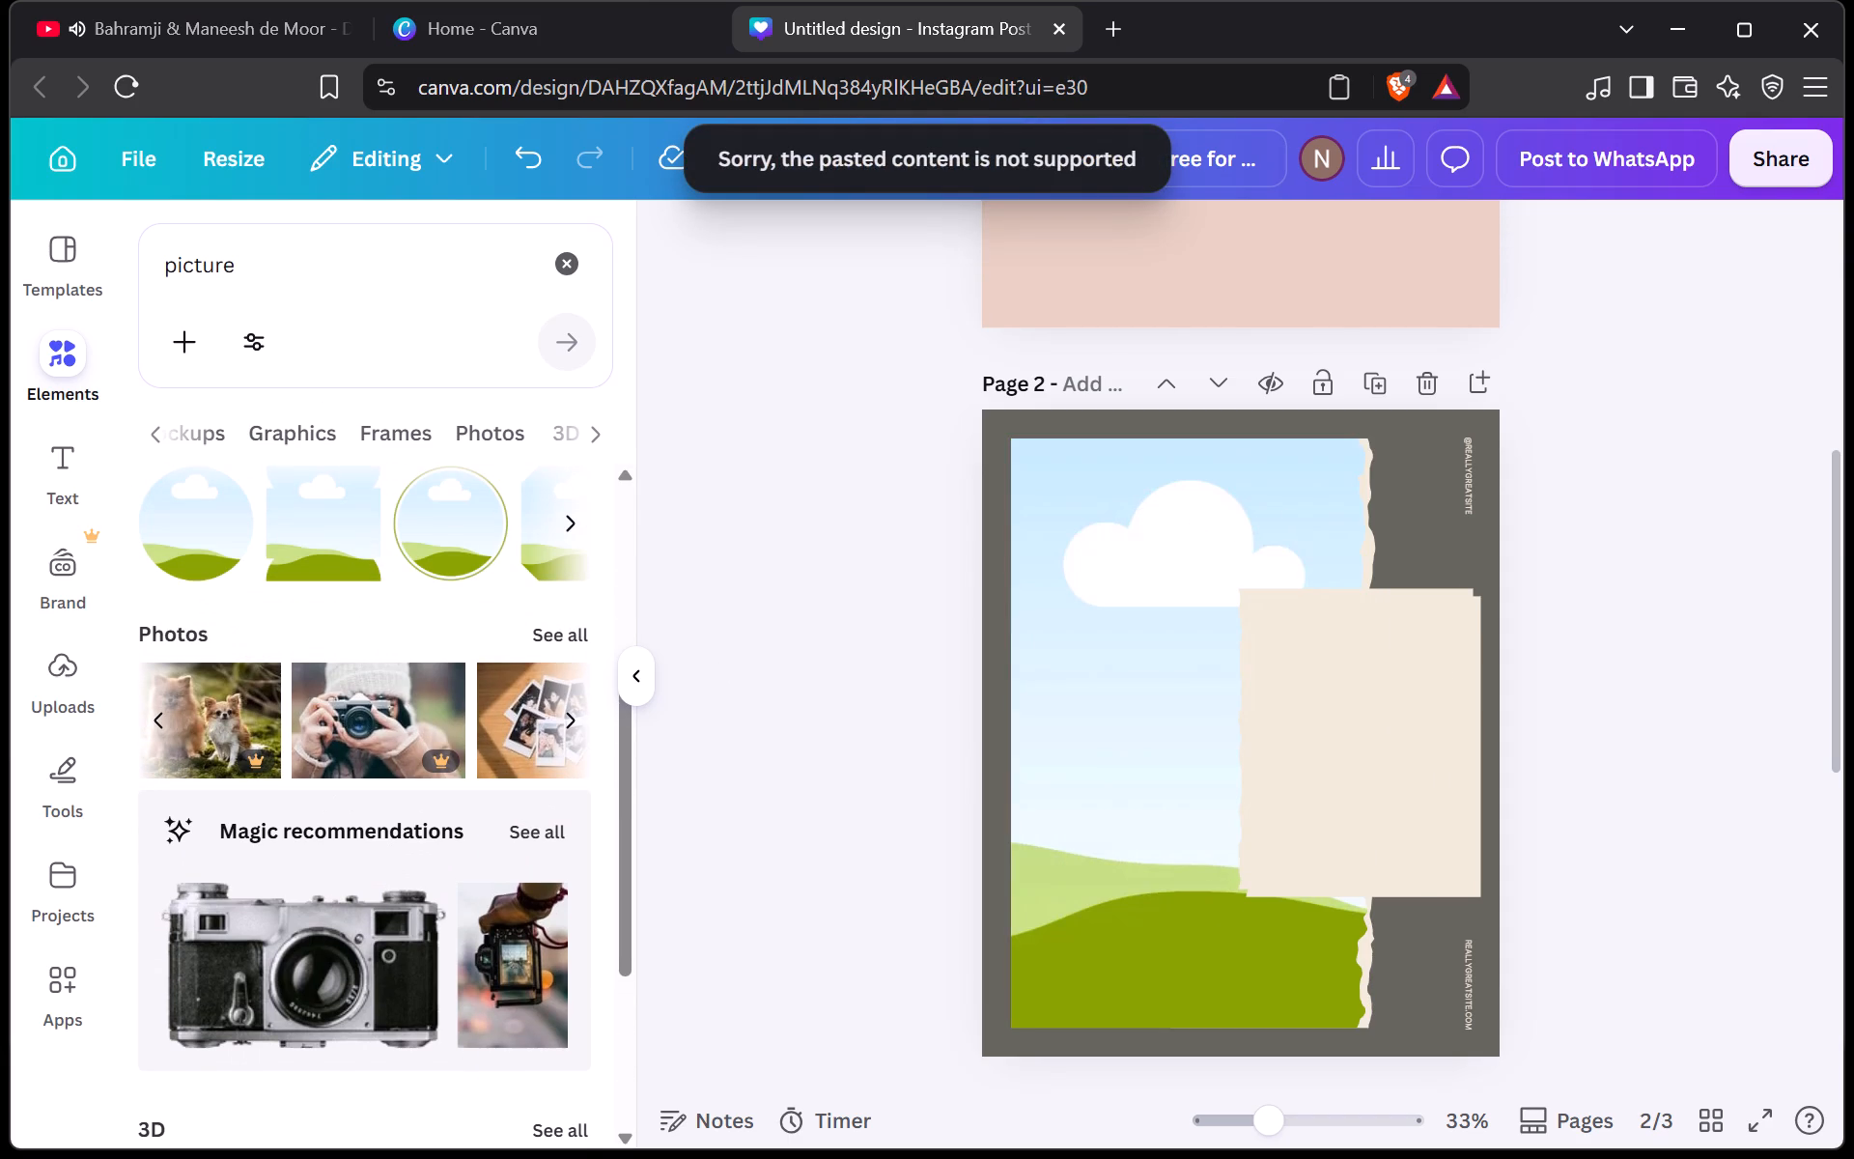
drag(285, 269, 146, 332)
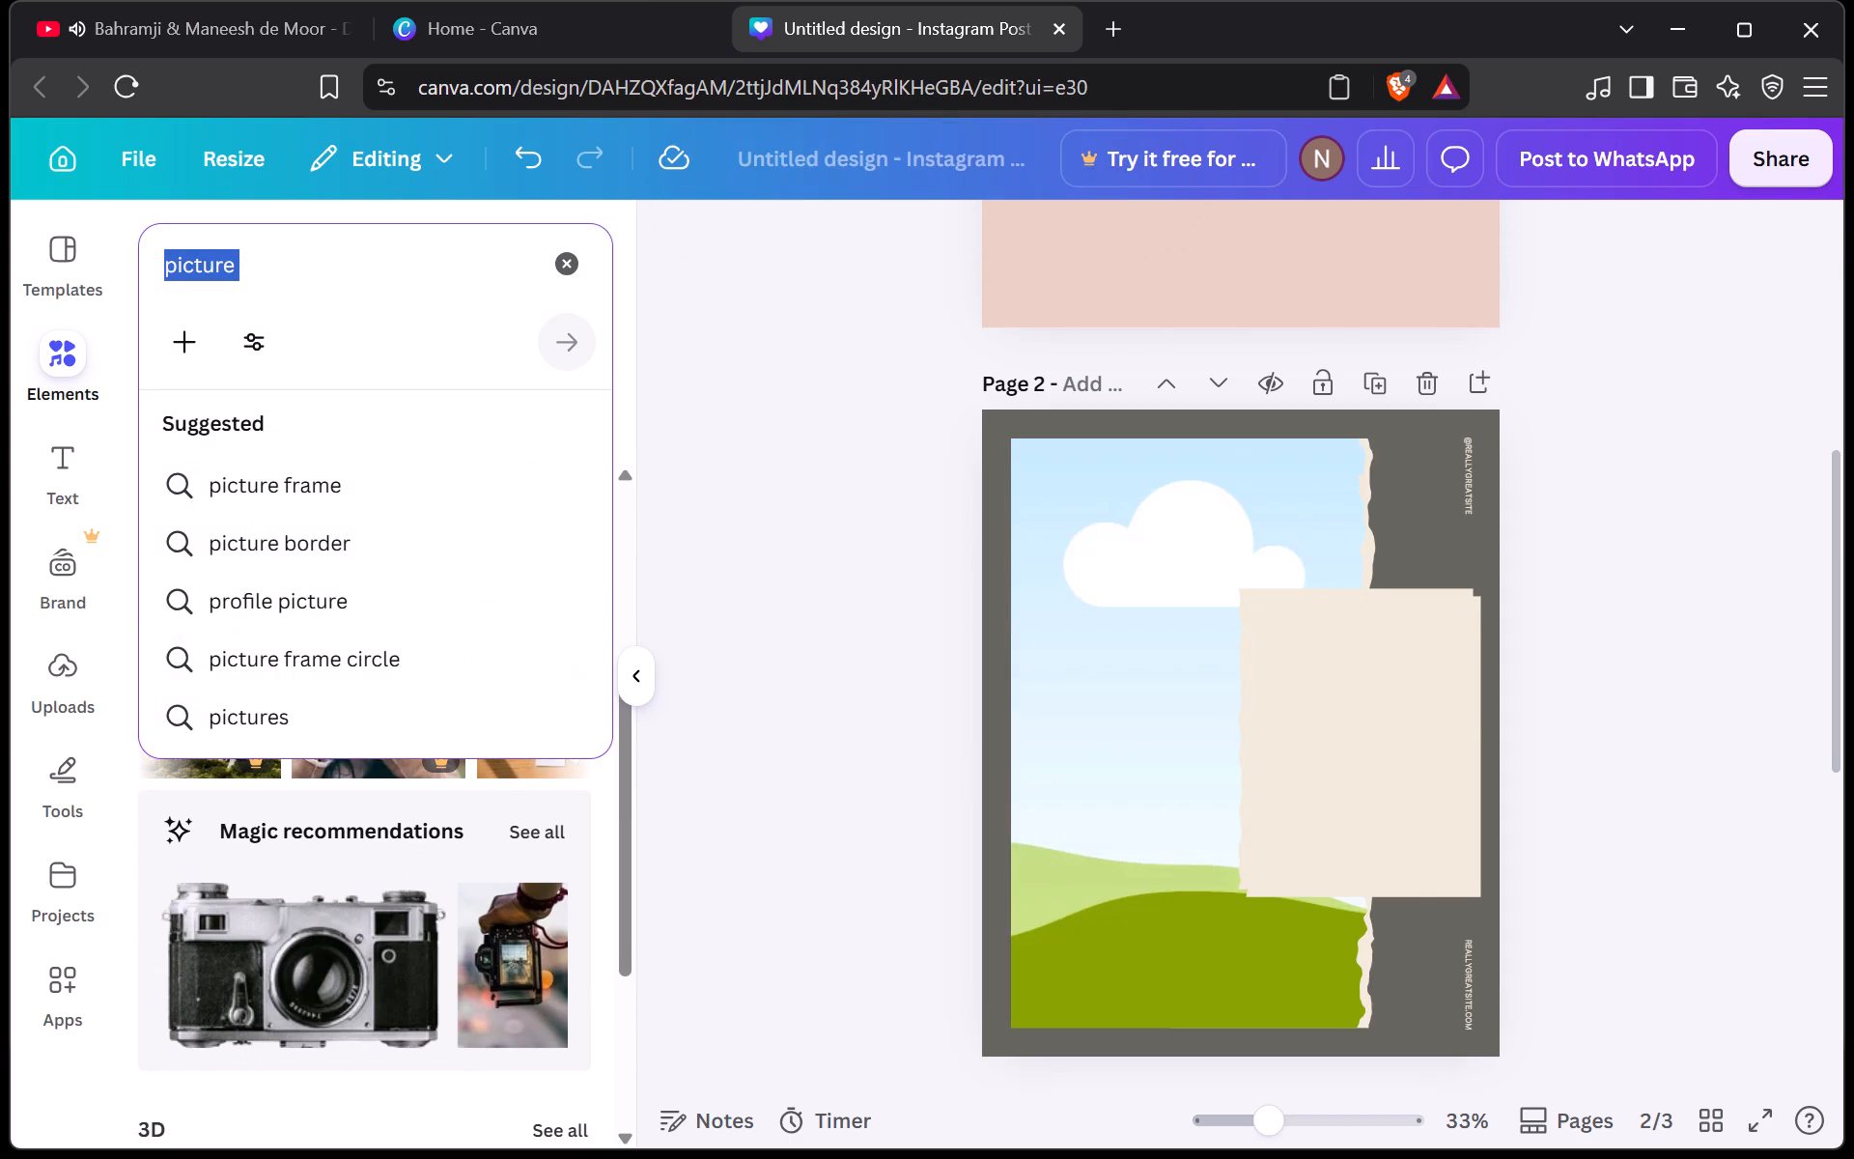
key(BackSpace)
key(Return)
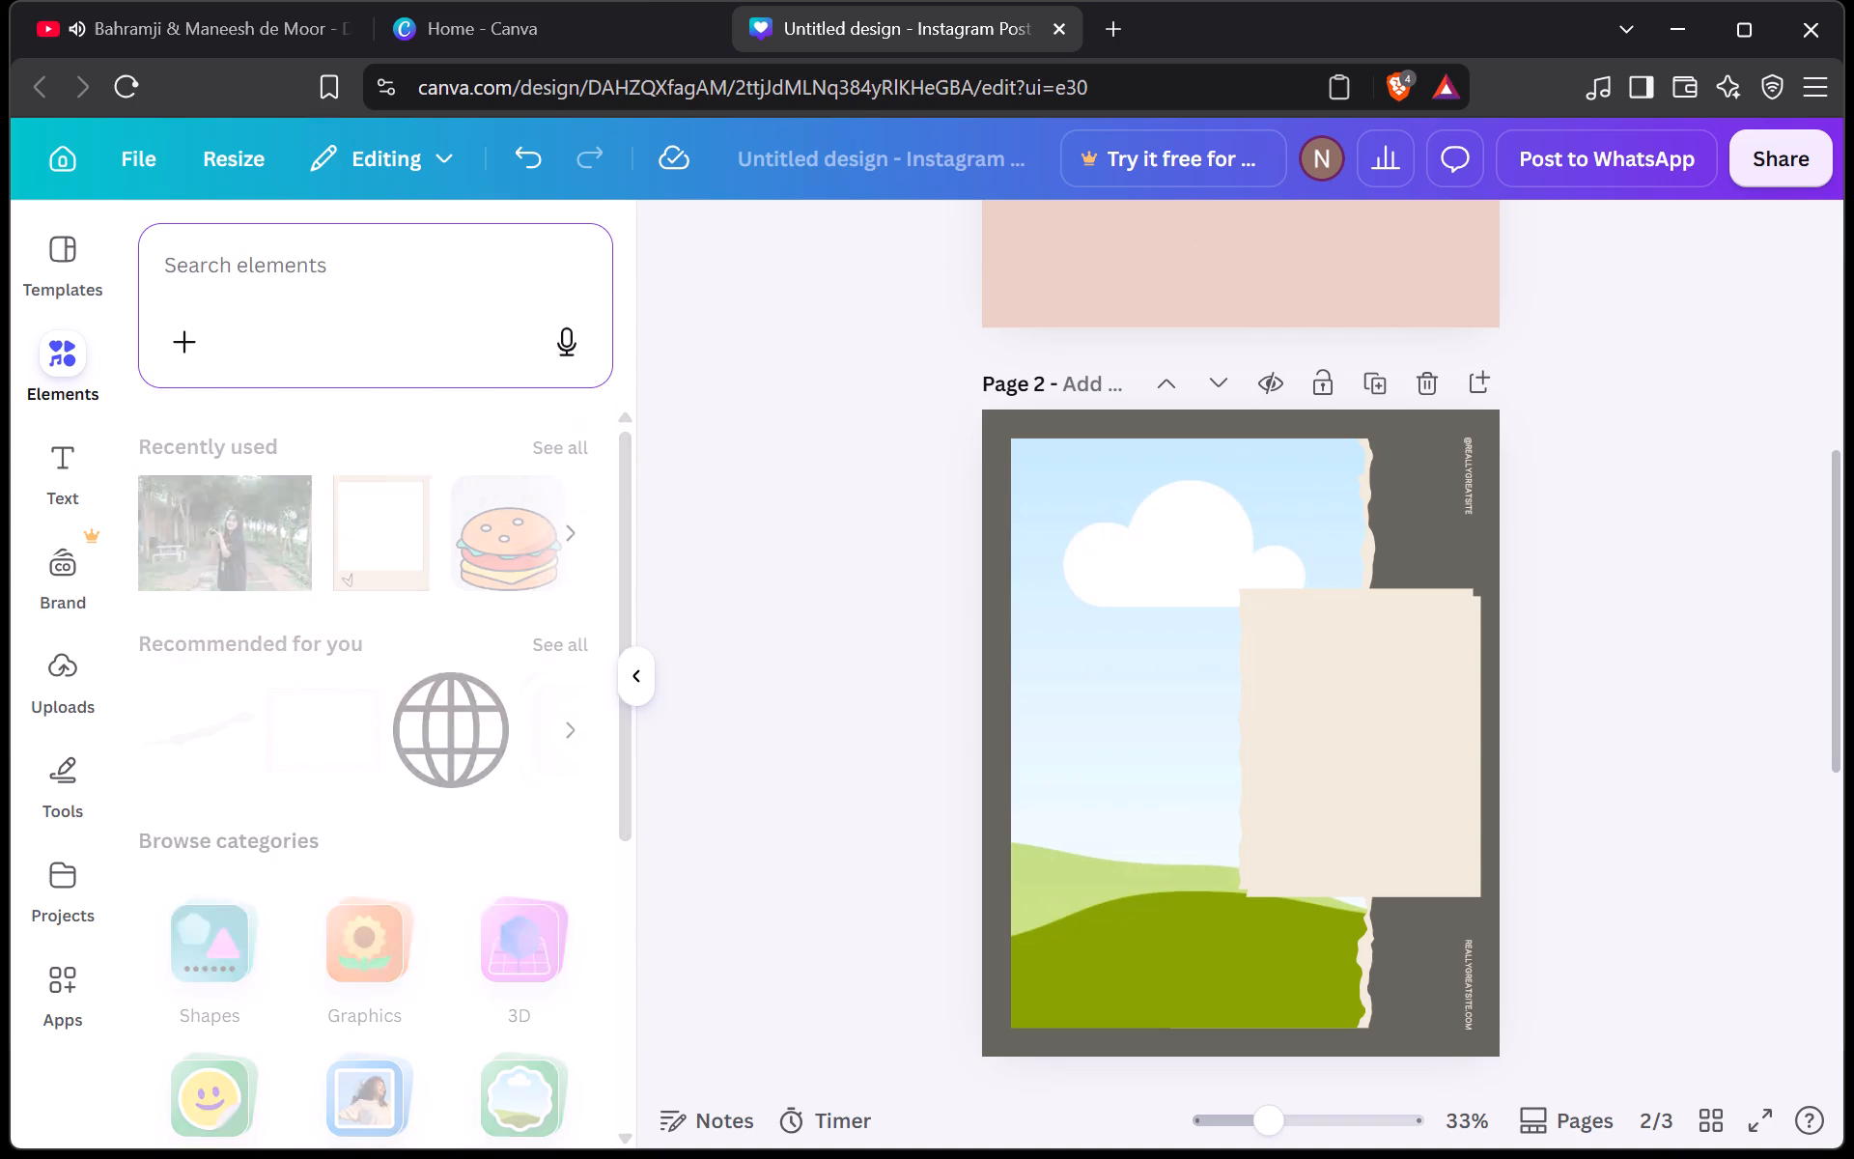
Add the trending photo of a newspaper-wrapped bouquet beside a camera from the Photos category to page 2.
scroll(263, 519, down, 1)
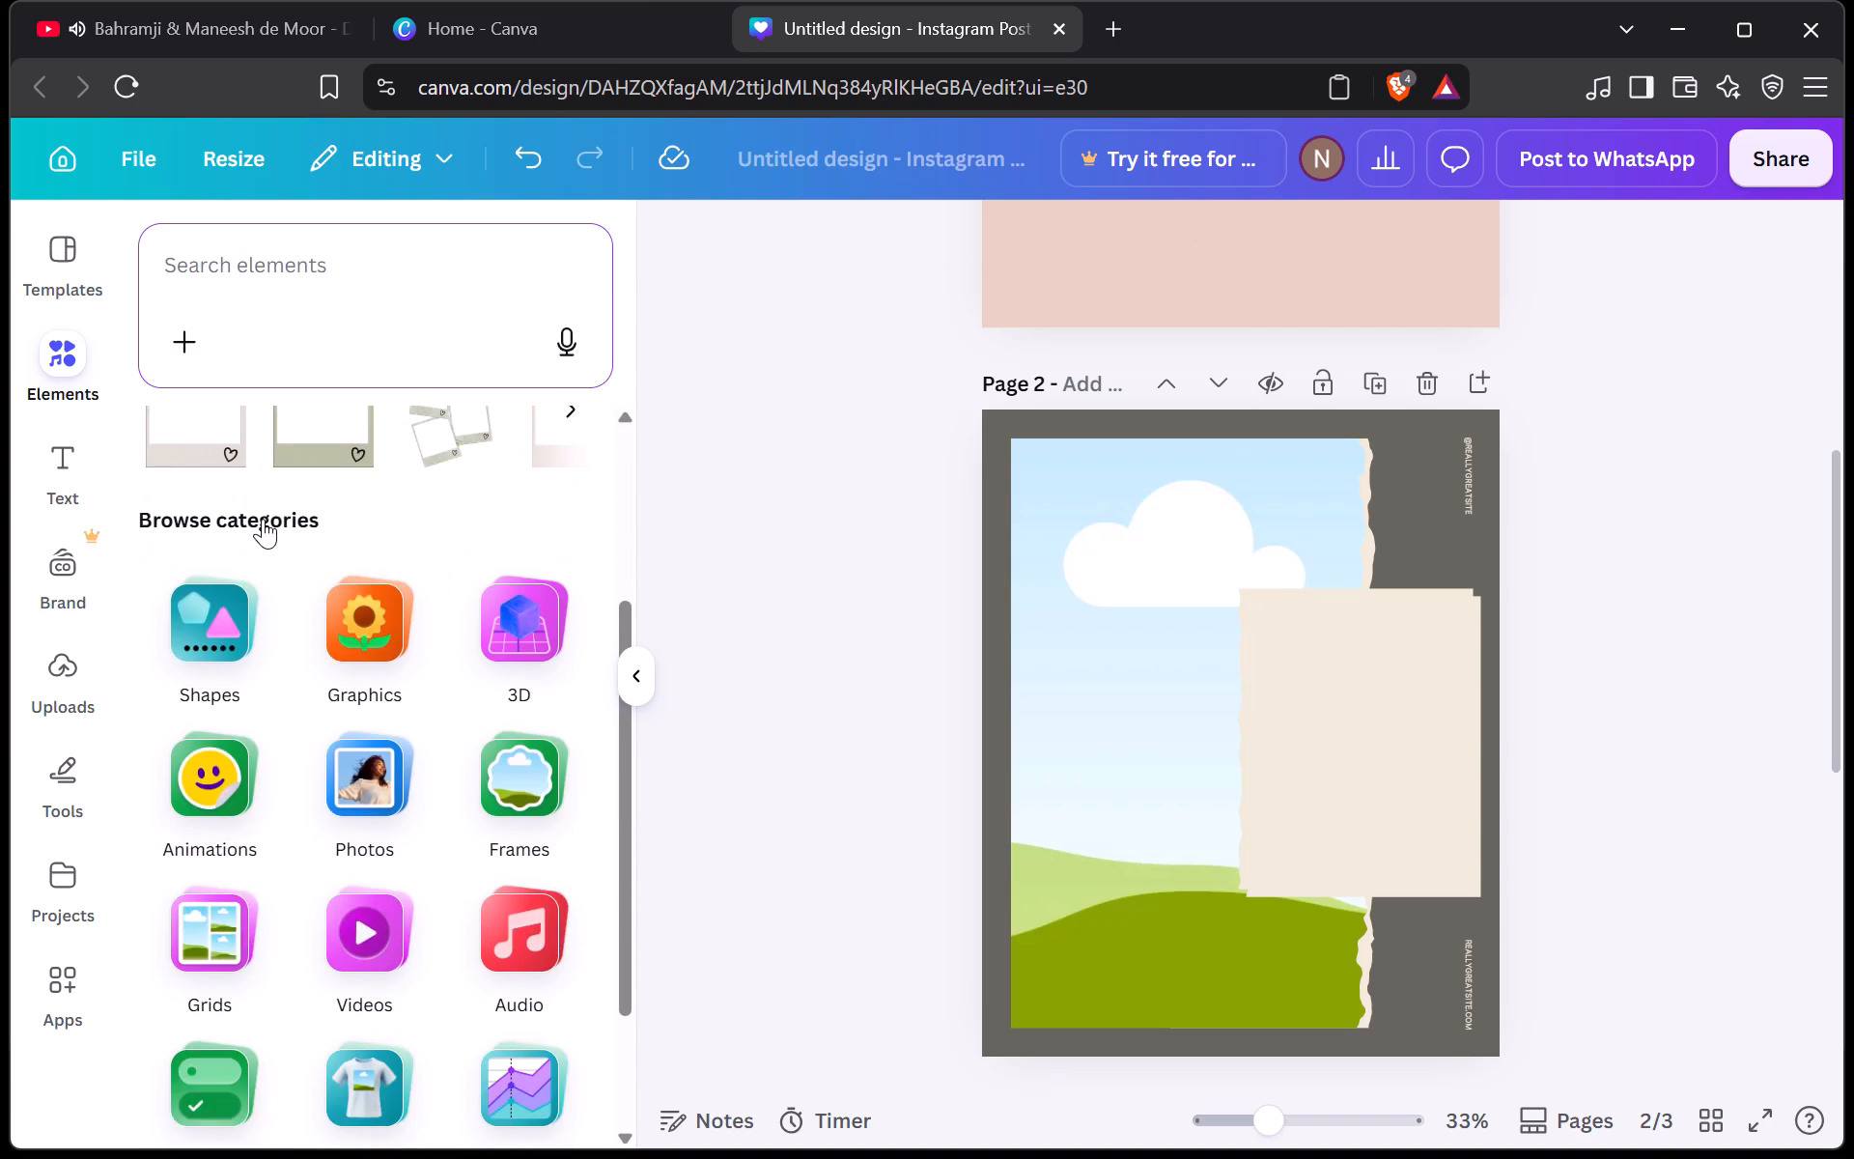
scroll(263, 519, down, 1)
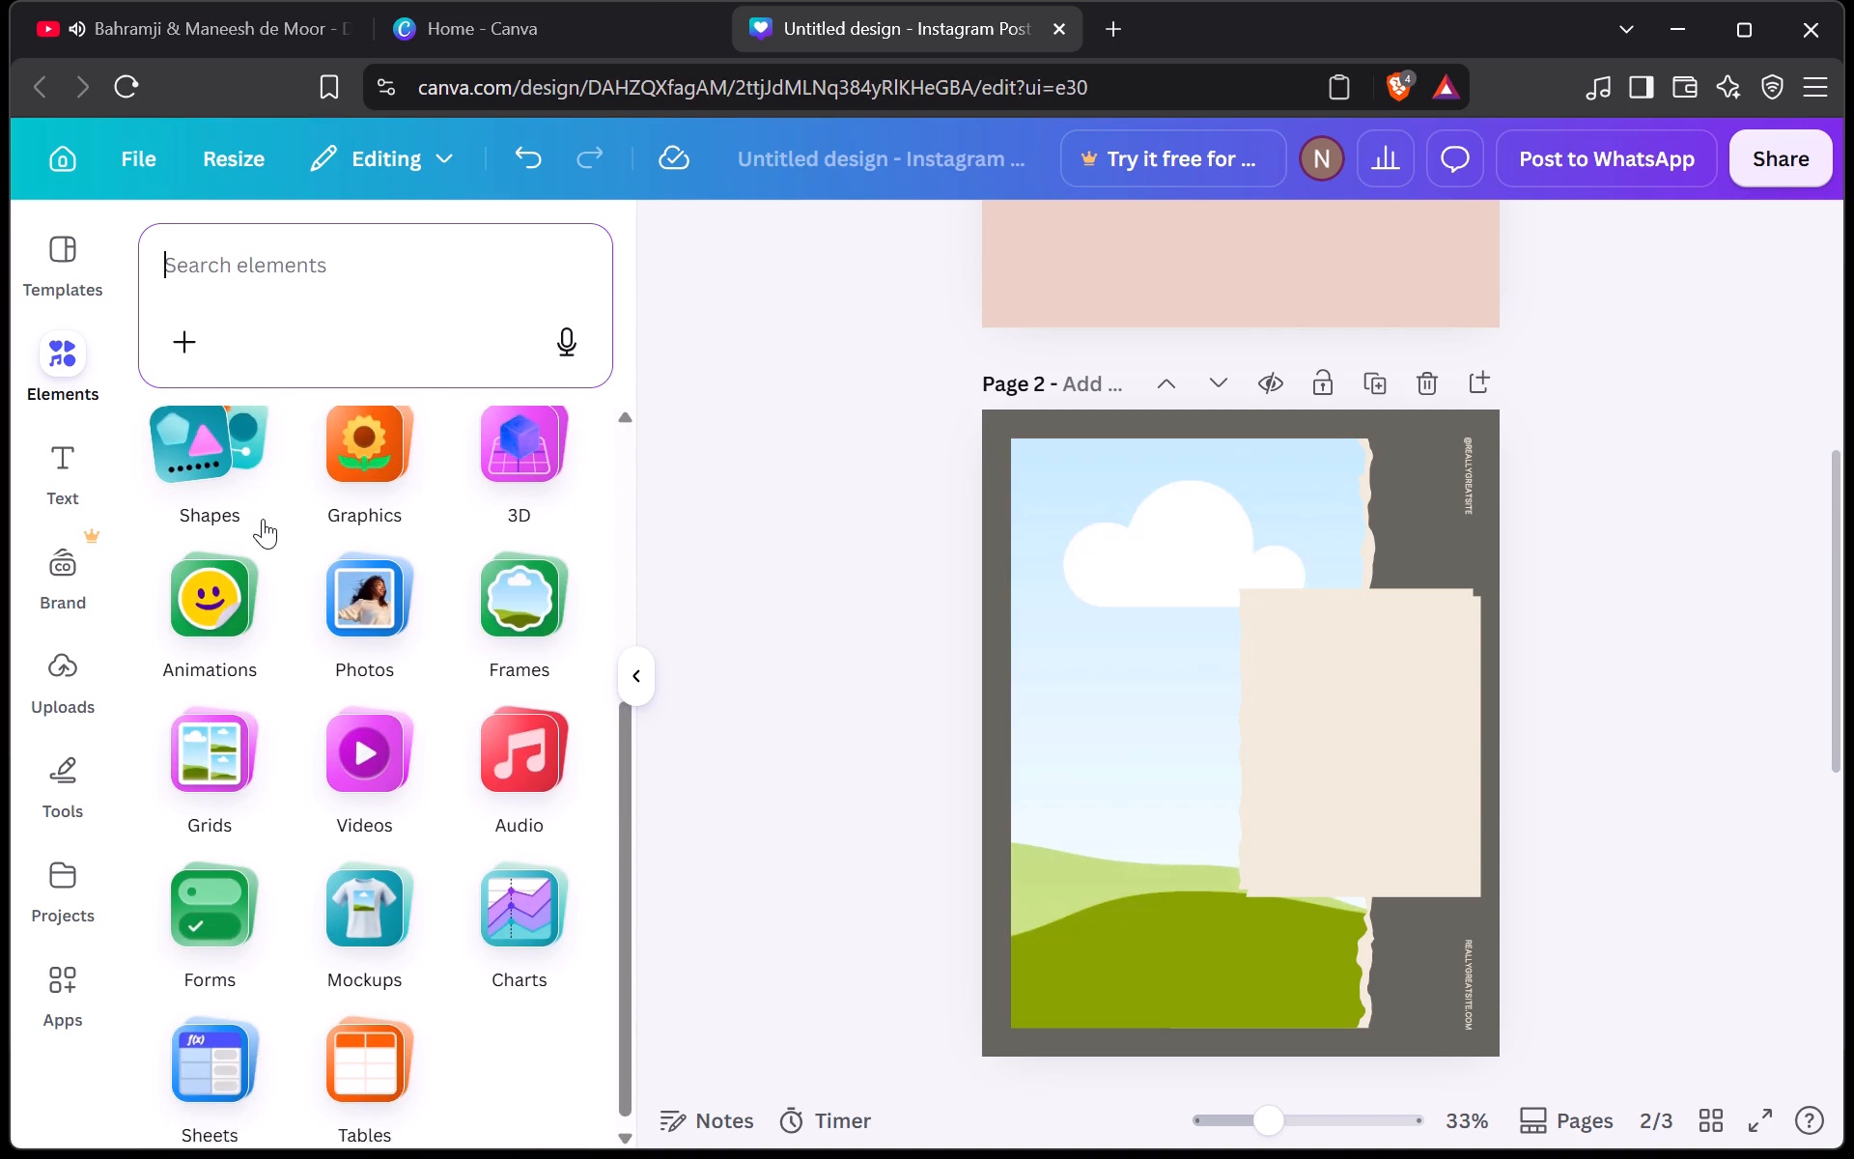
scroll(263, 519, down, 1)
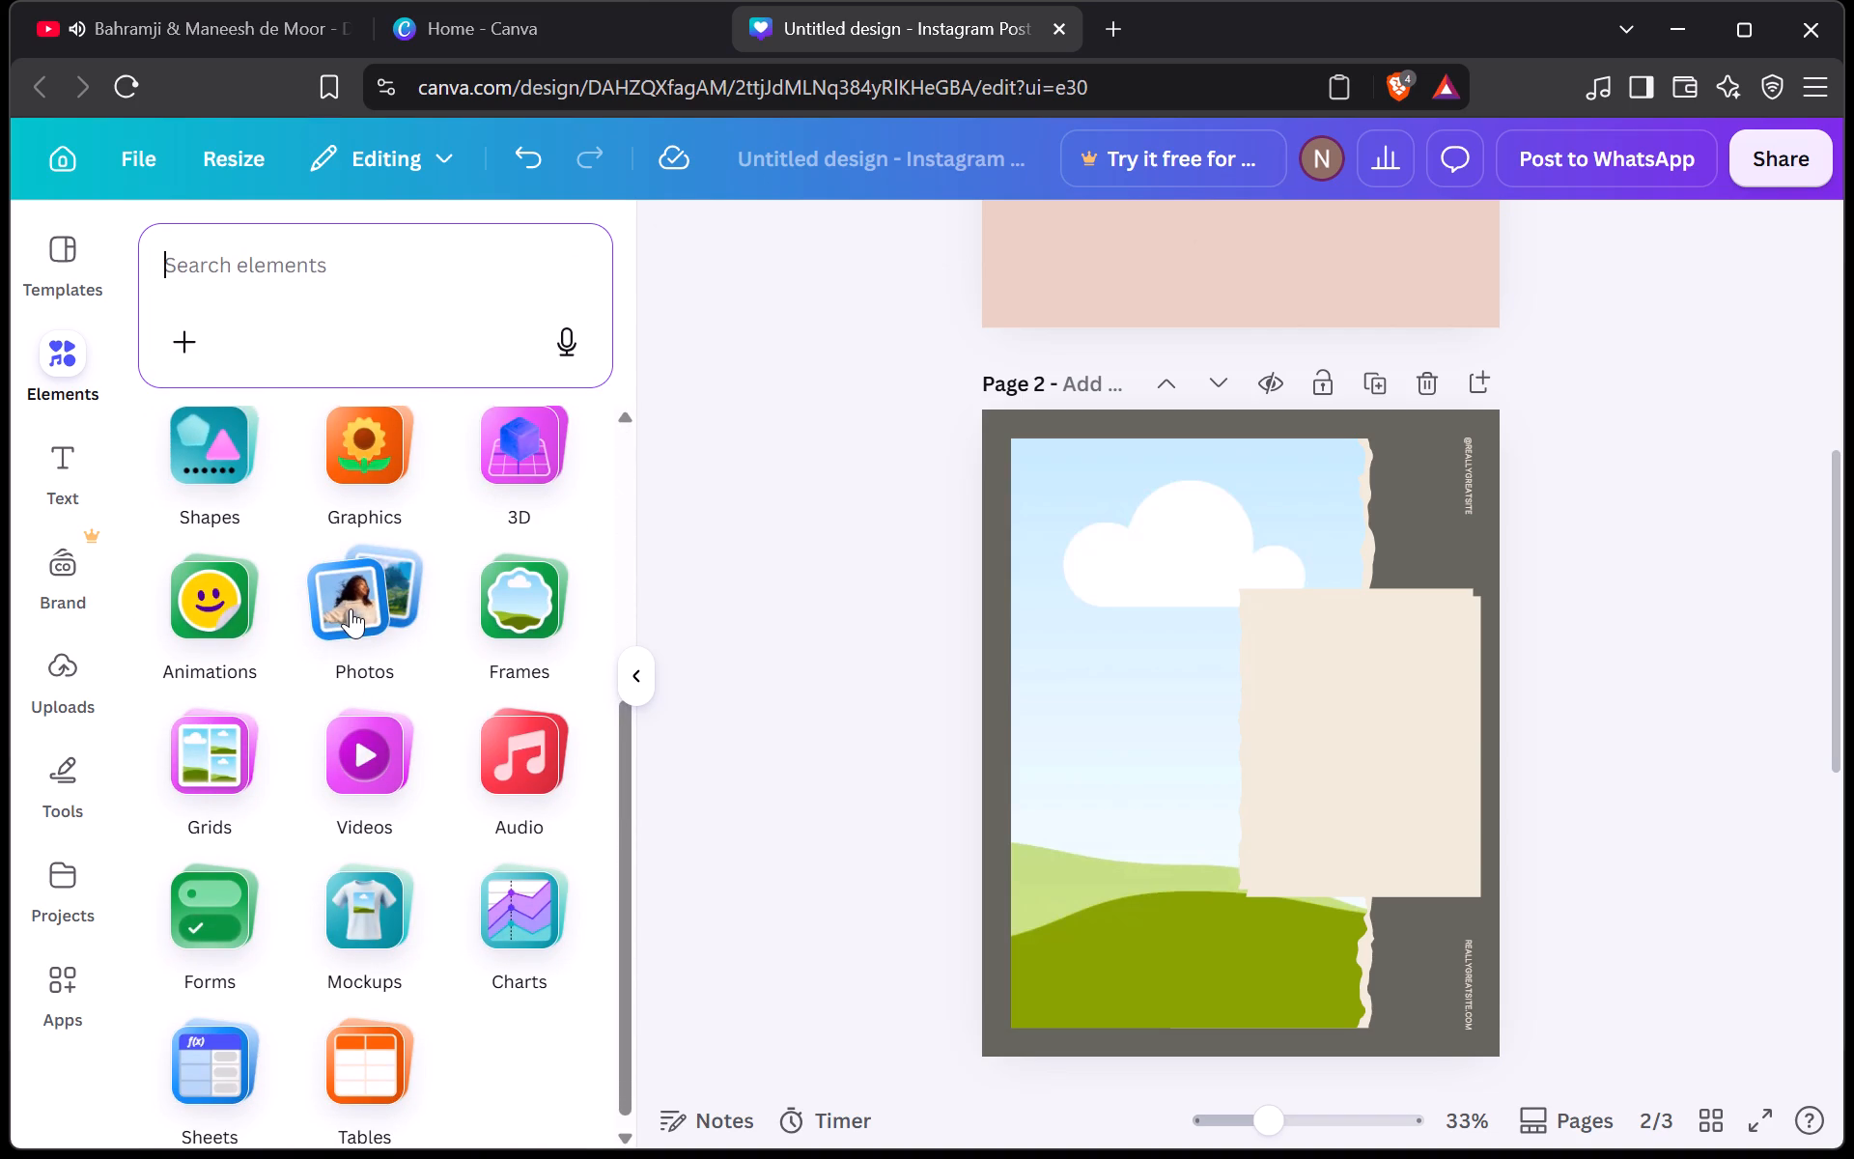
double_click(351, 608)
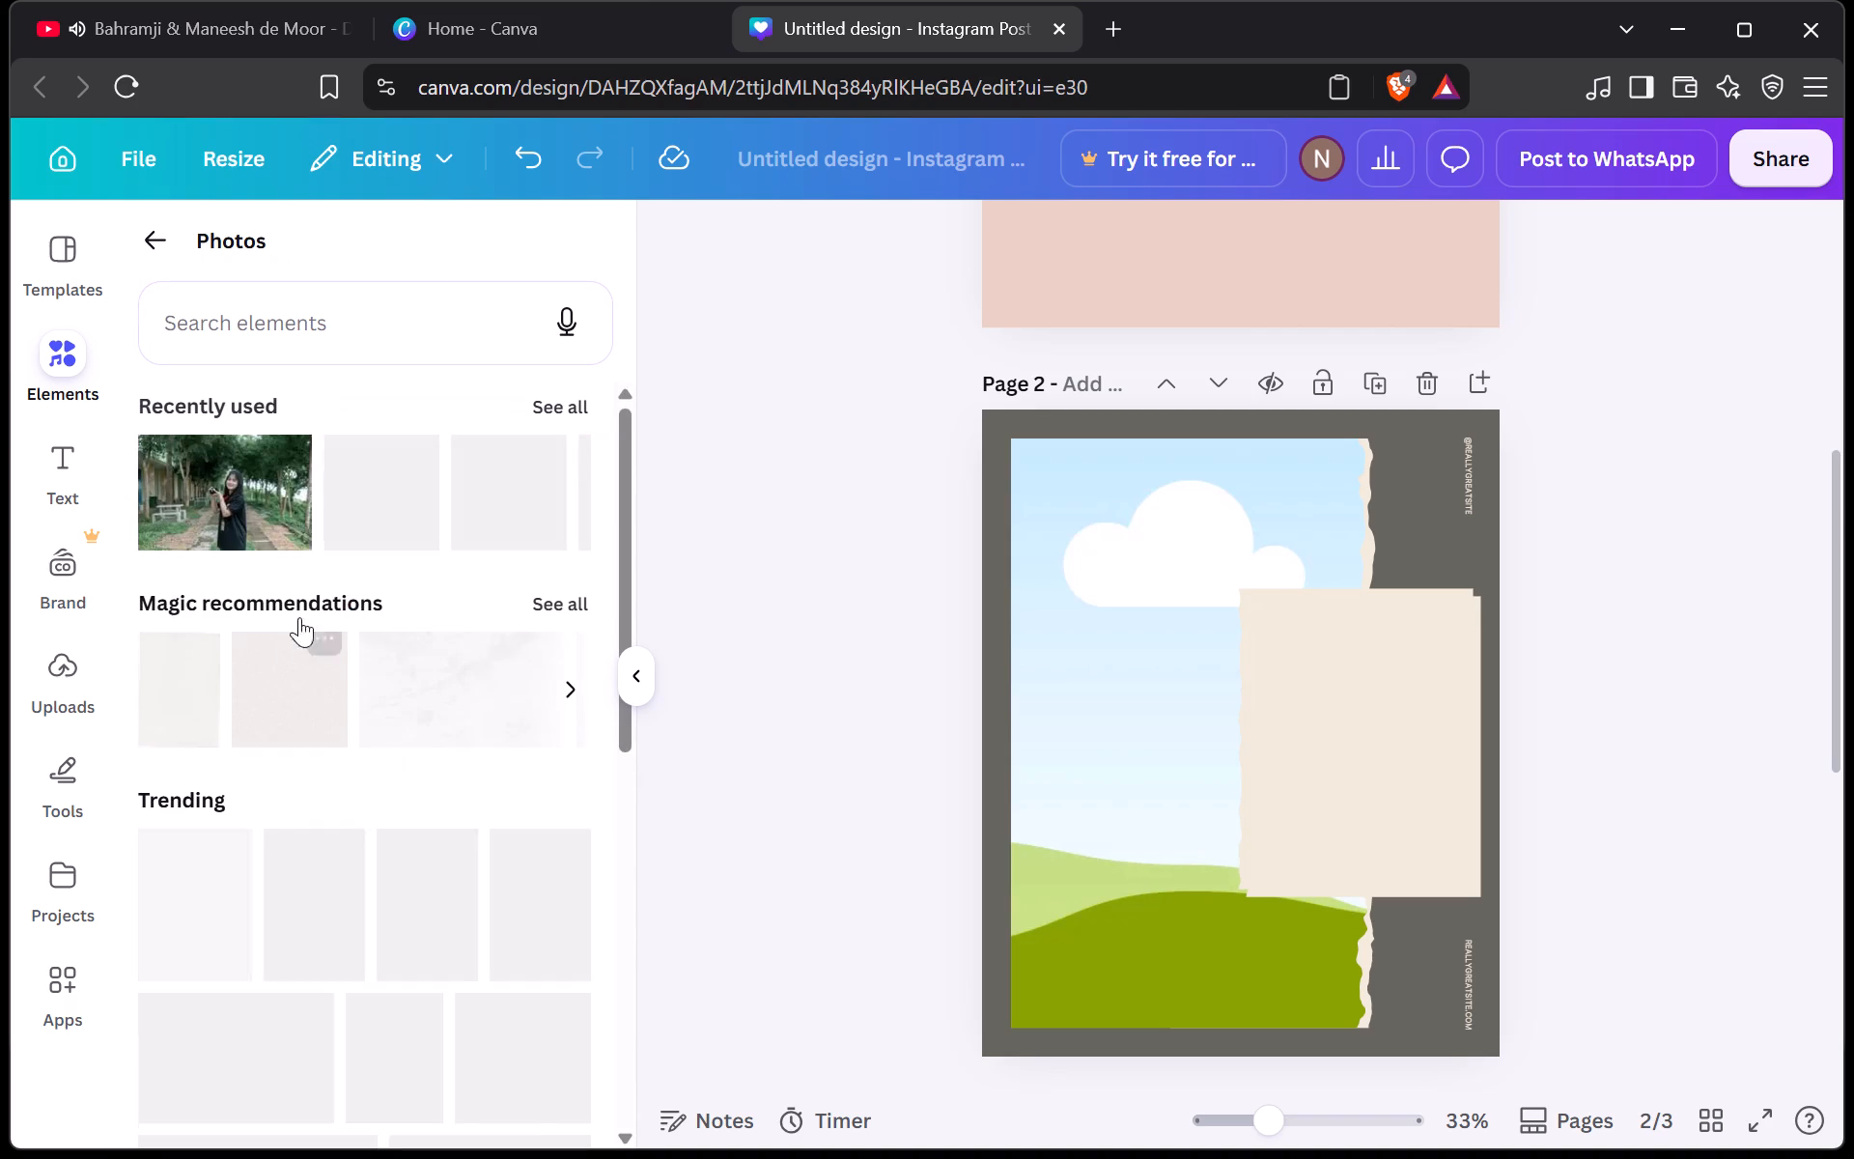
scroll(504, 661, down, 1)
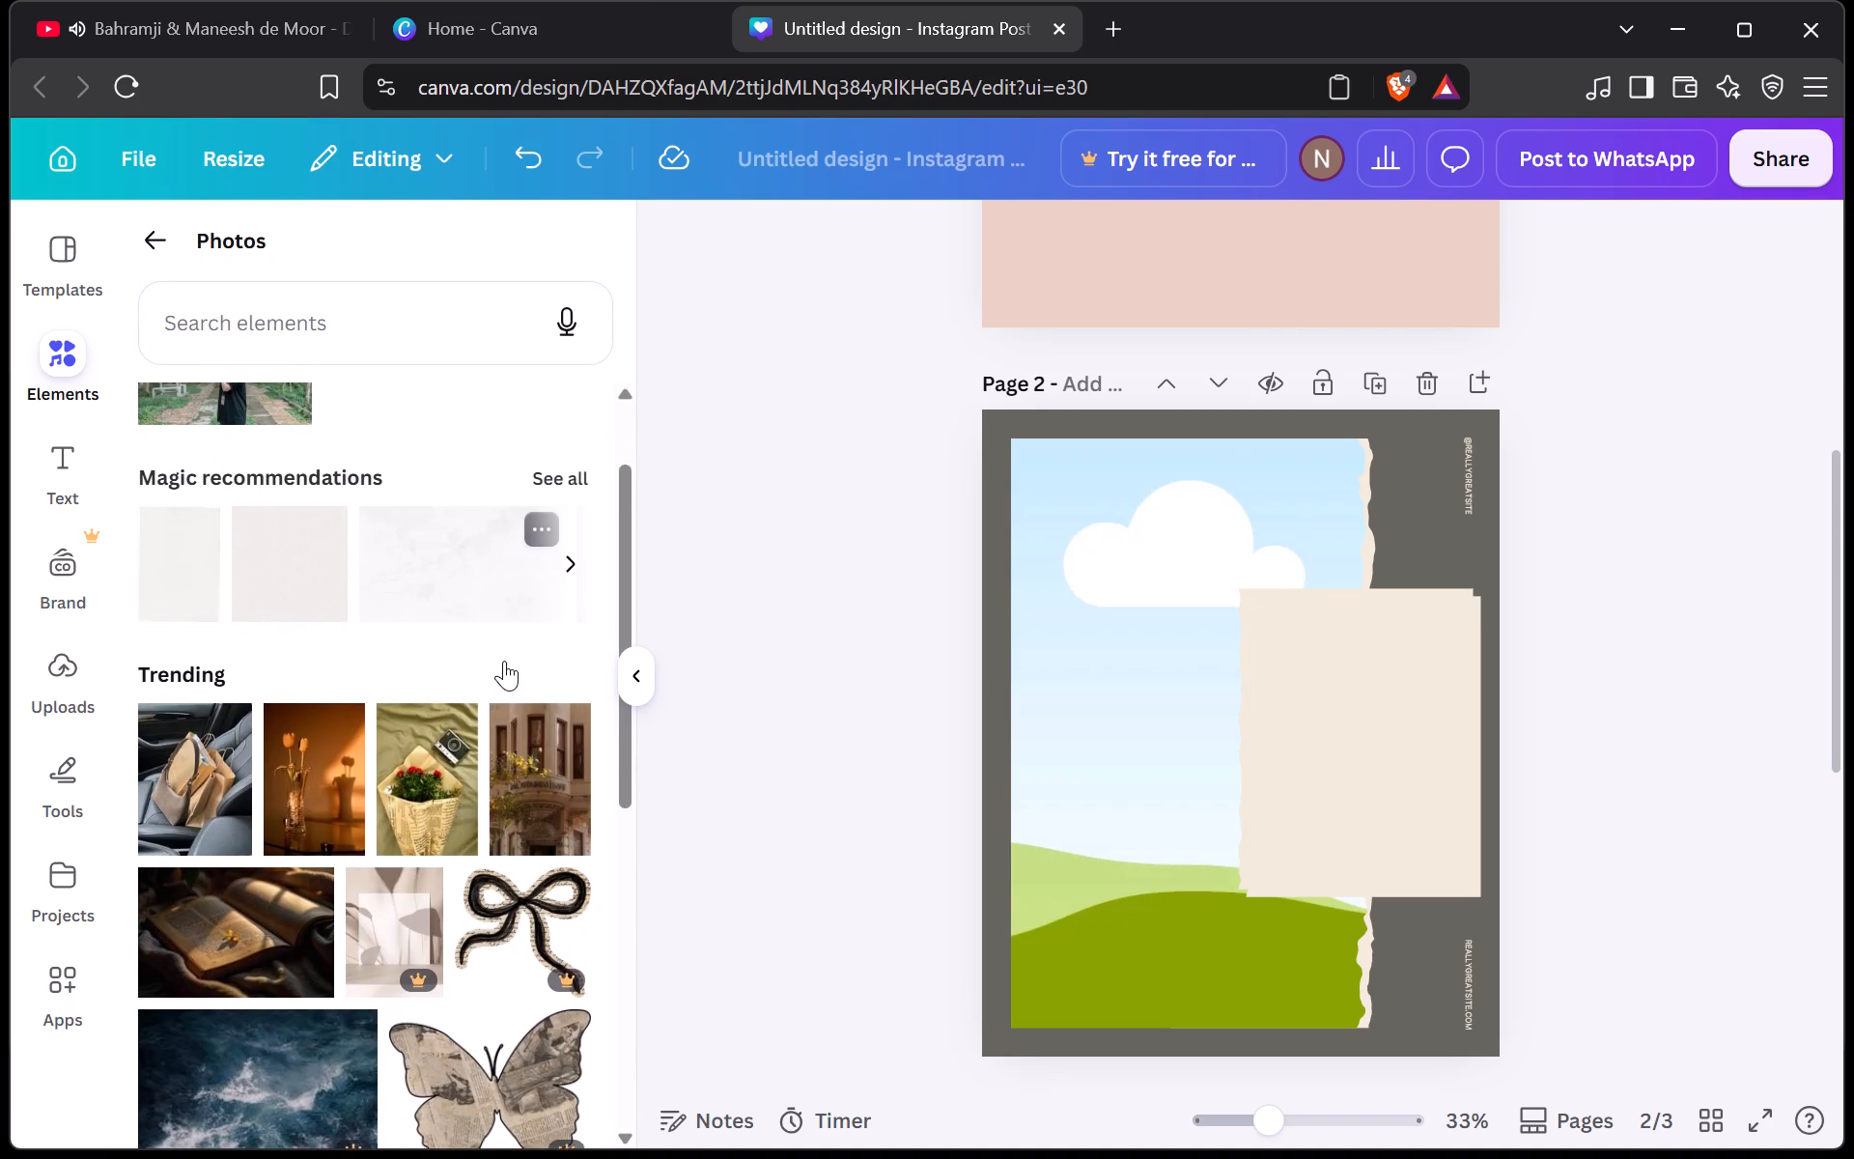
scroll(504, 661, down, 3)
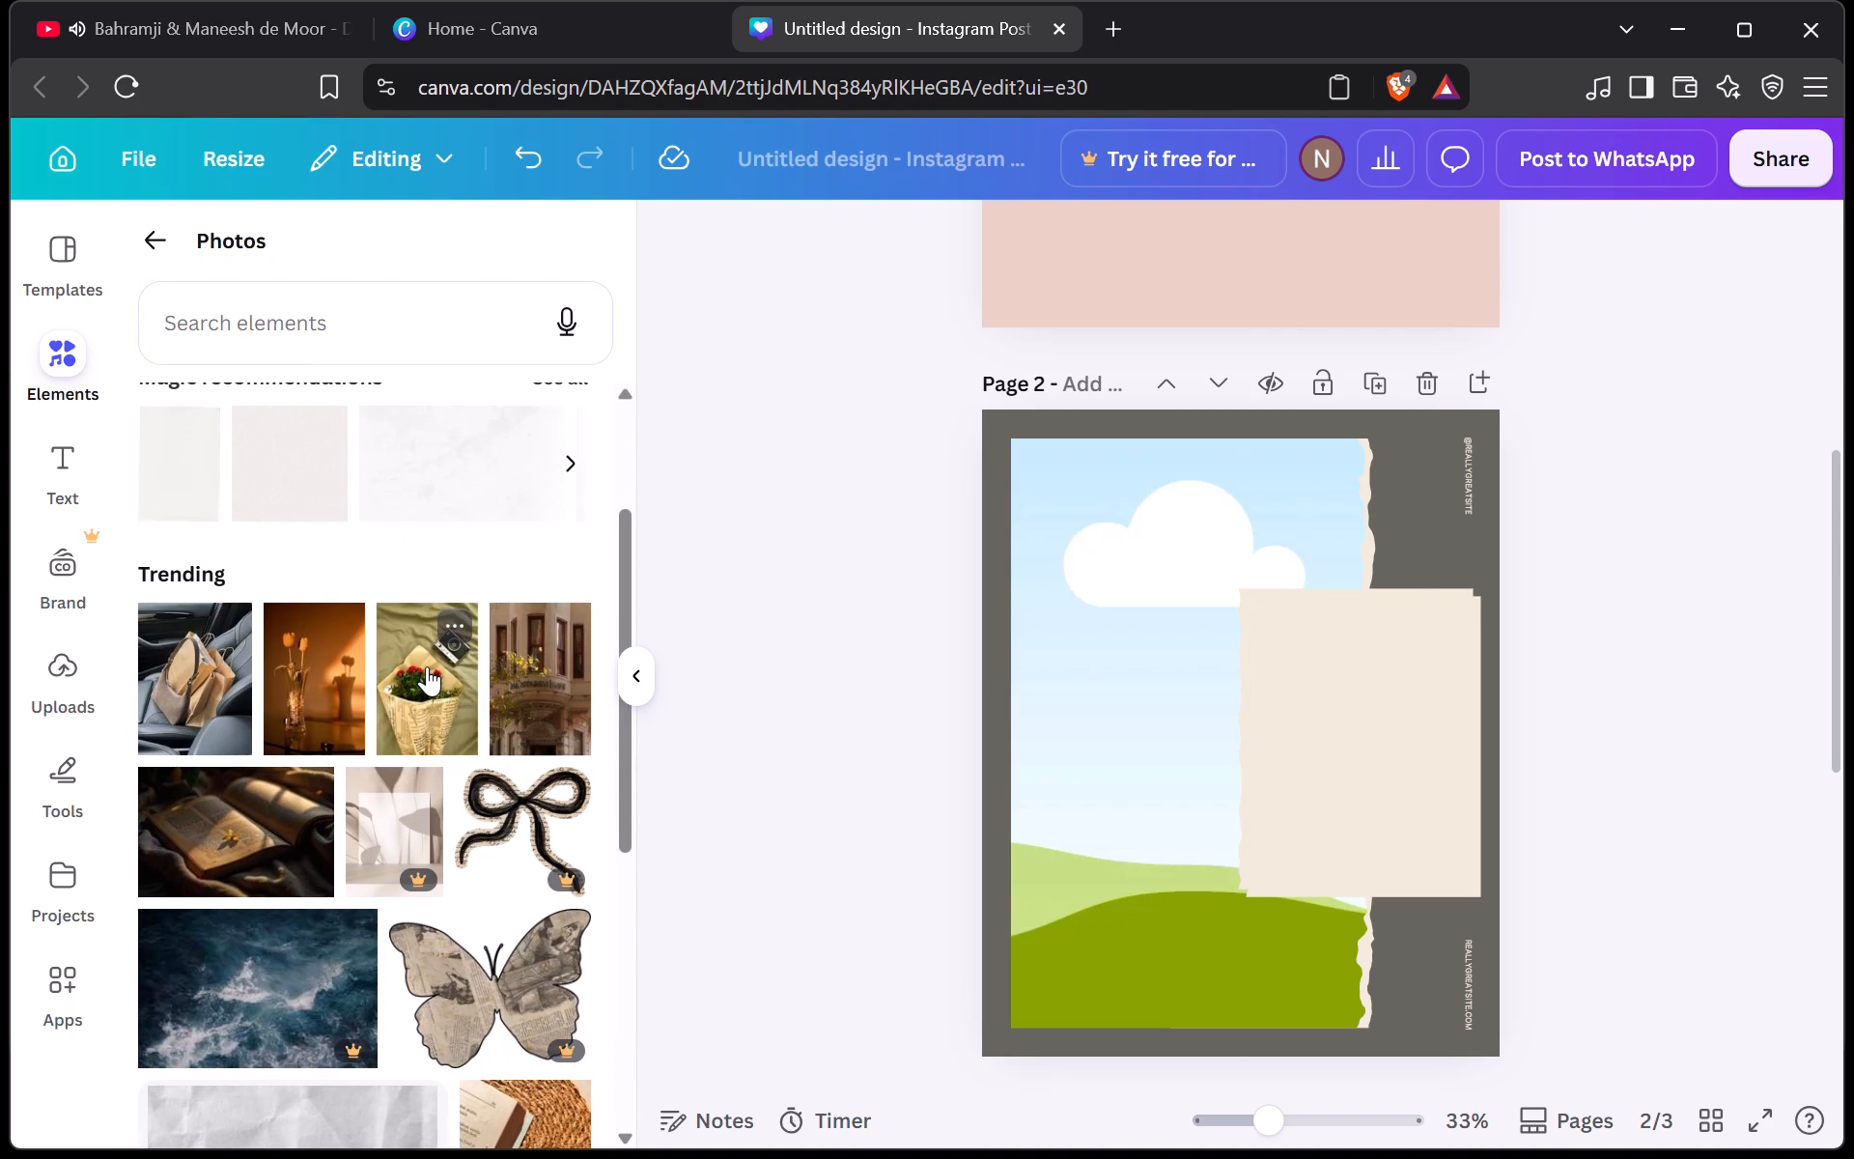
click(427, 666)
Align the bouquet photo with the landscape picture's upper-left corner on page 2 and extend it downward to cover the landscape.
drag(1134, 791, 1144, 791)
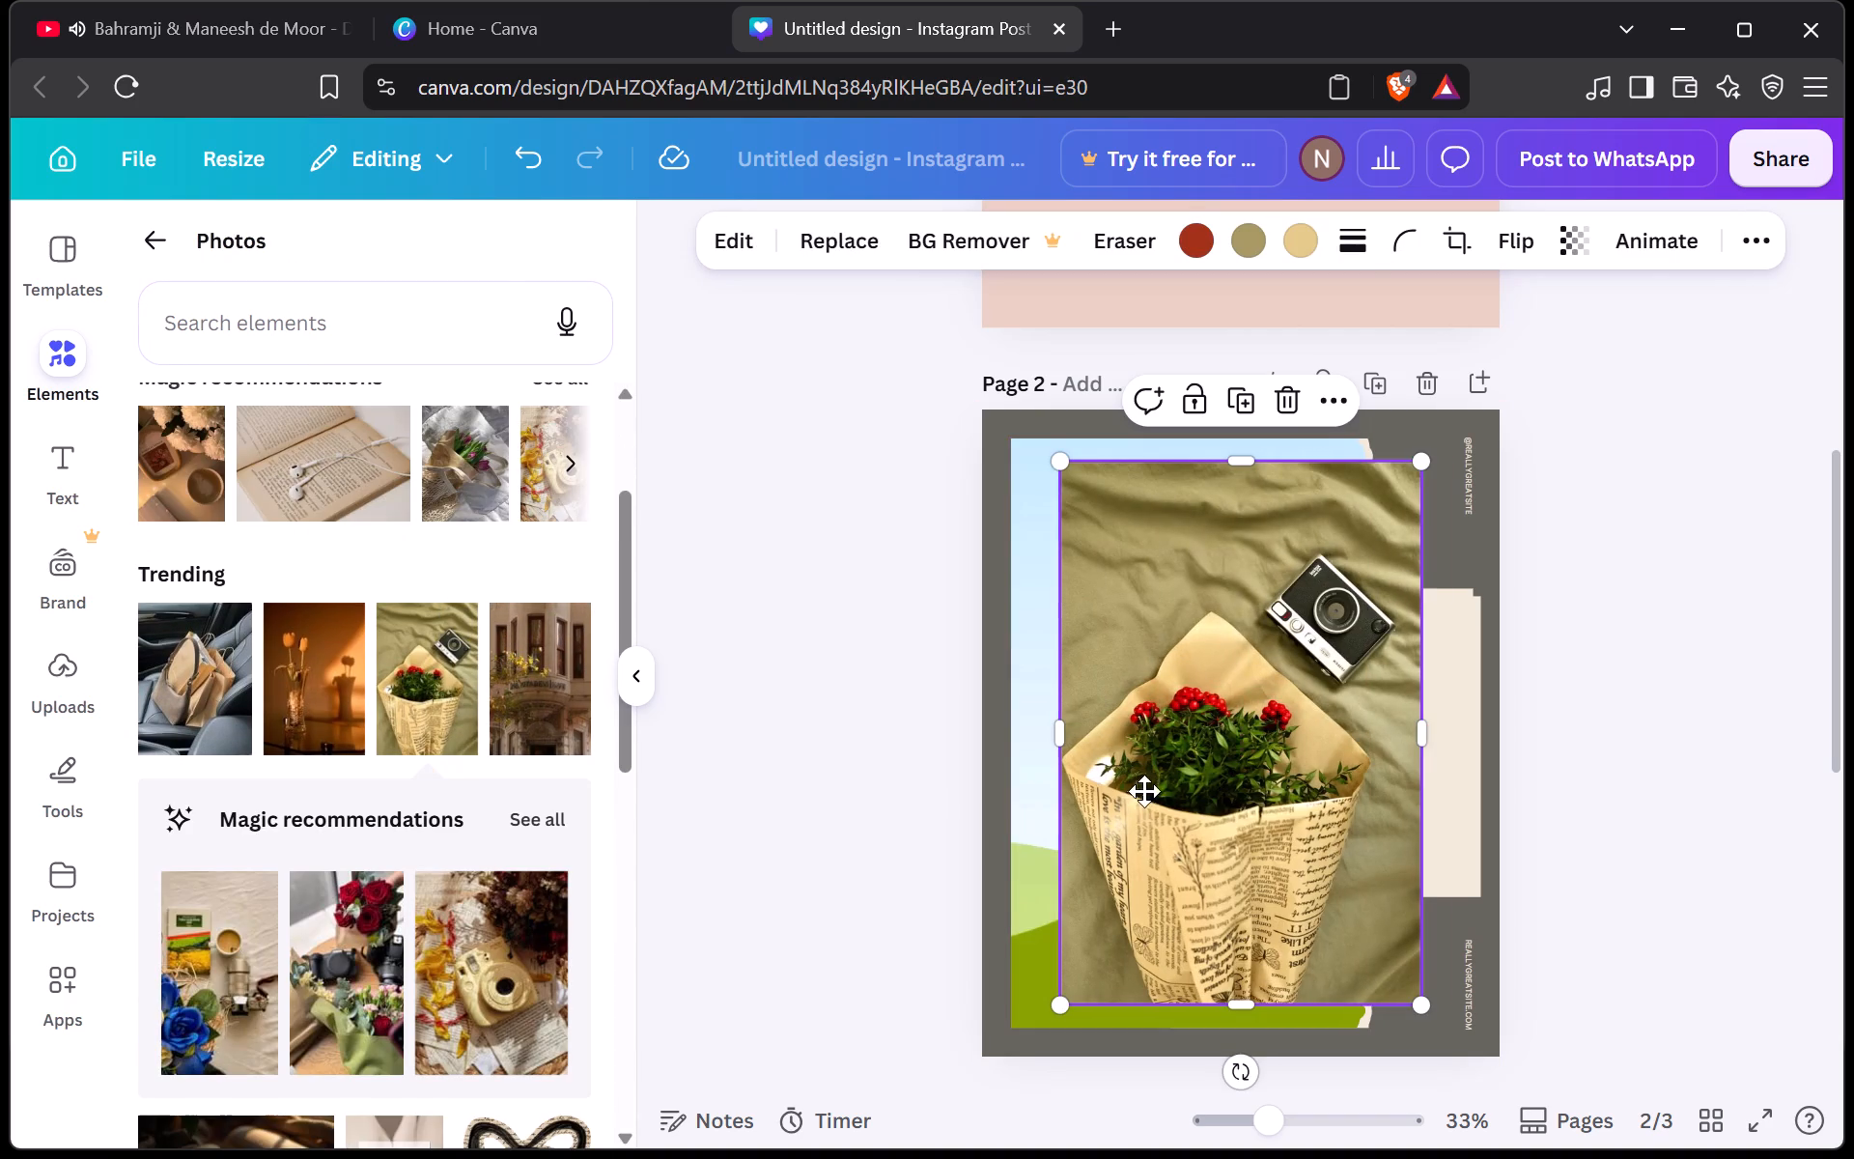
drag(1144, 791, 1147, 791)
drag(1147, 791, 1095, 775)
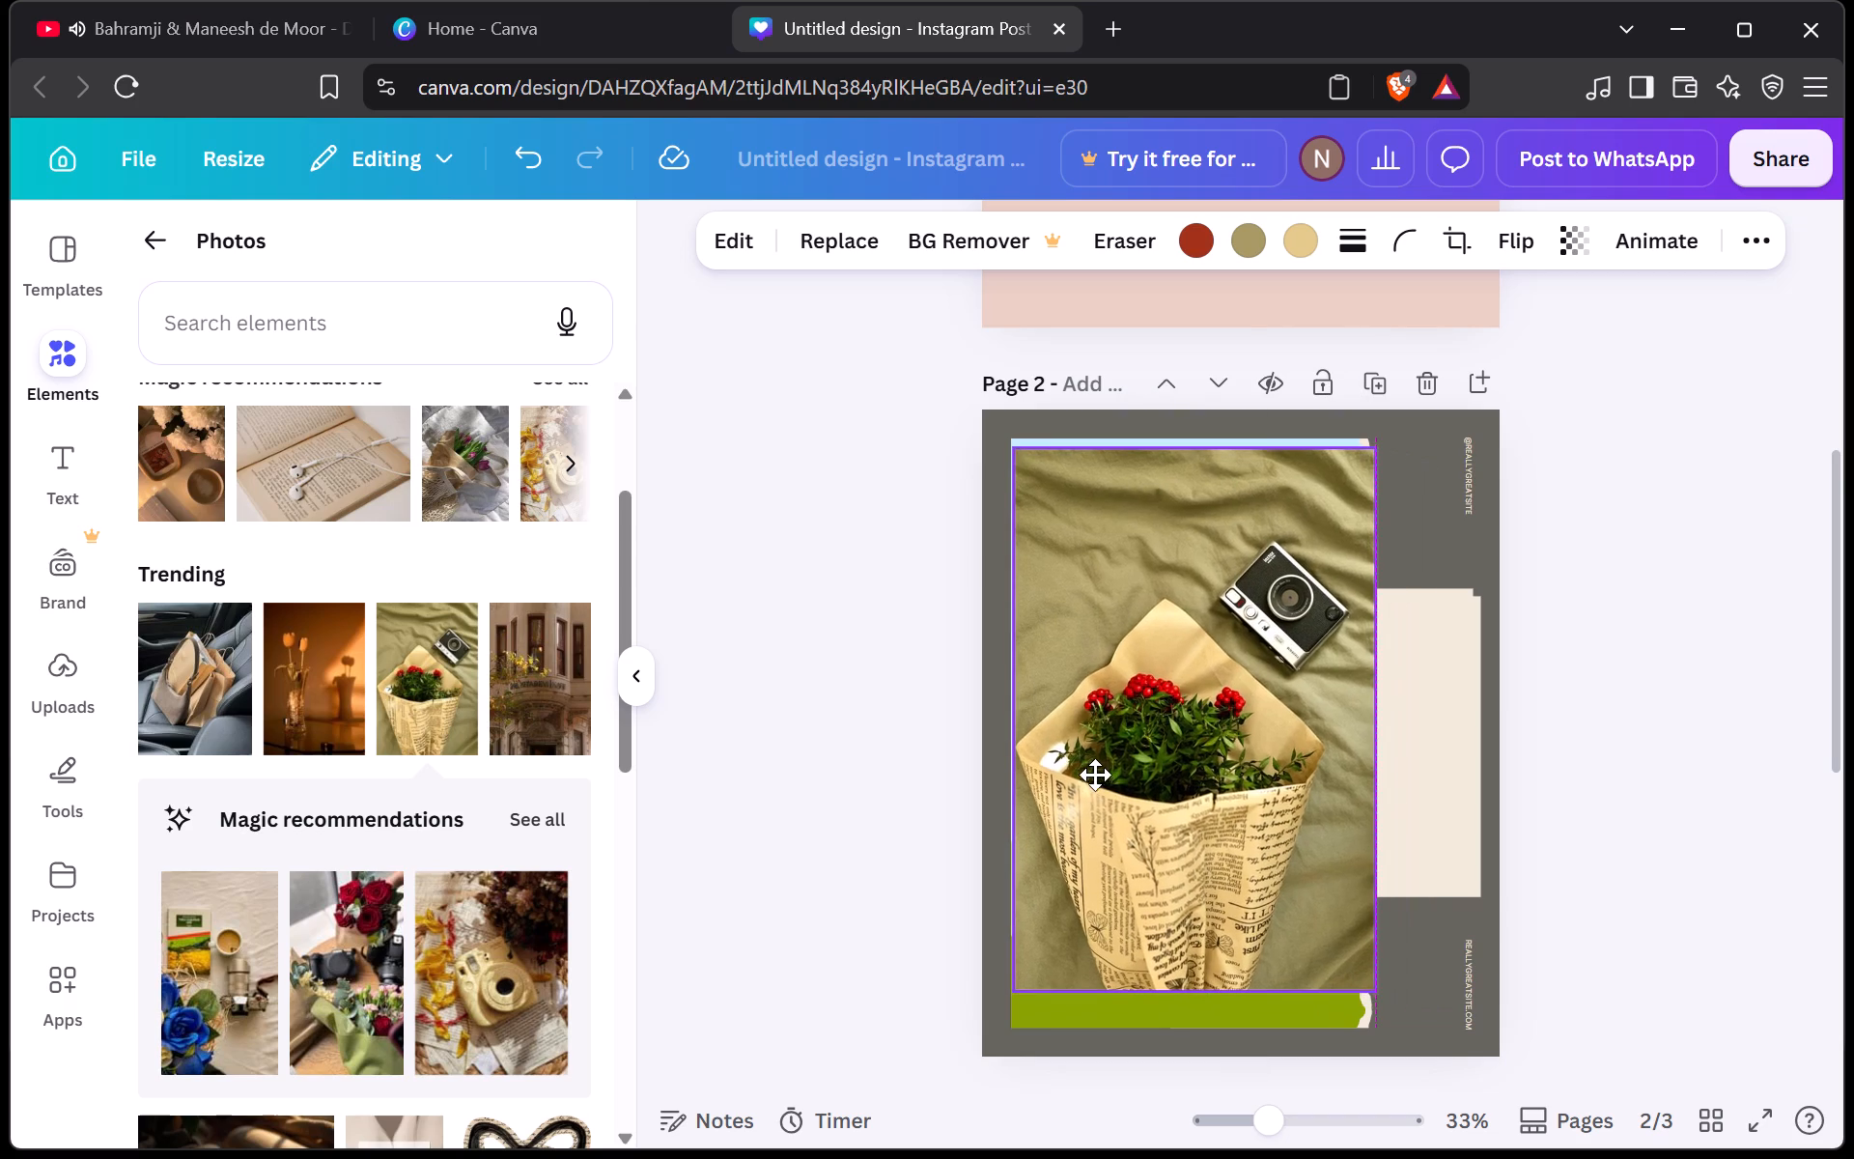
drag(1095, 775, 1091, 771)
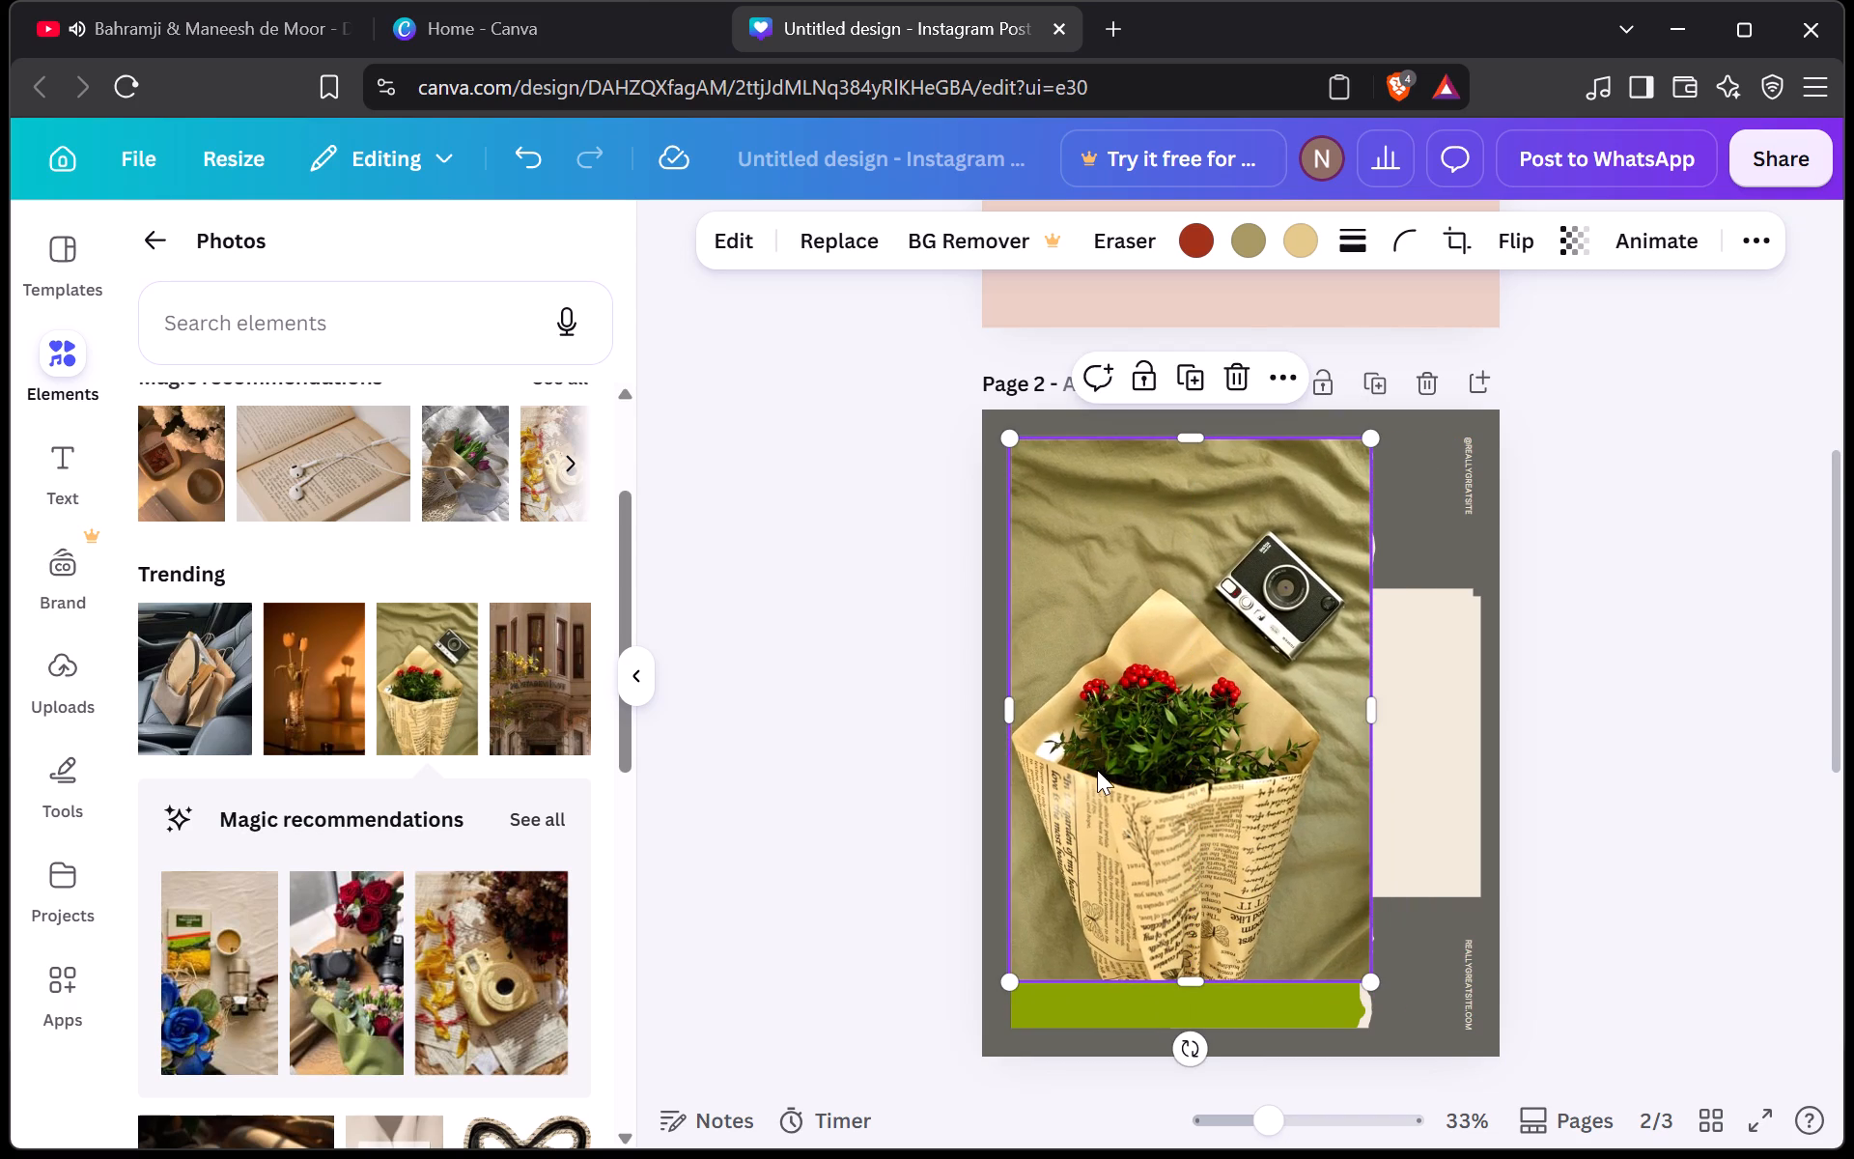
click(1365, 434)
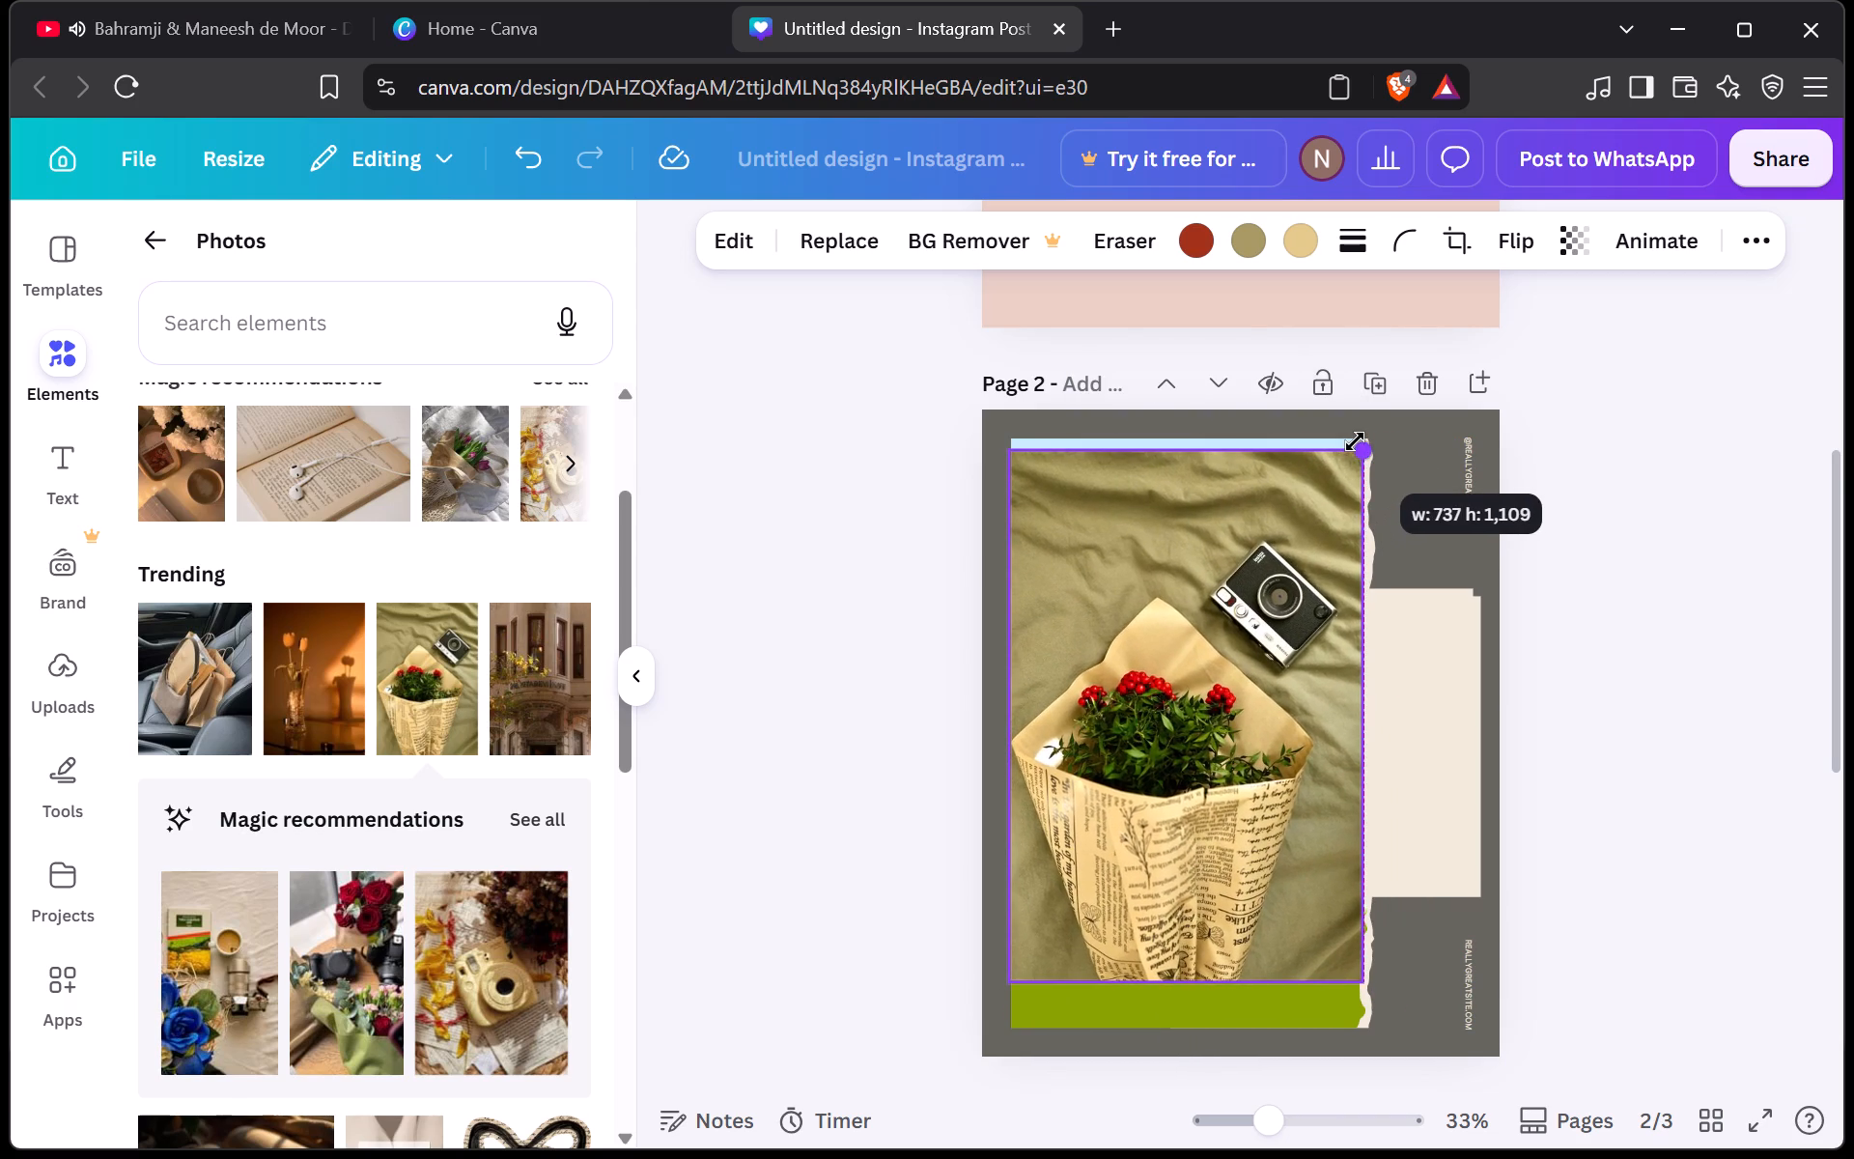
click(1188, 970)
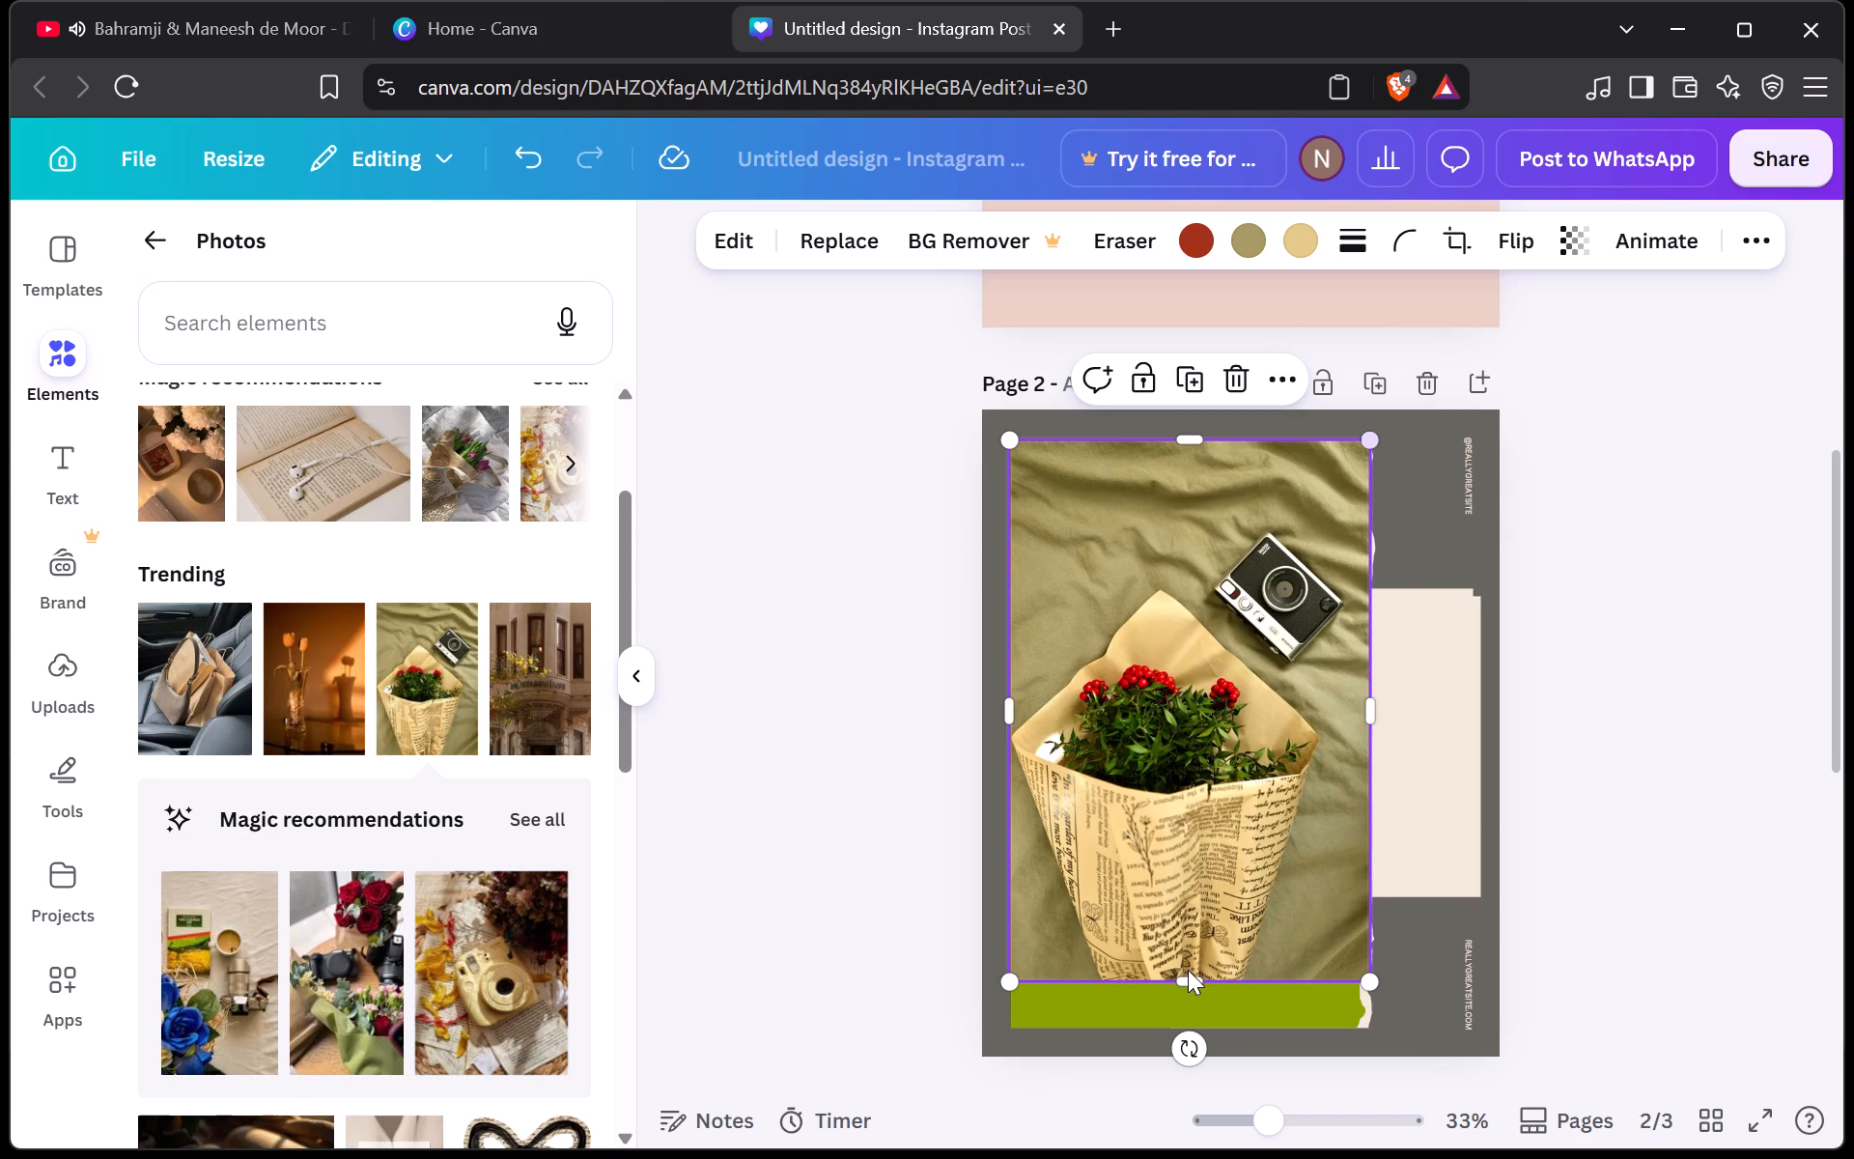
click(1194, 951)
drag(1186, 975, 1187, 1004)
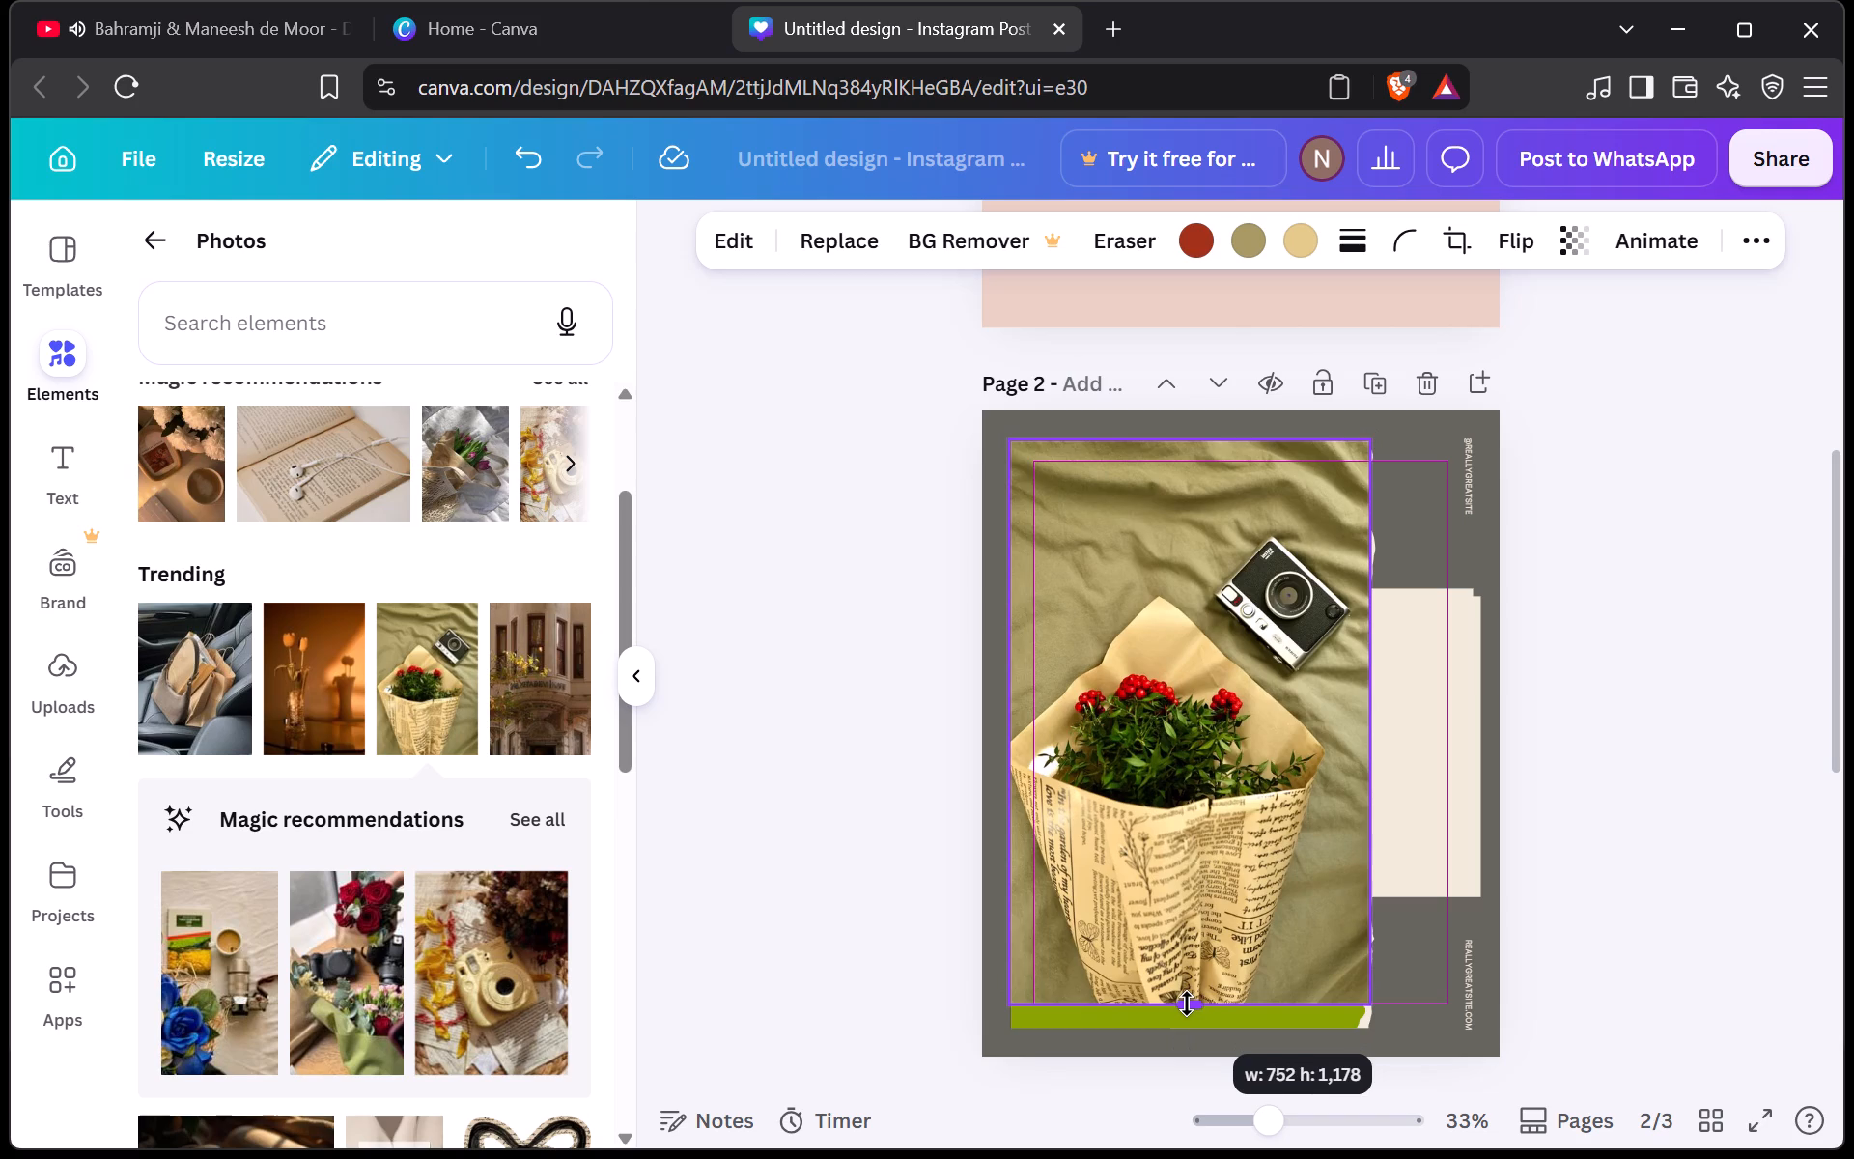
drag(1187, 1004, 1189, 1012)
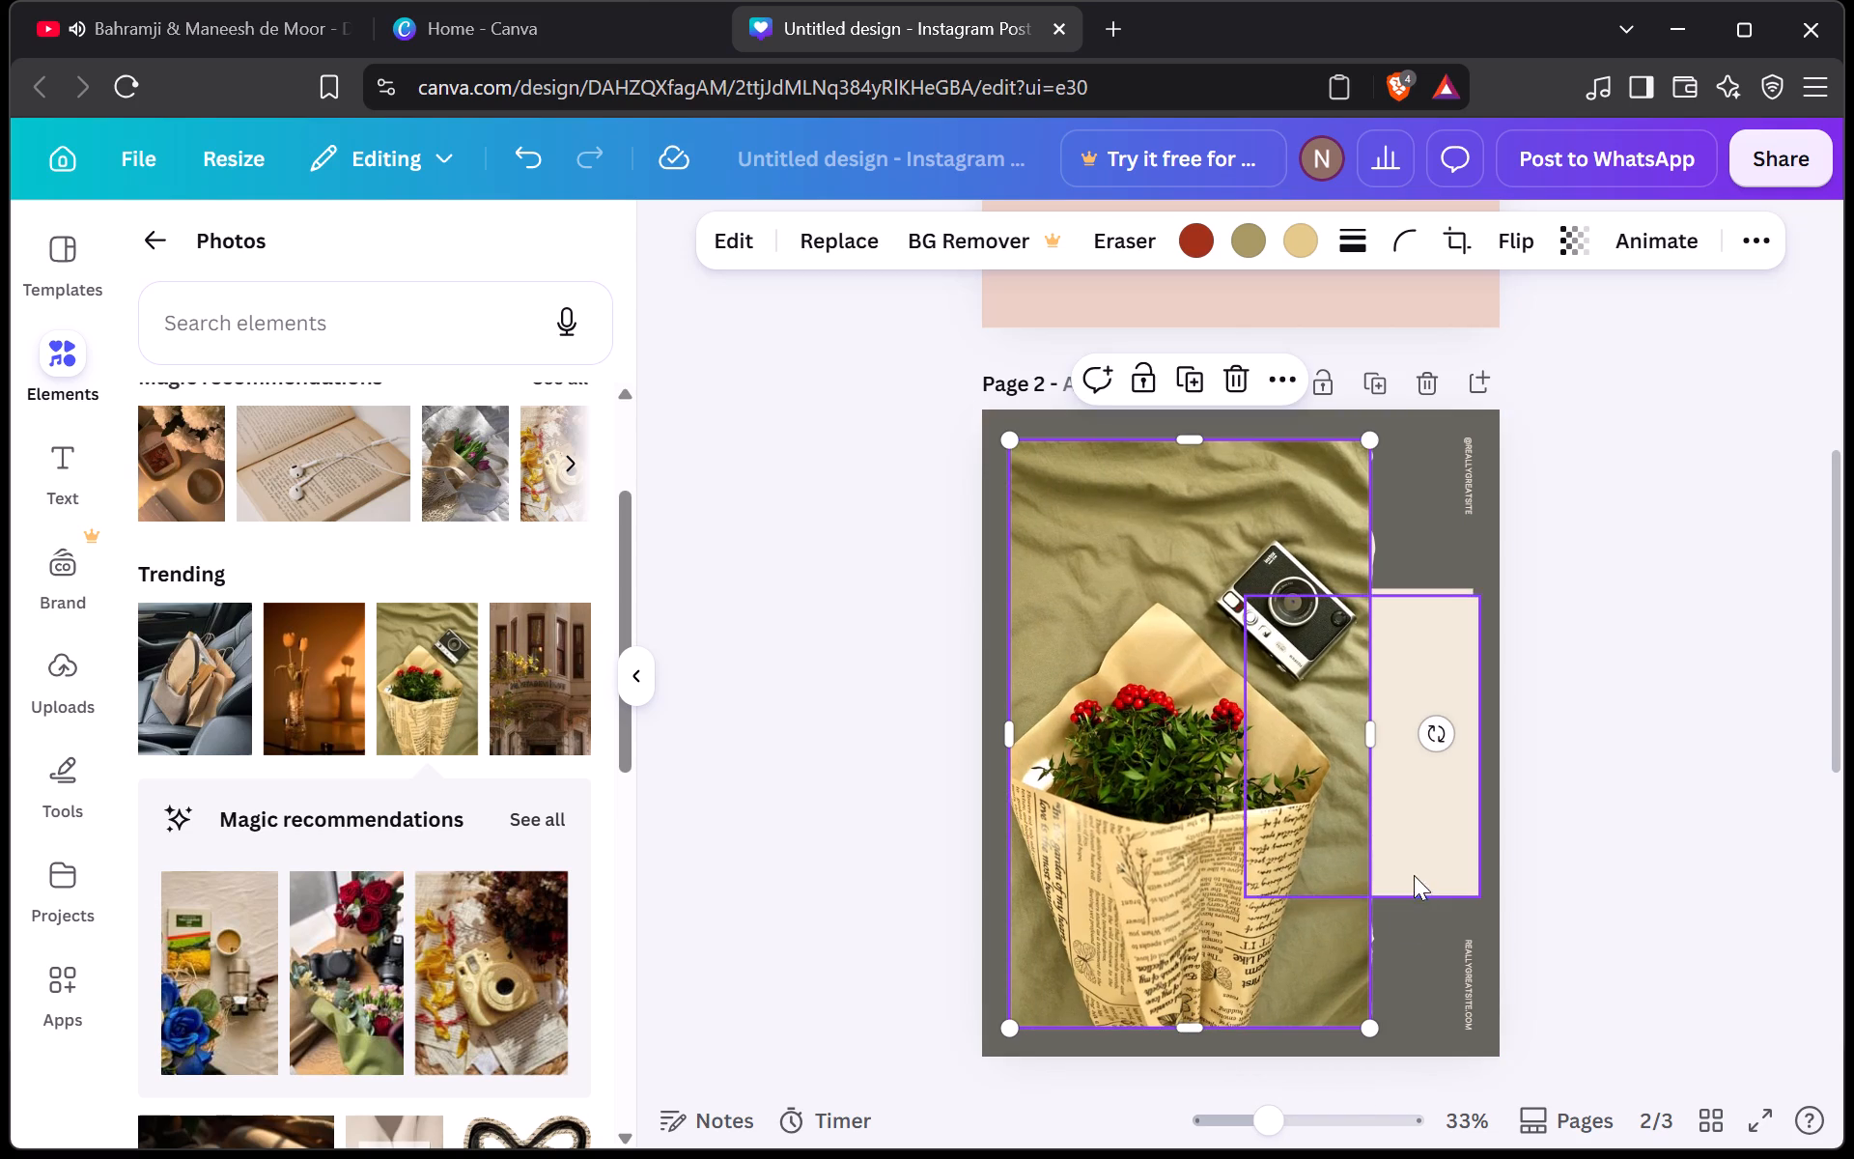
click(1414, 858)
click(1414, 858)
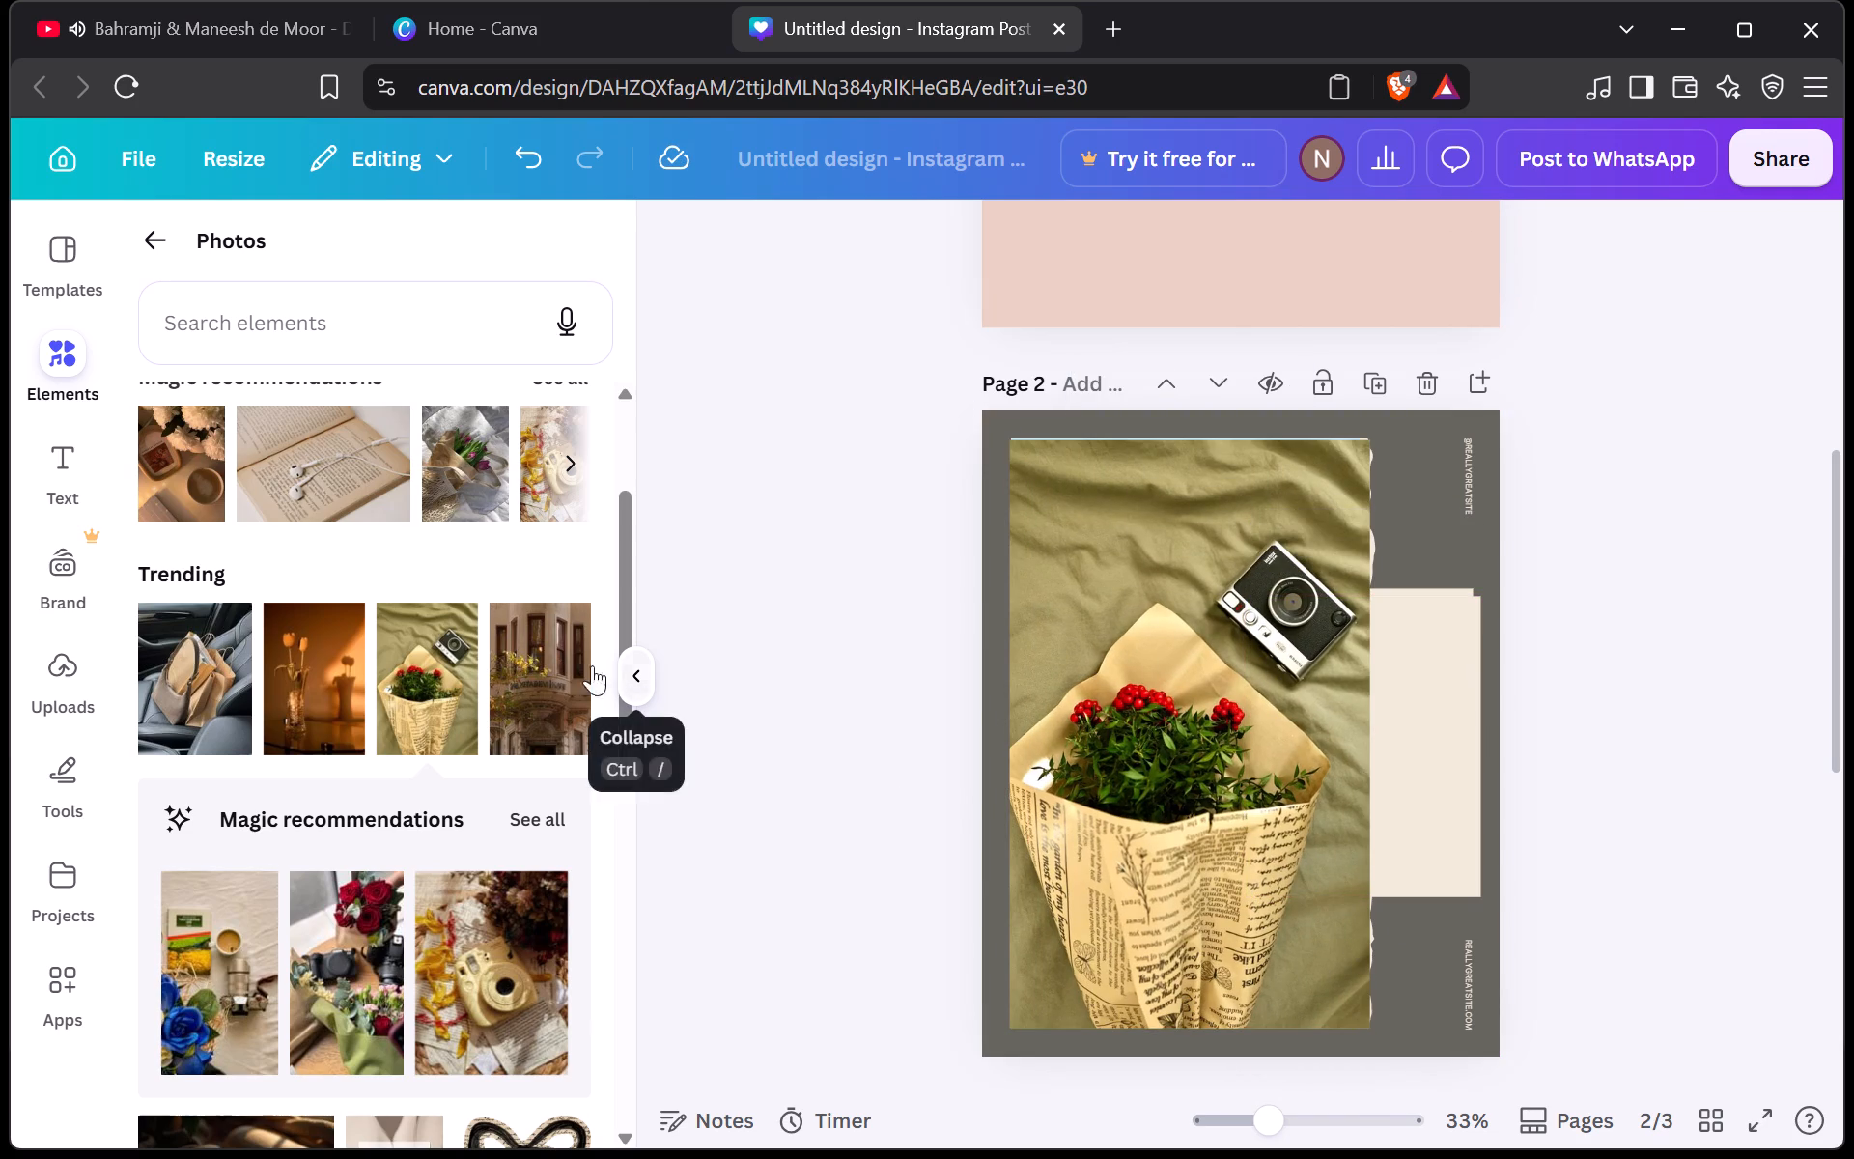
Add the recommended photo of a cream instant camera on newspaper pages, shrink it and place it over page 2's beige rectangle.
scroll(517, 643, left, 4)
scroll(500, 760, left, 1)
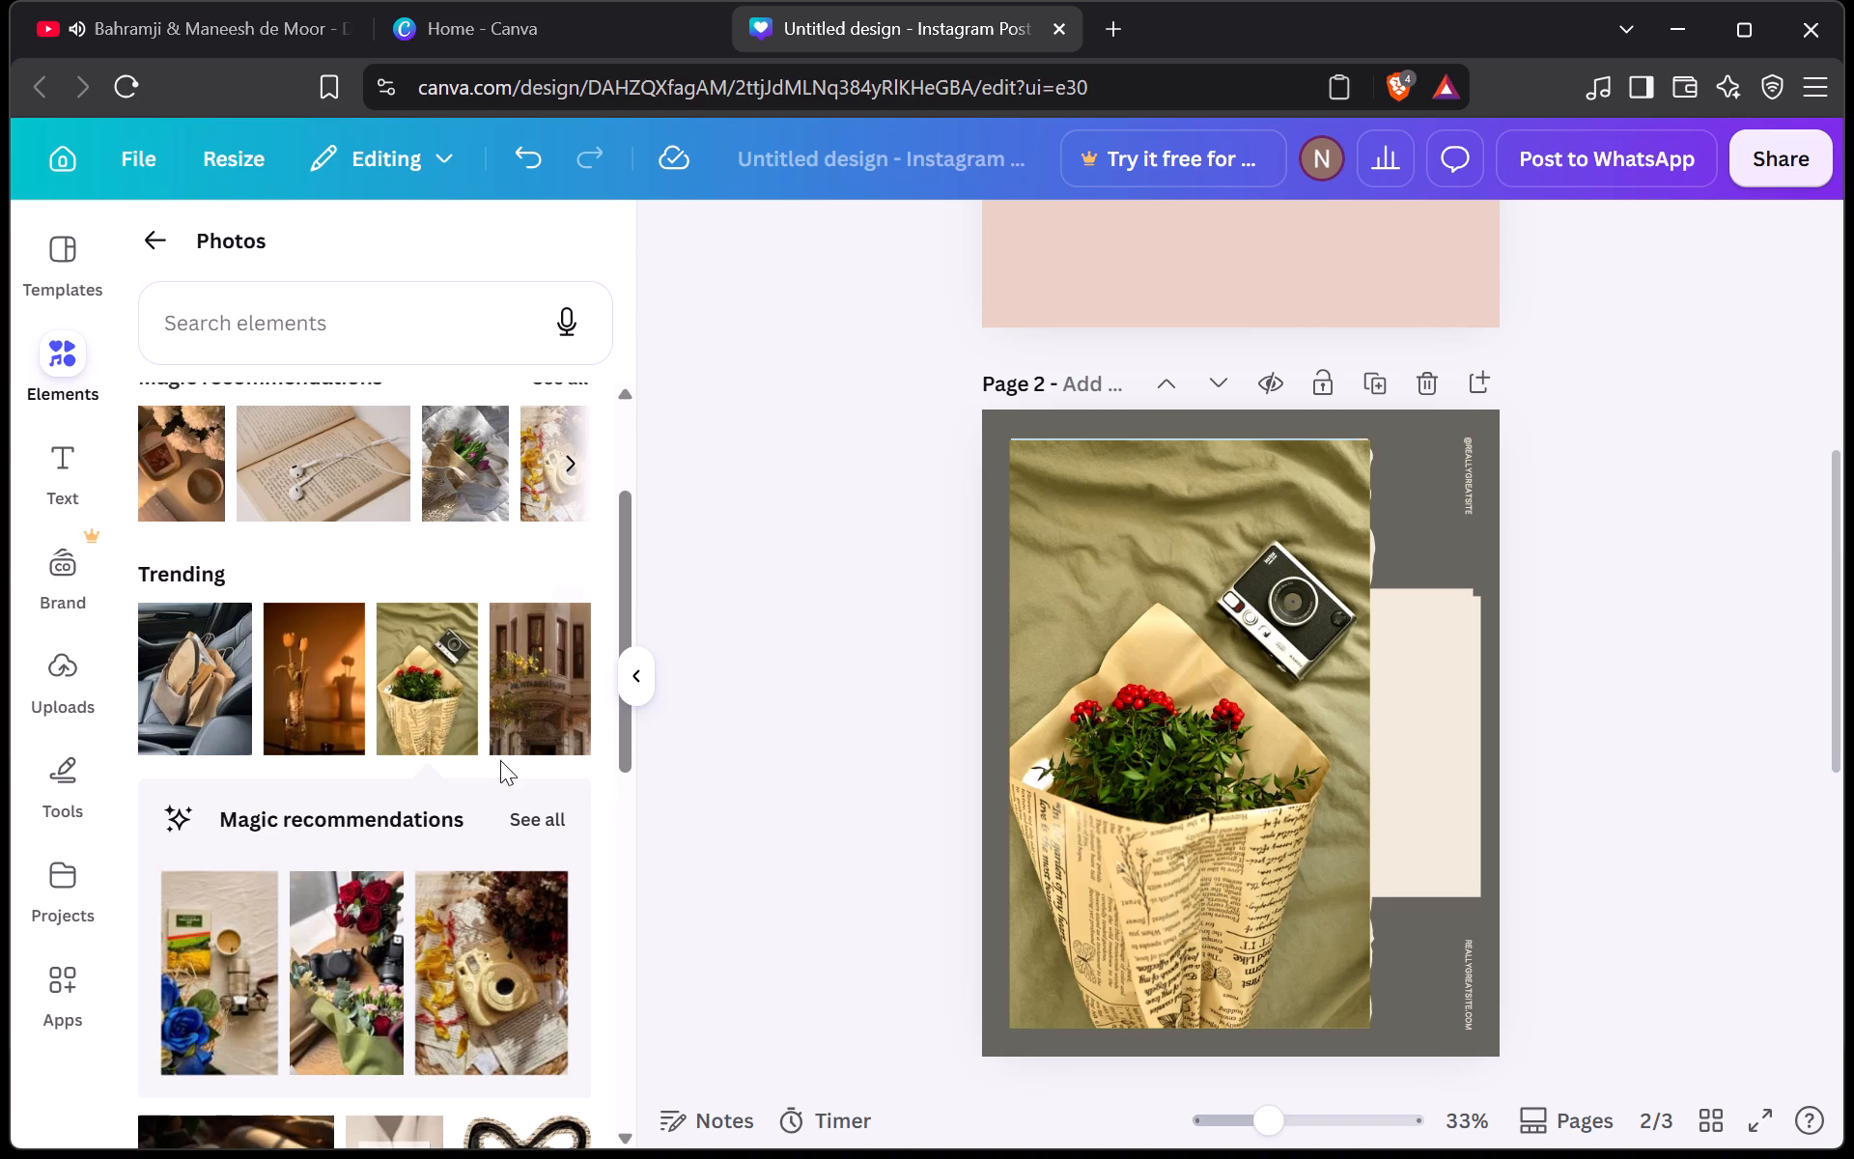
scroll(448, 954, down, 1)
click(486, 879)
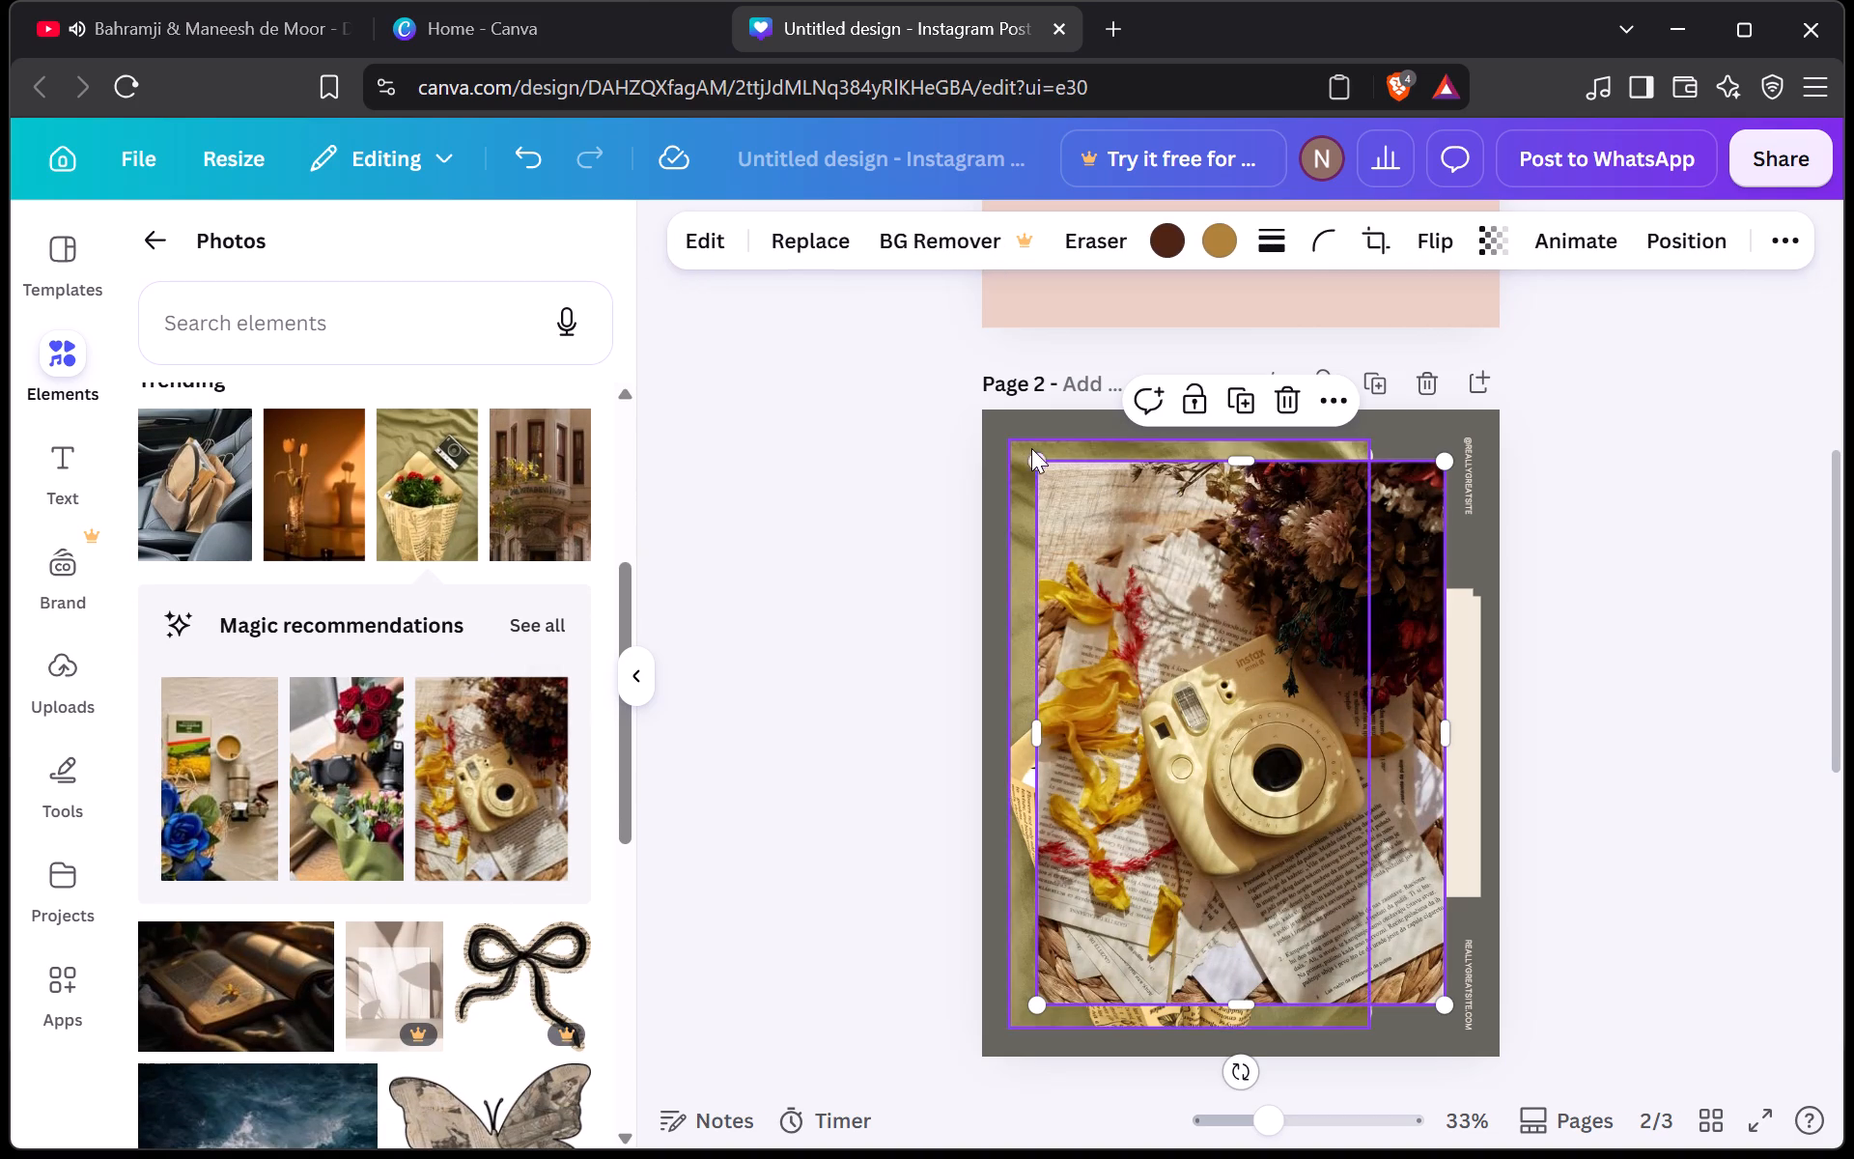
drag(1036, 455, 1224, 565)
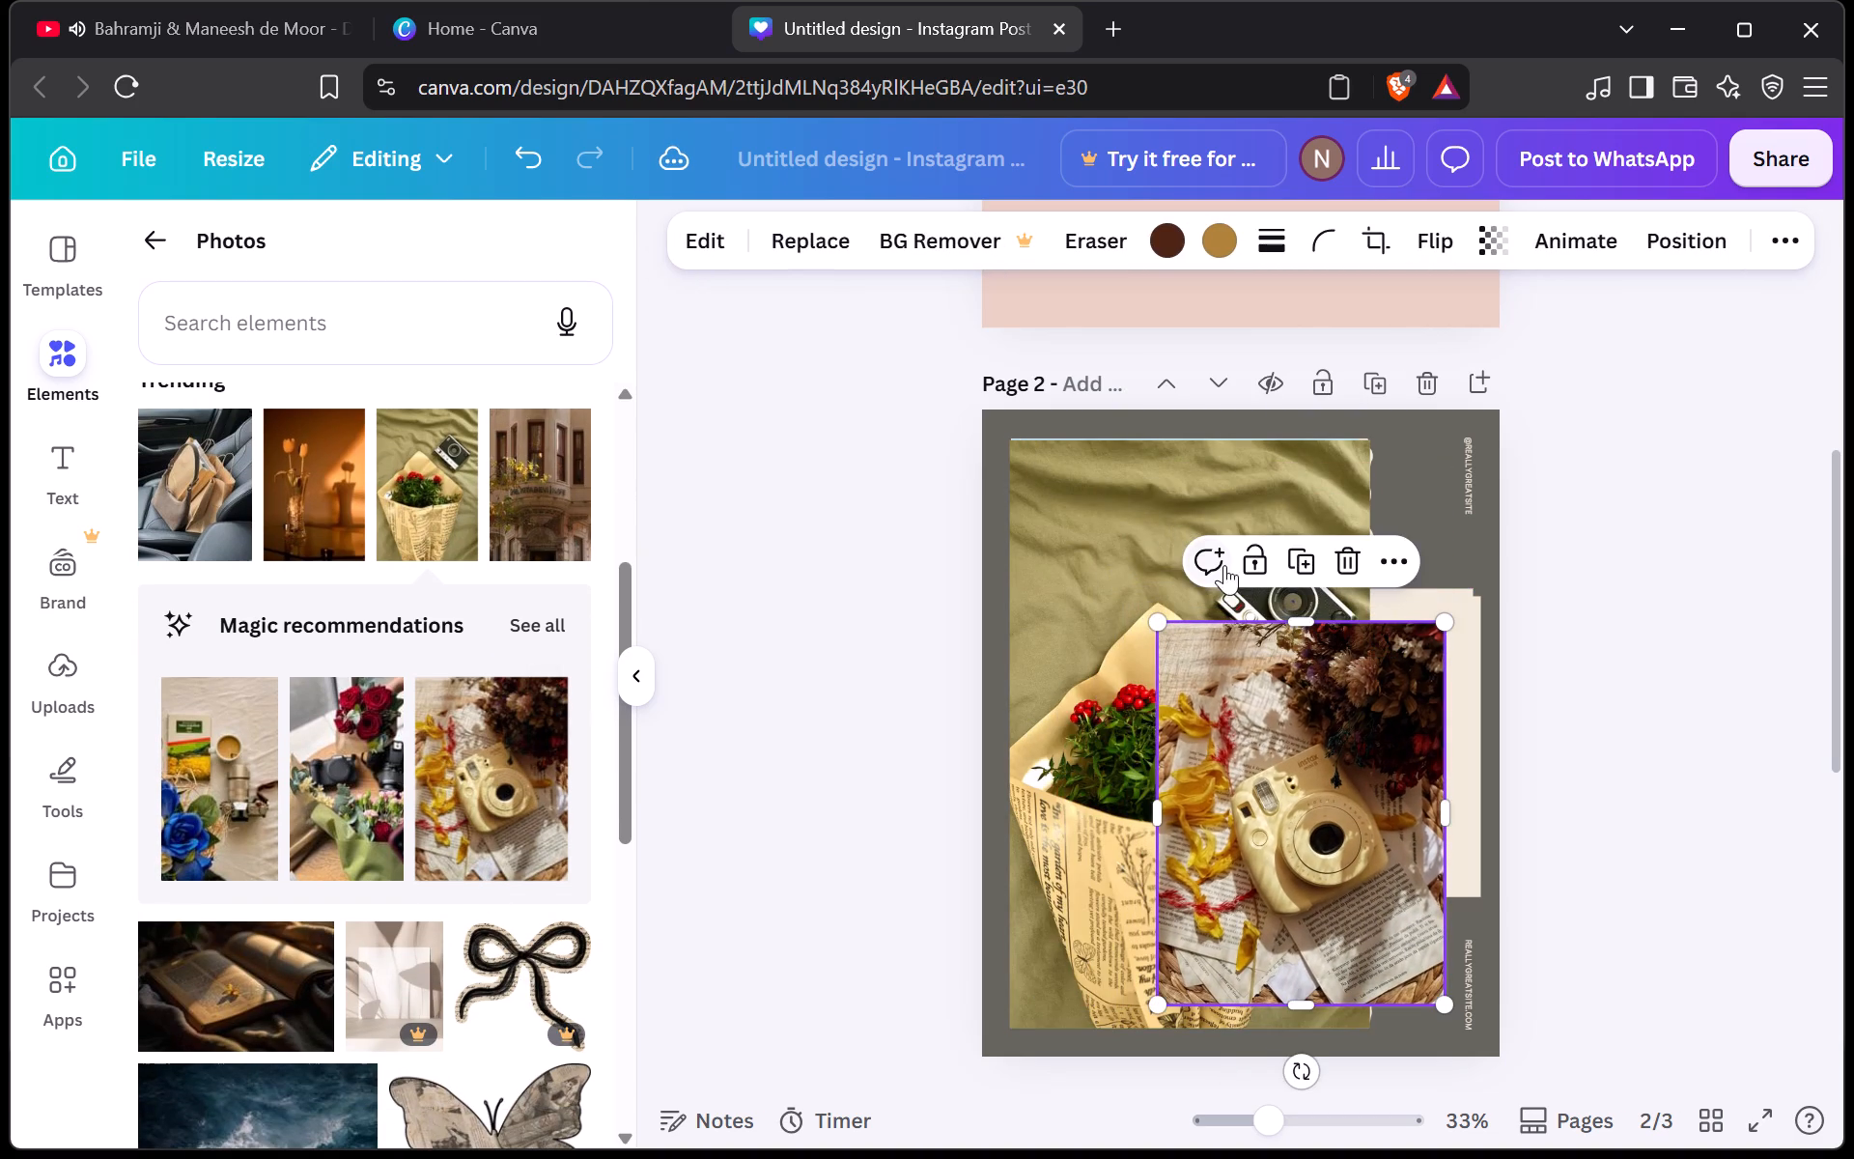
drag(1312, 702, 1339, 679)
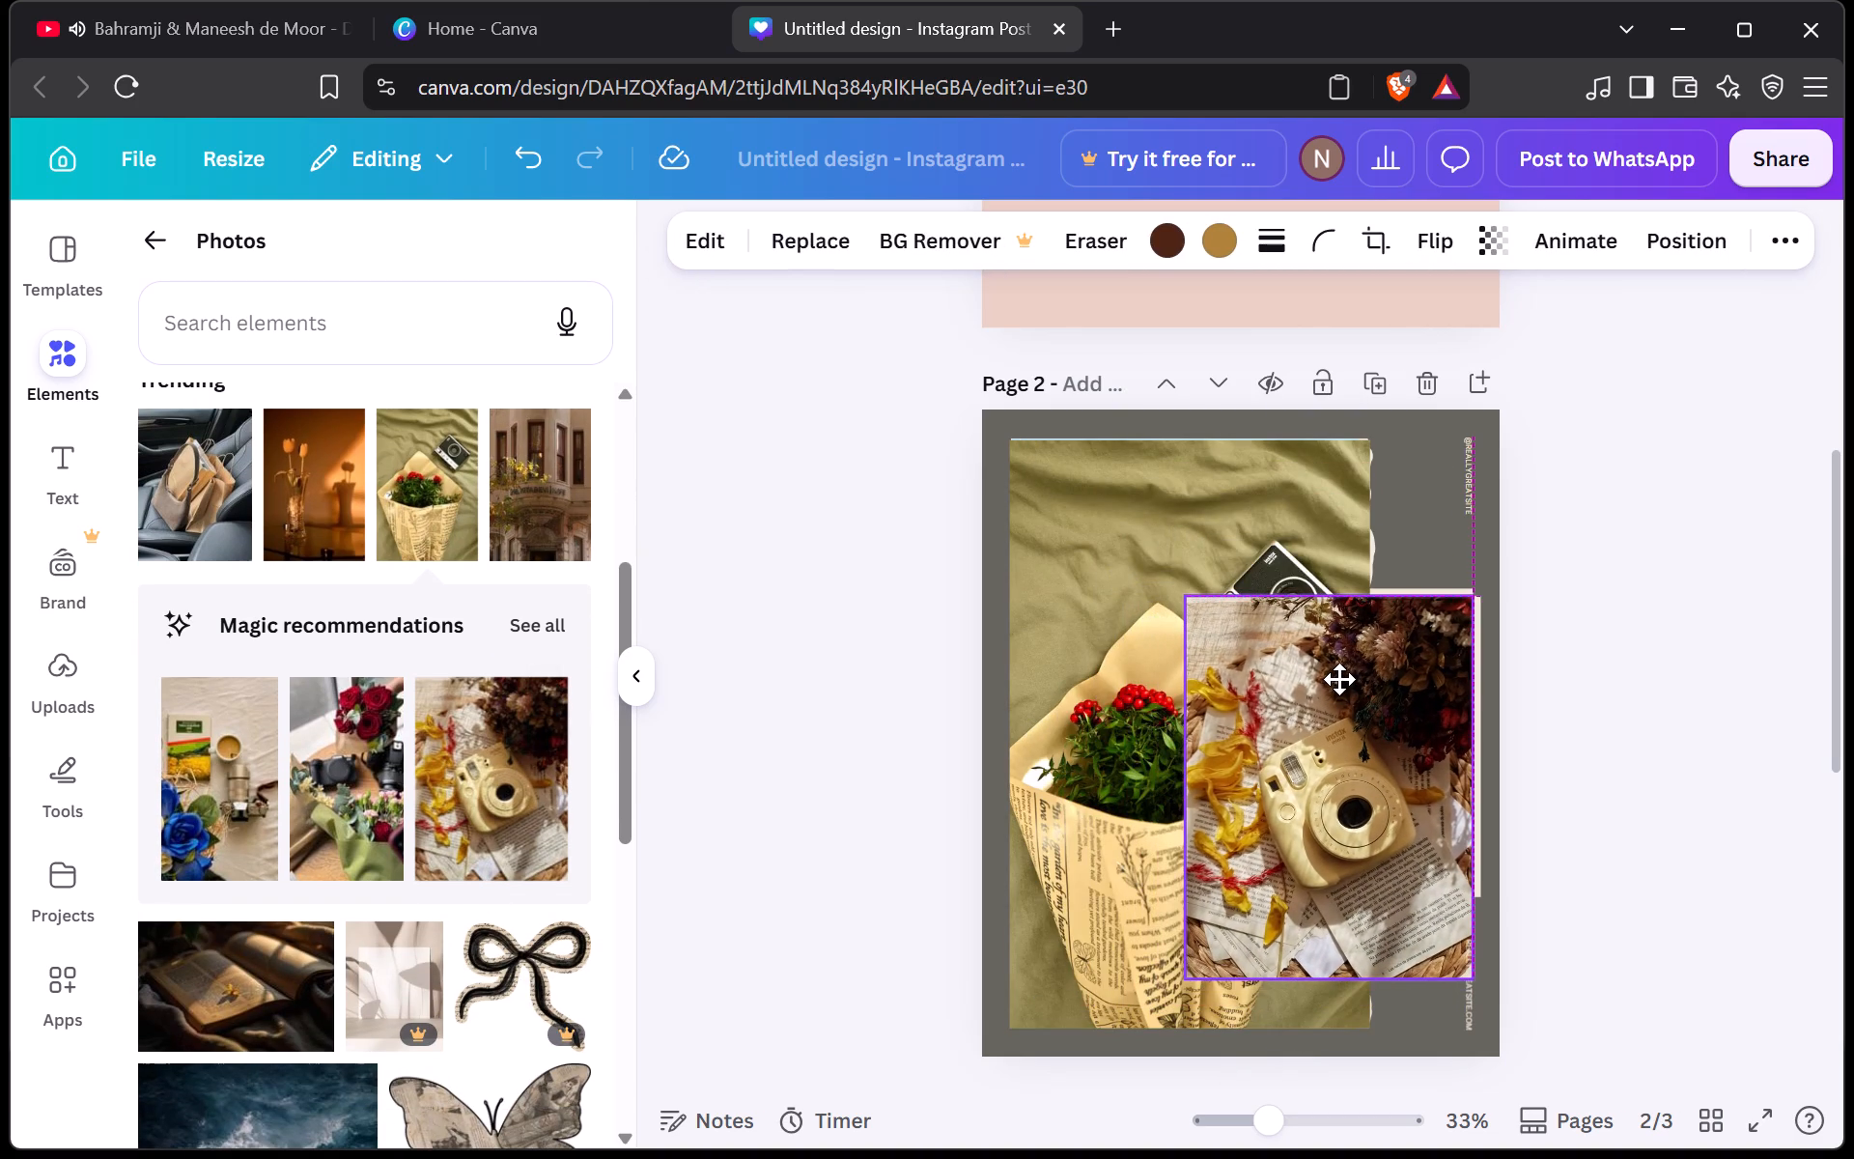
drag(1339, 679, 1344, 664)
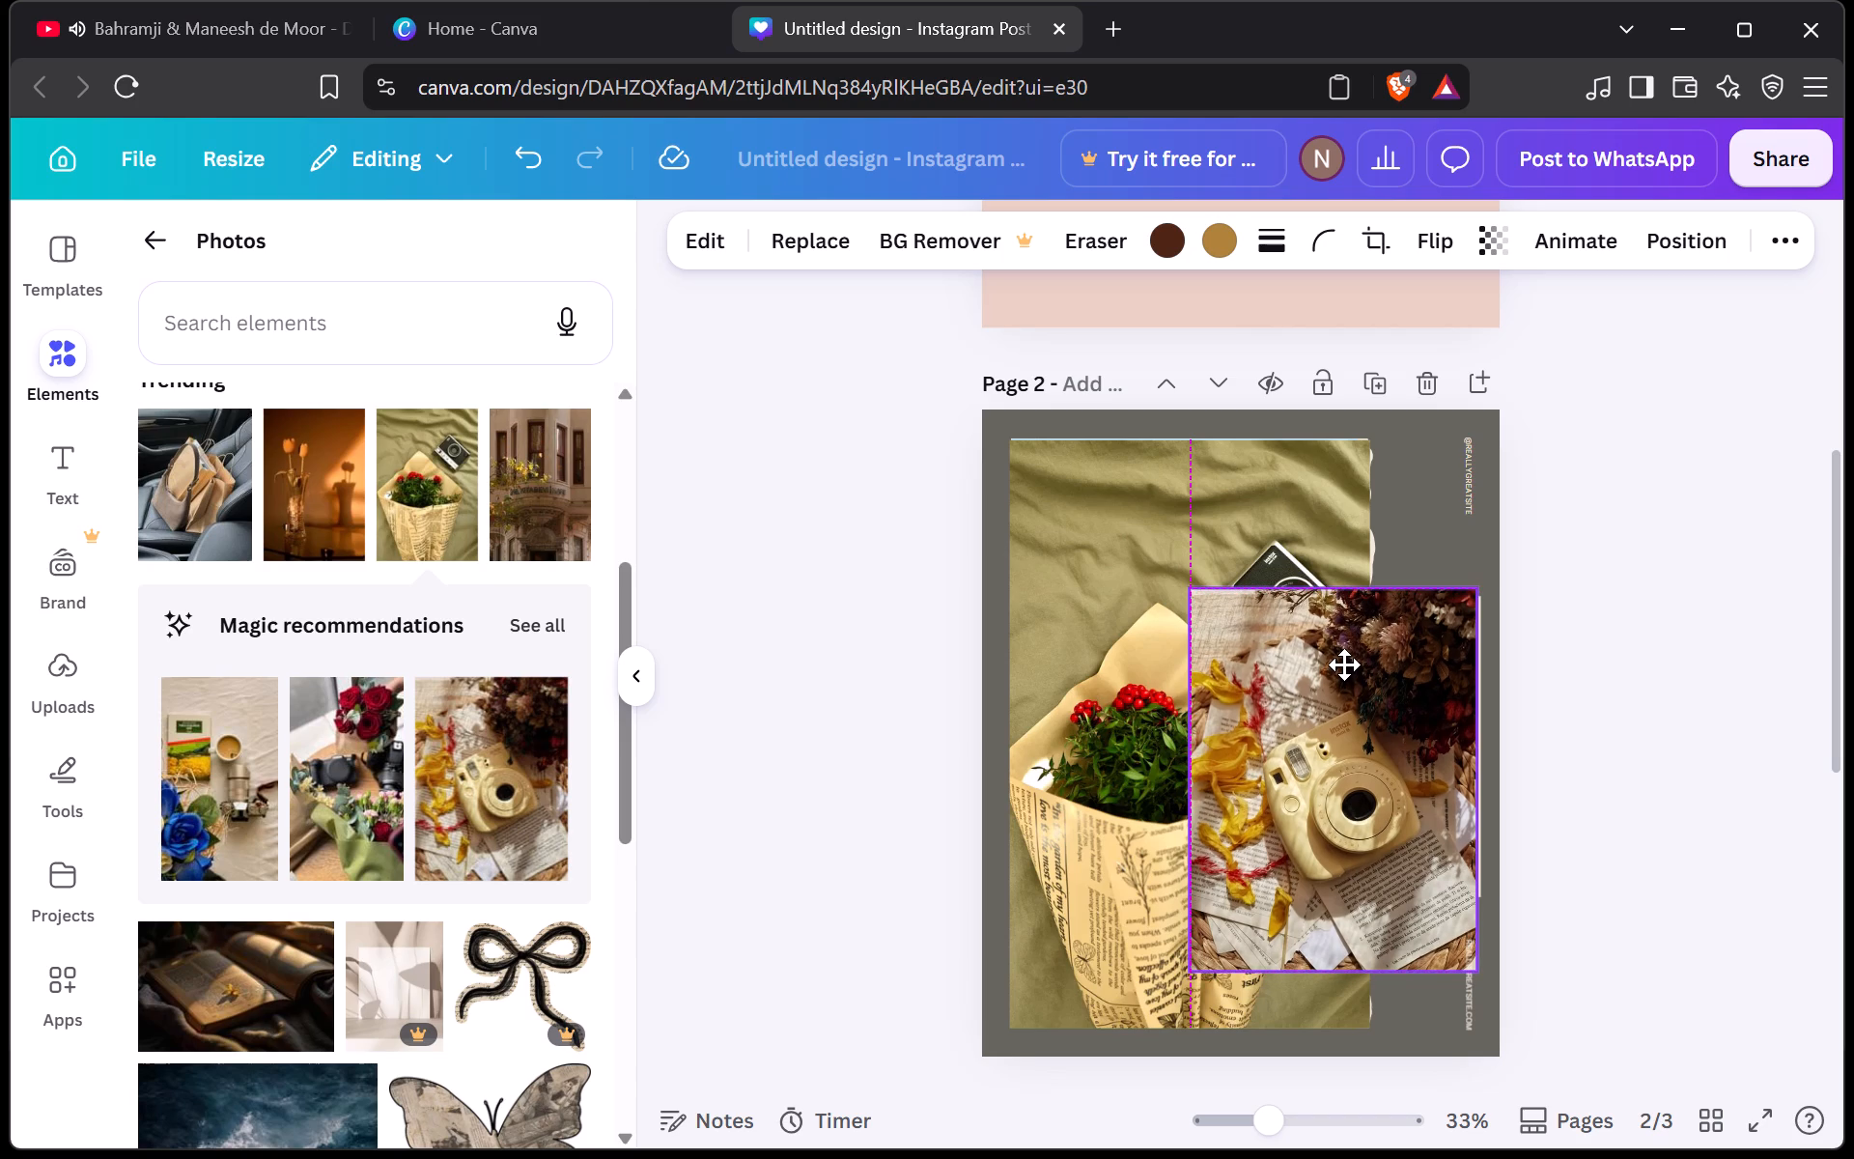
drag(1344, 664, 1341, 667)
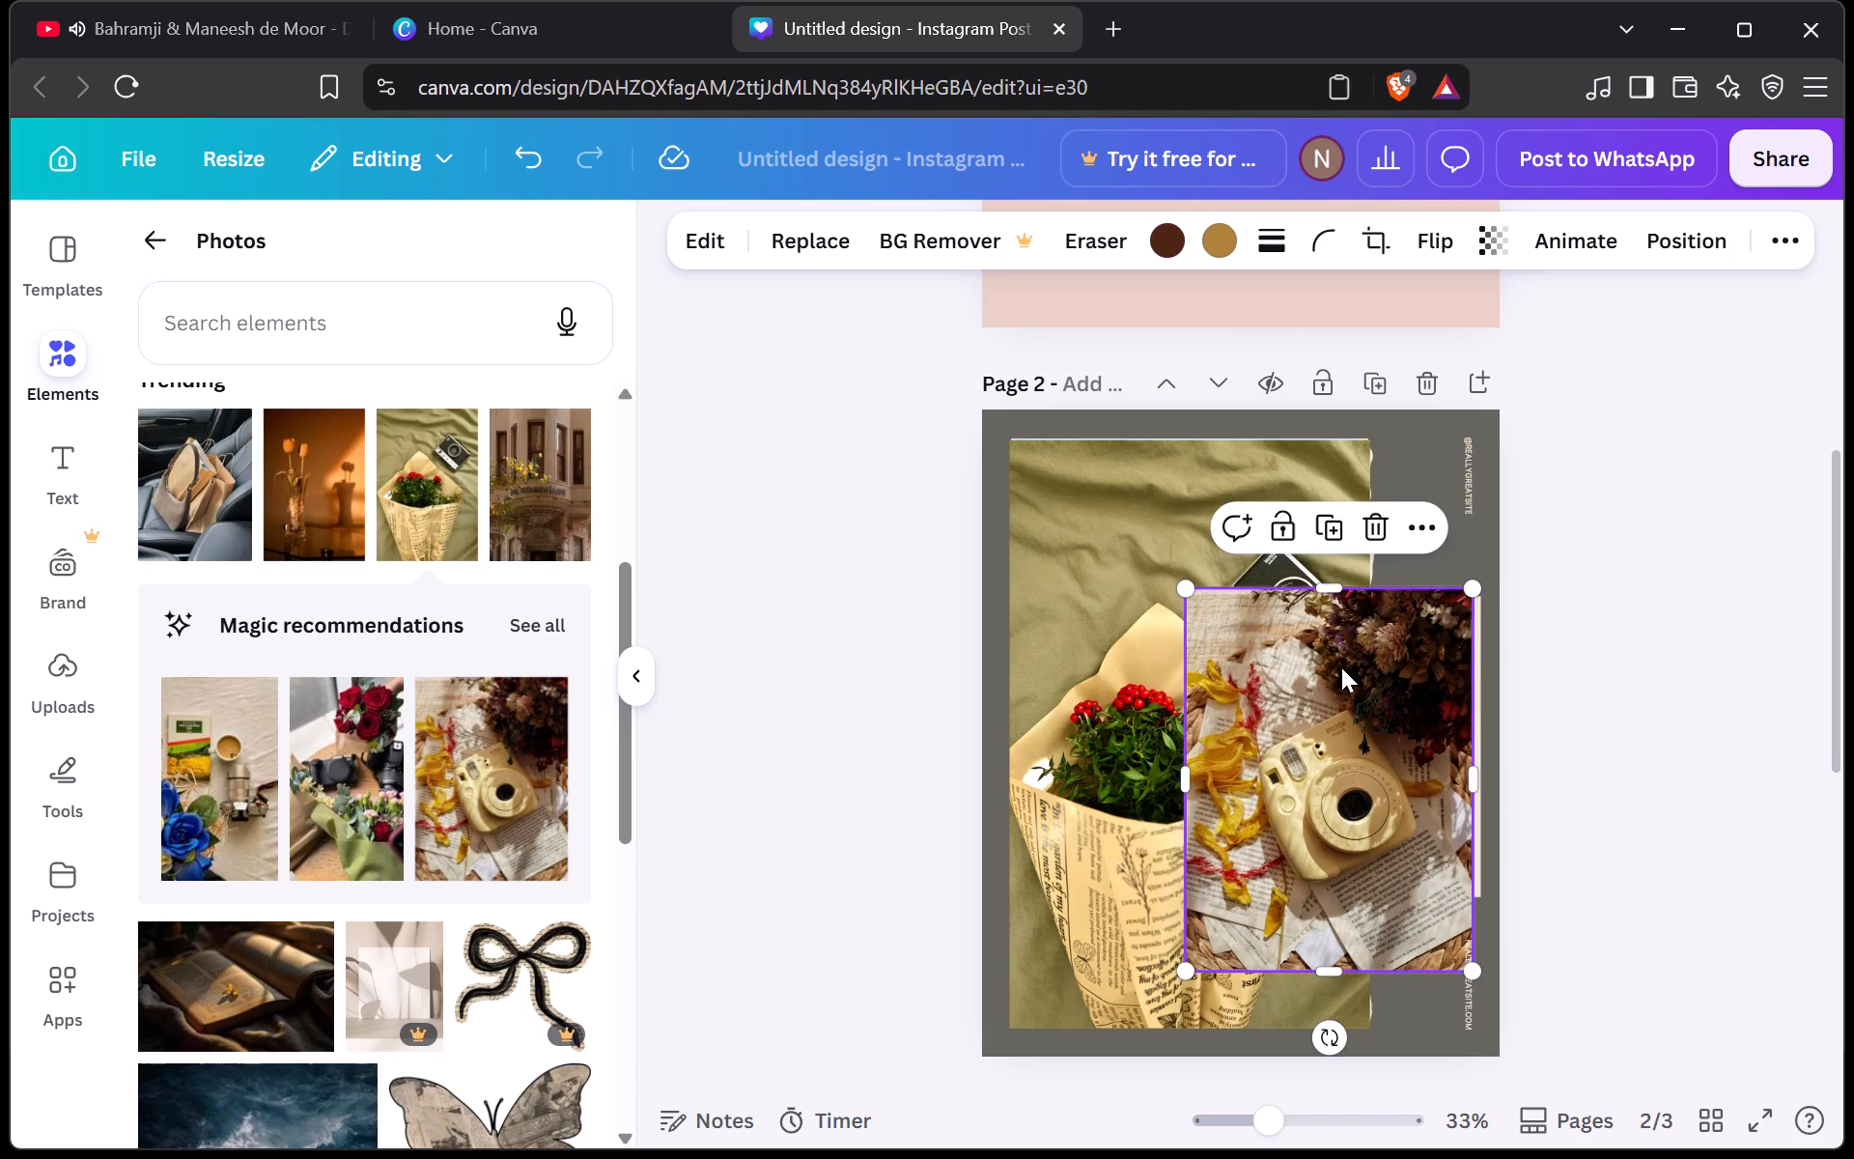
Raise the front beige rectangle to page 2's upper-right corner, try the camera photo over it, and set the photo aside.
drag(1247, 913, 1012, 915)
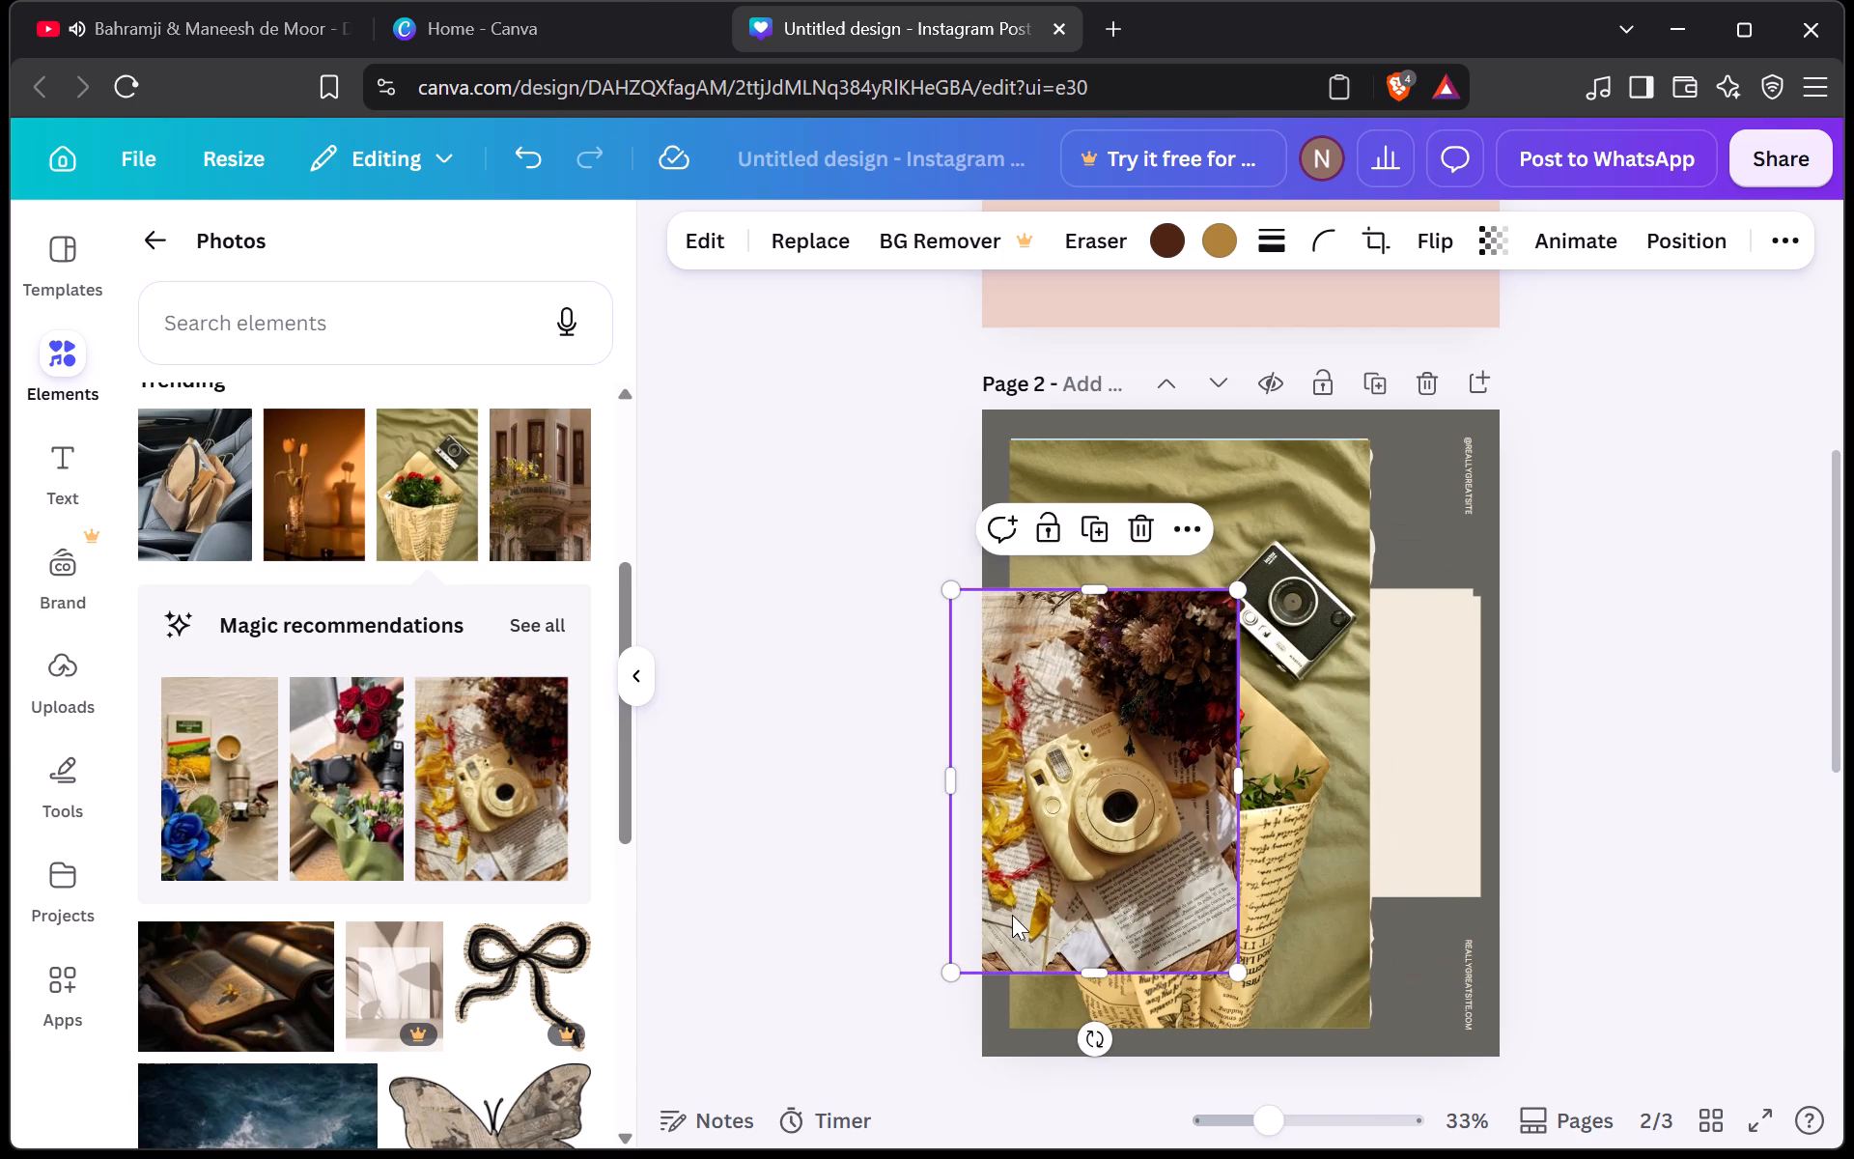
drag(1476, 764, 1487, 613)
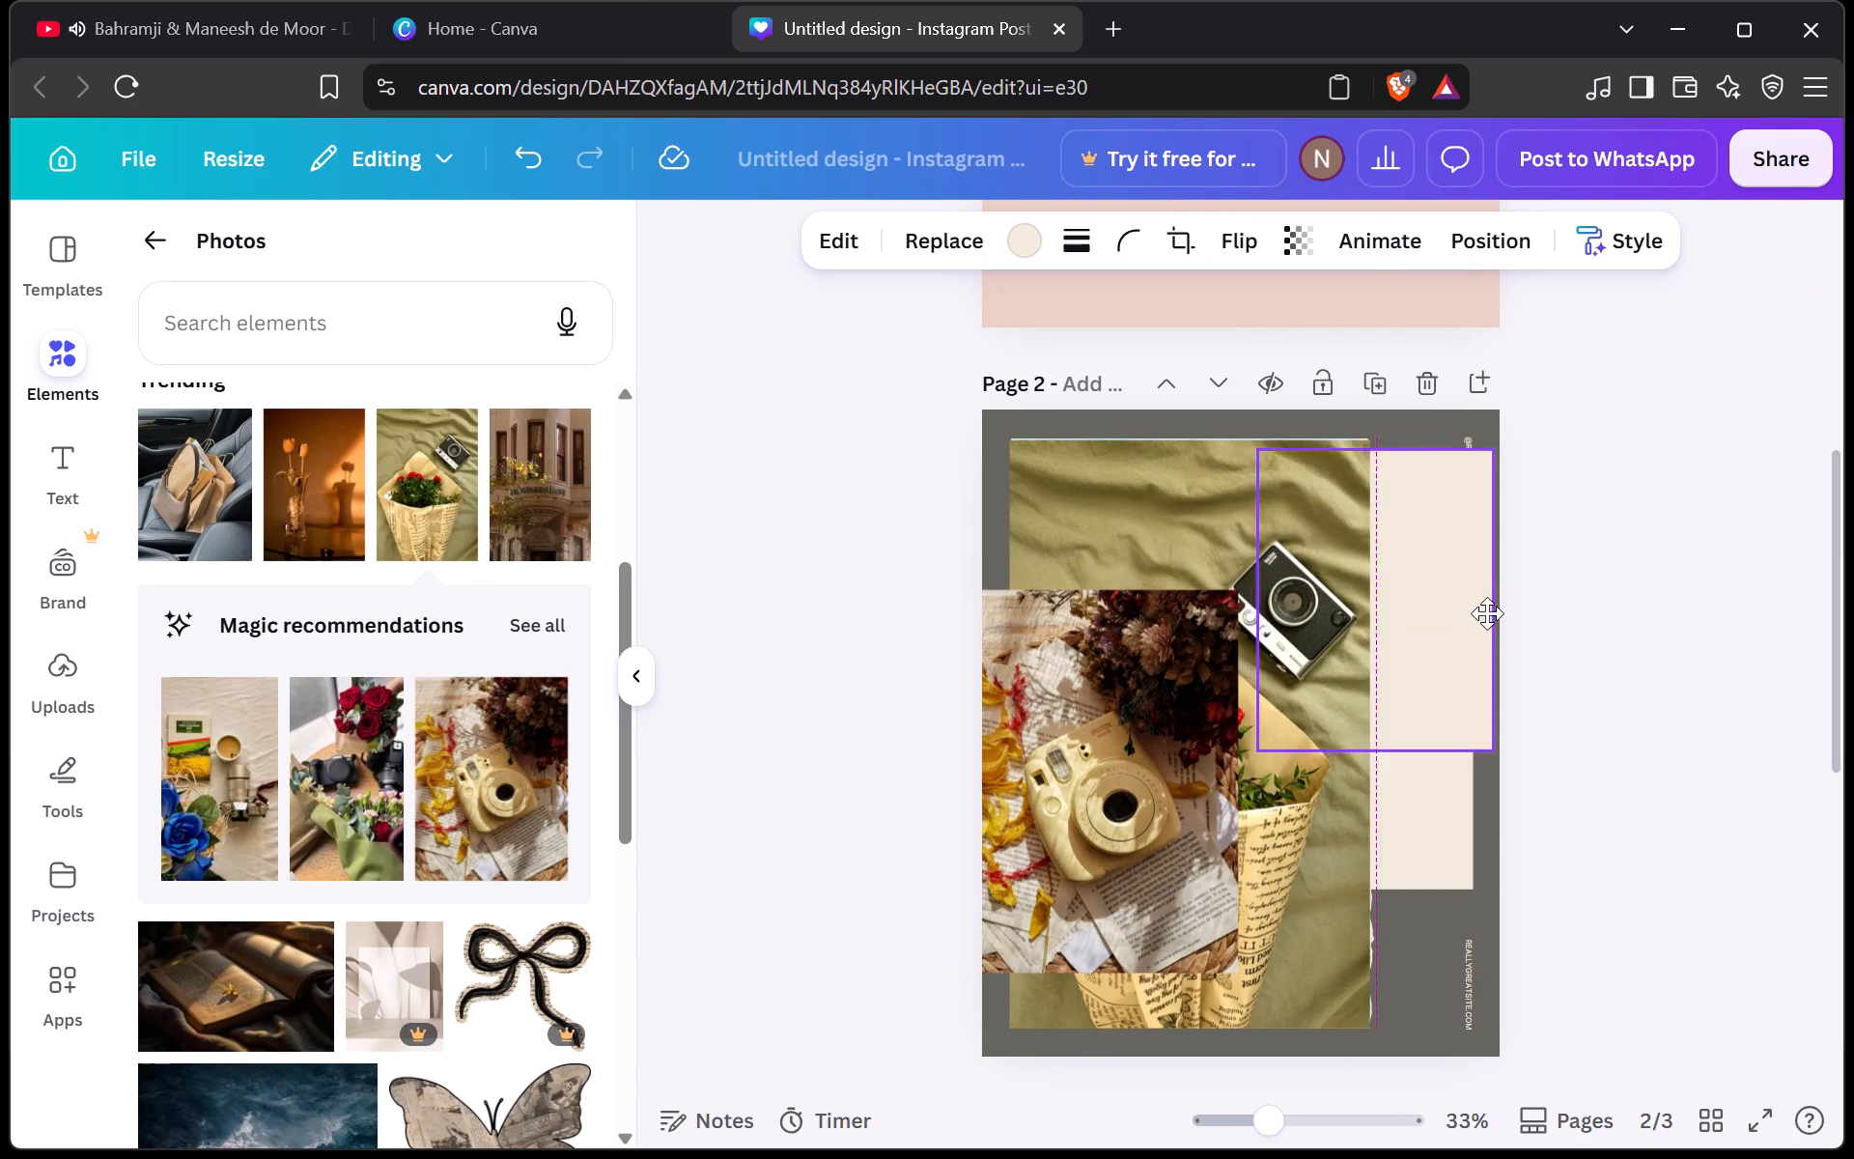
drag(1487, 613, 1478, 603)
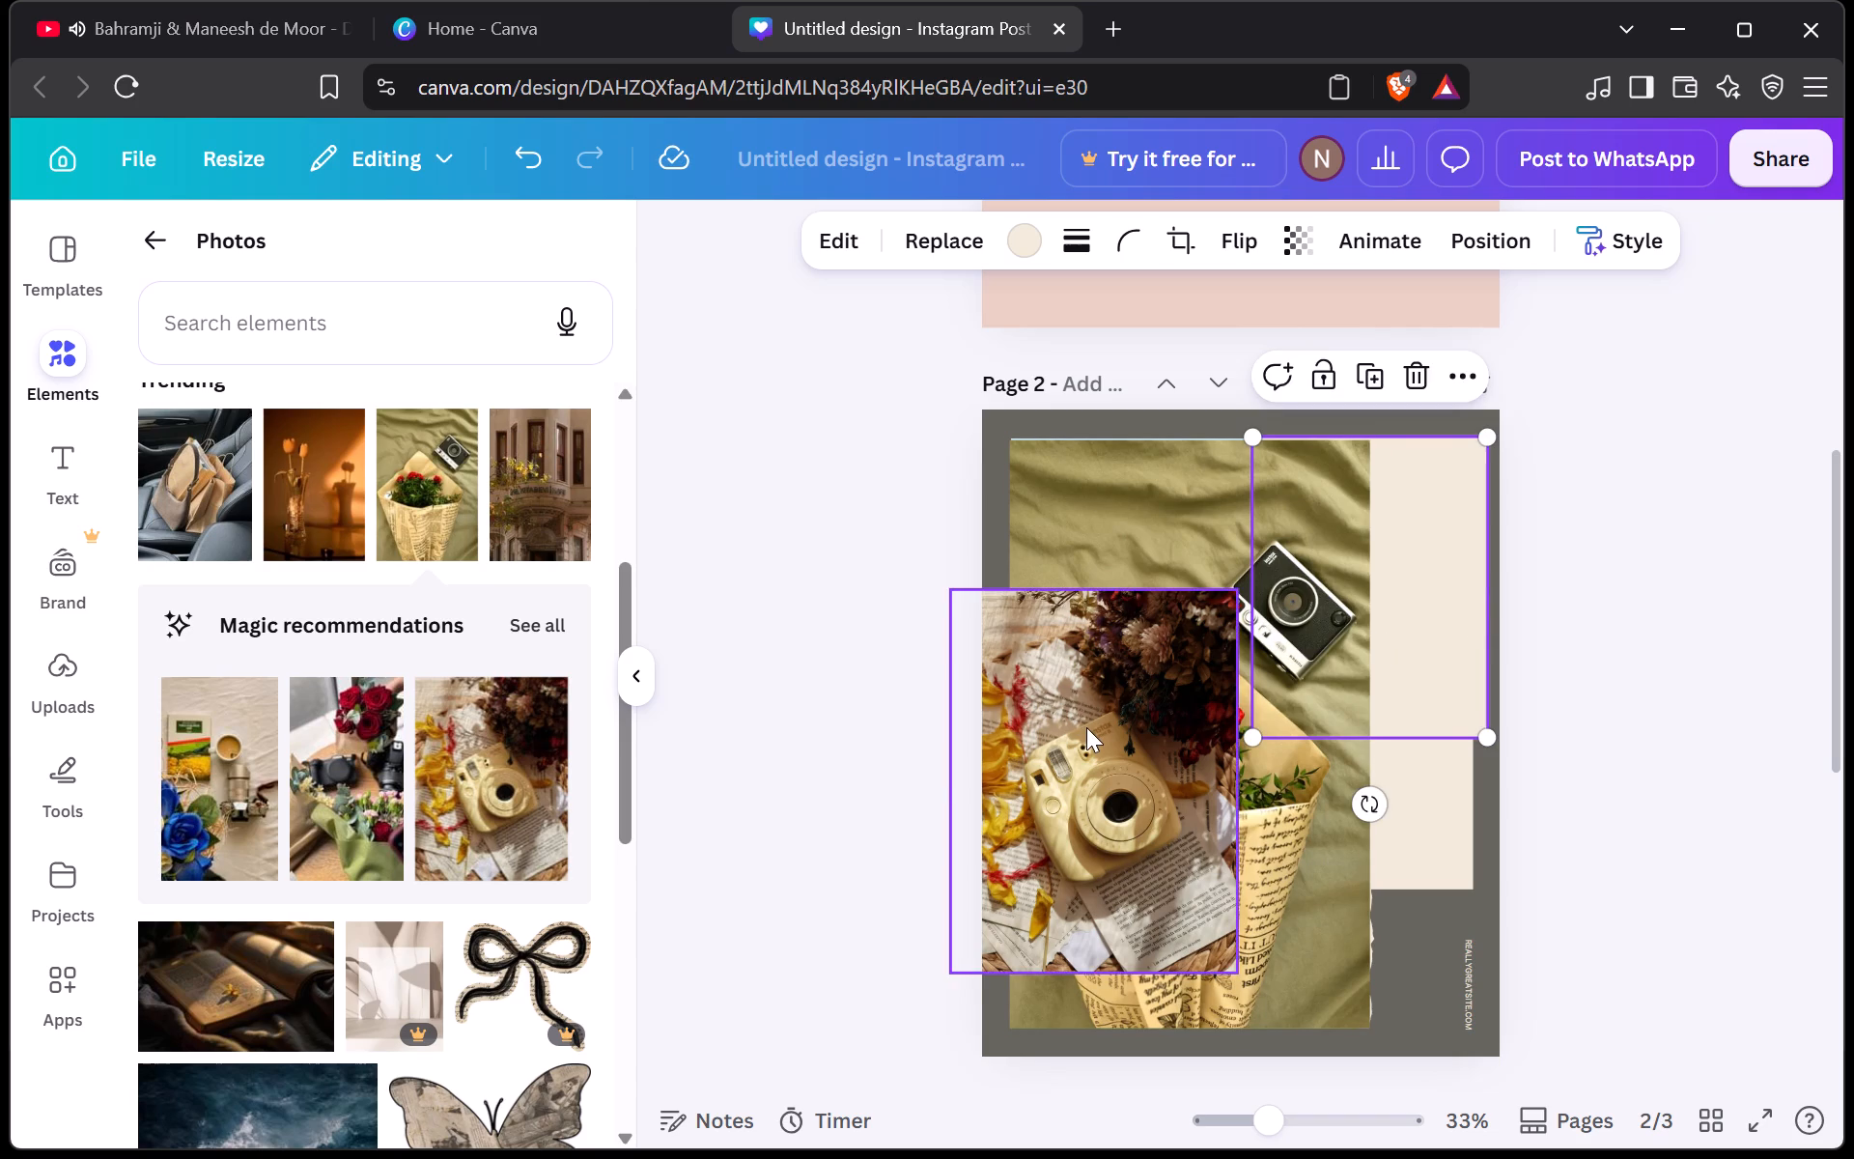
drag(1086, 727, 1327, 579)
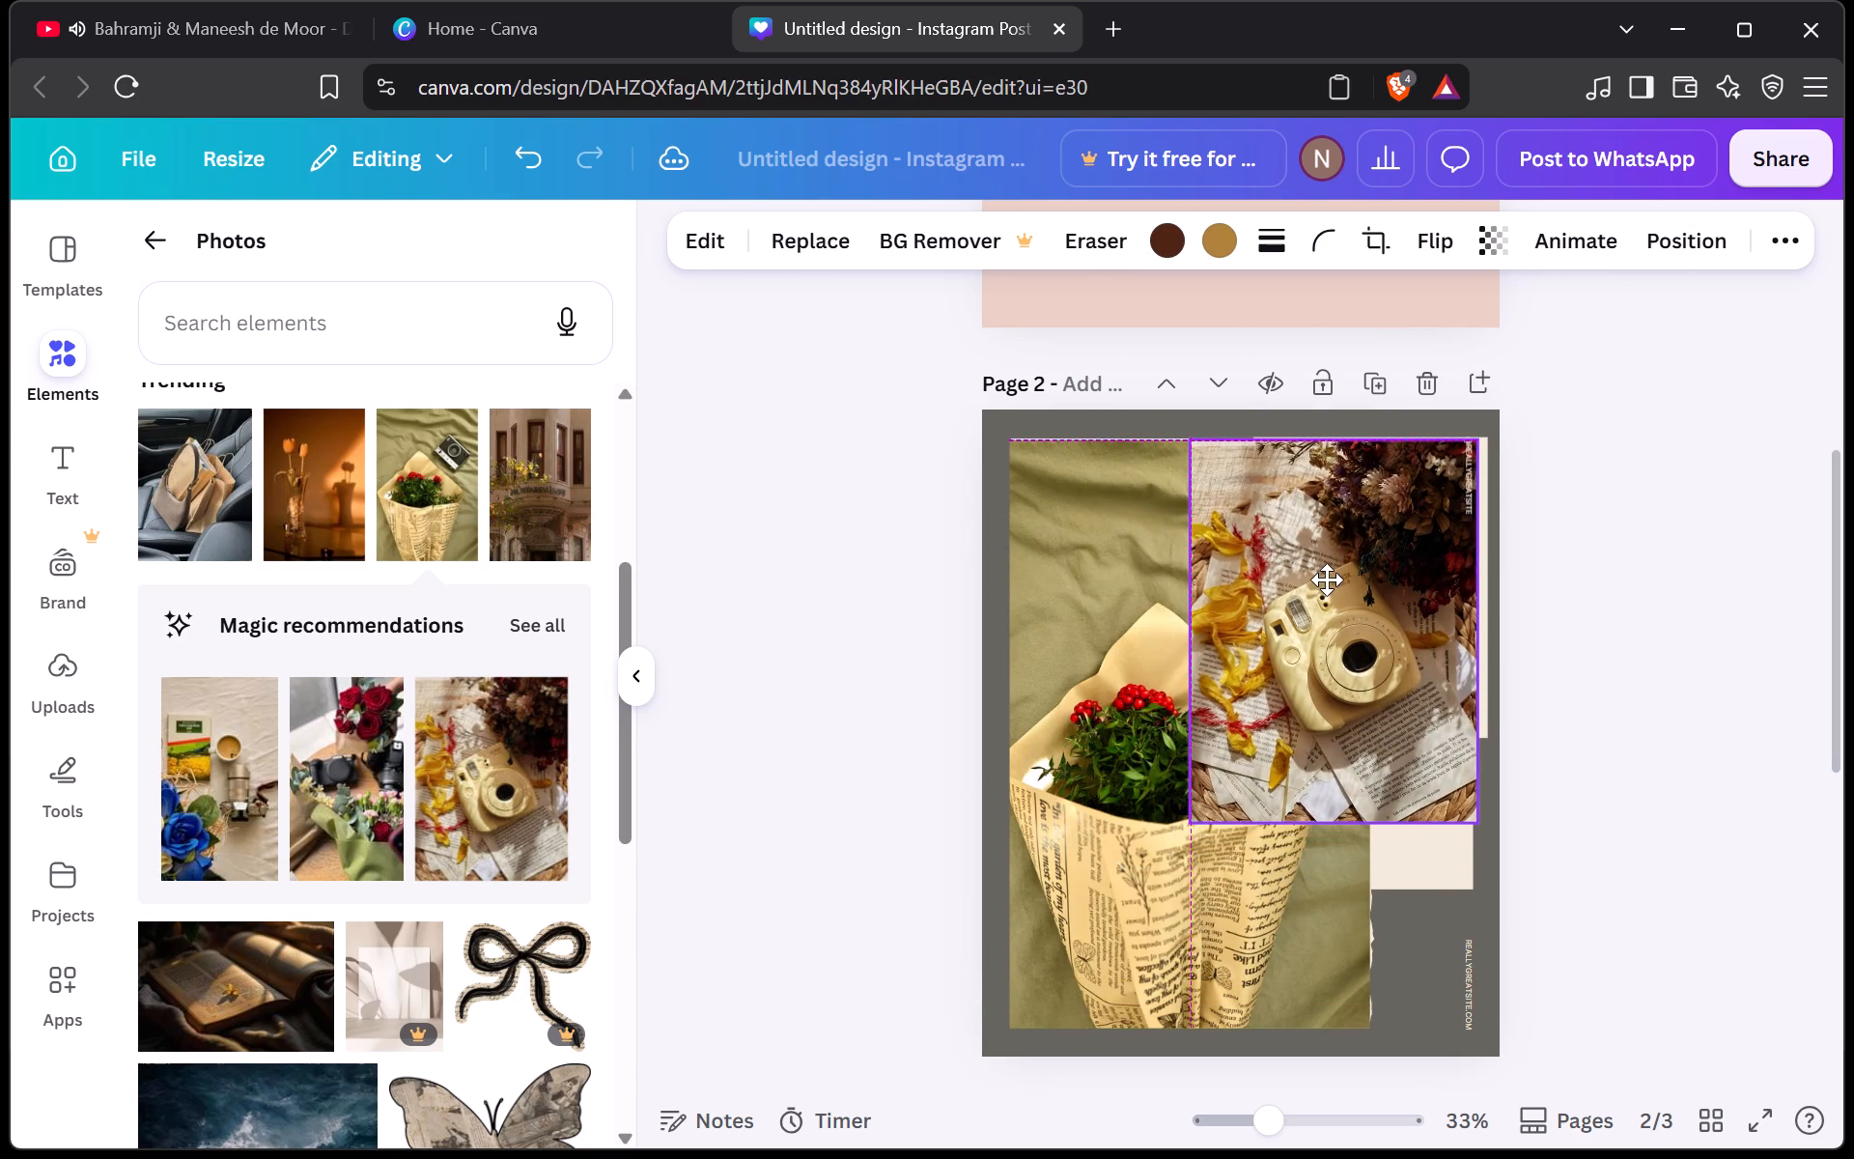
drag(1327, 579, 1024, 758)
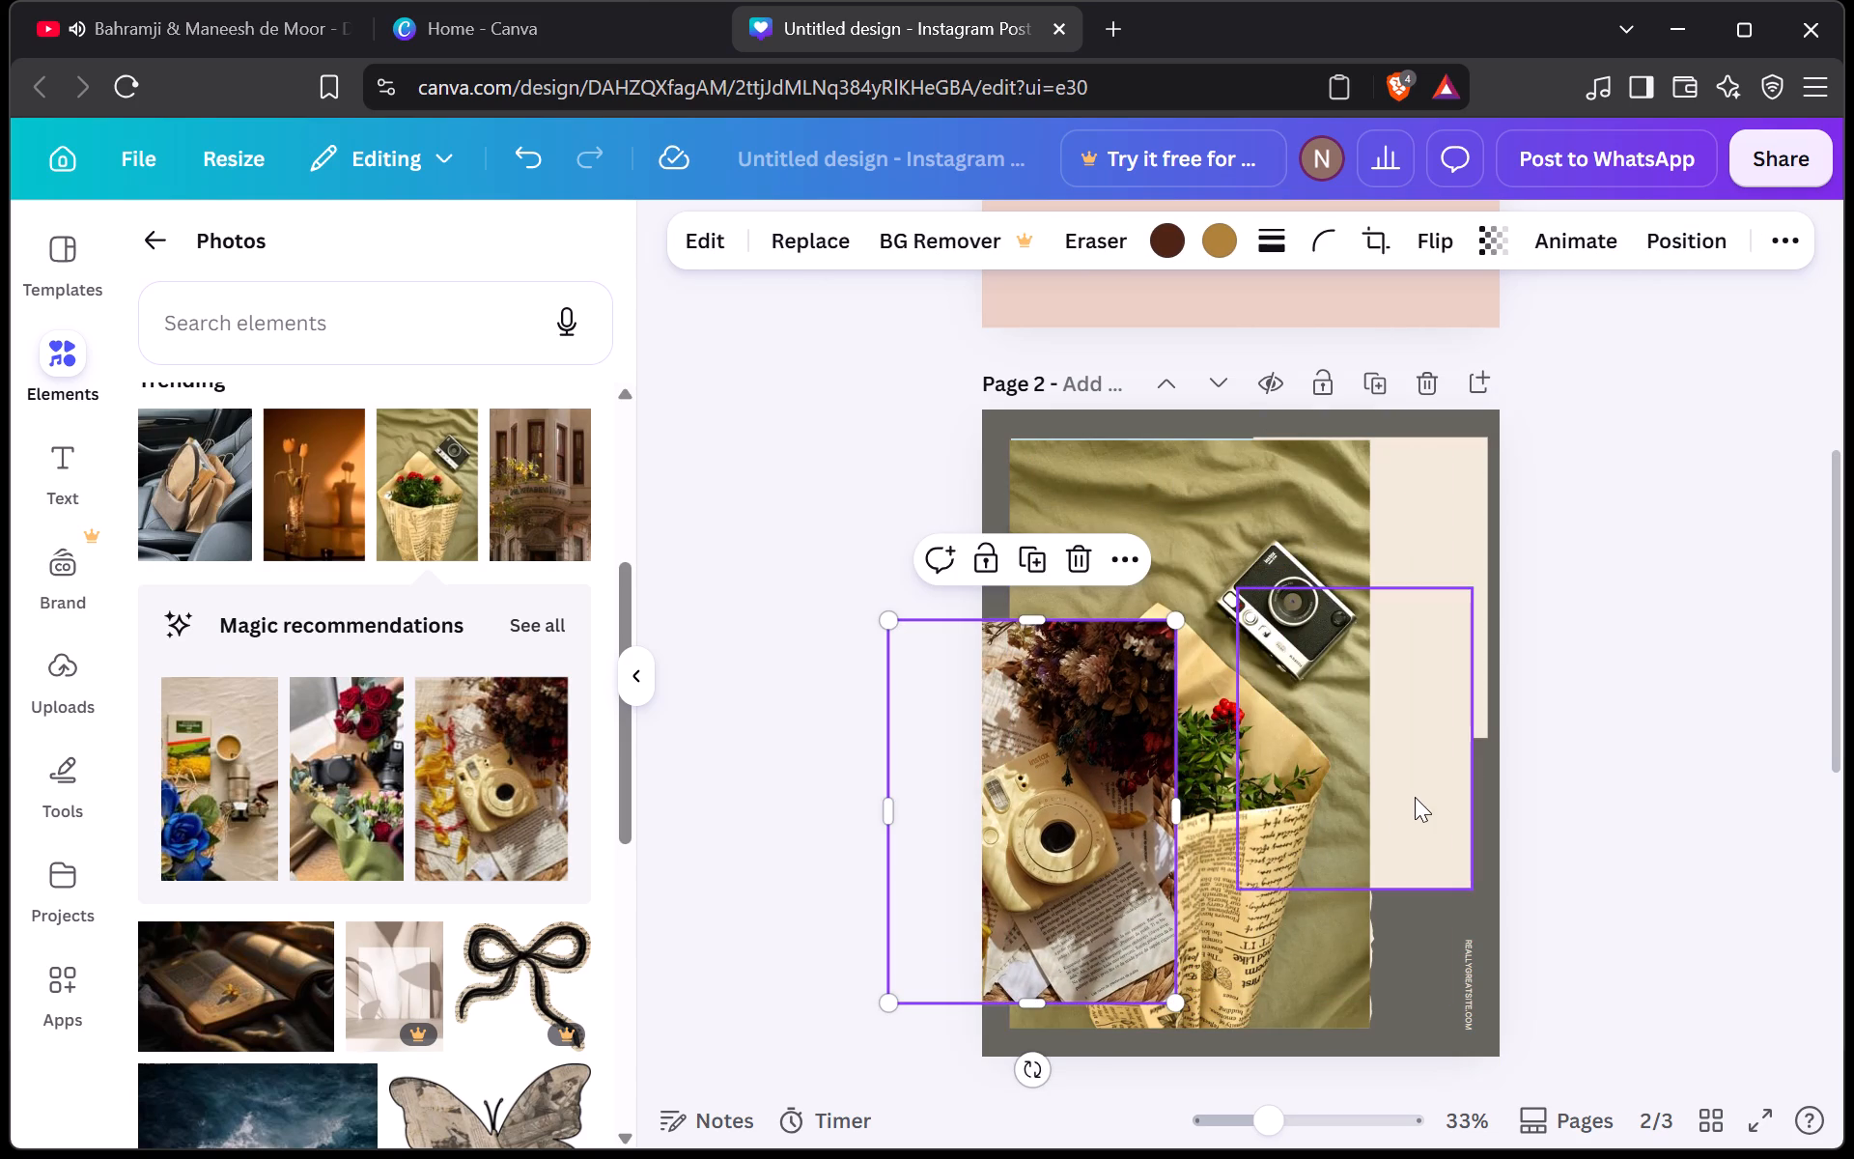
Delete the remaining lower beige rectangle from page 2.
click(1454, 788)
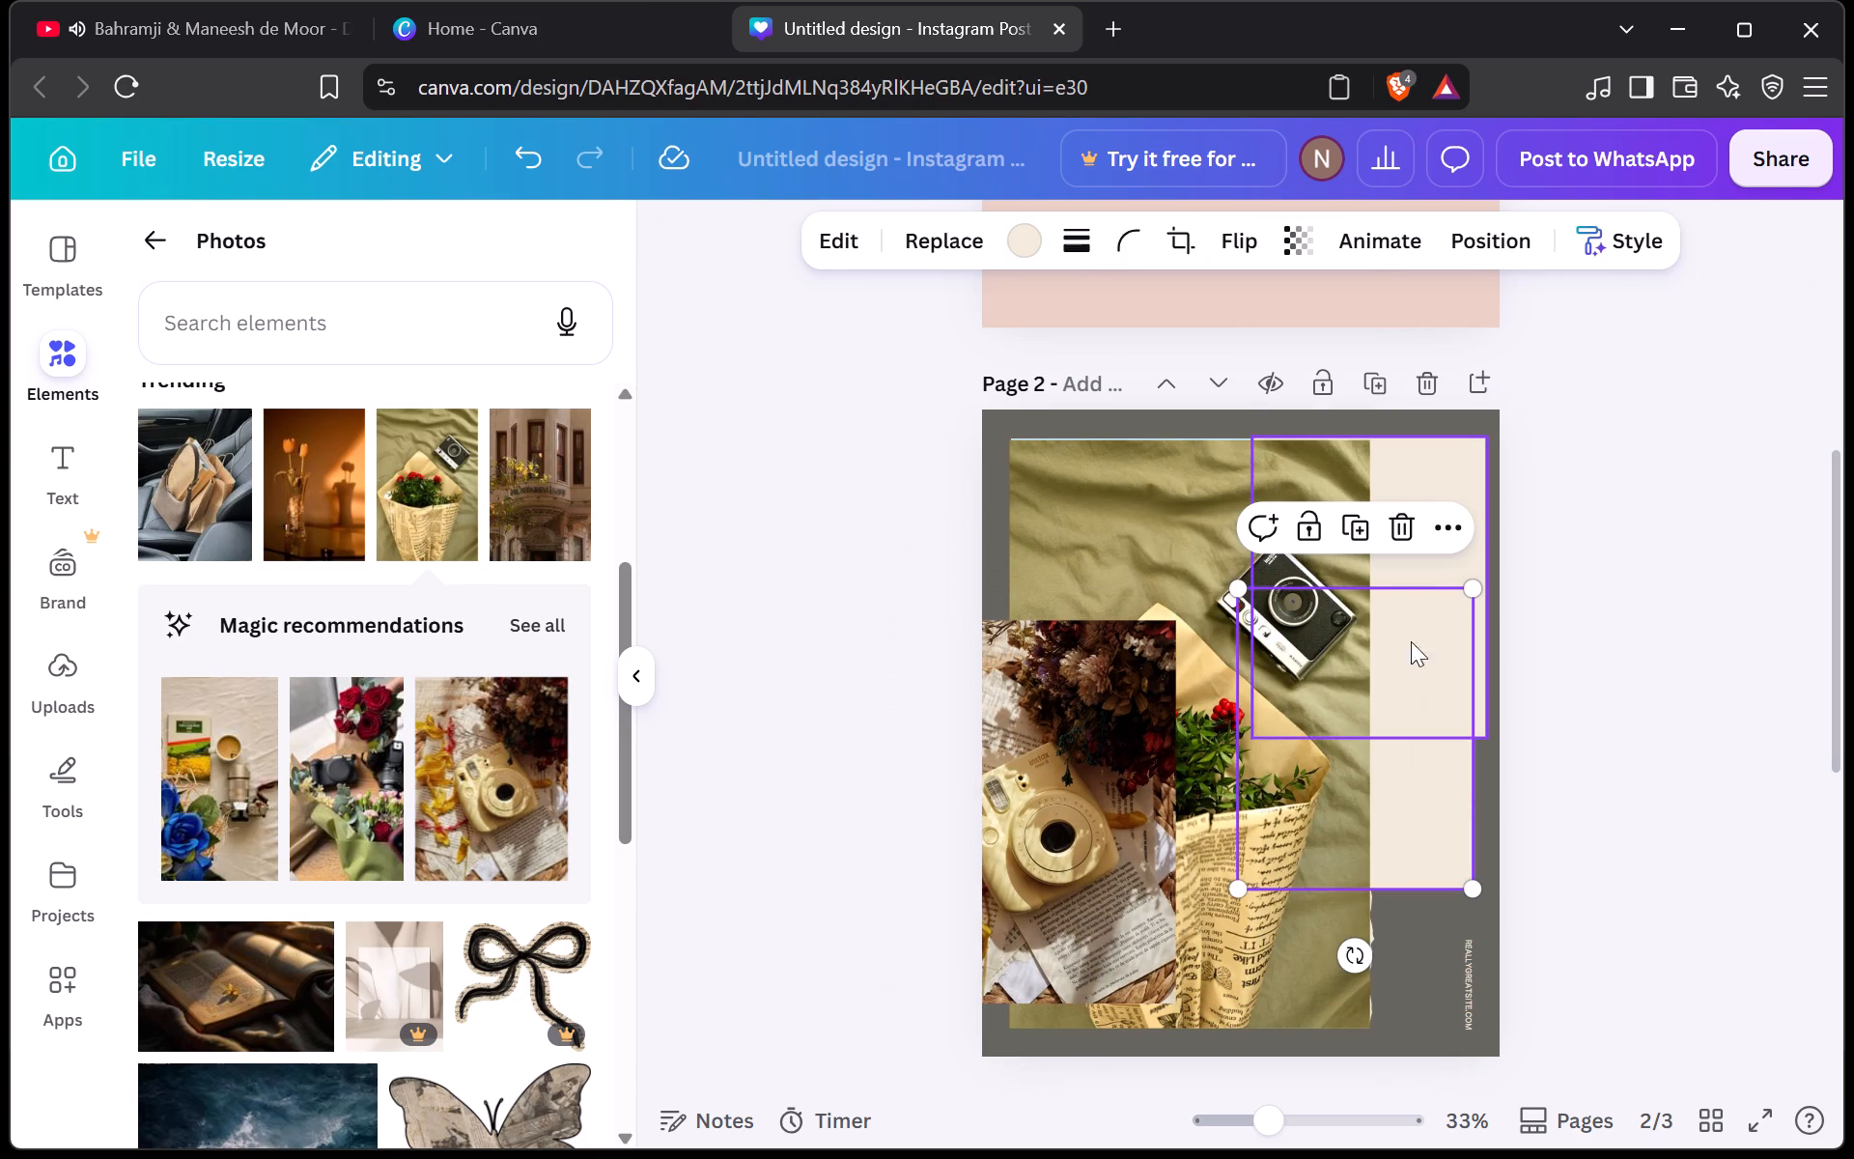
click(1402, 526)
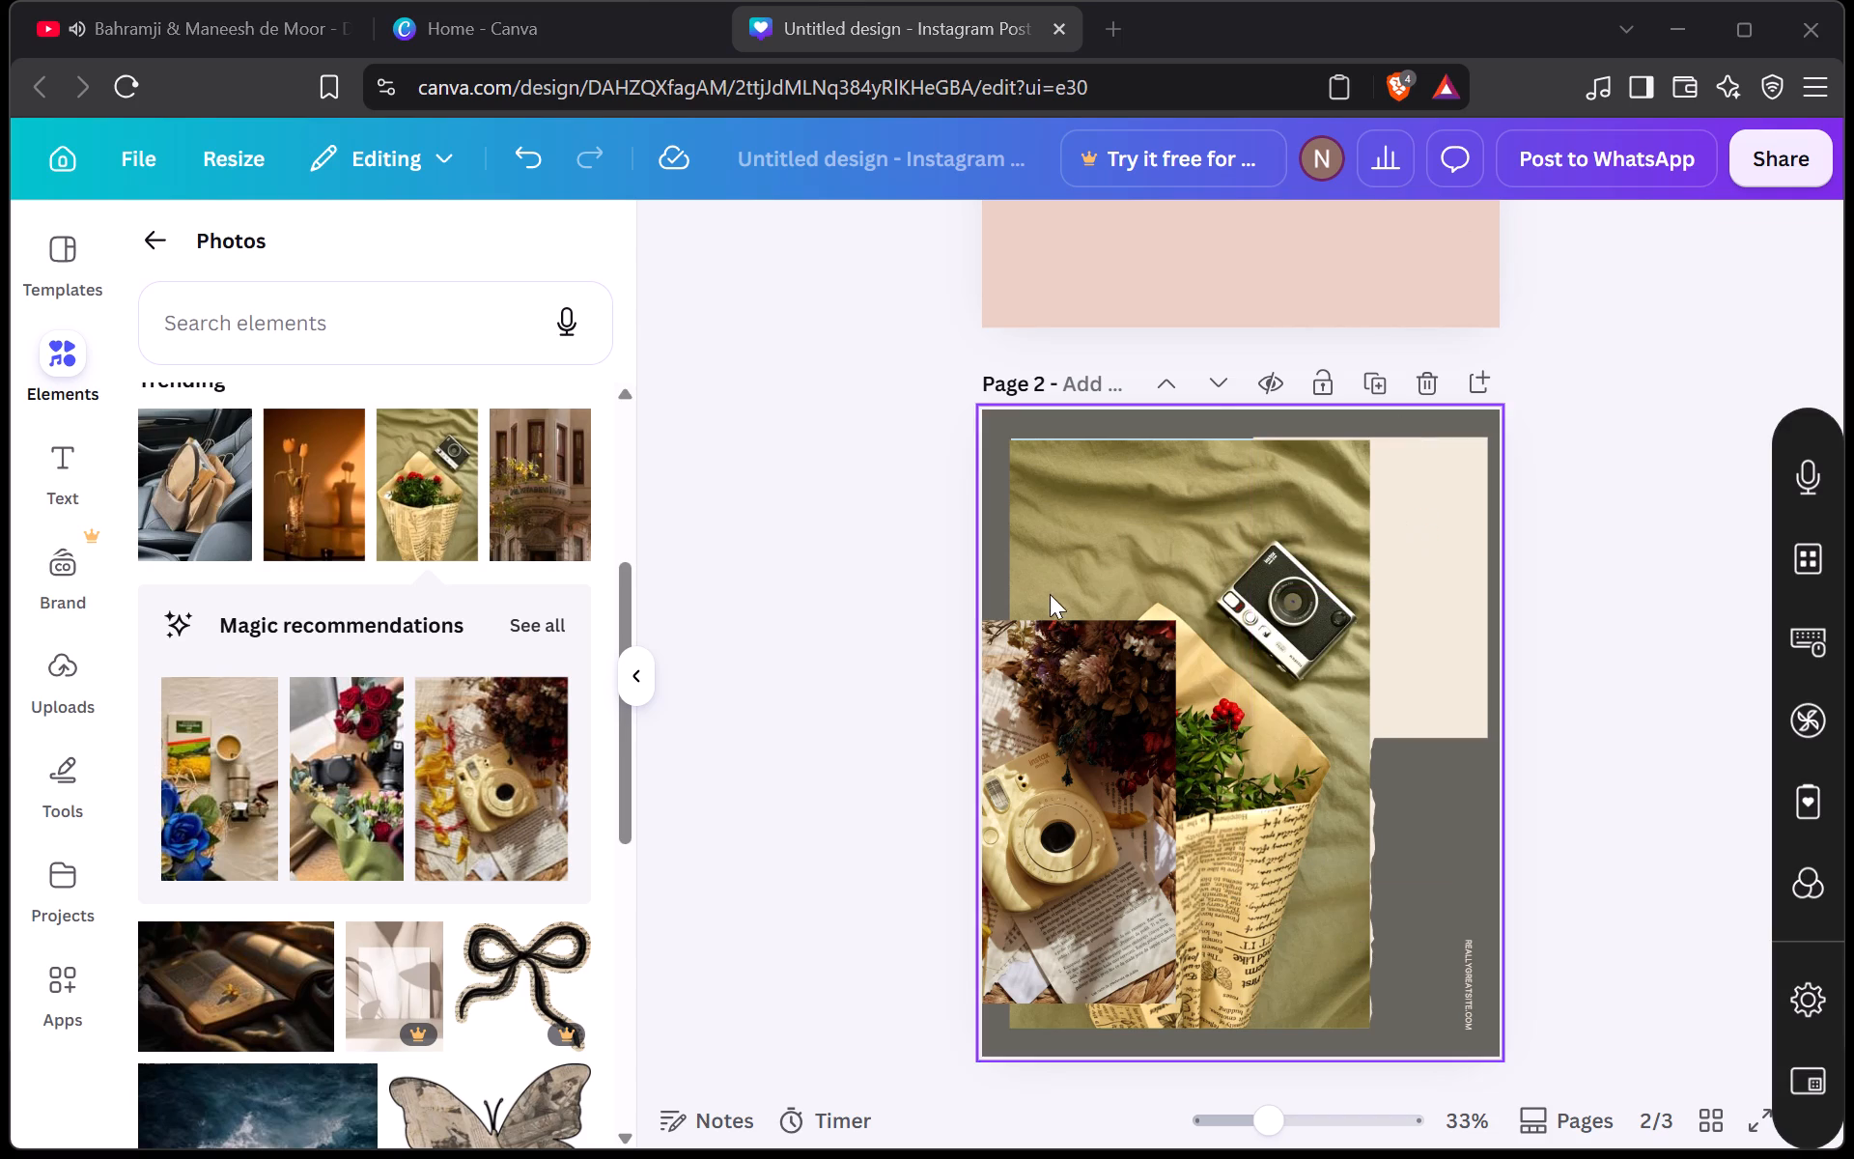
Place the yellow instant camera photo in page 2's upper-right corner, covering the beige rectangle, and shrink it to about 471 by 628.
drag(1094, 704, 1402, 547)
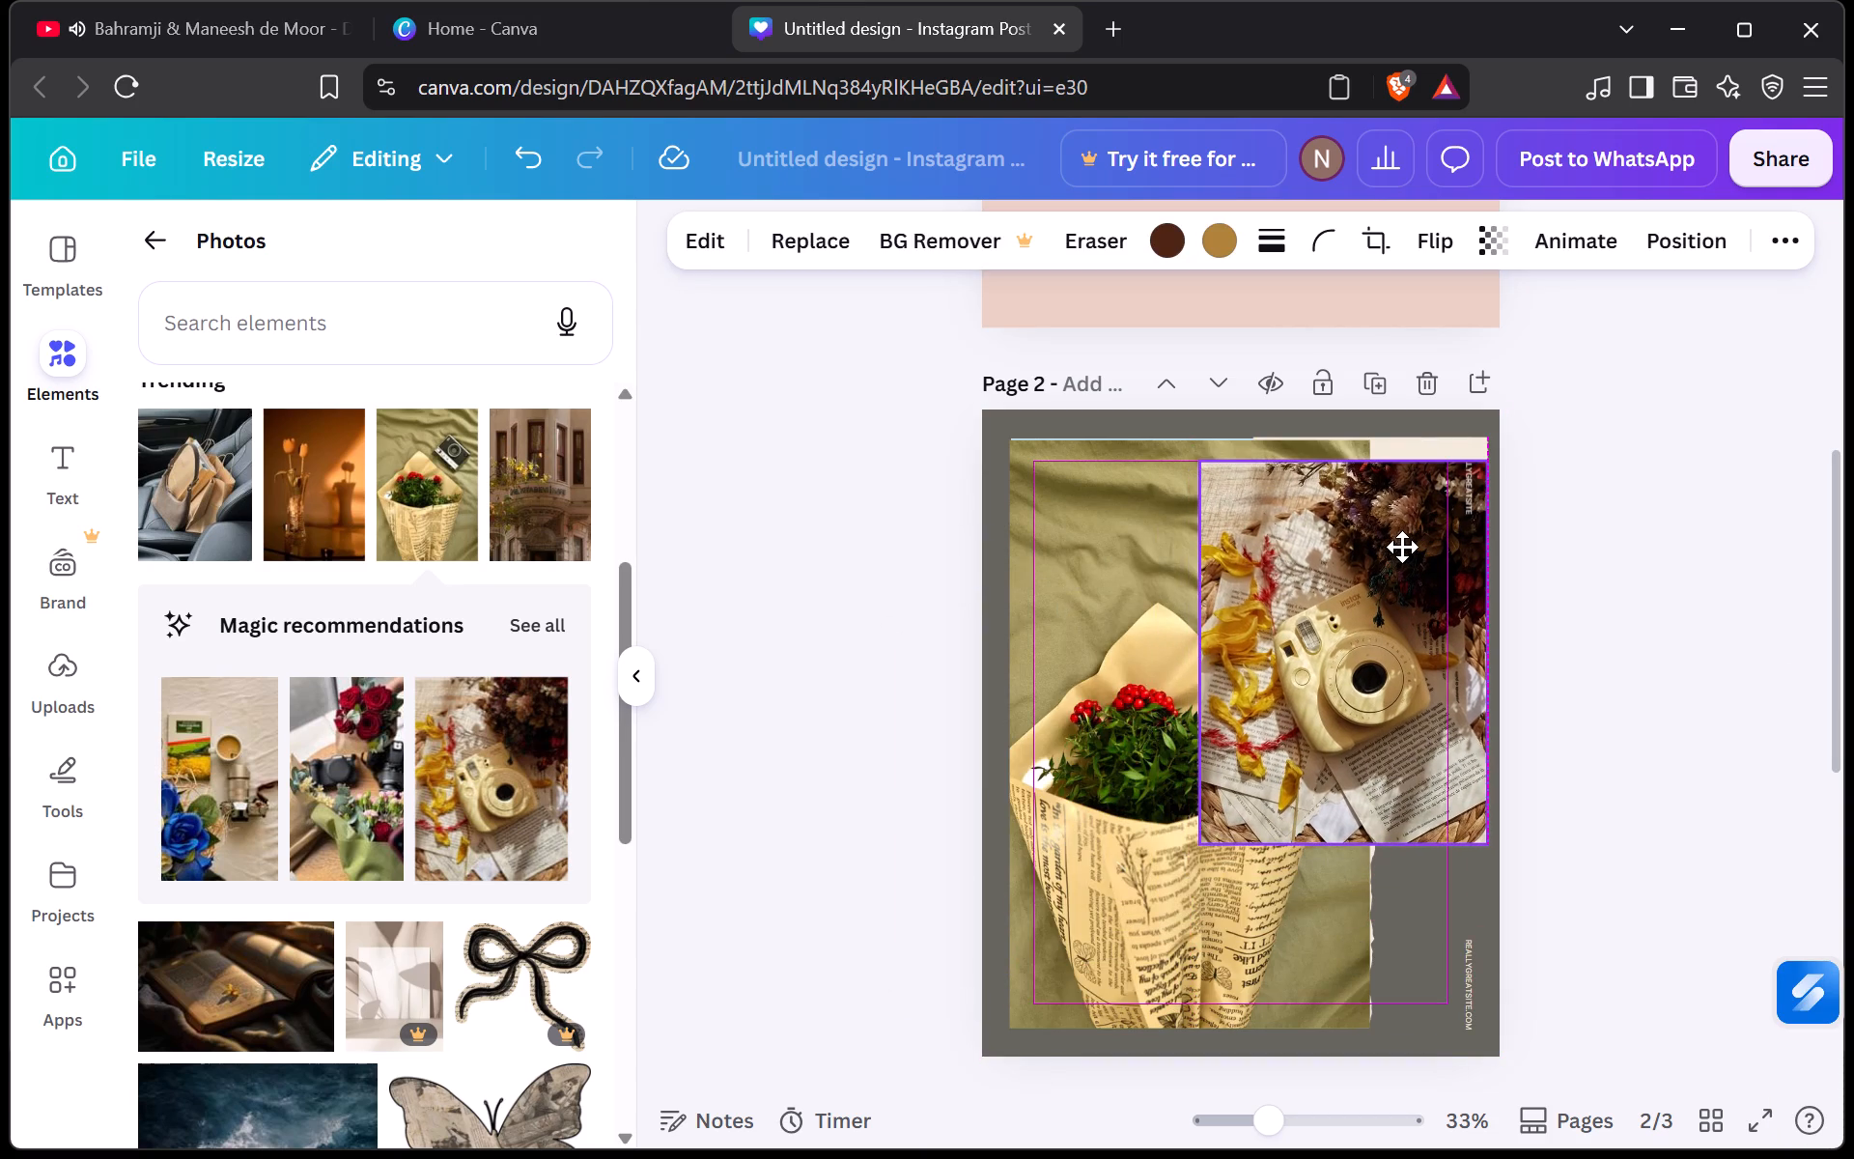
drag(1402, 547, 1405, 539)
drag(1405, 539, 1403, 519)
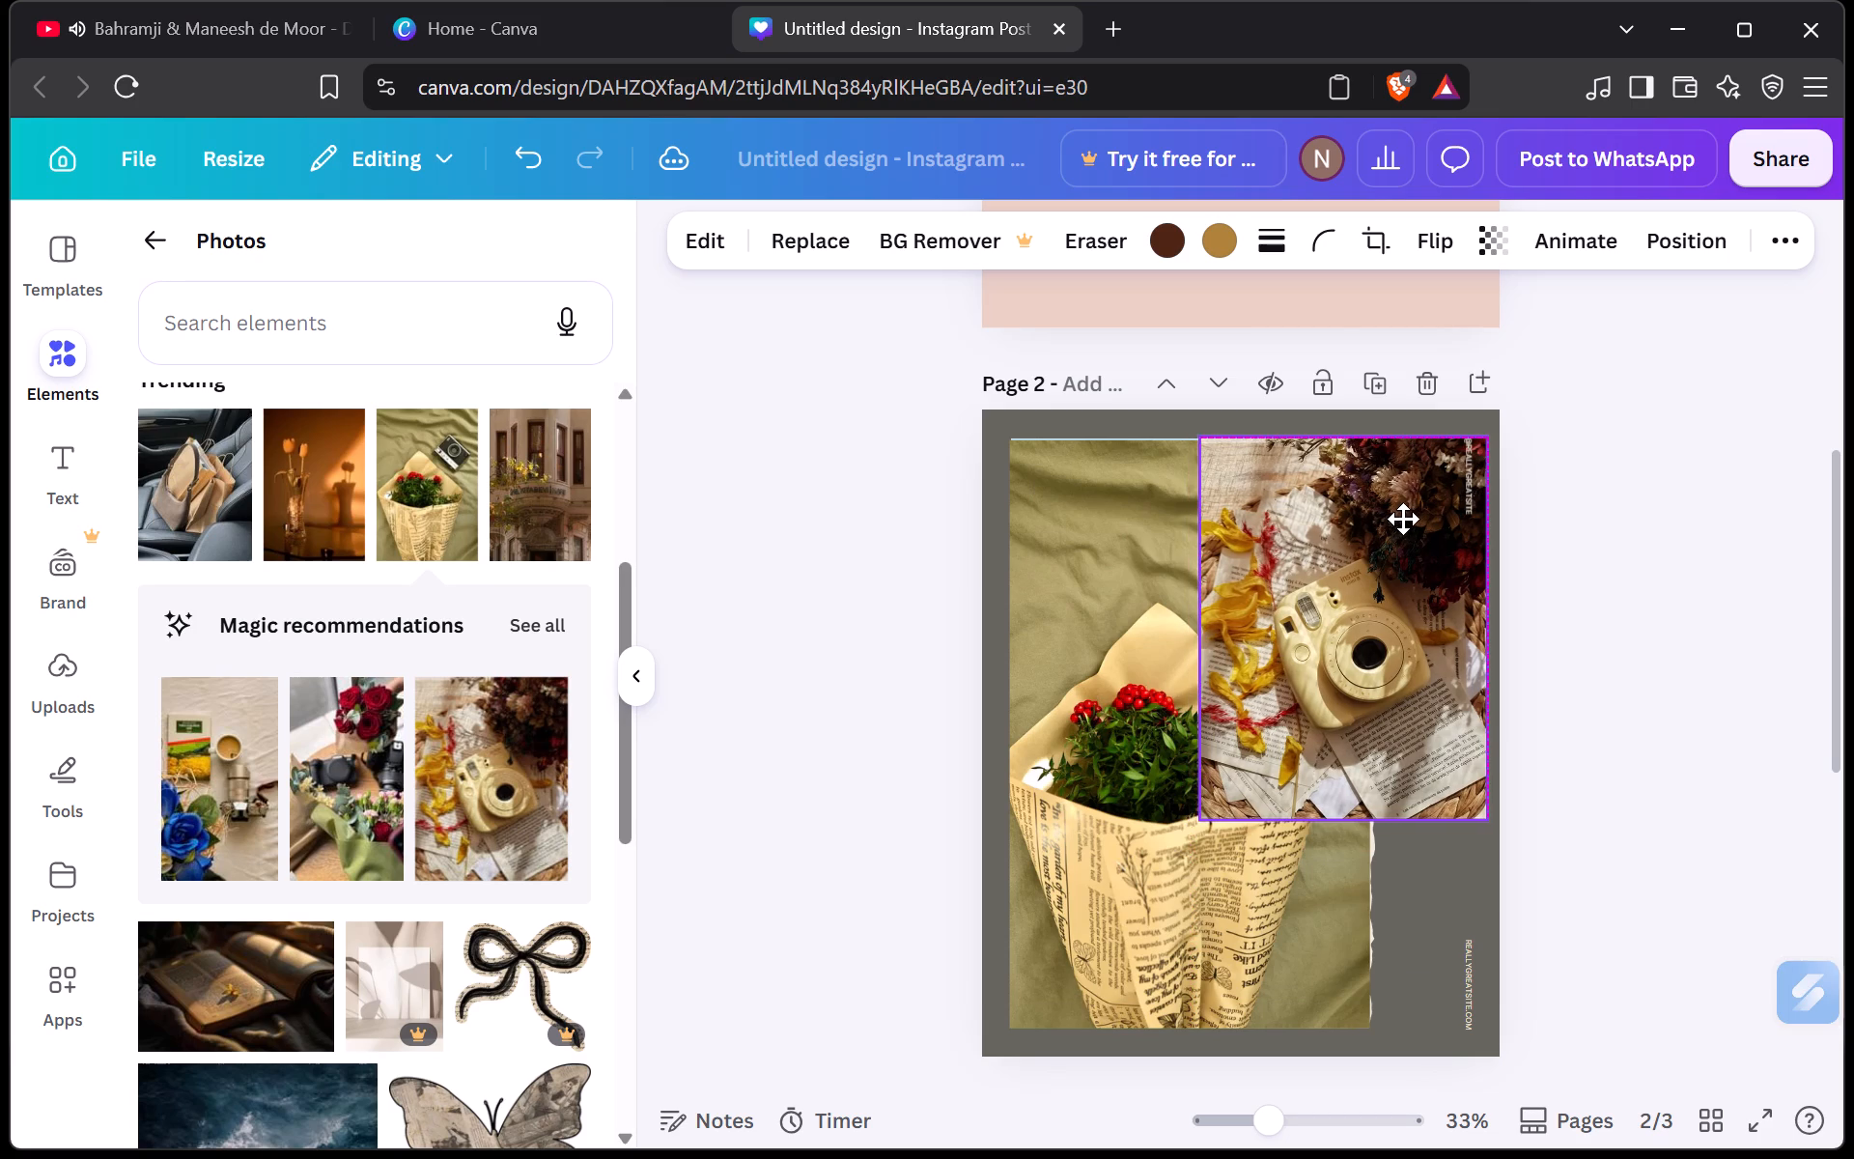
drag(1403, 519, 1402, 520)
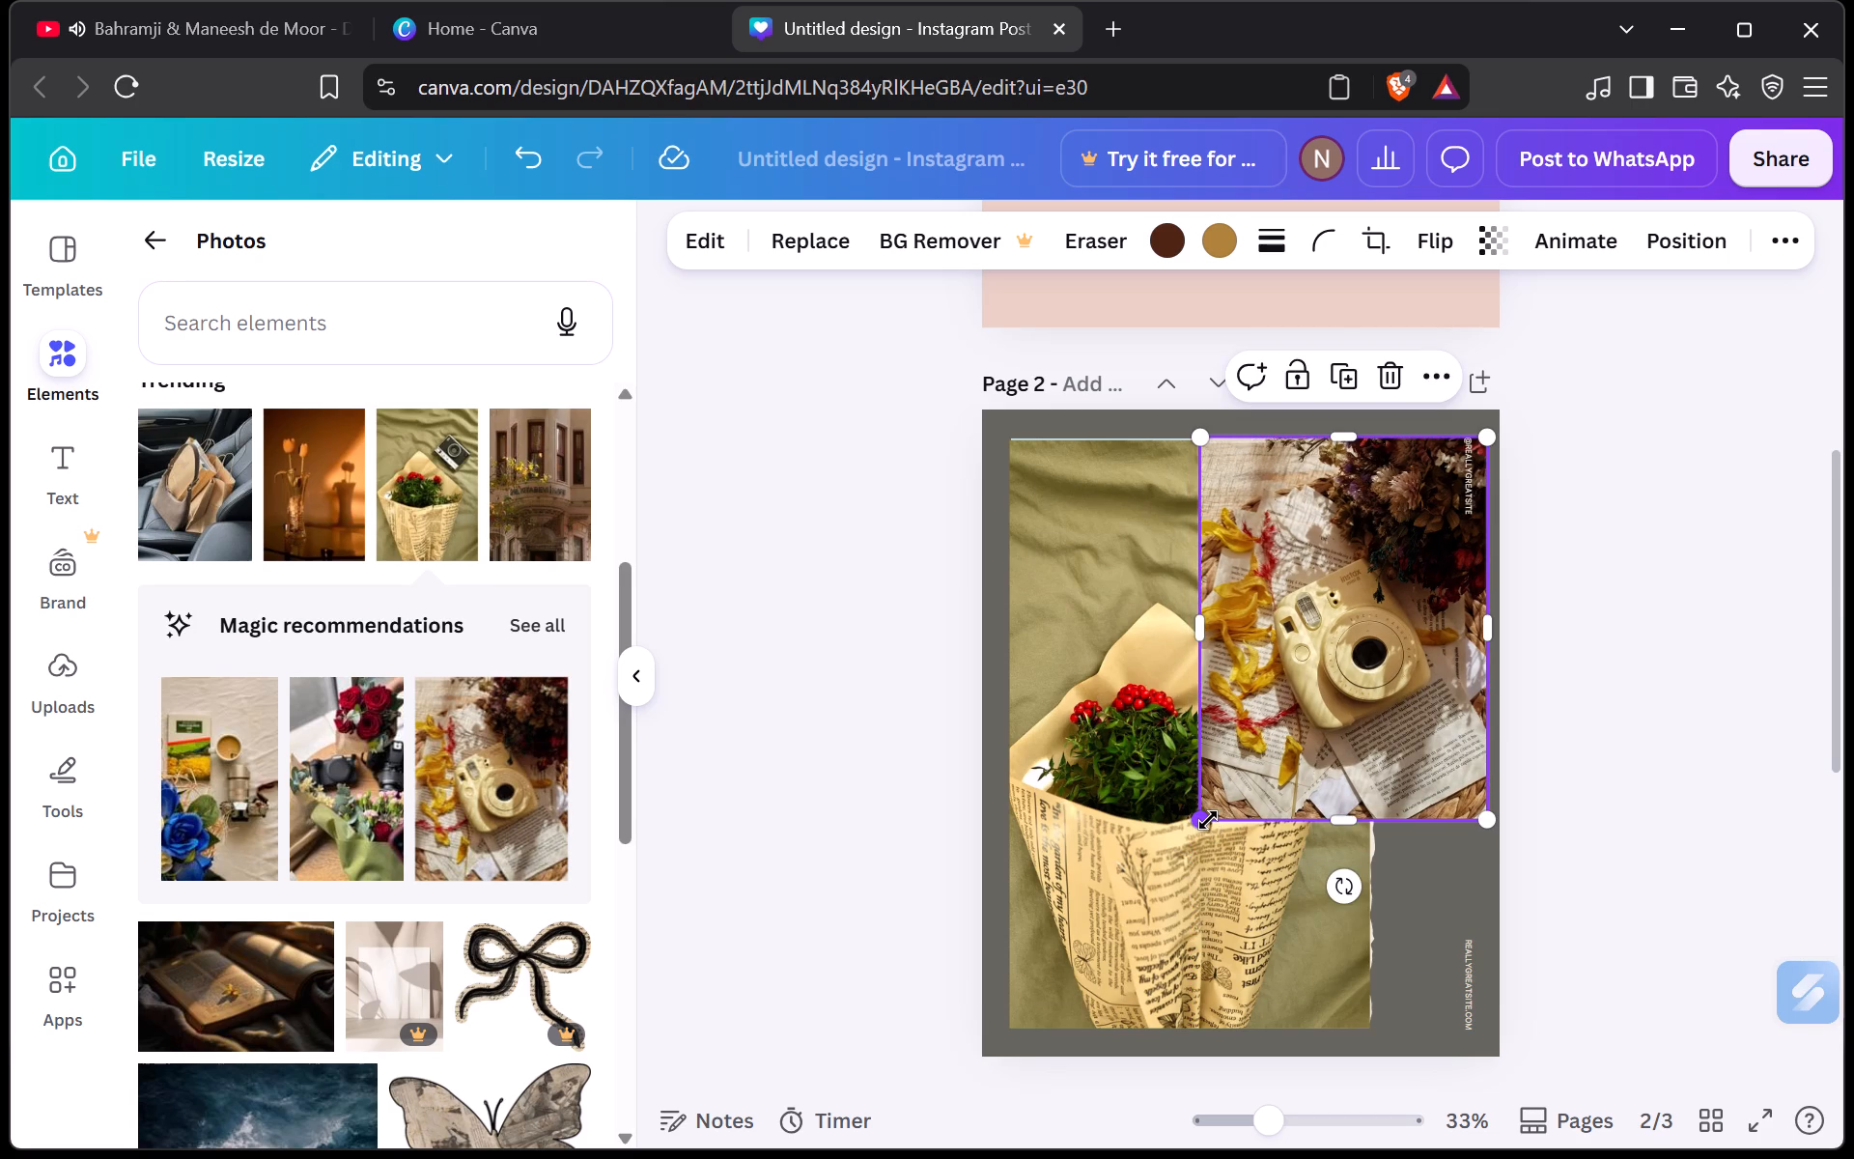
drag(1208, 820, 1271, 777)
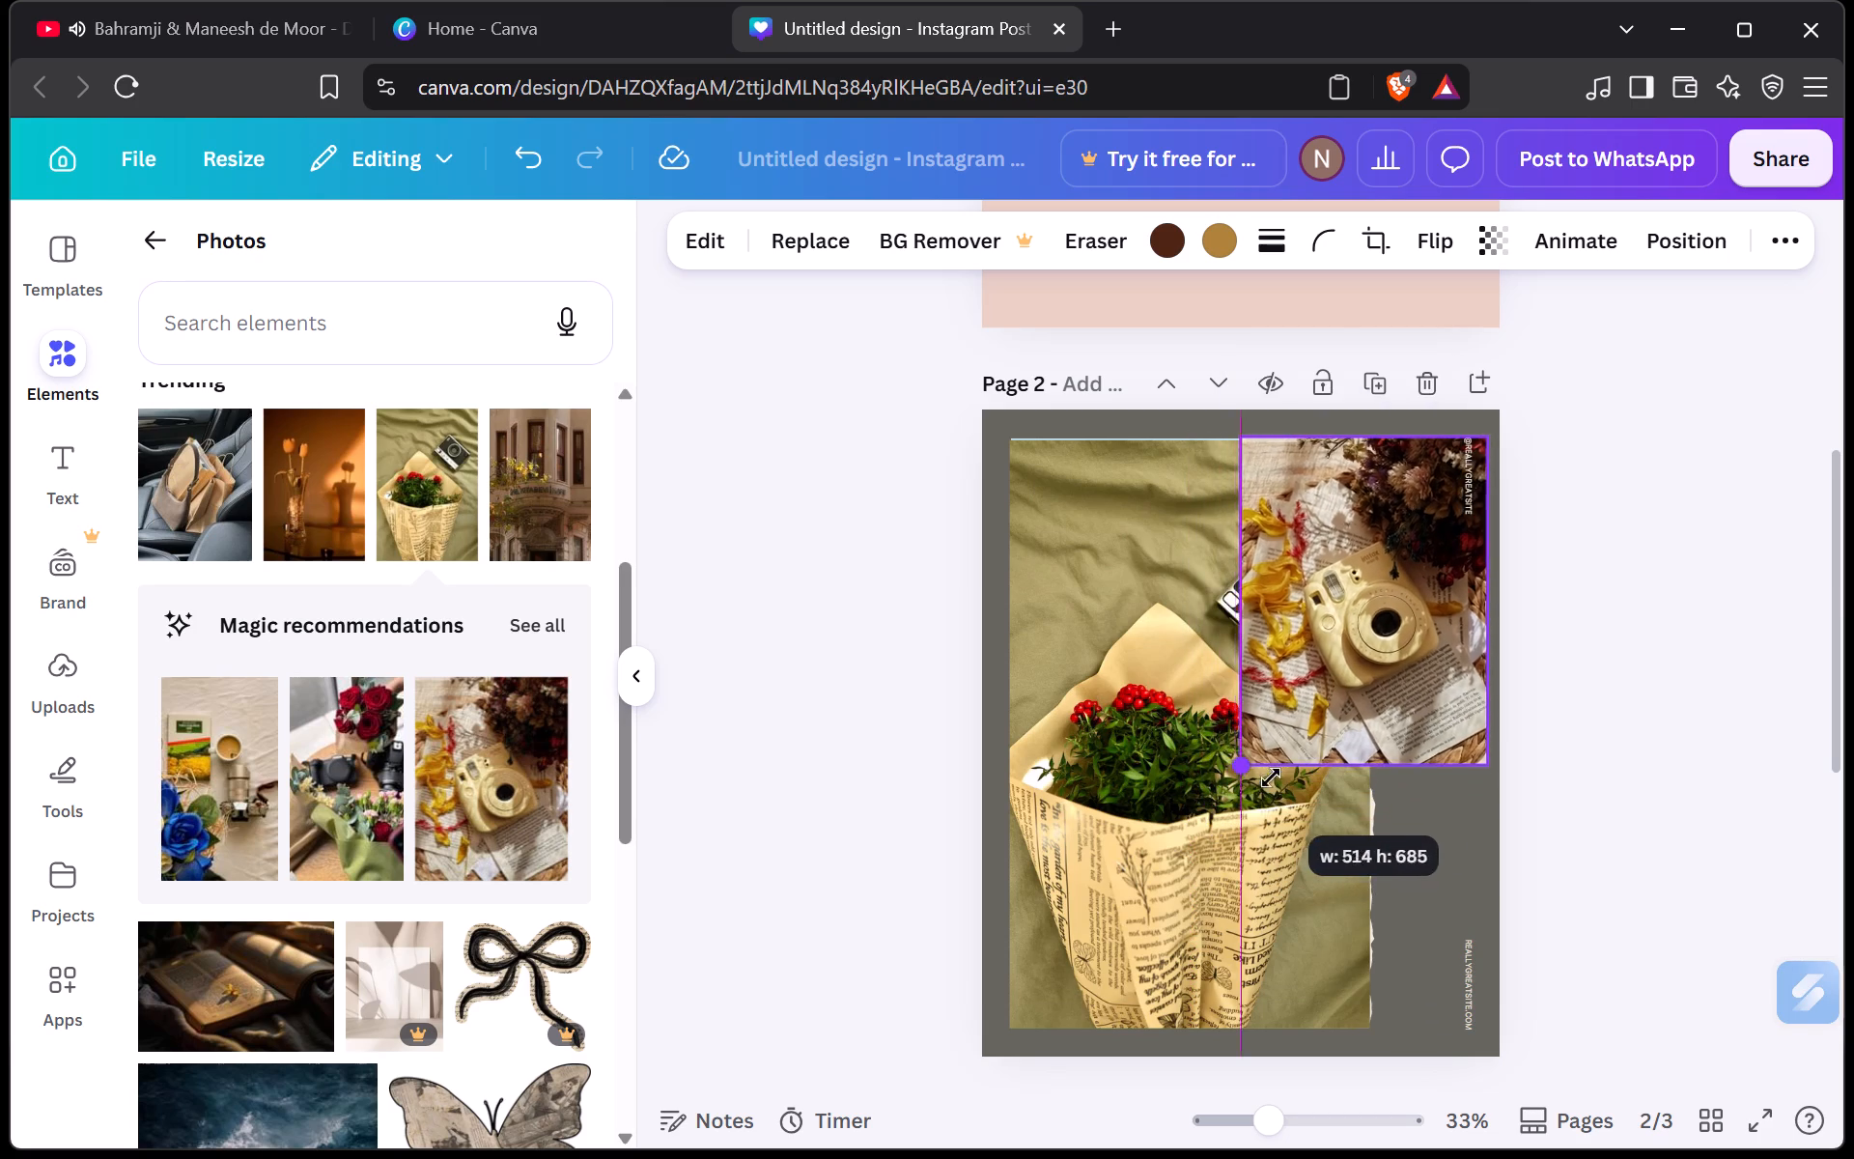
drag(1271, 777, 1300, 760)
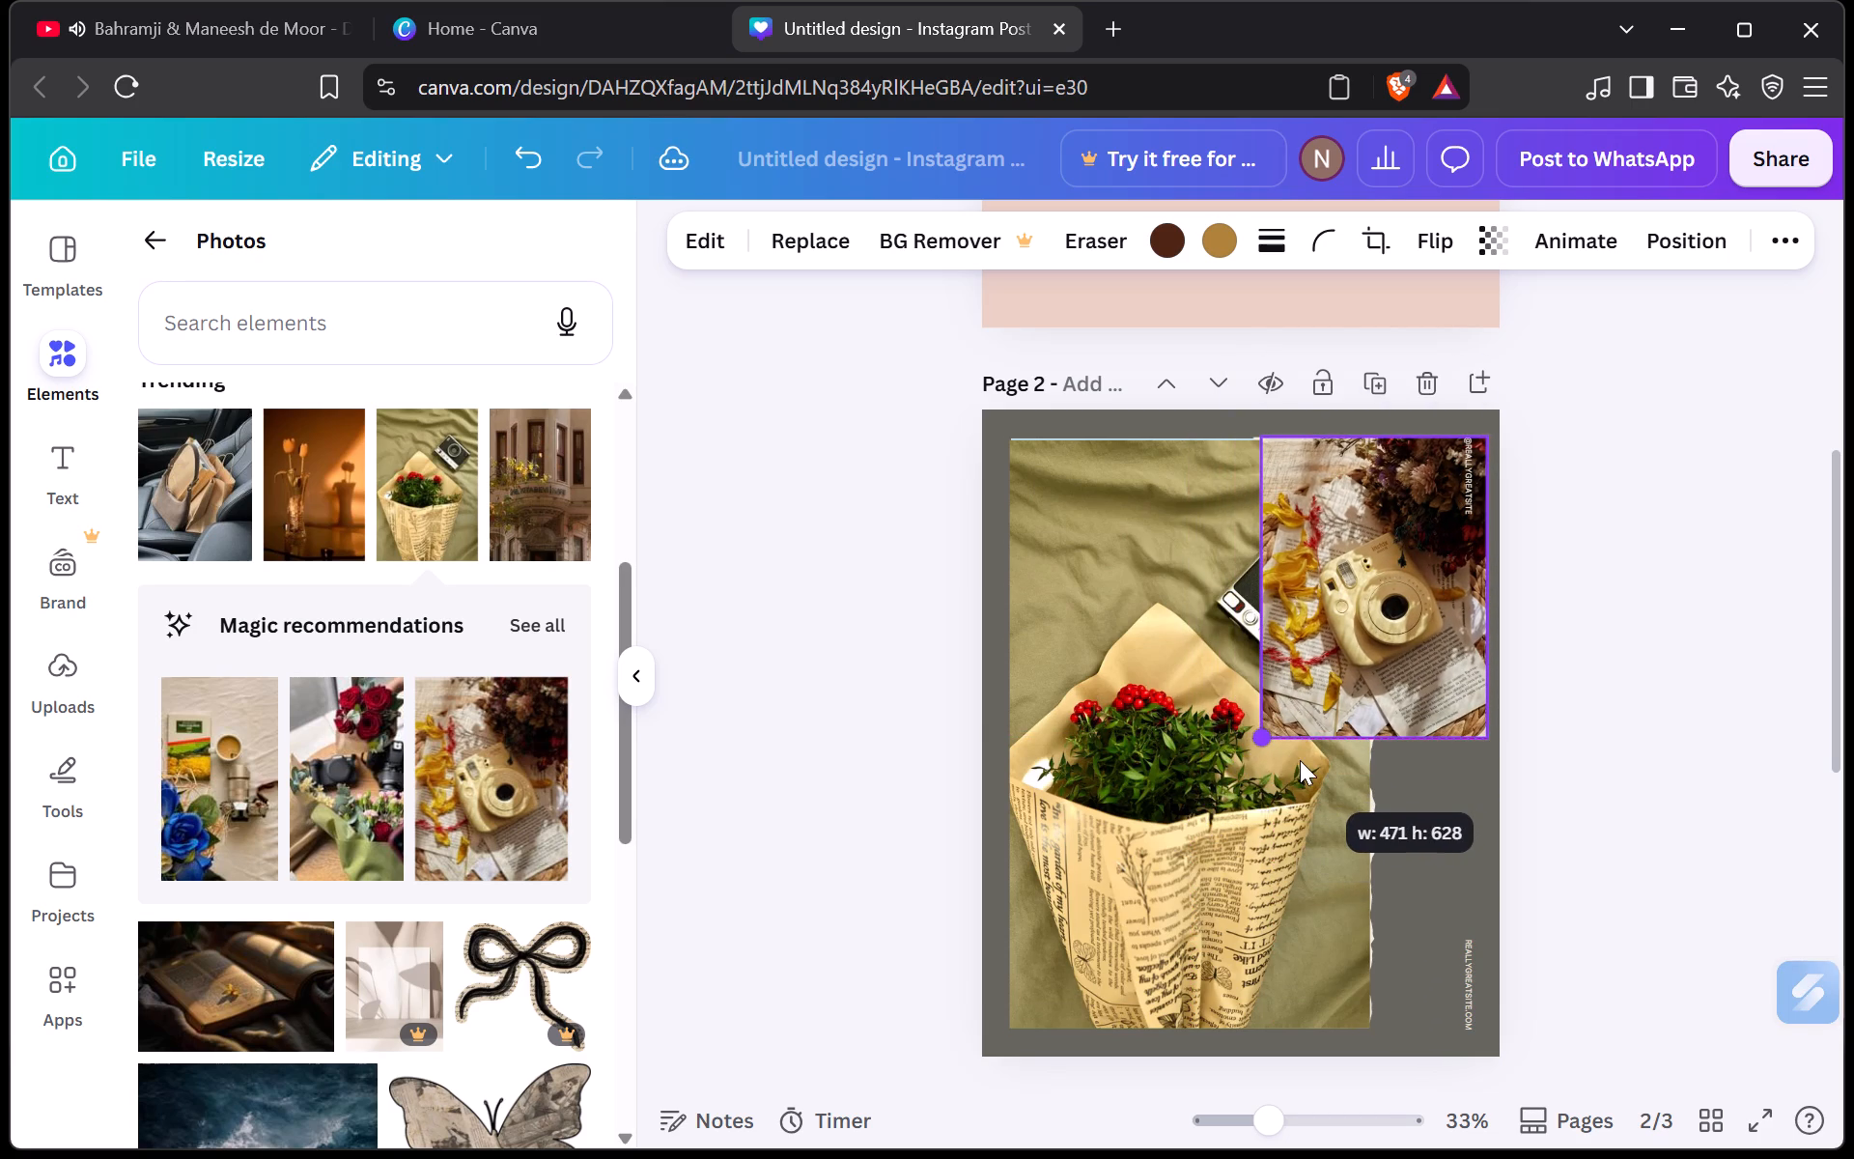
Fine-tune the position of the large bouquet photo over page 2's main picture area.
click(1333, 851)
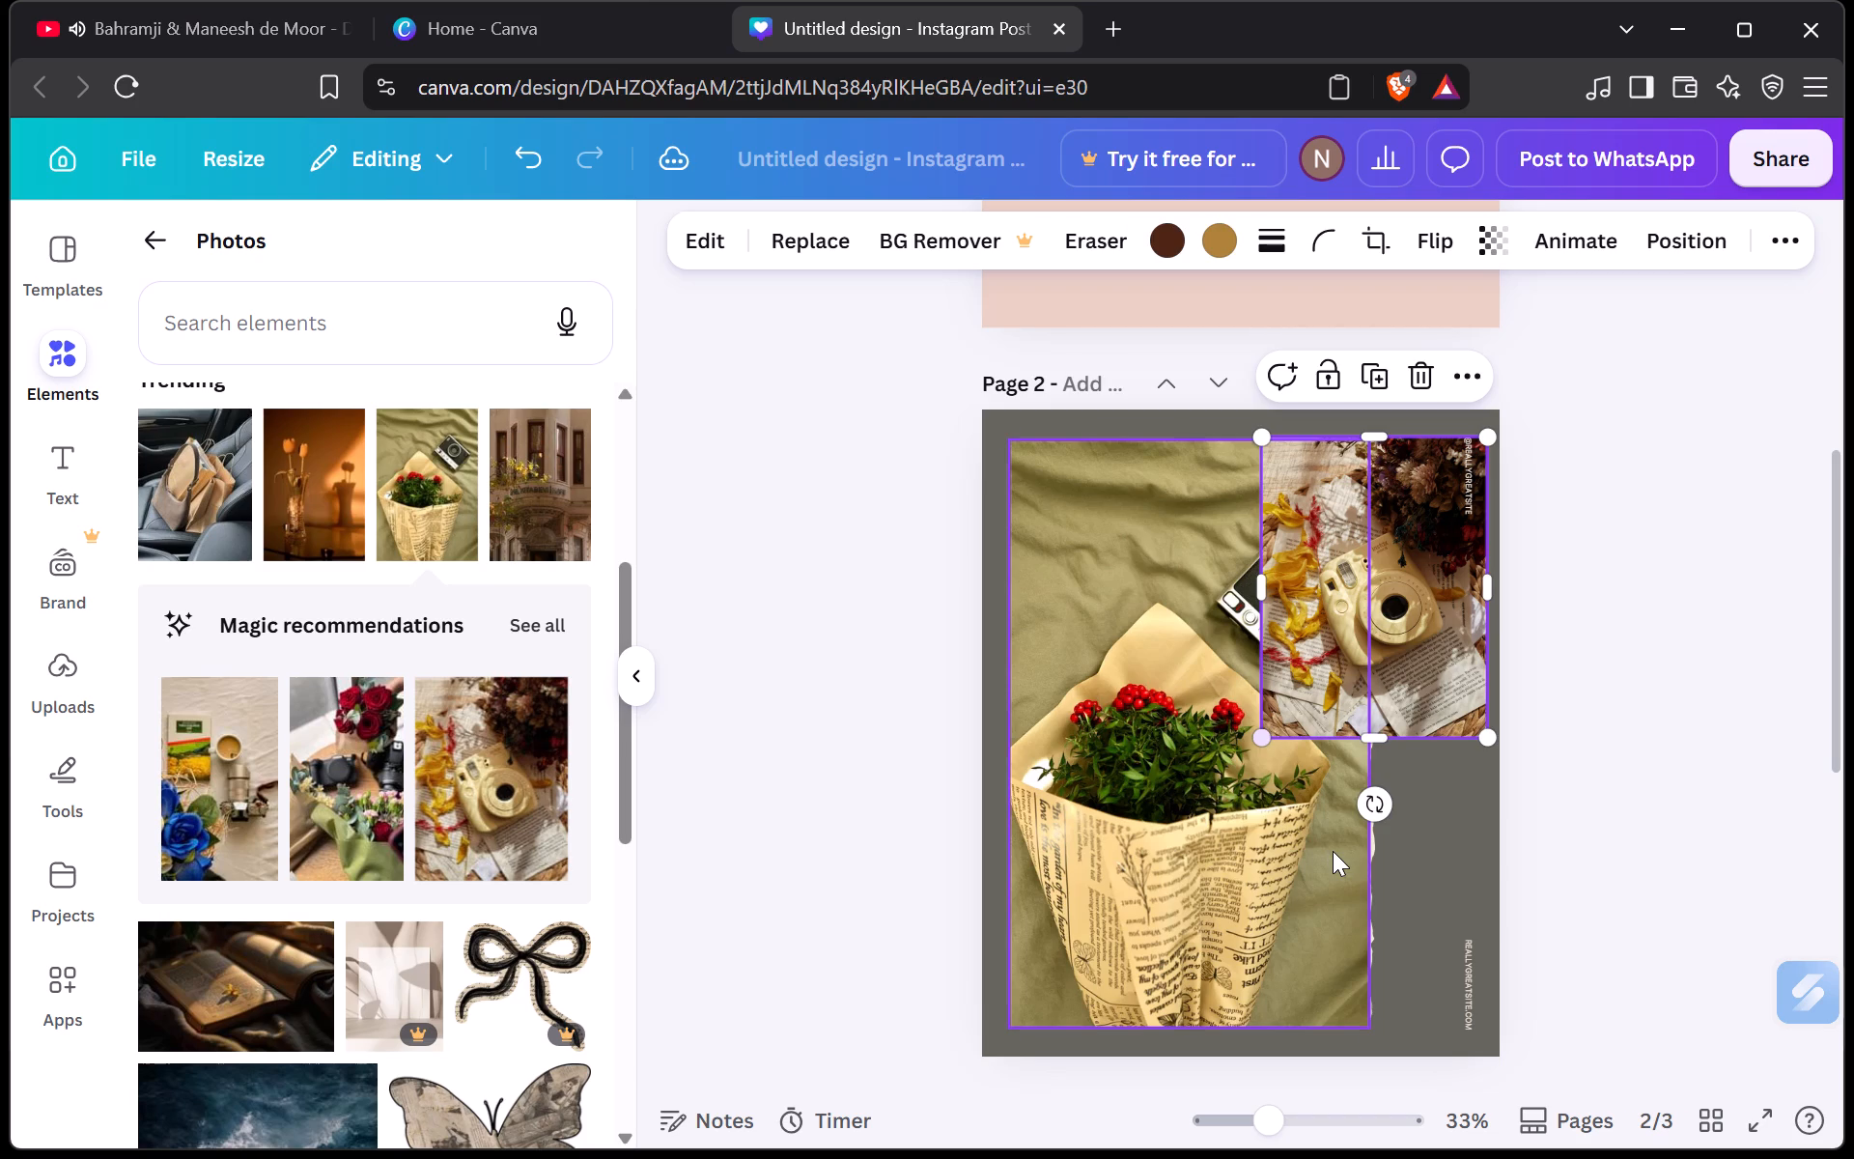
drag(1333, 851, 1332, 841)
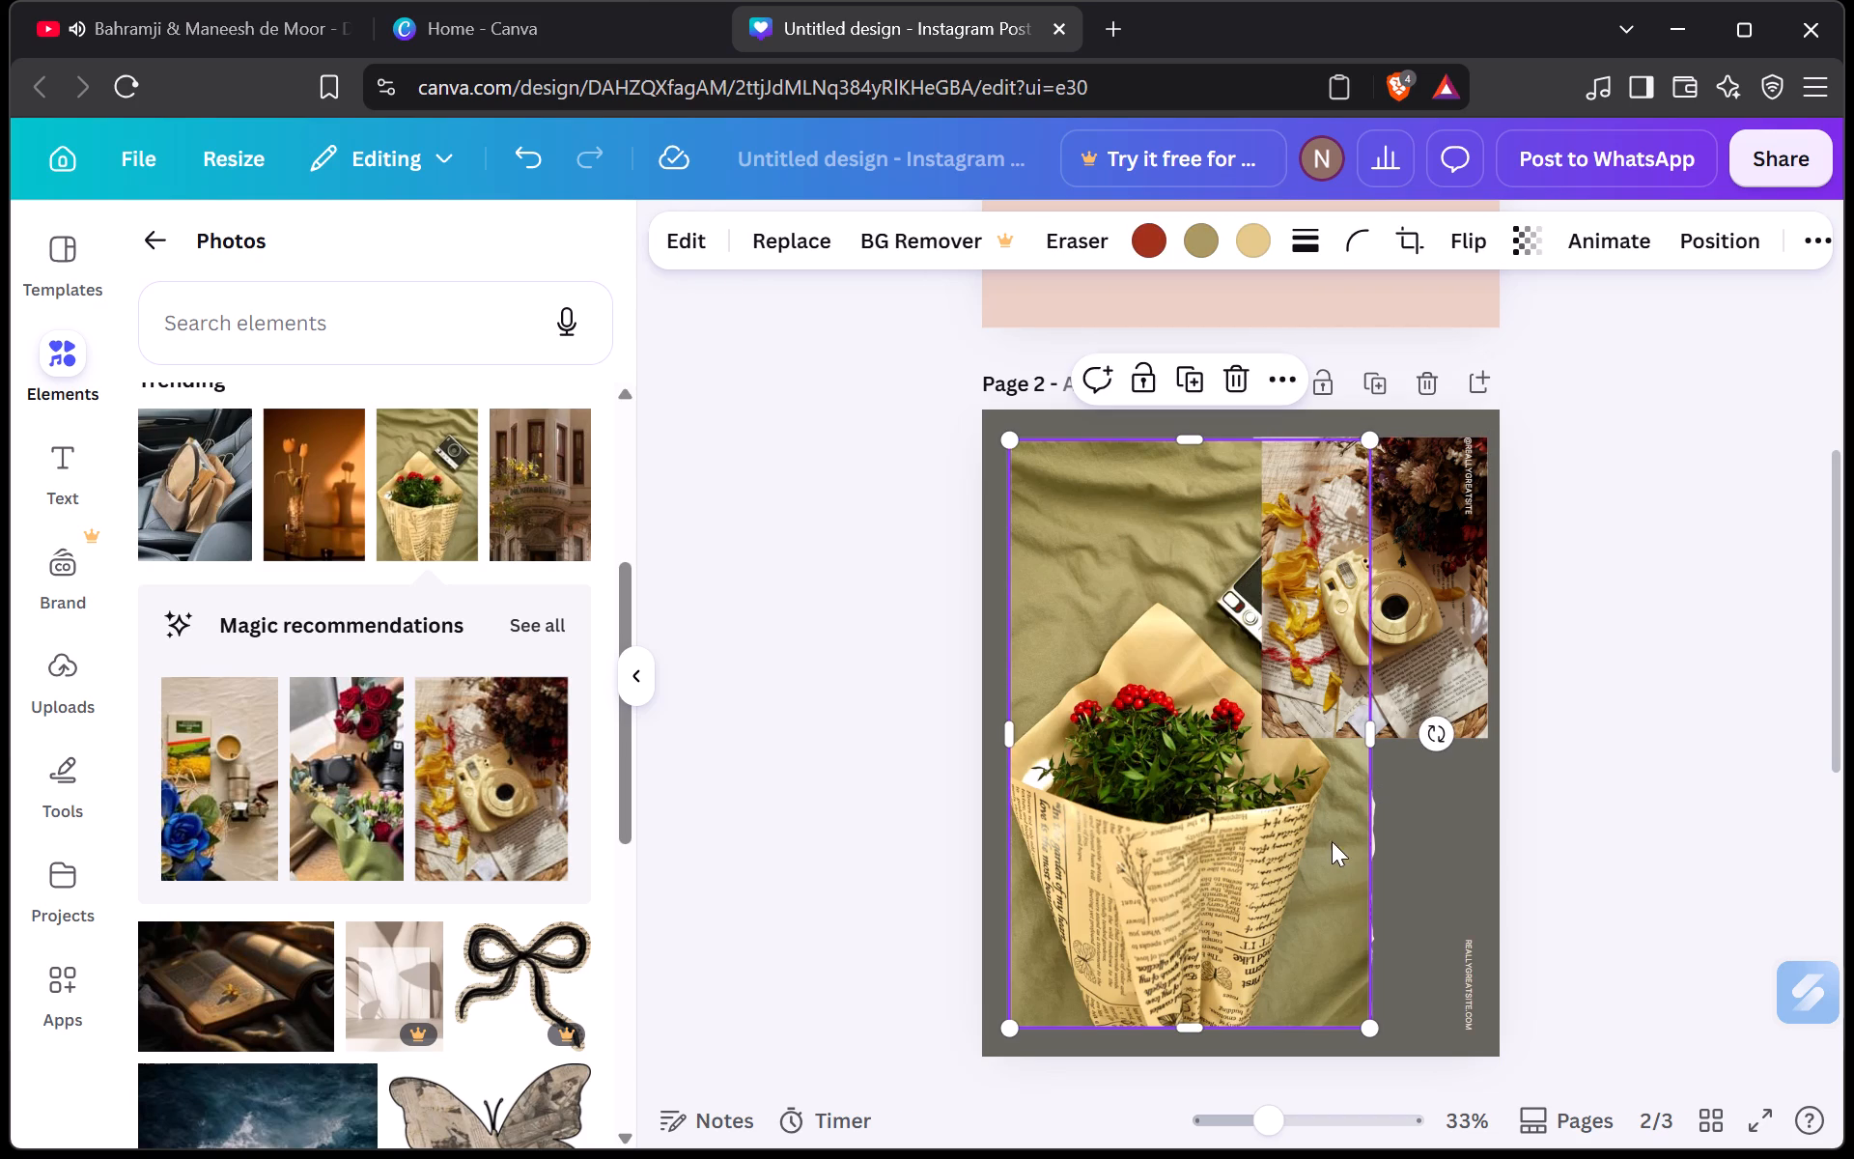
drag(1332, 841, 1359, 847)
drag(1348, 850, 1322, 853)
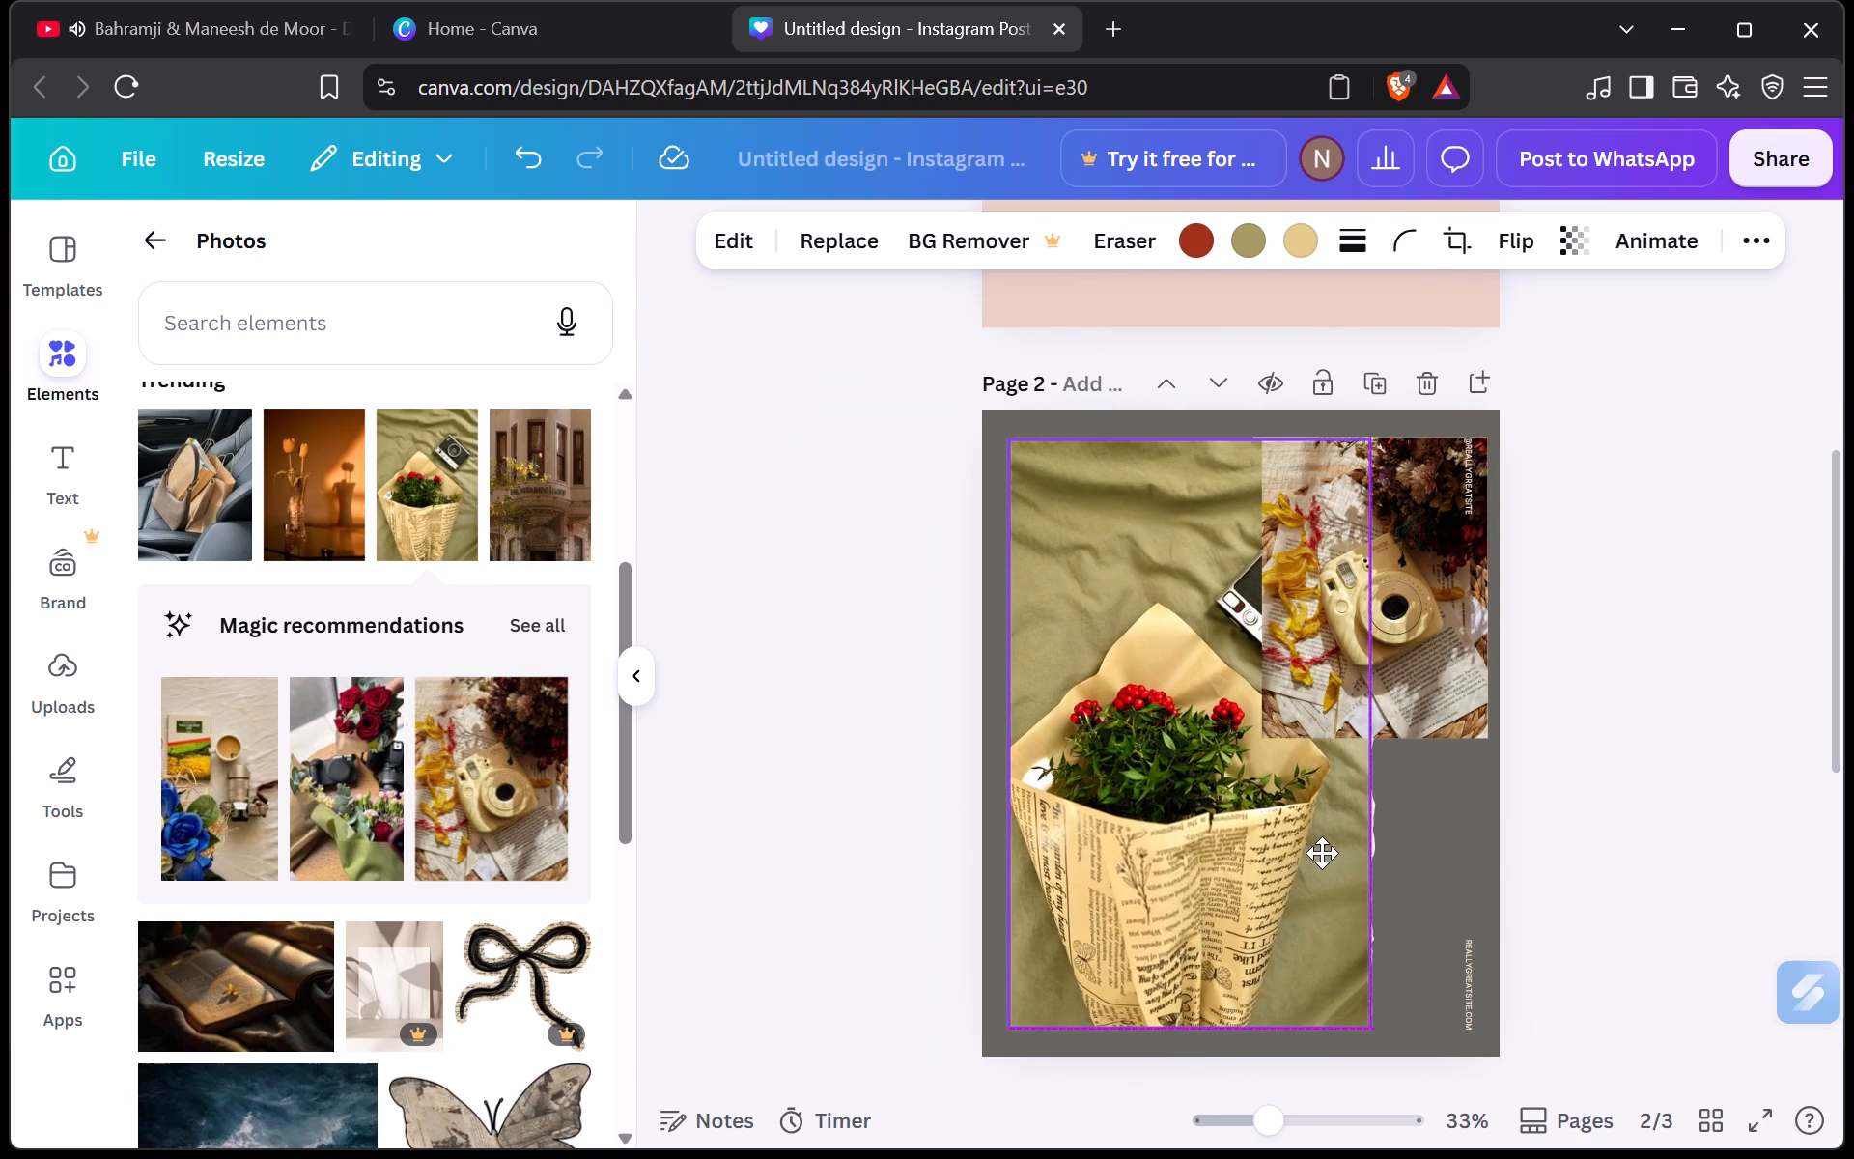
drag(1322, 853, 1323, 852)
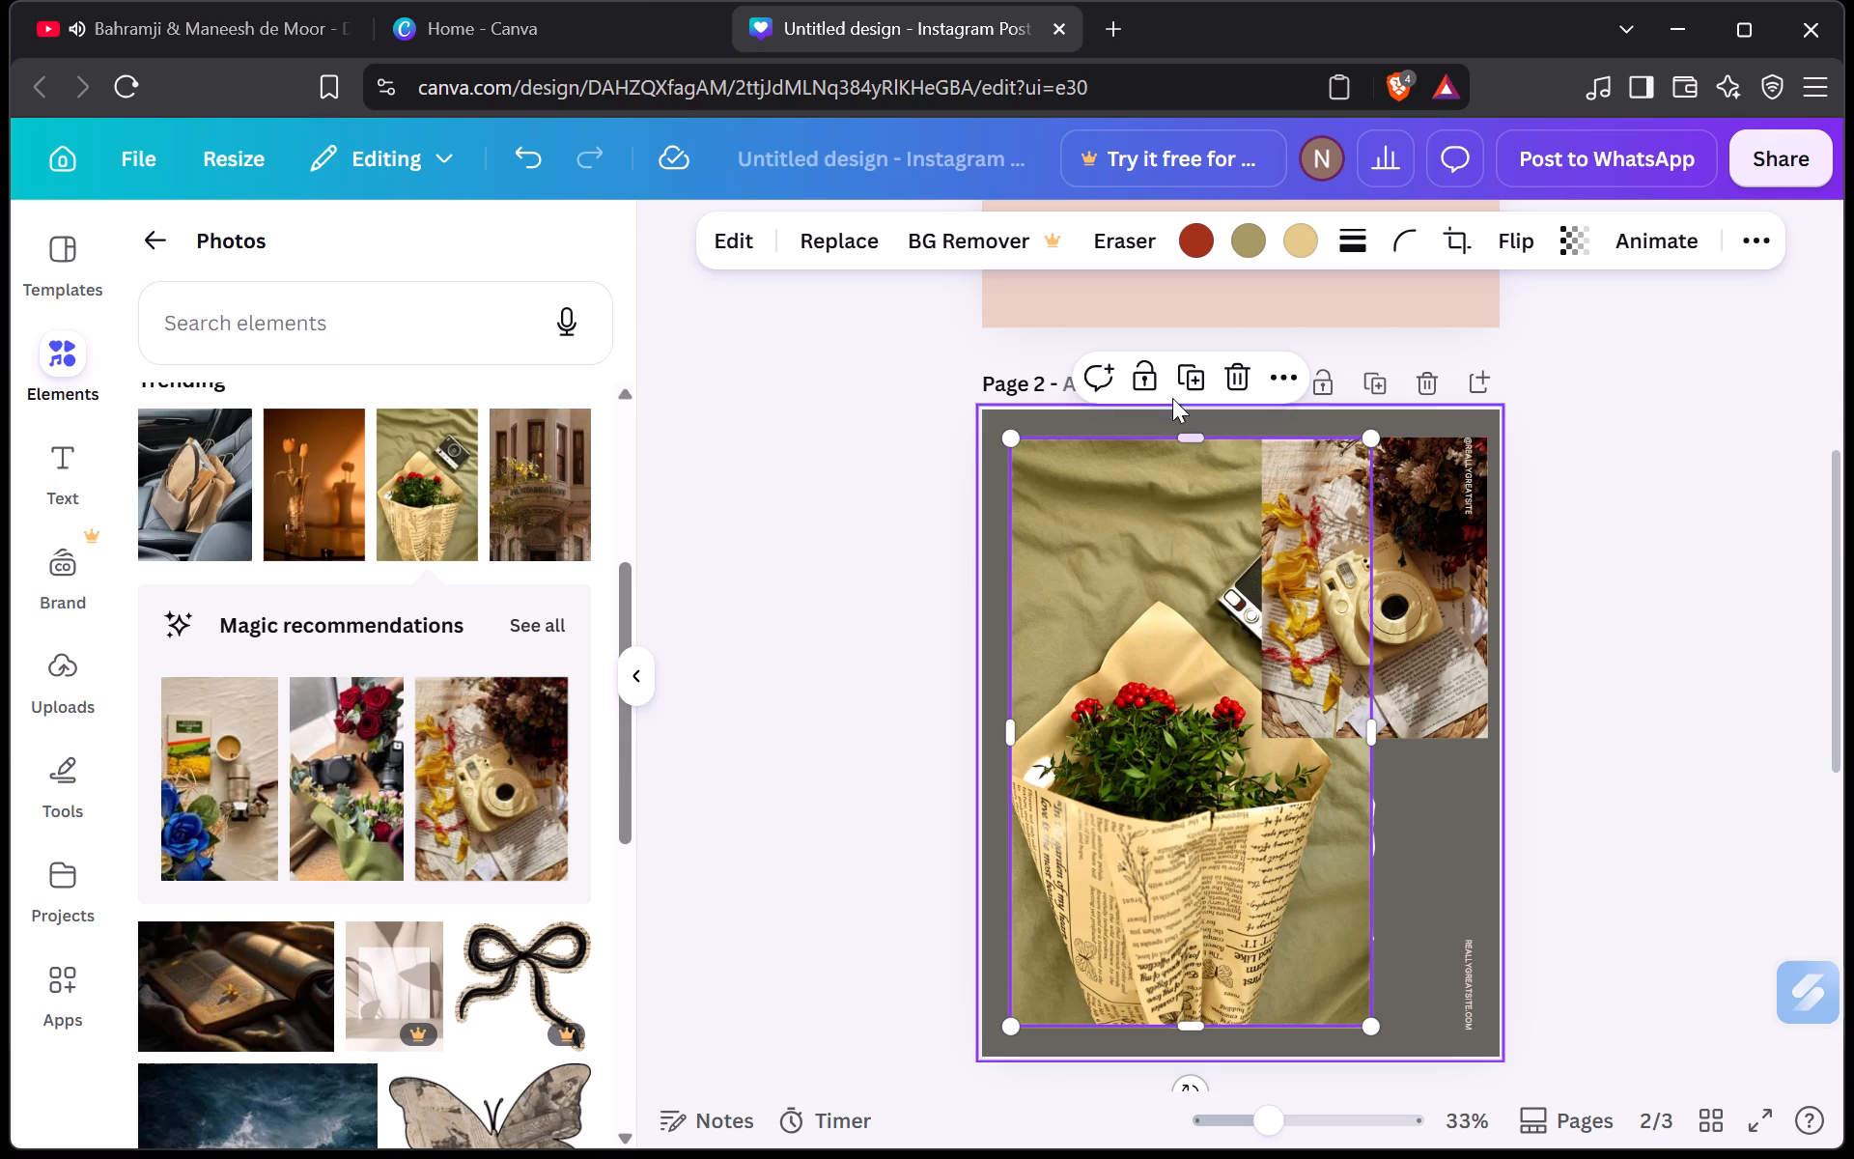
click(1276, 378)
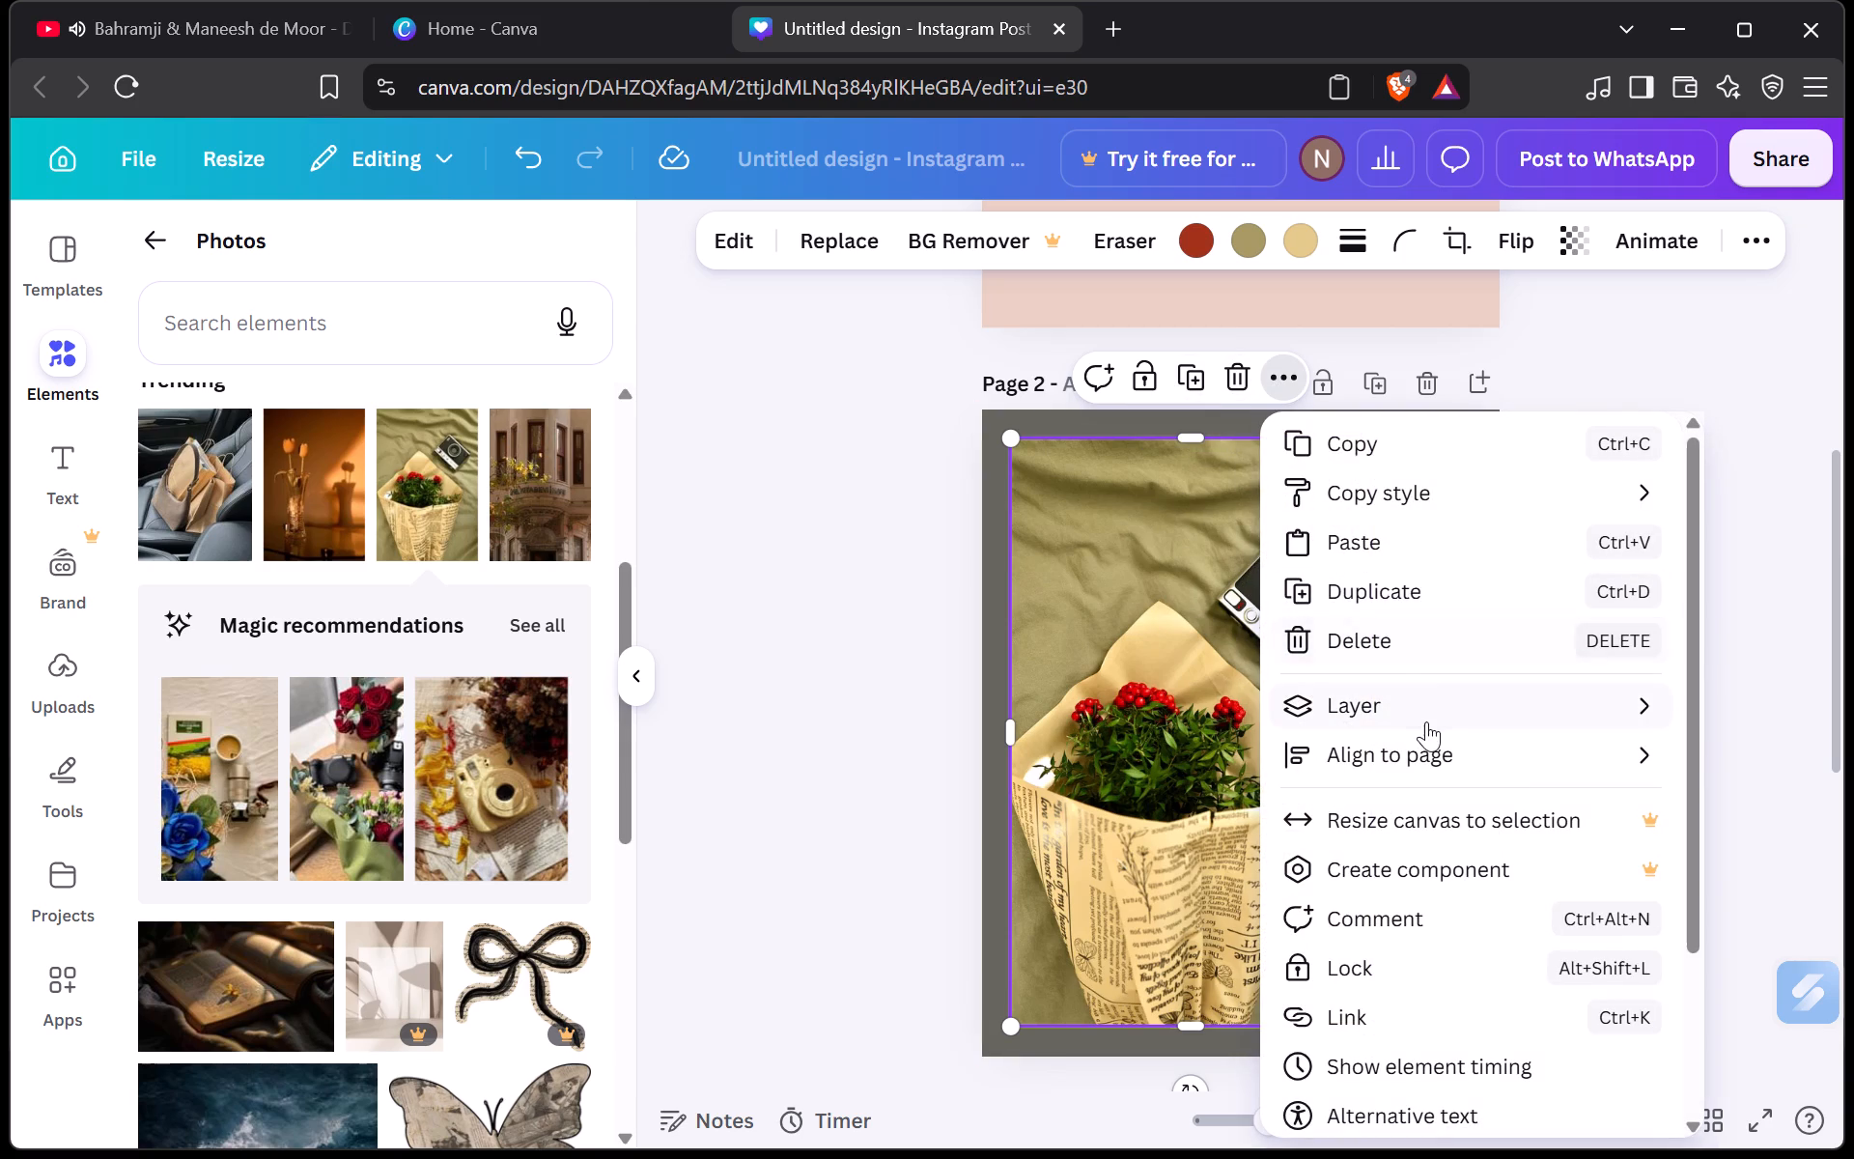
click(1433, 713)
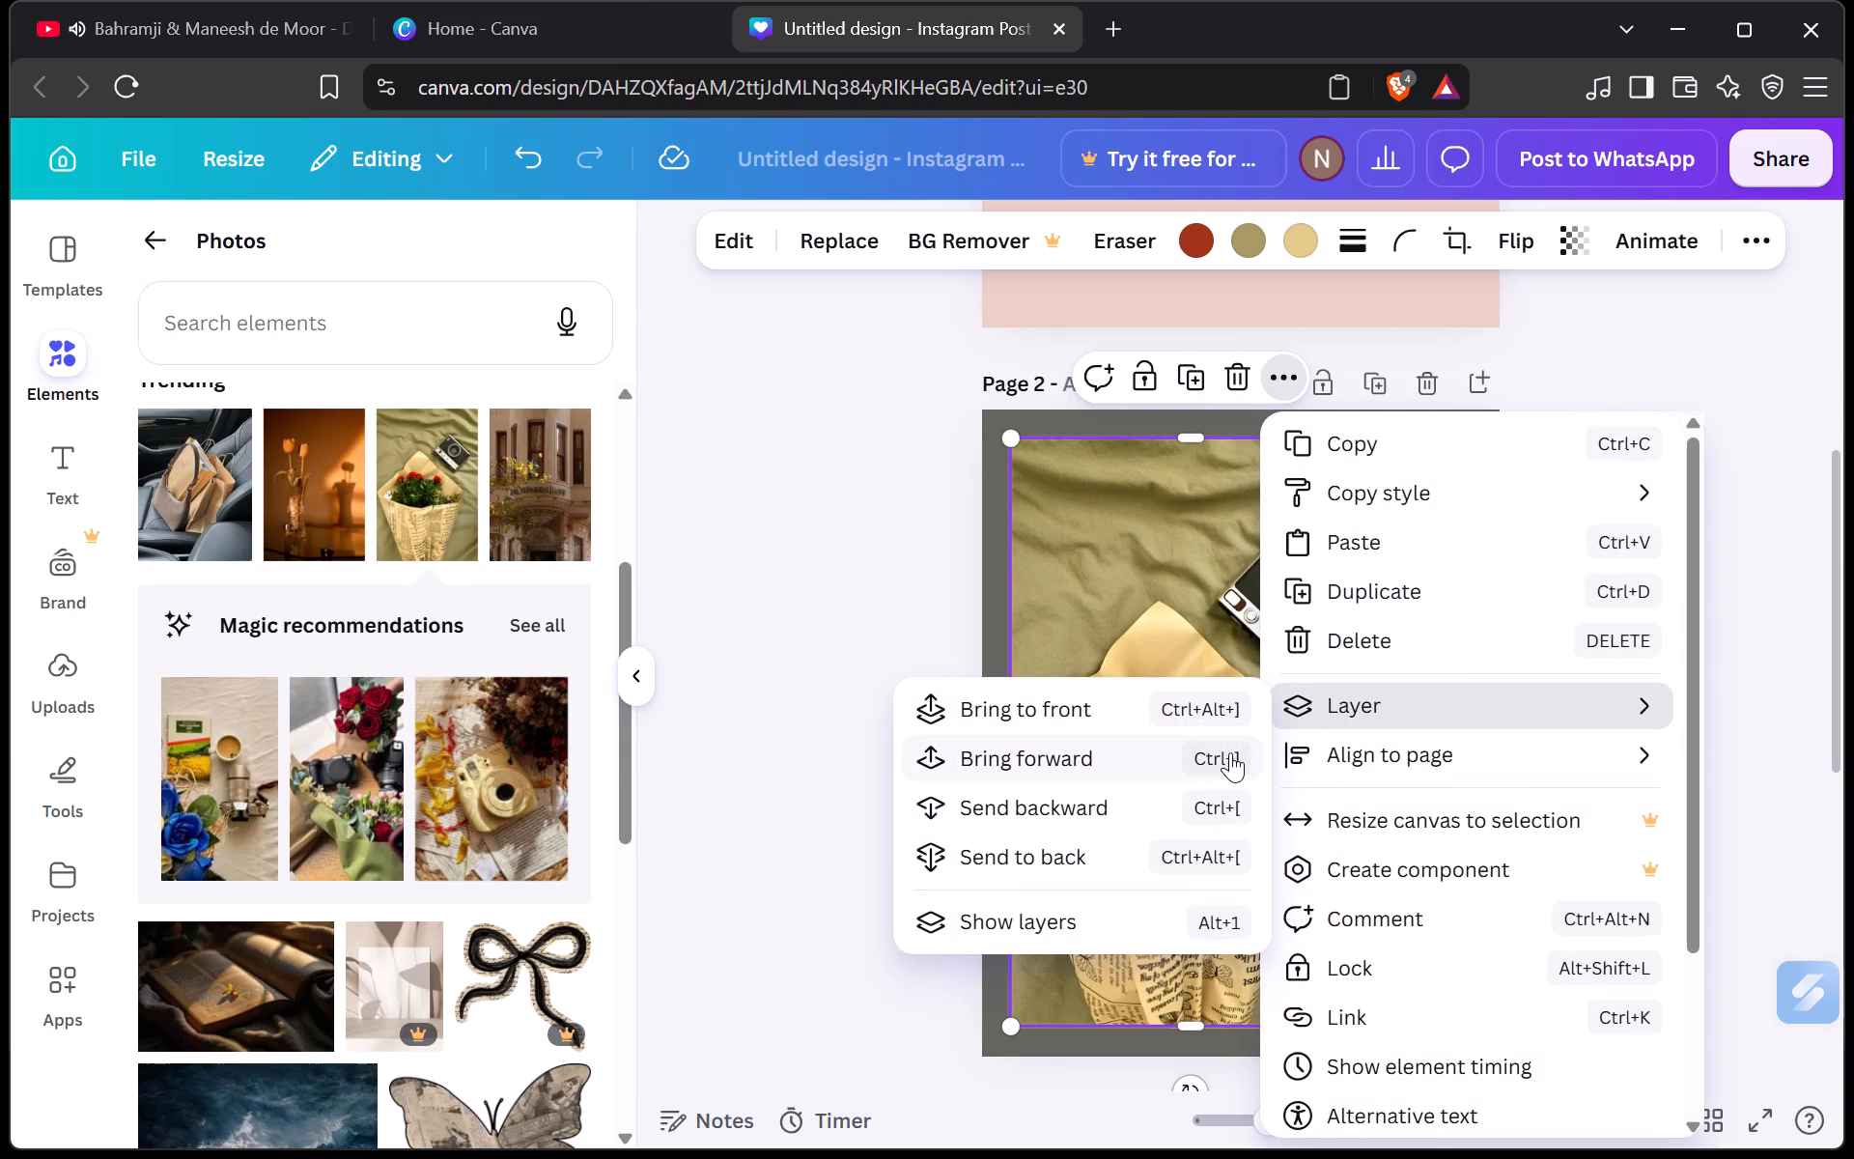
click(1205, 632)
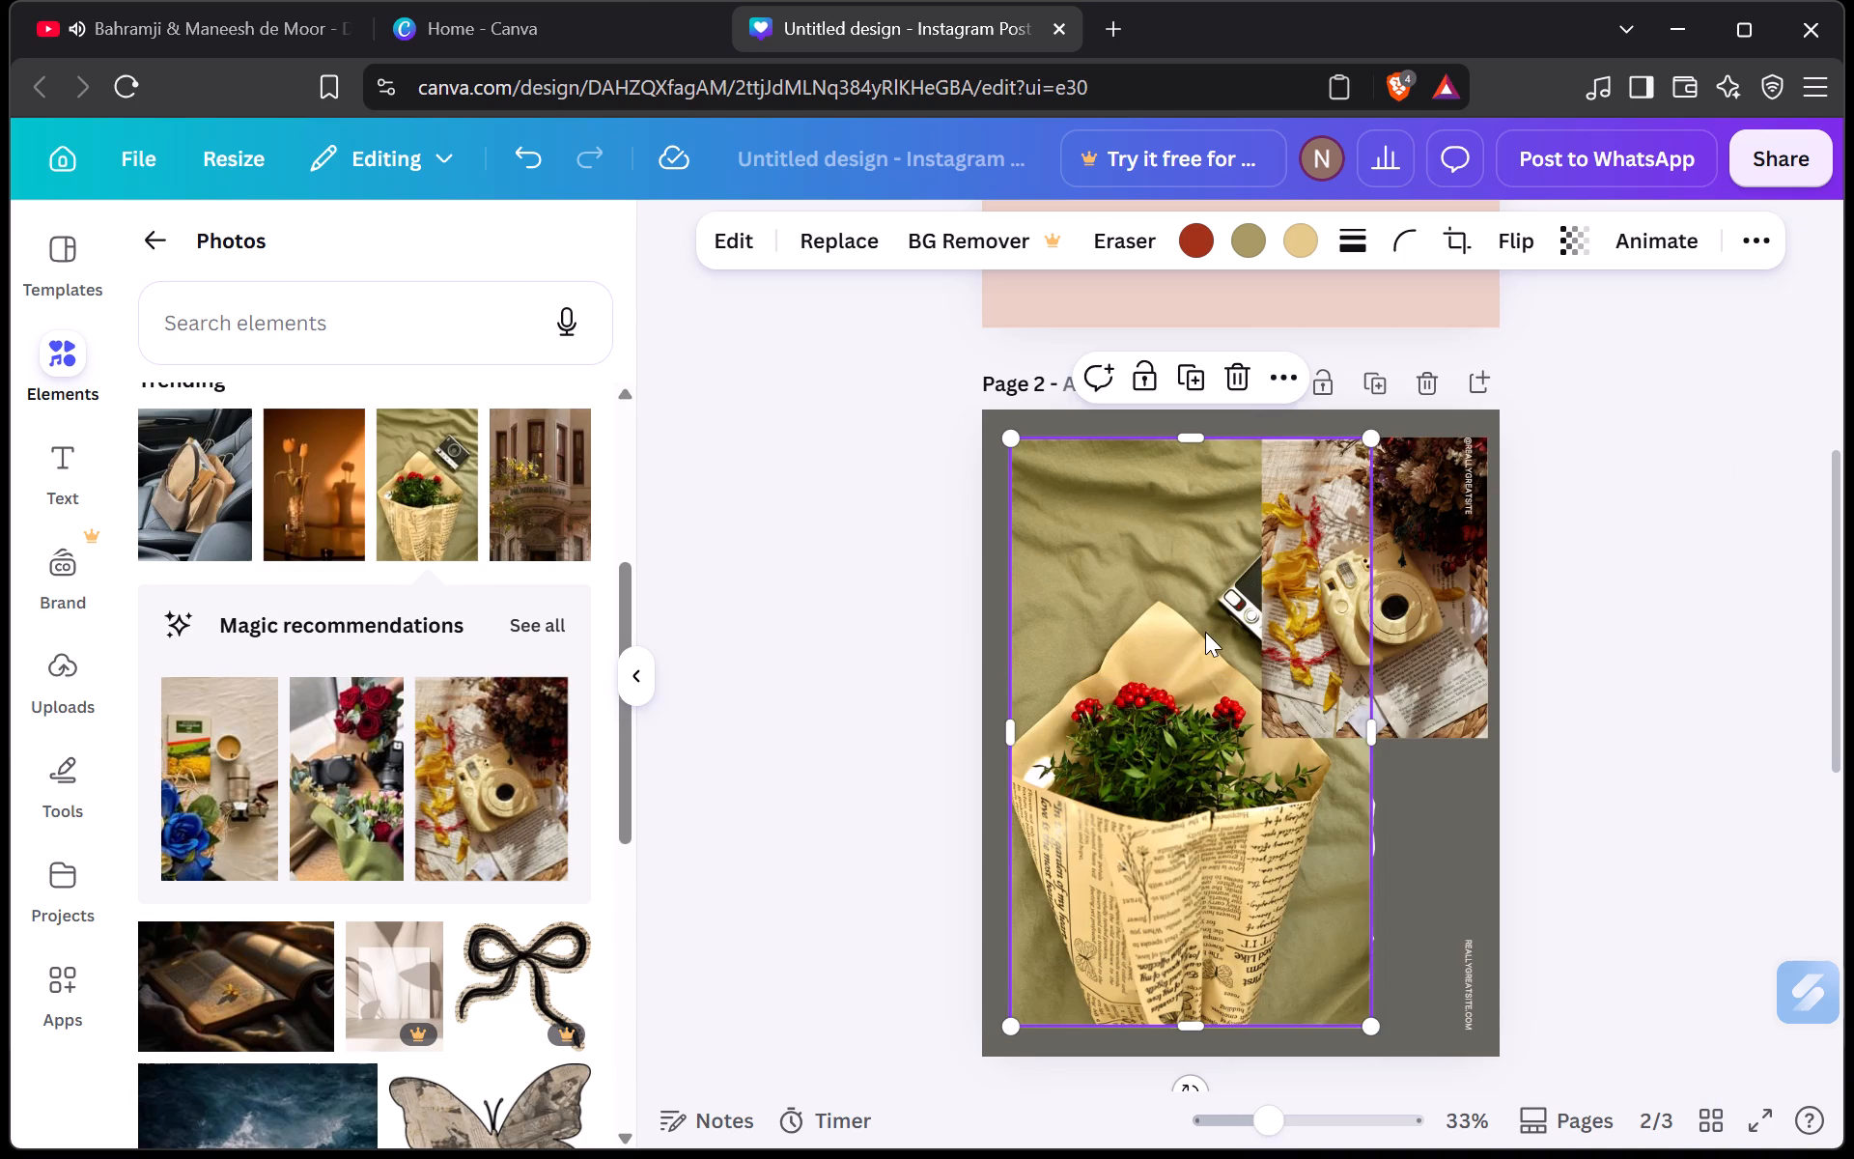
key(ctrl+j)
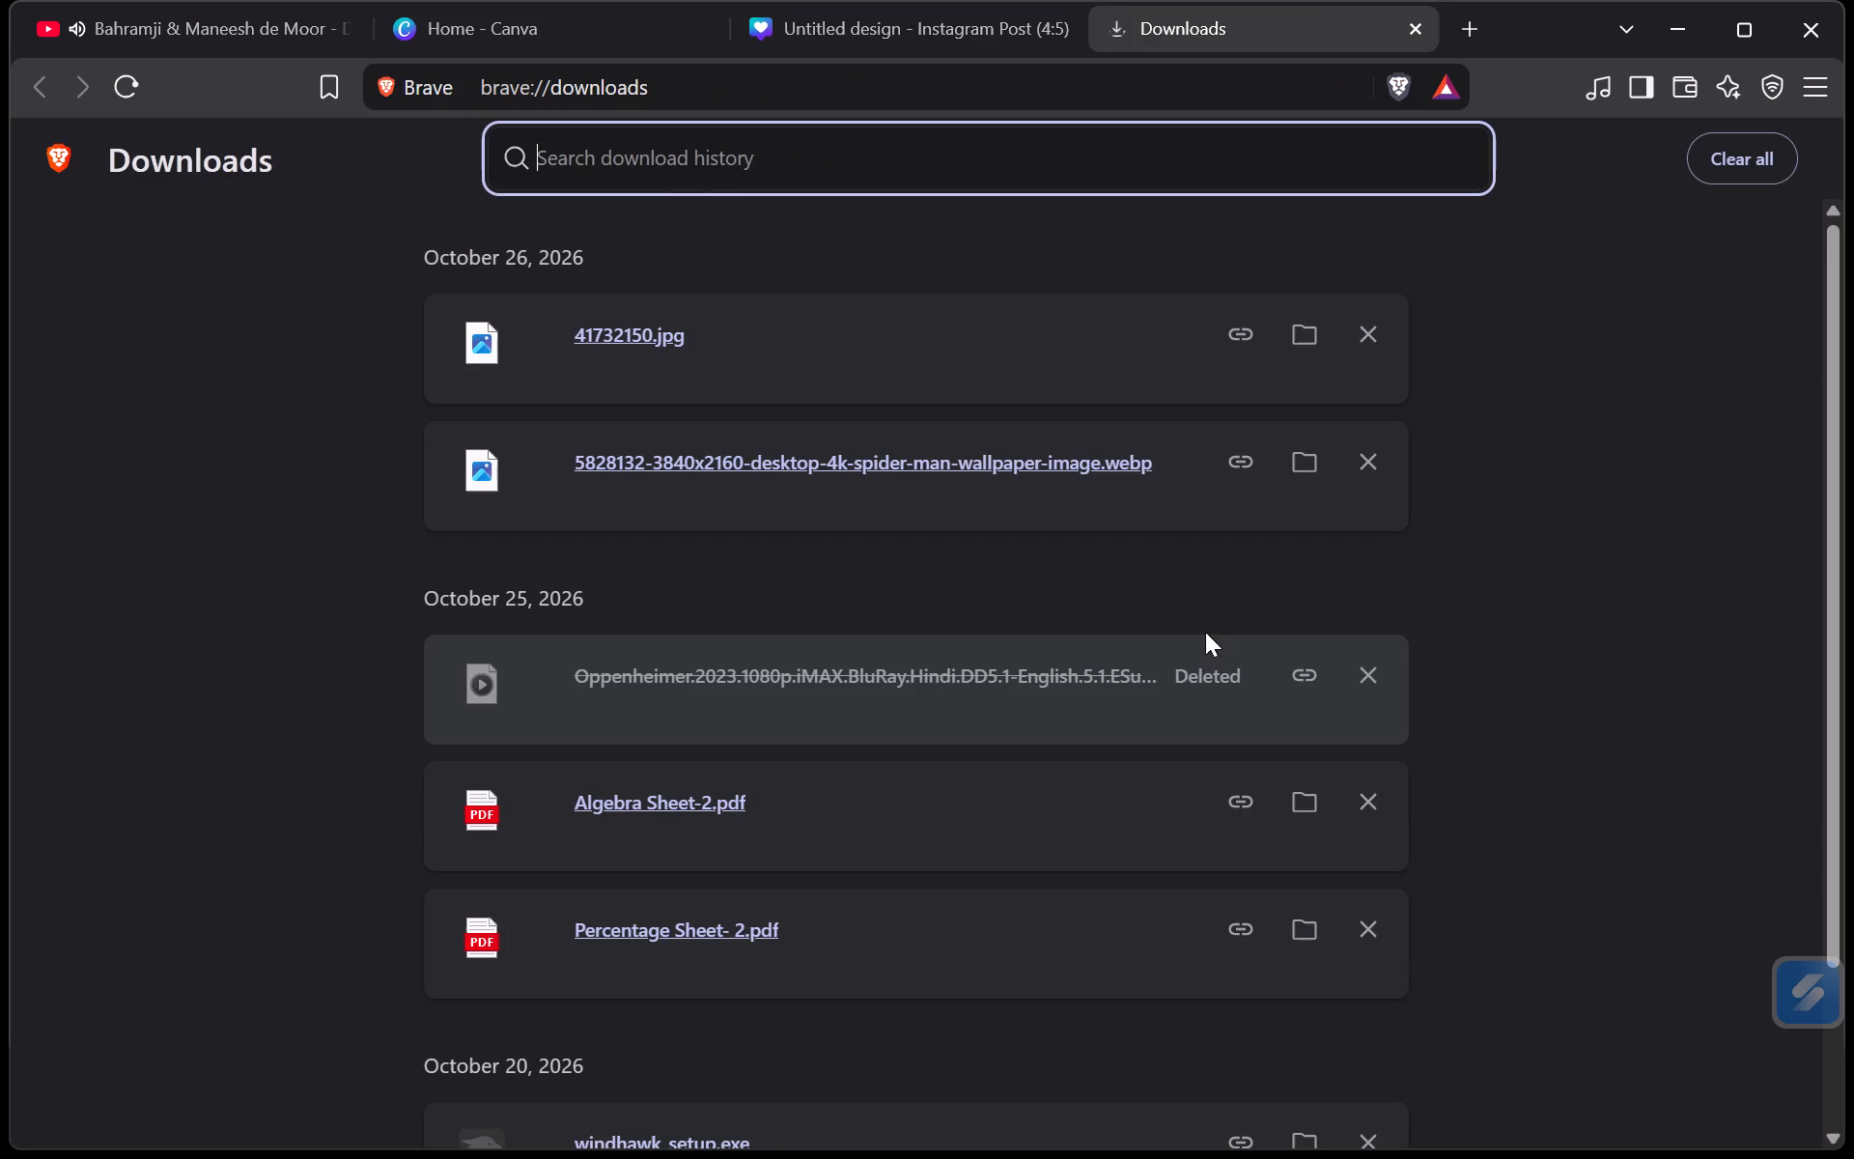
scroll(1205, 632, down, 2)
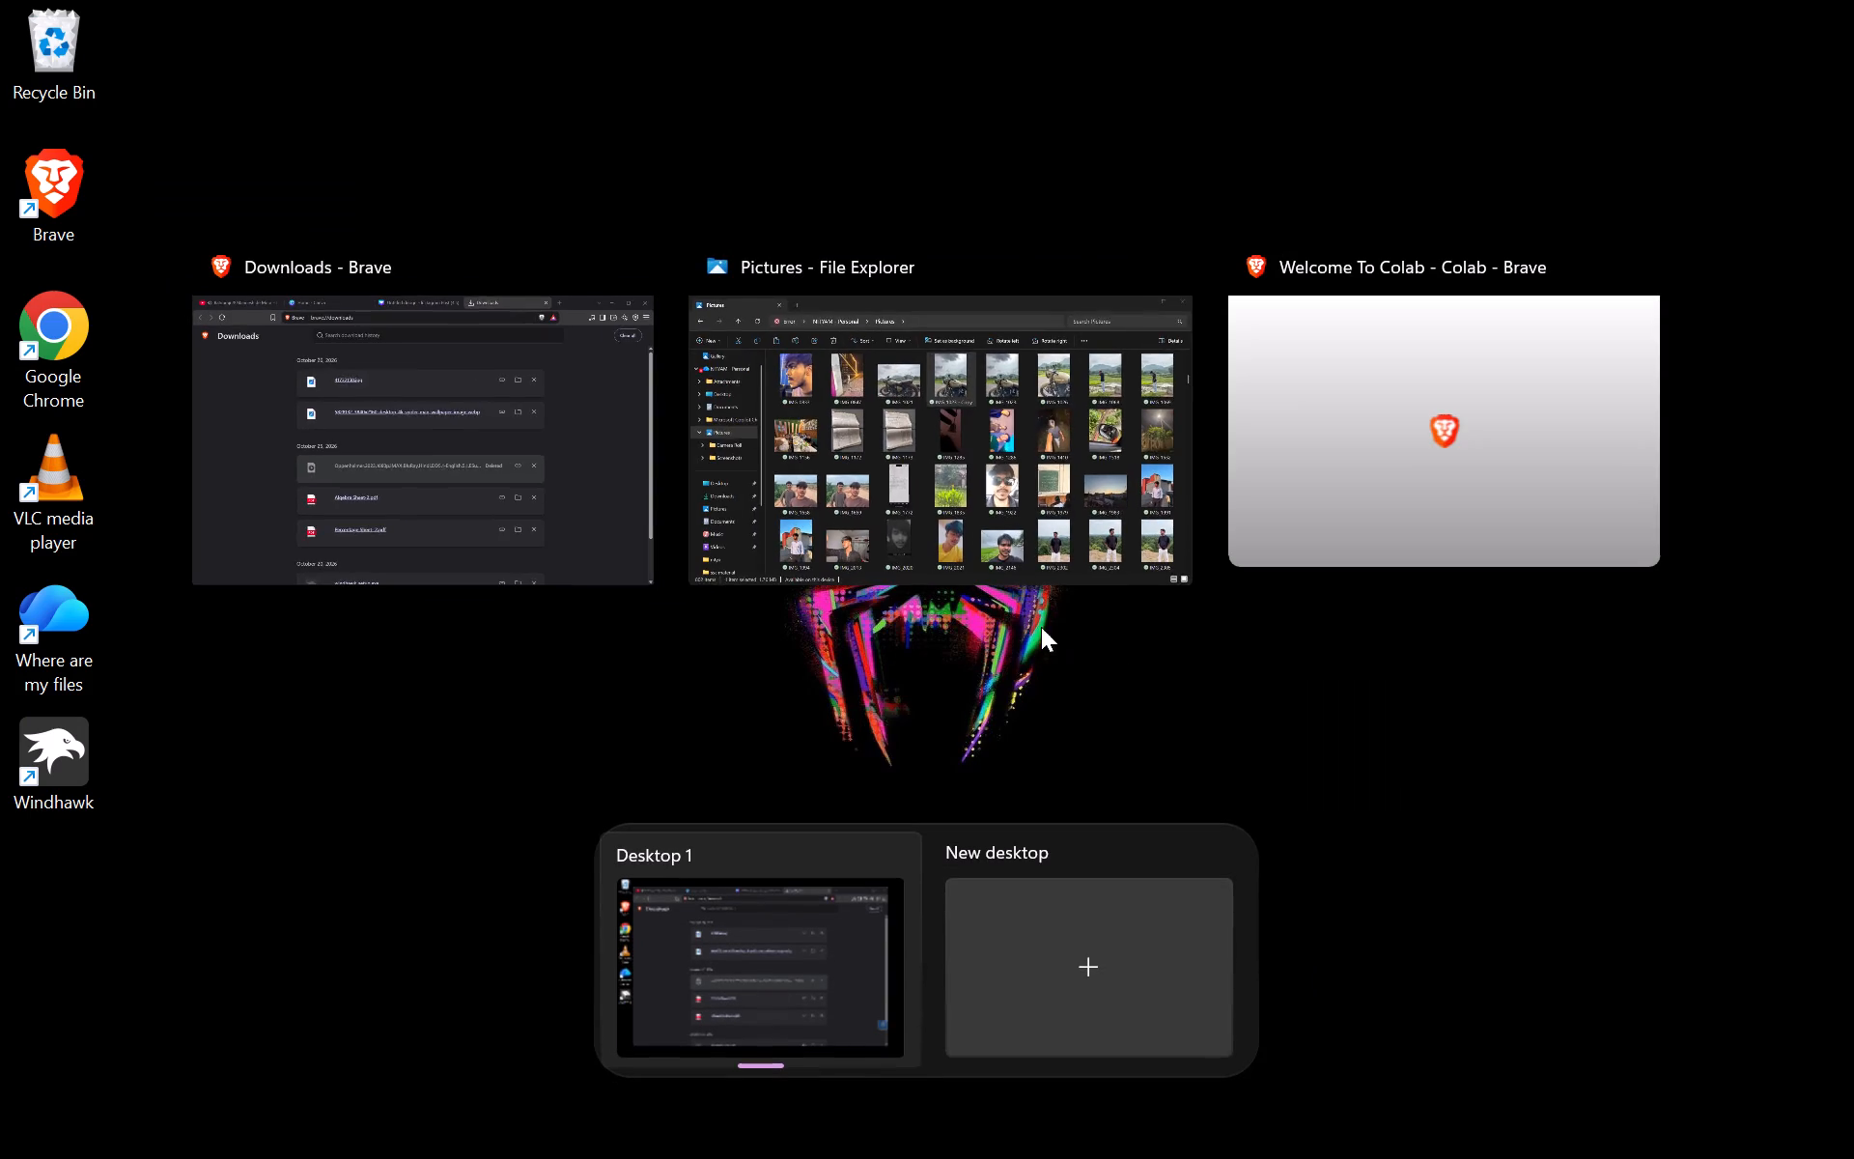
Switch to the Brave window showing Downloads and close that page to return to the Canva design.
click(1444, 414)
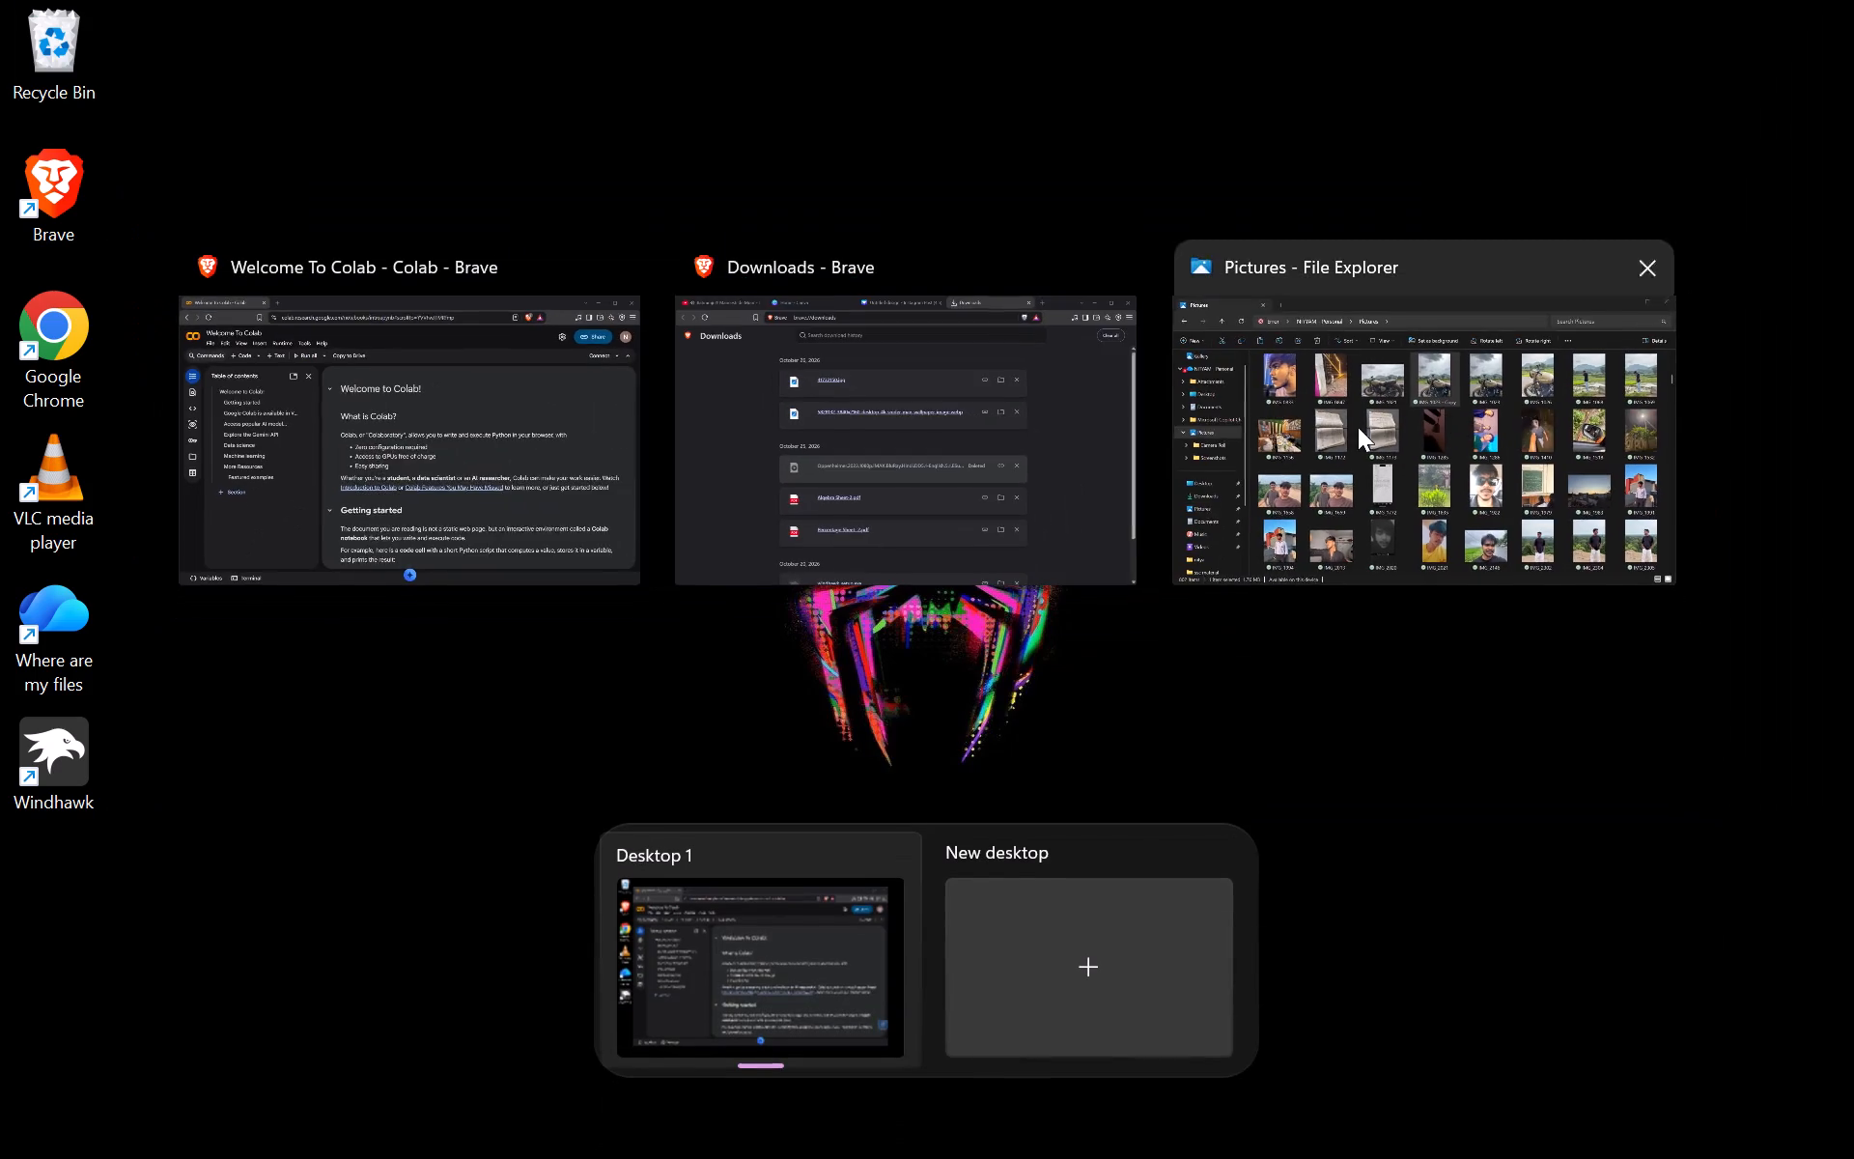
right_click(1007, 452)
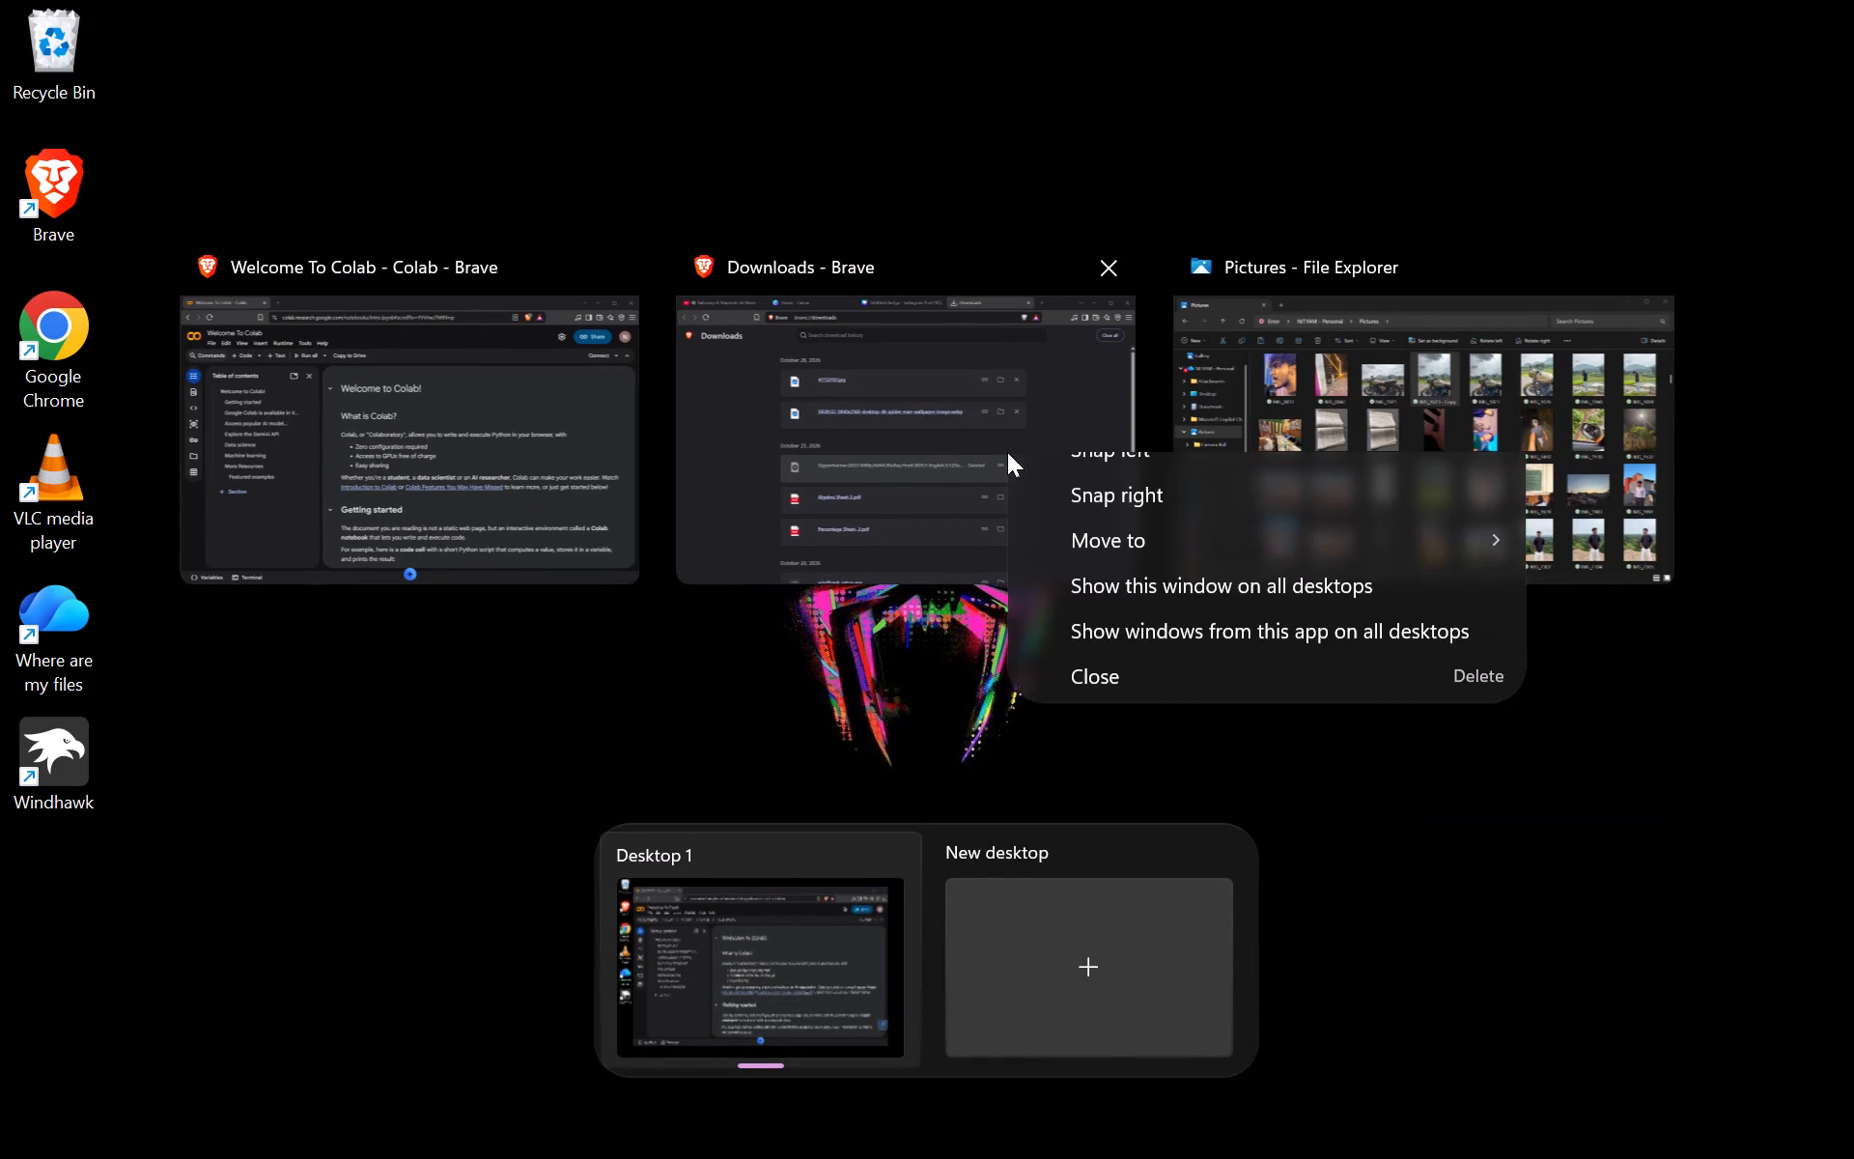
click(1007, 452)
click(1007, 452)
click(907, 445)
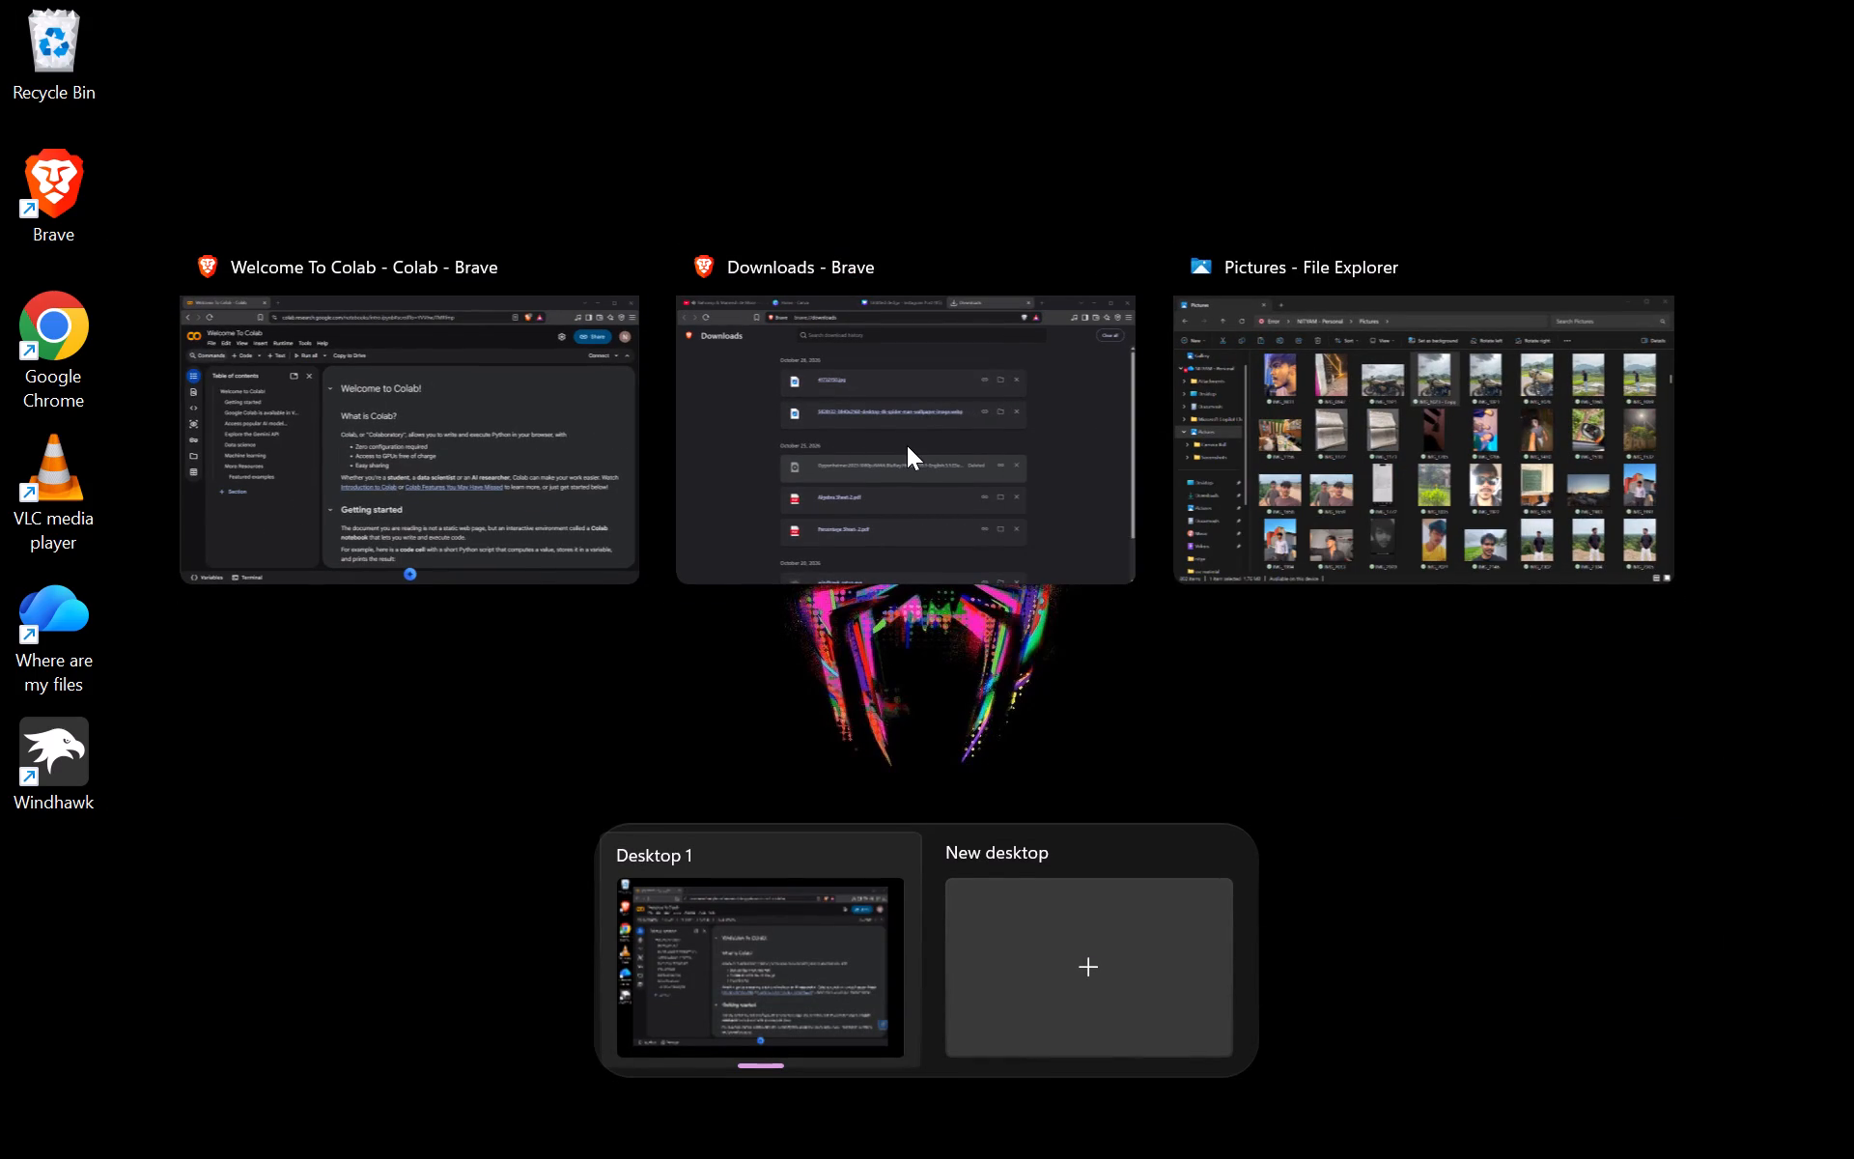
double_click(907, 445)
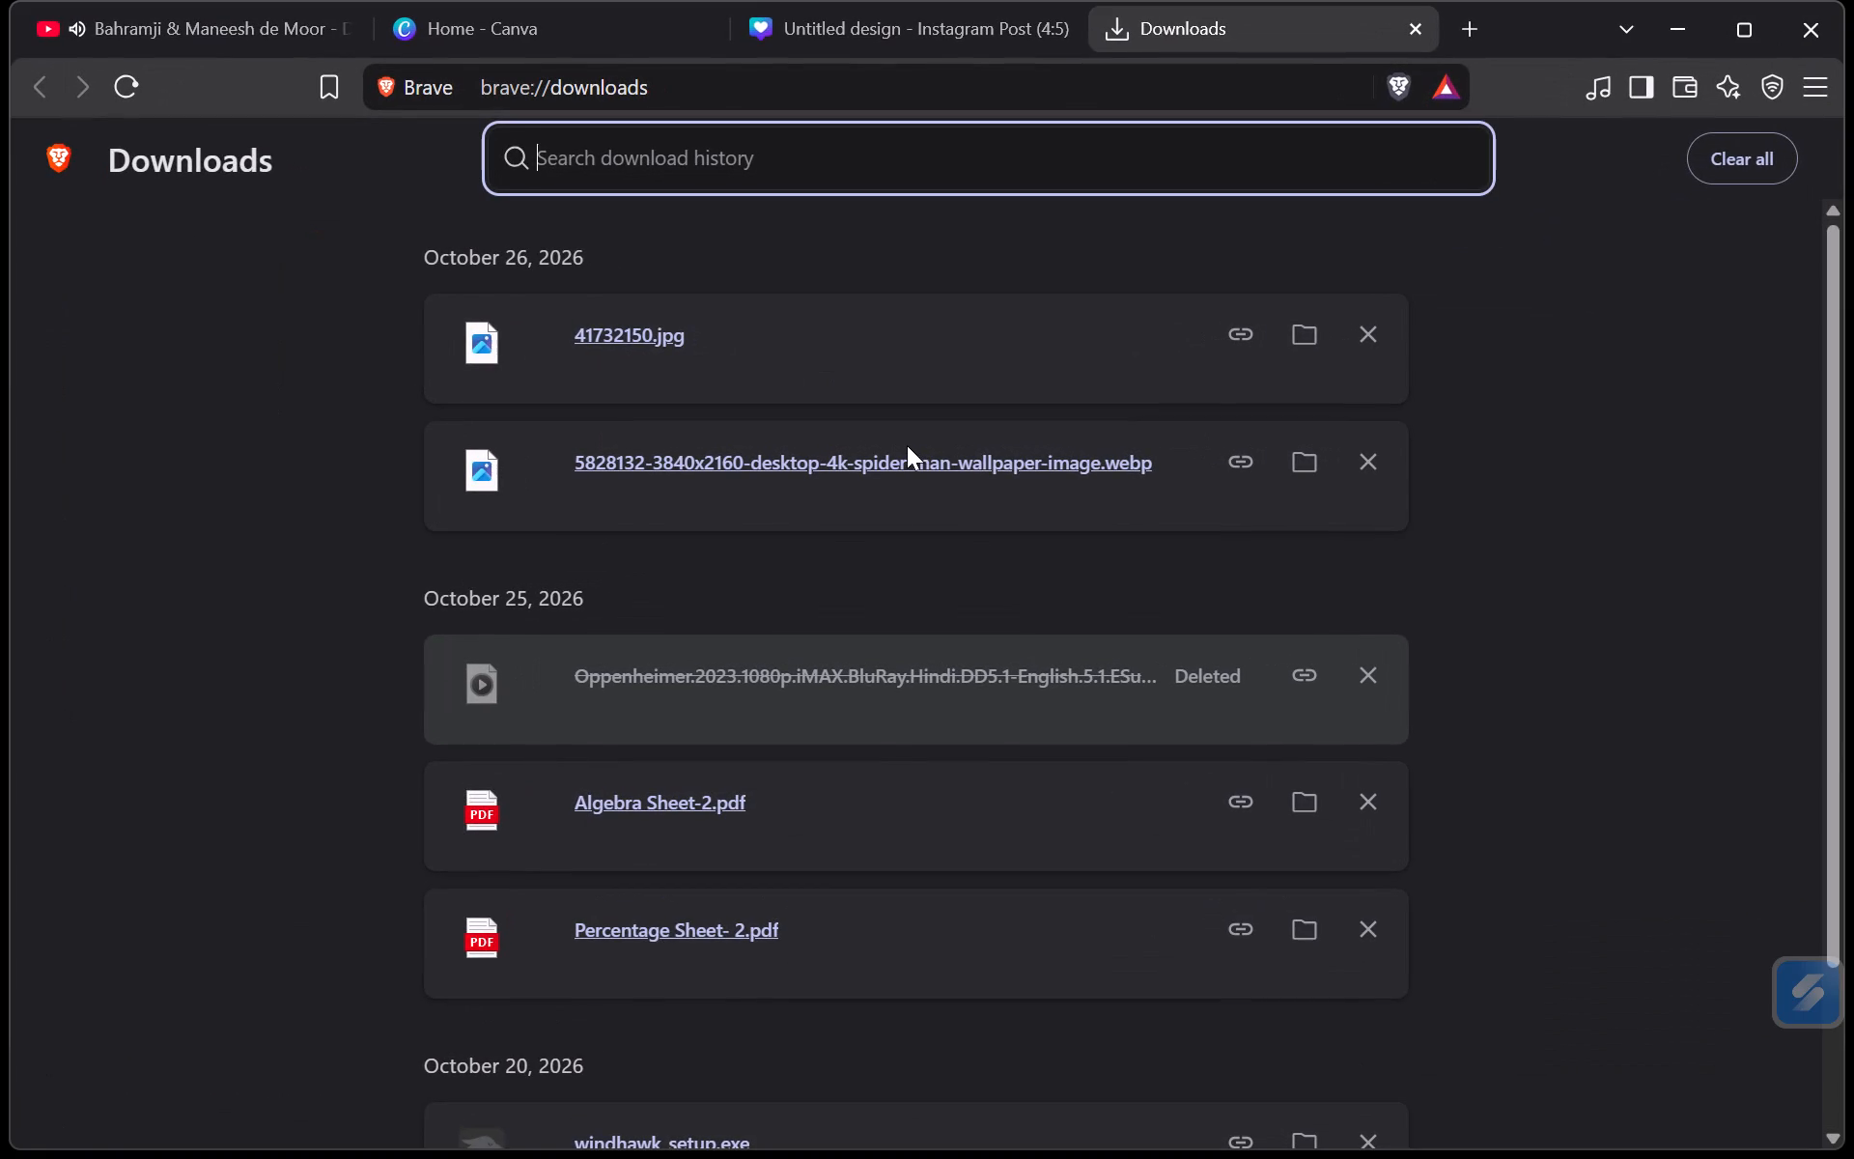
key(ctrl+w)
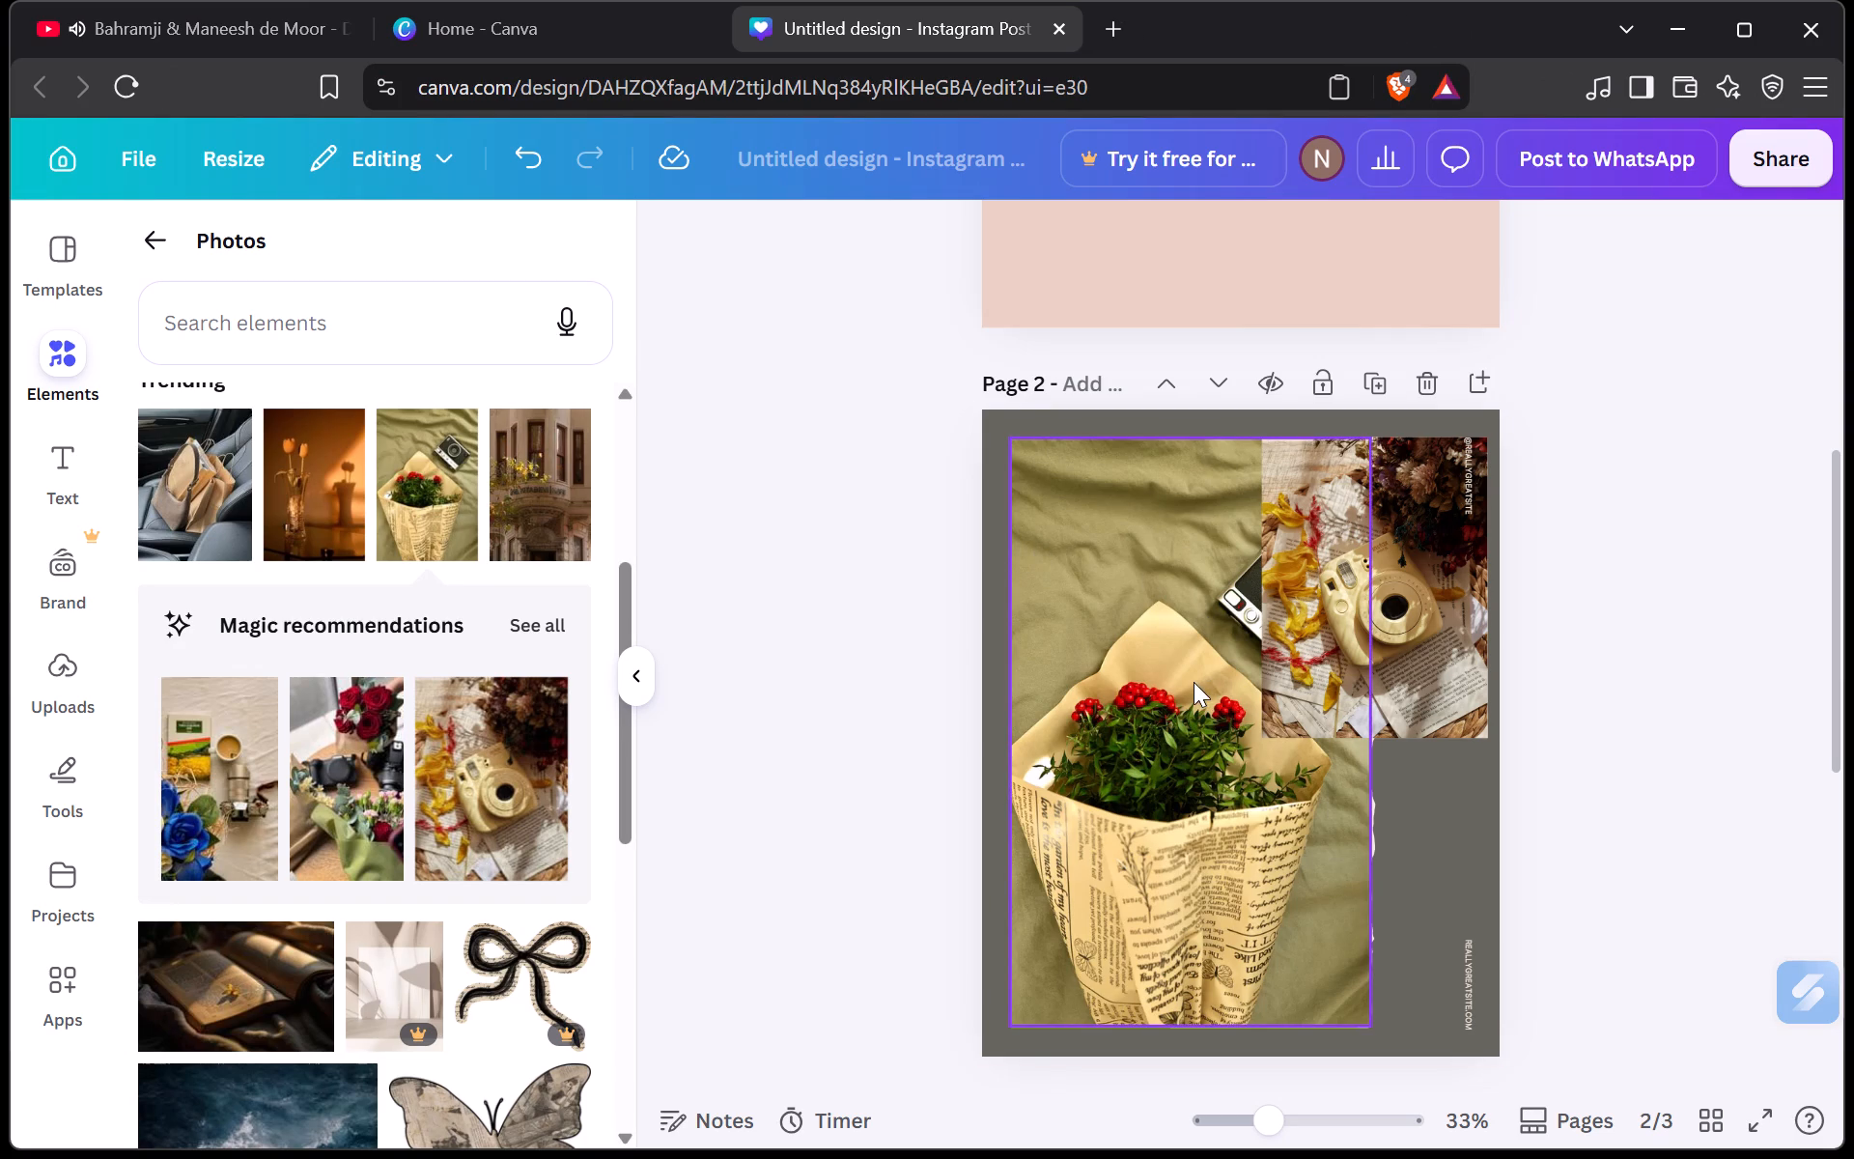
Bring the bouquet photo on page 2 forward so it overlaps the yellow camera photo.
right_click(1159, 534)
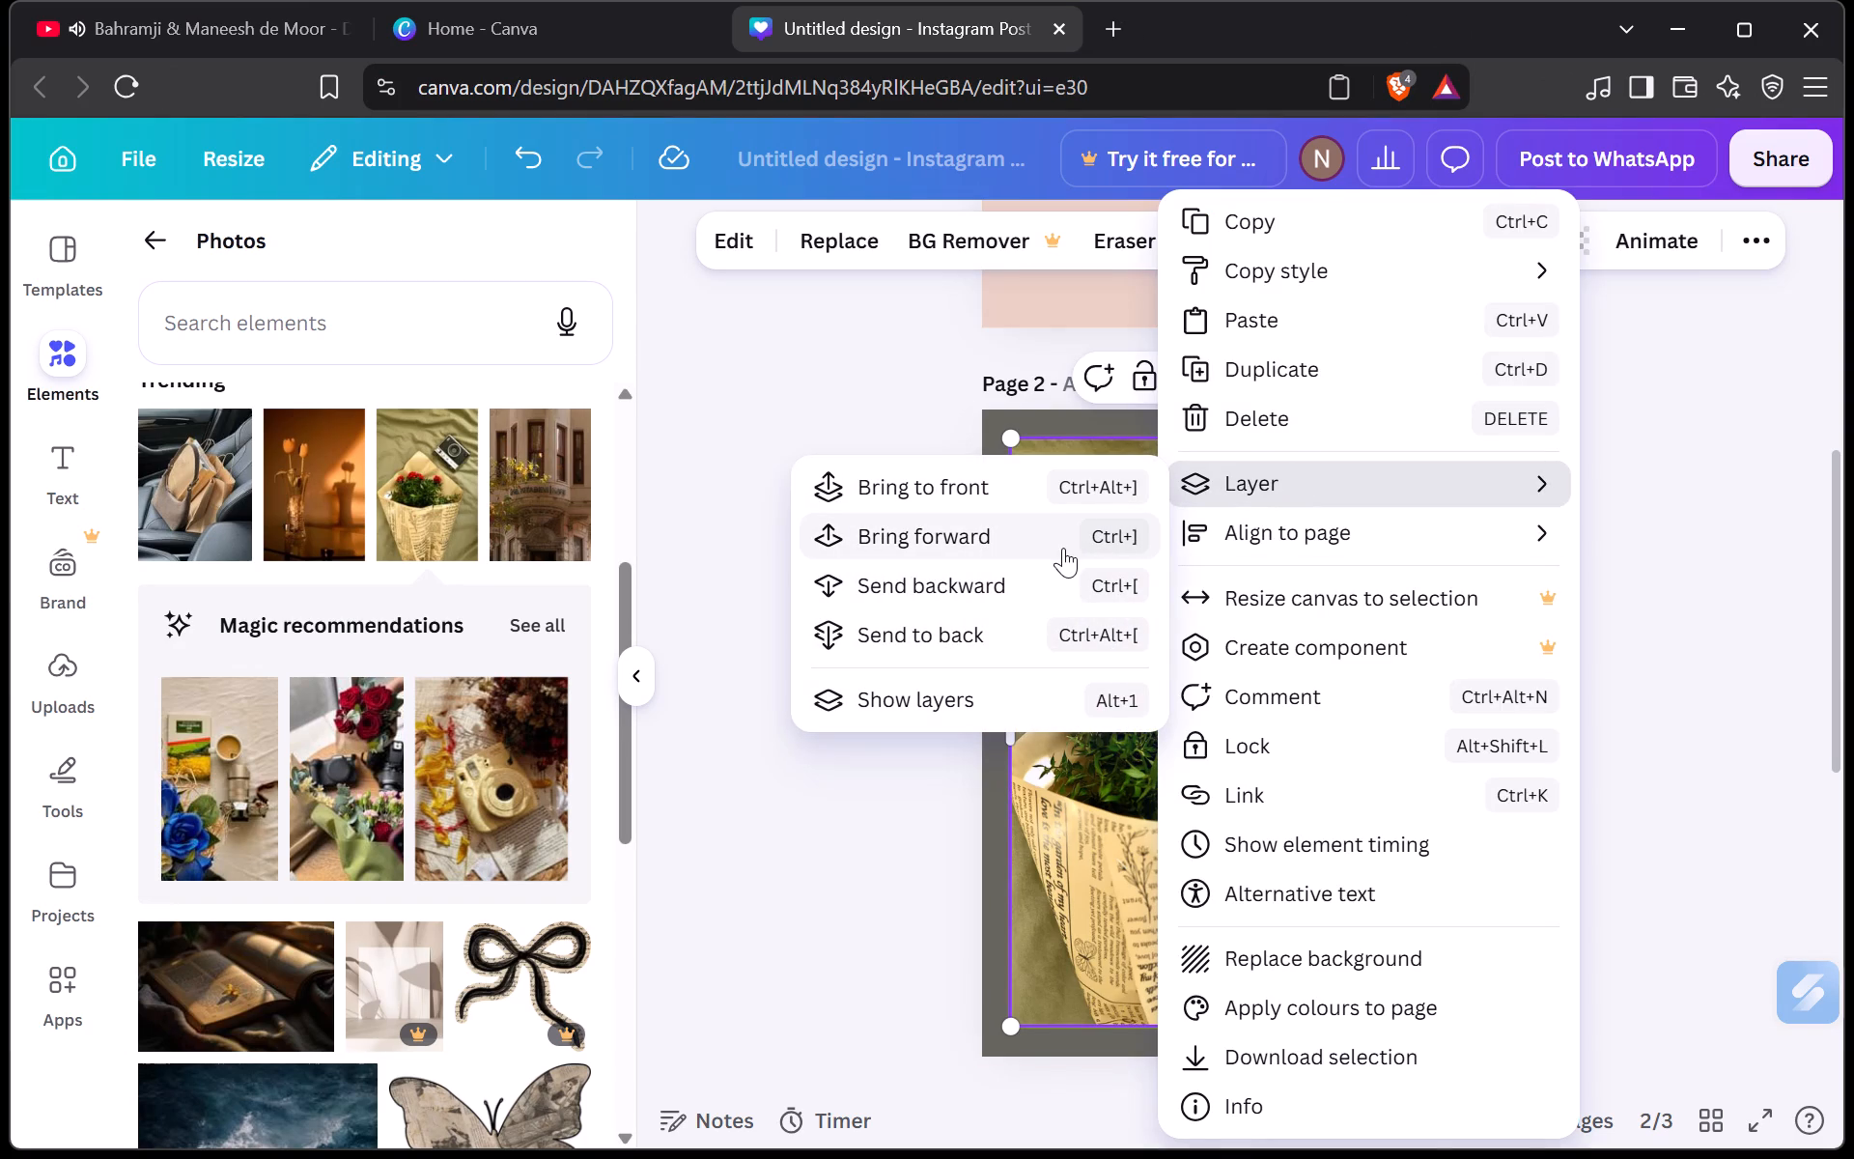
click(1082, 326)
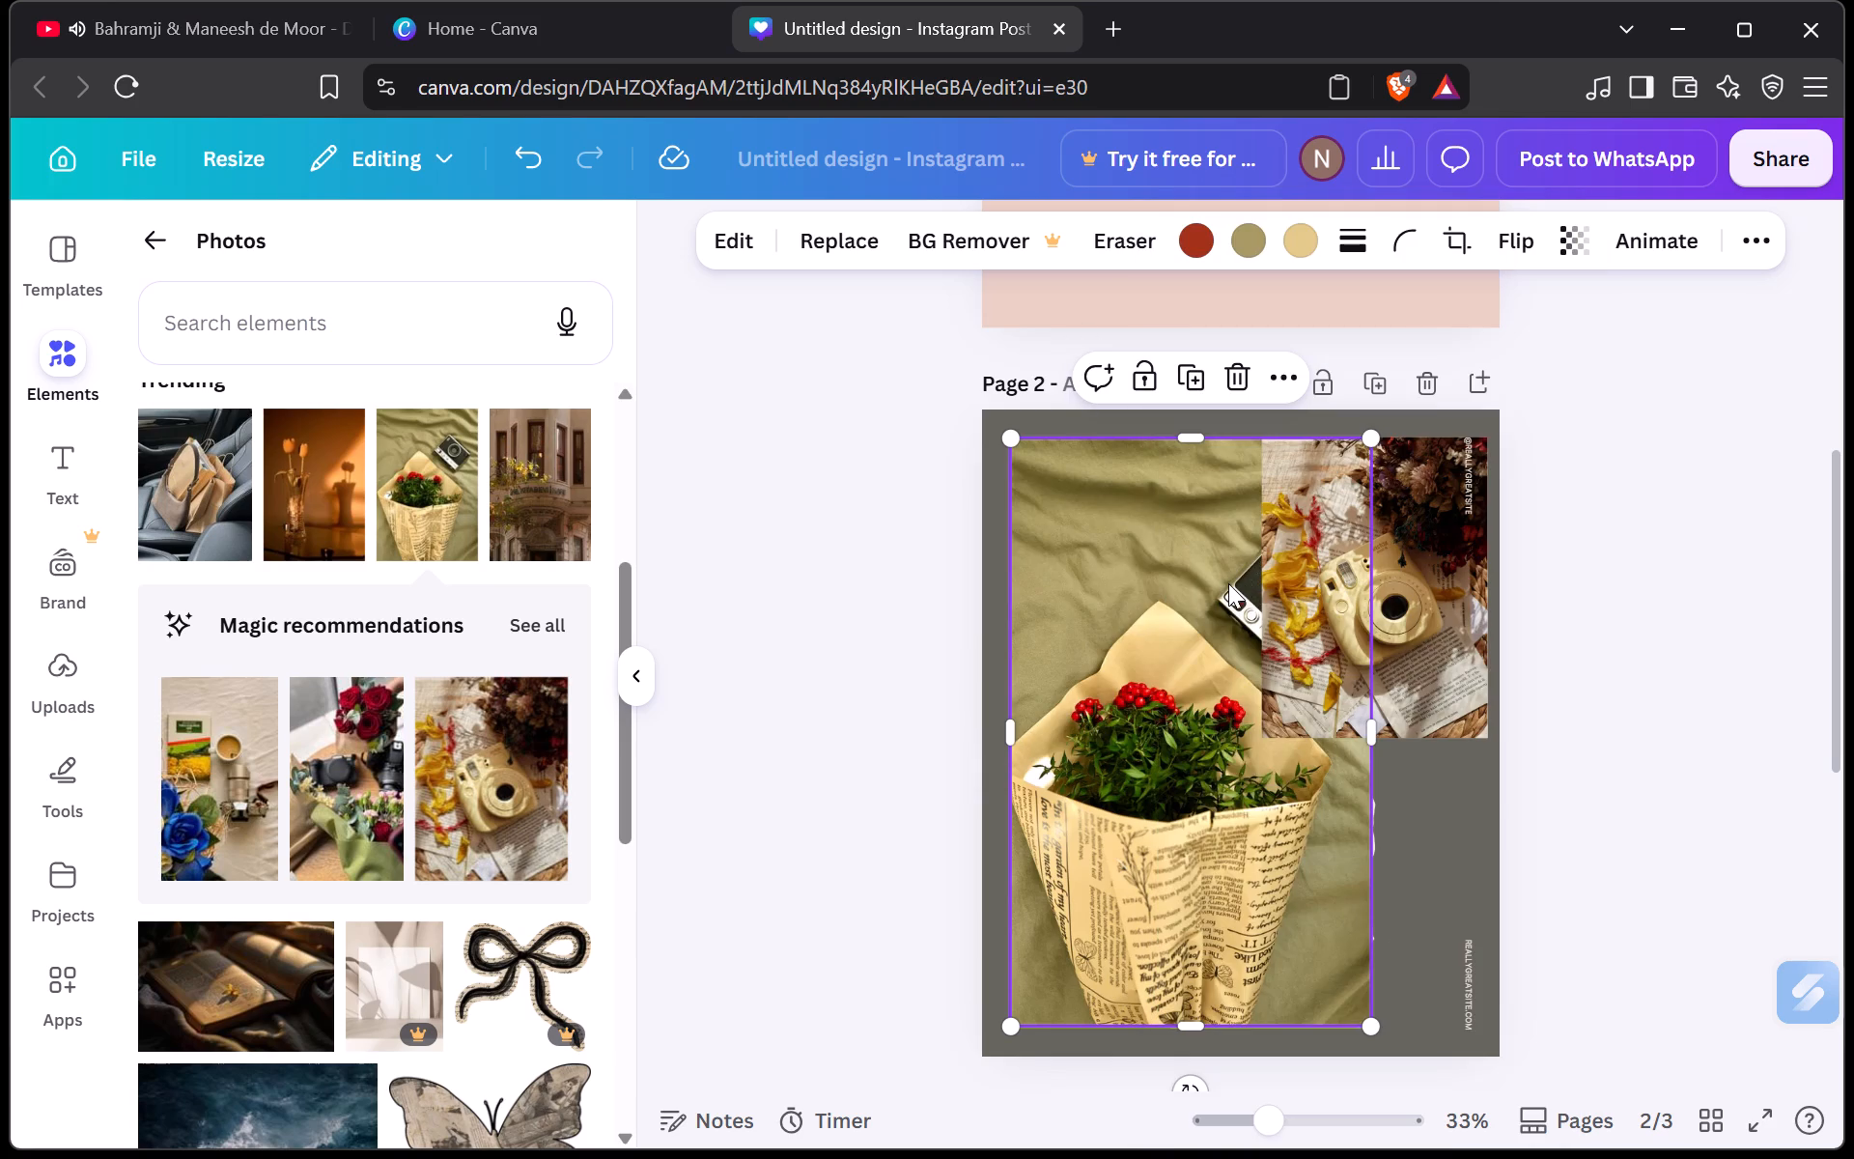
key(ctrl+bracketright)
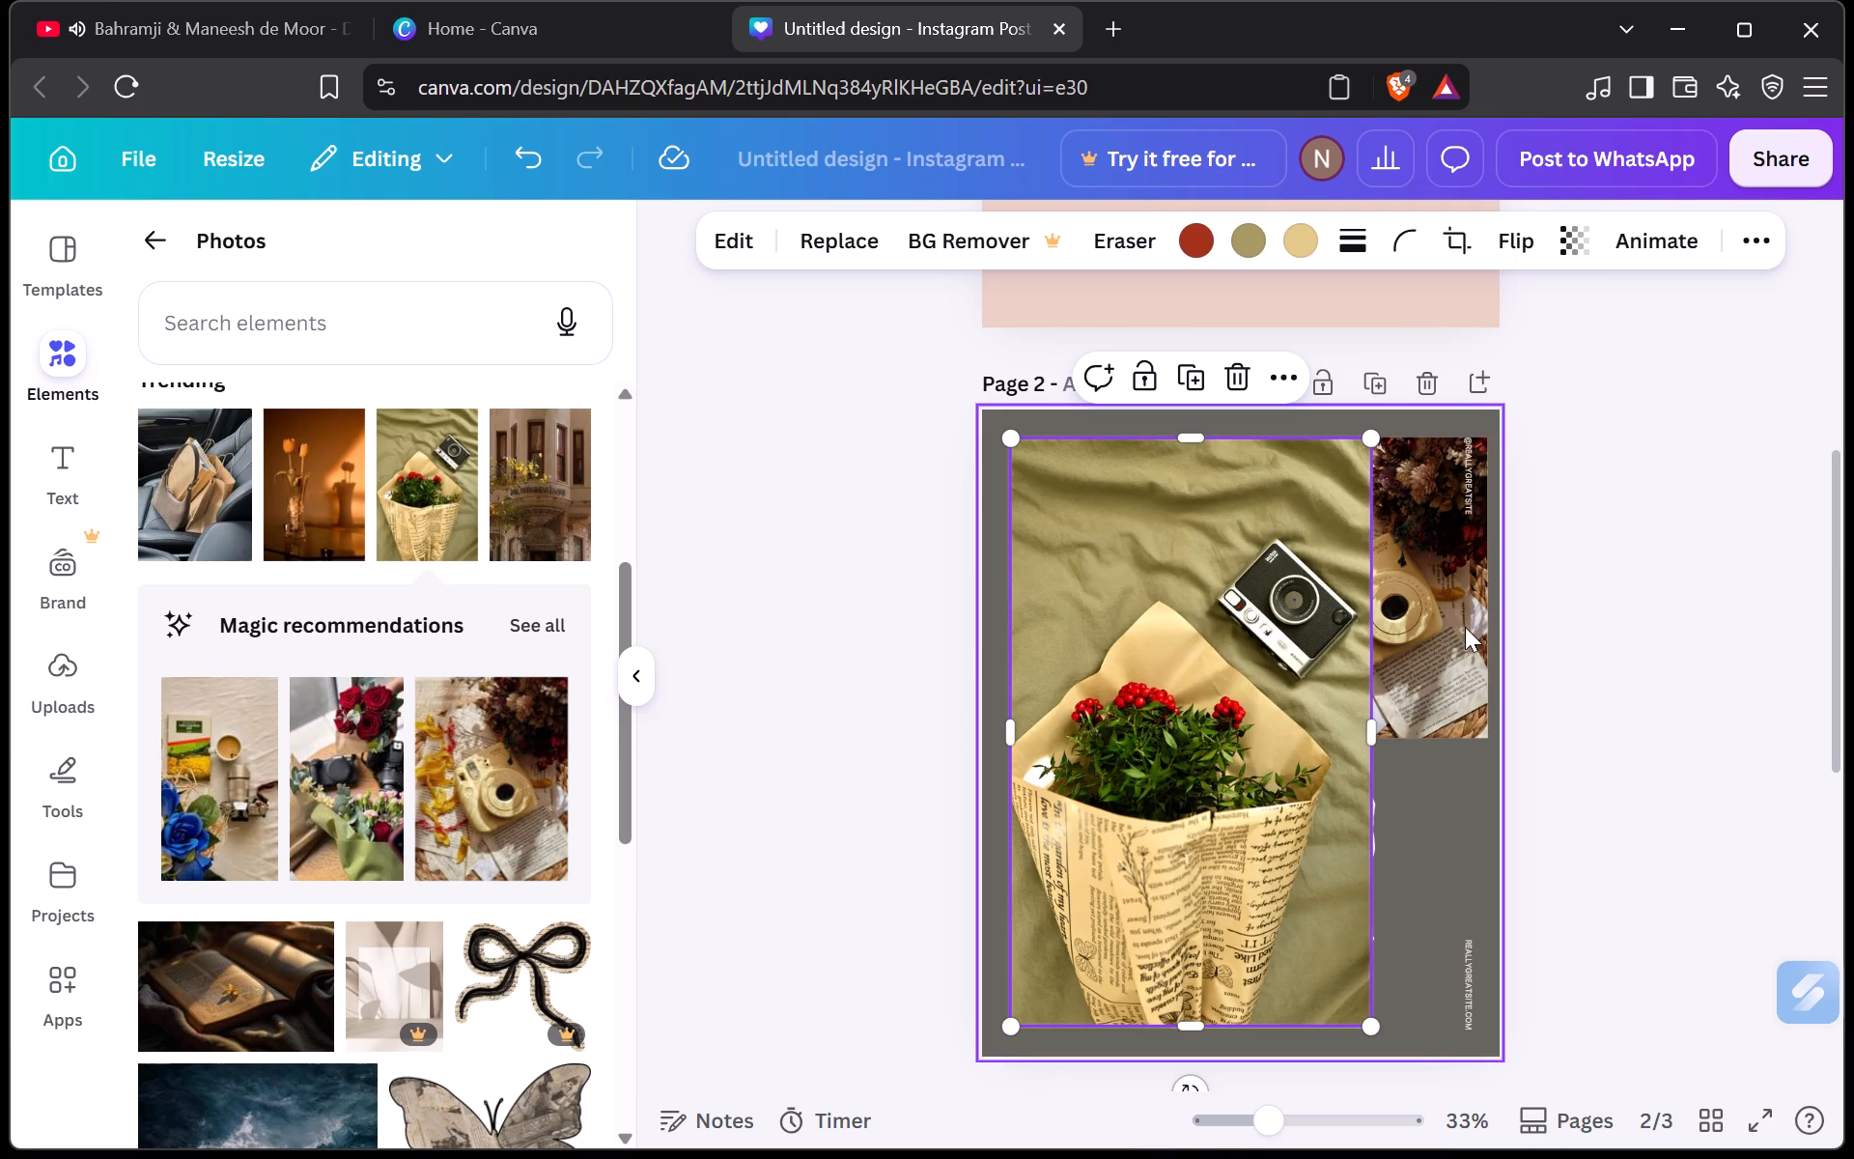
click(1465, 627)
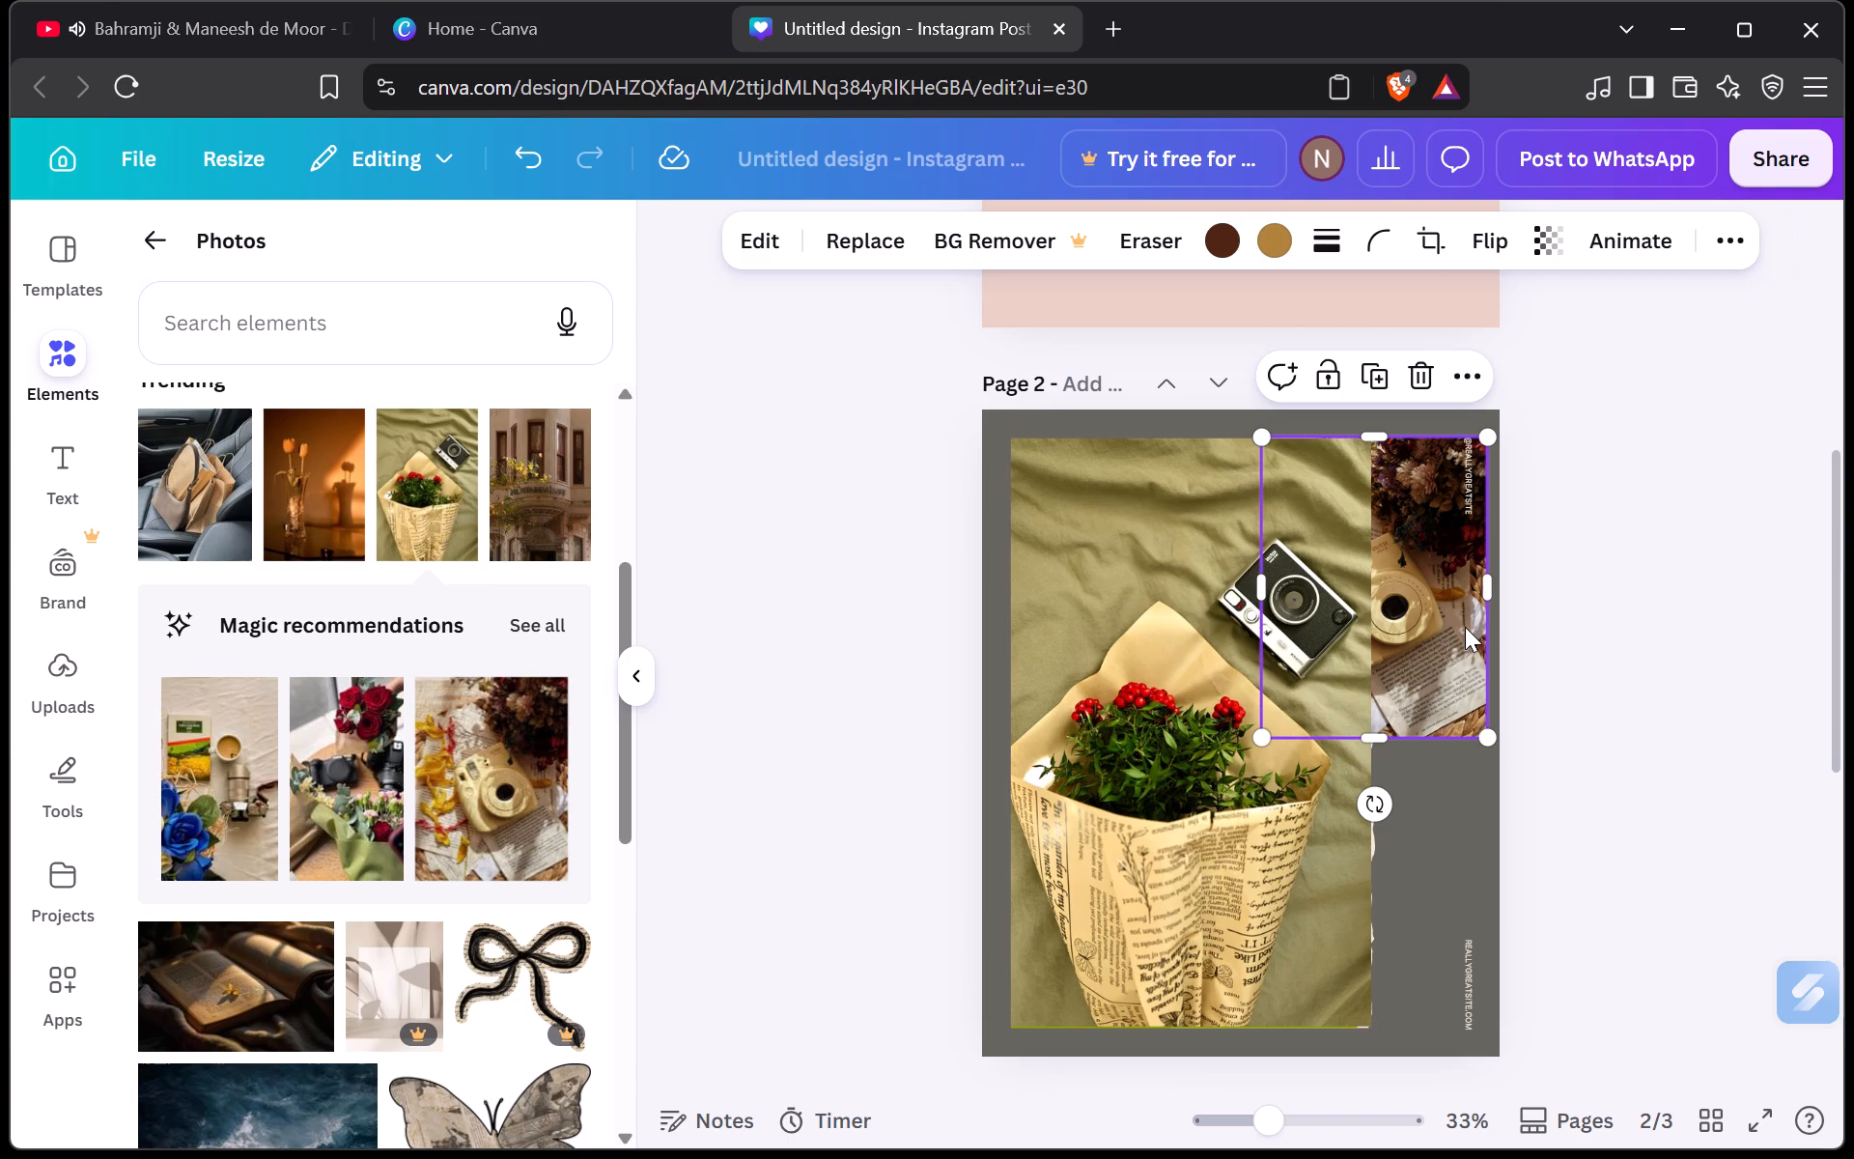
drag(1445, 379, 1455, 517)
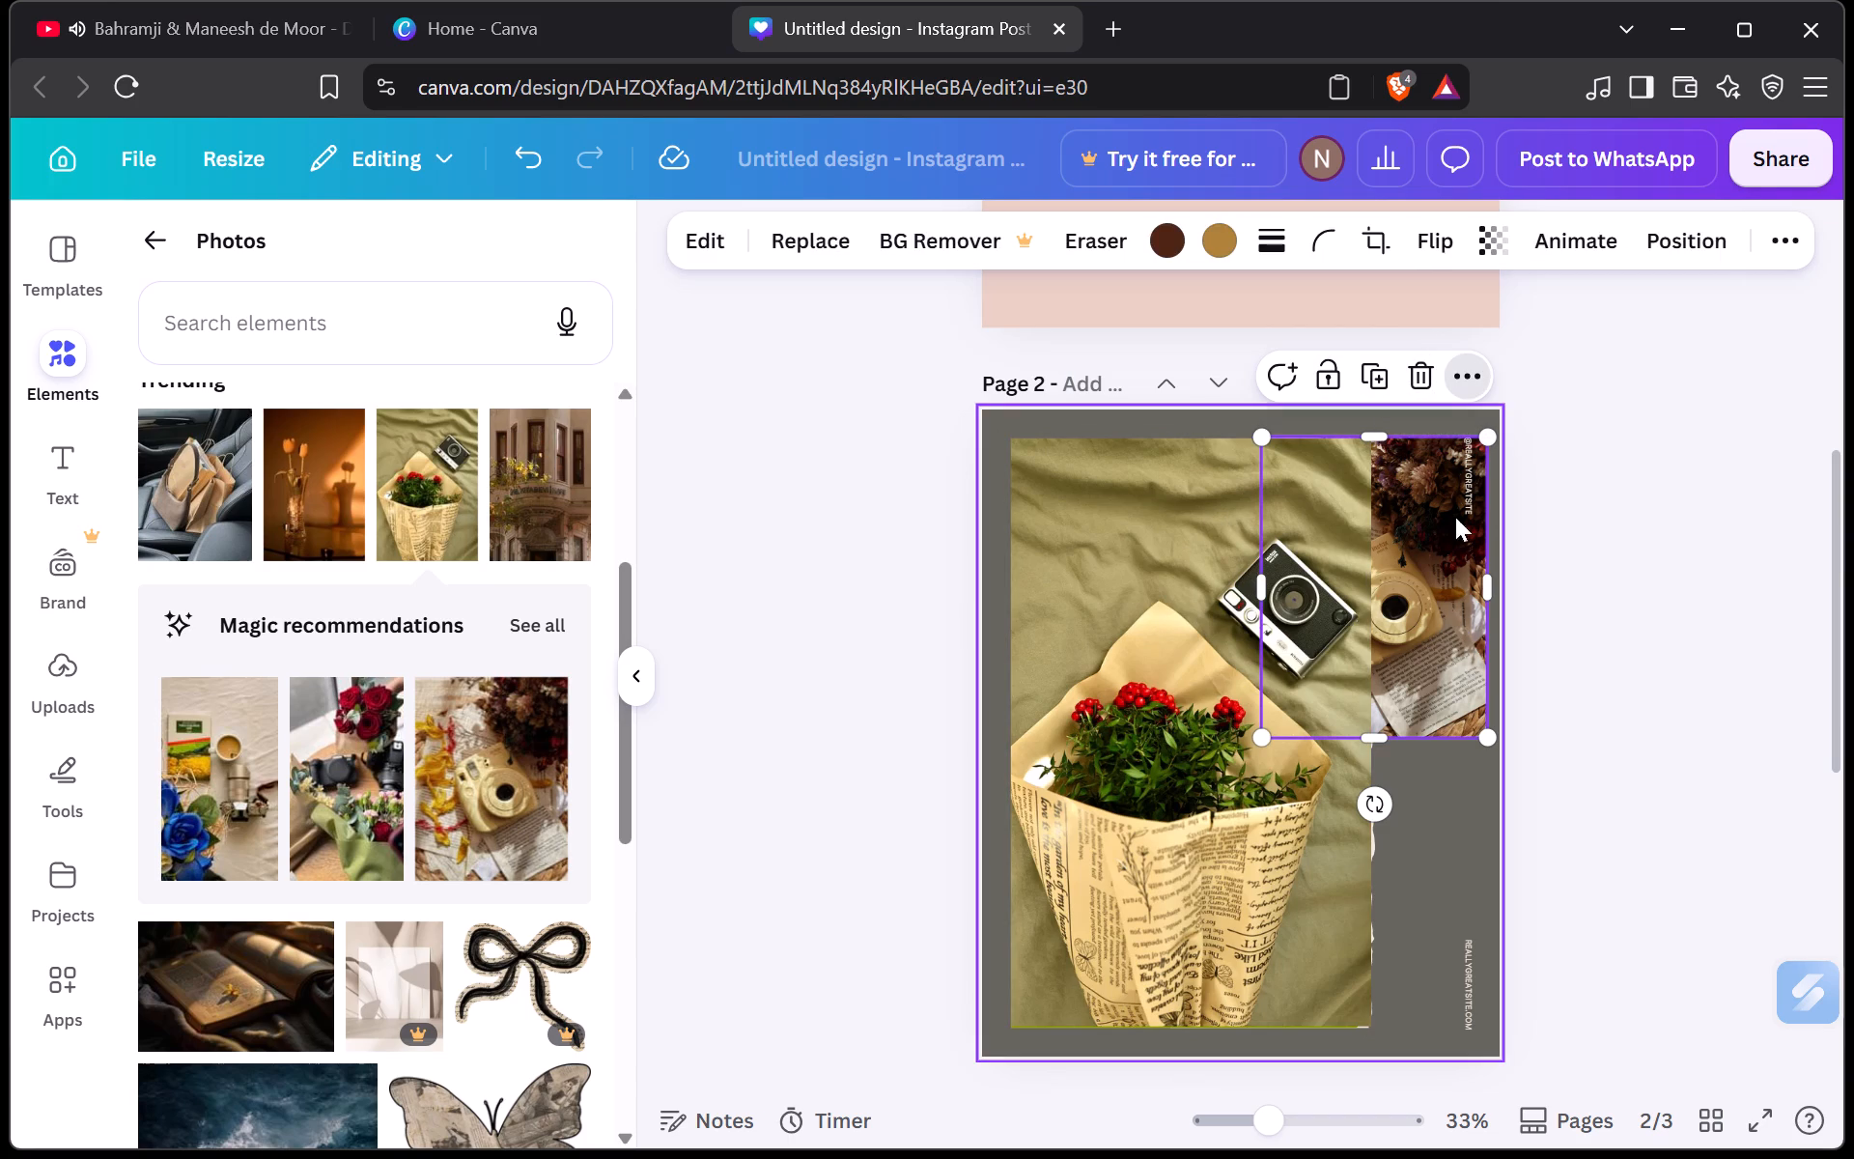
Show page 2's layers and clear the small vertical website text that overlaps the yellow camera photo.
drag(1455, 517, 1466, 384)
click(1466, 384)
click(1466, 384)
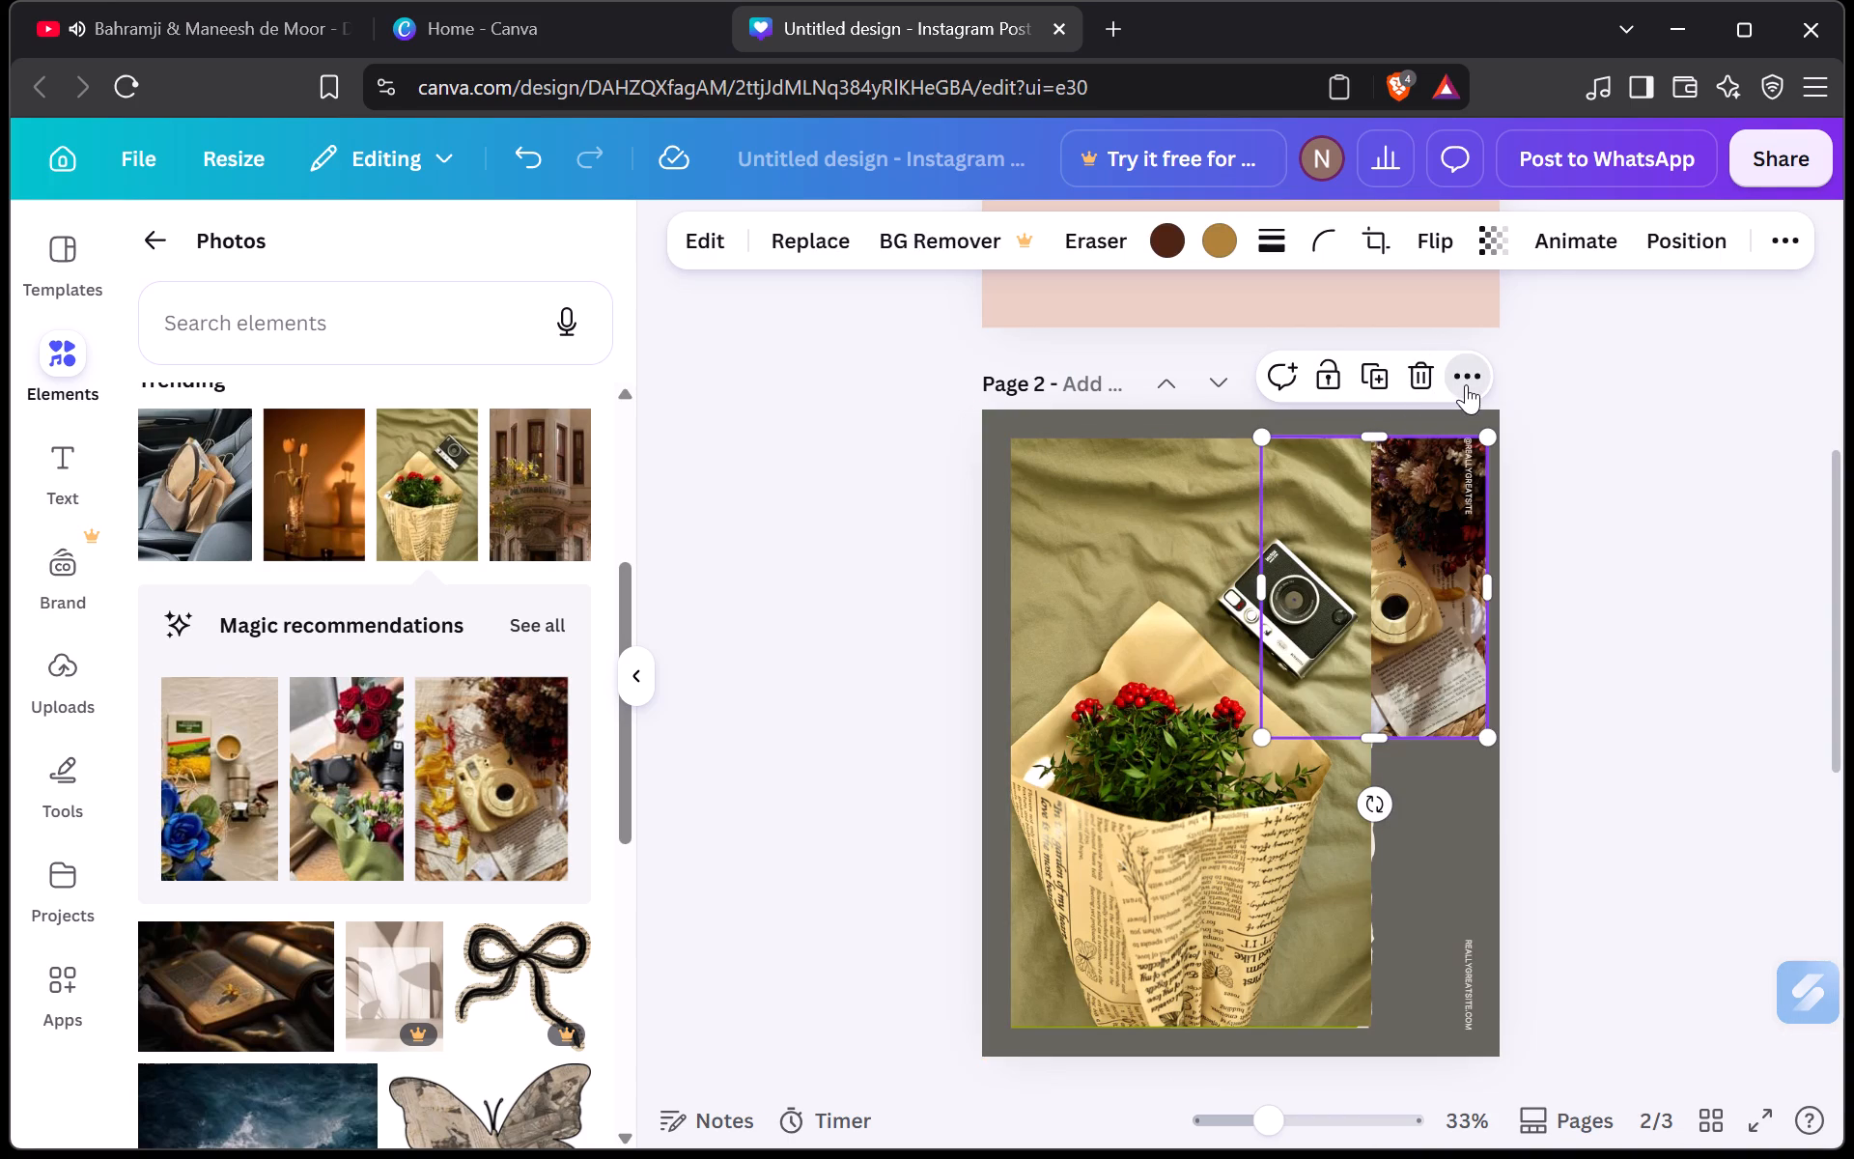
click(1484, 708)
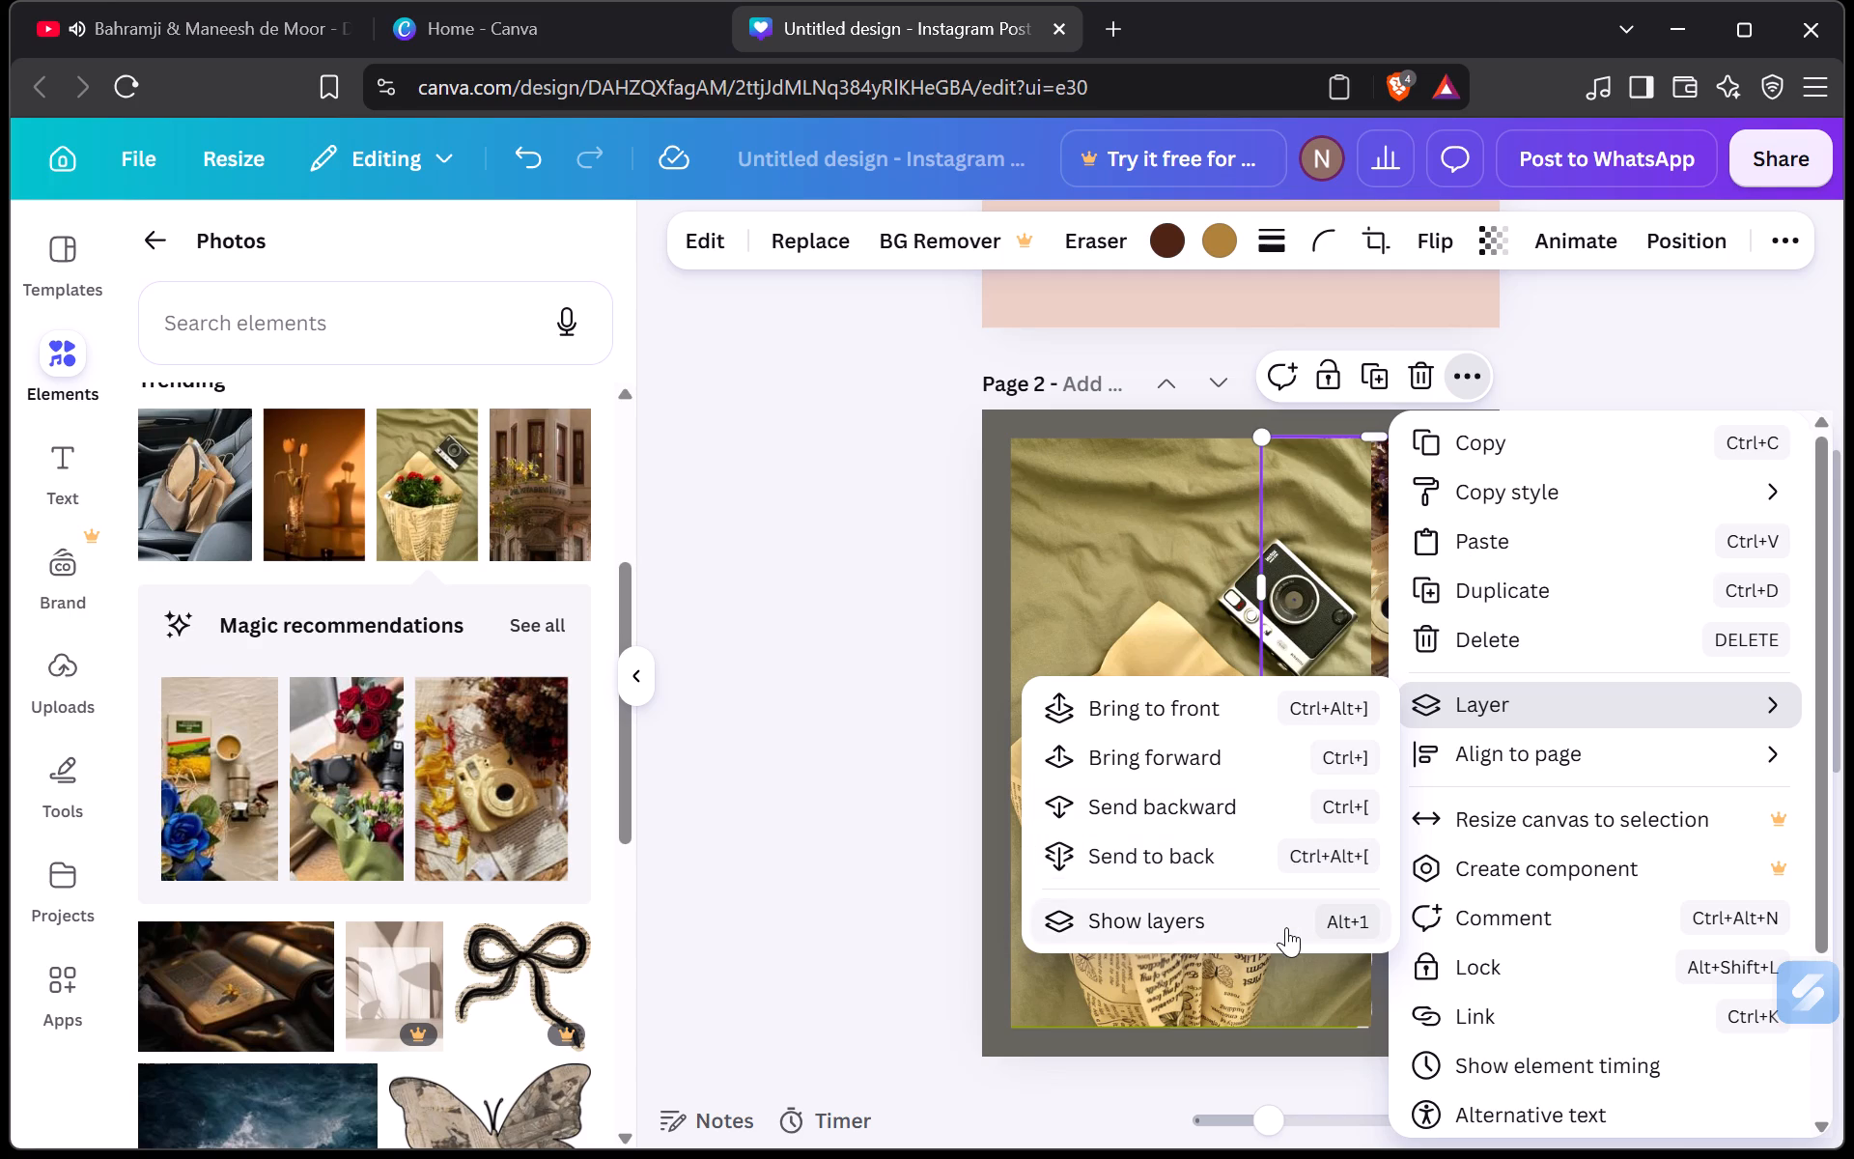
click(1258, 539)
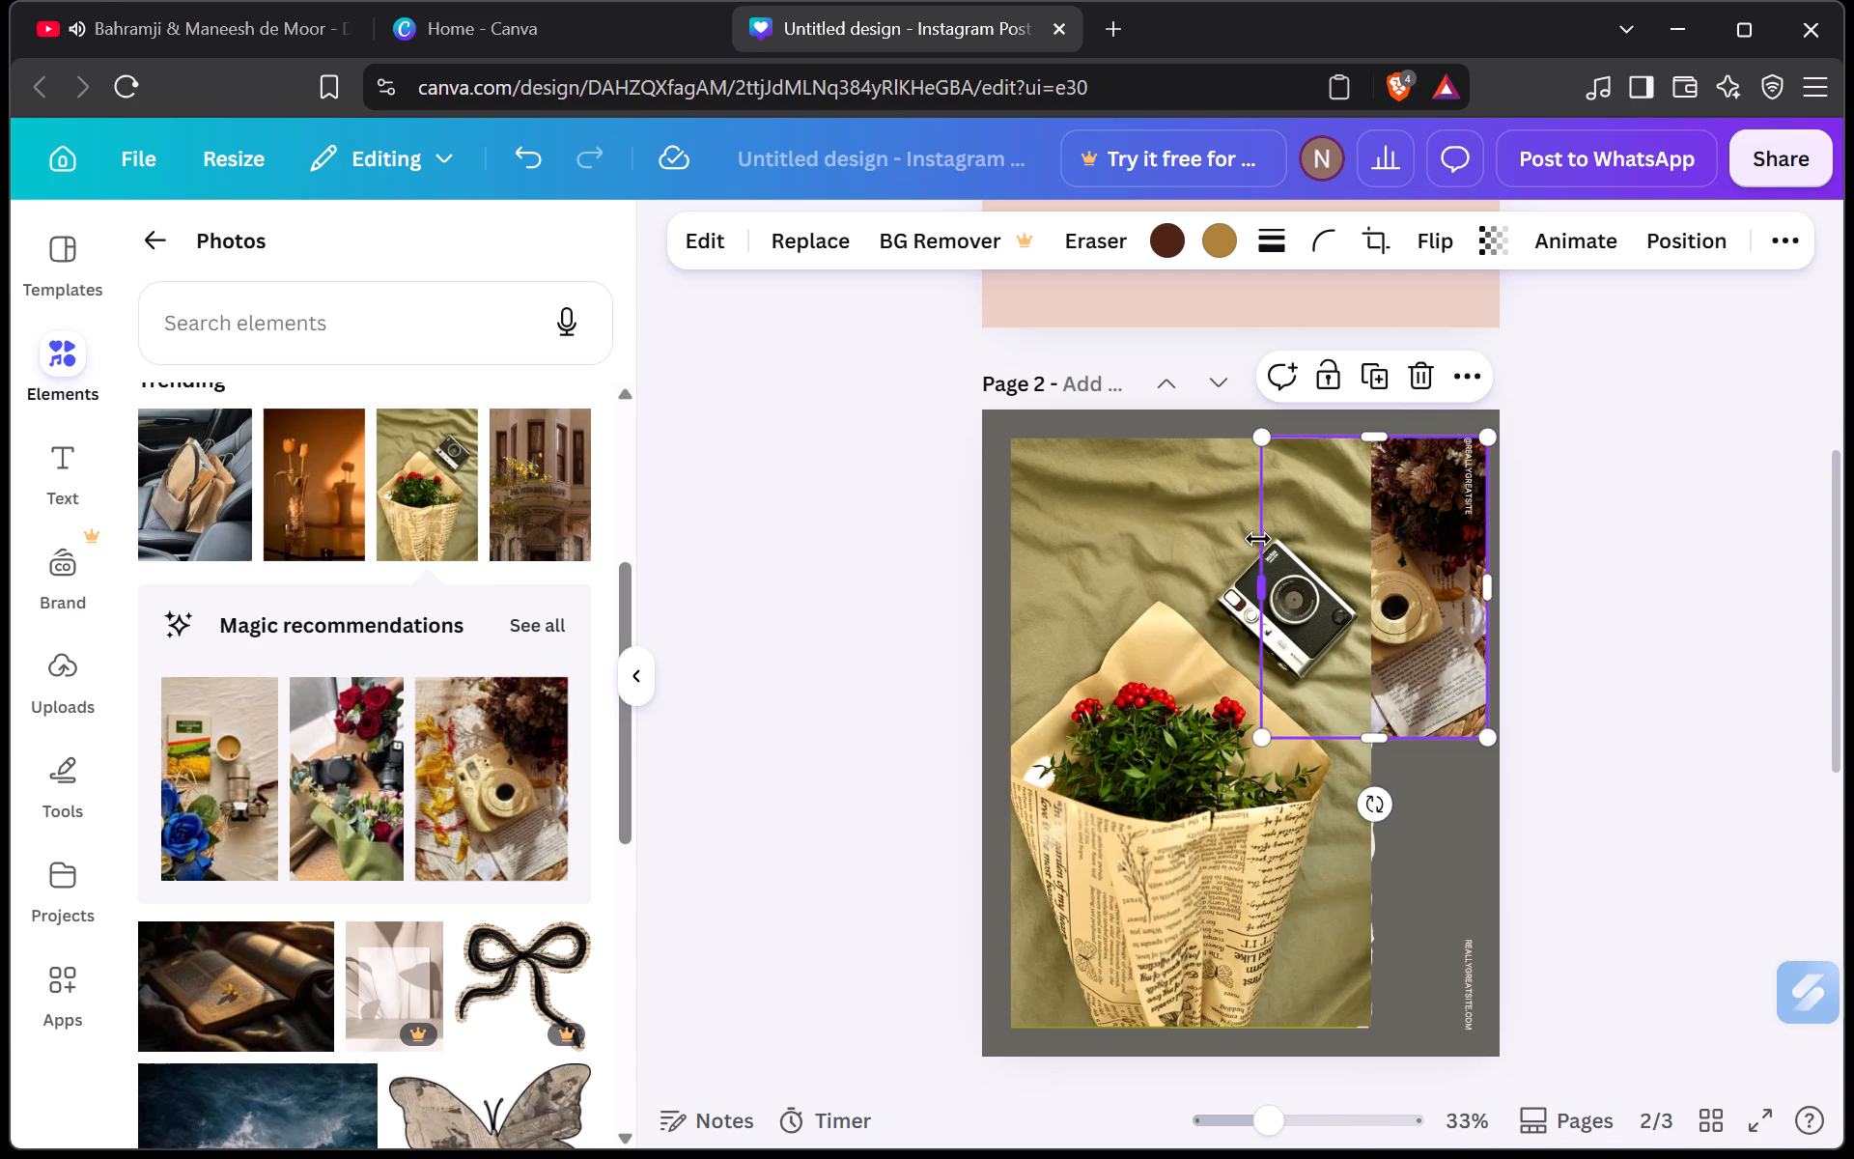
key(alt+1)
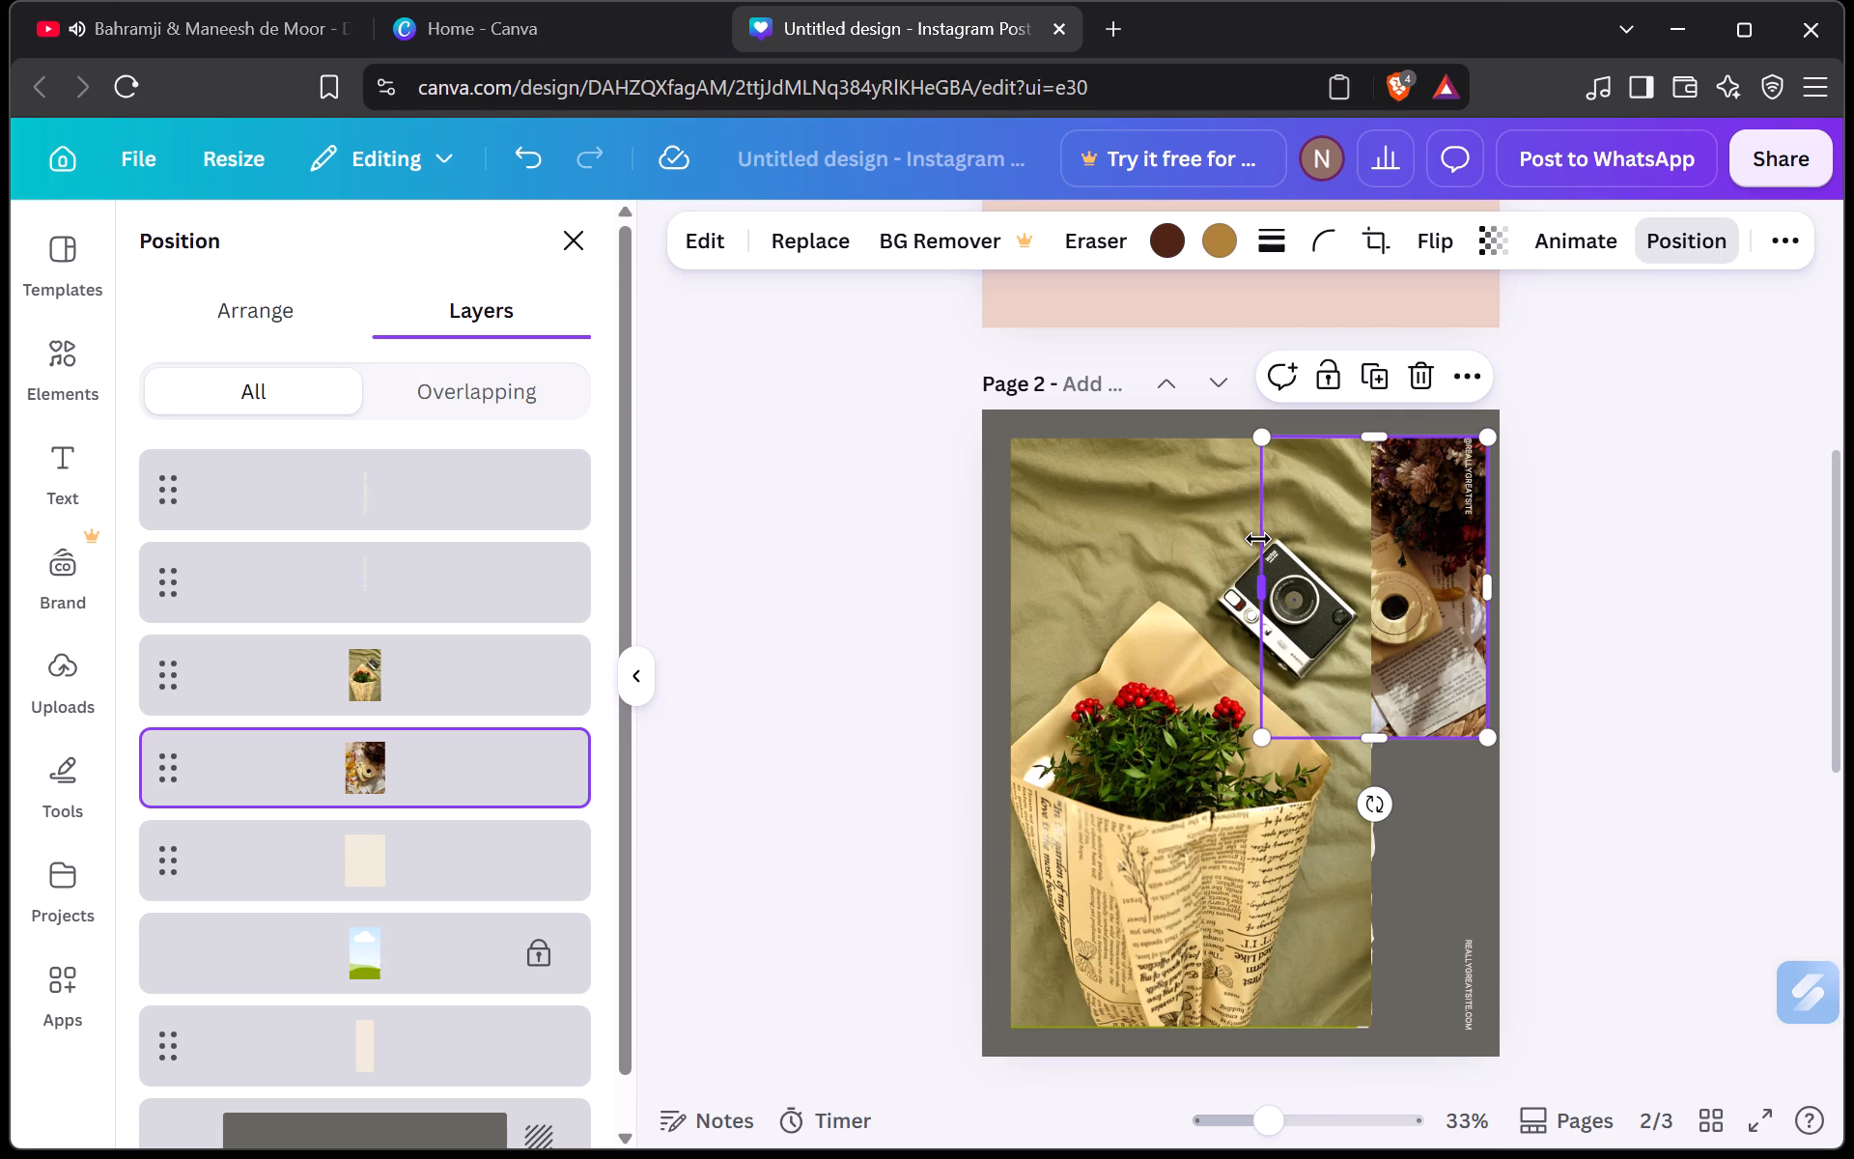
click(534, 578)
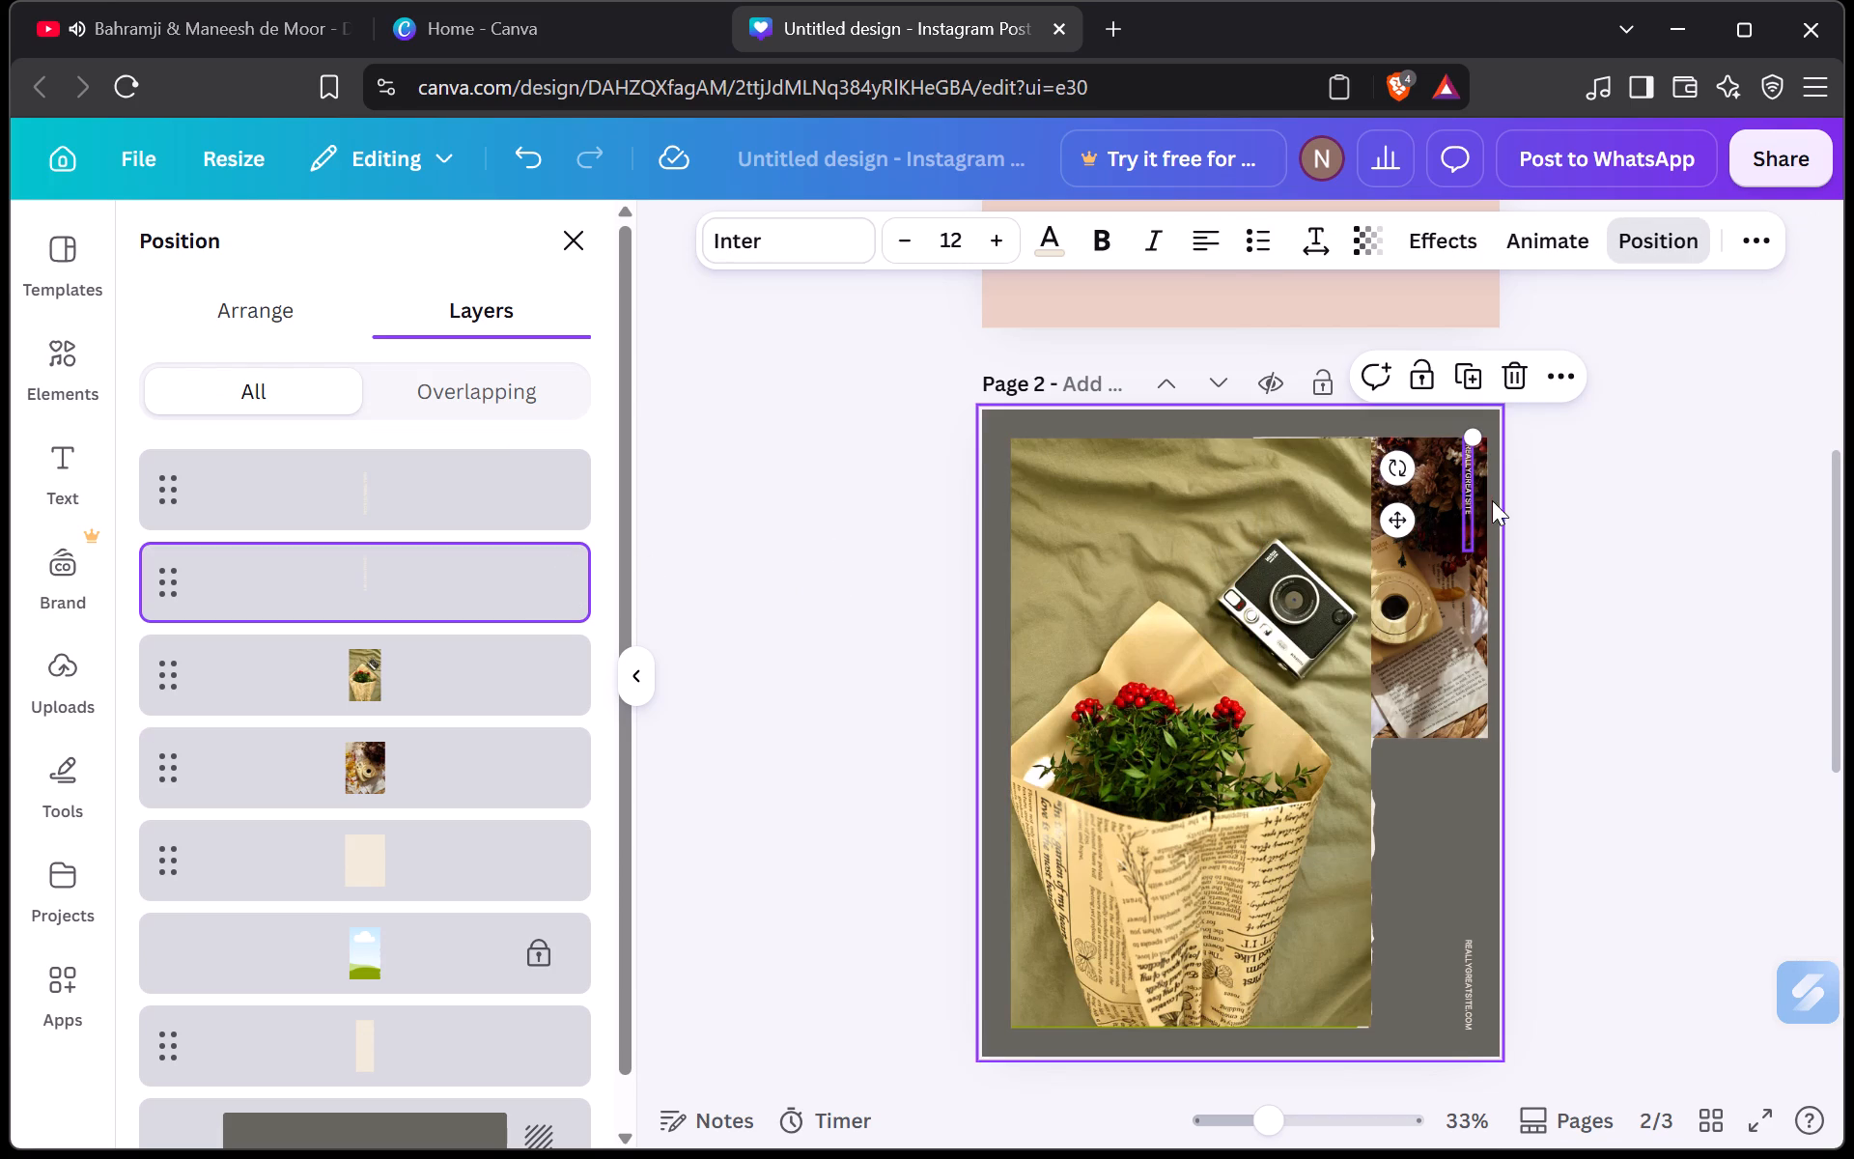
click(1465, 522)
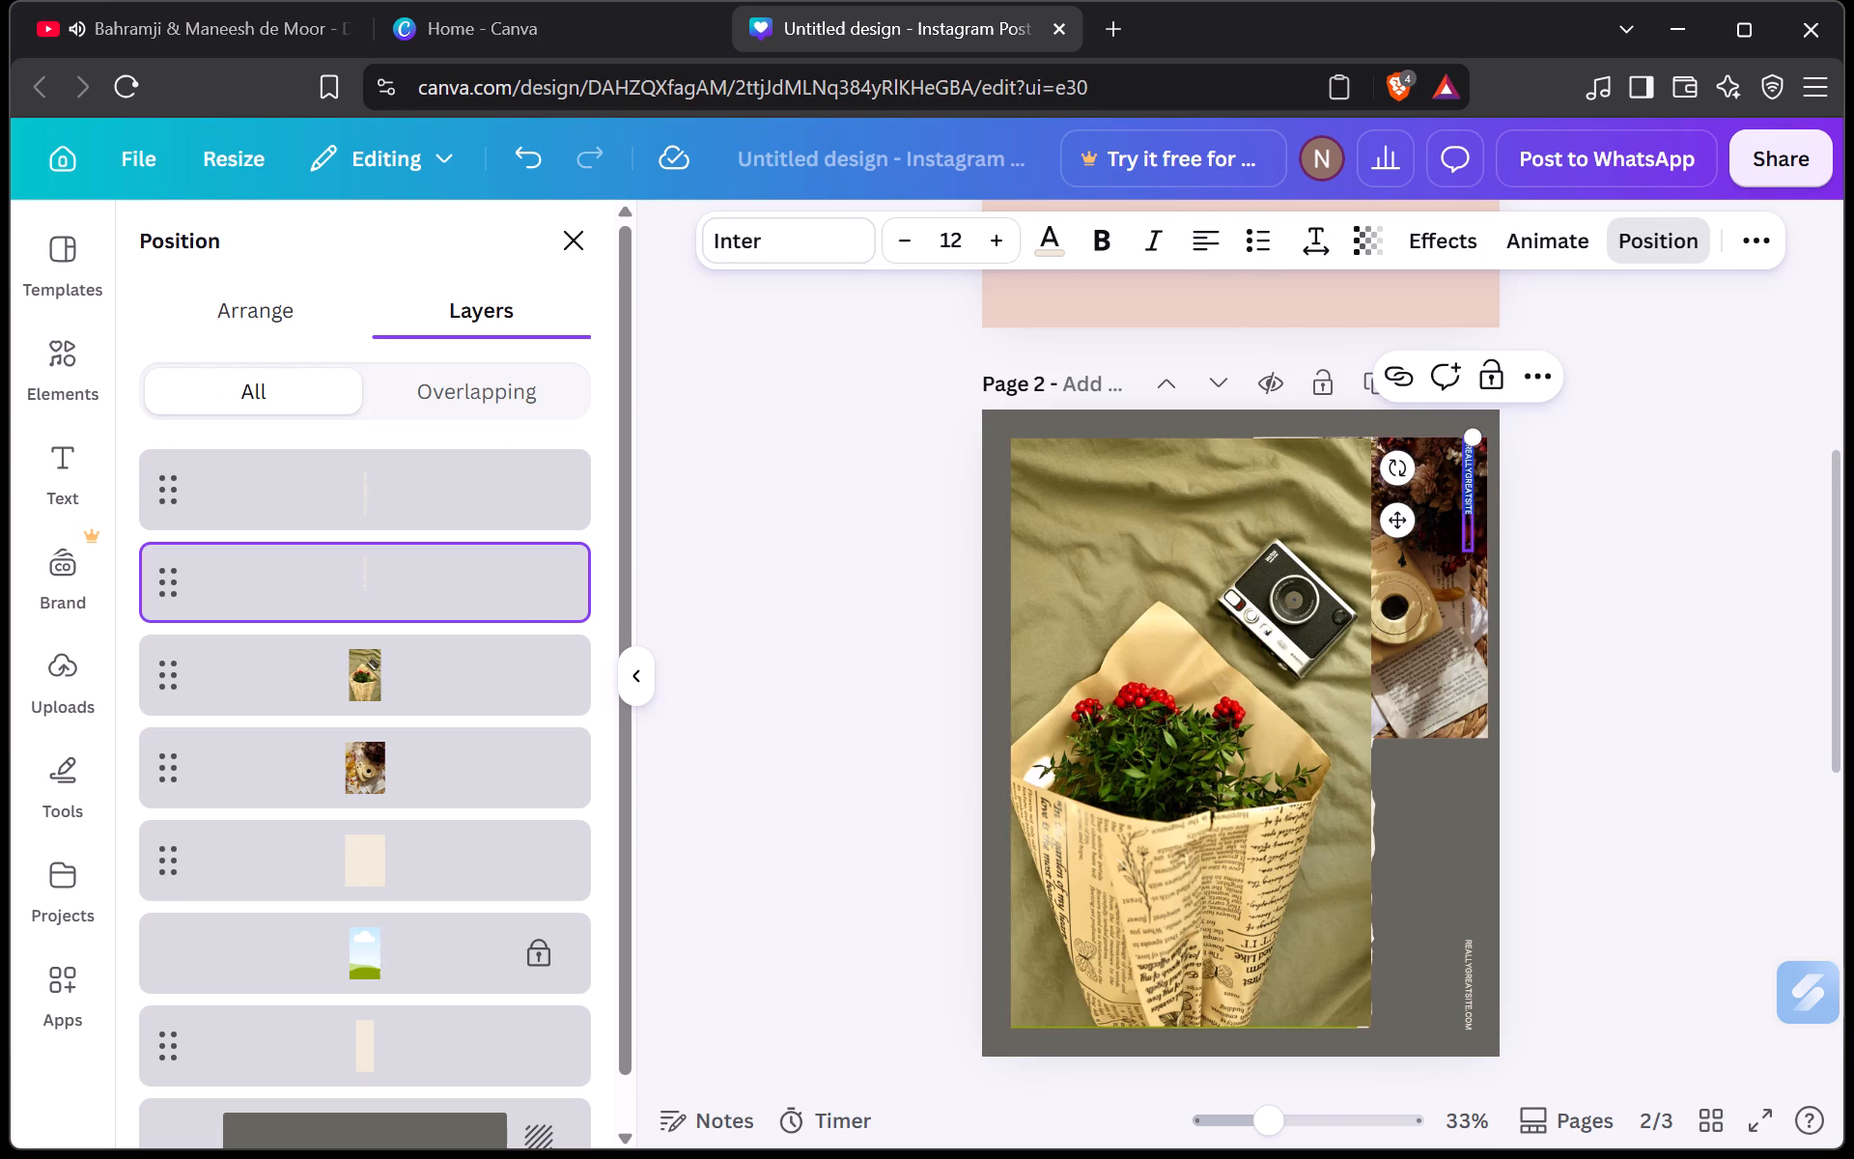
key(BackSpace)
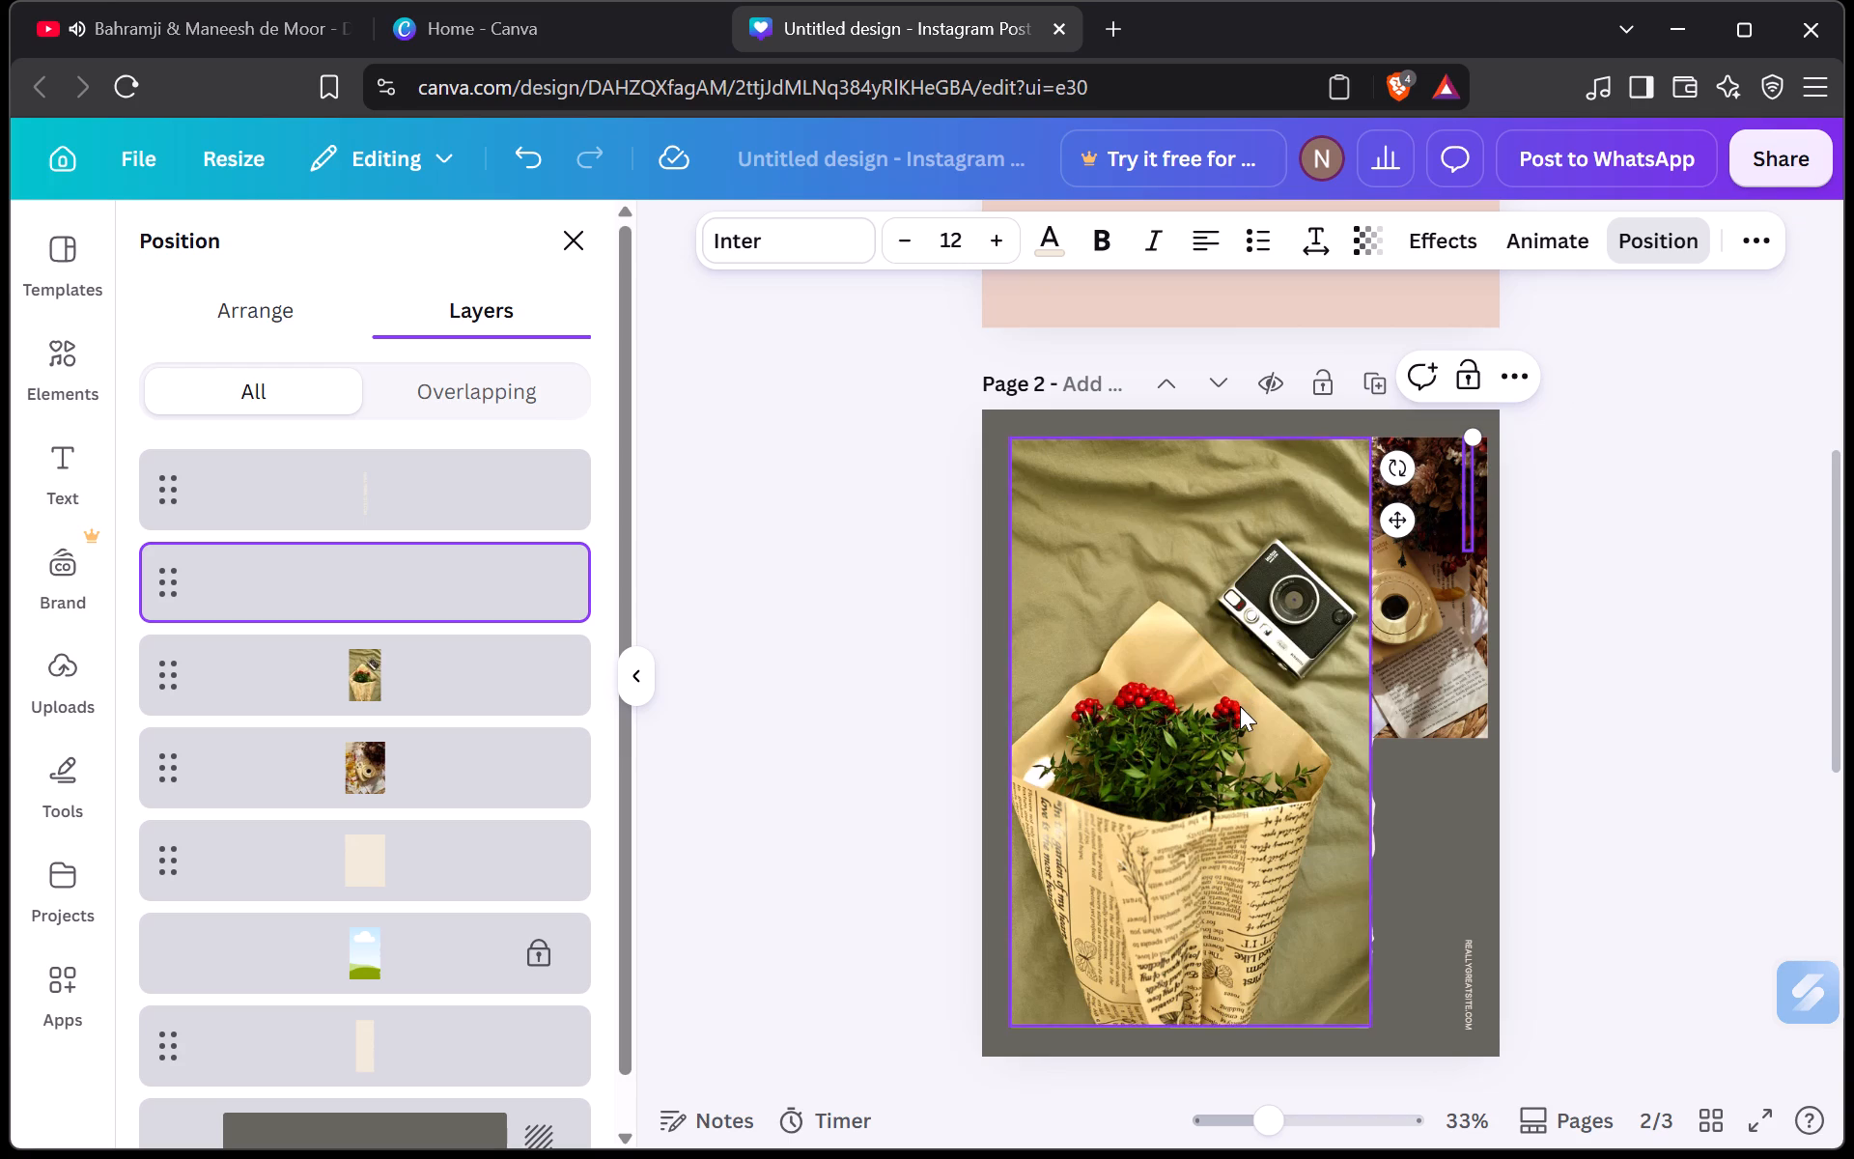
Open the text options for adding text to page 2.
scroll(1127, 704, right, 1)
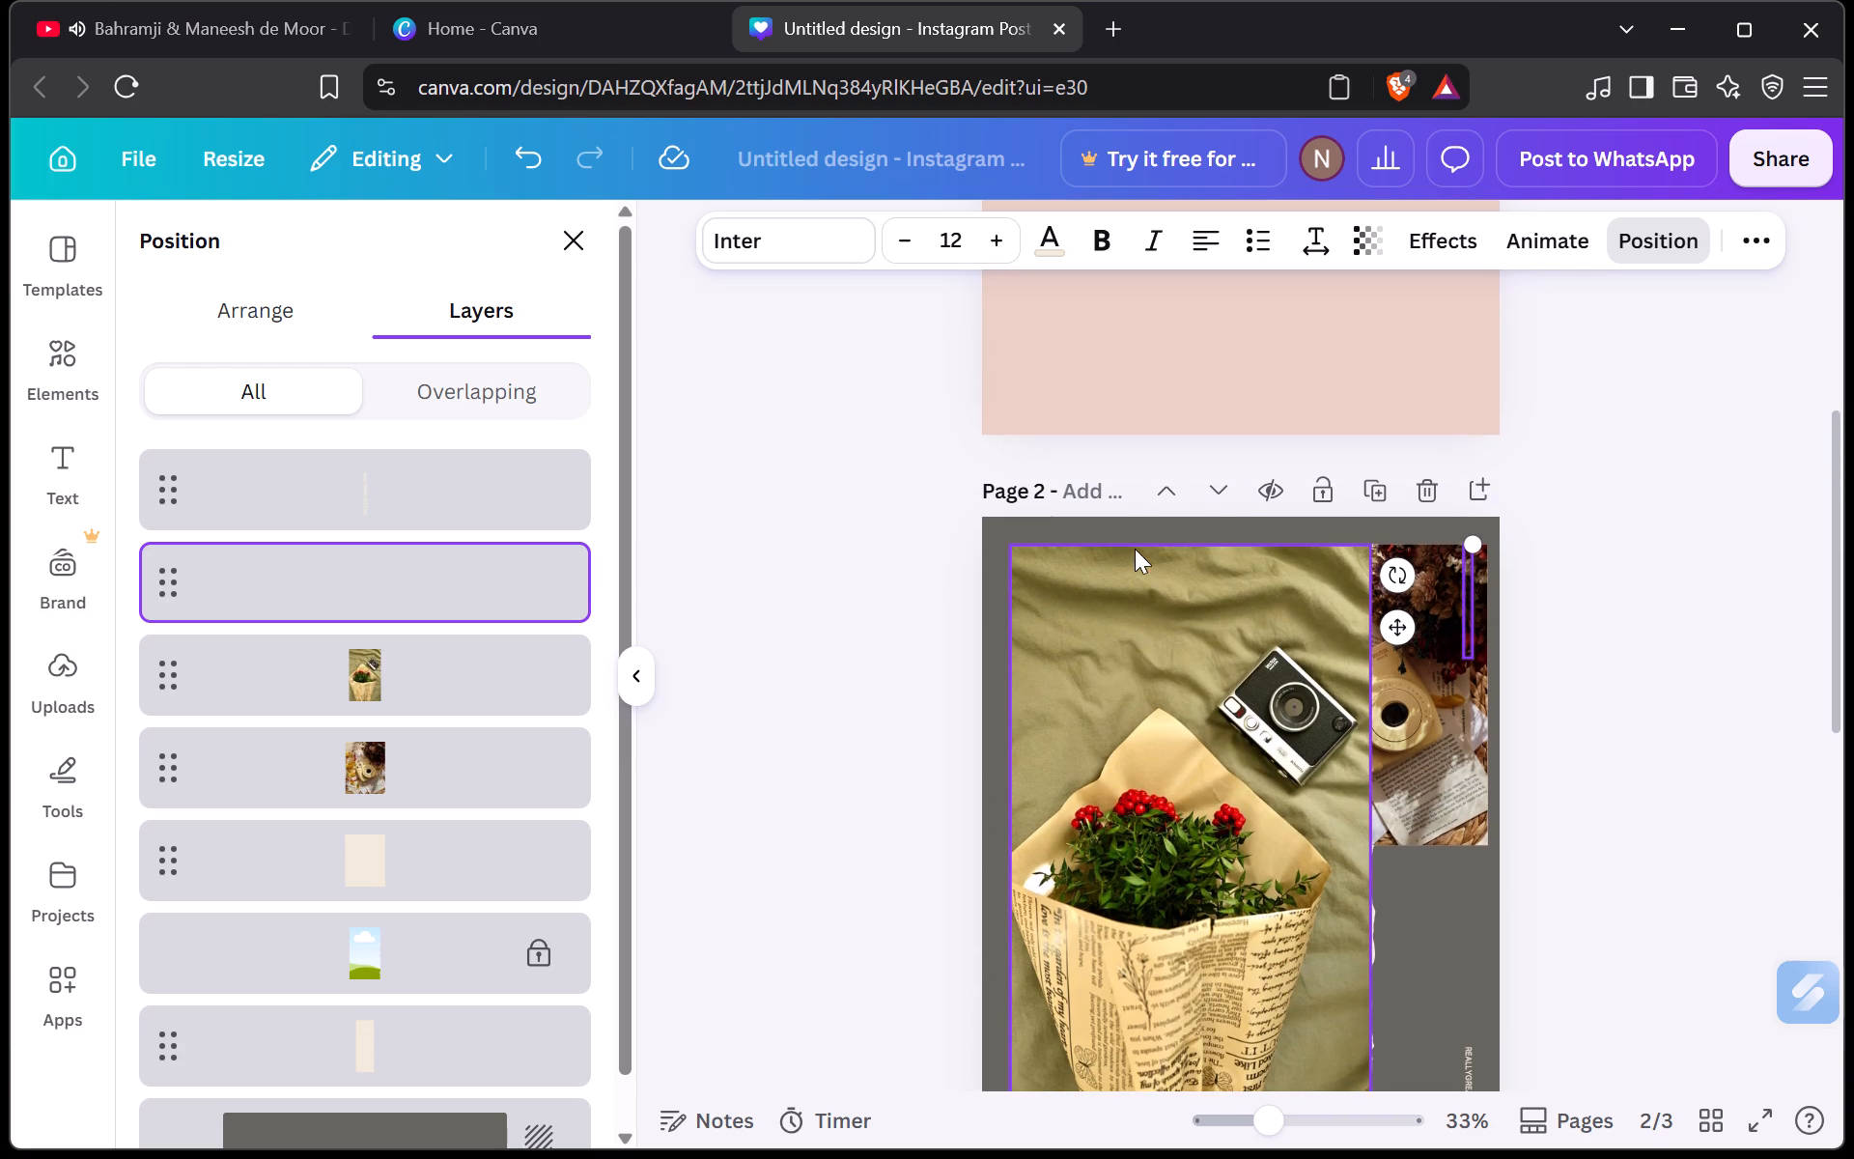
scroll(1424, 588, up, 9)
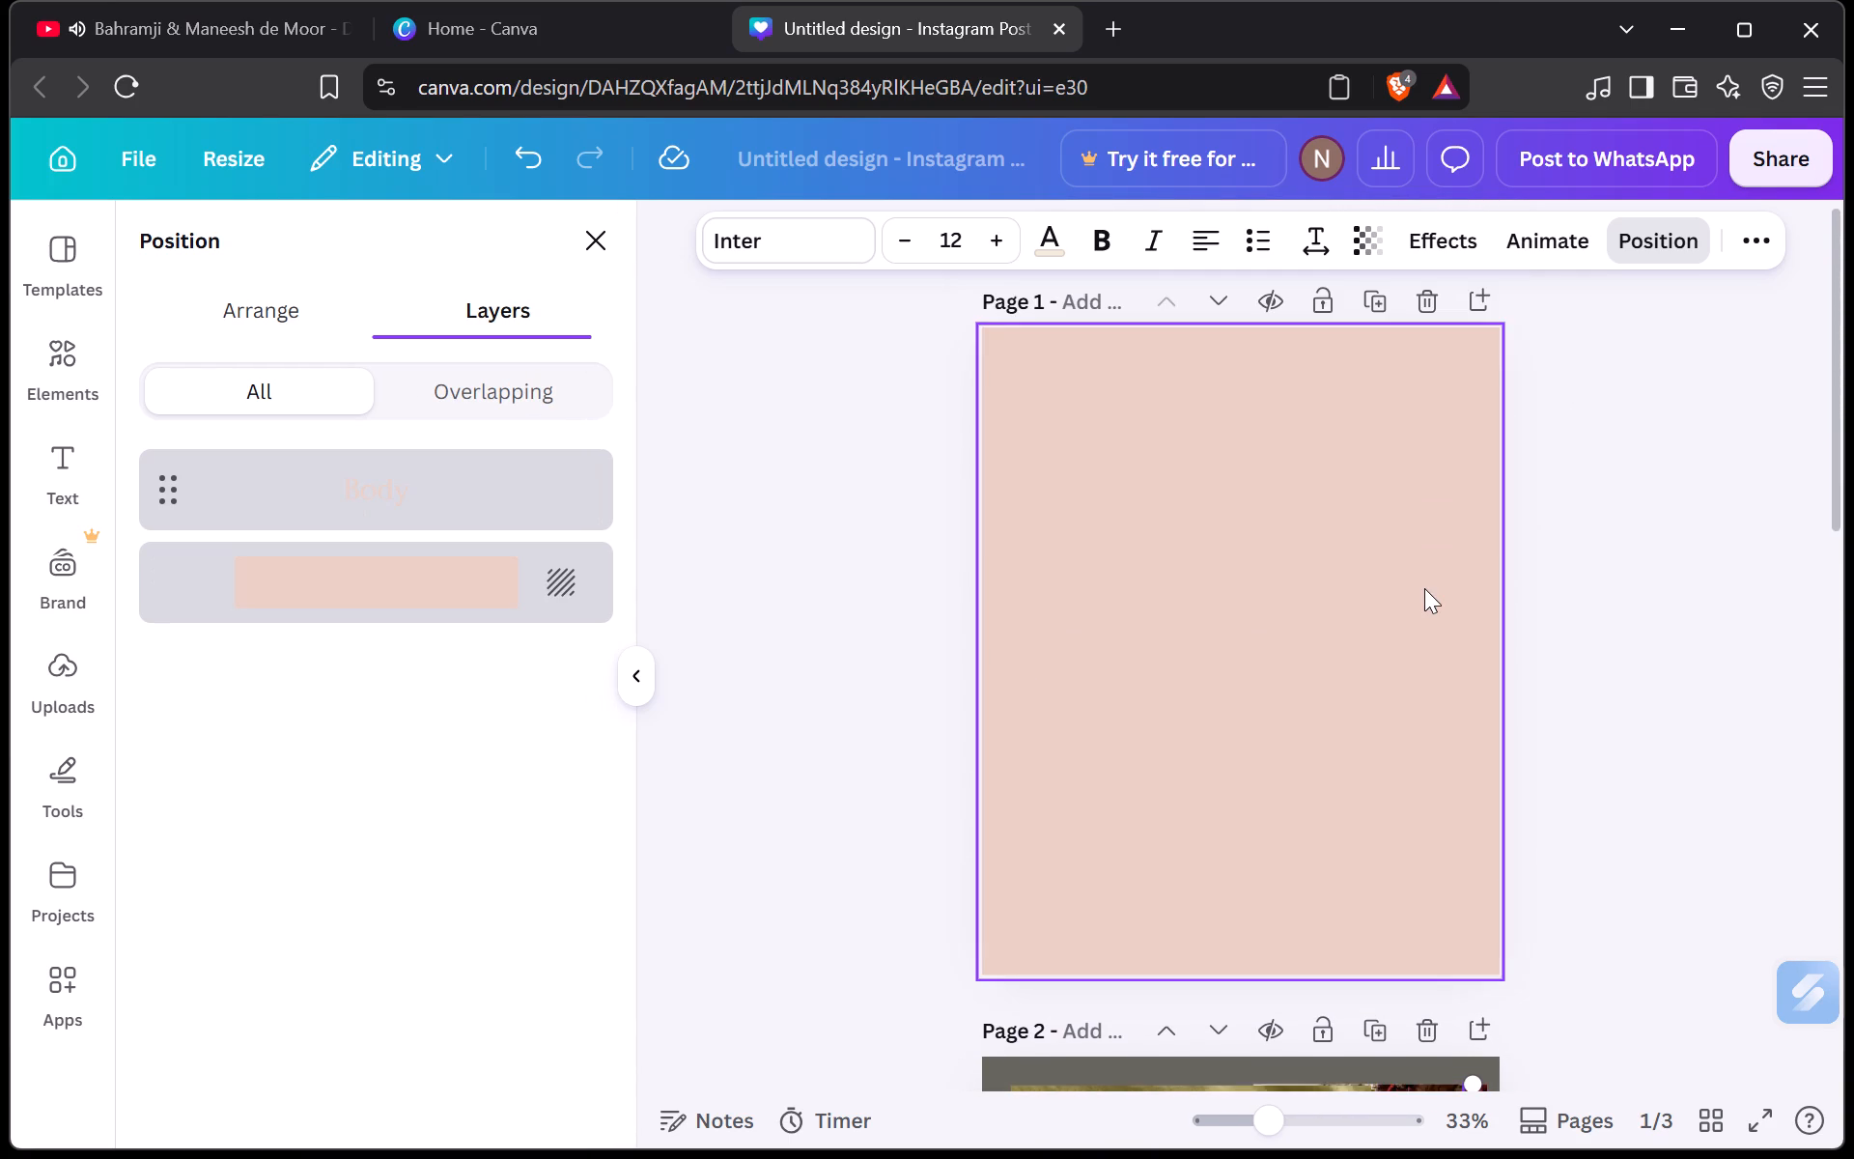
scroll(1424, 588, down, 3)
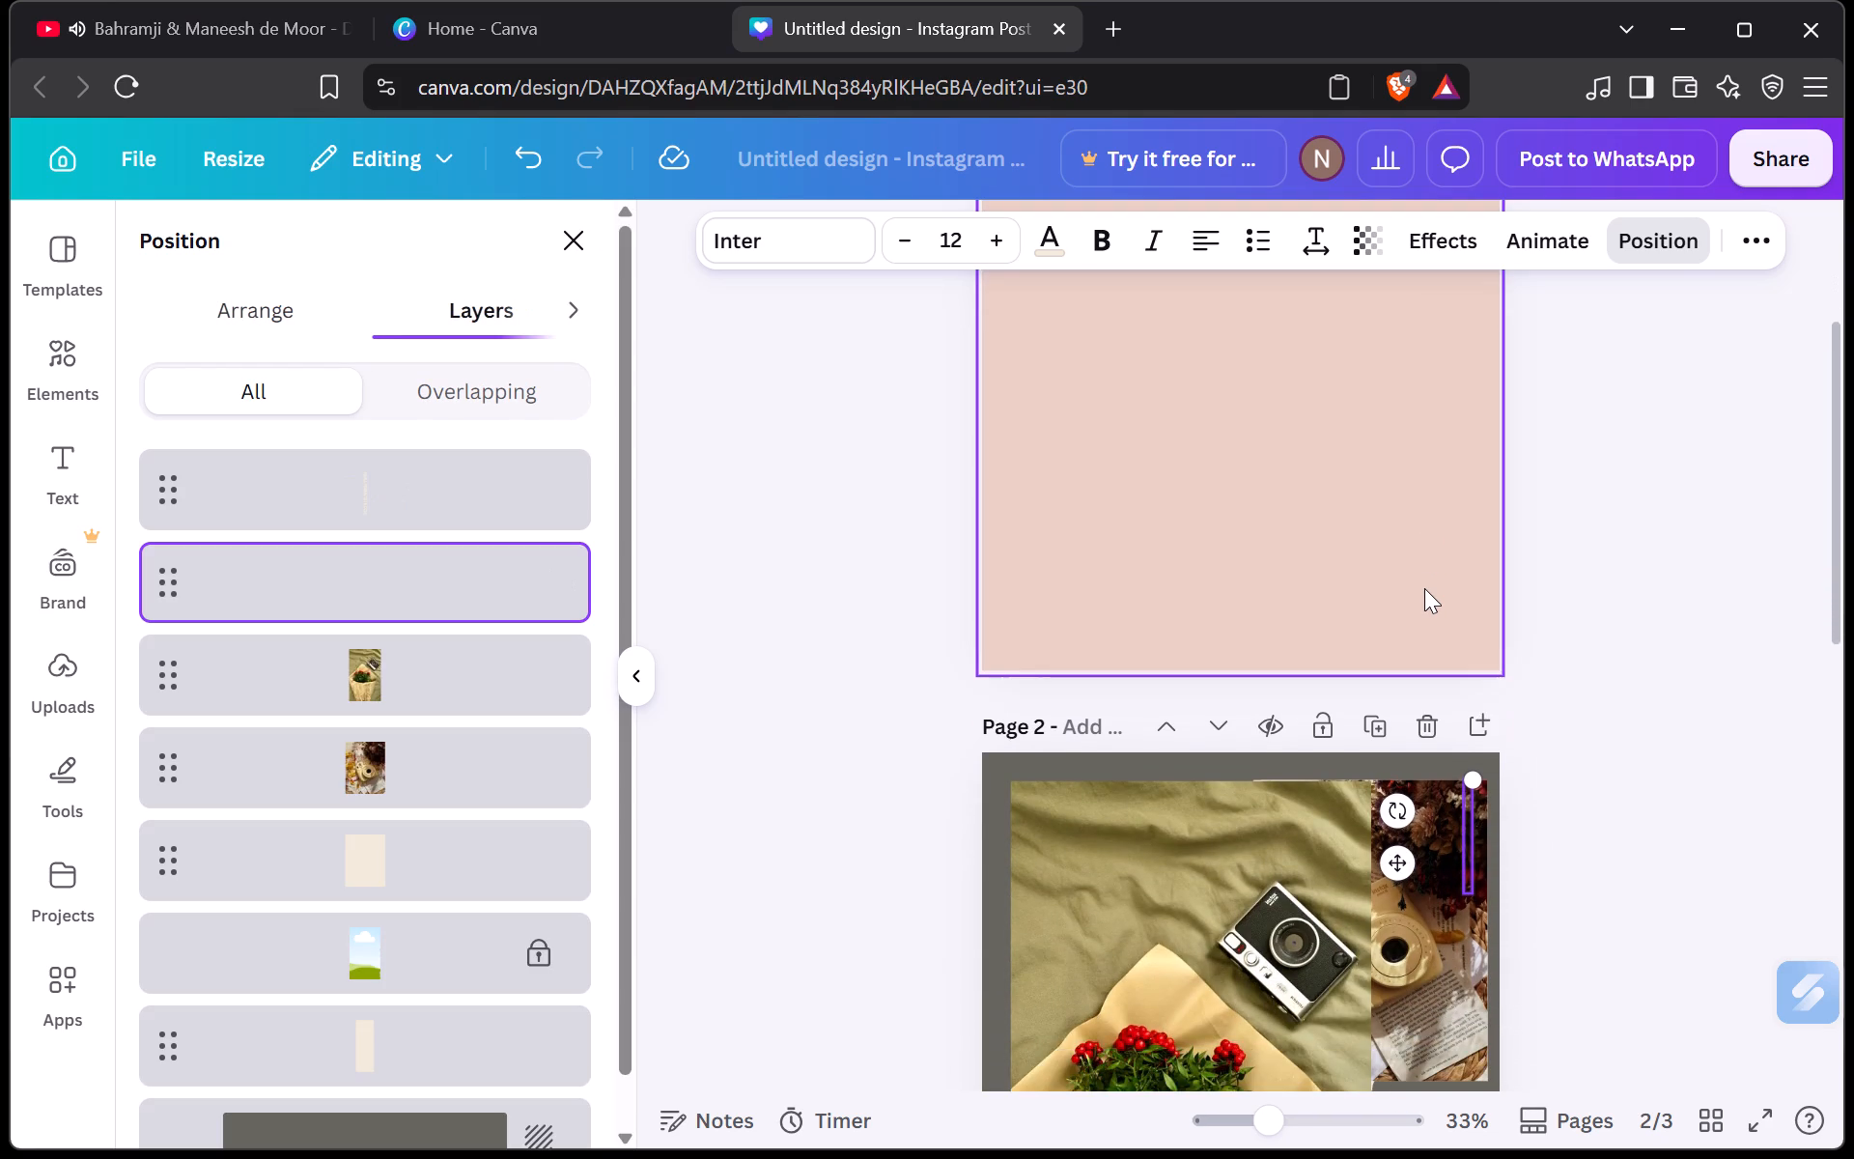
scroll(1424, 588, down, 1)
scroll(1315, 818, down, 2)
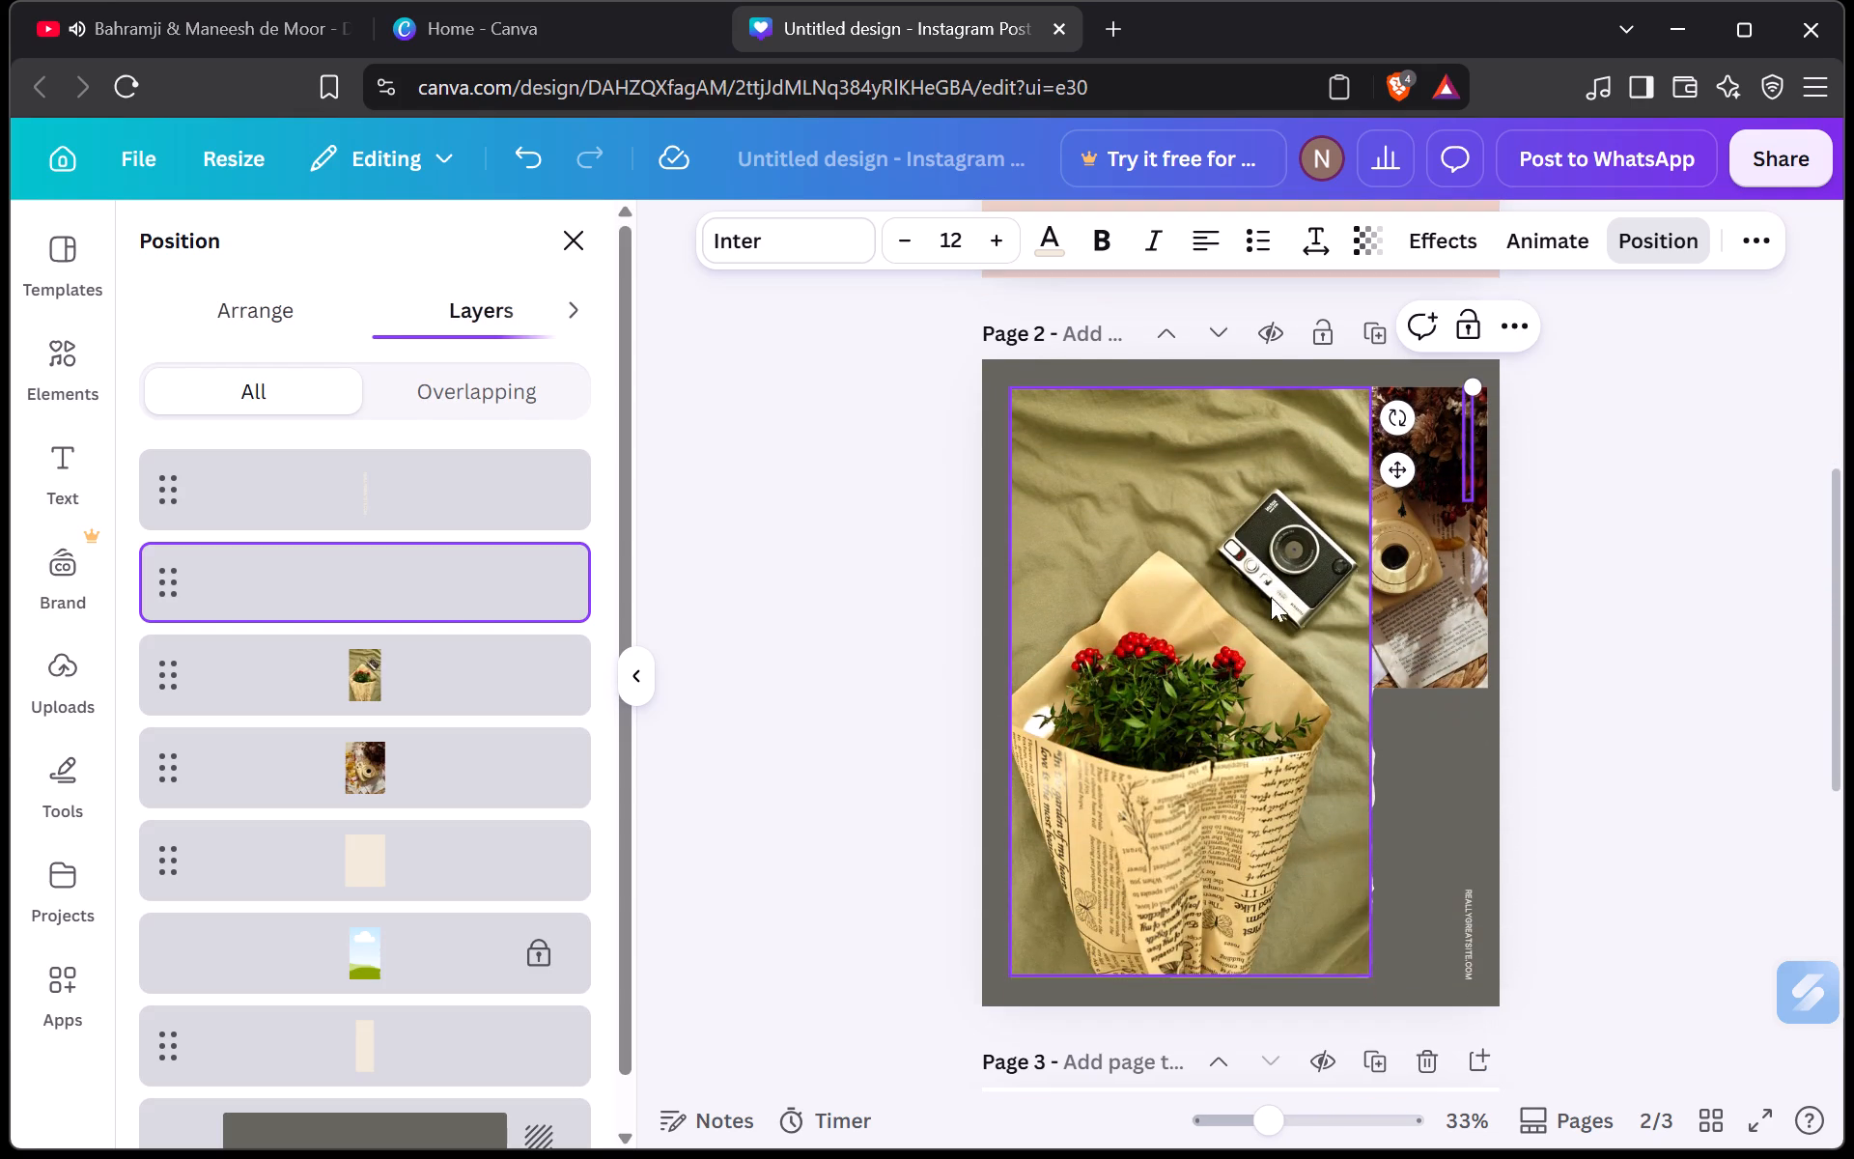
click(49, 466)
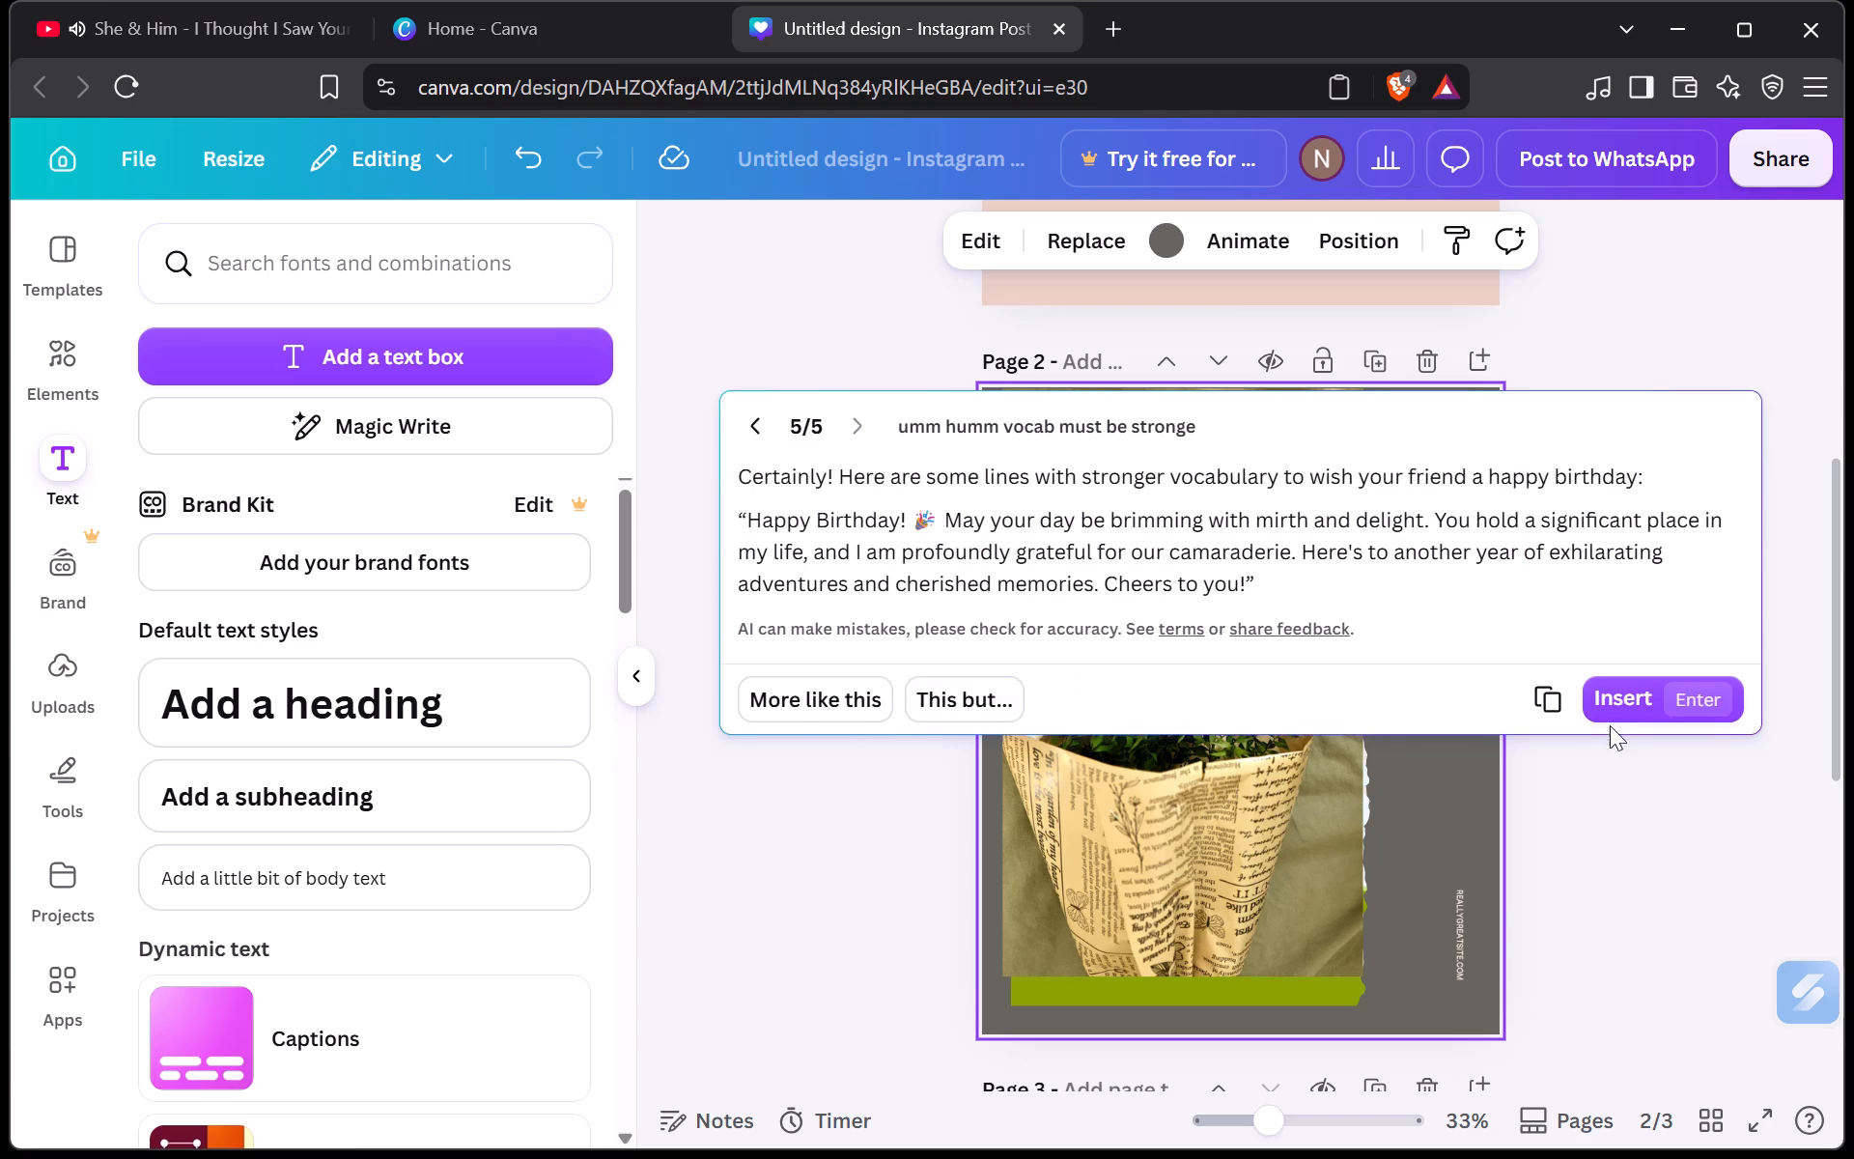
Insert the generated stronger-vocabulary birthday text into page 2.
click(1610, 721)
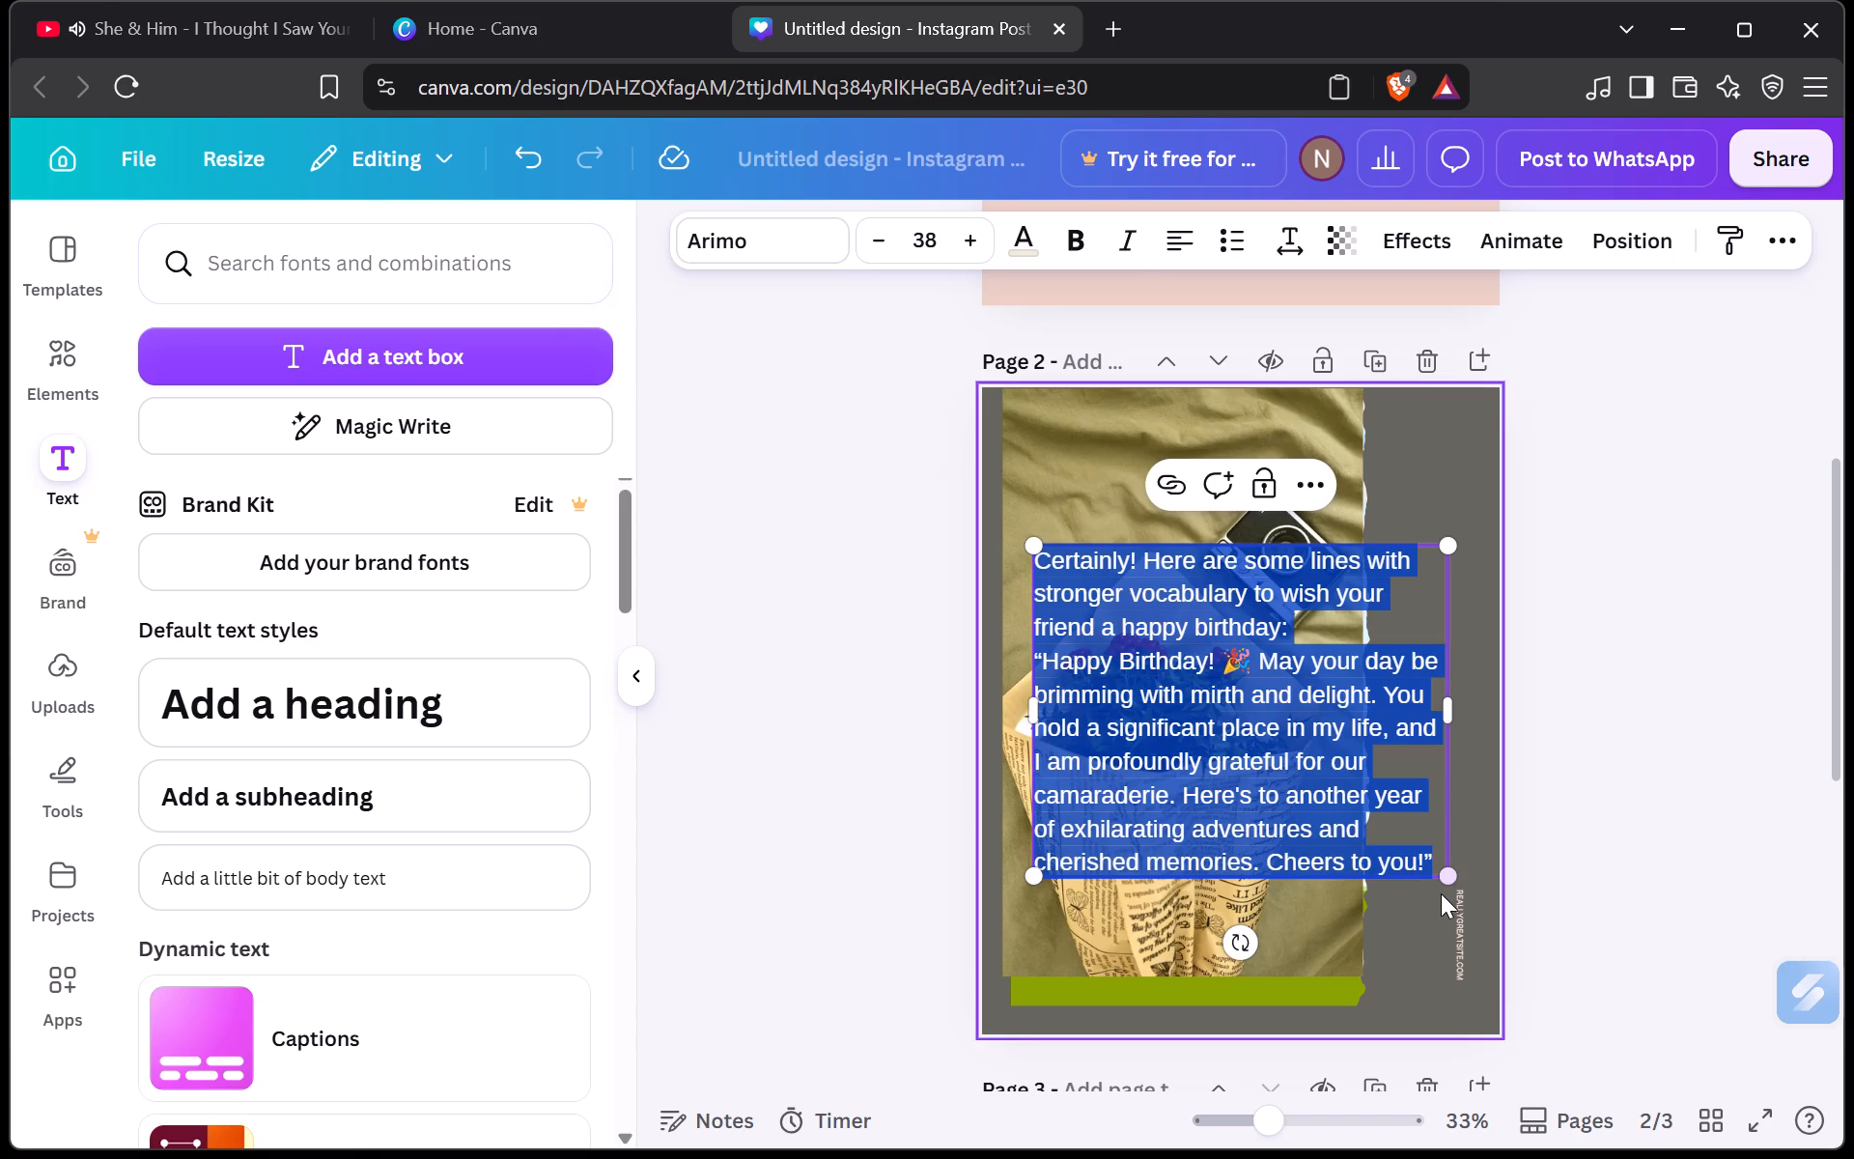
Enlarge the inserted birthday text on page 2 to about size 44.7 and narrow its box to fit within the page width.
click(1313, 756)
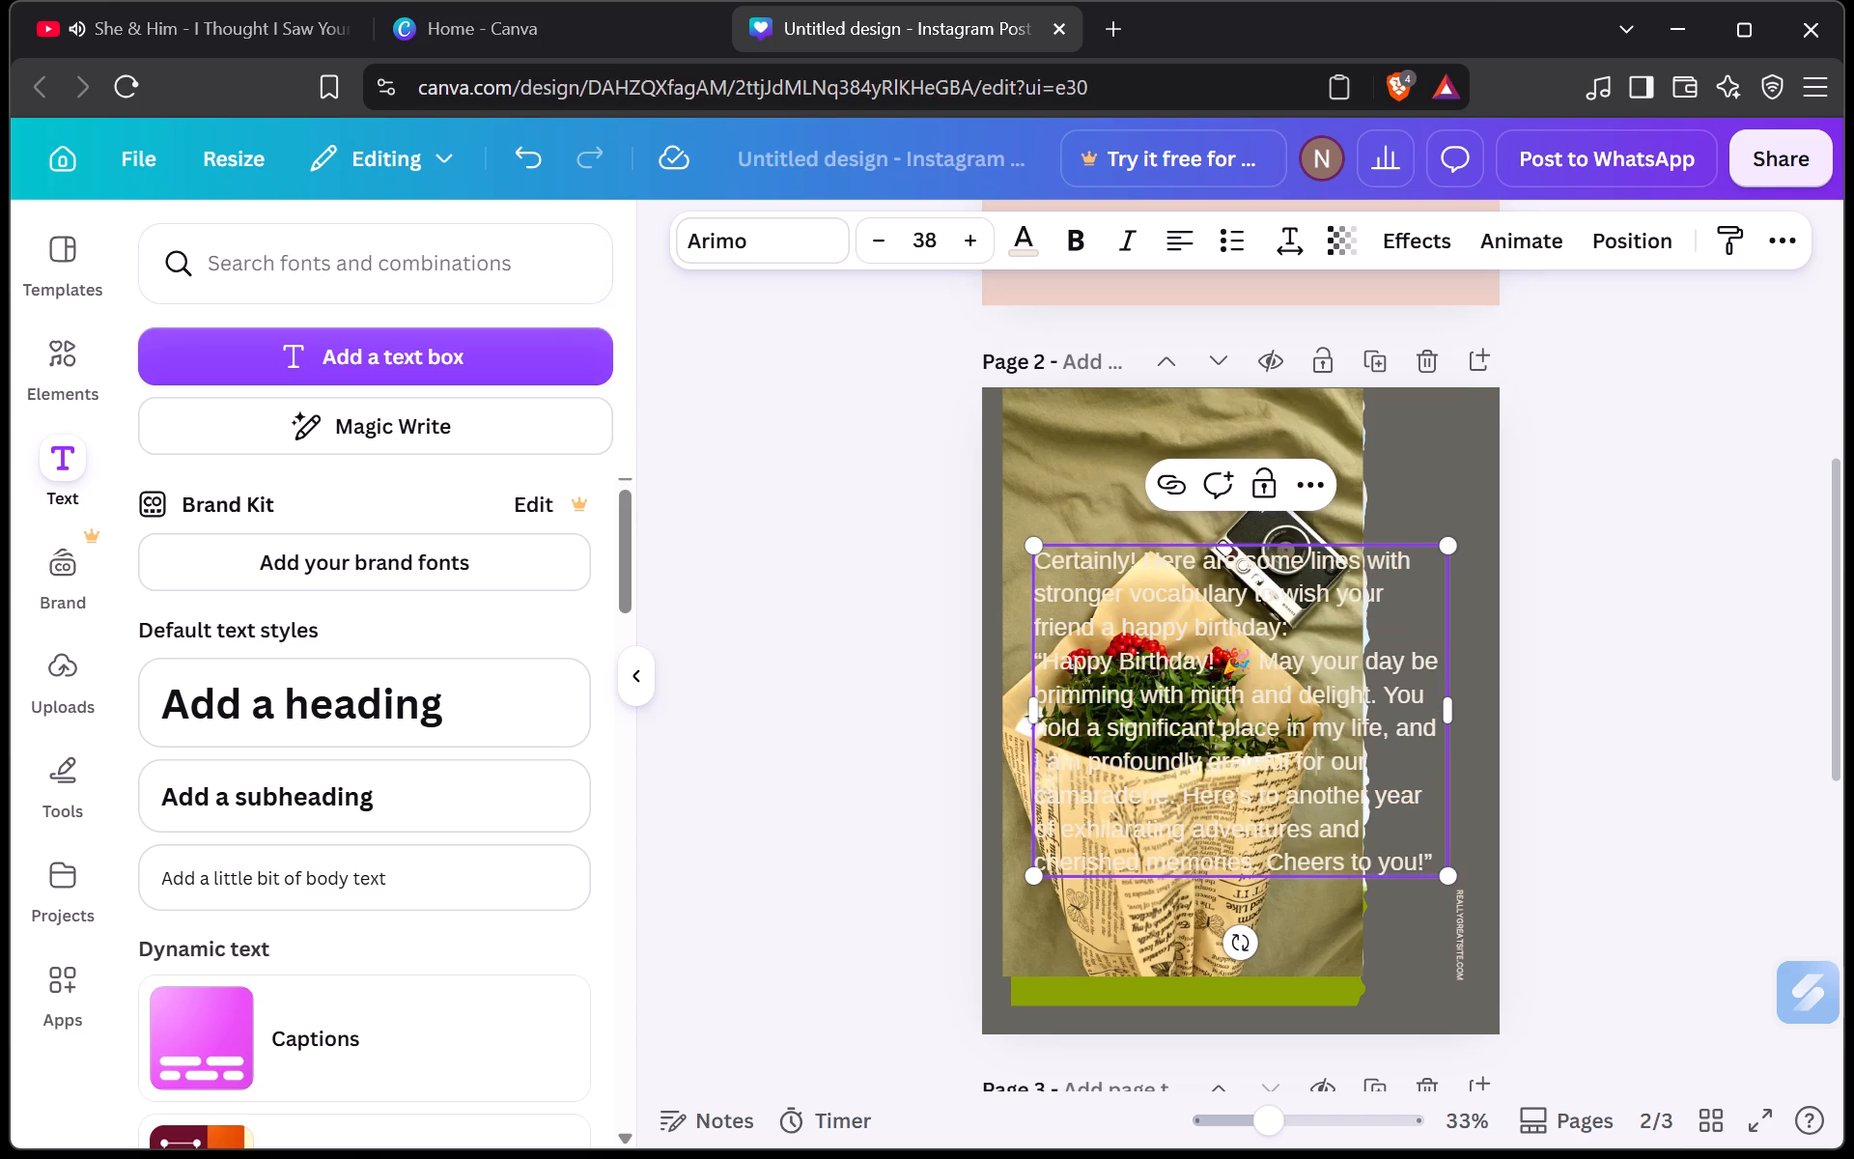
drag(1445, 872, 1390, 857)
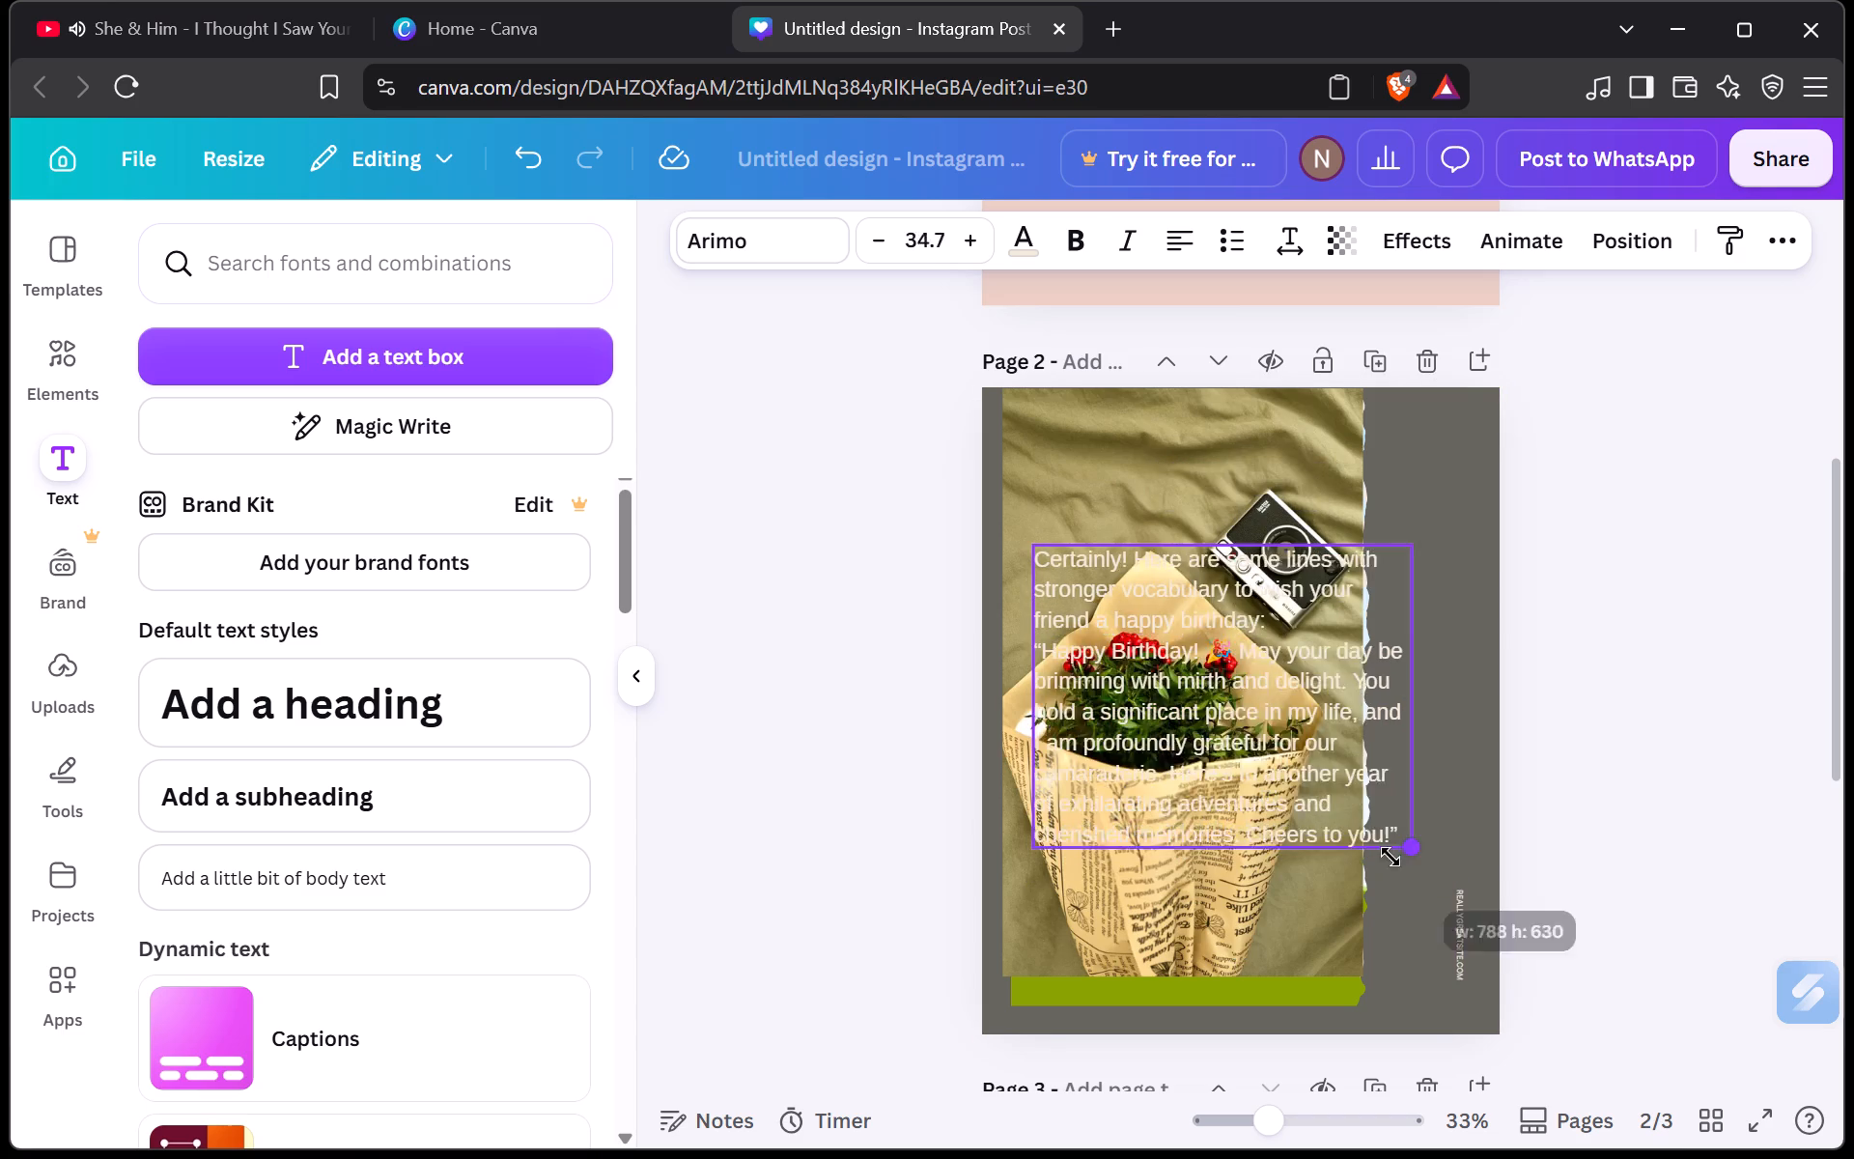
drag(1390, 857, 1440, 1029)
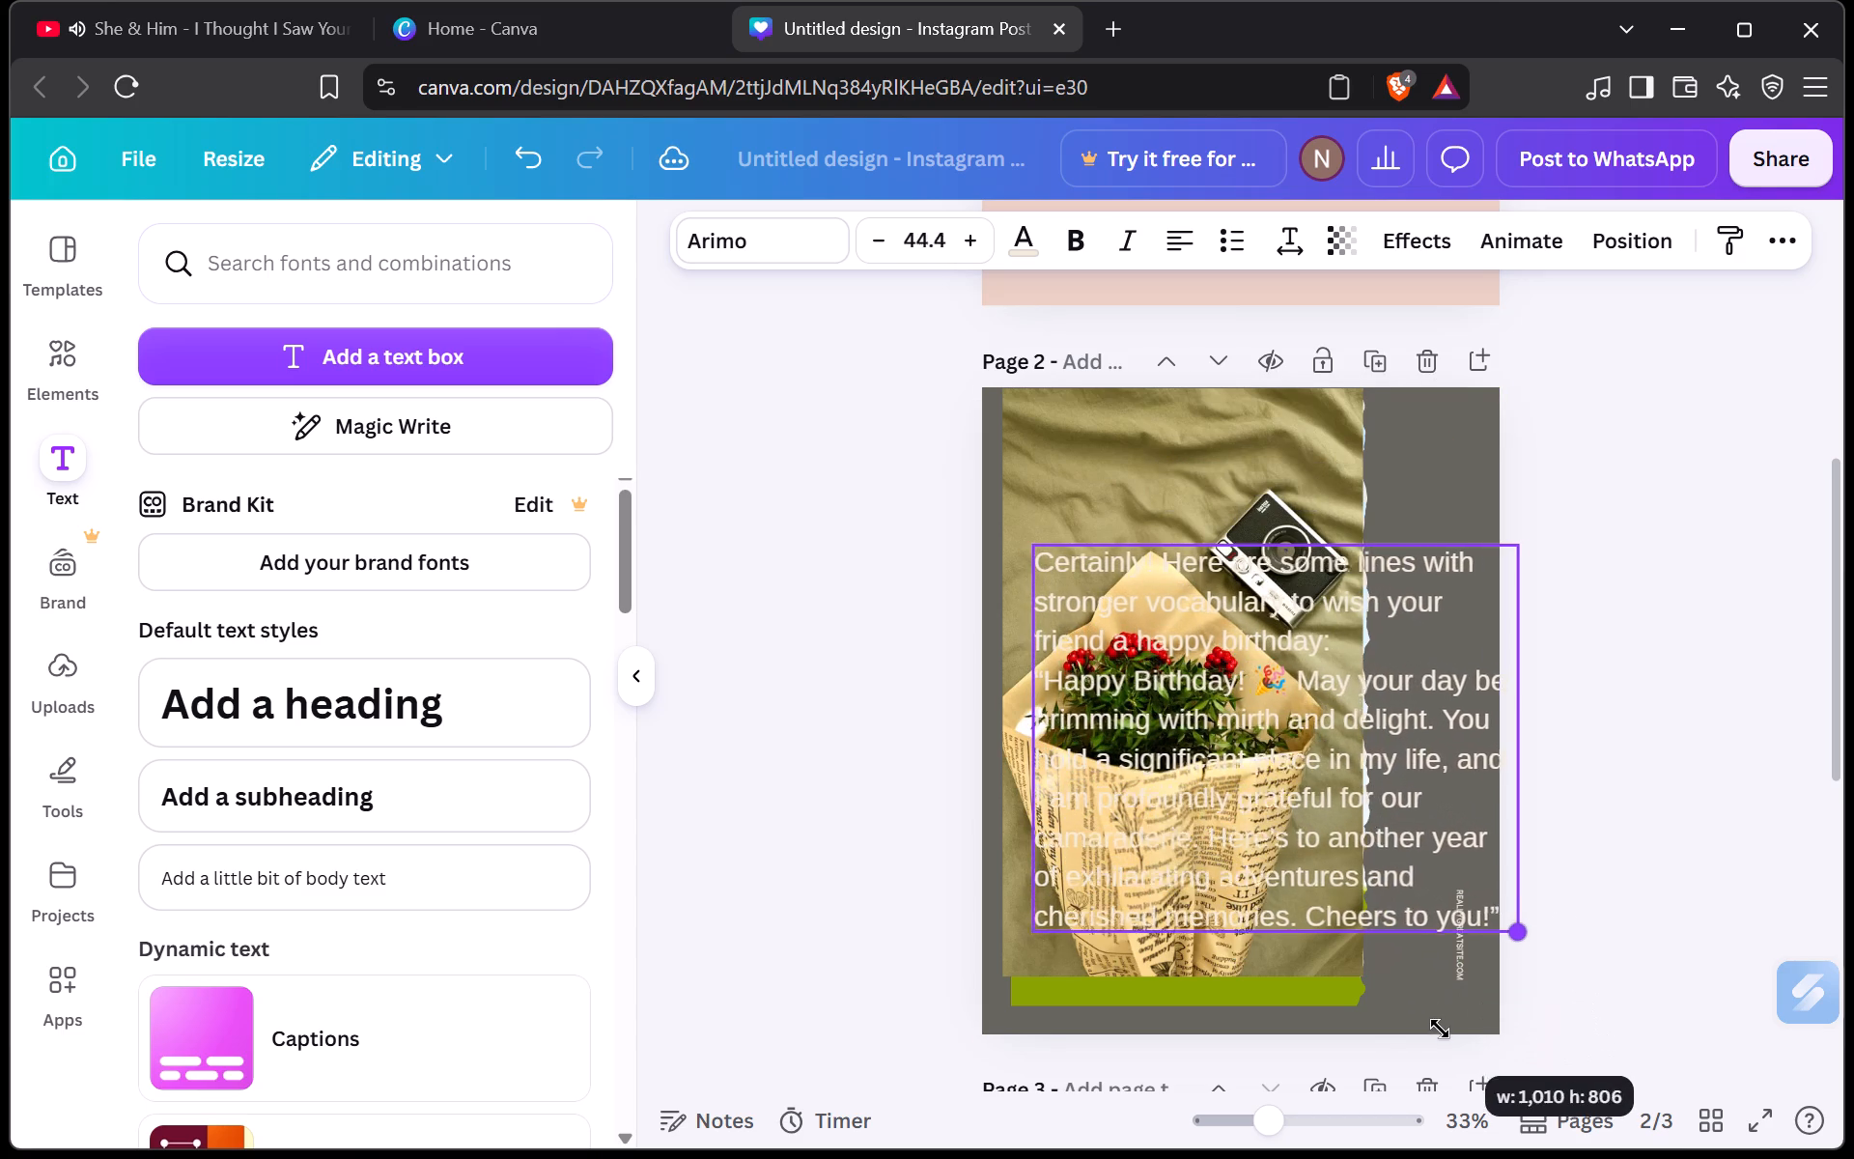
drag(1440, 1029, 1440, 1031)
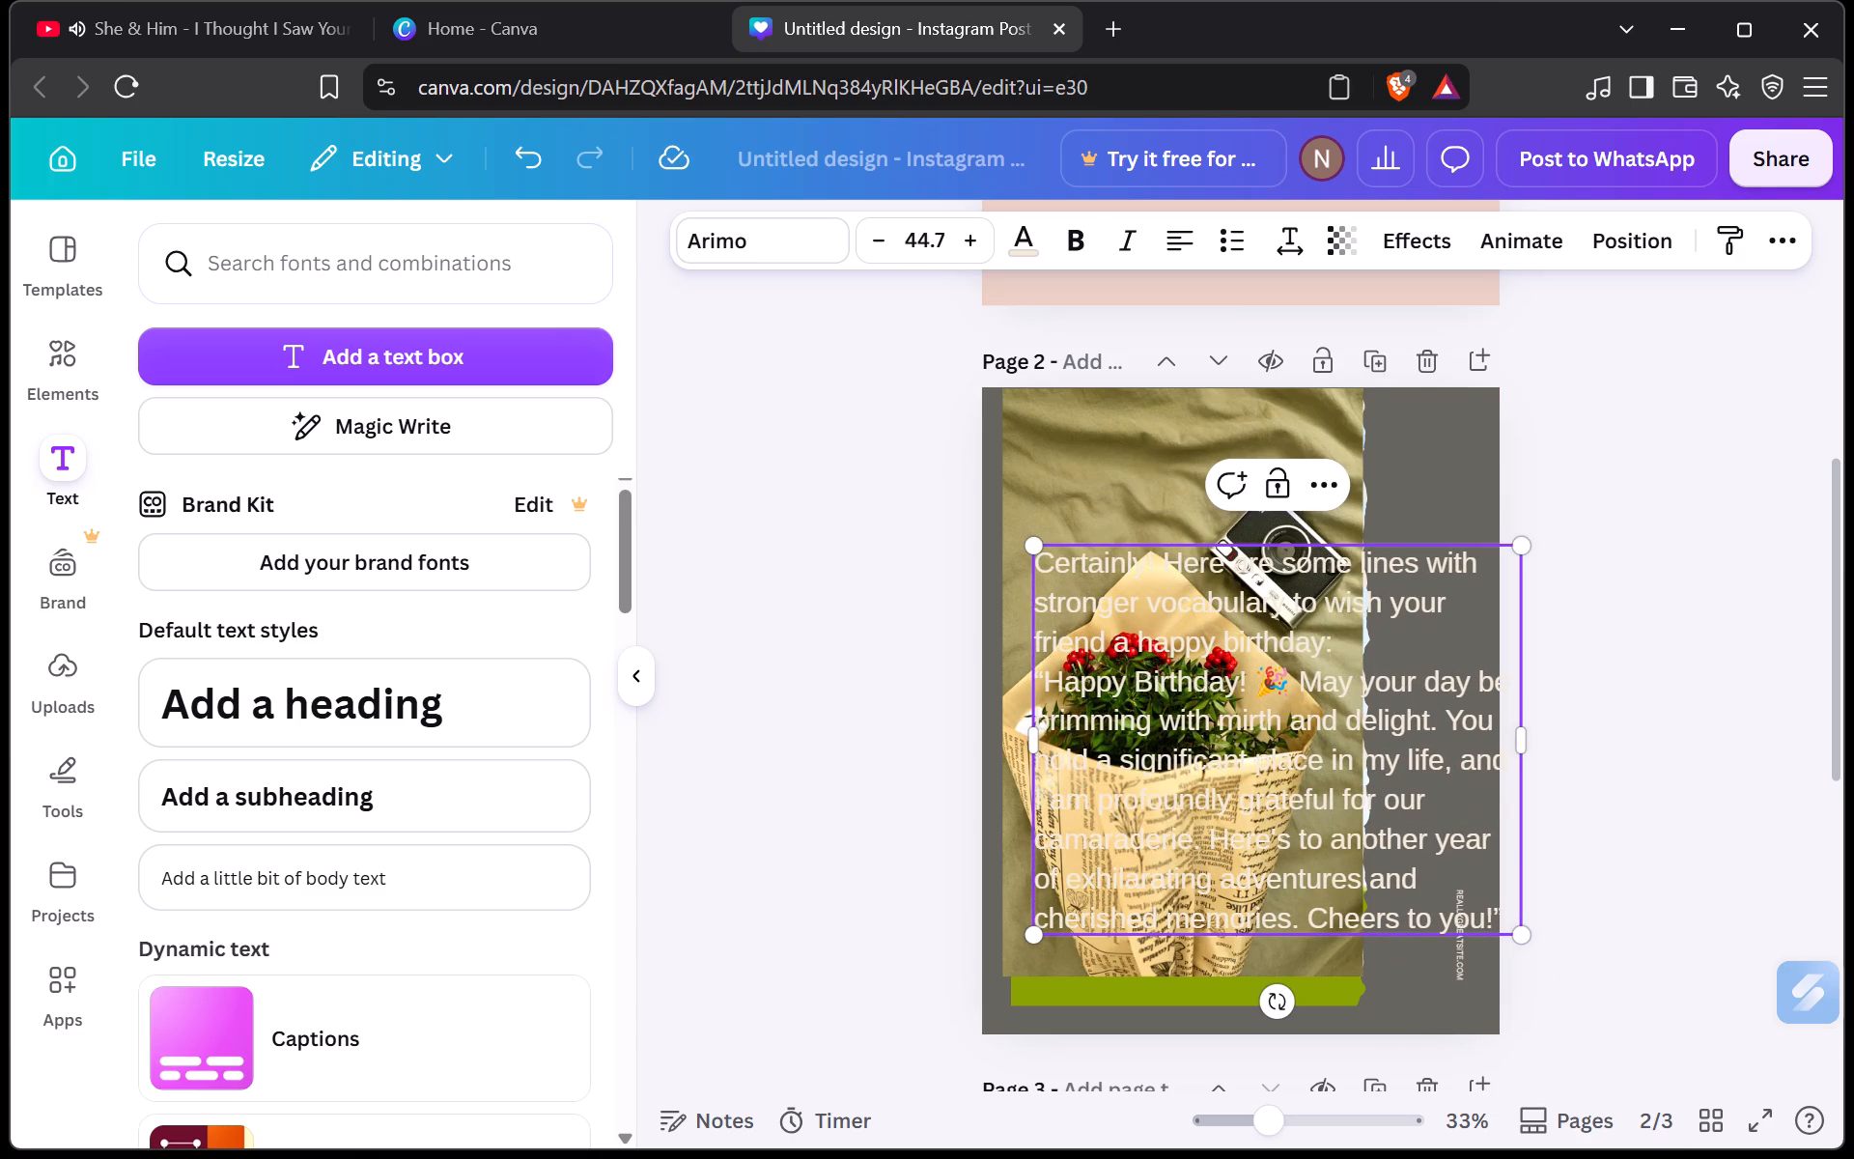
click(1521, 743)
drag(1524, 705, 1438, 716)
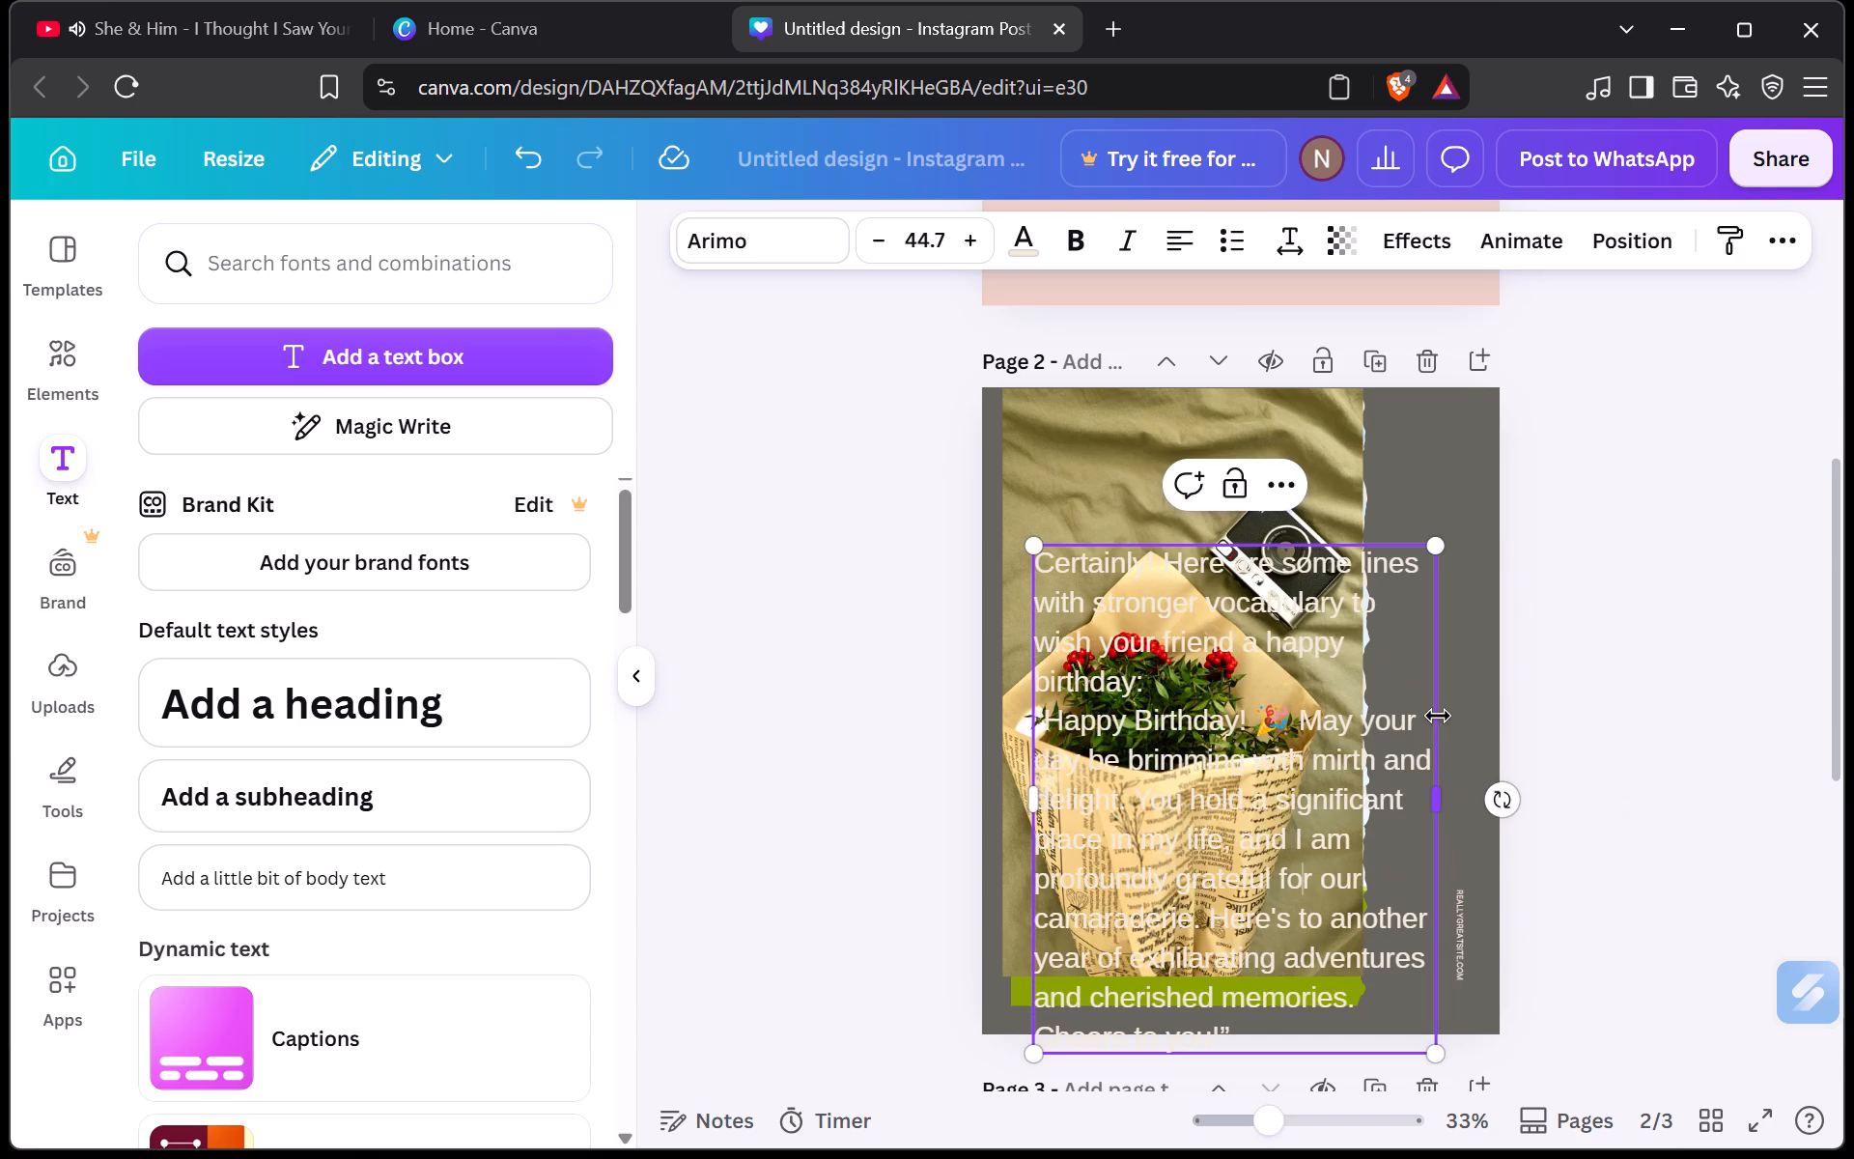
Move the birthday text box up and to the right, aligning it with page 2's top edge over the grey strip.
drag(1316, 739, 1465, 657)
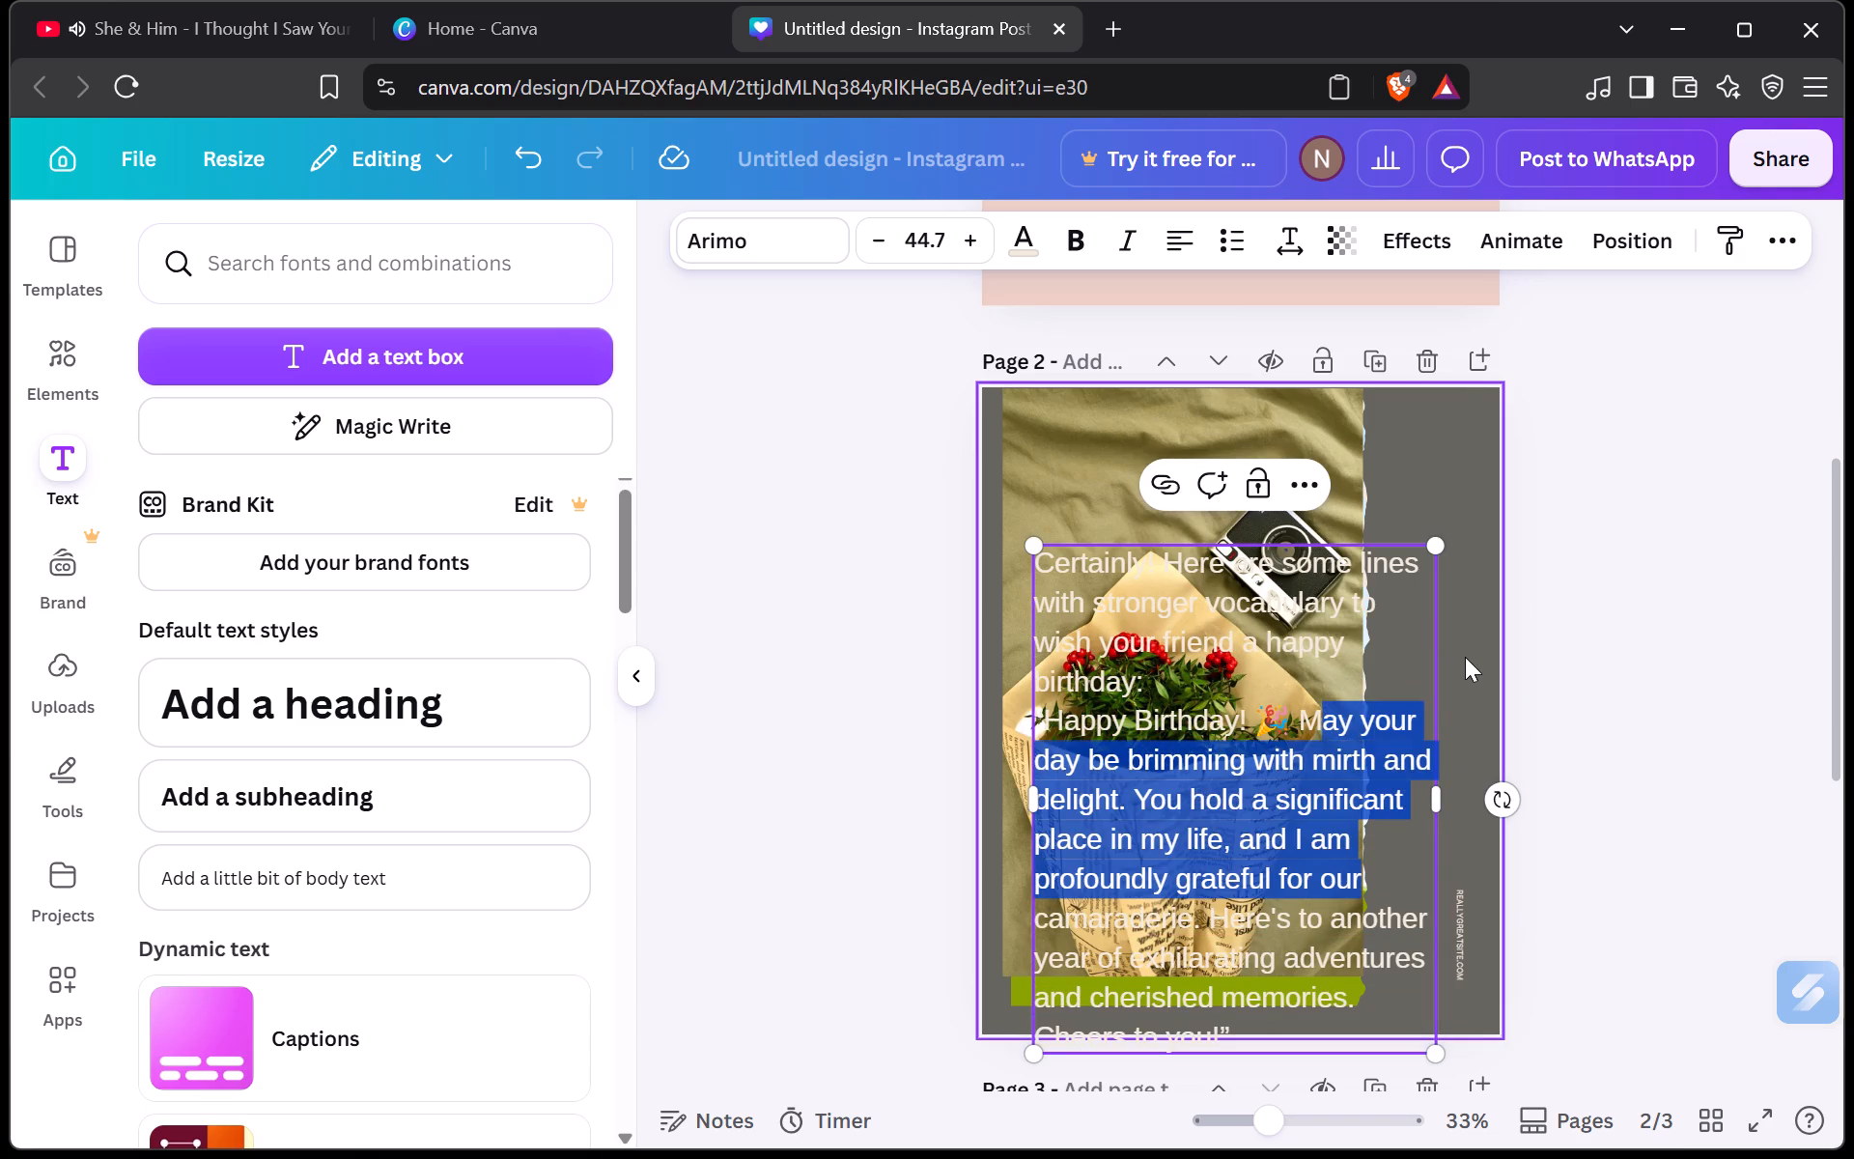
click(1465, 657)
drag(1465, 657, 1341, 668)
drag(1341, 668, 1430, 583)
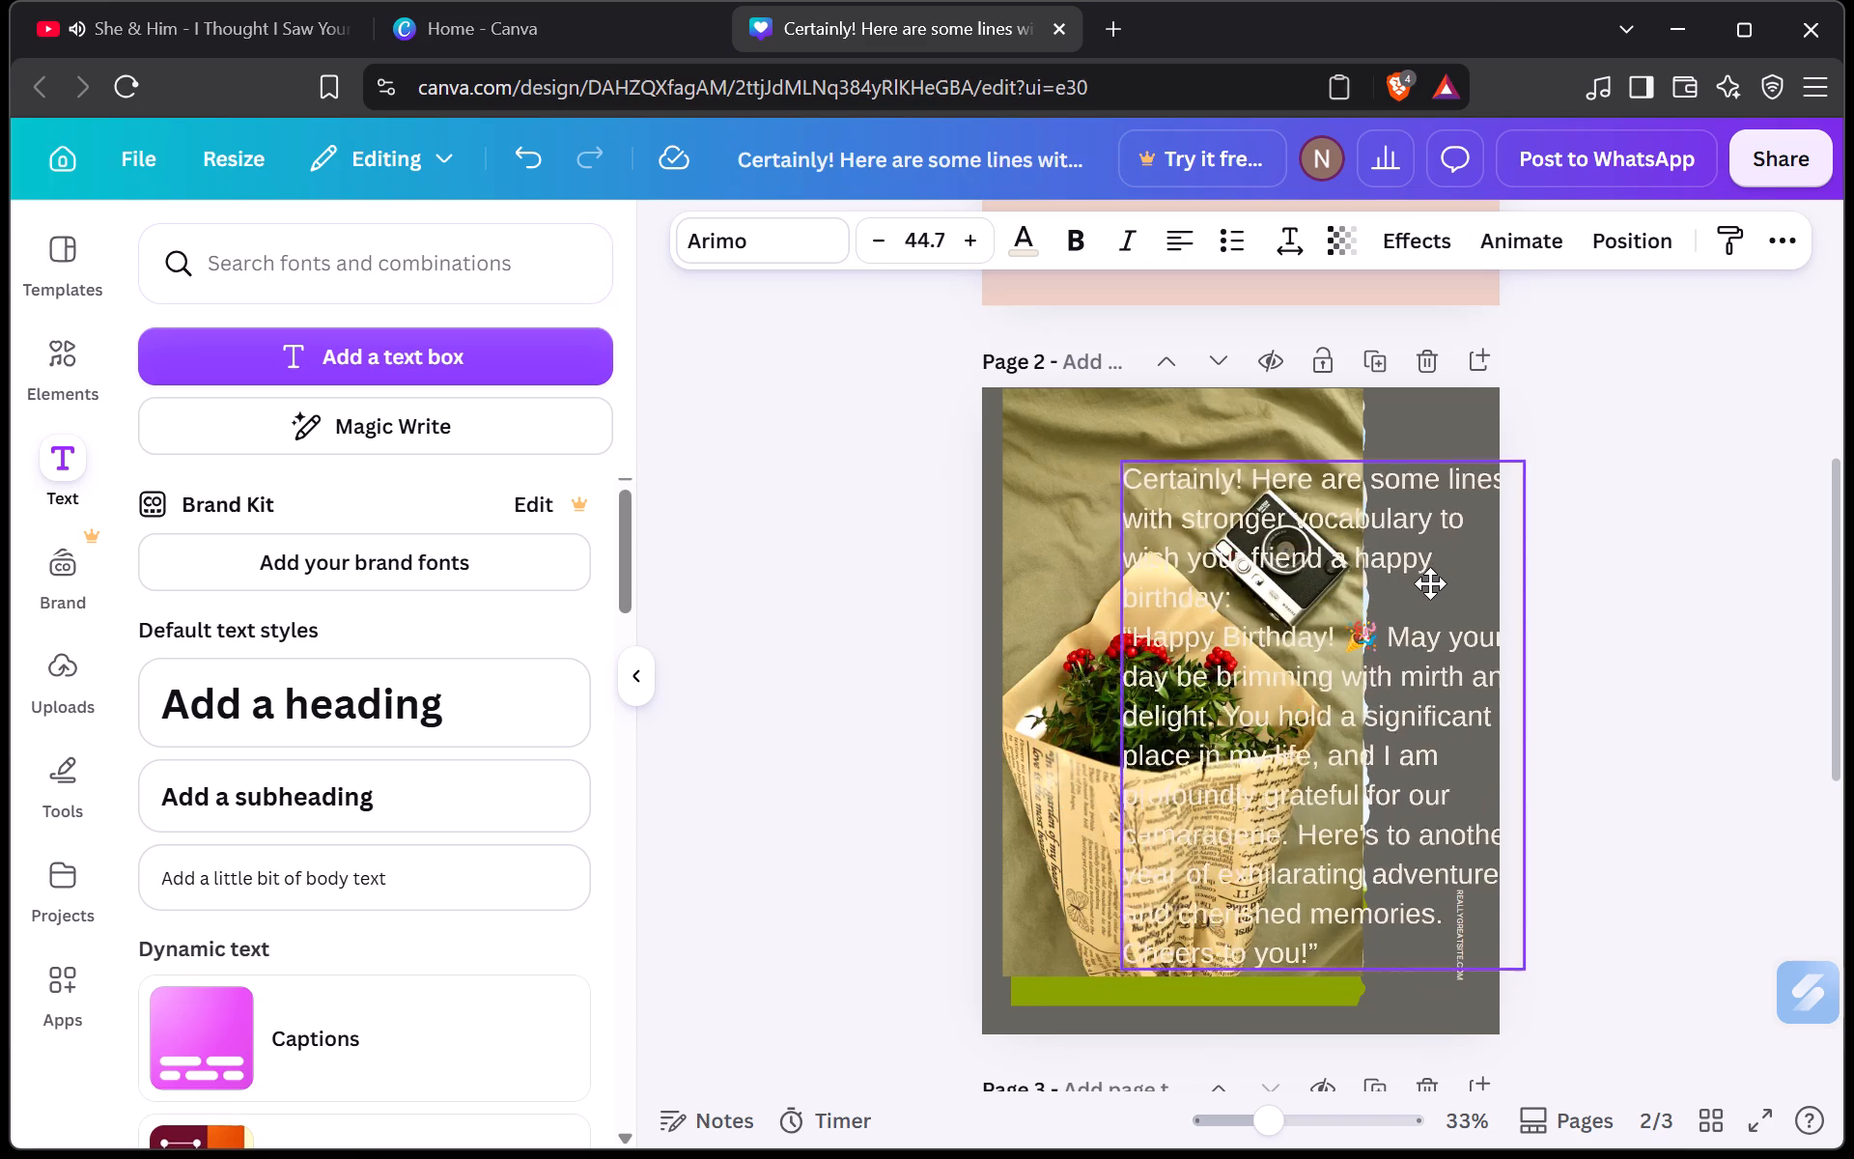
drag(1430, 583, 1493, 512)
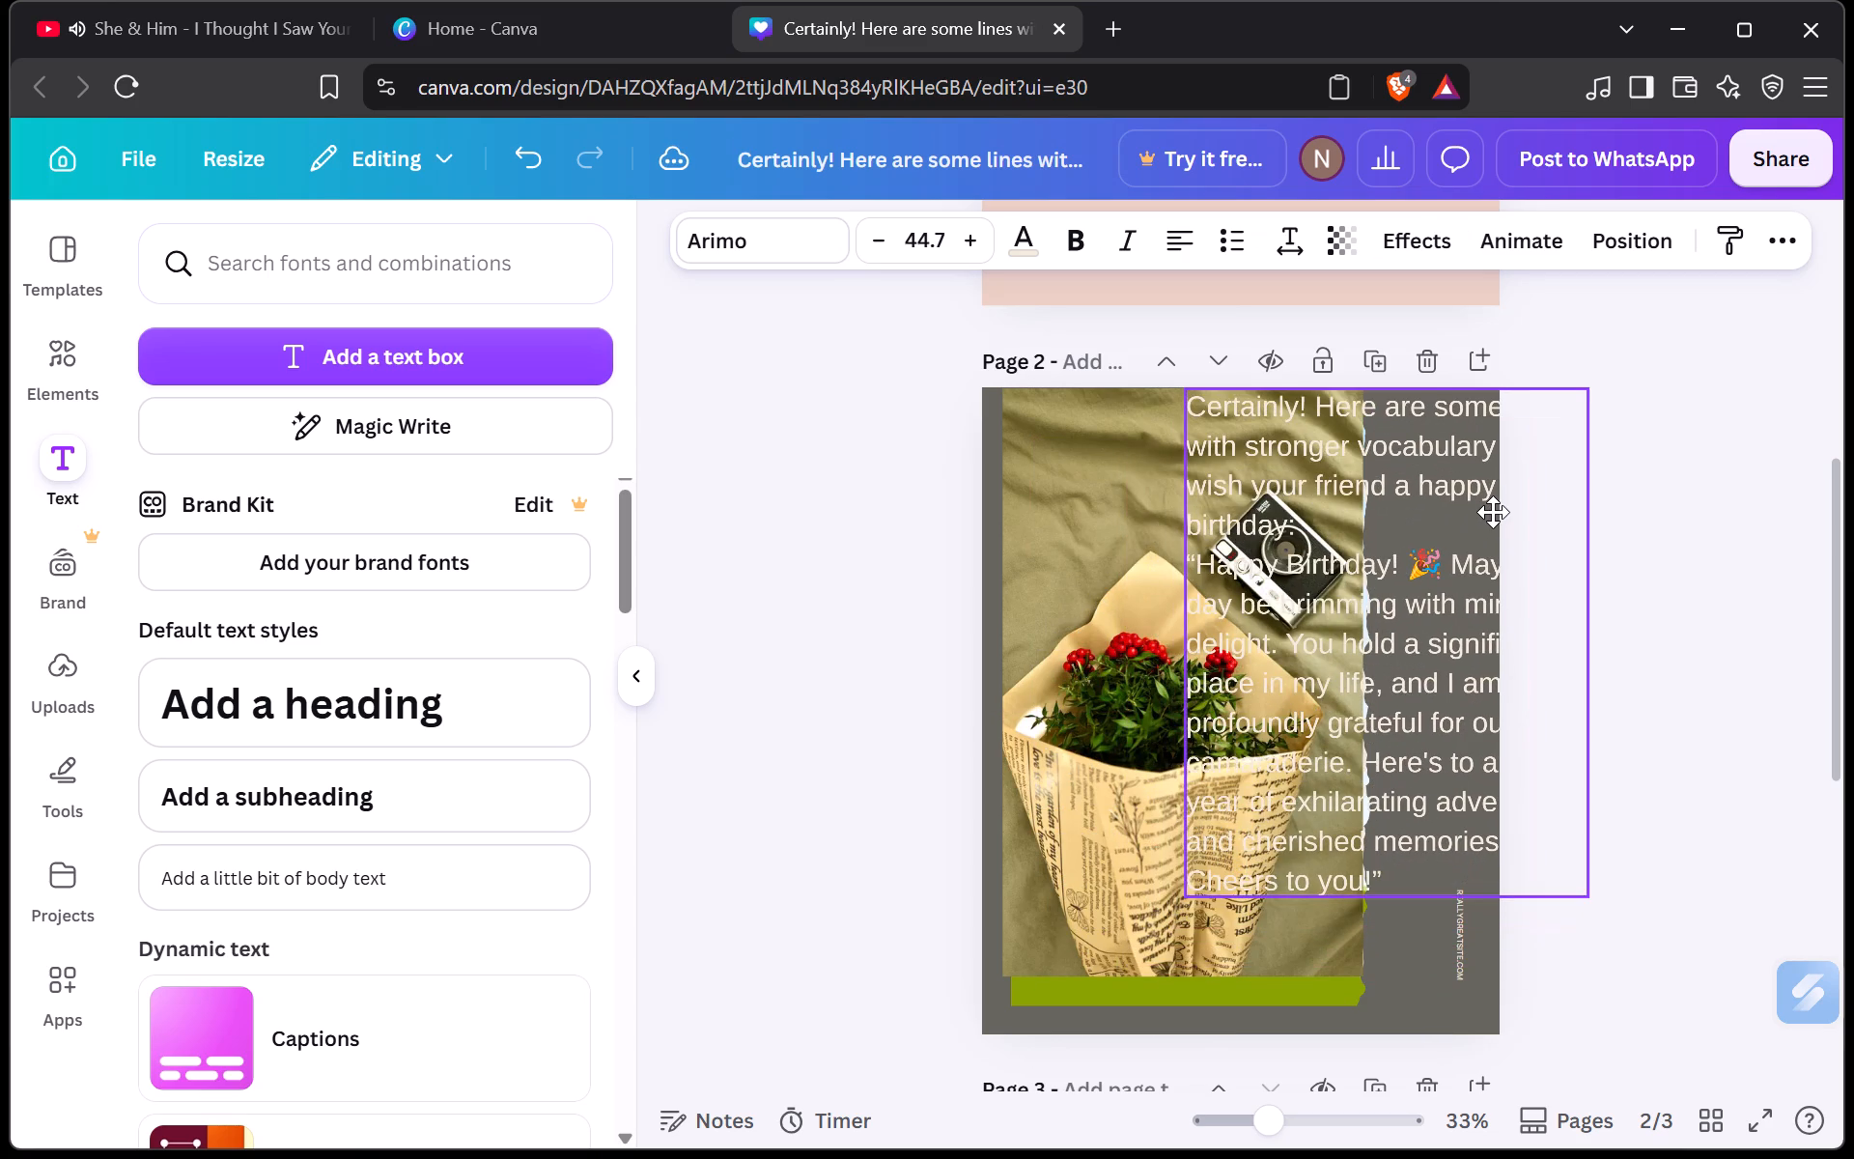
drag(1493, 512, 1492, 510)
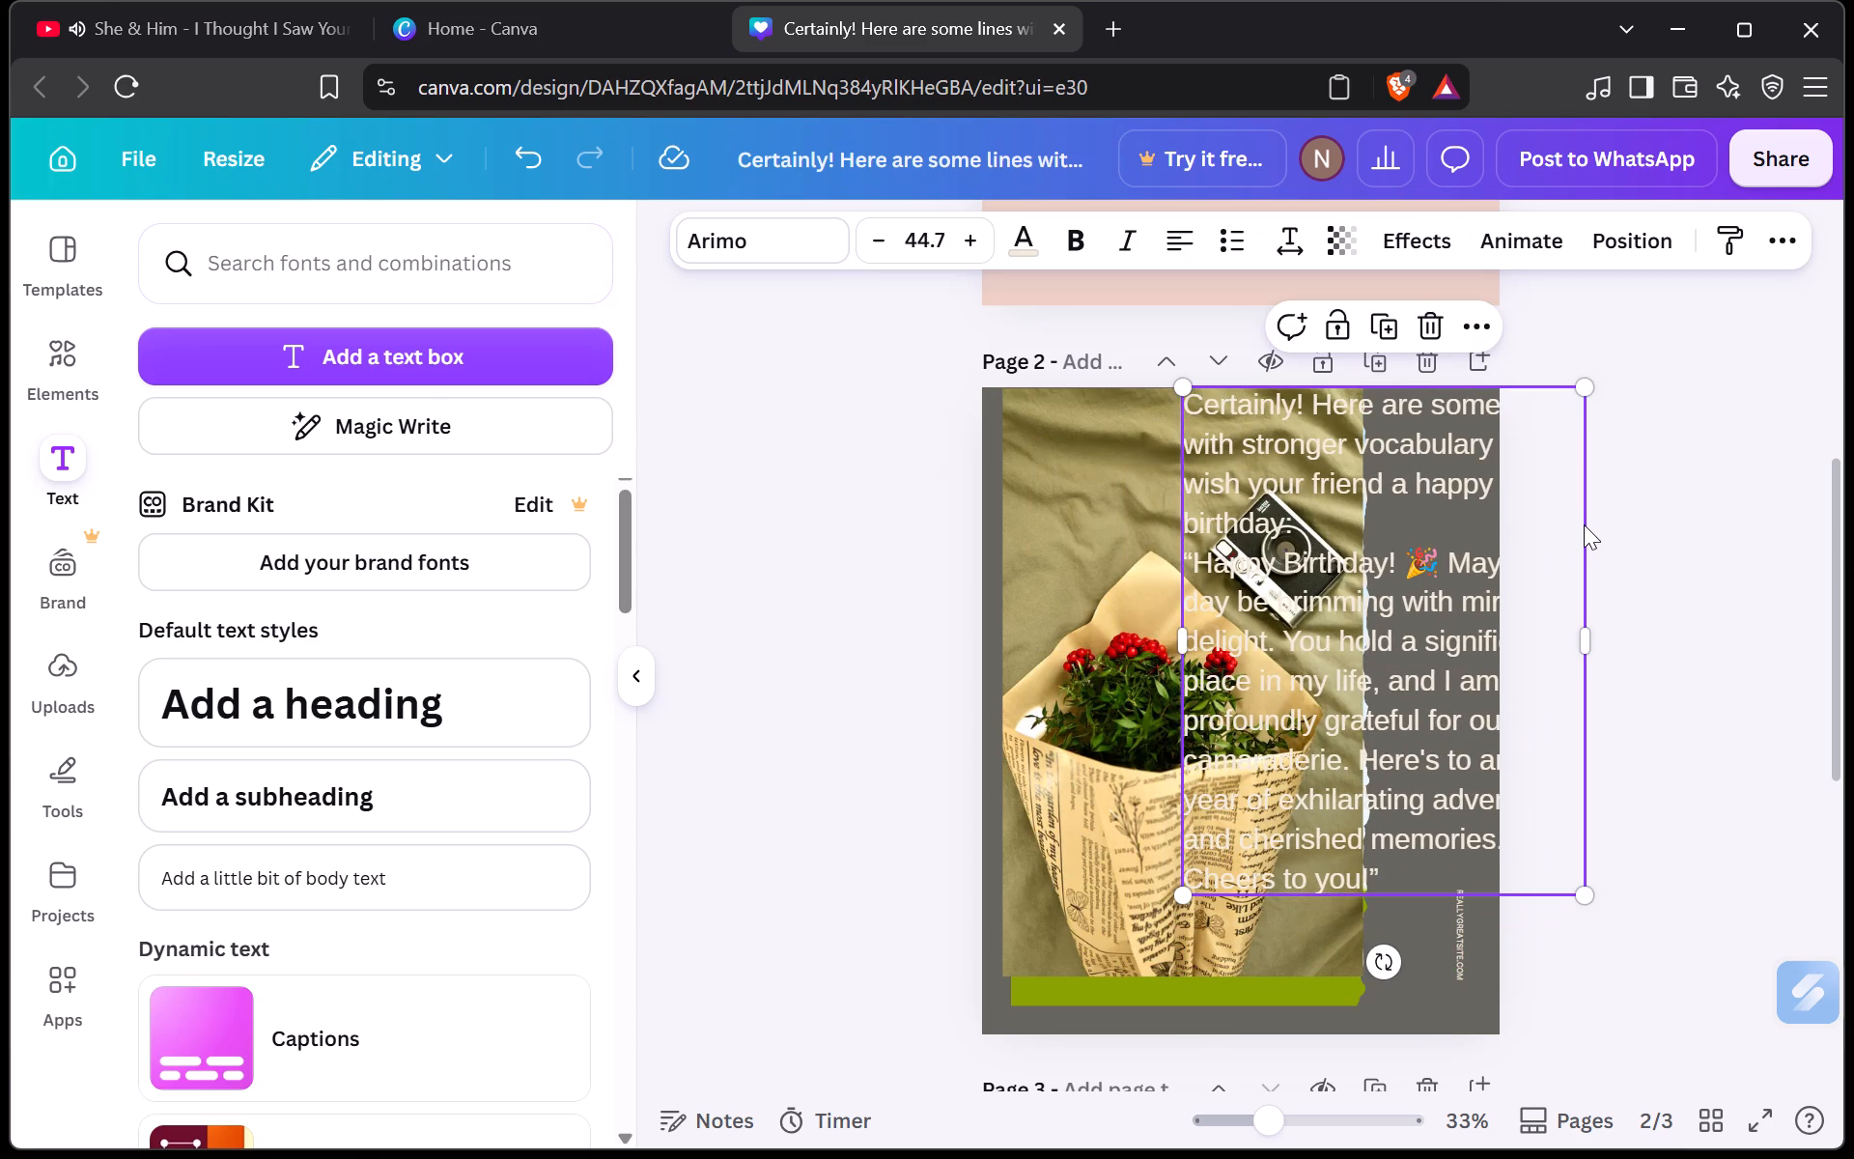
Narrow the birthday text box to about 688 wide, bringing its right side close to page 2's right edge.
drag(1599, 538, 1579, 544)
drag(1579, 544, 1527, 576)
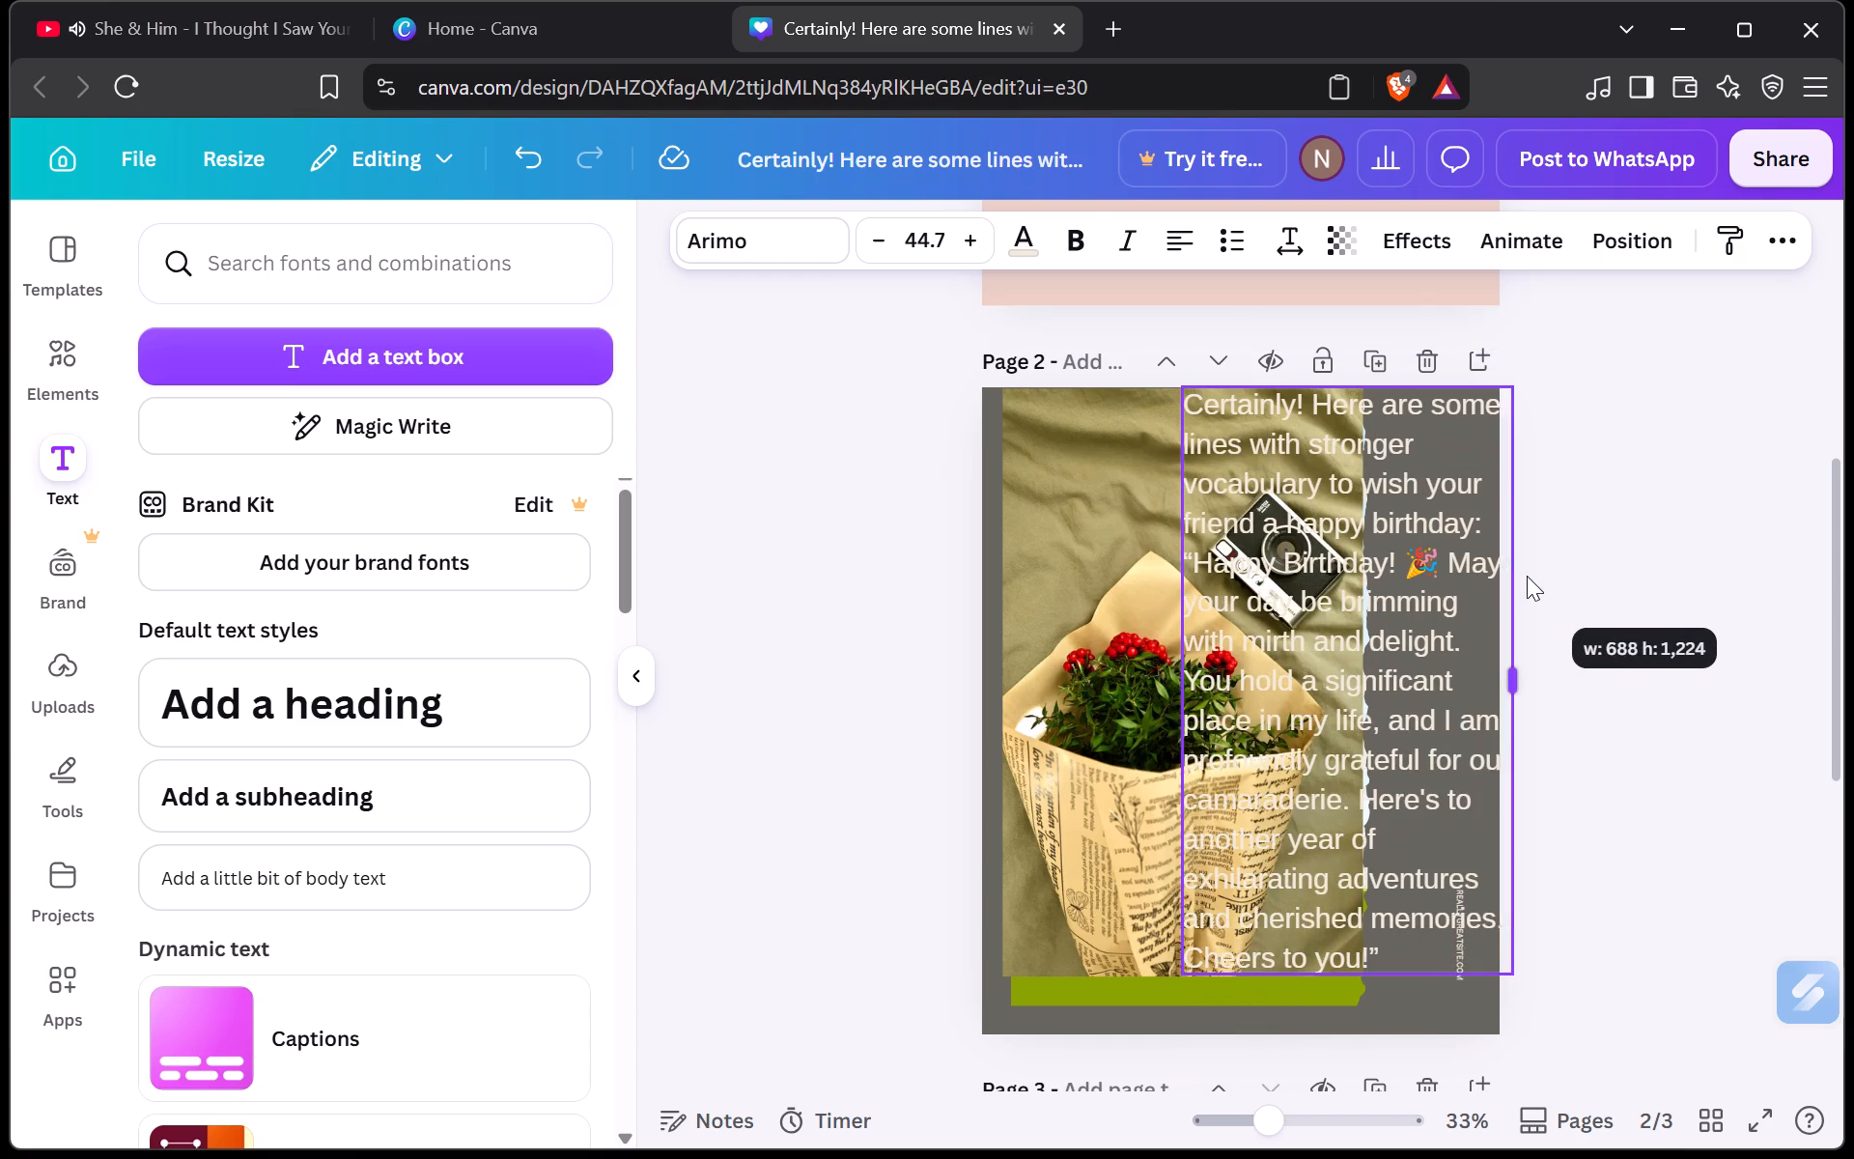
Make the whole birthday text on page 2 bold.
drag(1527, 576, 1528, 576)
click(1357, 540)
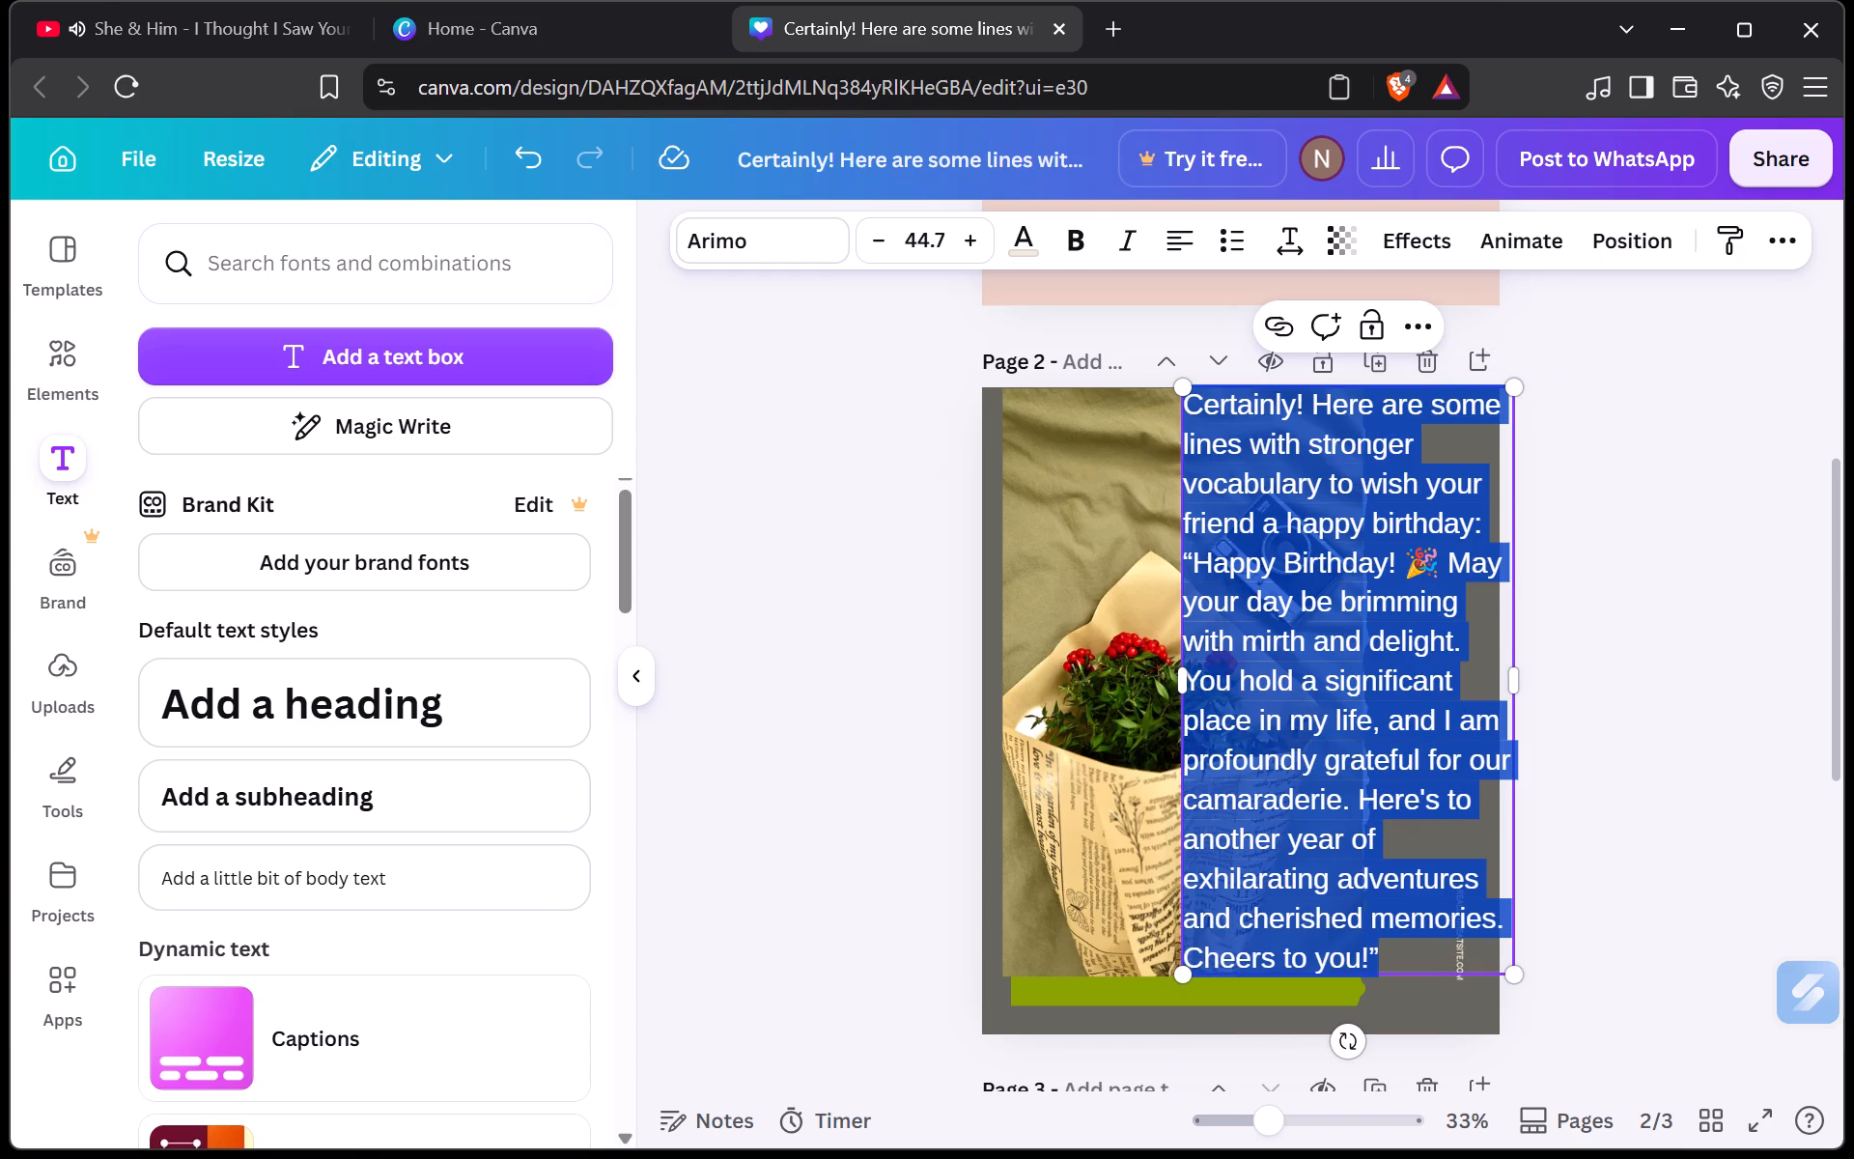
click(1399, 328)
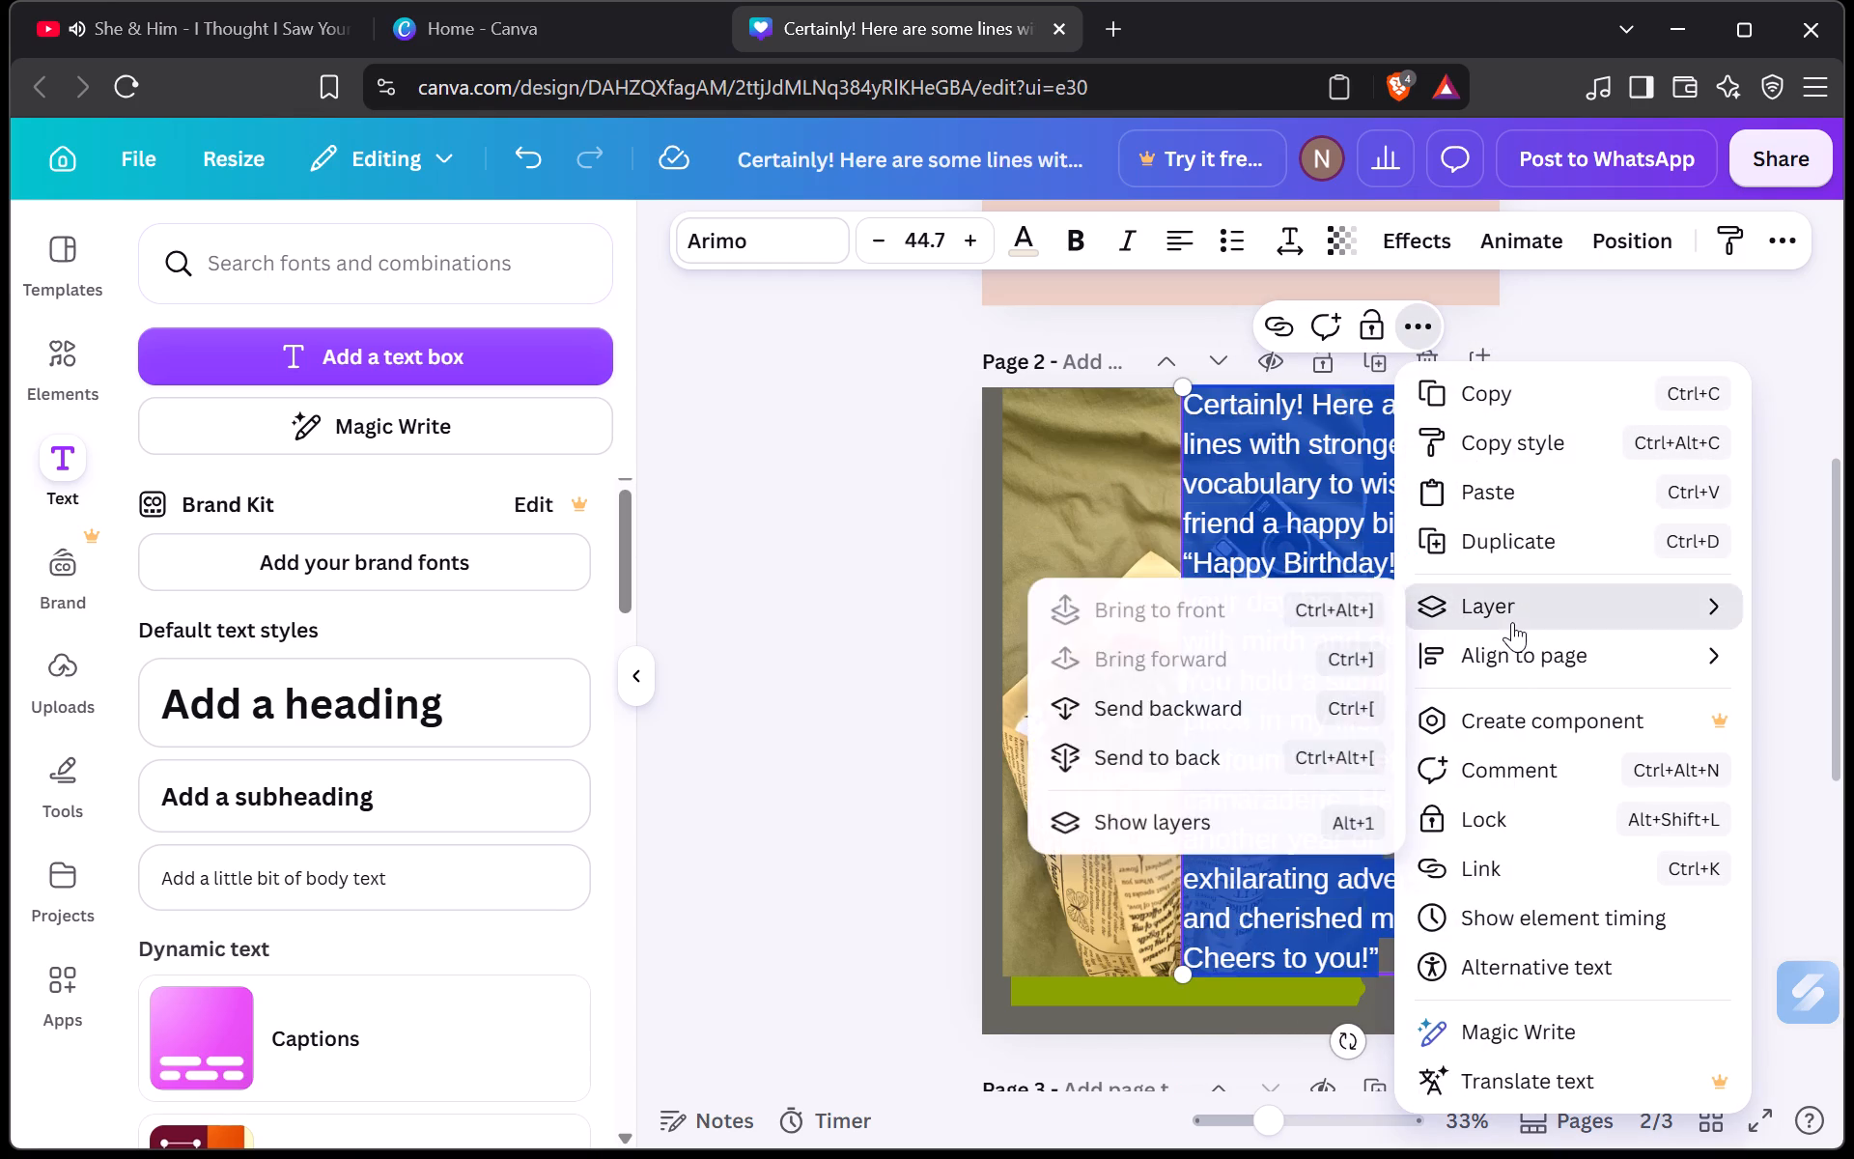
click(1280, 239)
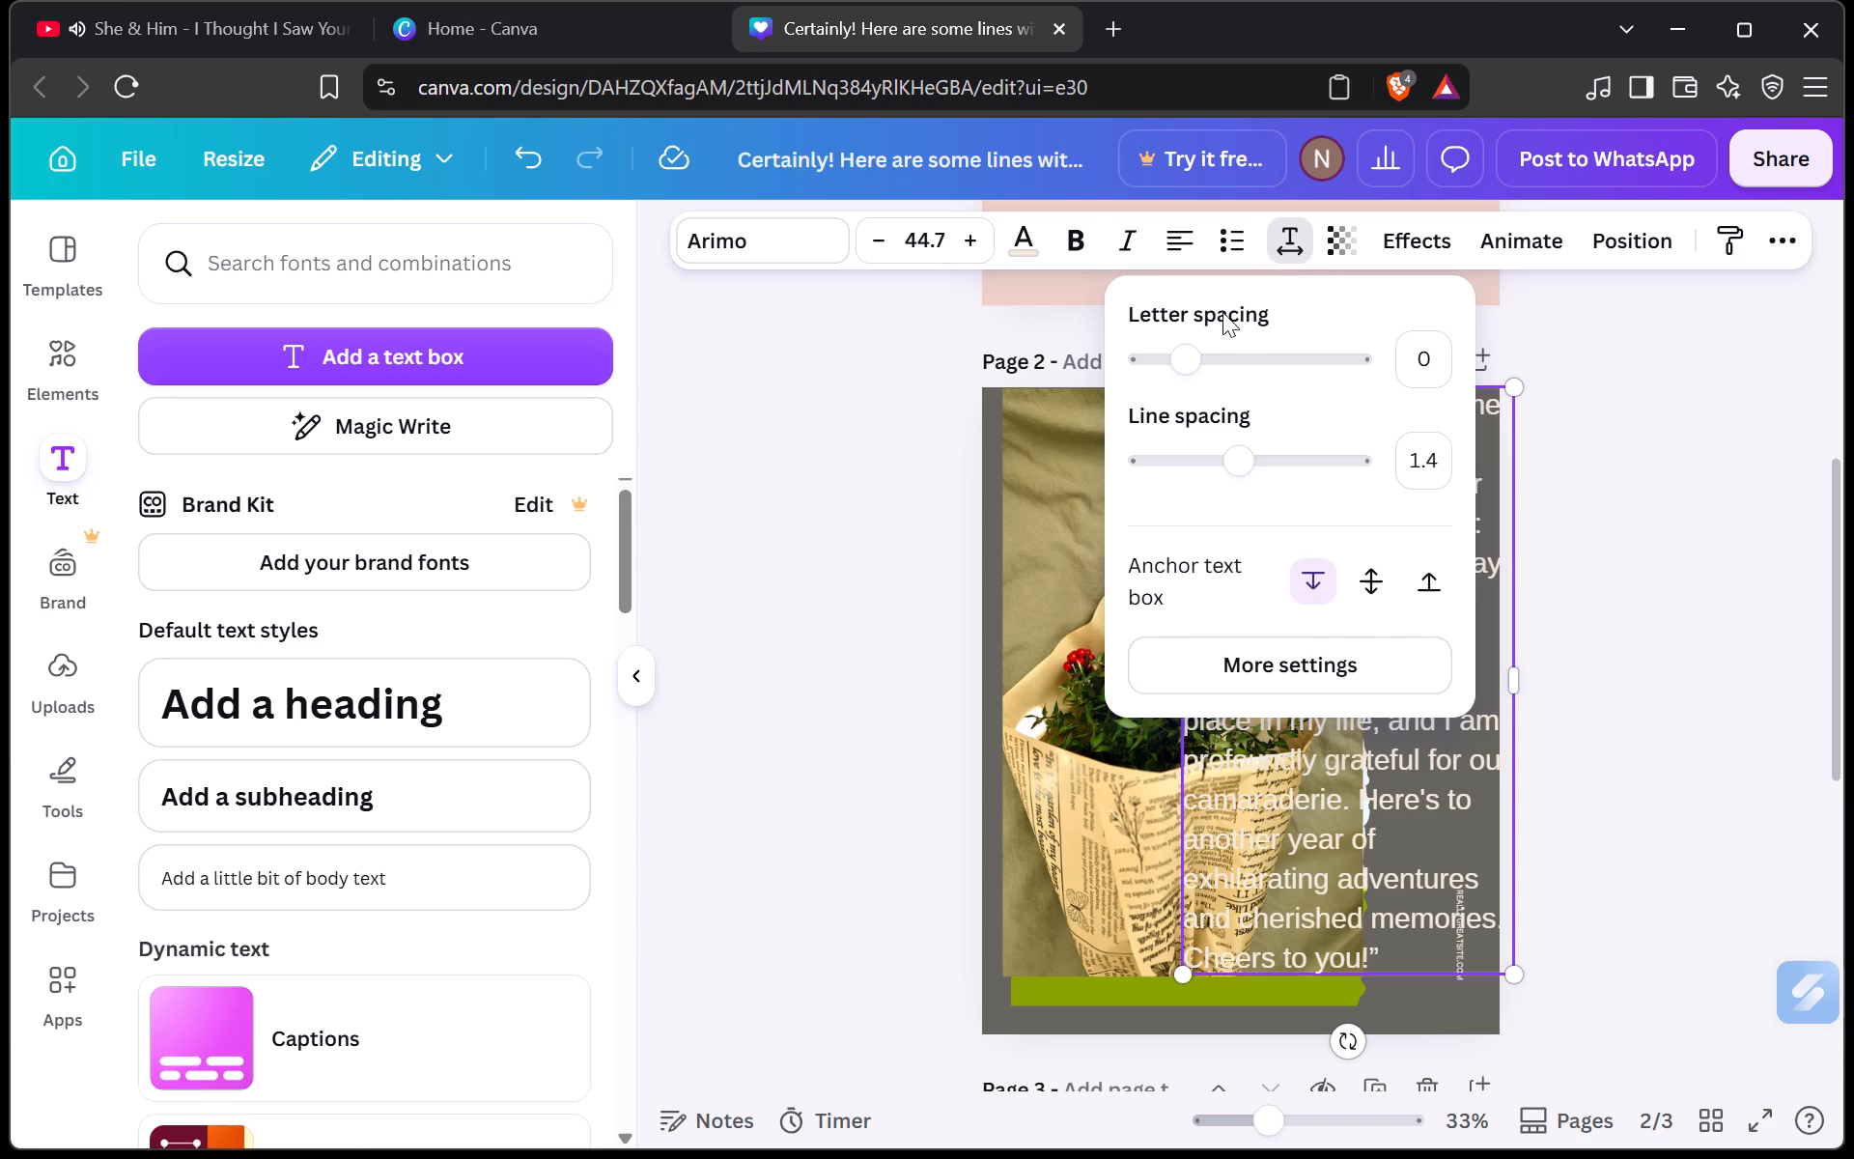
click(1553, 436)
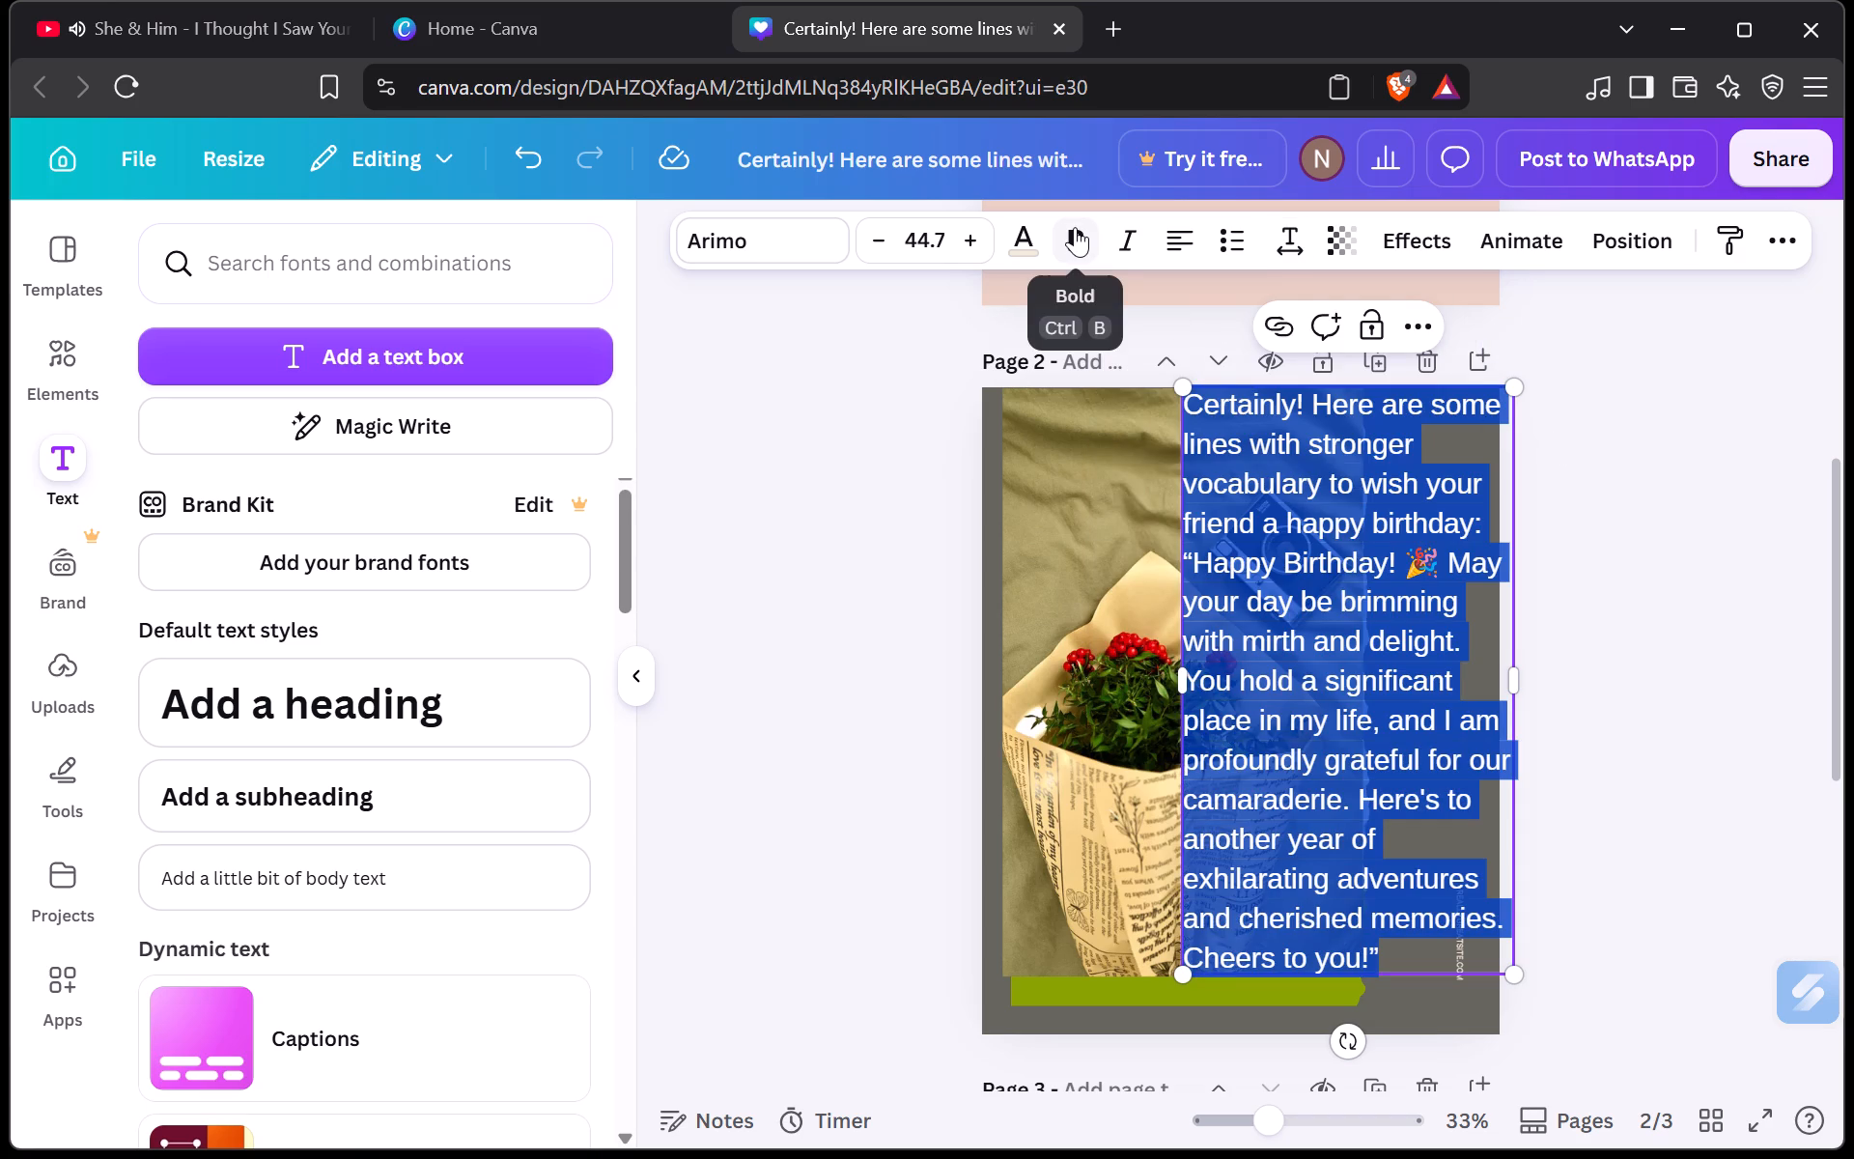
click(1075, 227)
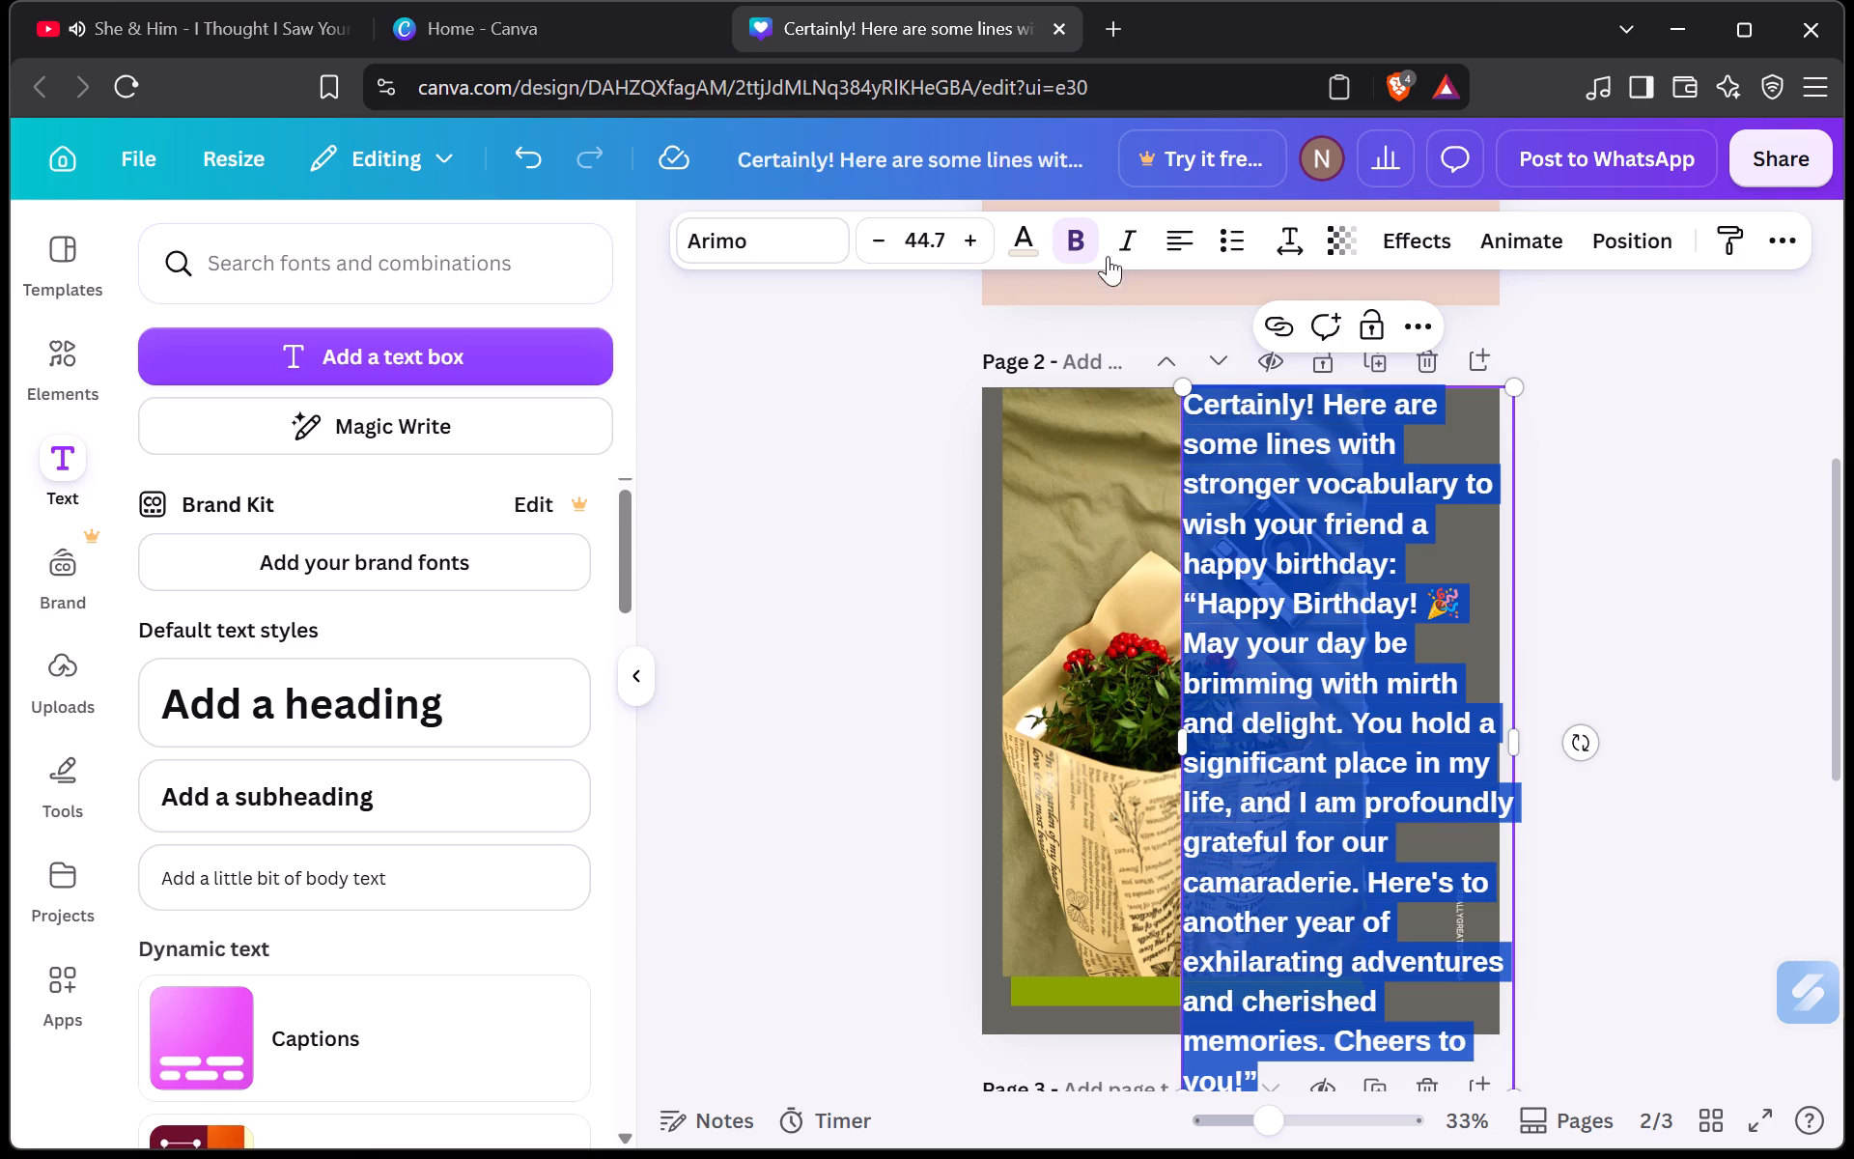
Colour the birthday text pink and apply that pink to everything in the design using the same original text colour.
click(1023, 236)
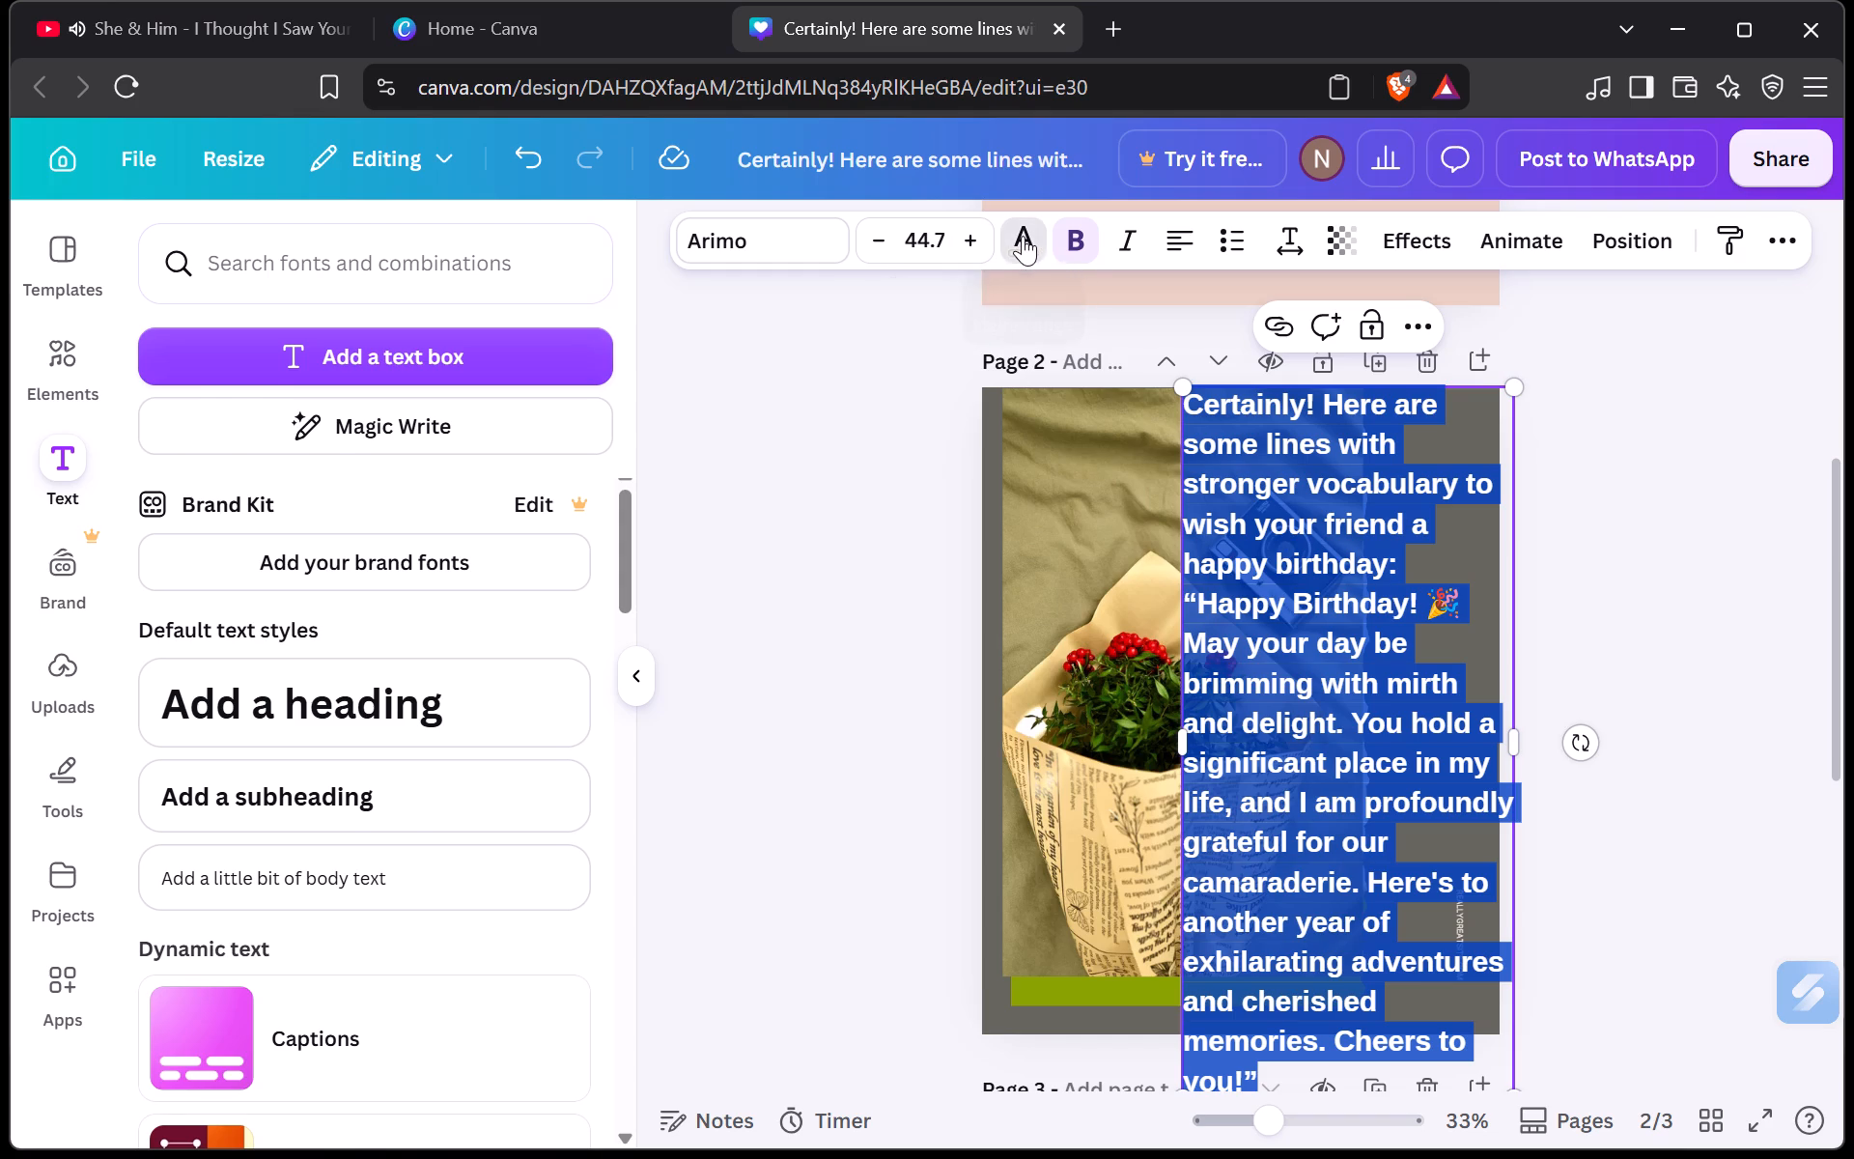
scroll(455, 866, down, 1)
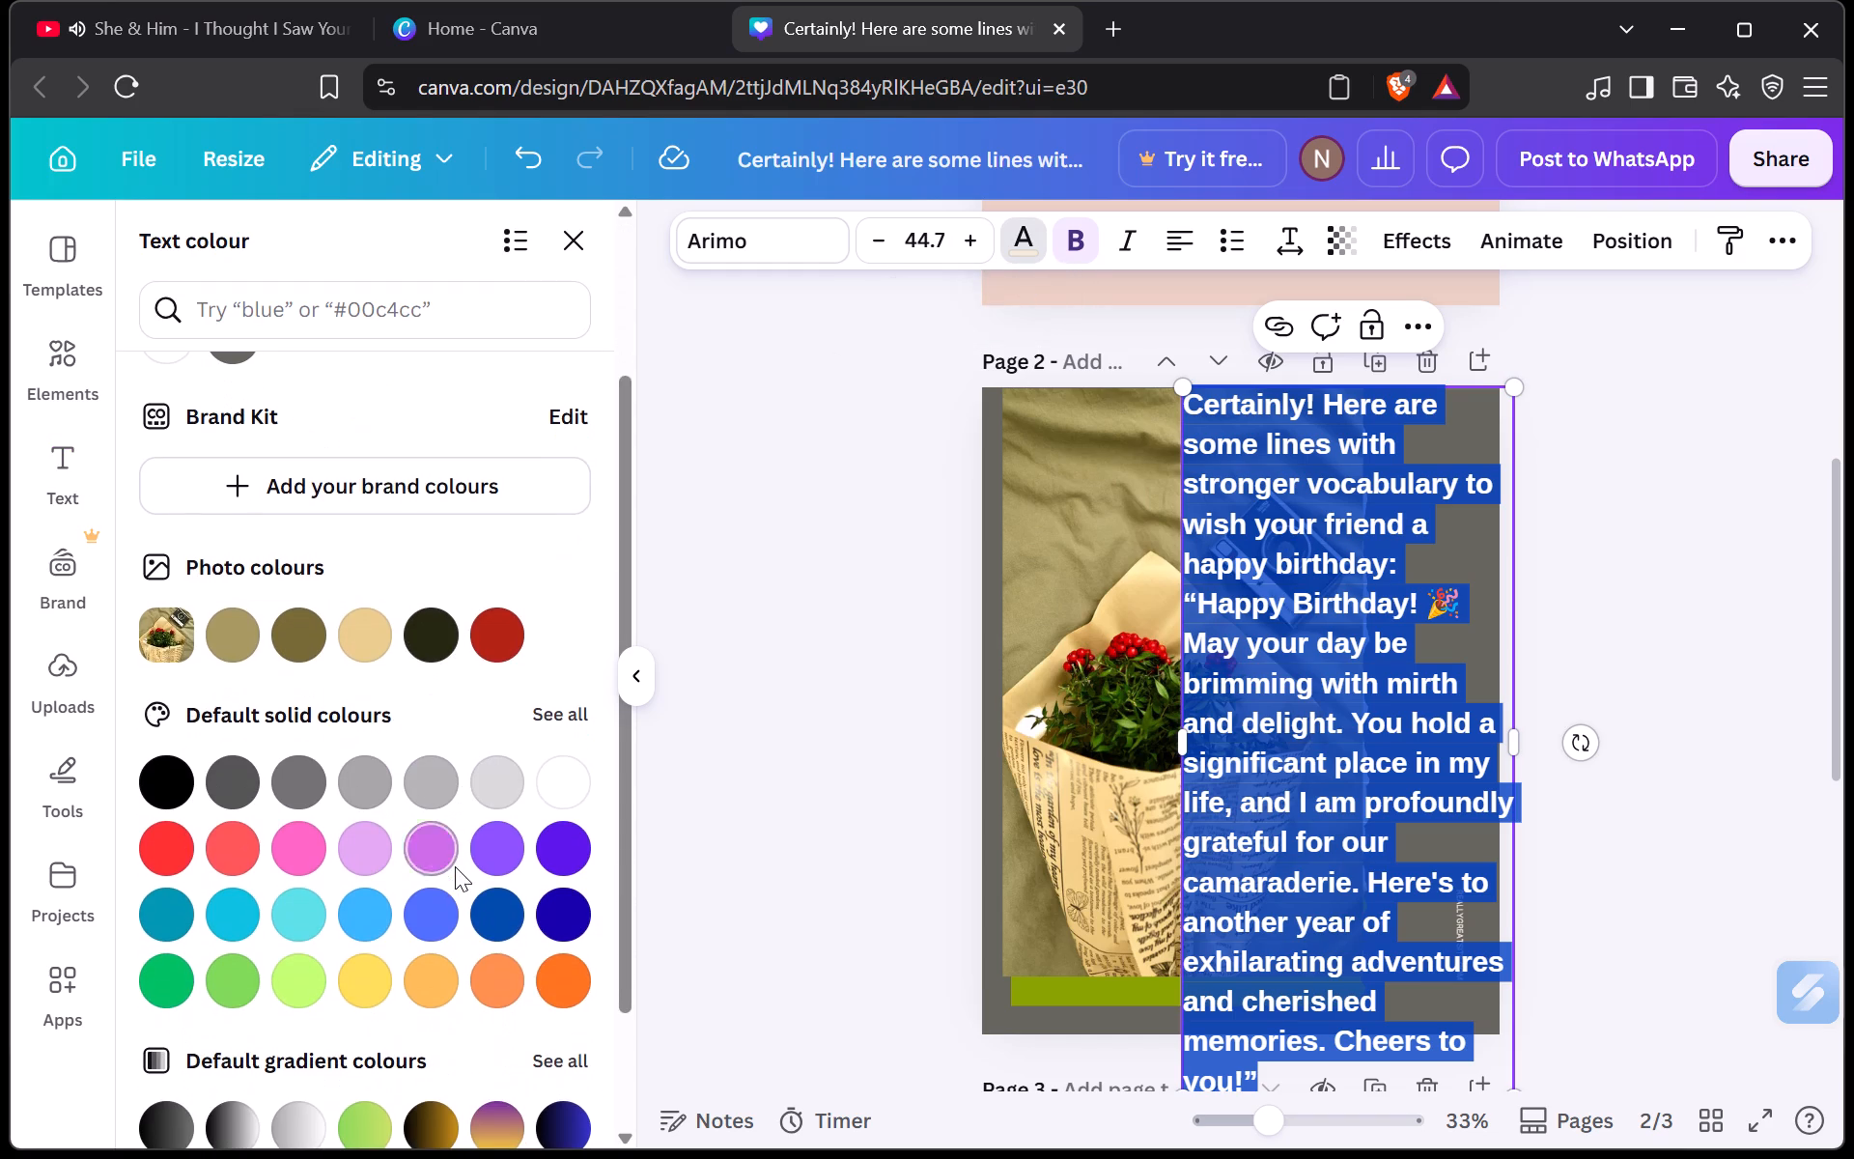
scroll(455, 866, down, 1)
click(294, 844)
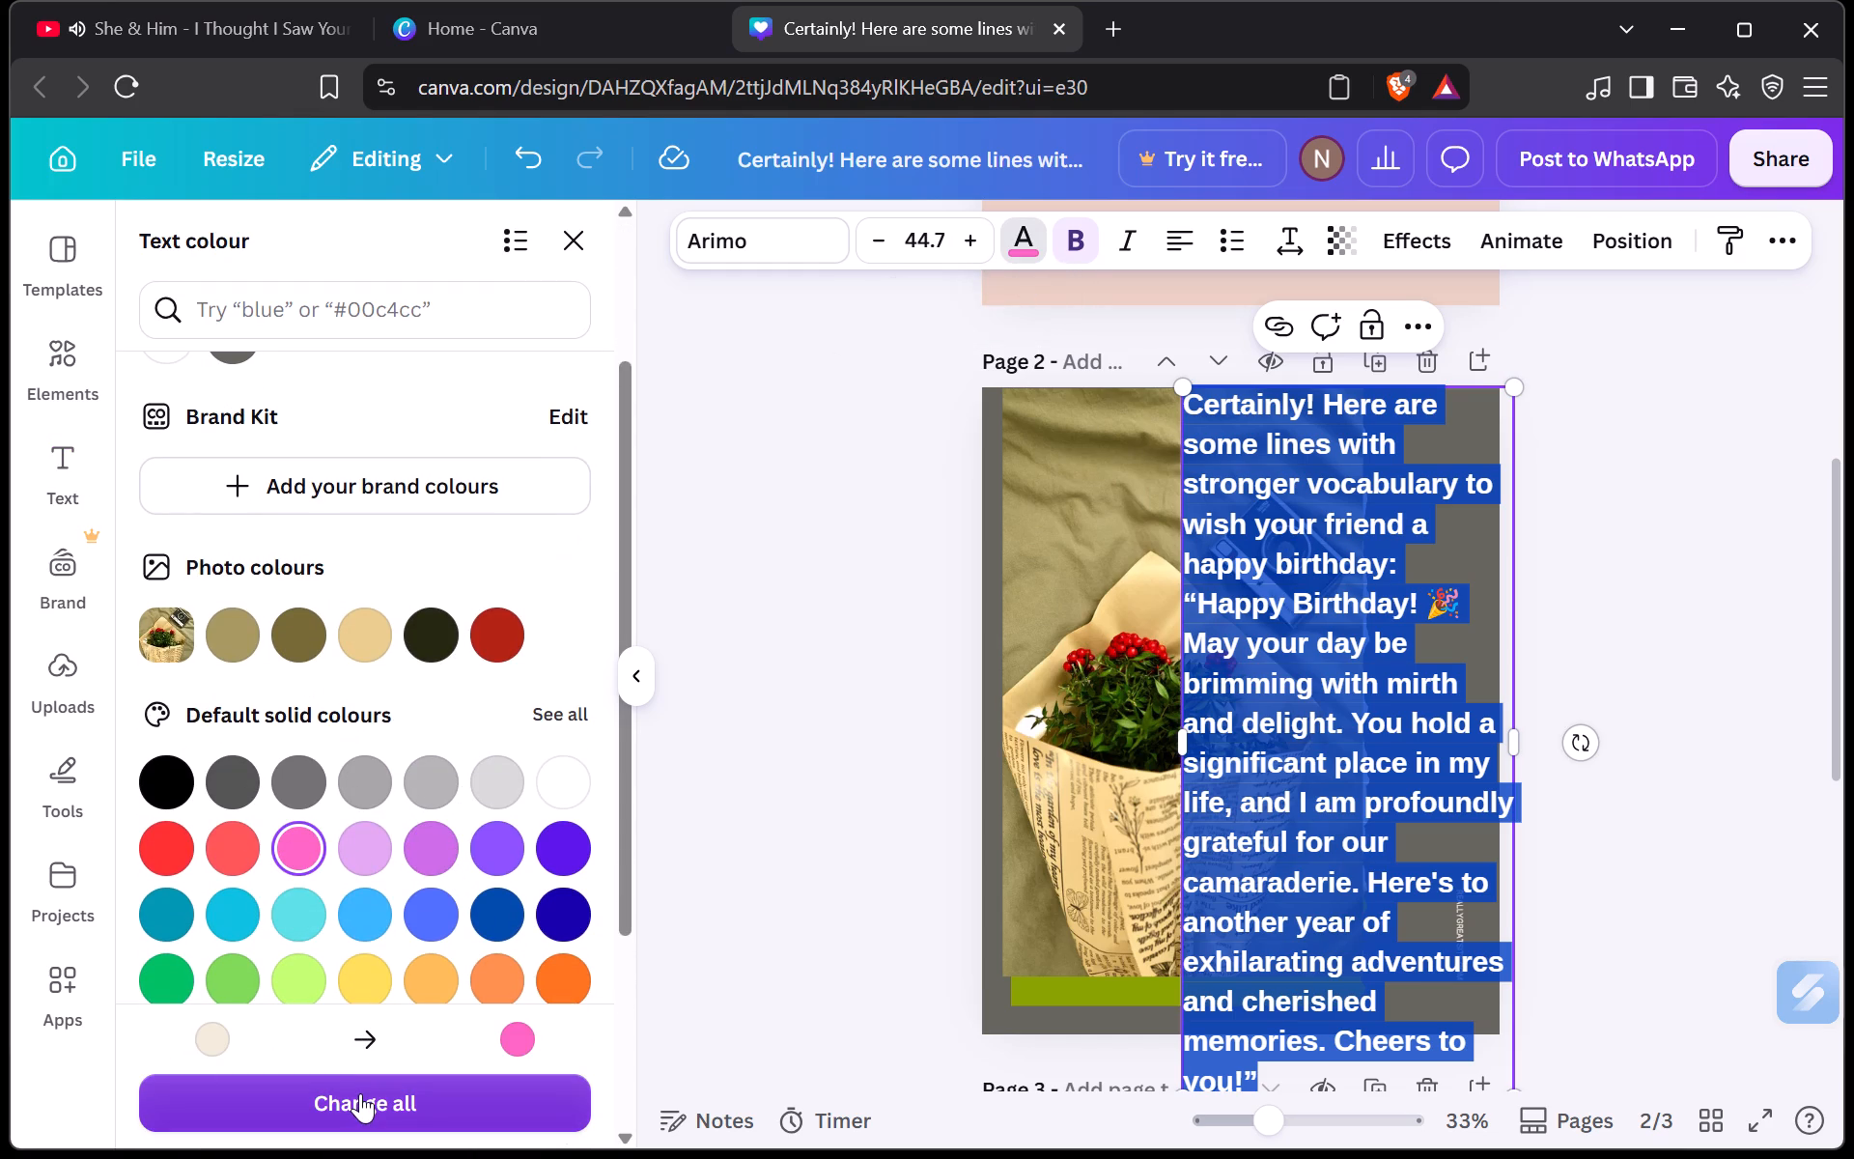
click(360, 1093)
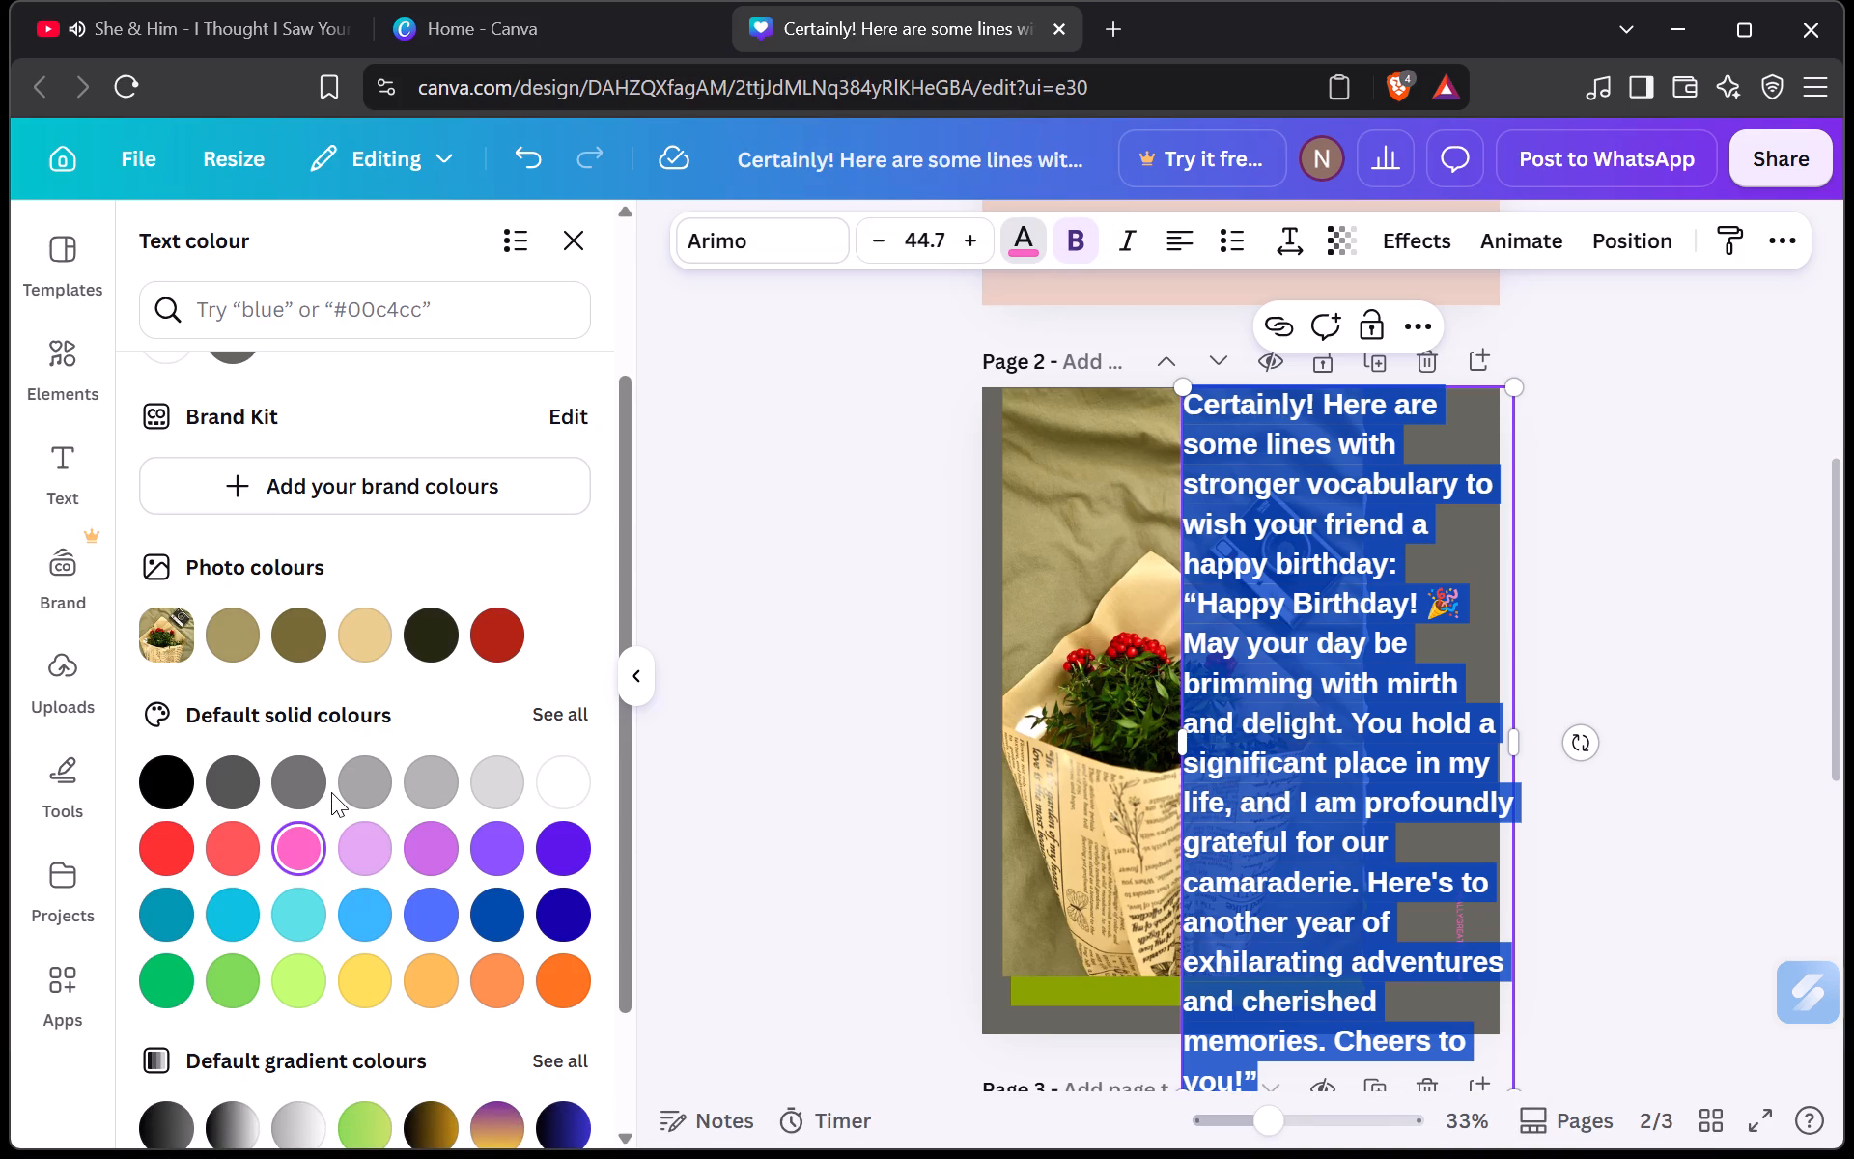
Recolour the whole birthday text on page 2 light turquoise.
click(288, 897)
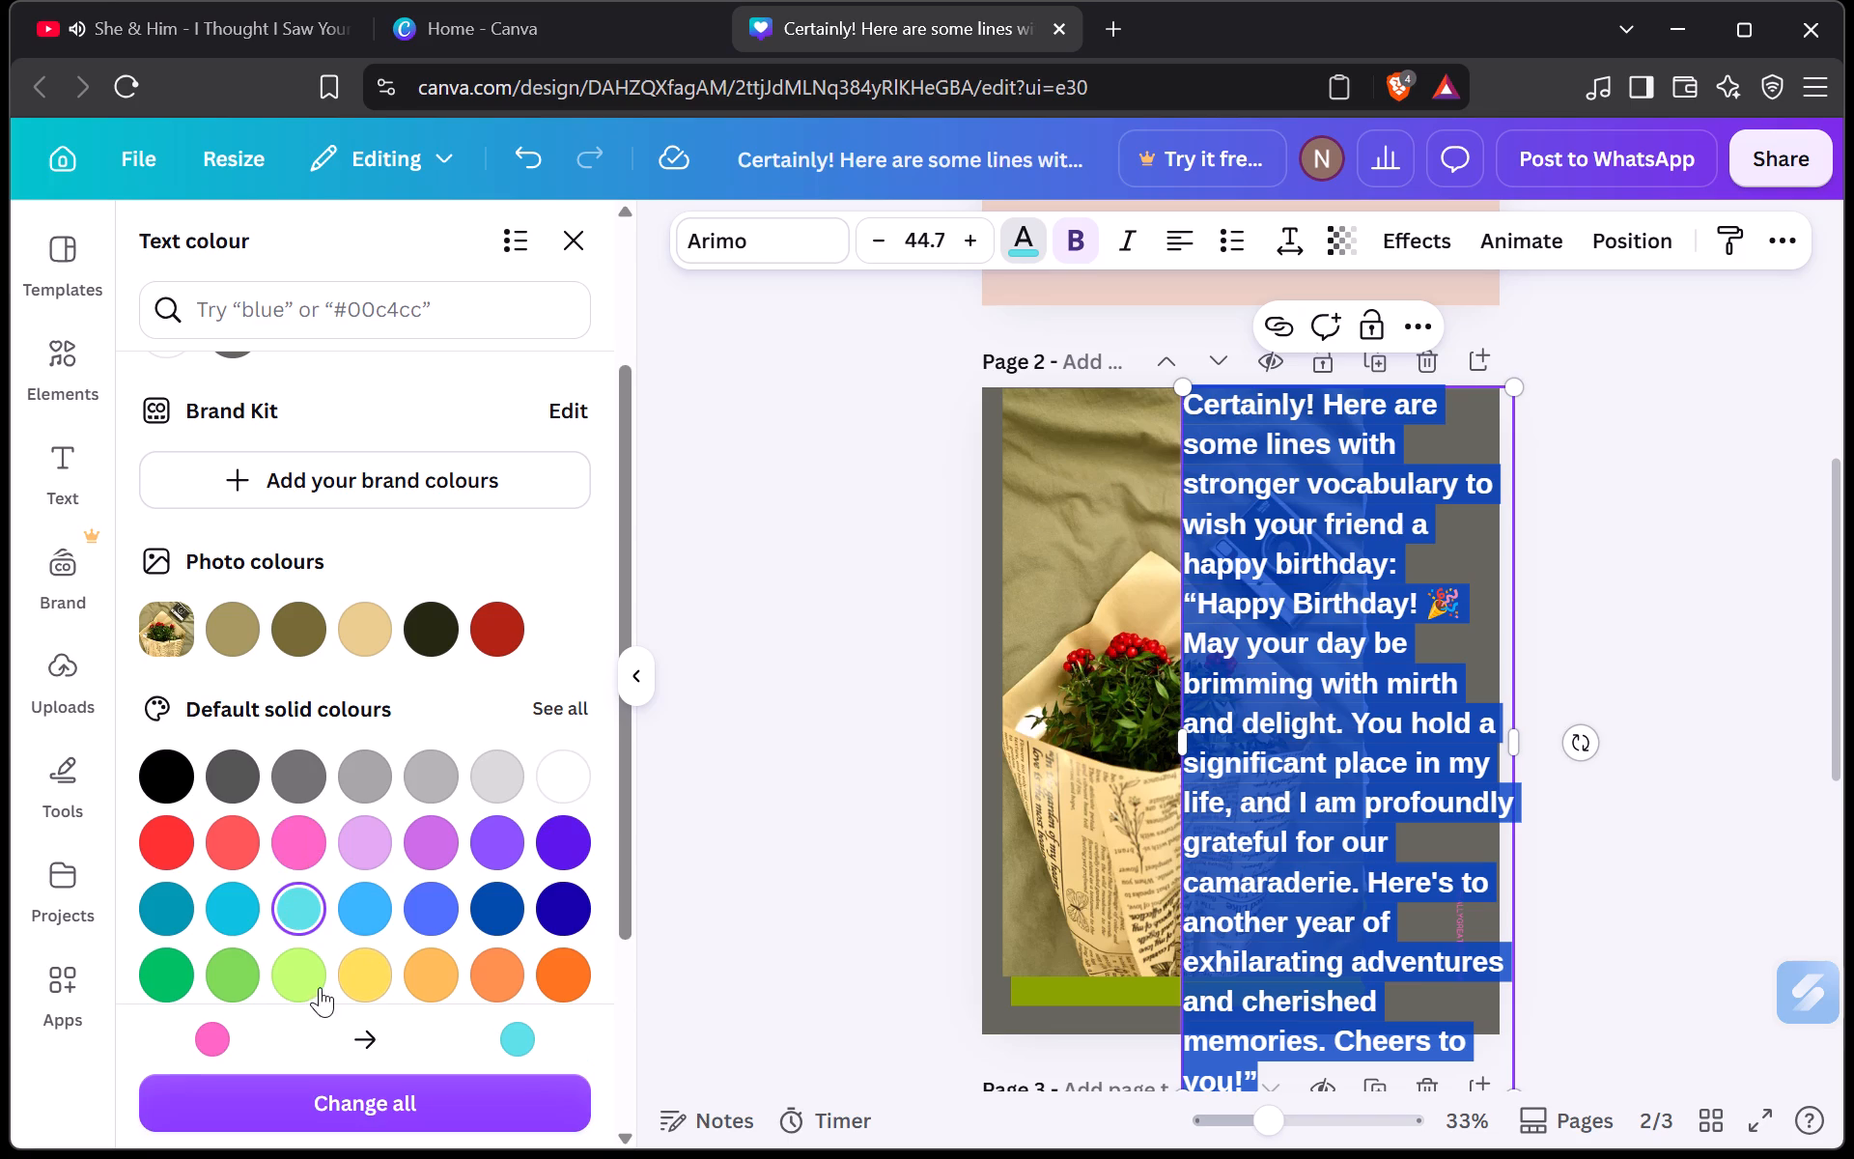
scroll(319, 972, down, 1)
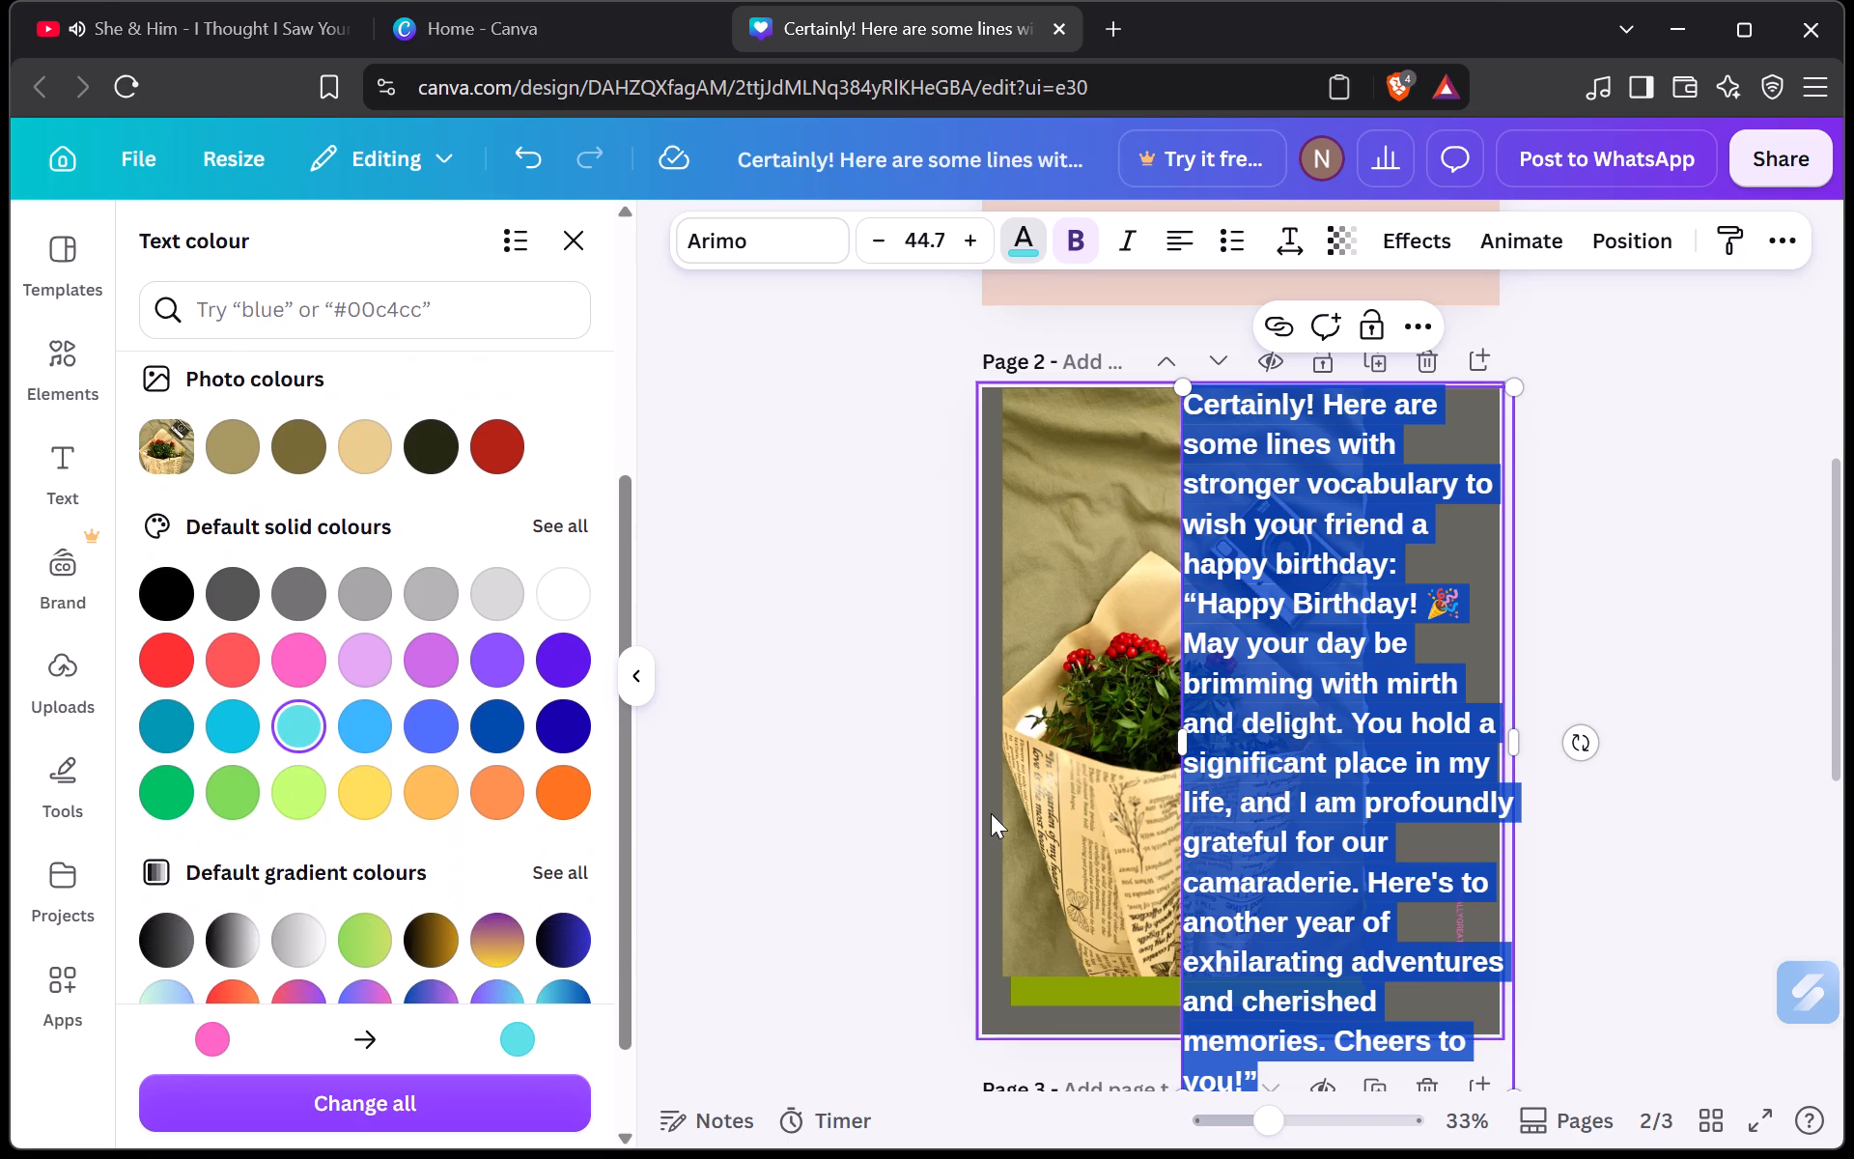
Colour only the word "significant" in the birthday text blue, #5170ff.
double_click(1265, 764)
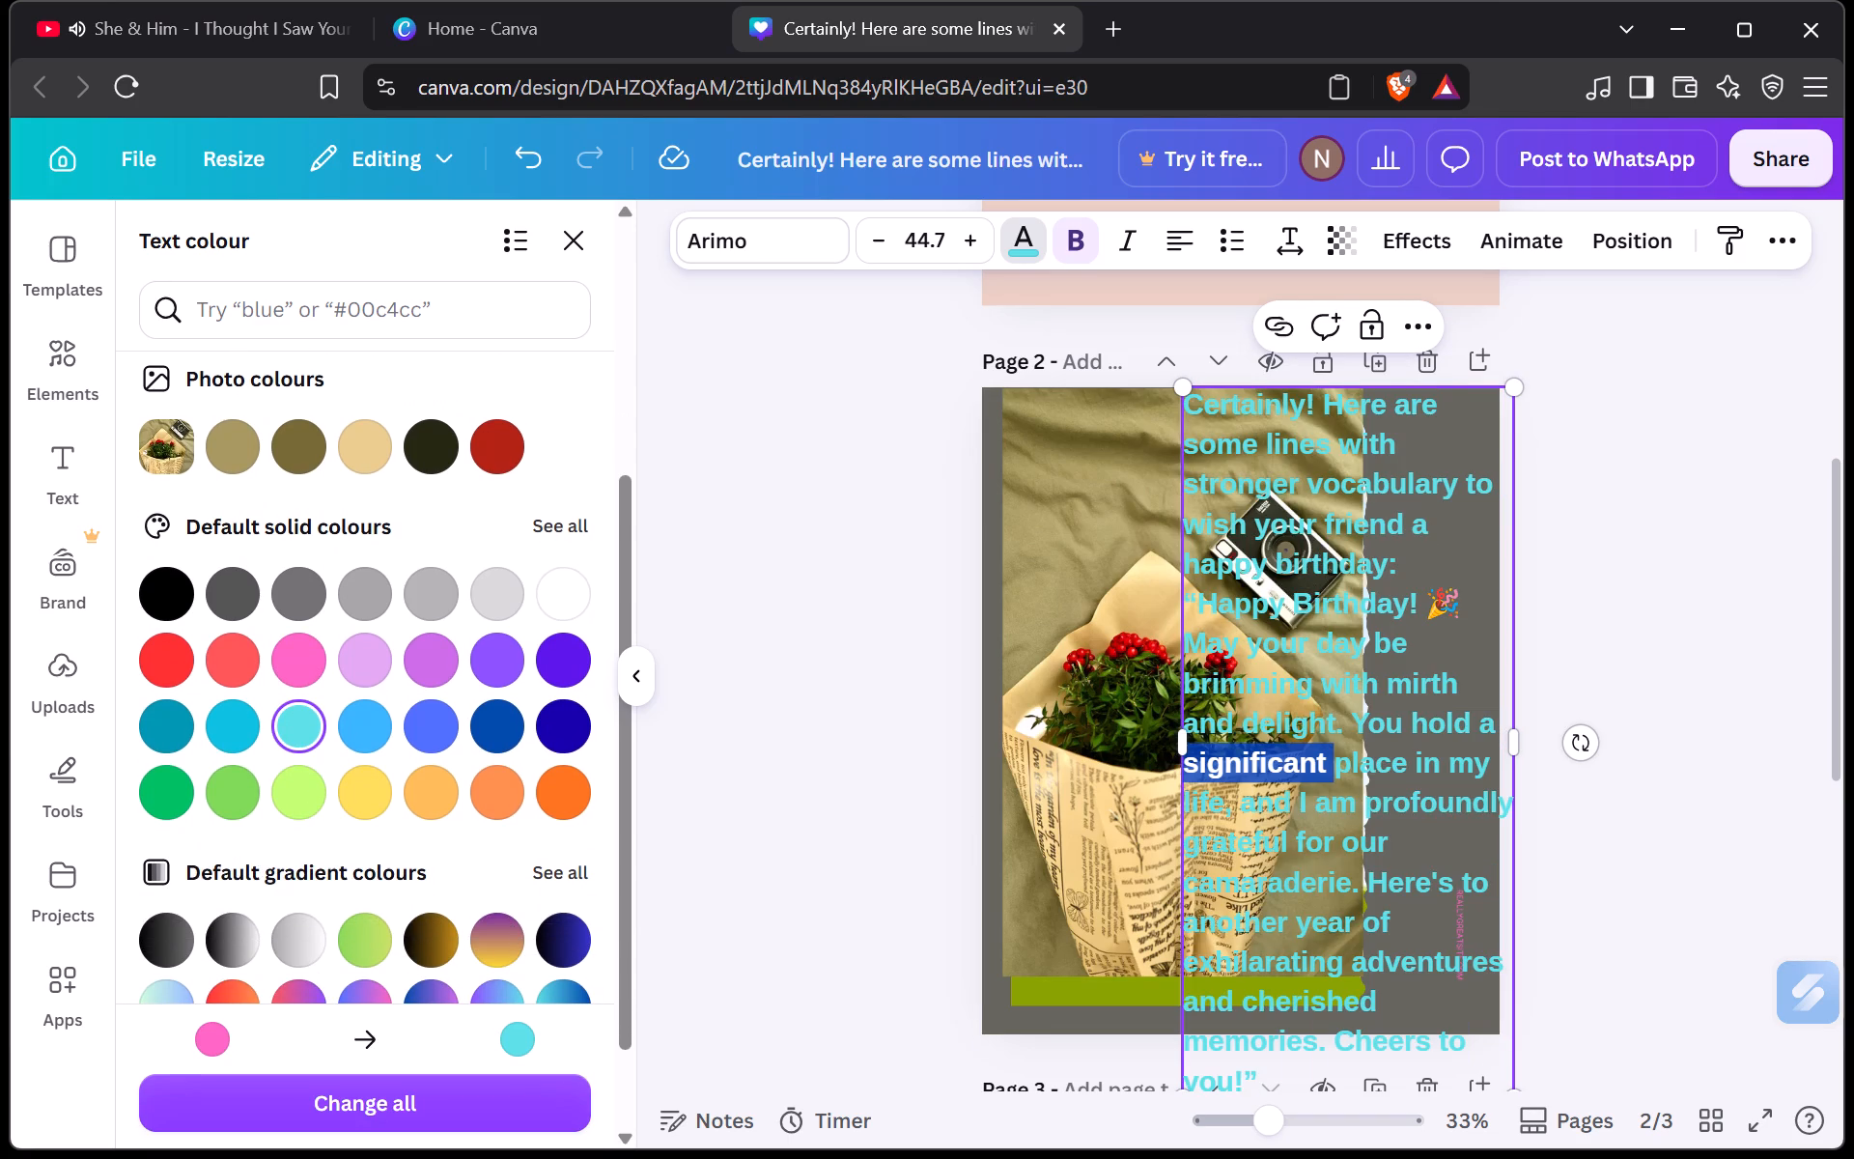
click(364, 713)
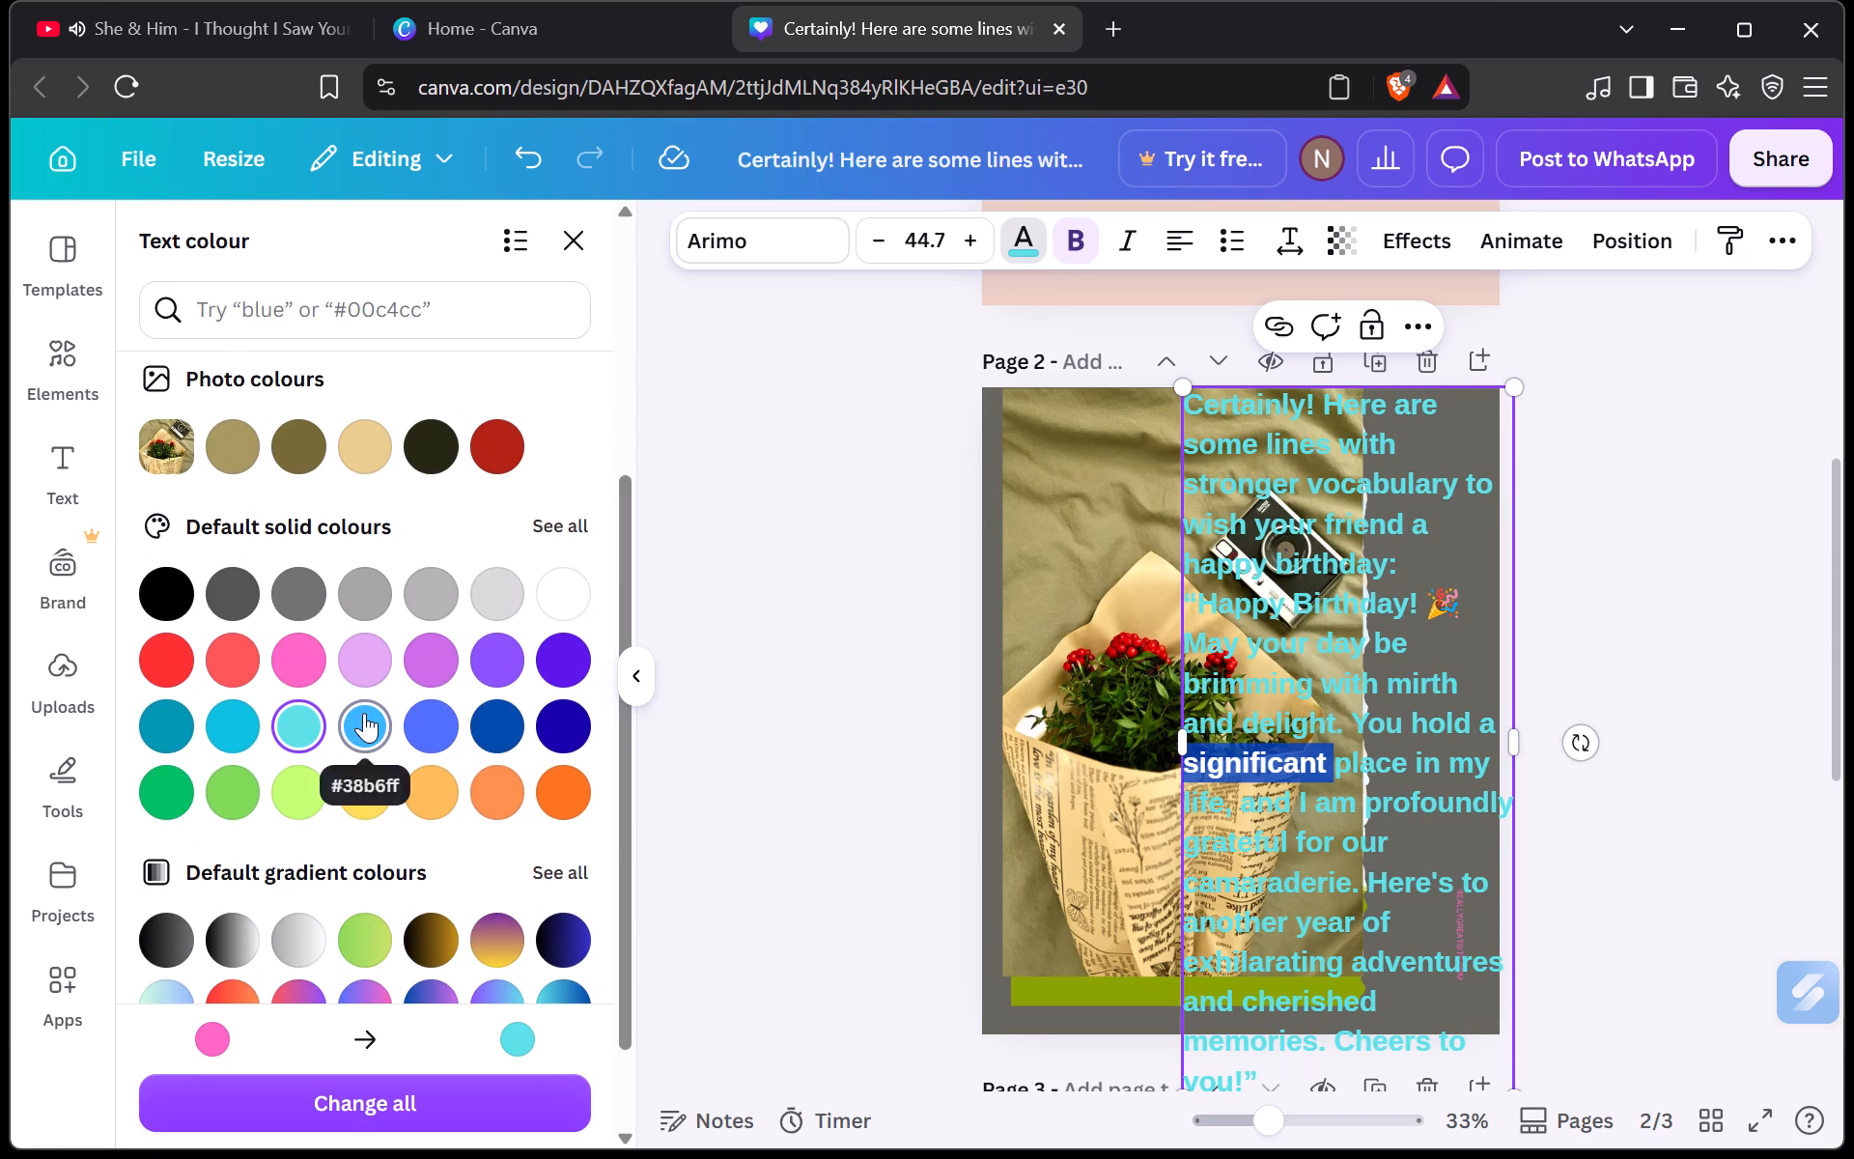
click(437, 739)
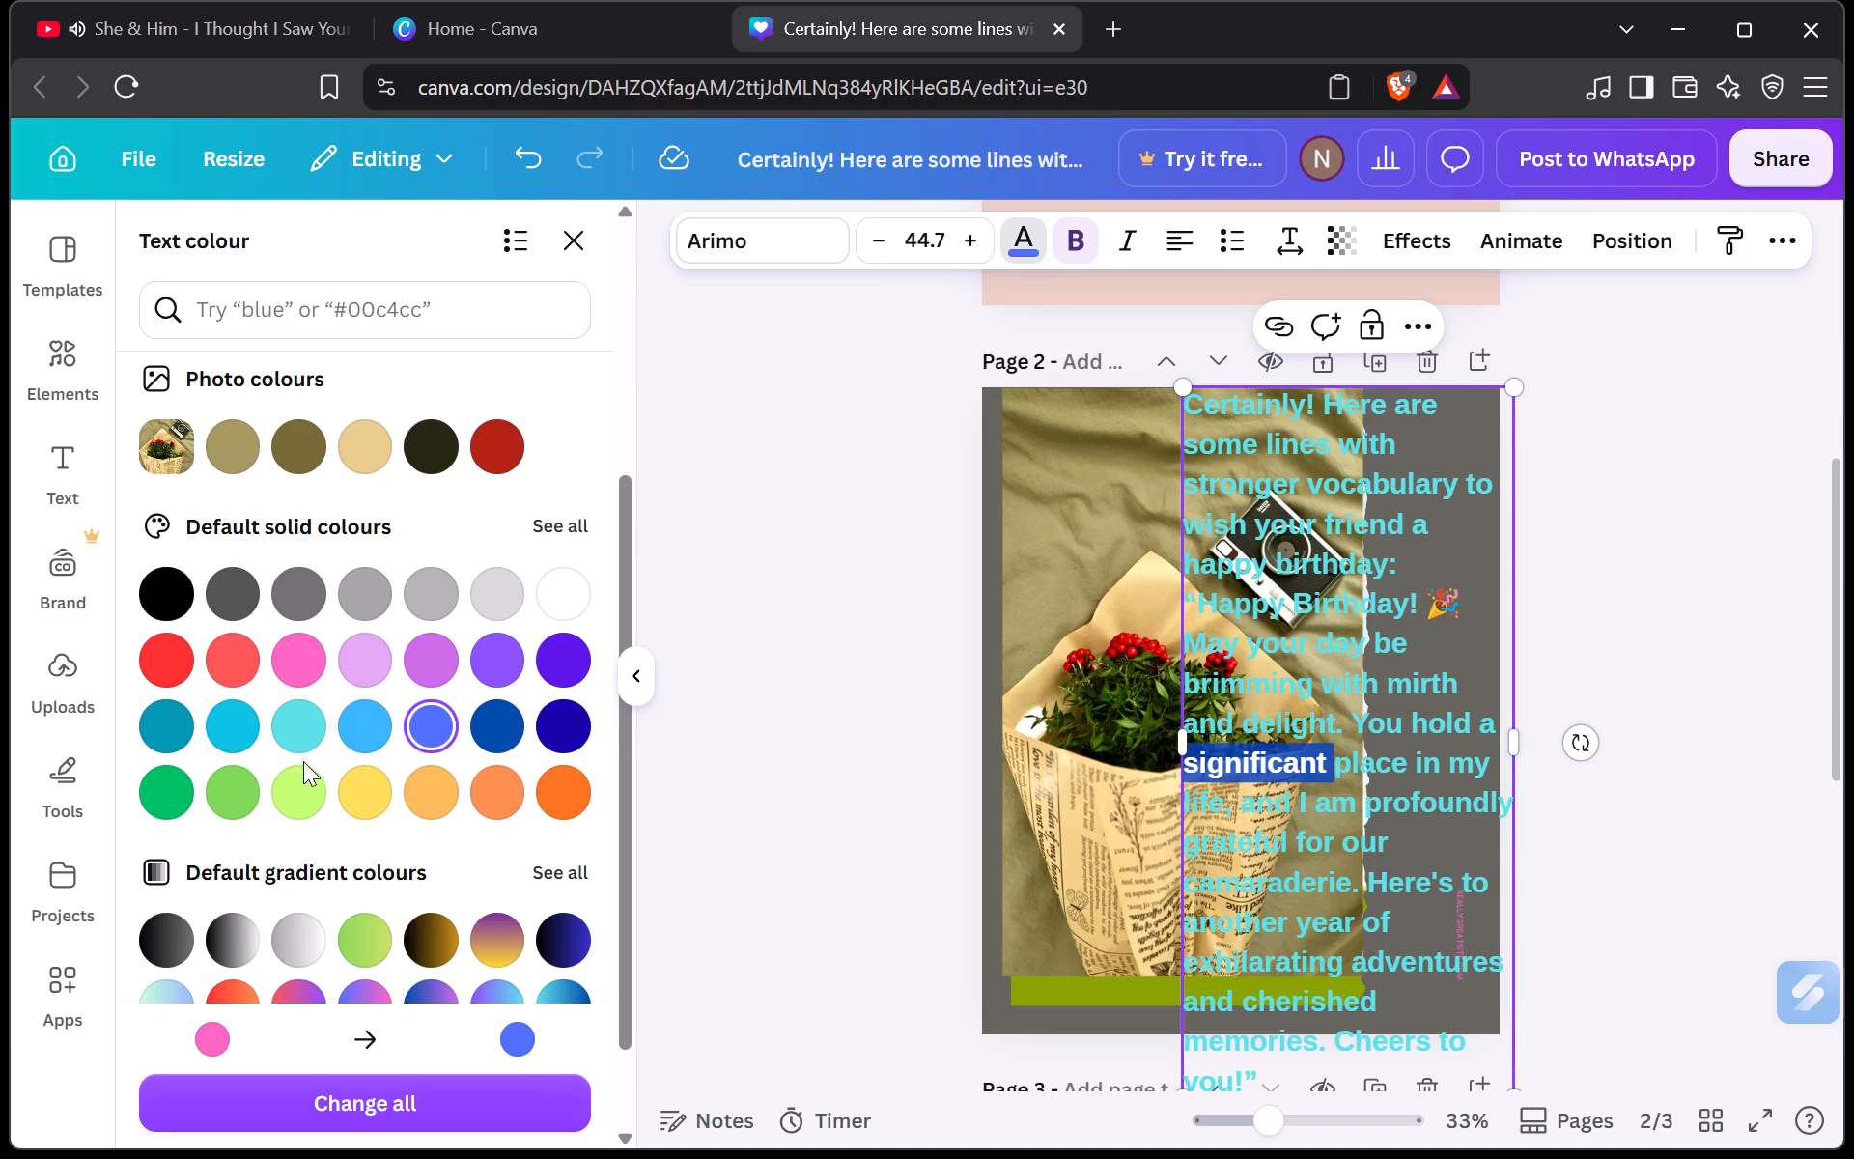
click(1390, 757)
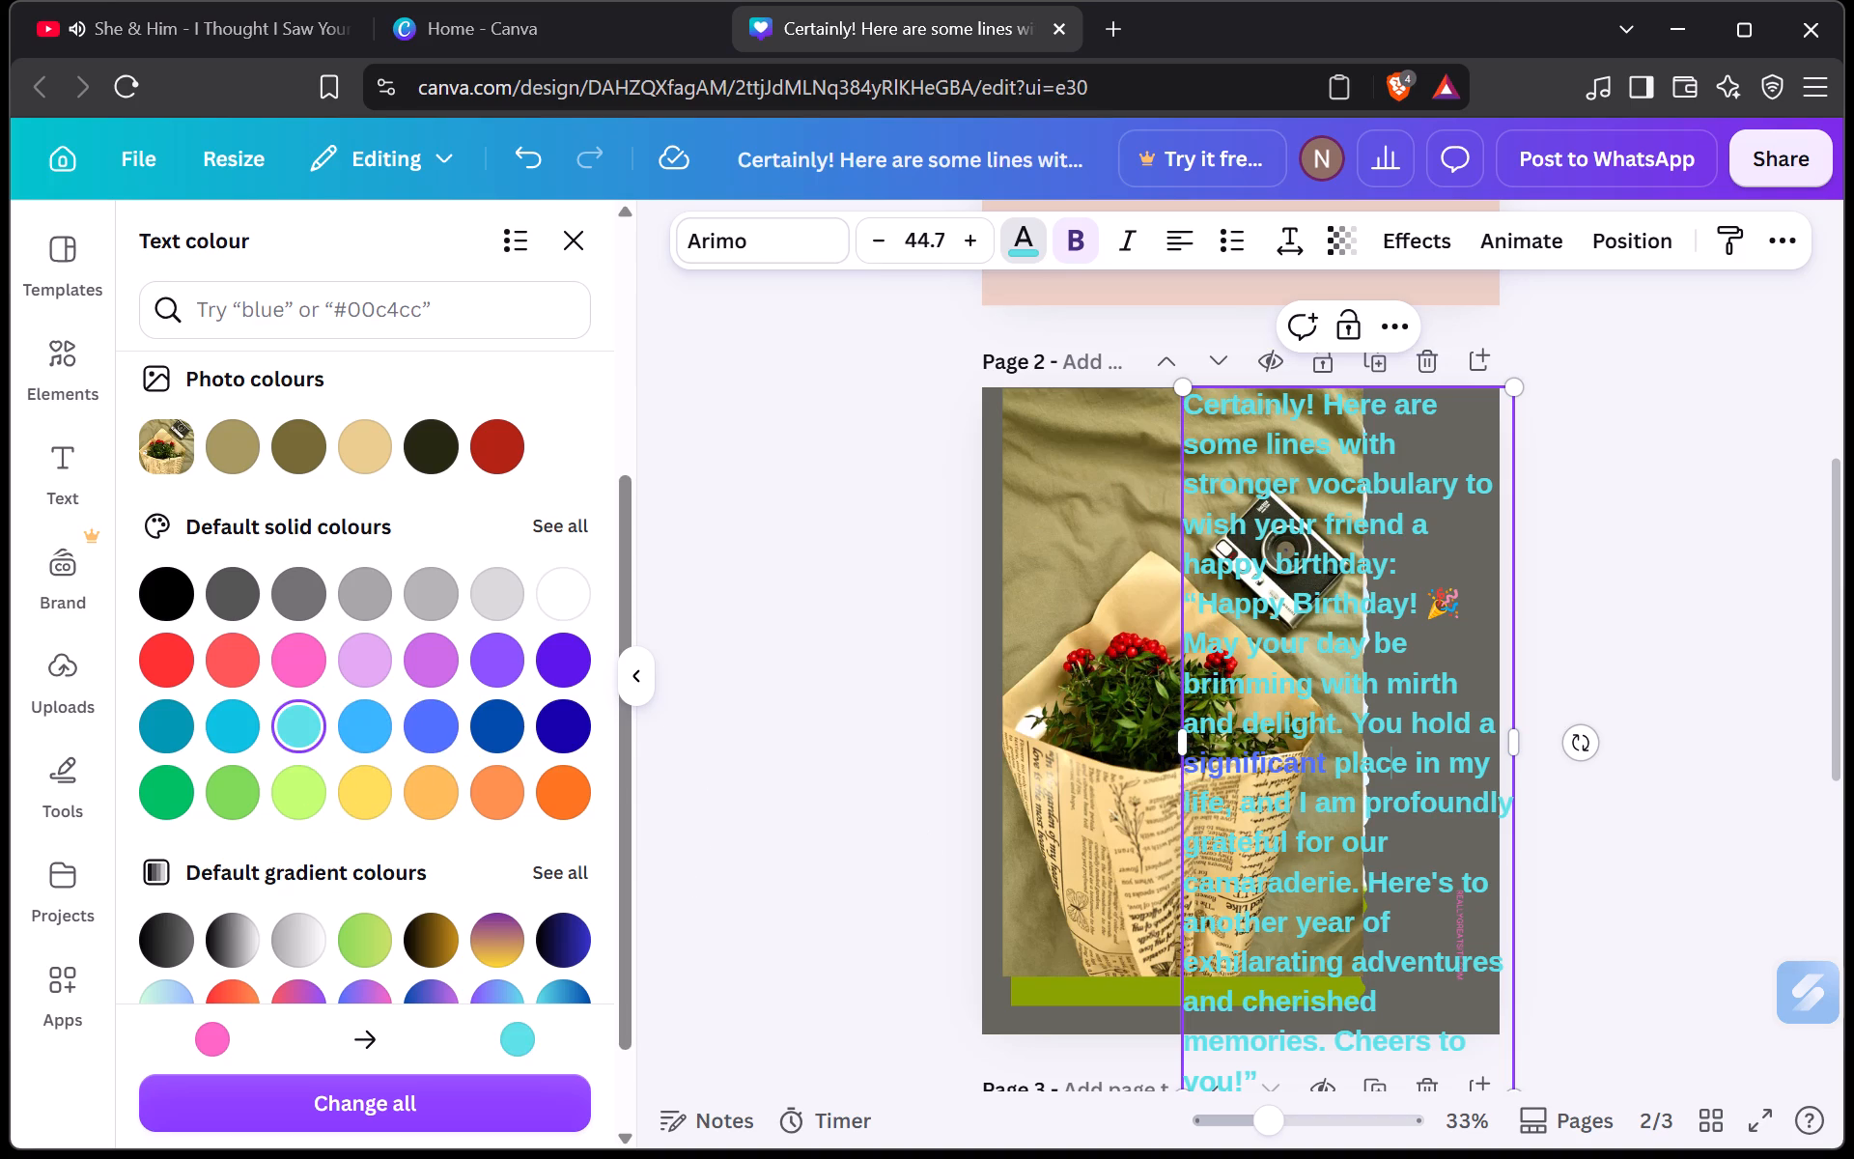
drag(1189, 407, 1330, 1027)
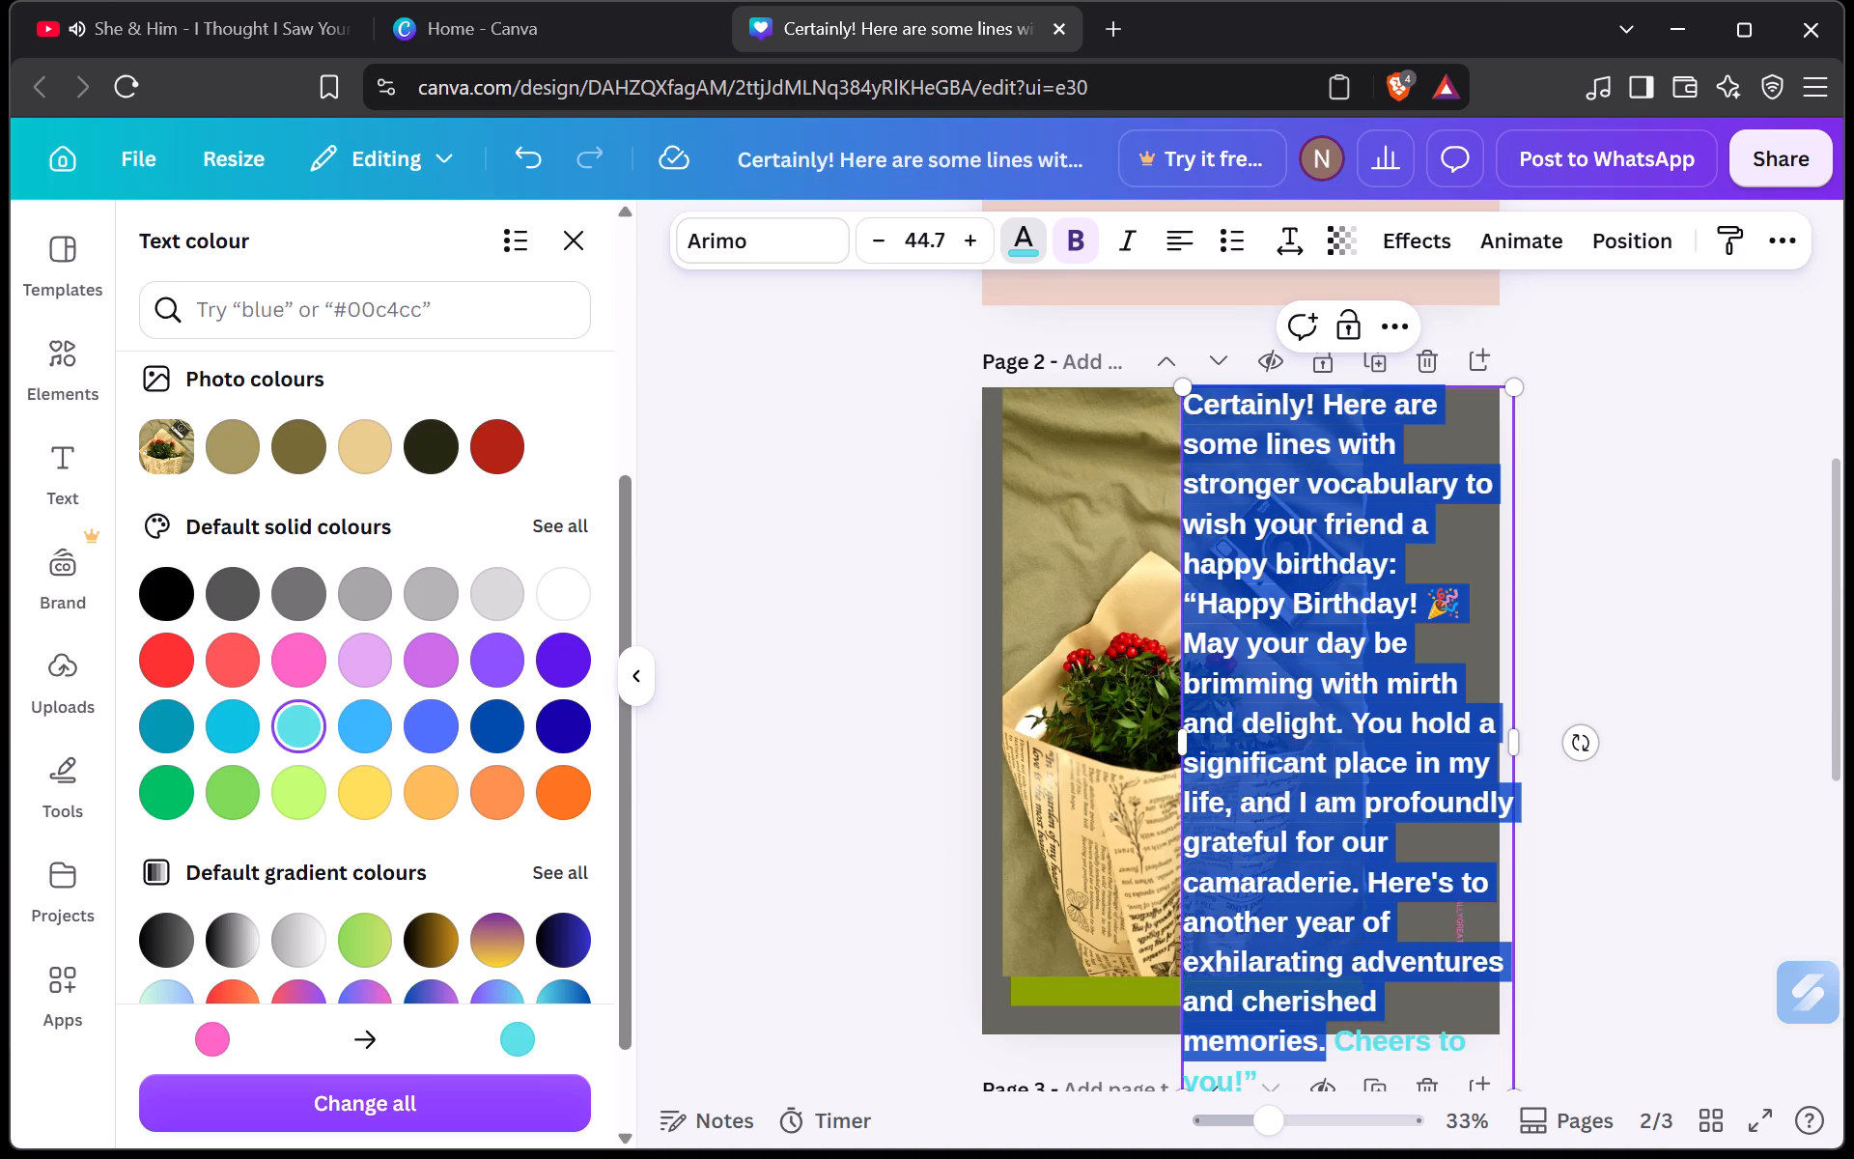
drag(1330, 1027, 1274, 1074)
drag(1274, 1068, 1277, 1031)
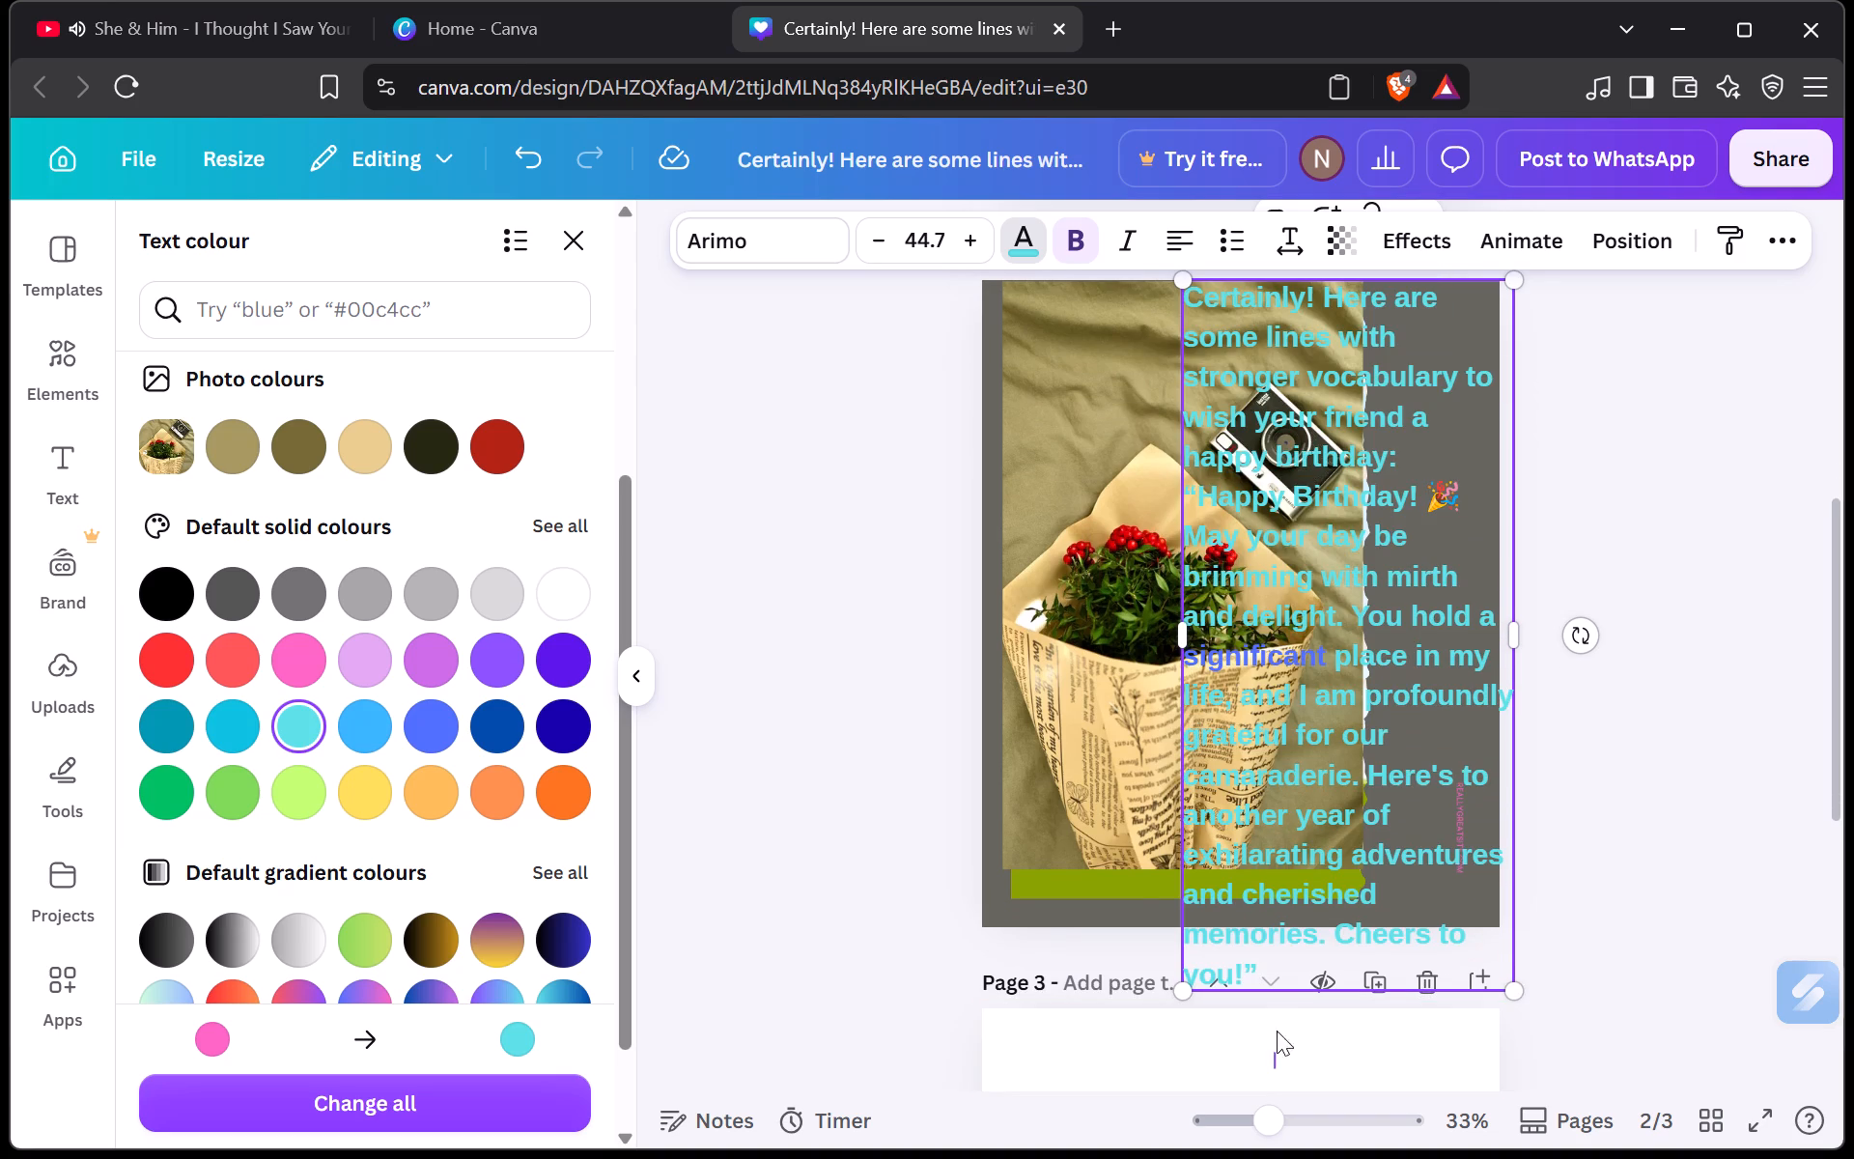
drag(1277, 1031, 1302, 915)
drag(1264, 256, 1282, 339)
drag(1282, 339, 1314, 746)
Shift the birthday text box slightly to the right, keeping its top aligned with page 2's top edge.
scroll(1303, 576, up, 1)
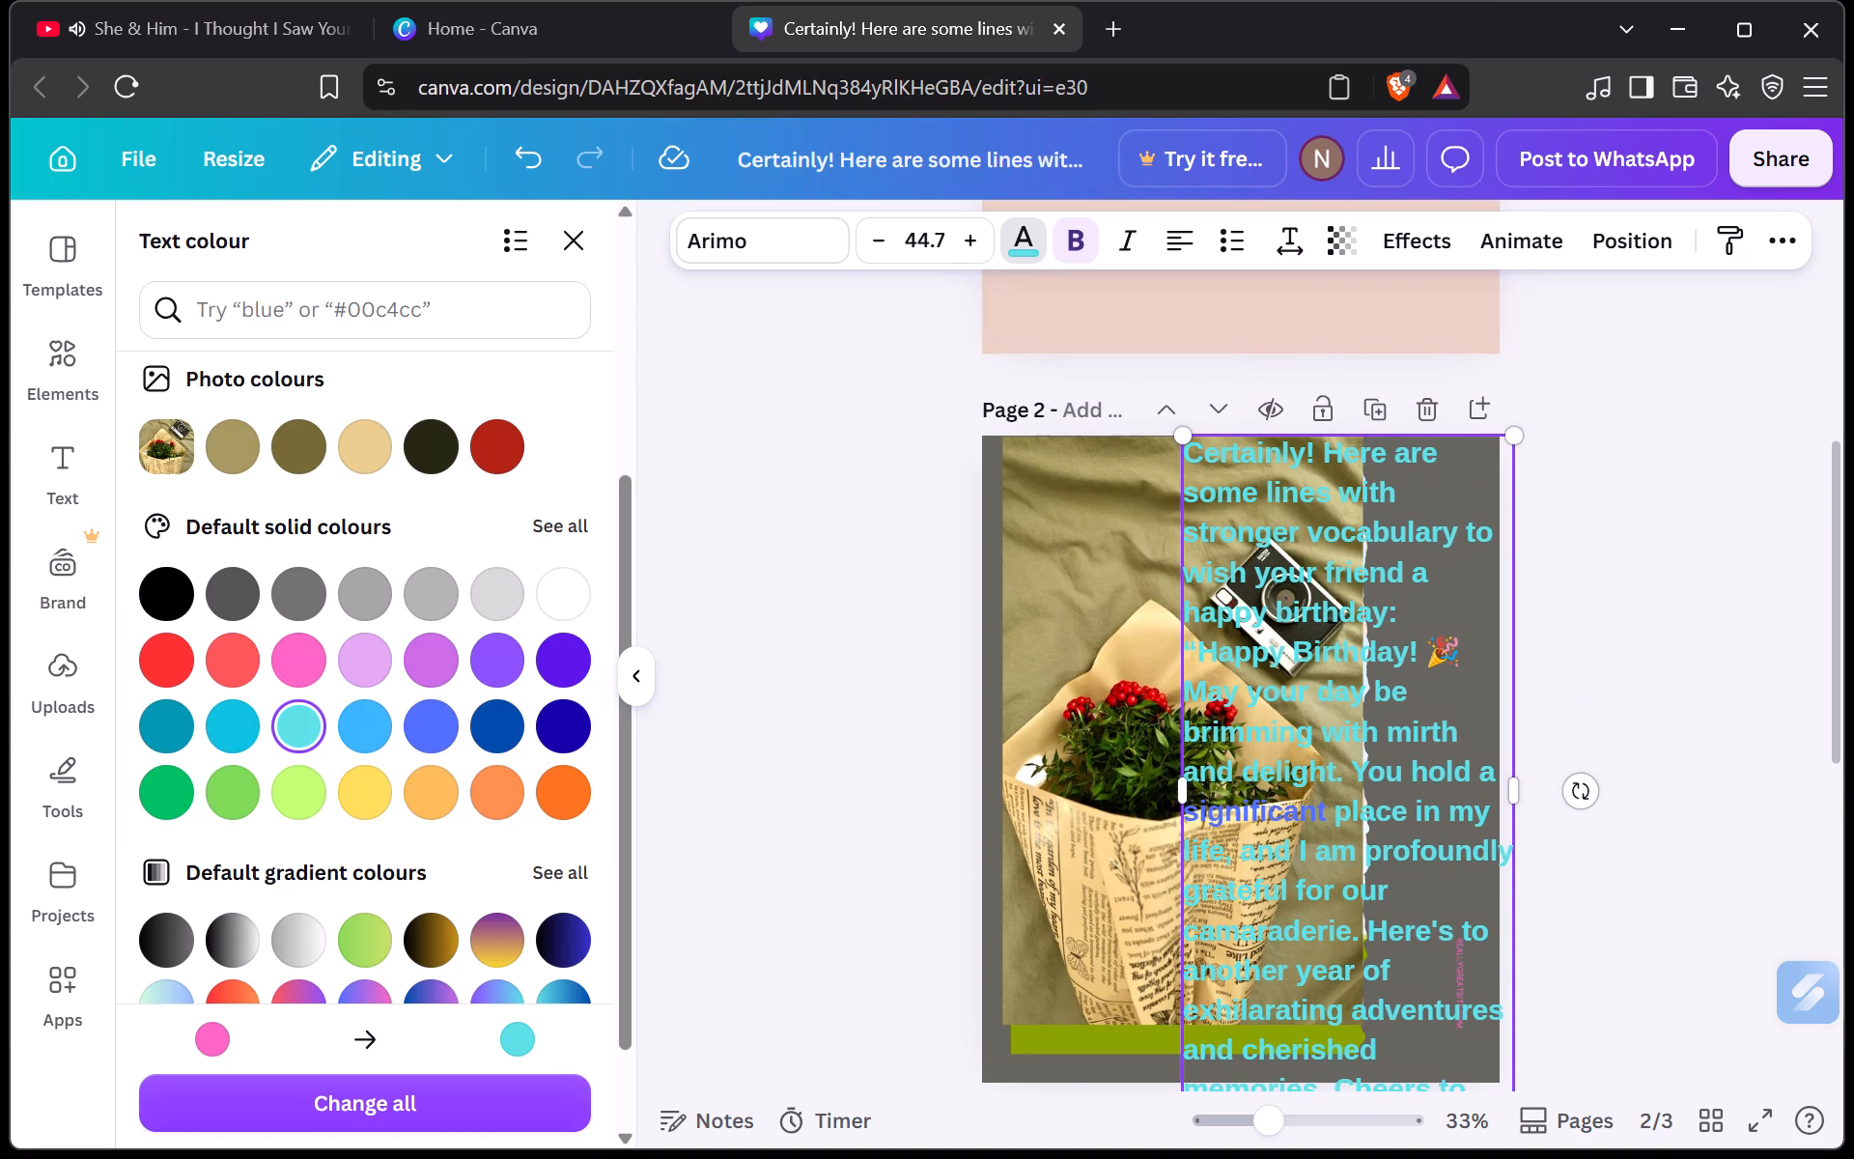
drag(1200, 432, 1224, 446)
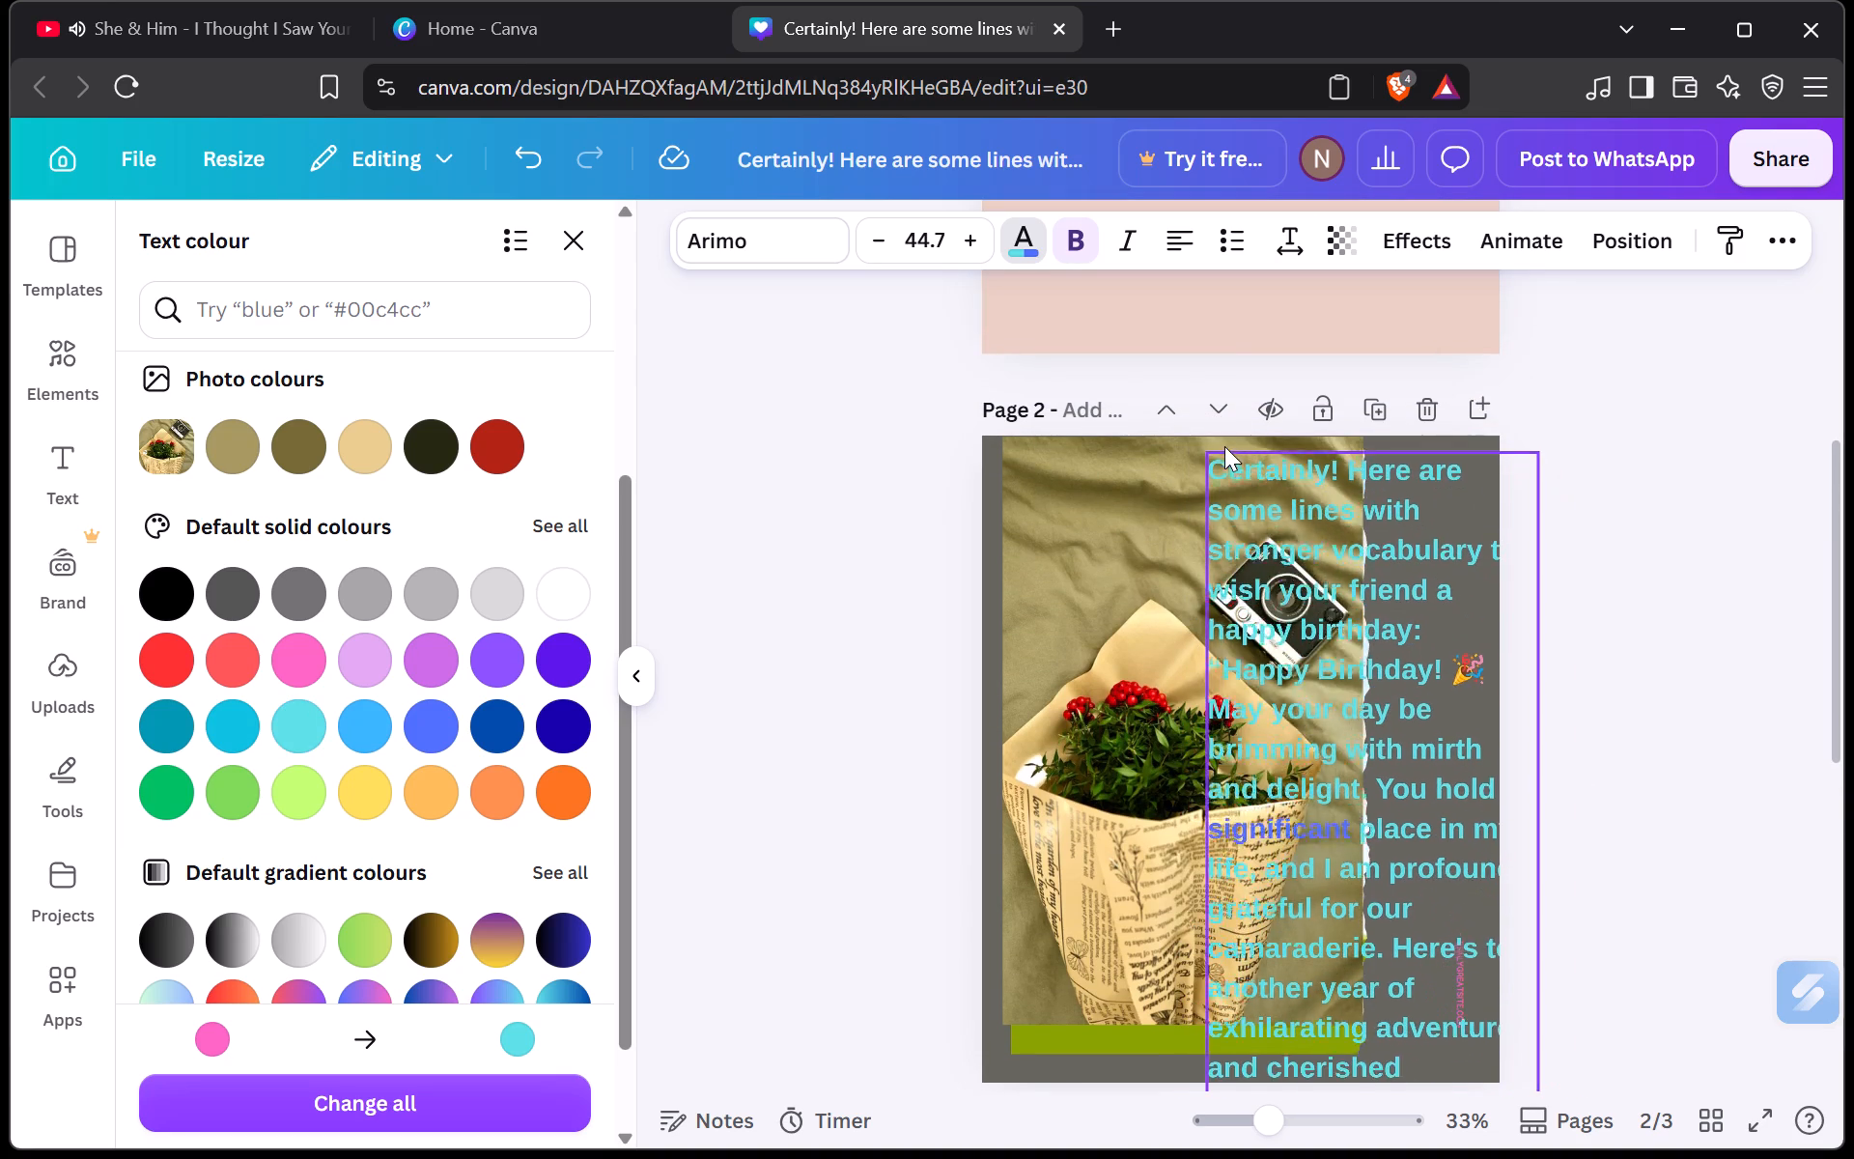
drag(1224, 446, 1222, 435)
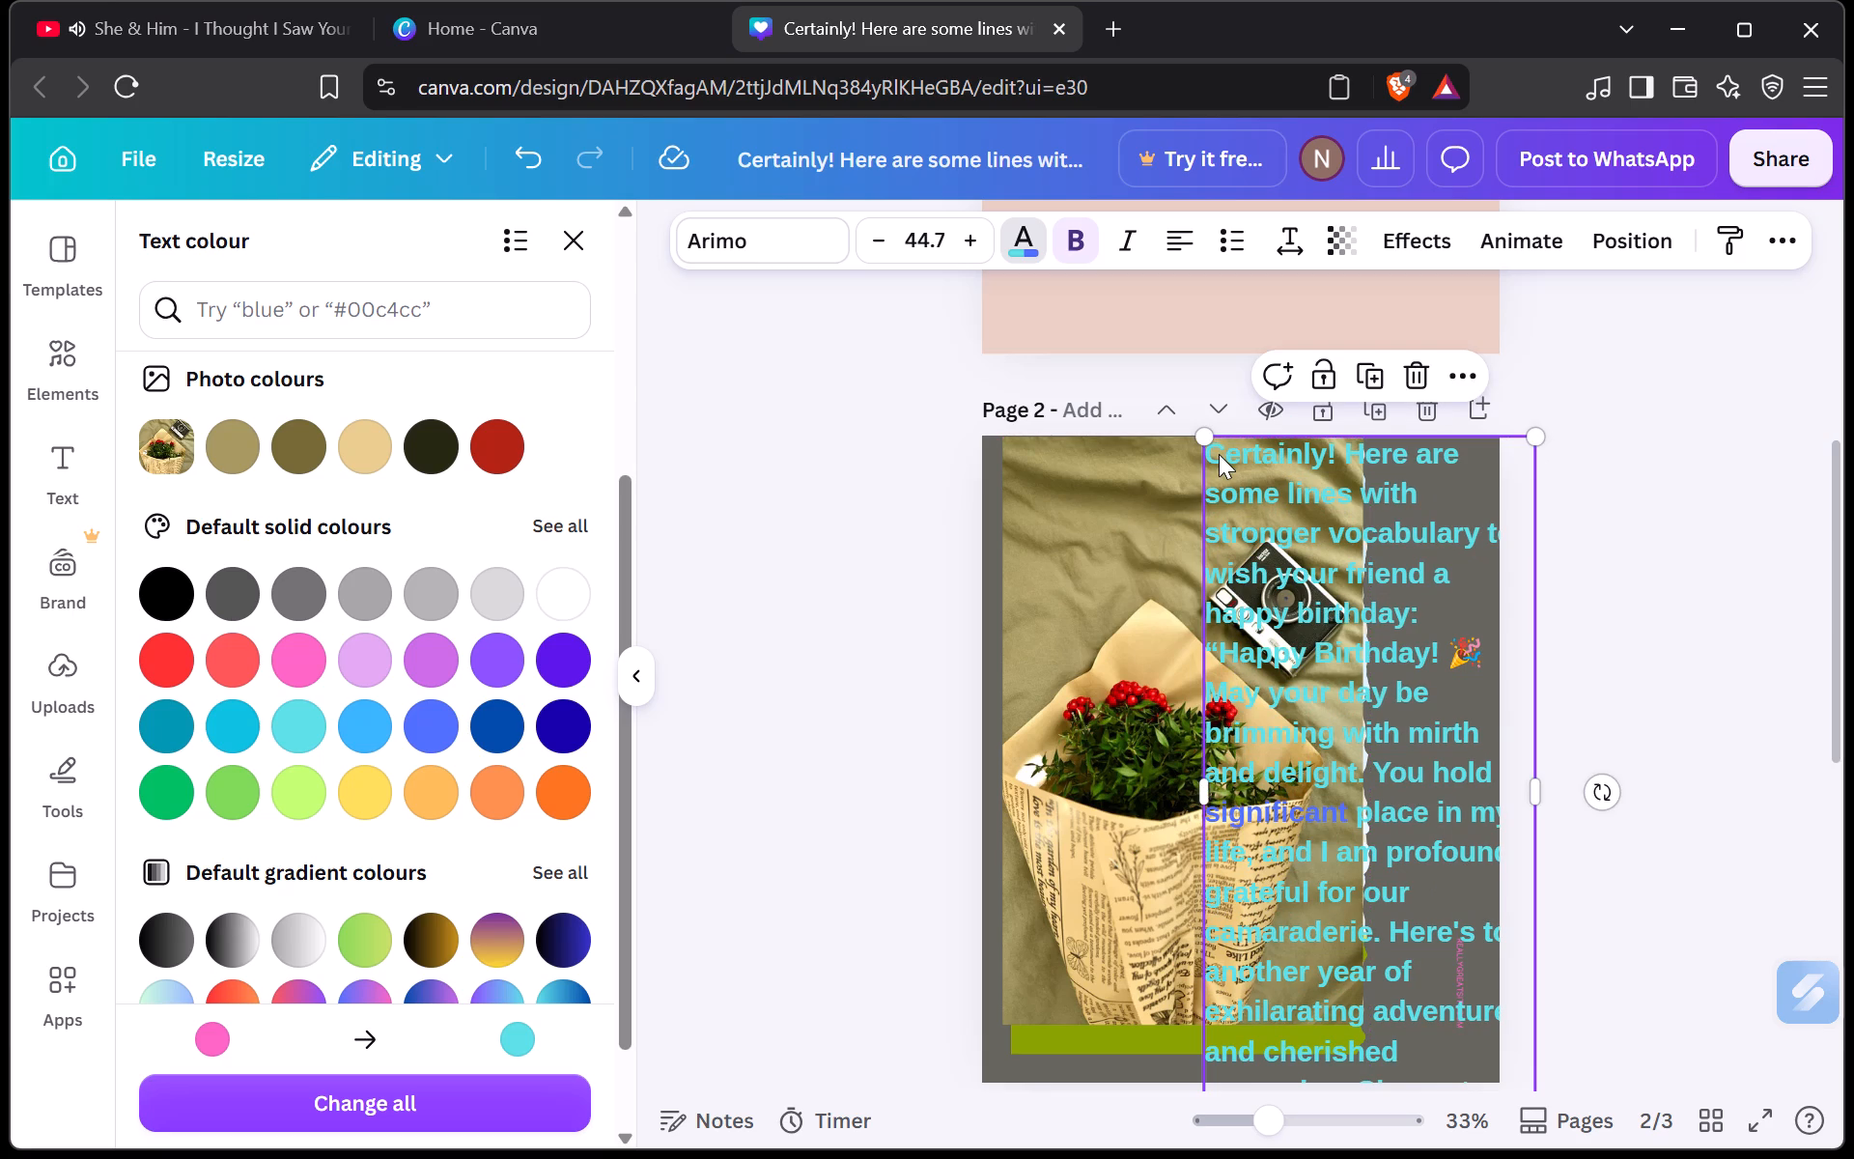
click(1210, 456)
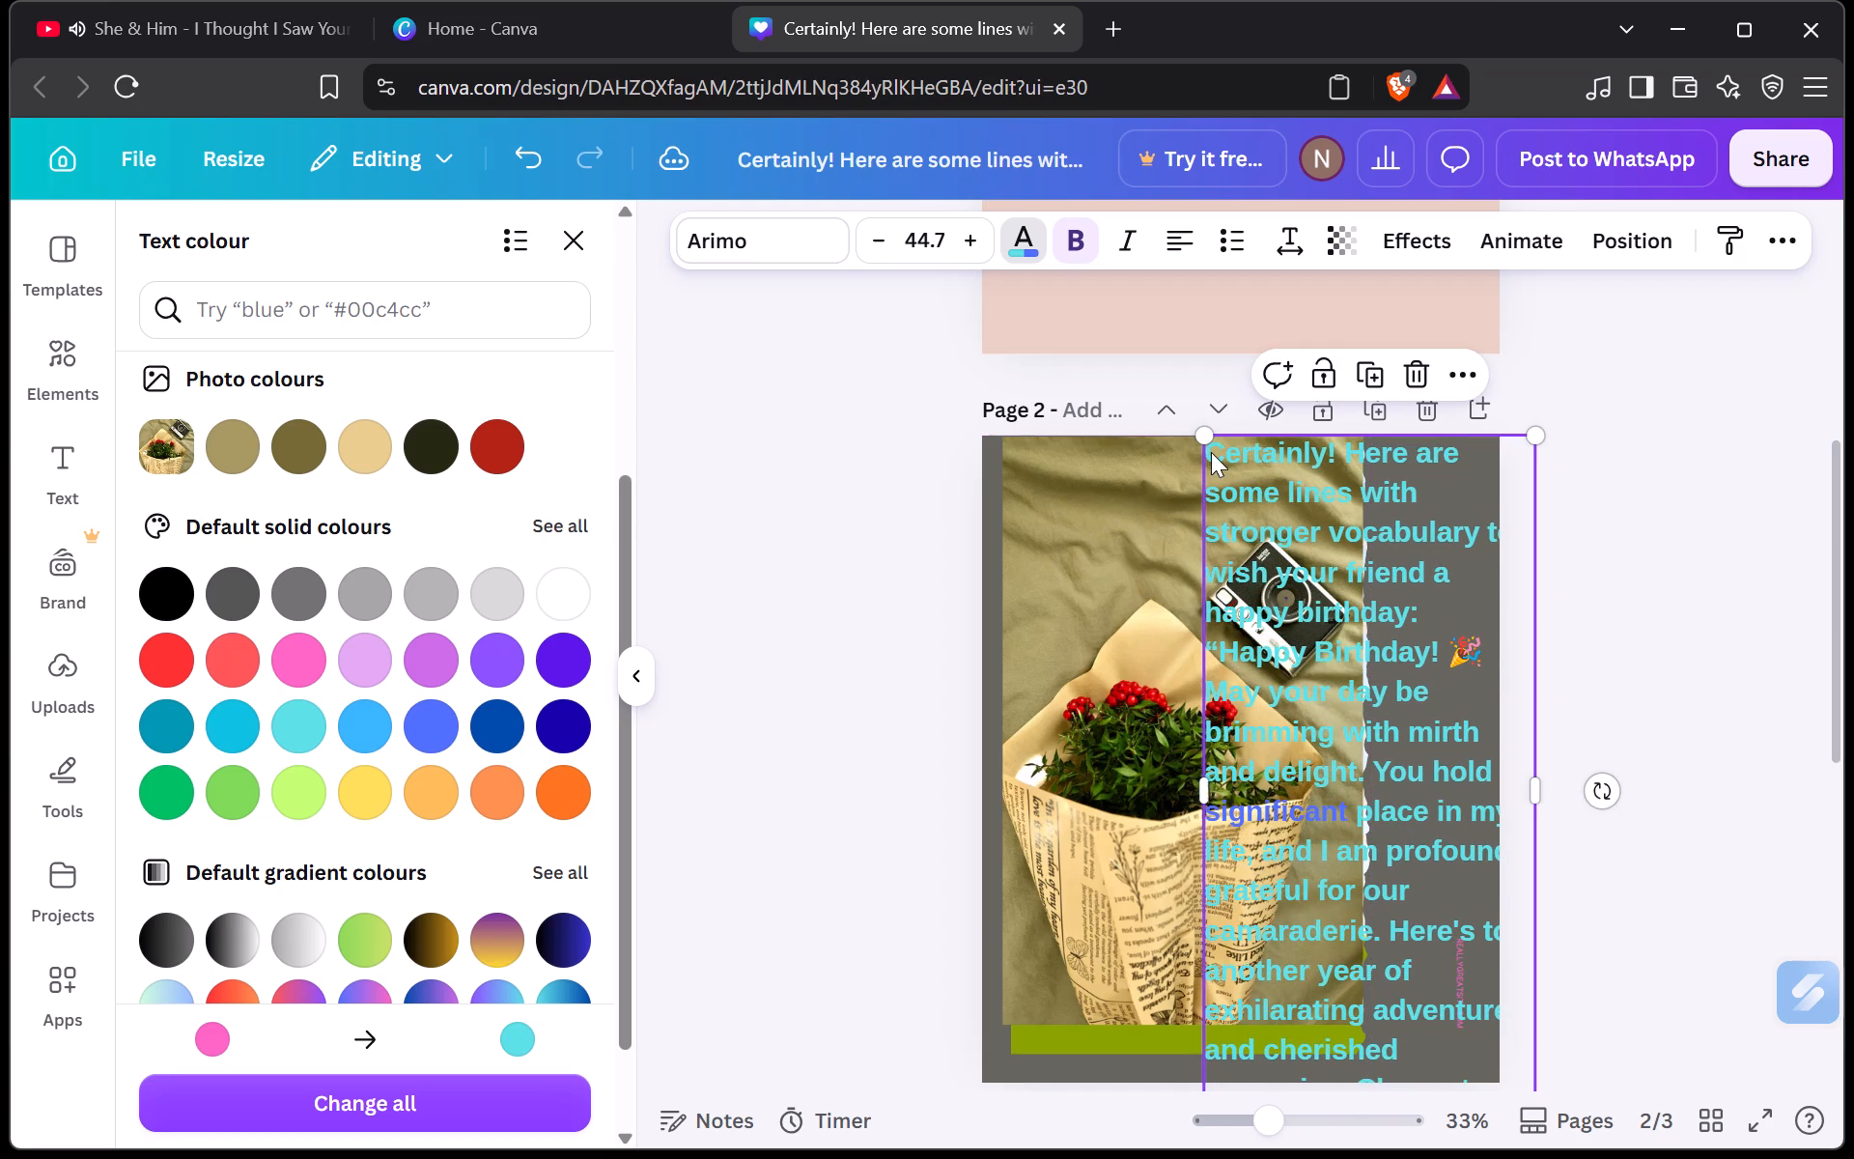
Apply the black-to-gold 90° linear gradient (#000000, #c89116) to the whole birthday text on page 2.
double_click(1284, 505)
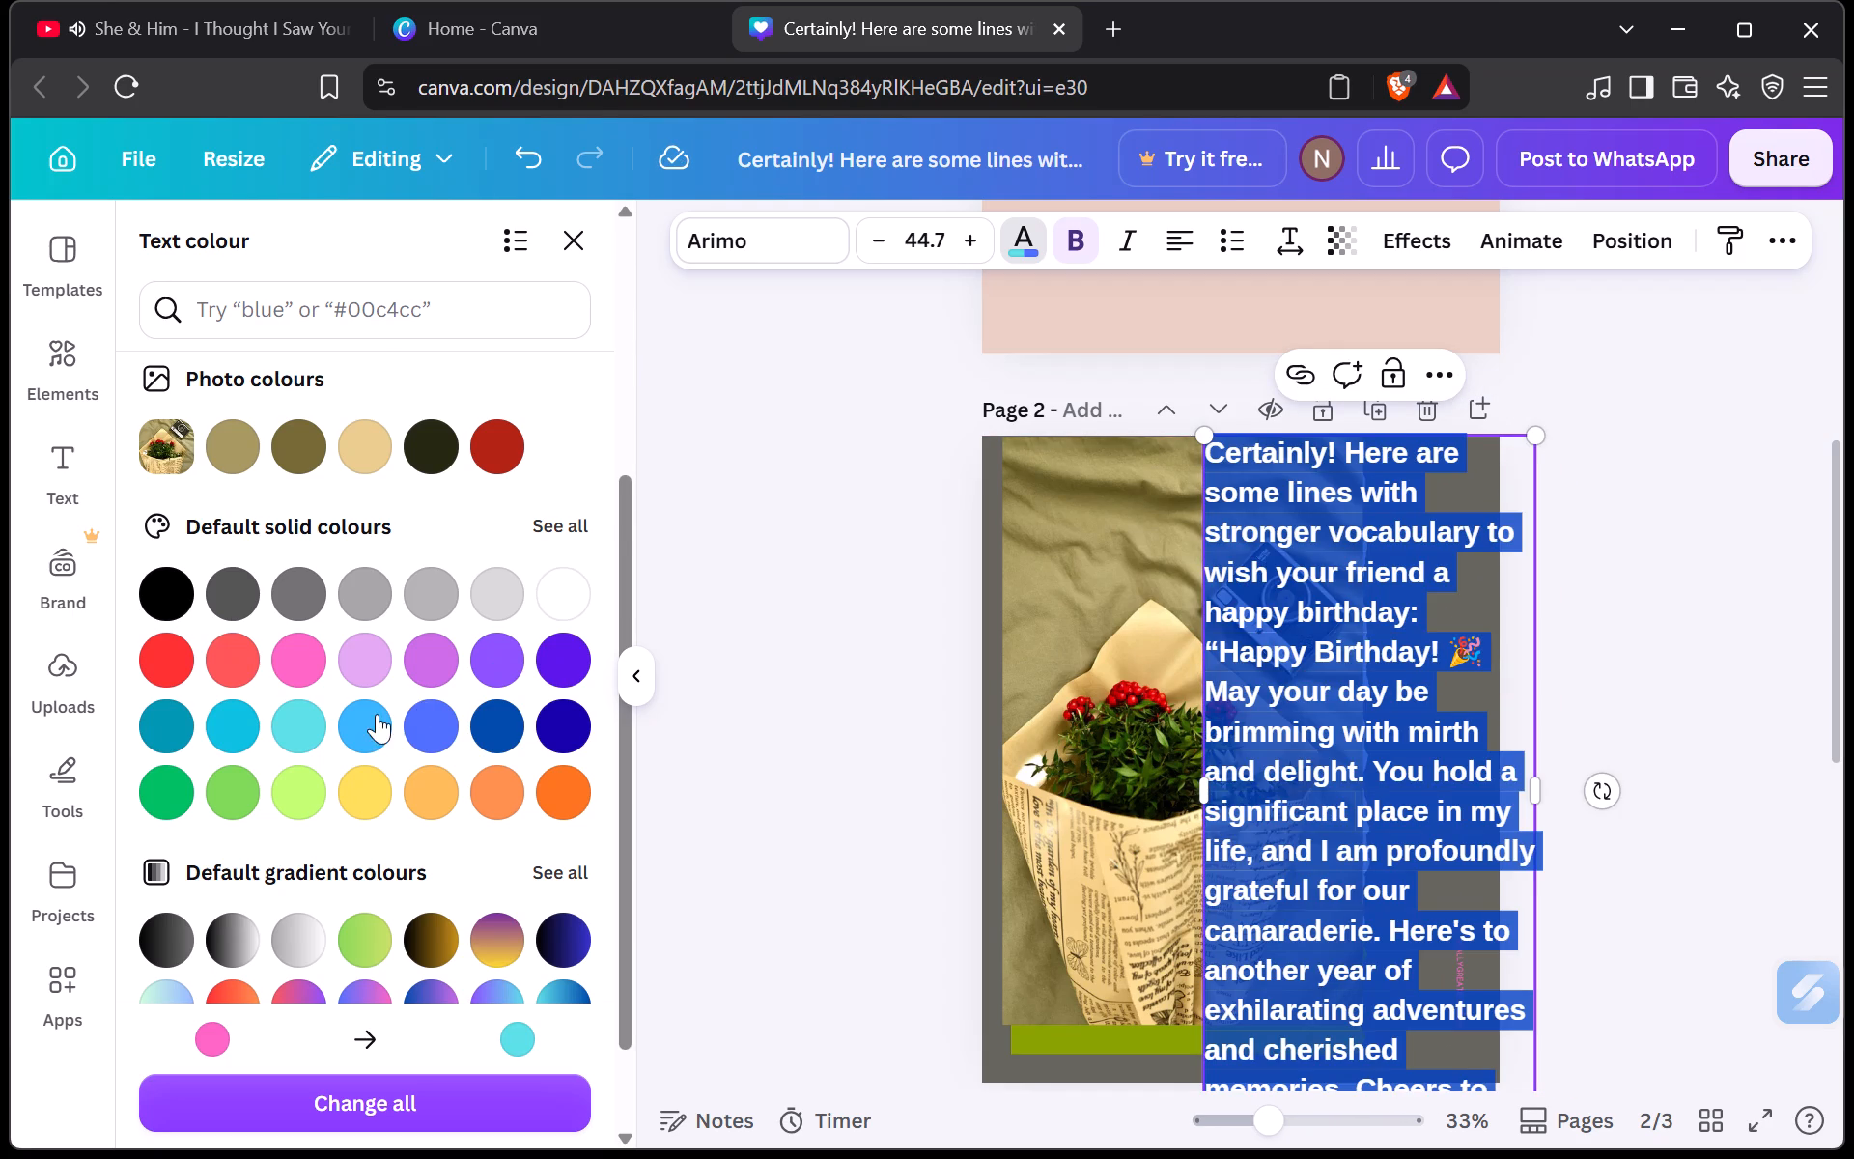
scroll(377, 714, down, 1)
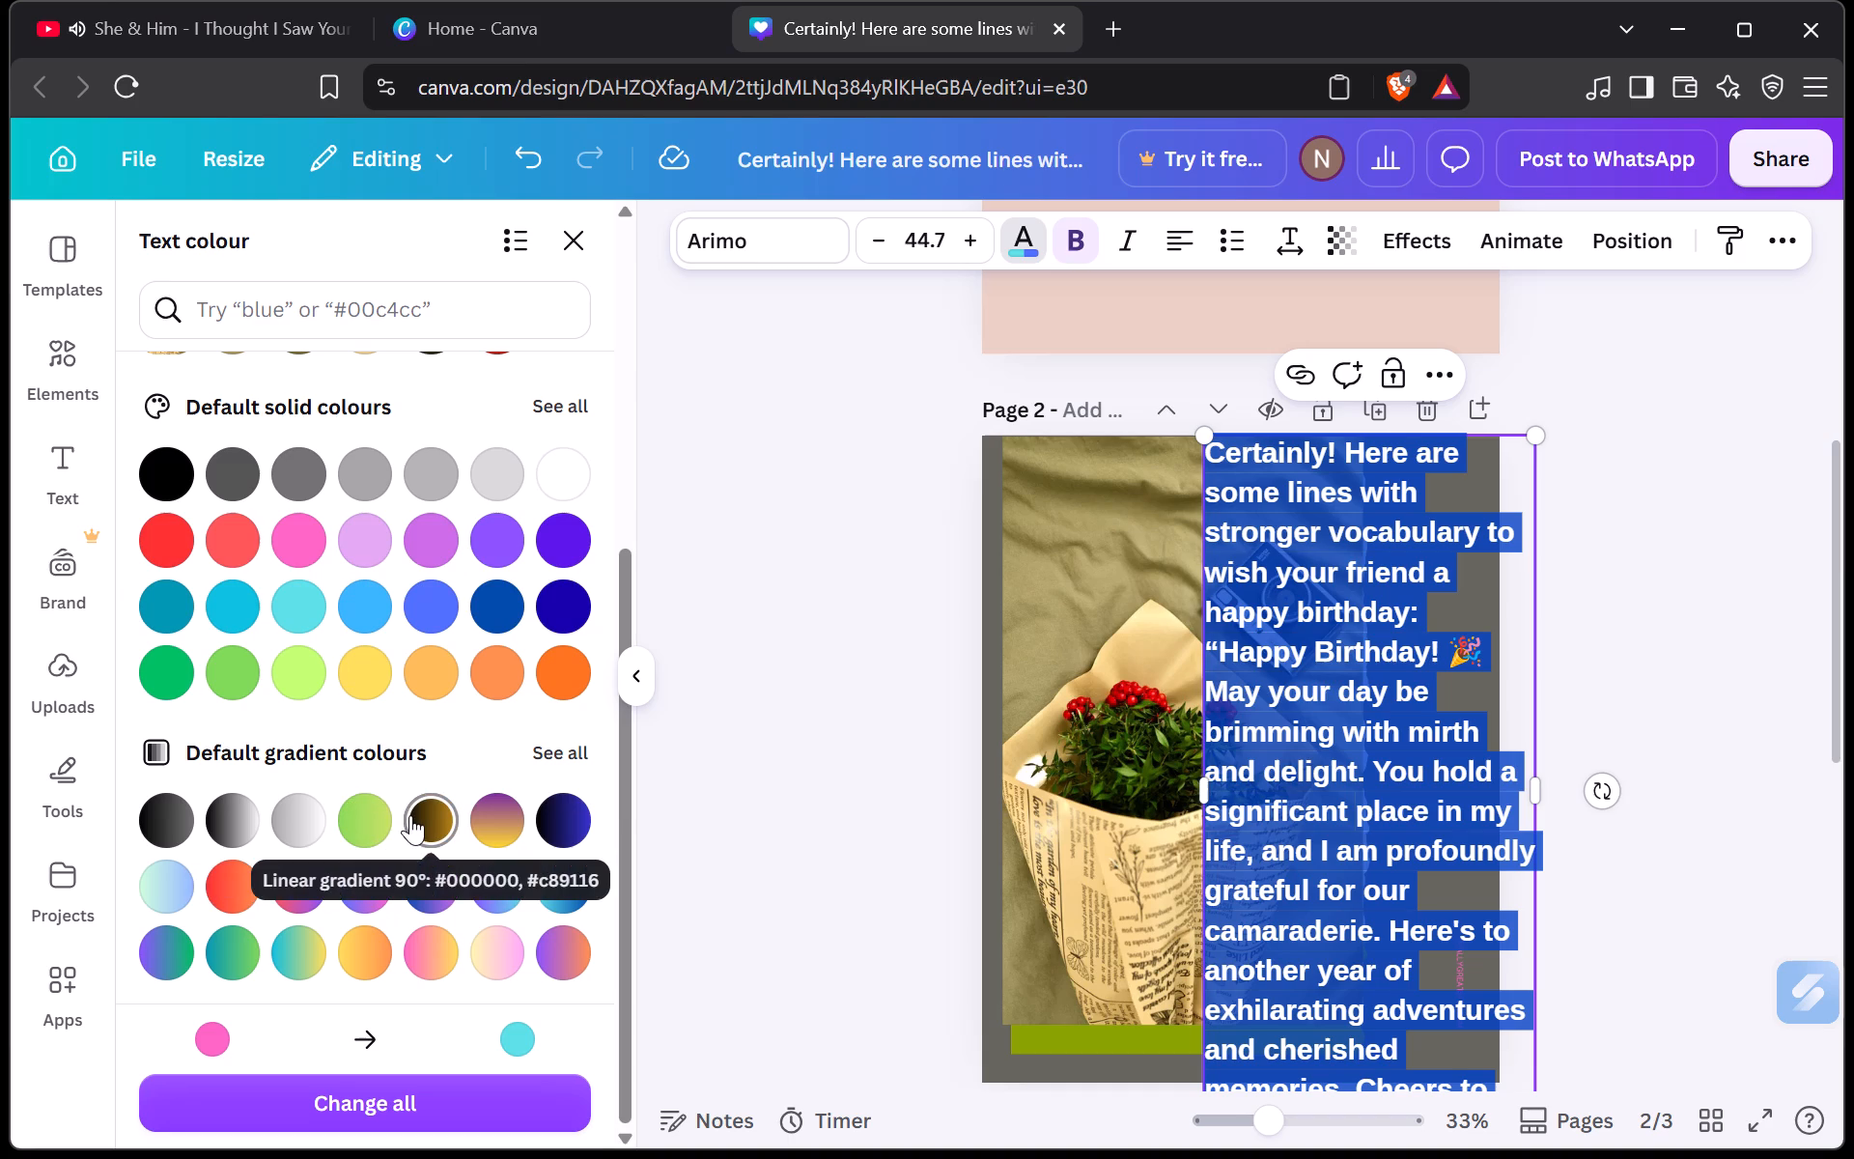
click(410, 815)
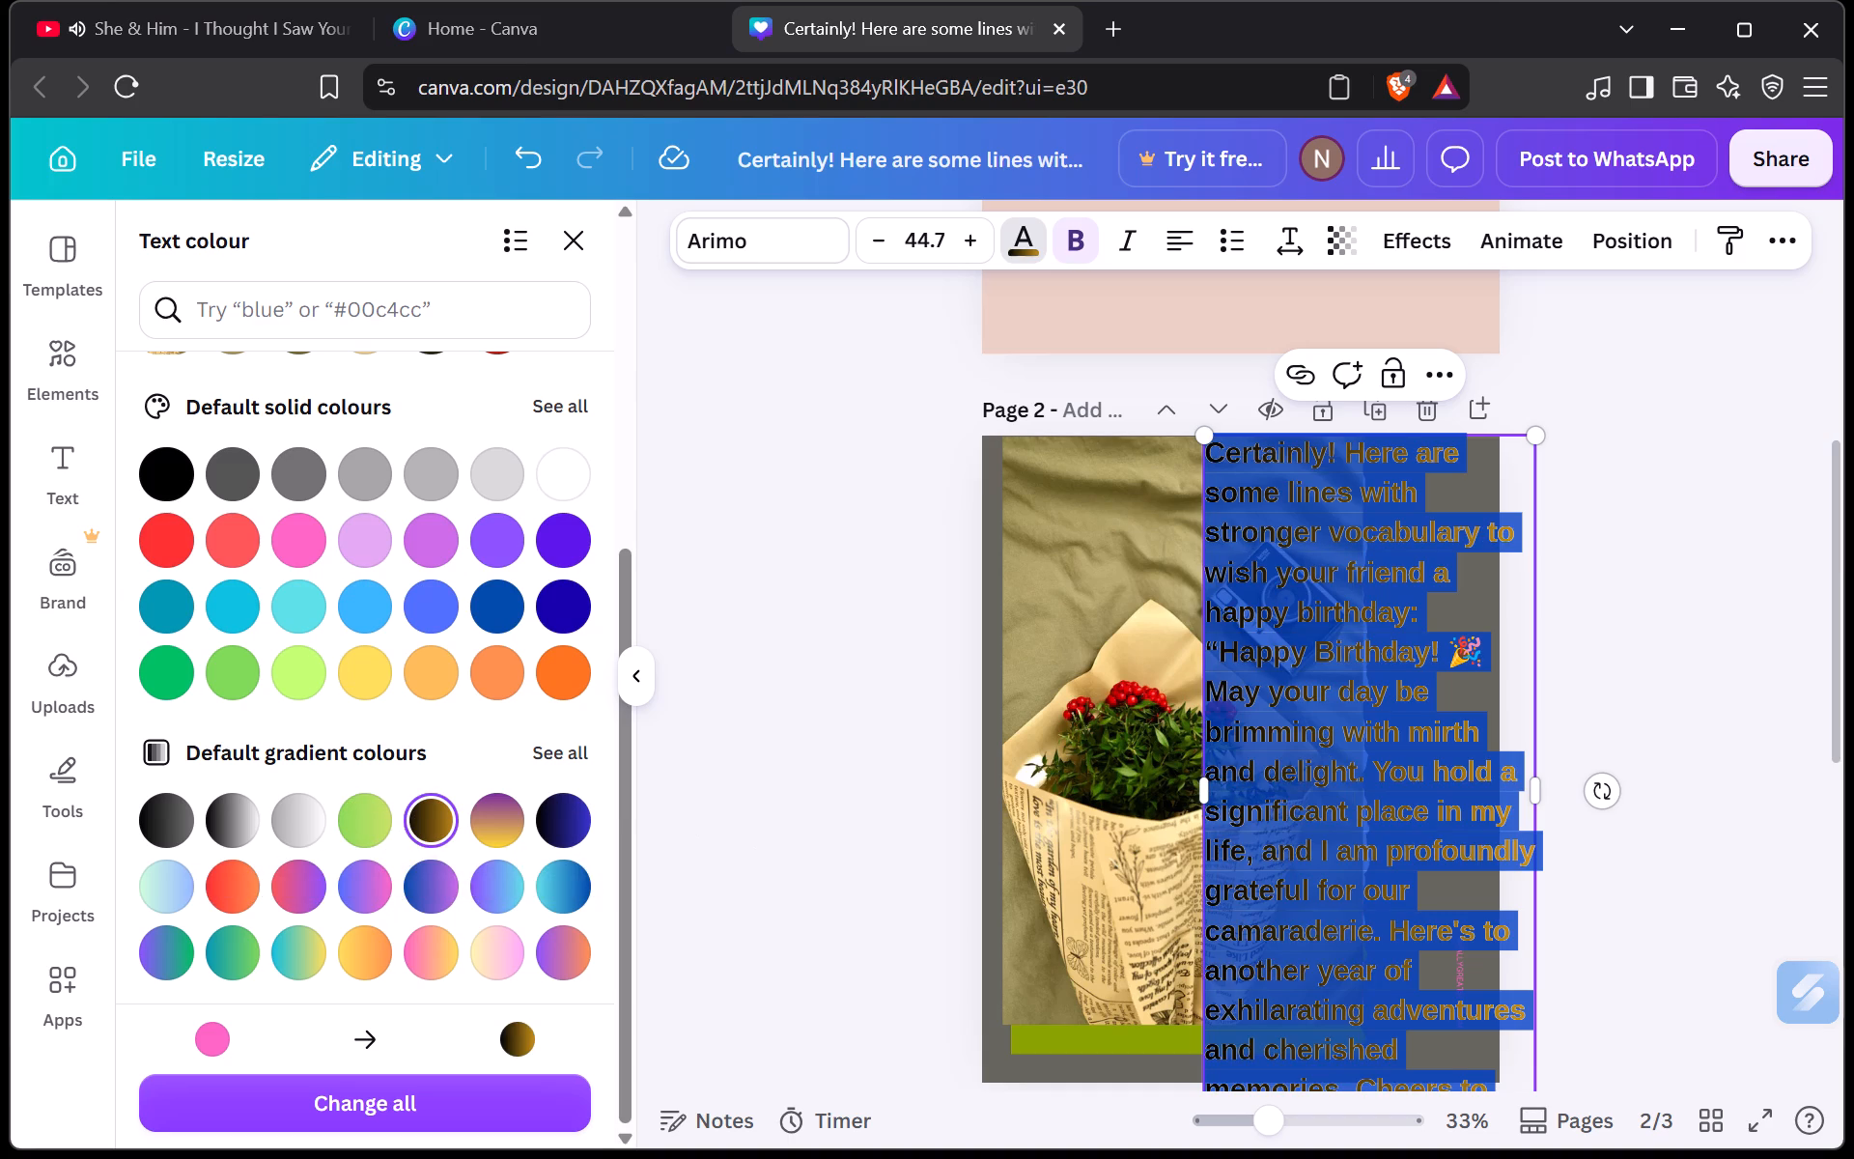
click(1595, 693)
double_click(1595, 693)
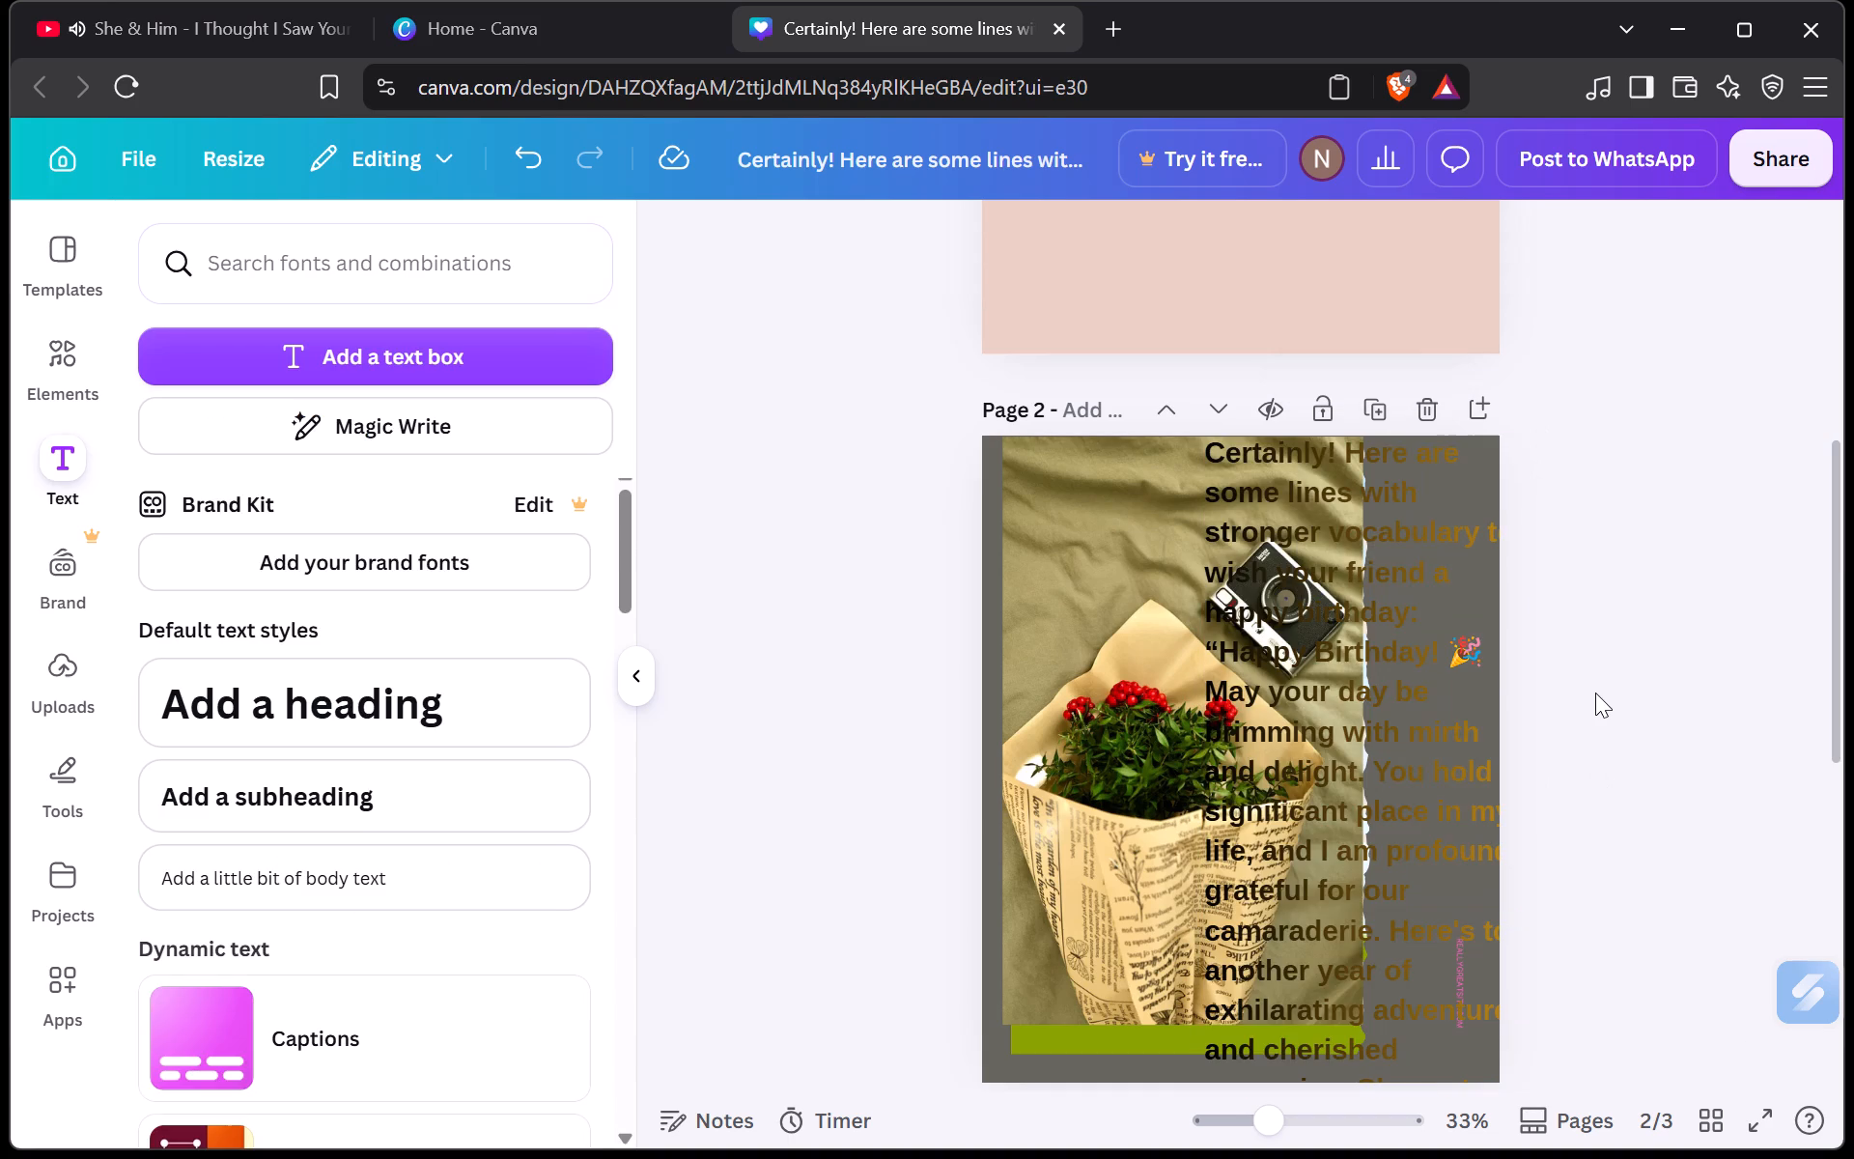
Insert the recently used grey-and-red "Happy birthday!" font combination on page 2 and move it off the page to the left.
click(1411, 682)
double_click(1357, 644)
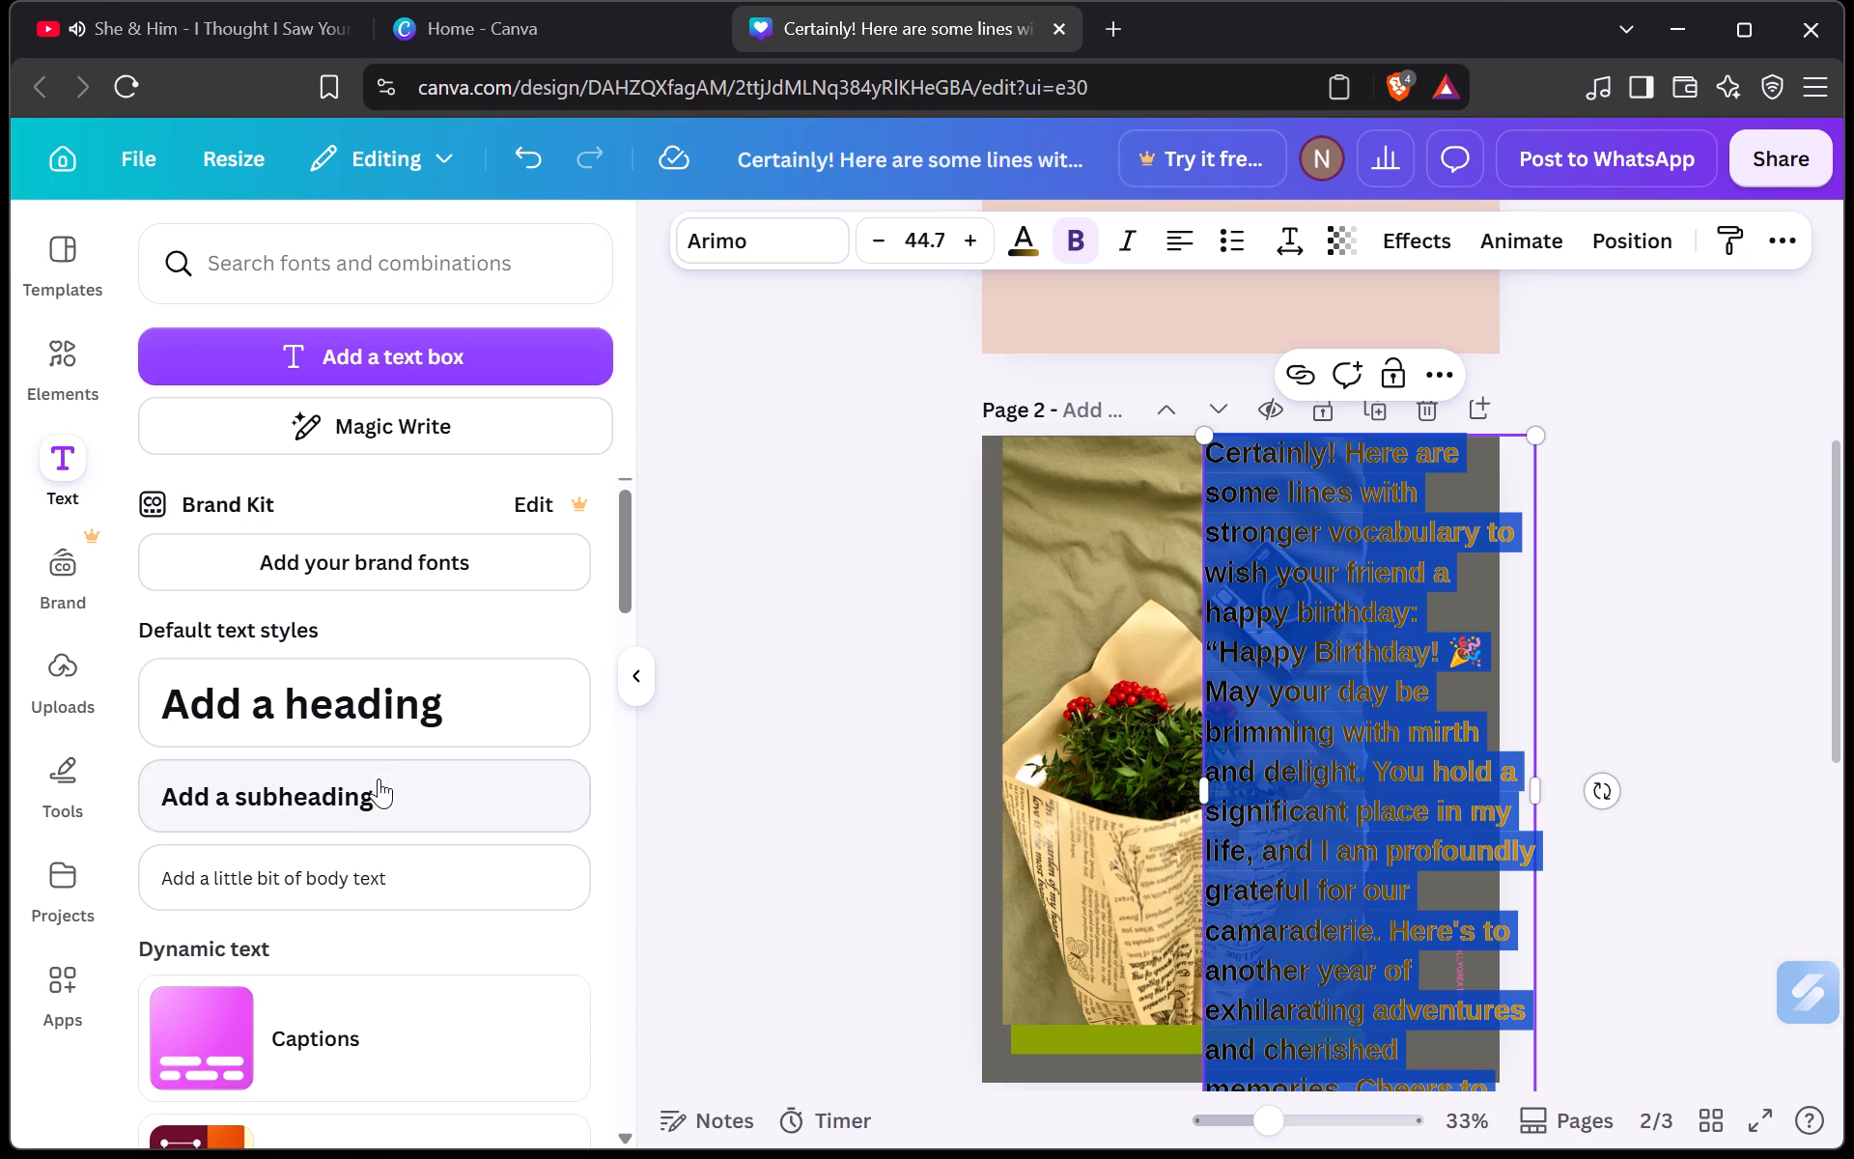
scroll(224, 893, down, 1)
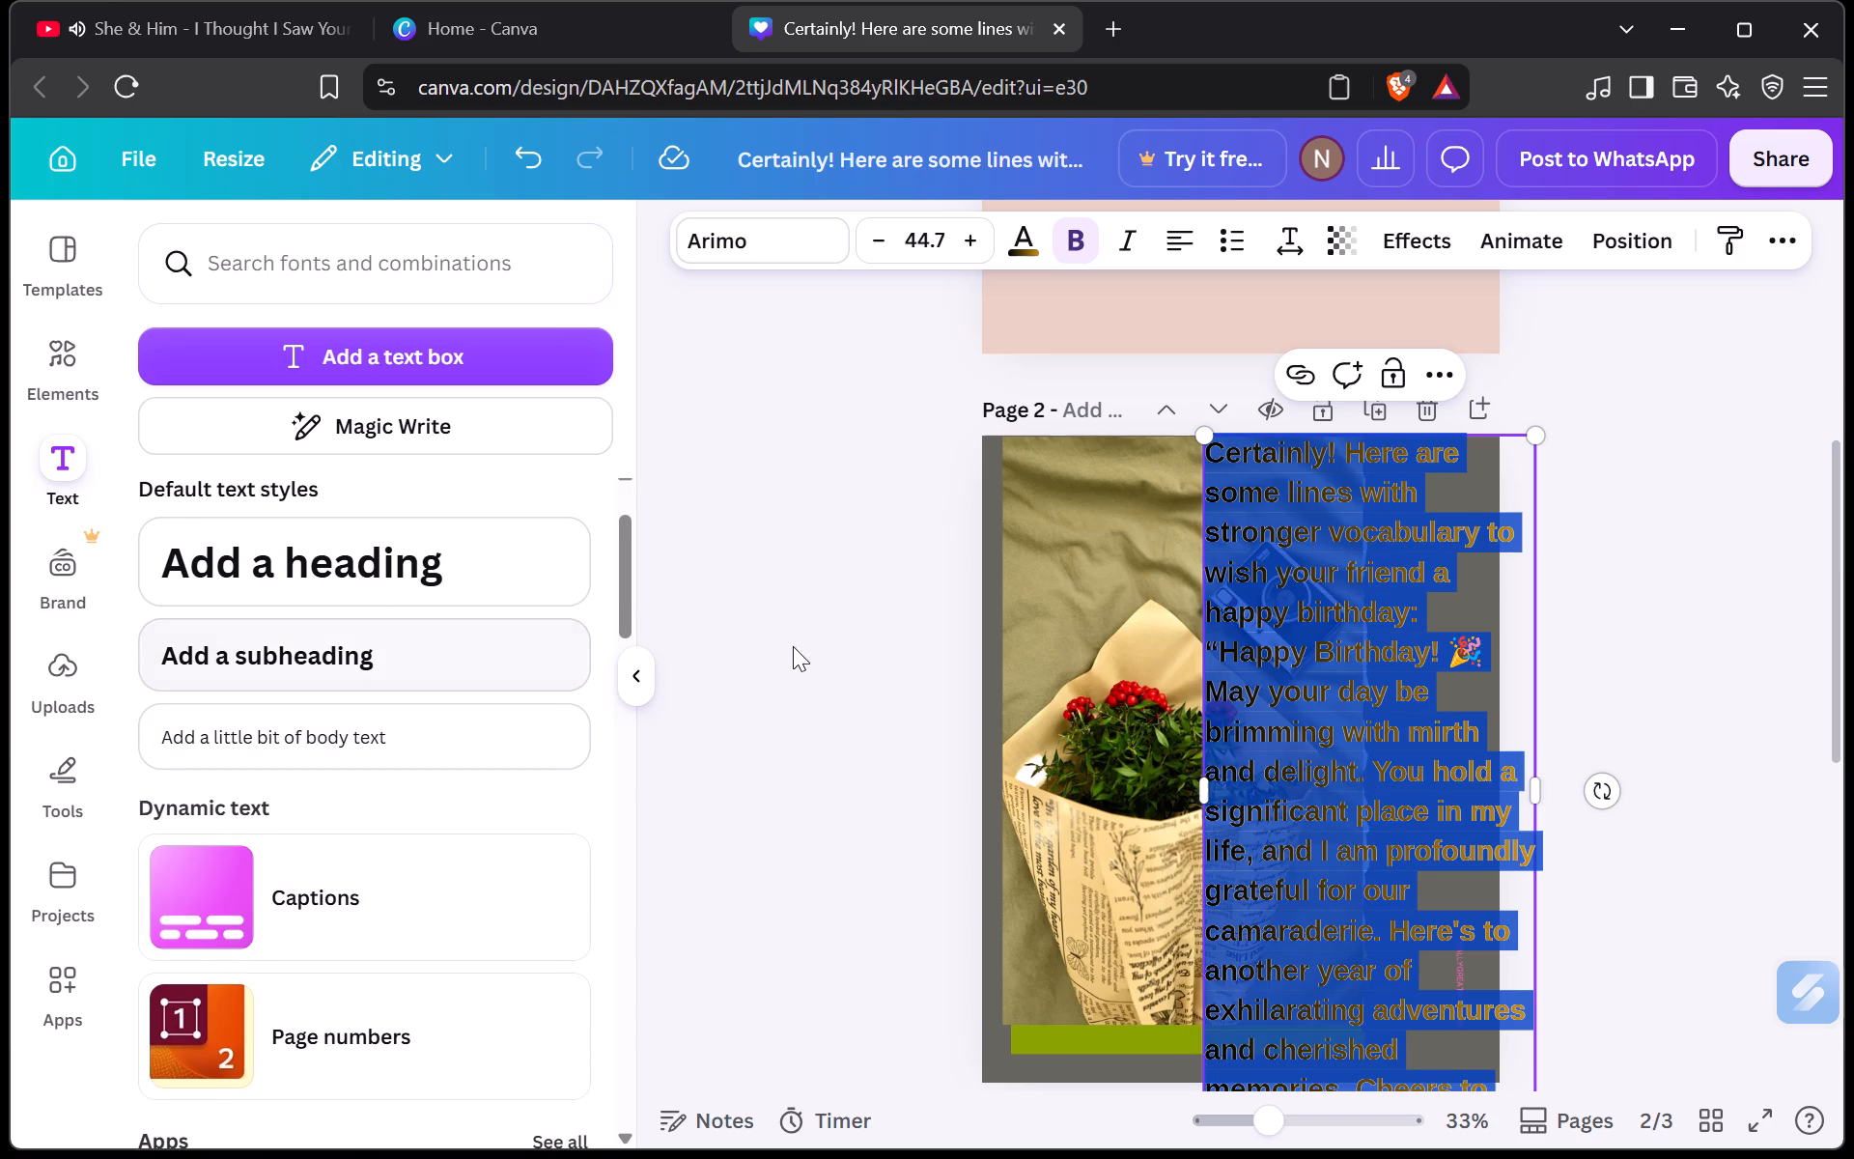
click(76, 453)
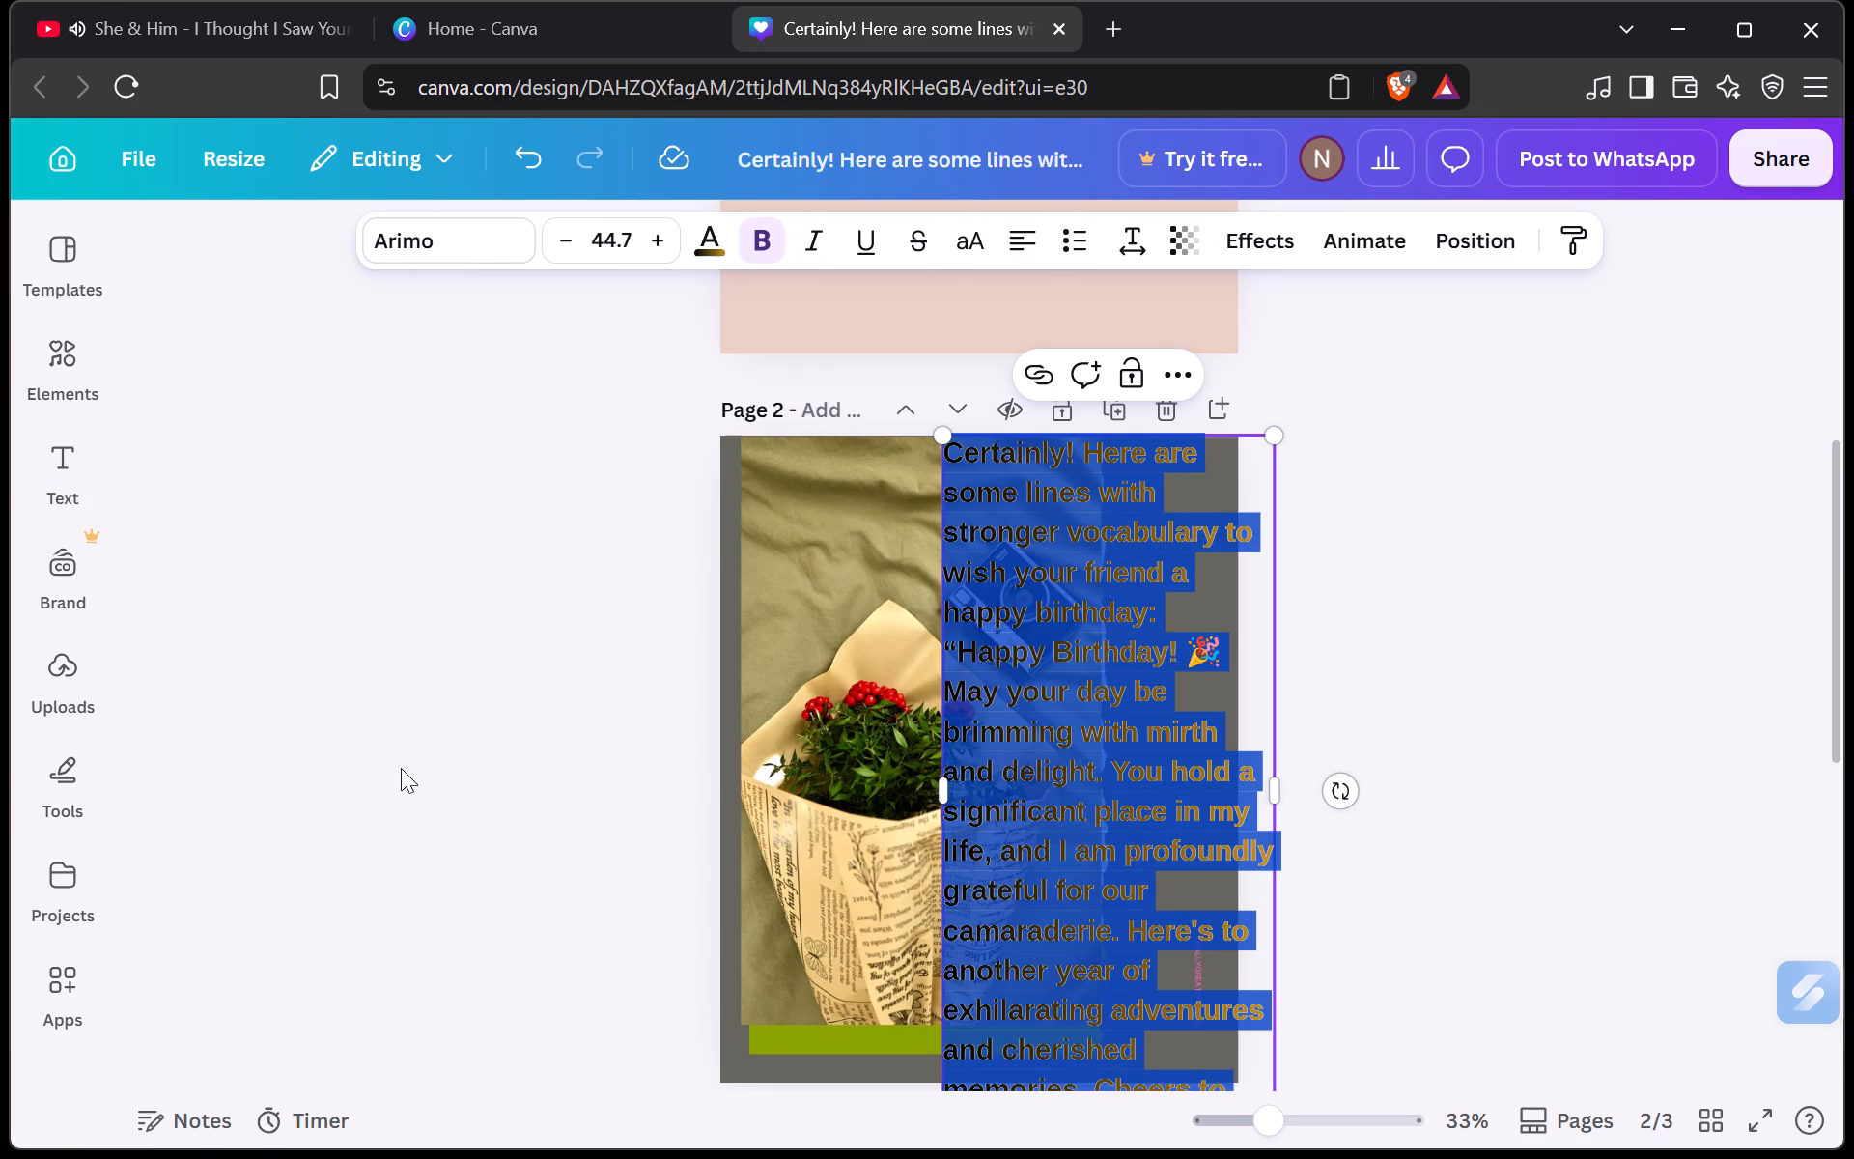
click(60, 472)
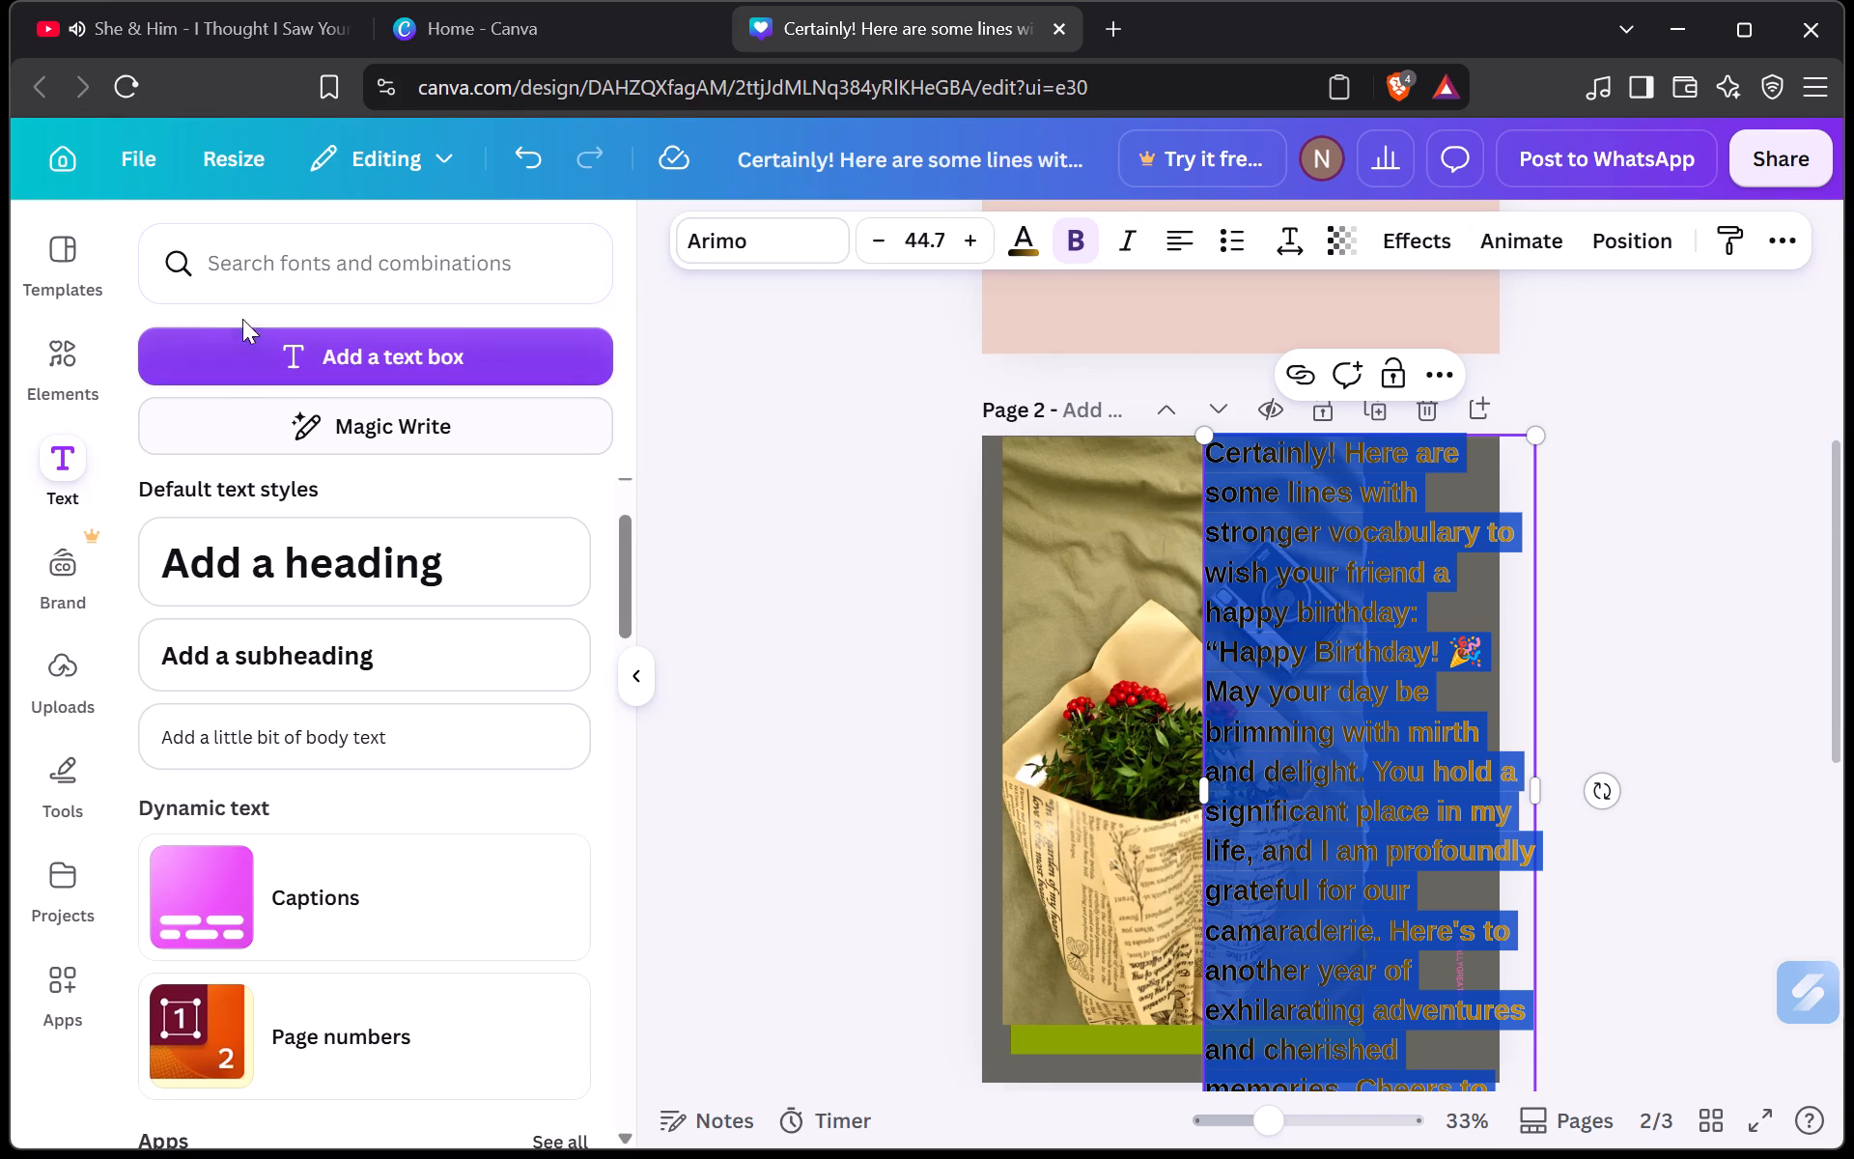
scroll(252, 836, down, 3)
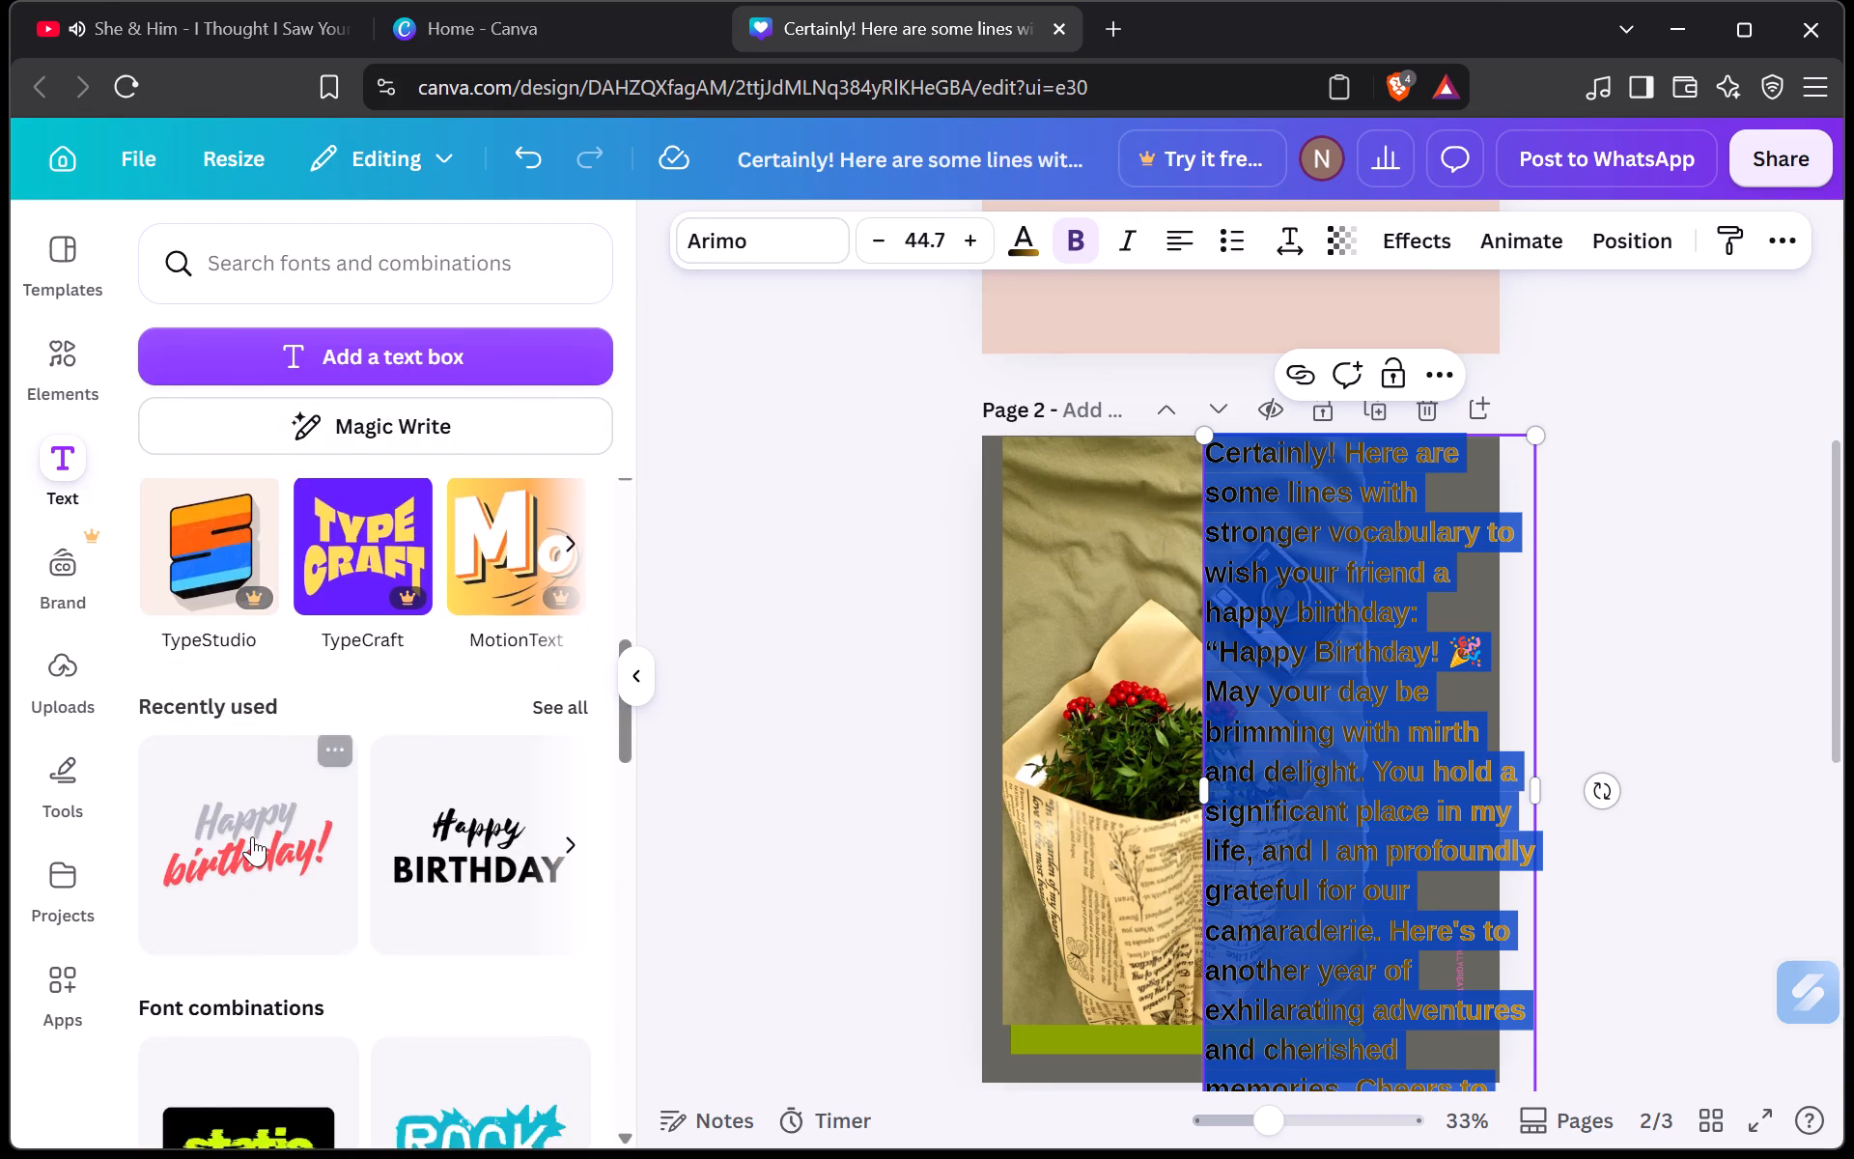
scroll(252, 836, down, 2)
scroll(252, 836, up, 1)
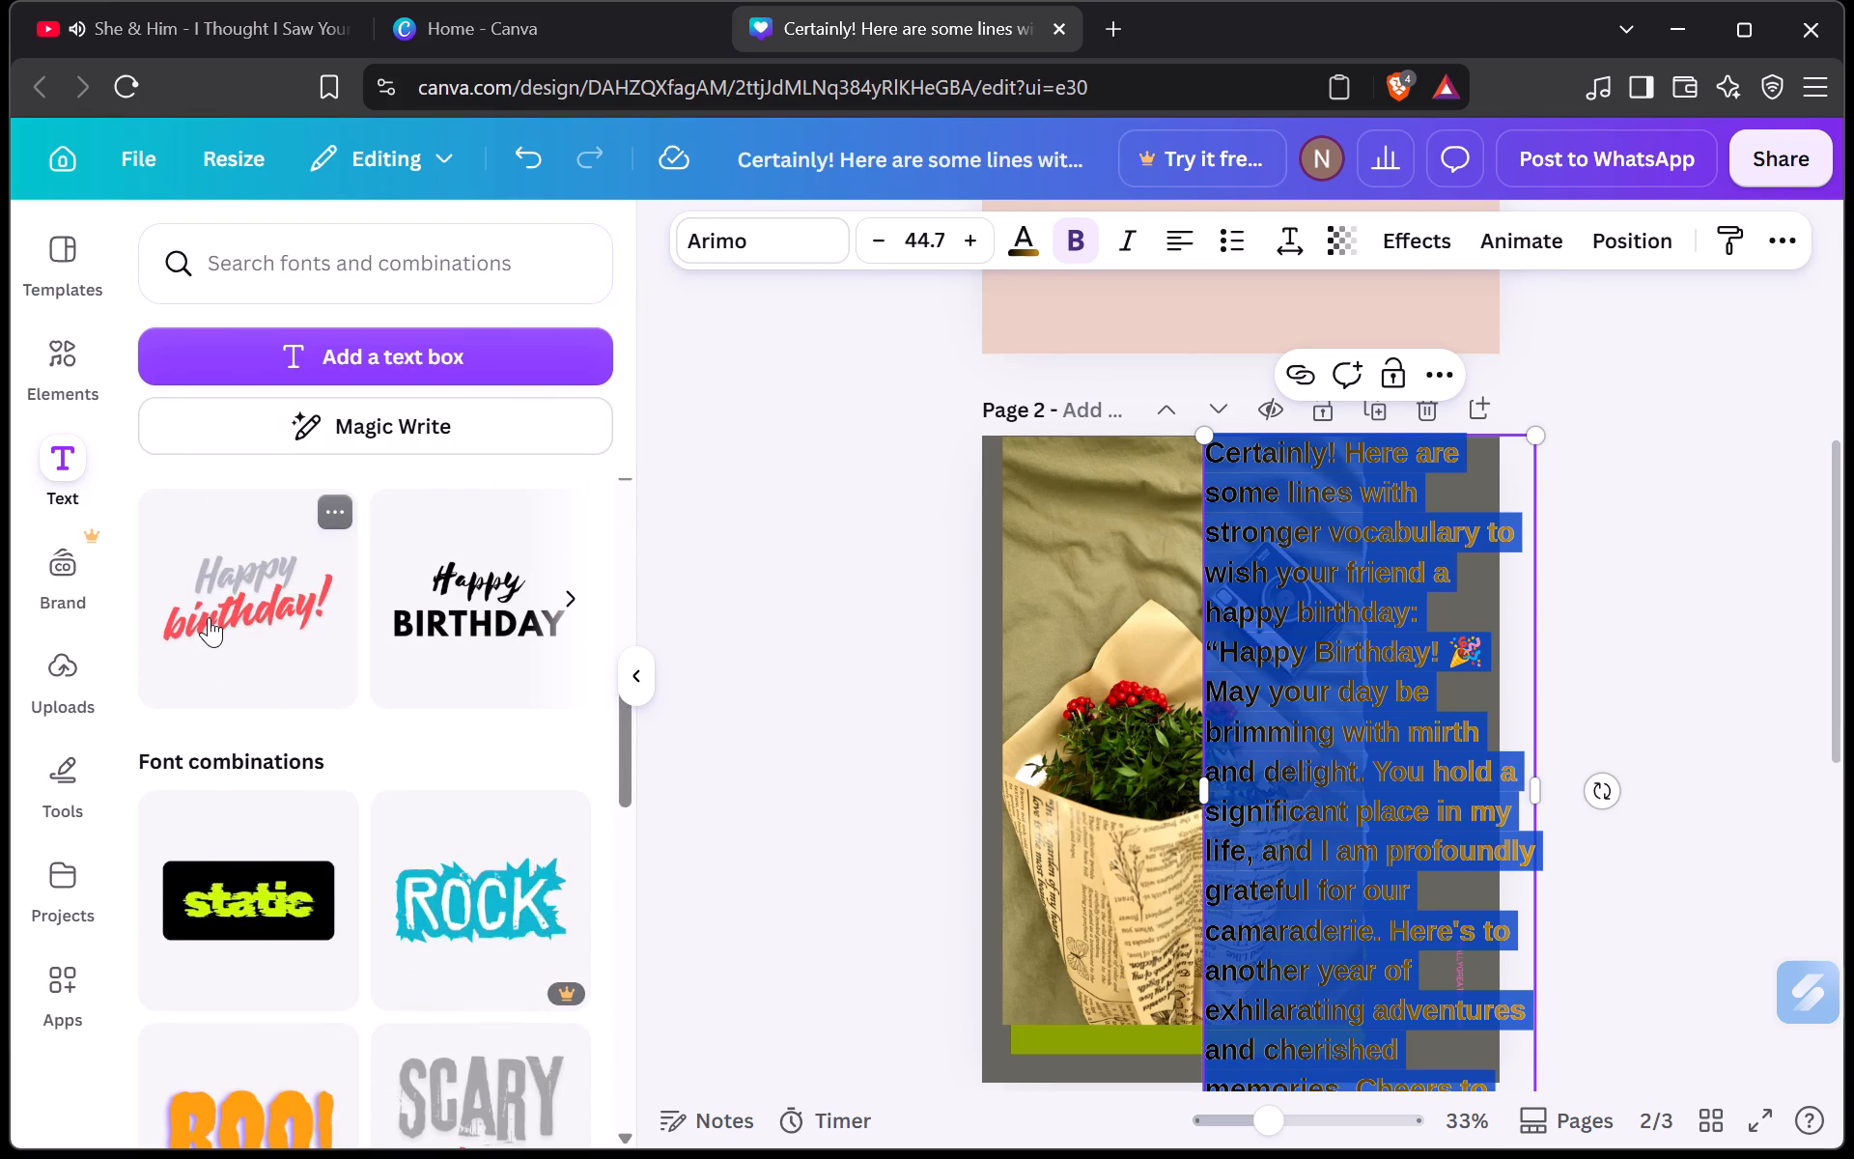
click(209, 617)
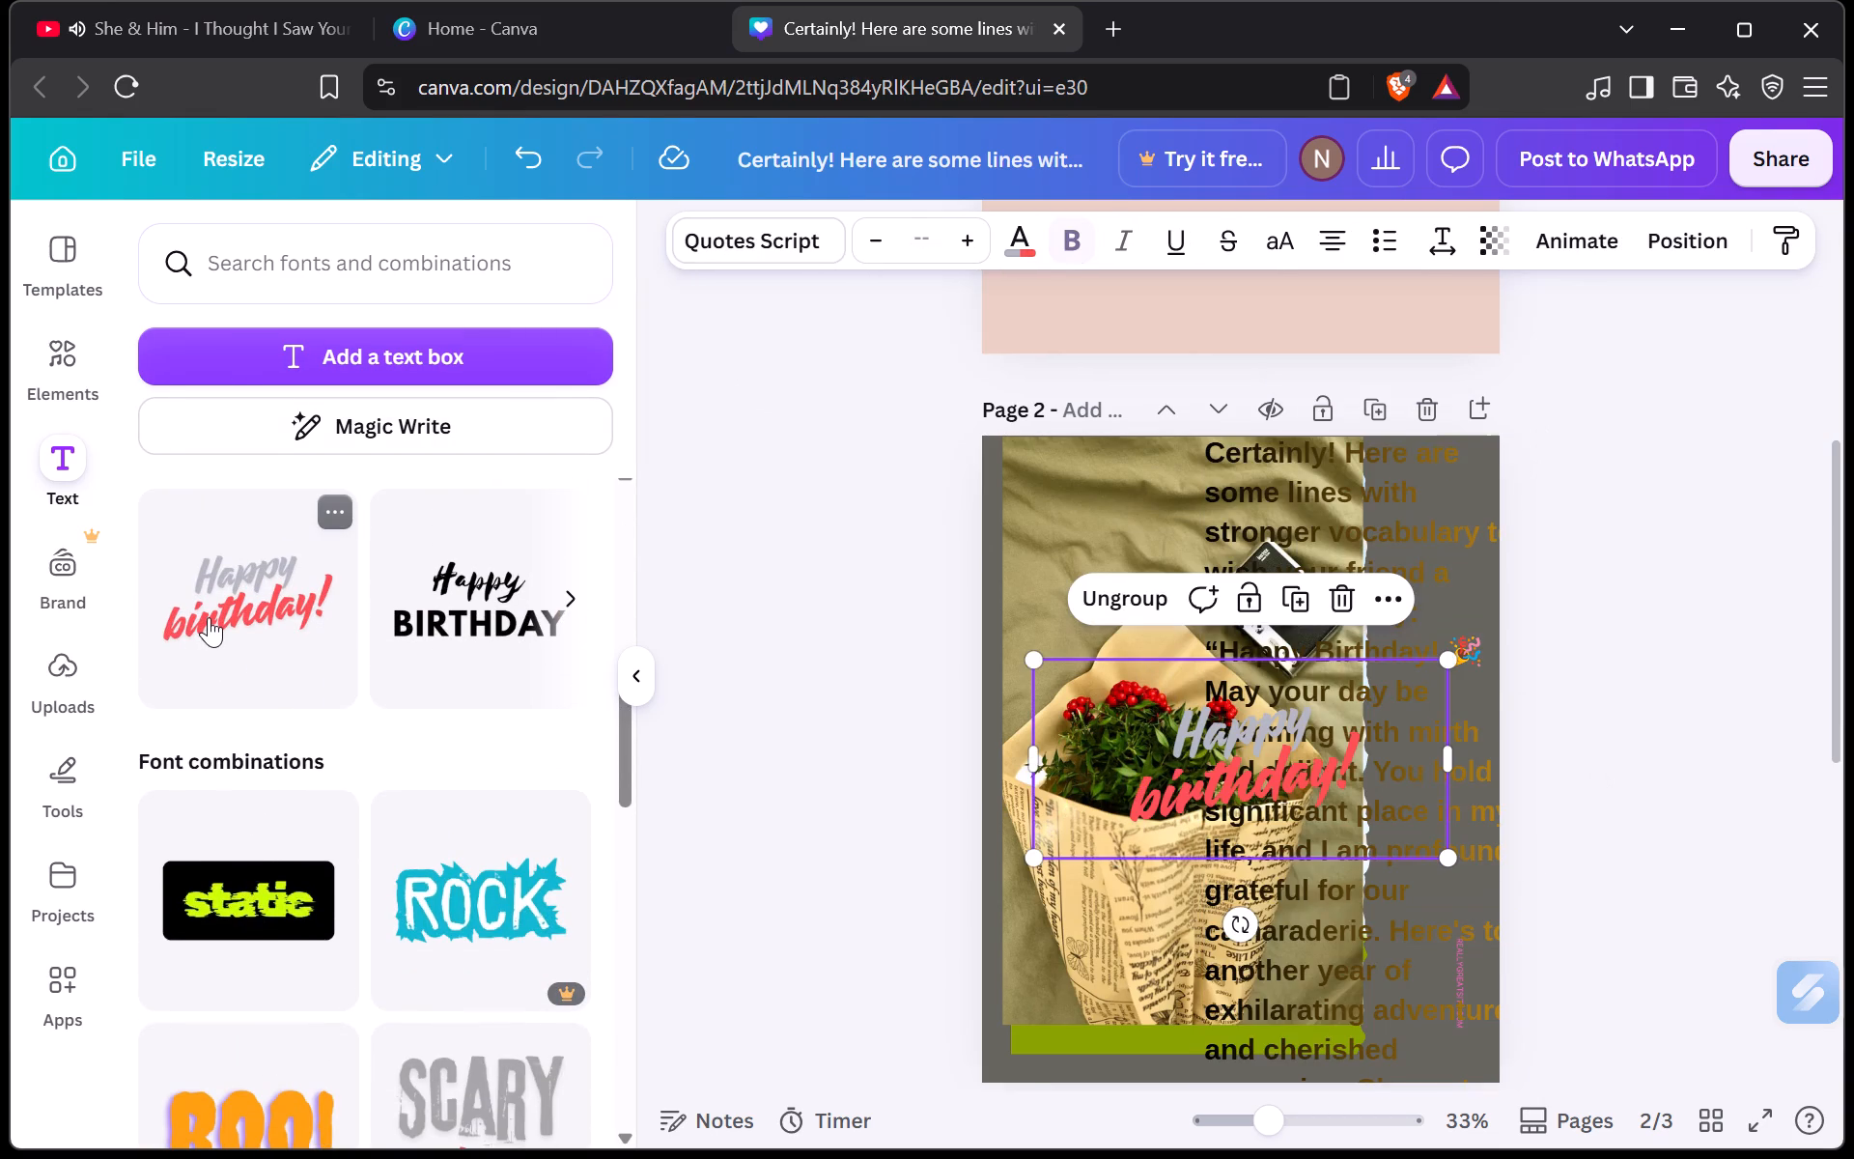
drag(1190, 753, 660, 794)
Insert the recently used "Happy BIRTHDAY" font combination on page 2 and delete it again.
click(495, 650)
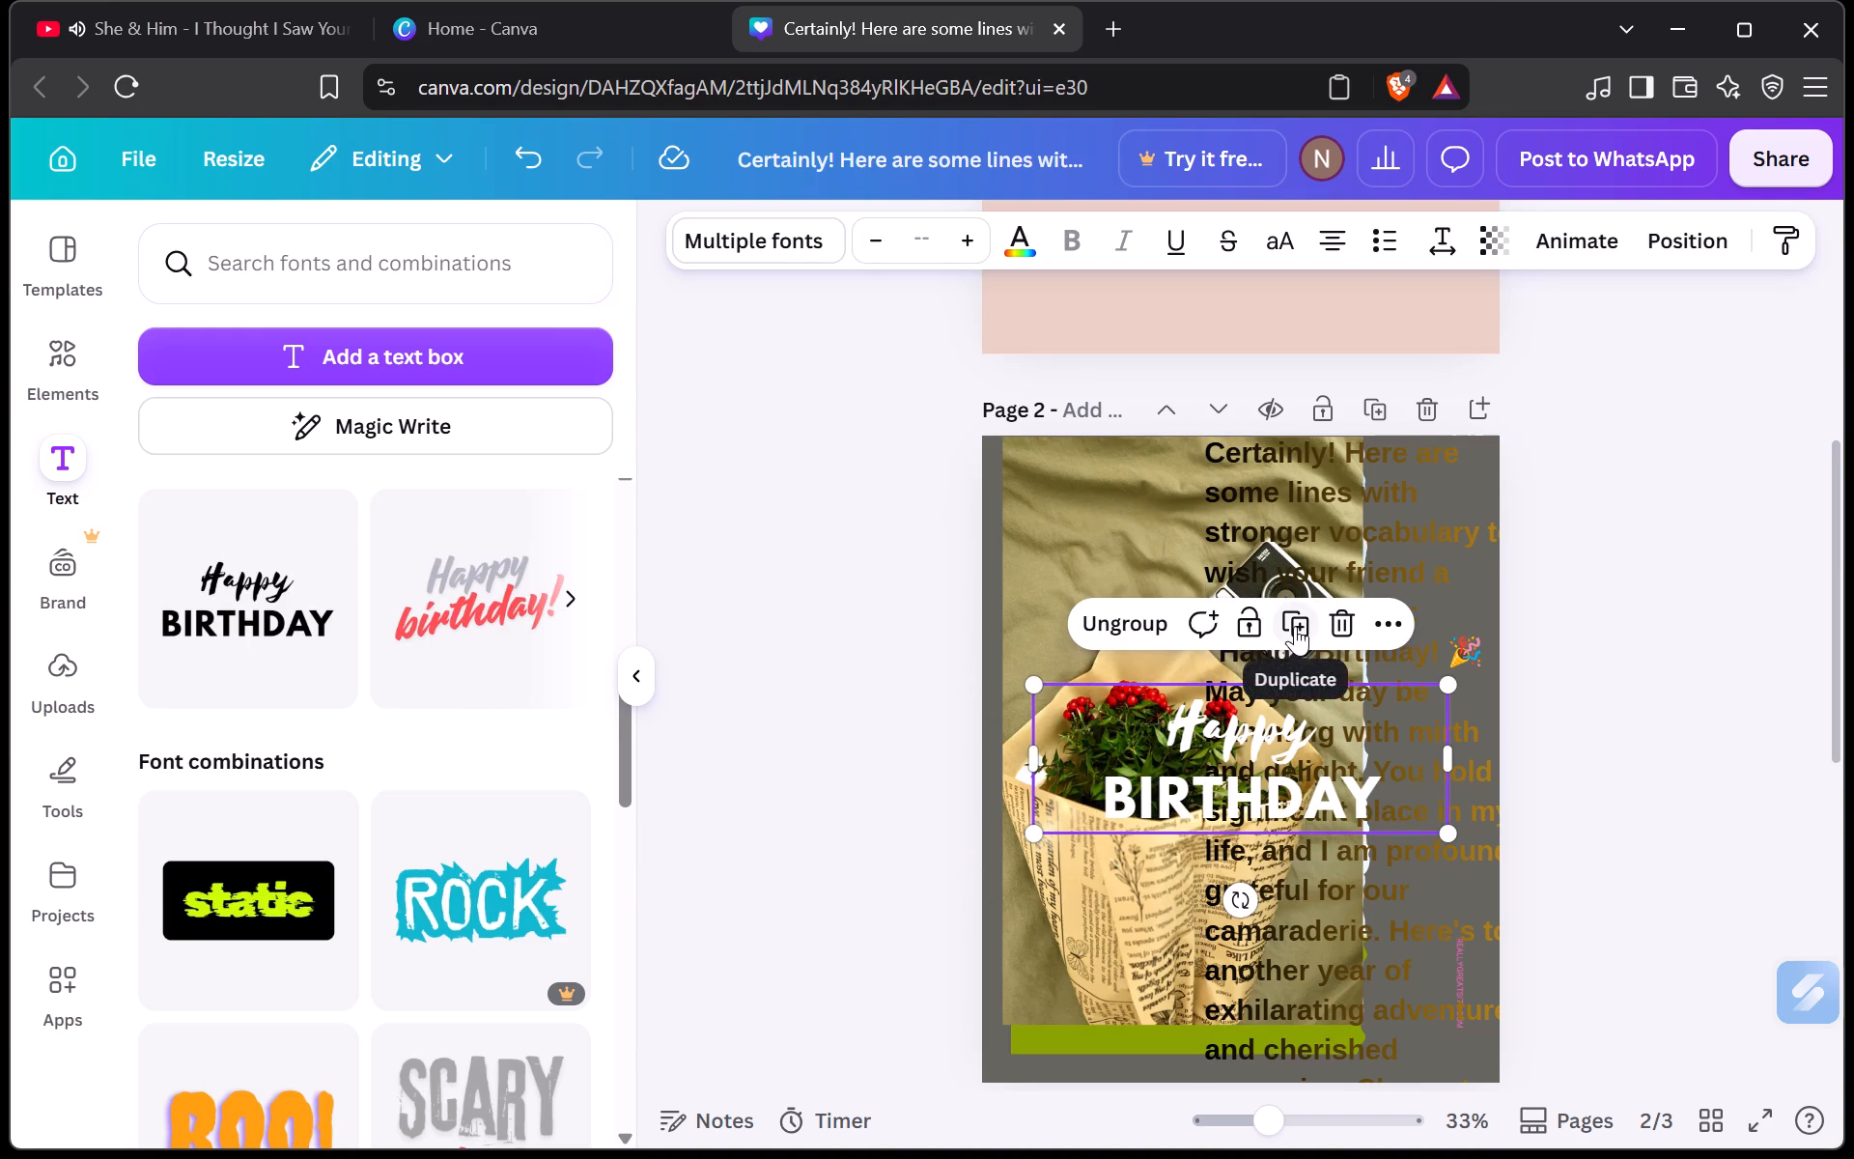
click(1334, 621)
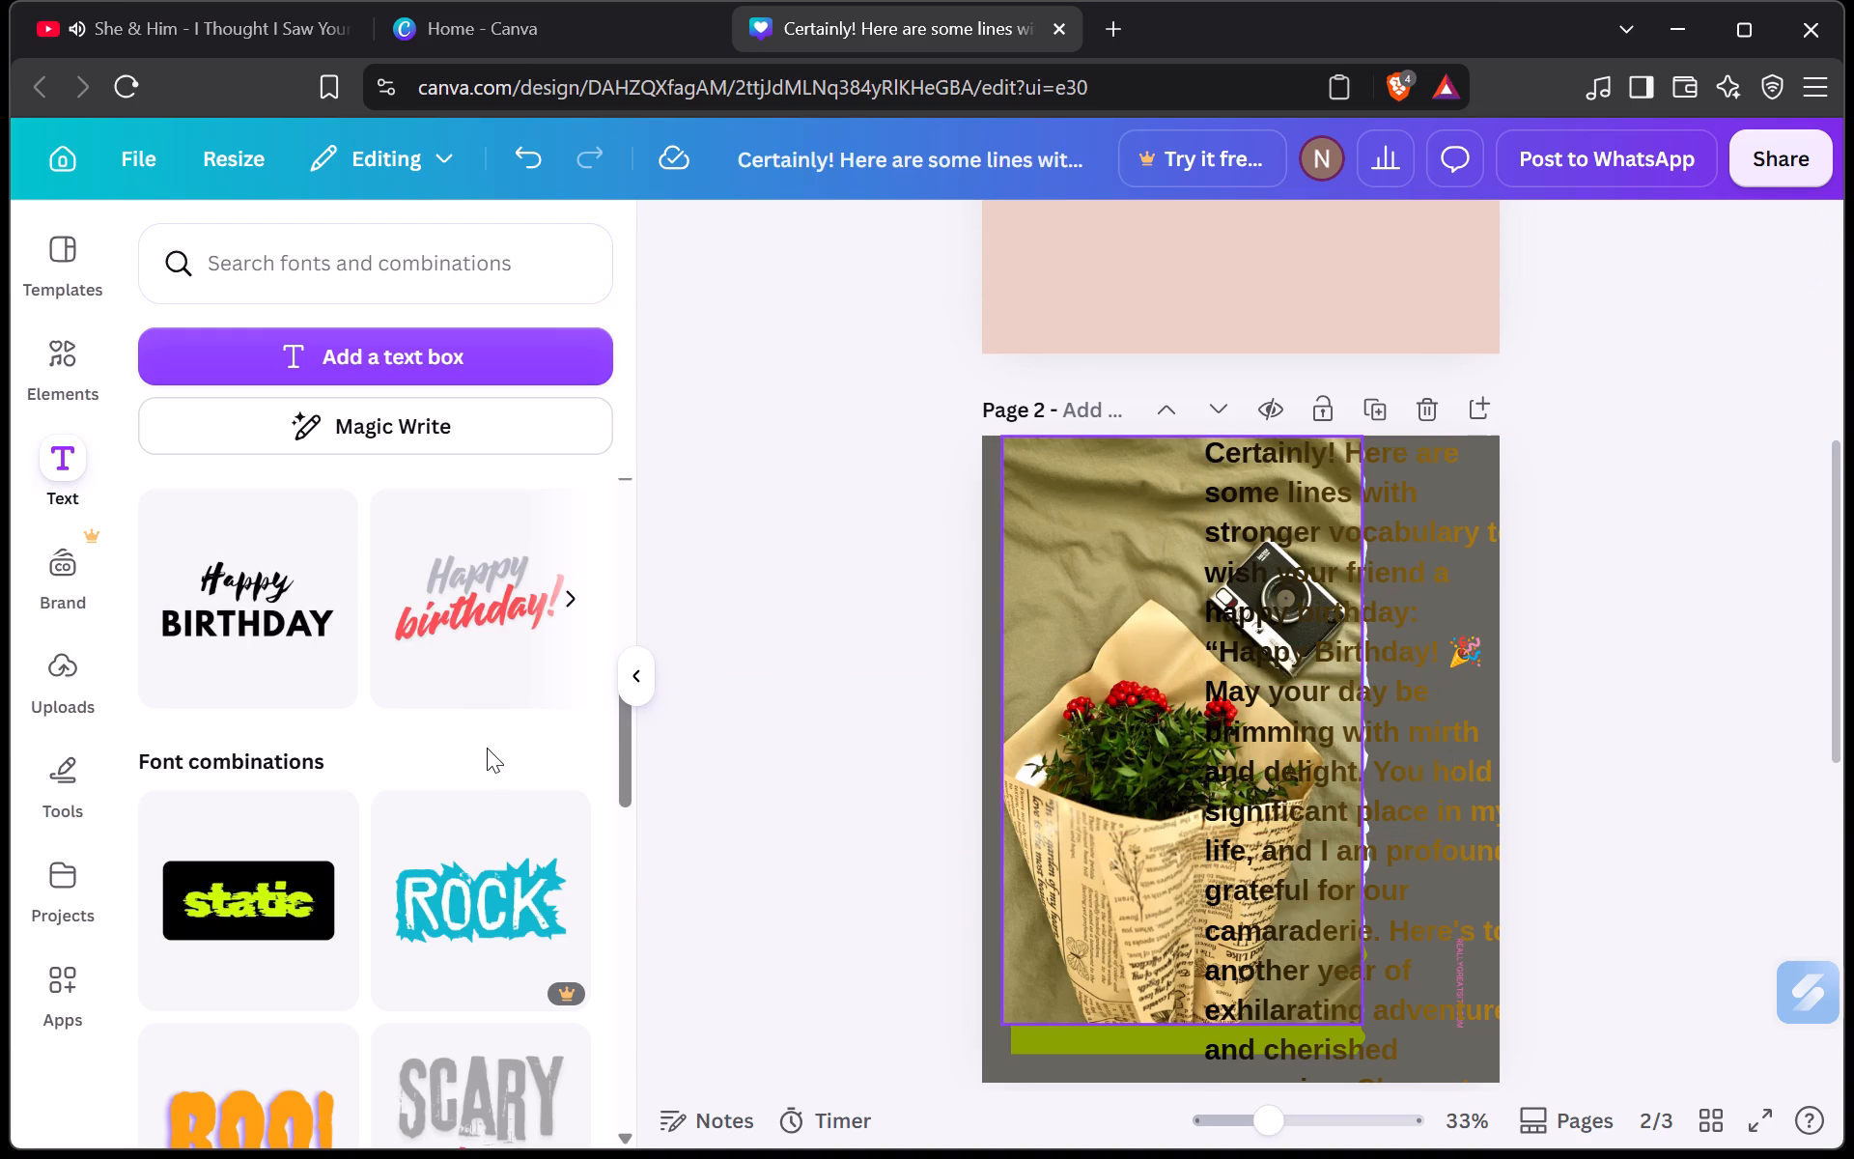
scroll(371, 855, down, 13)
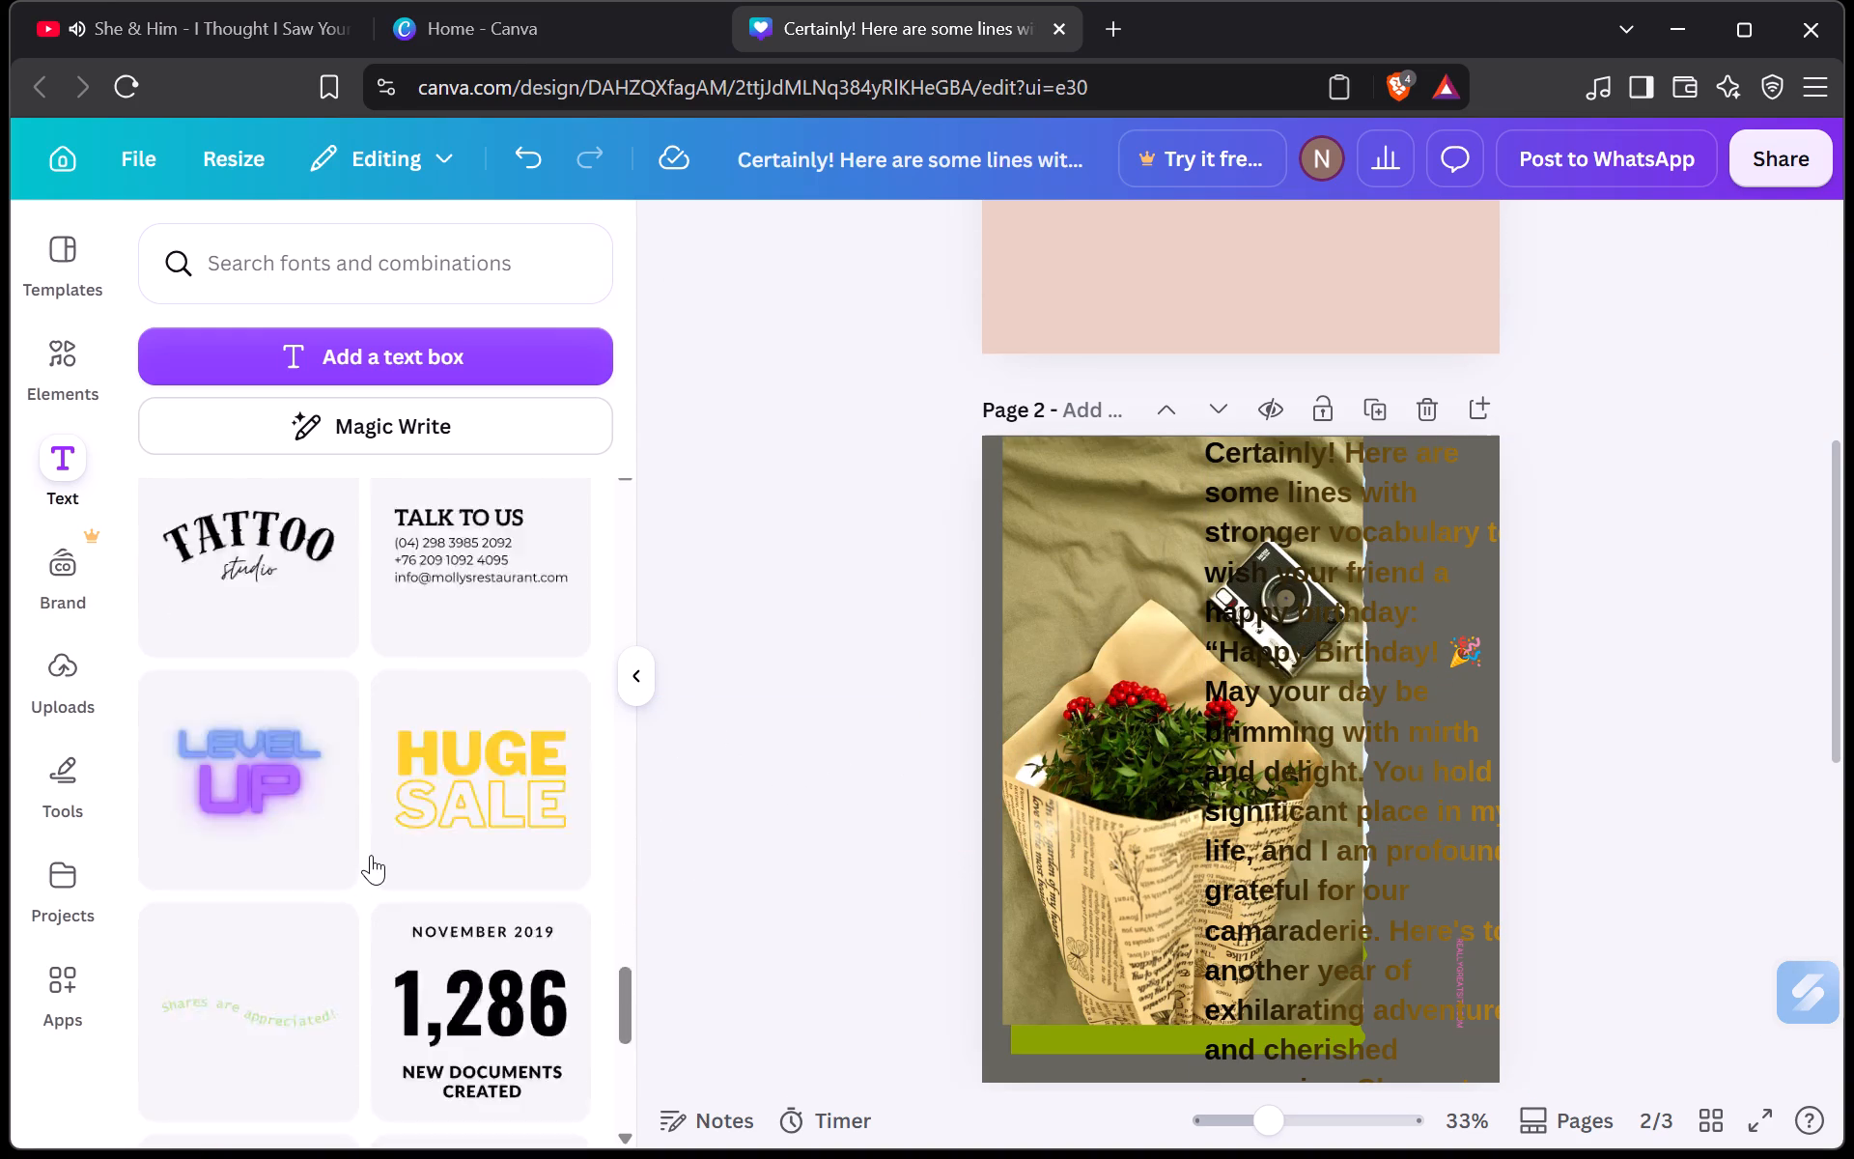
click(81, 341)
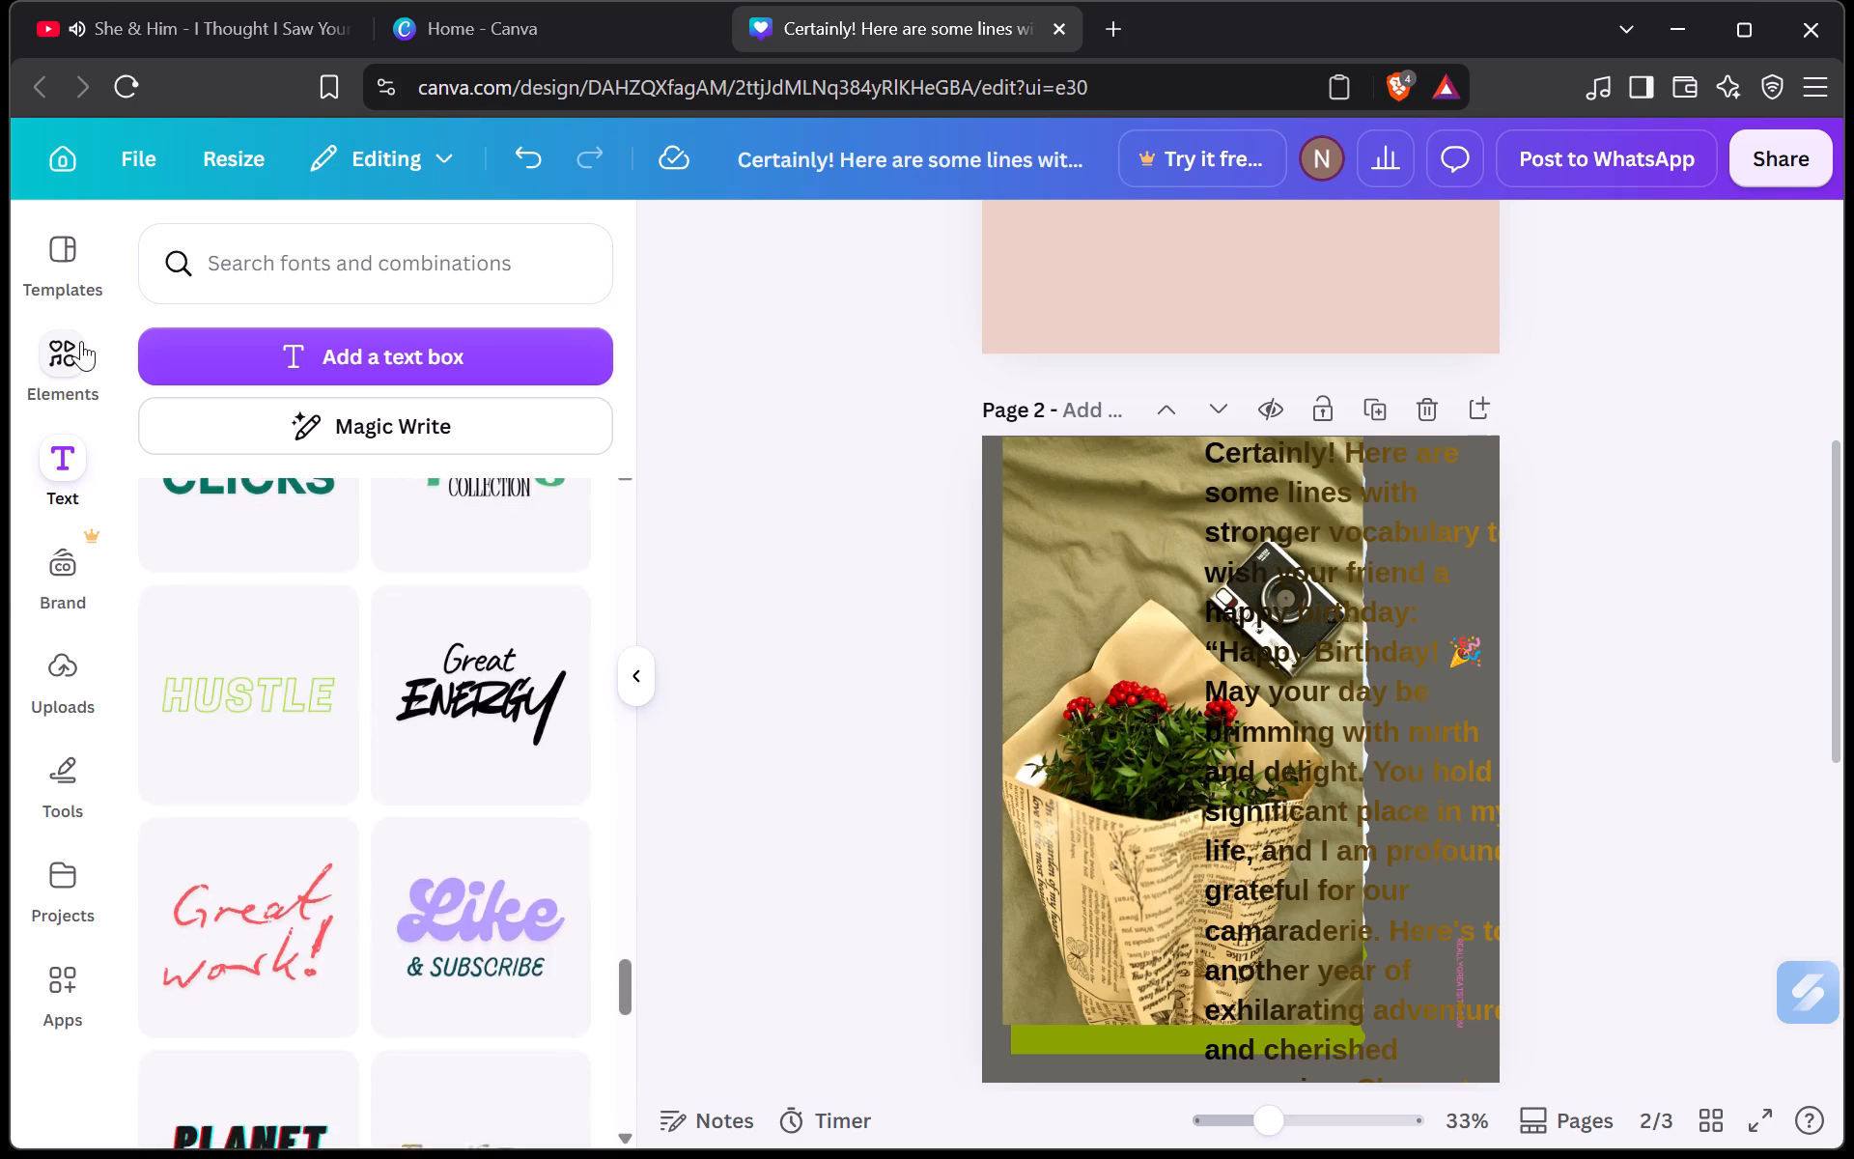
click(81, 454)
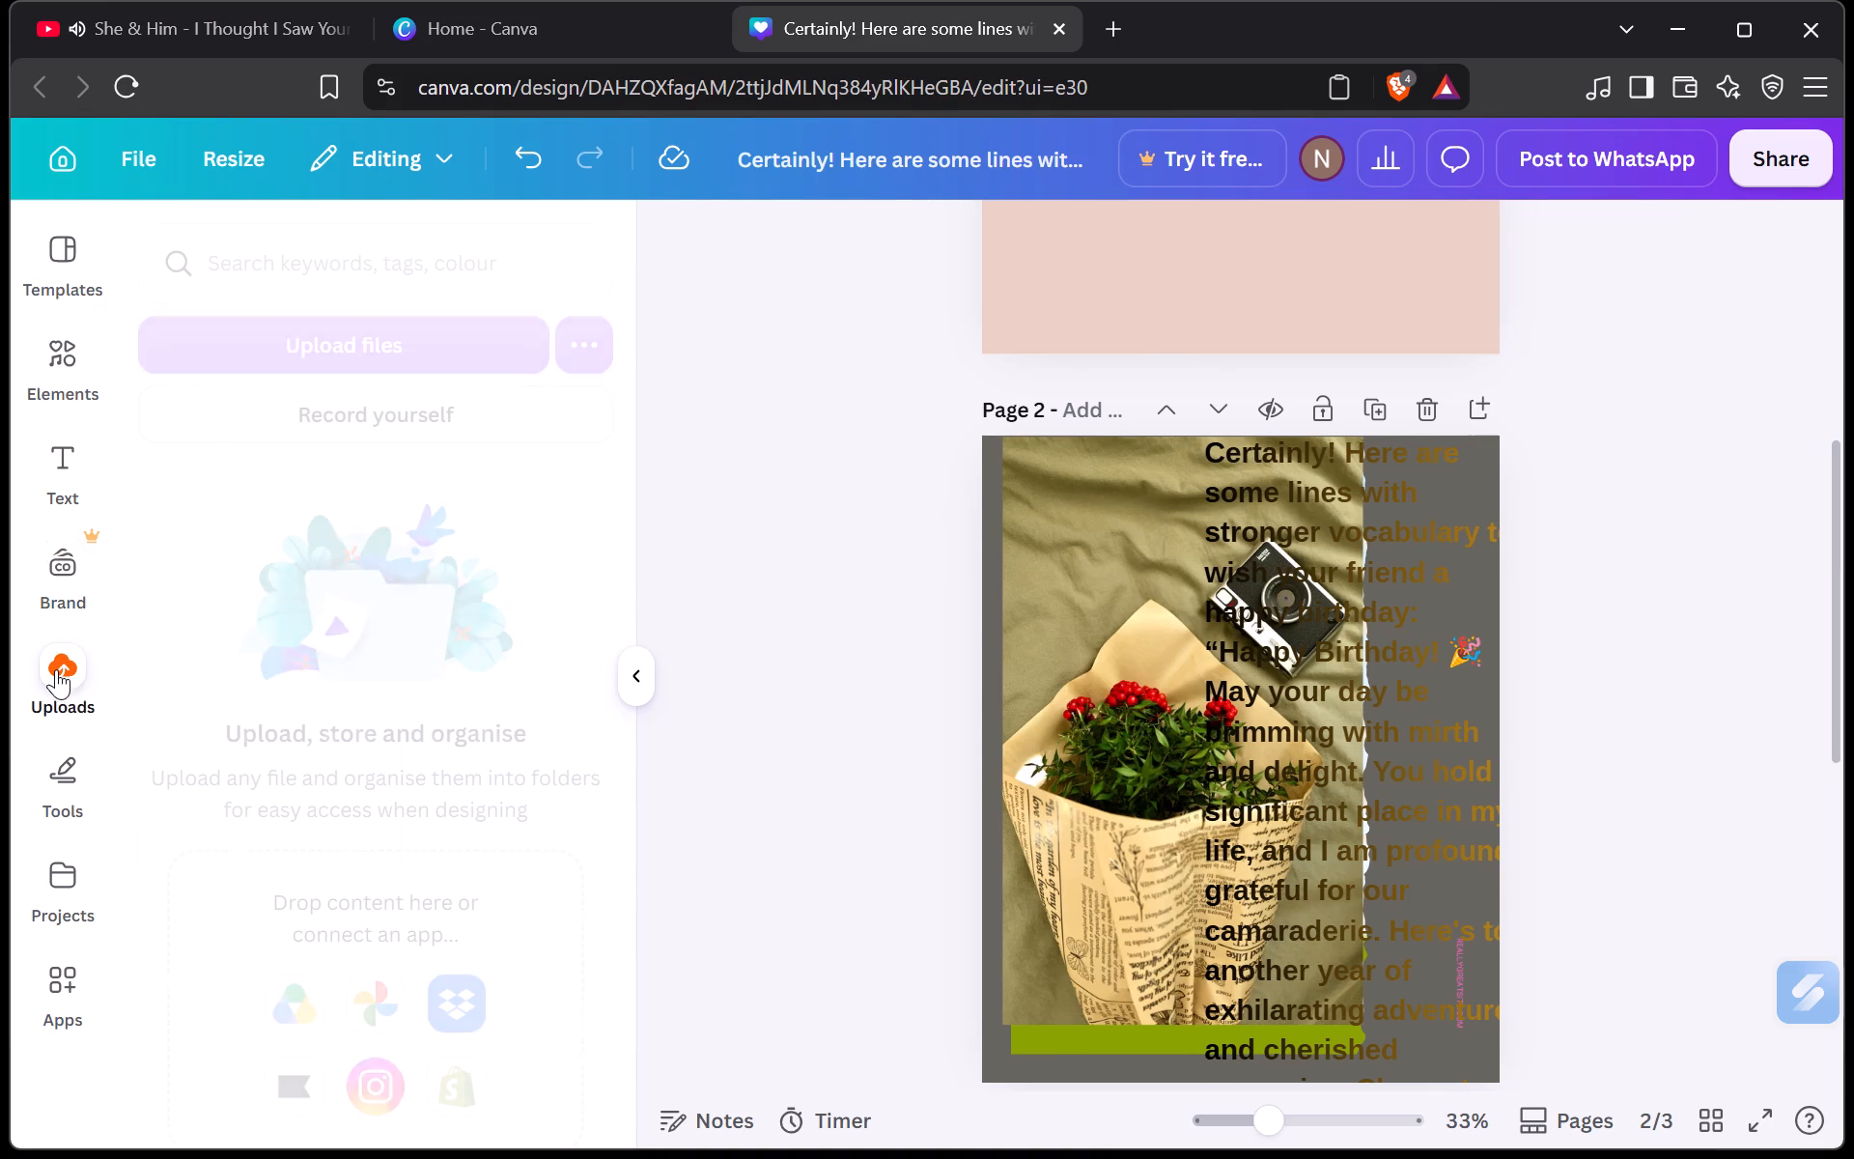
click(35, 782)
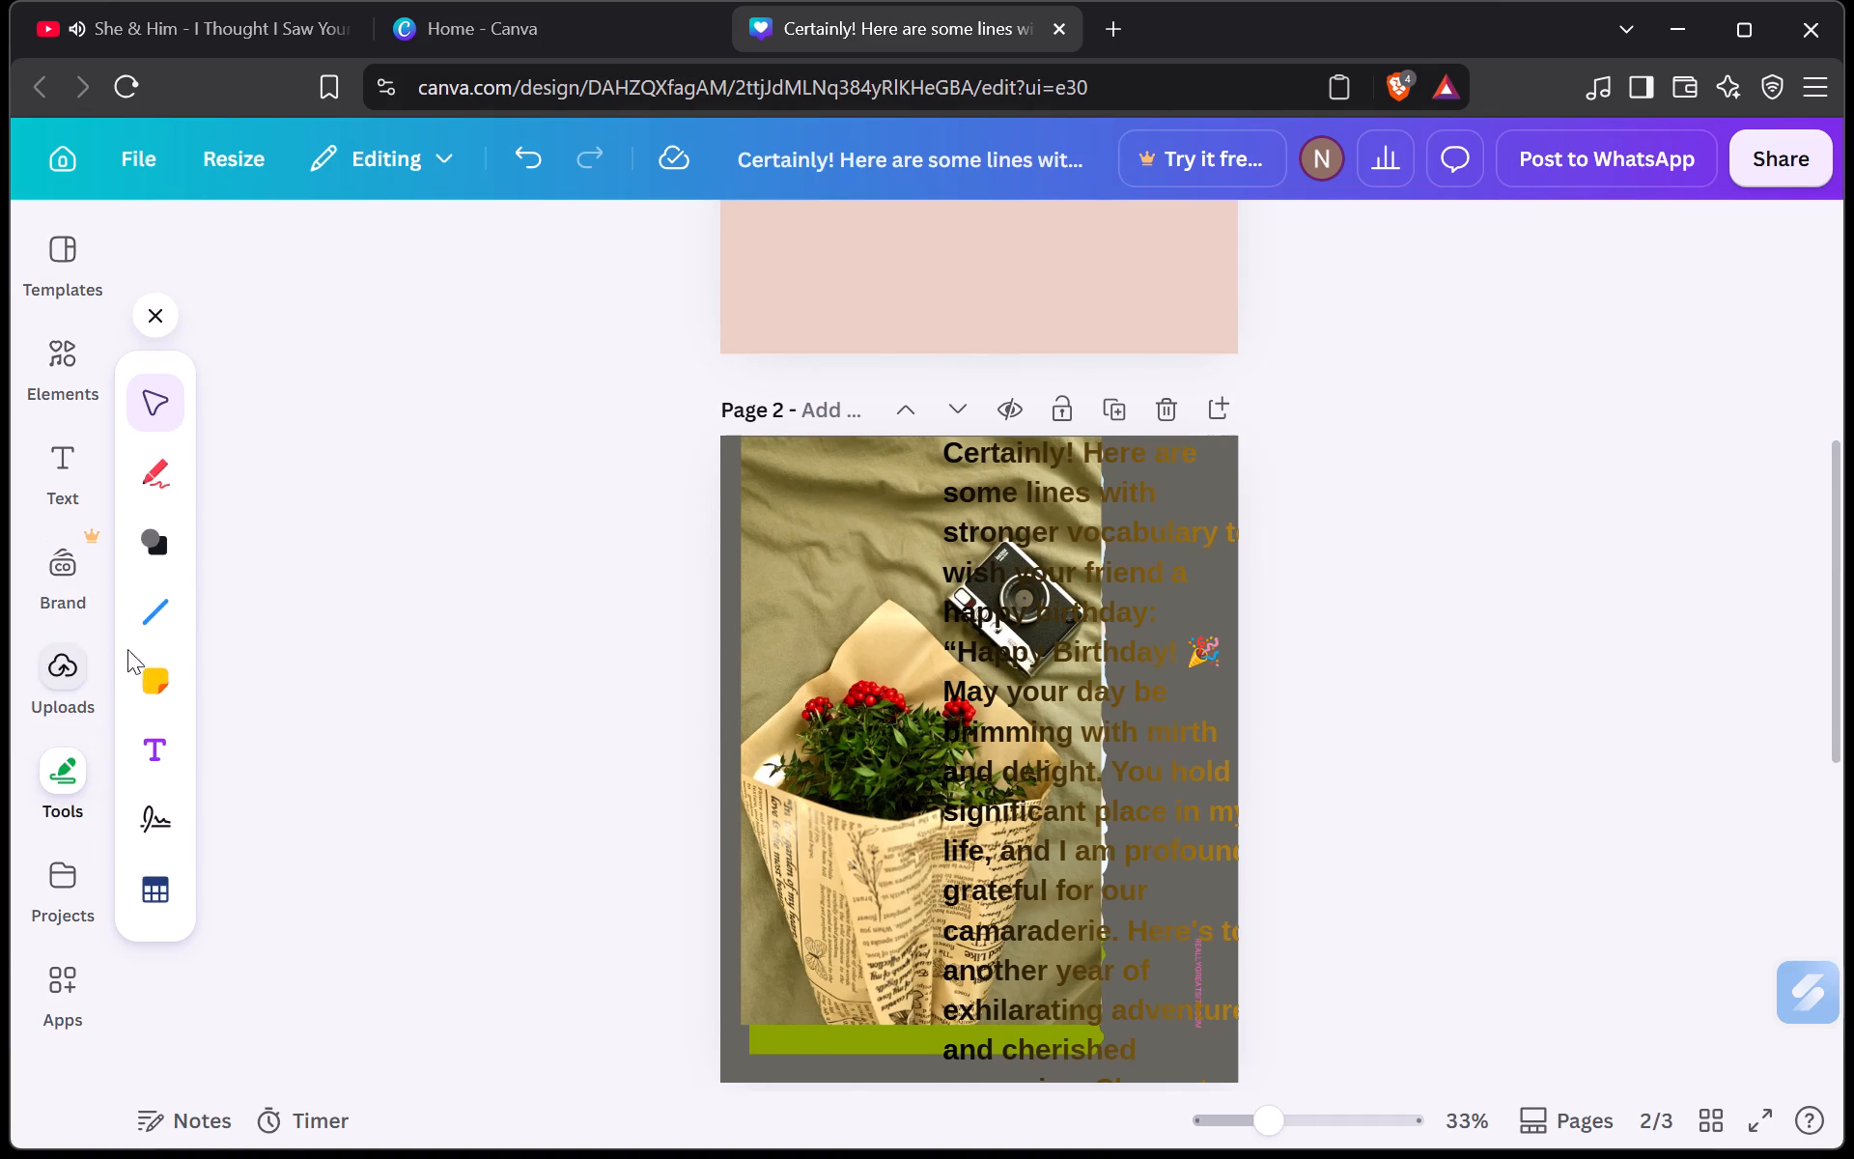
click(52, 898)
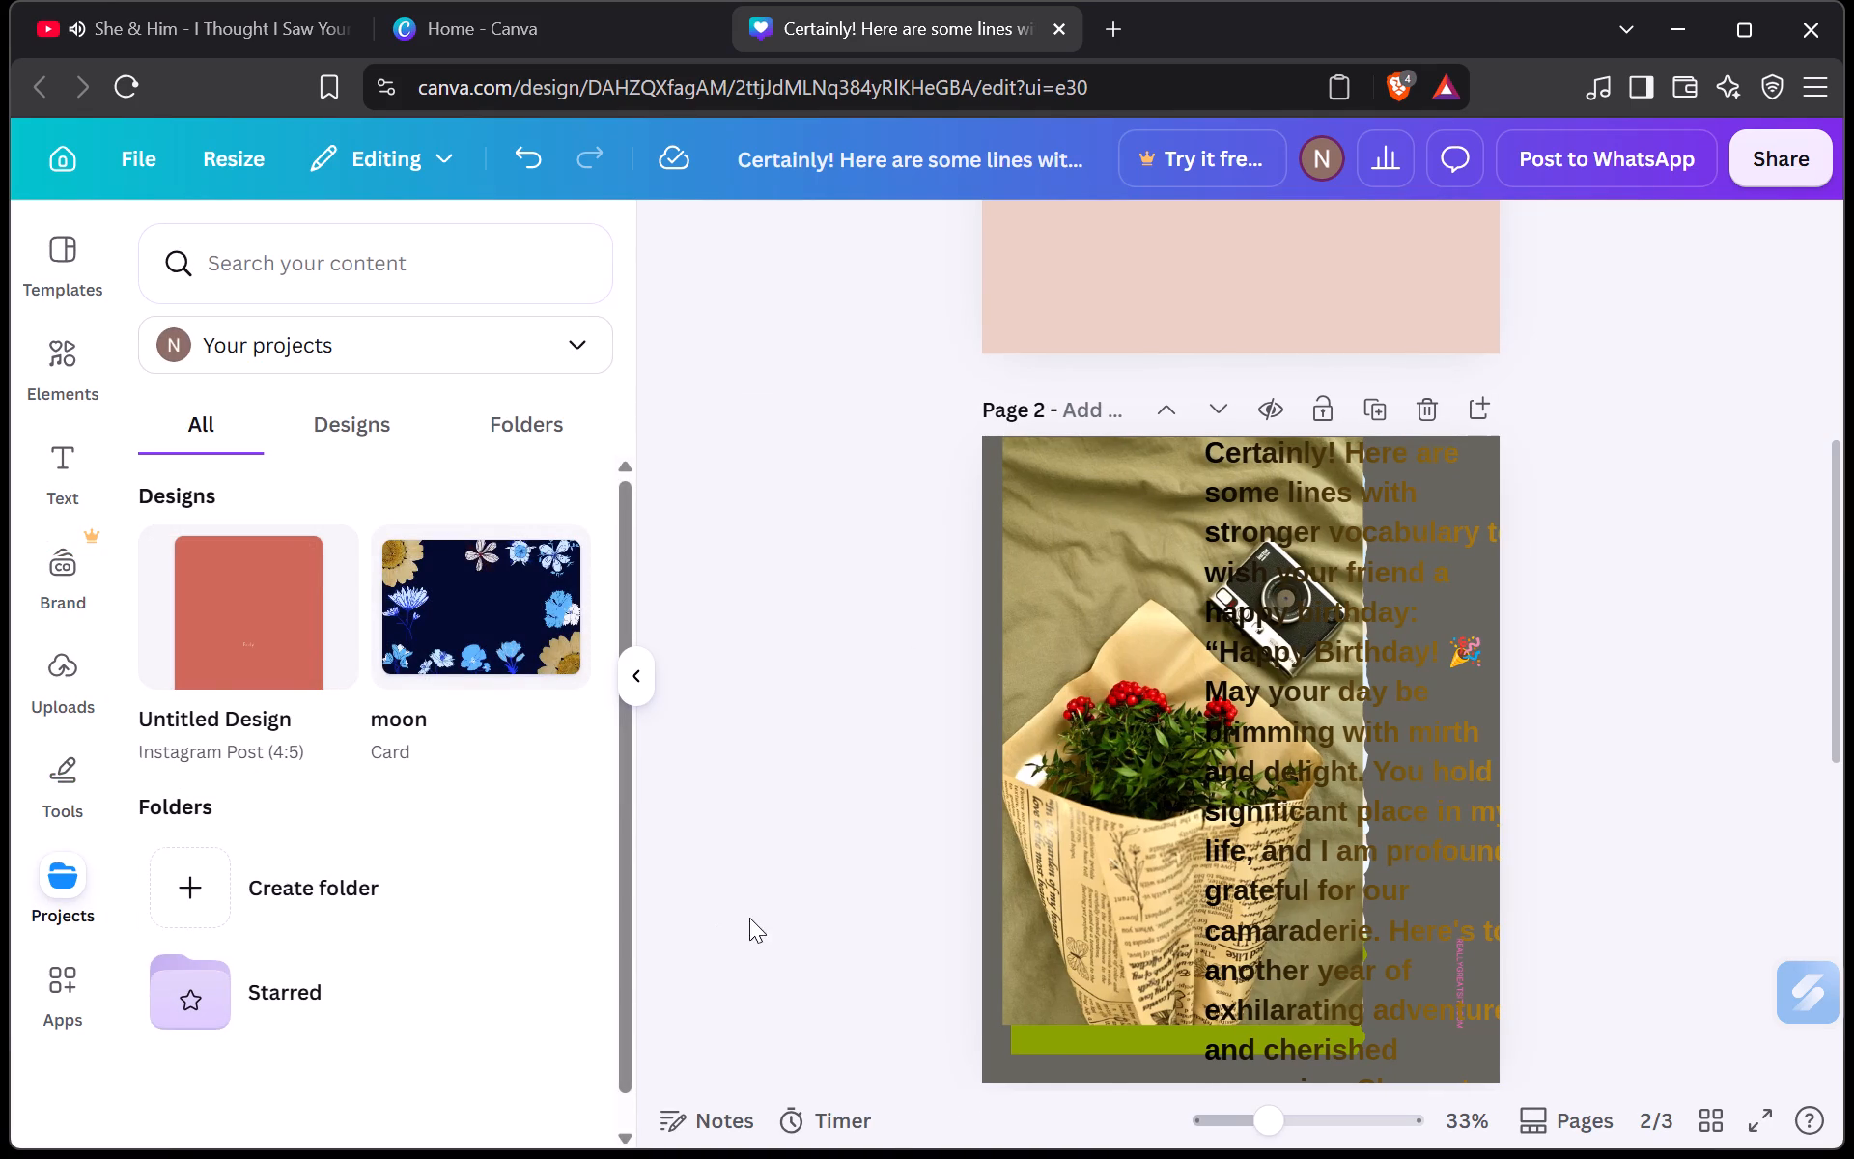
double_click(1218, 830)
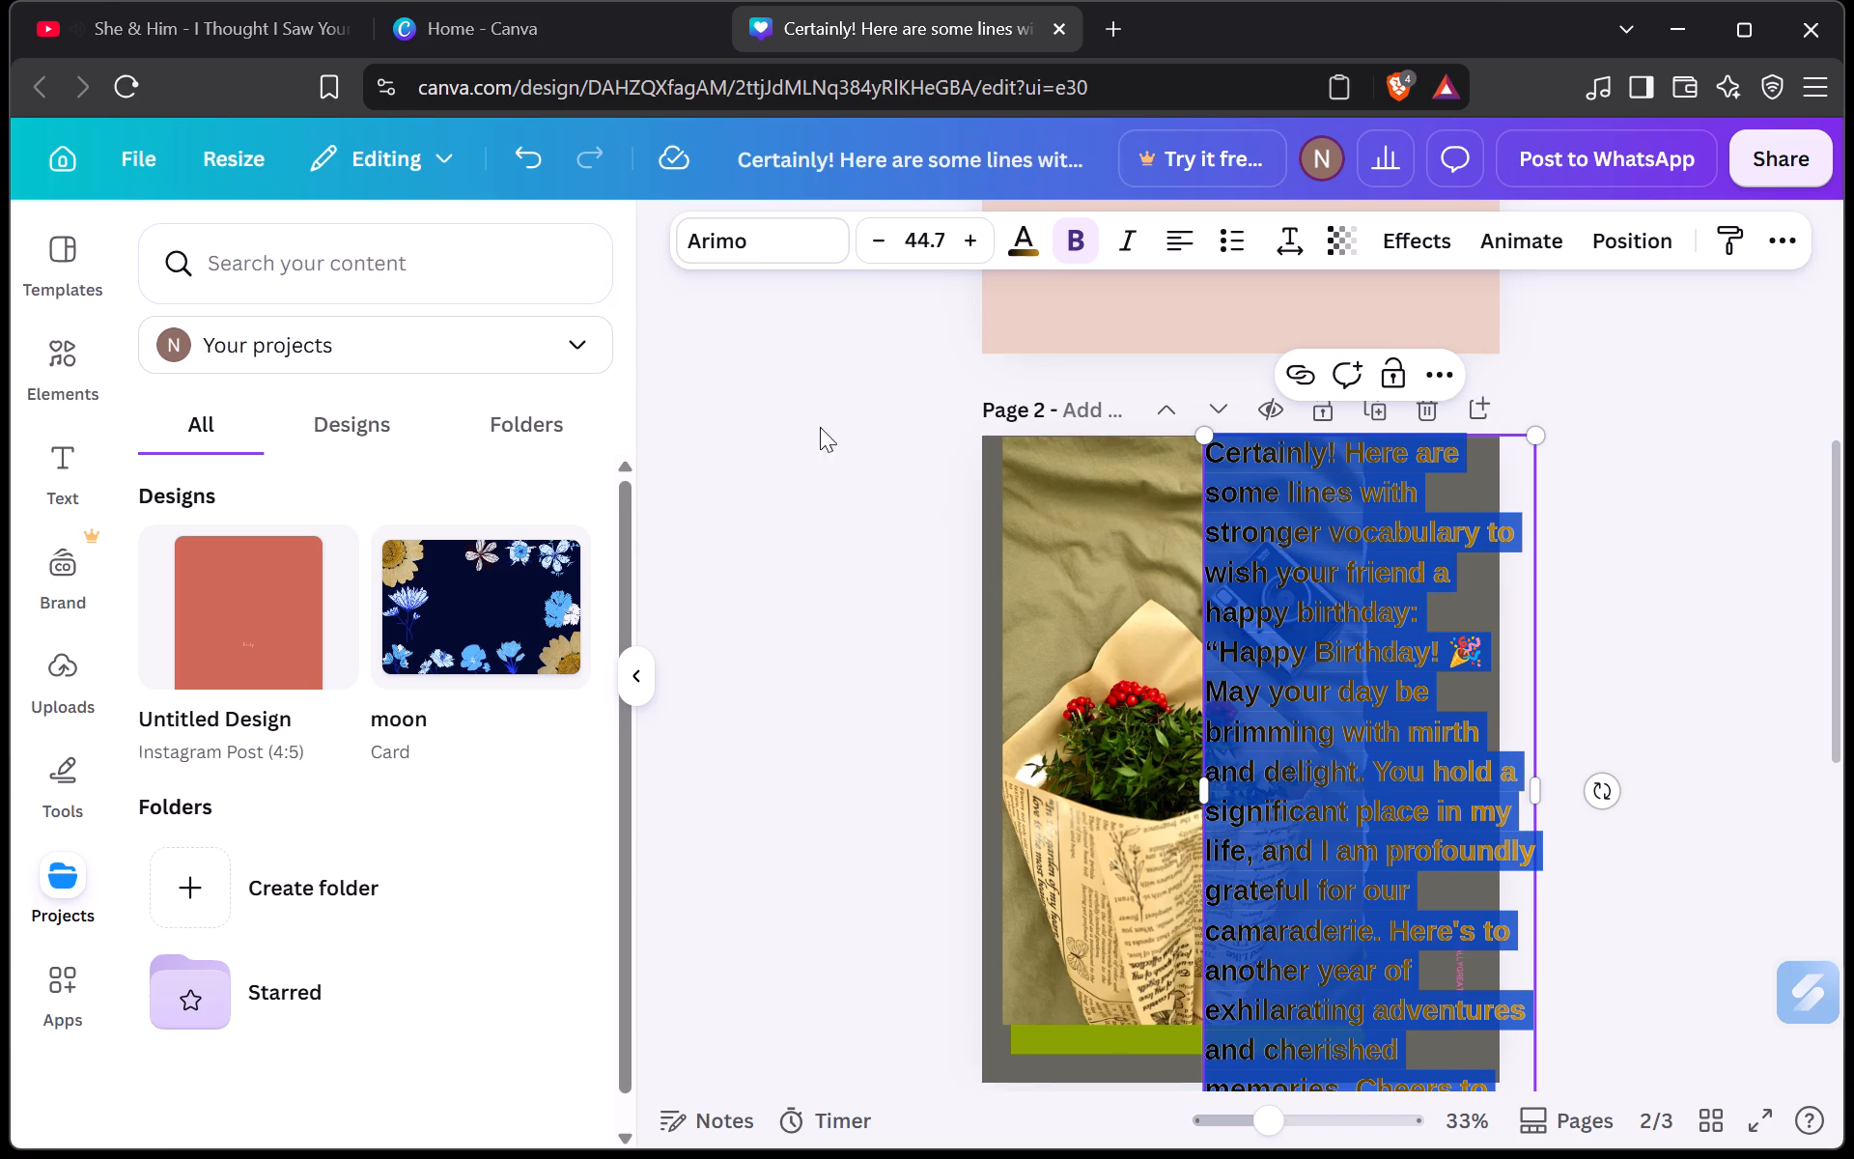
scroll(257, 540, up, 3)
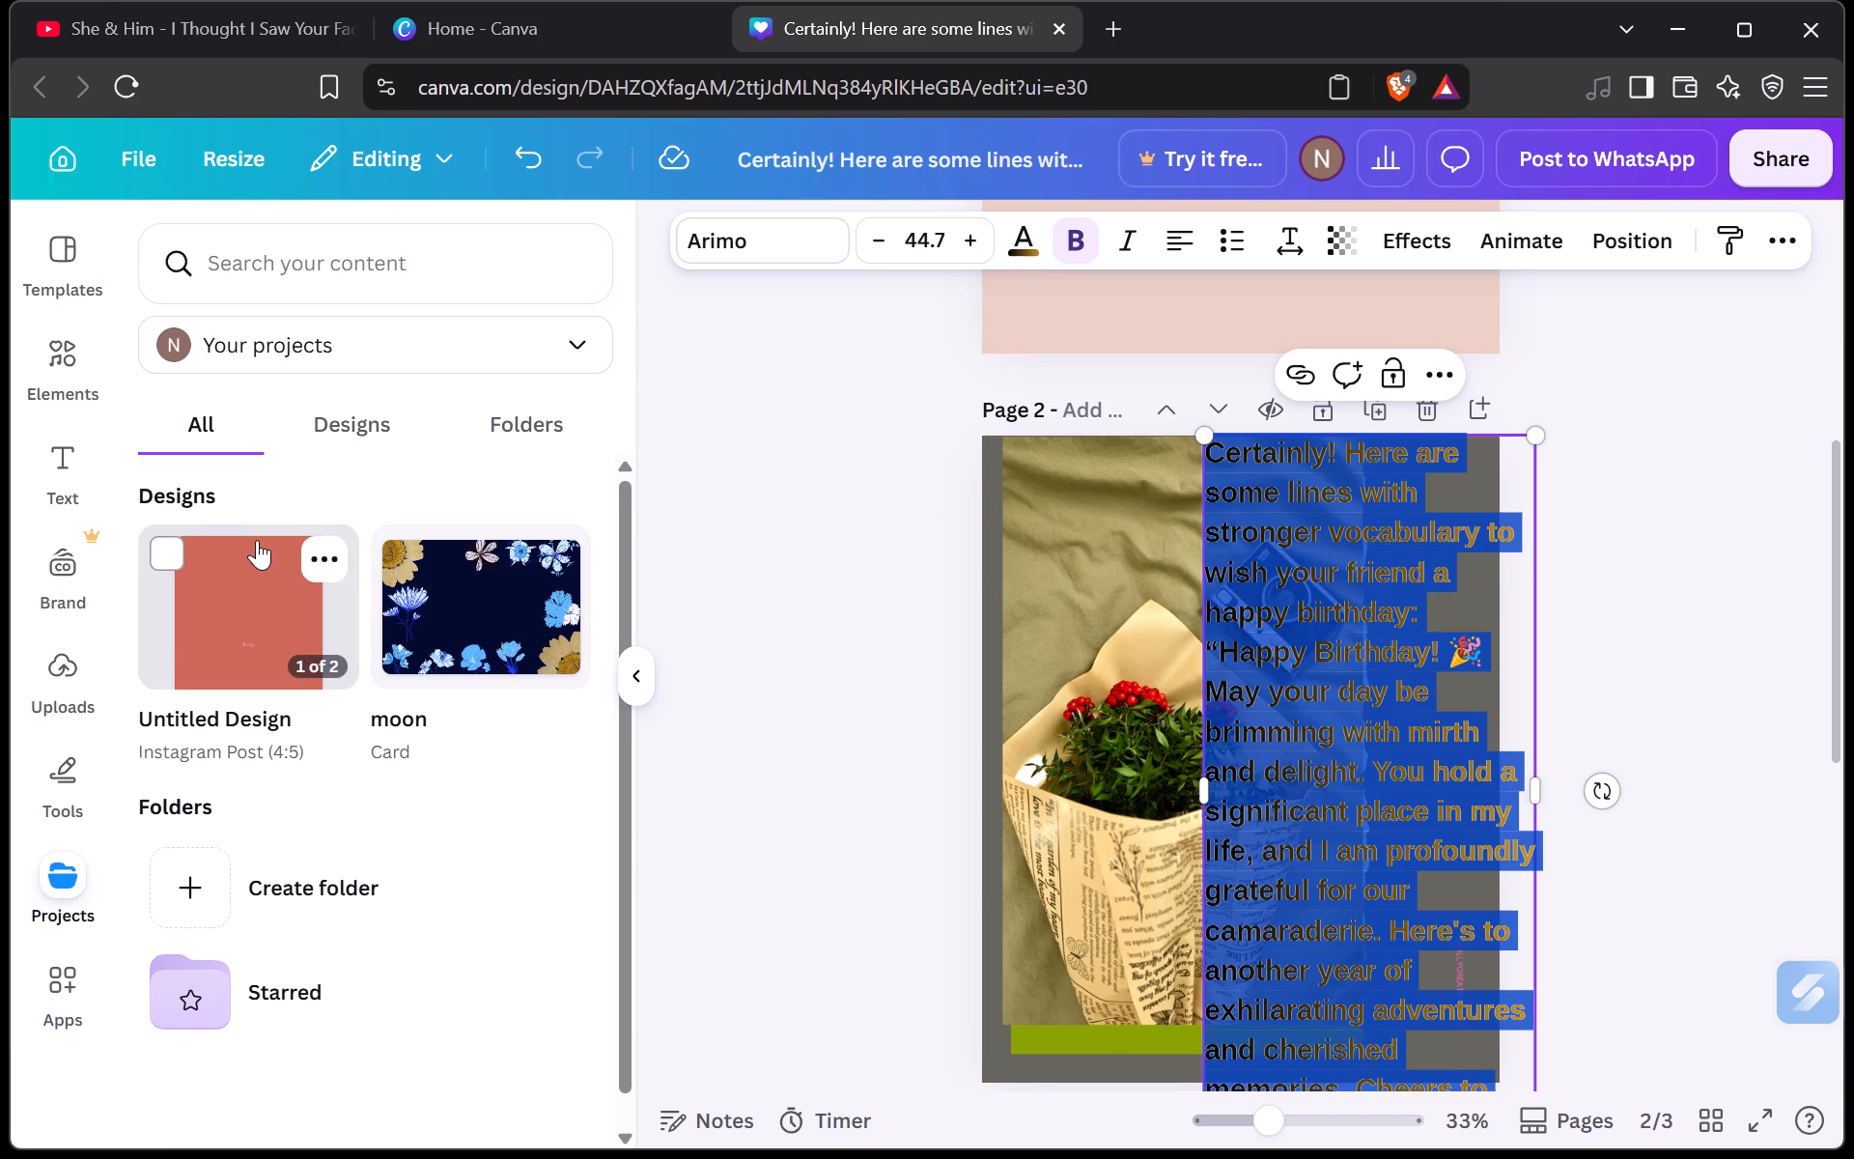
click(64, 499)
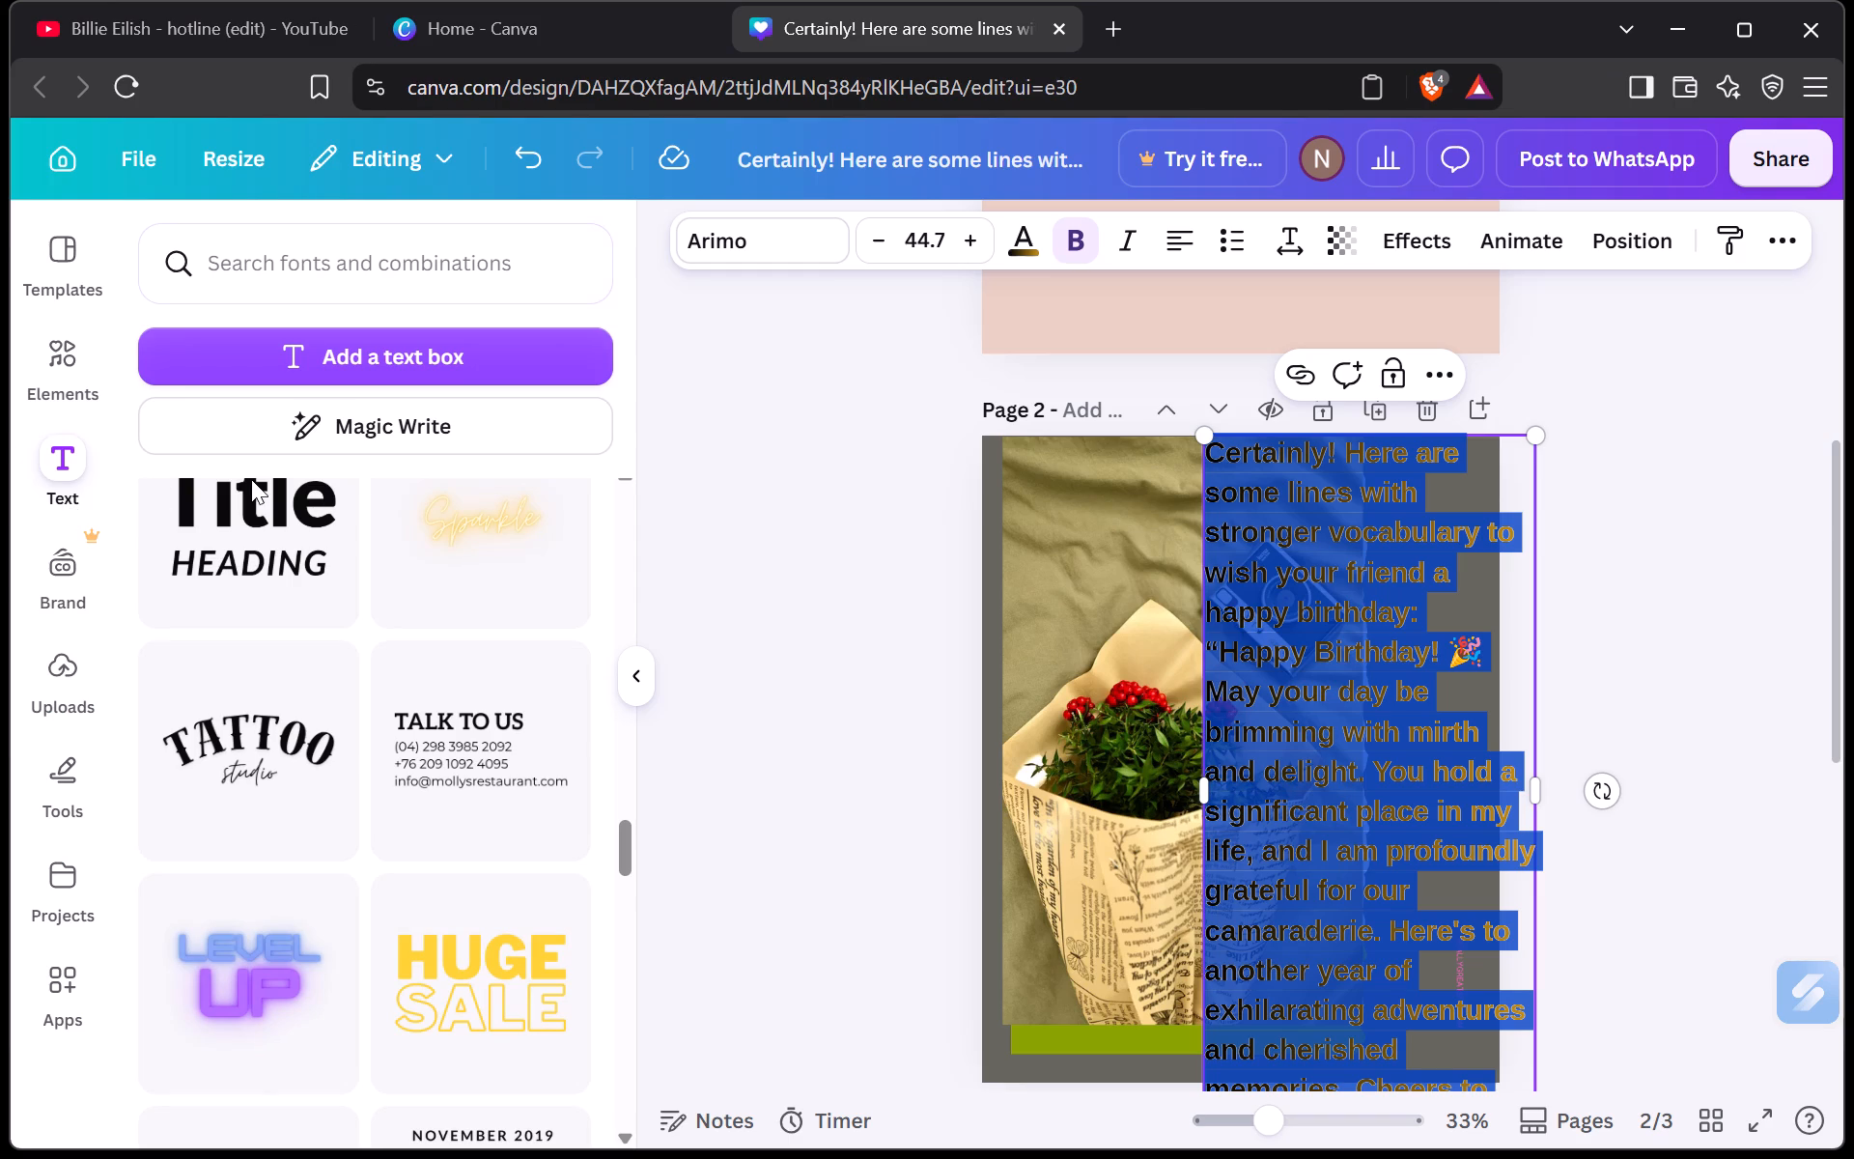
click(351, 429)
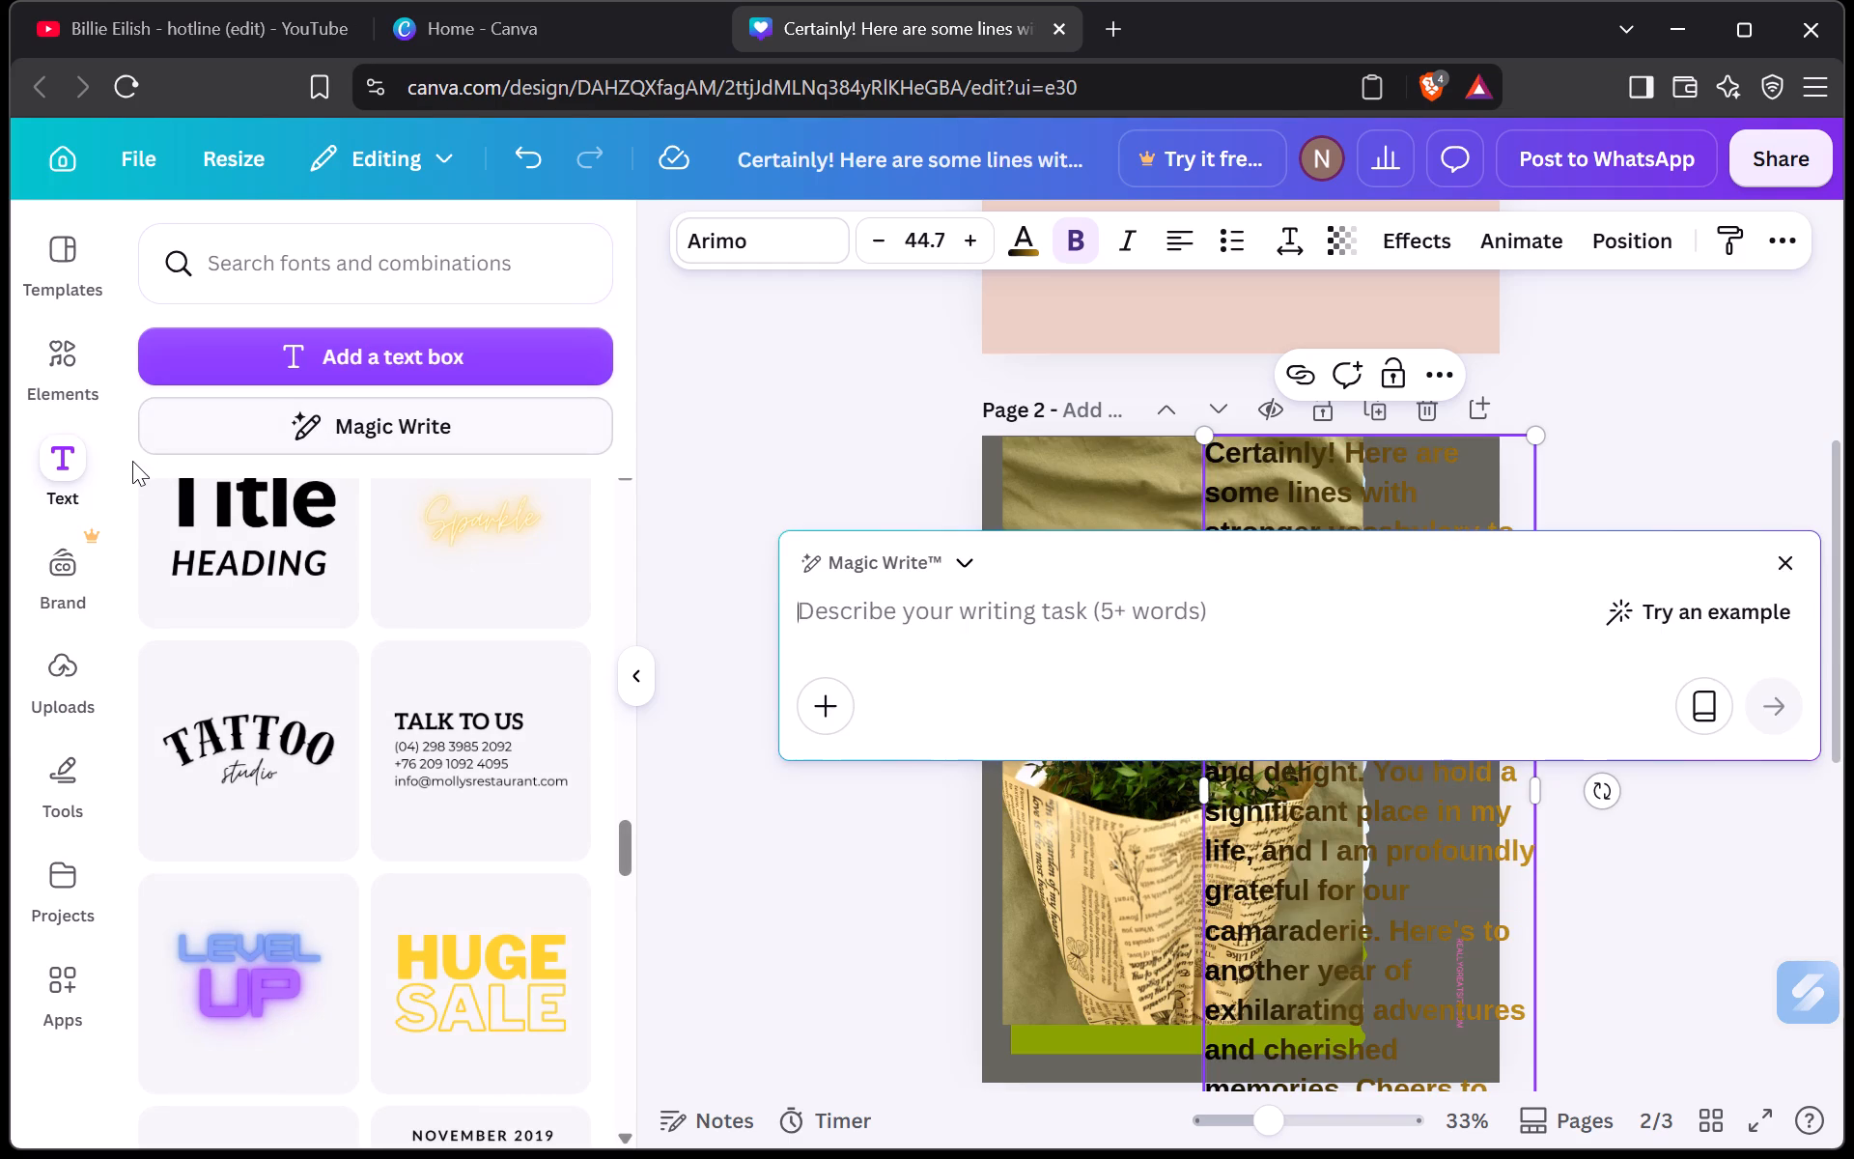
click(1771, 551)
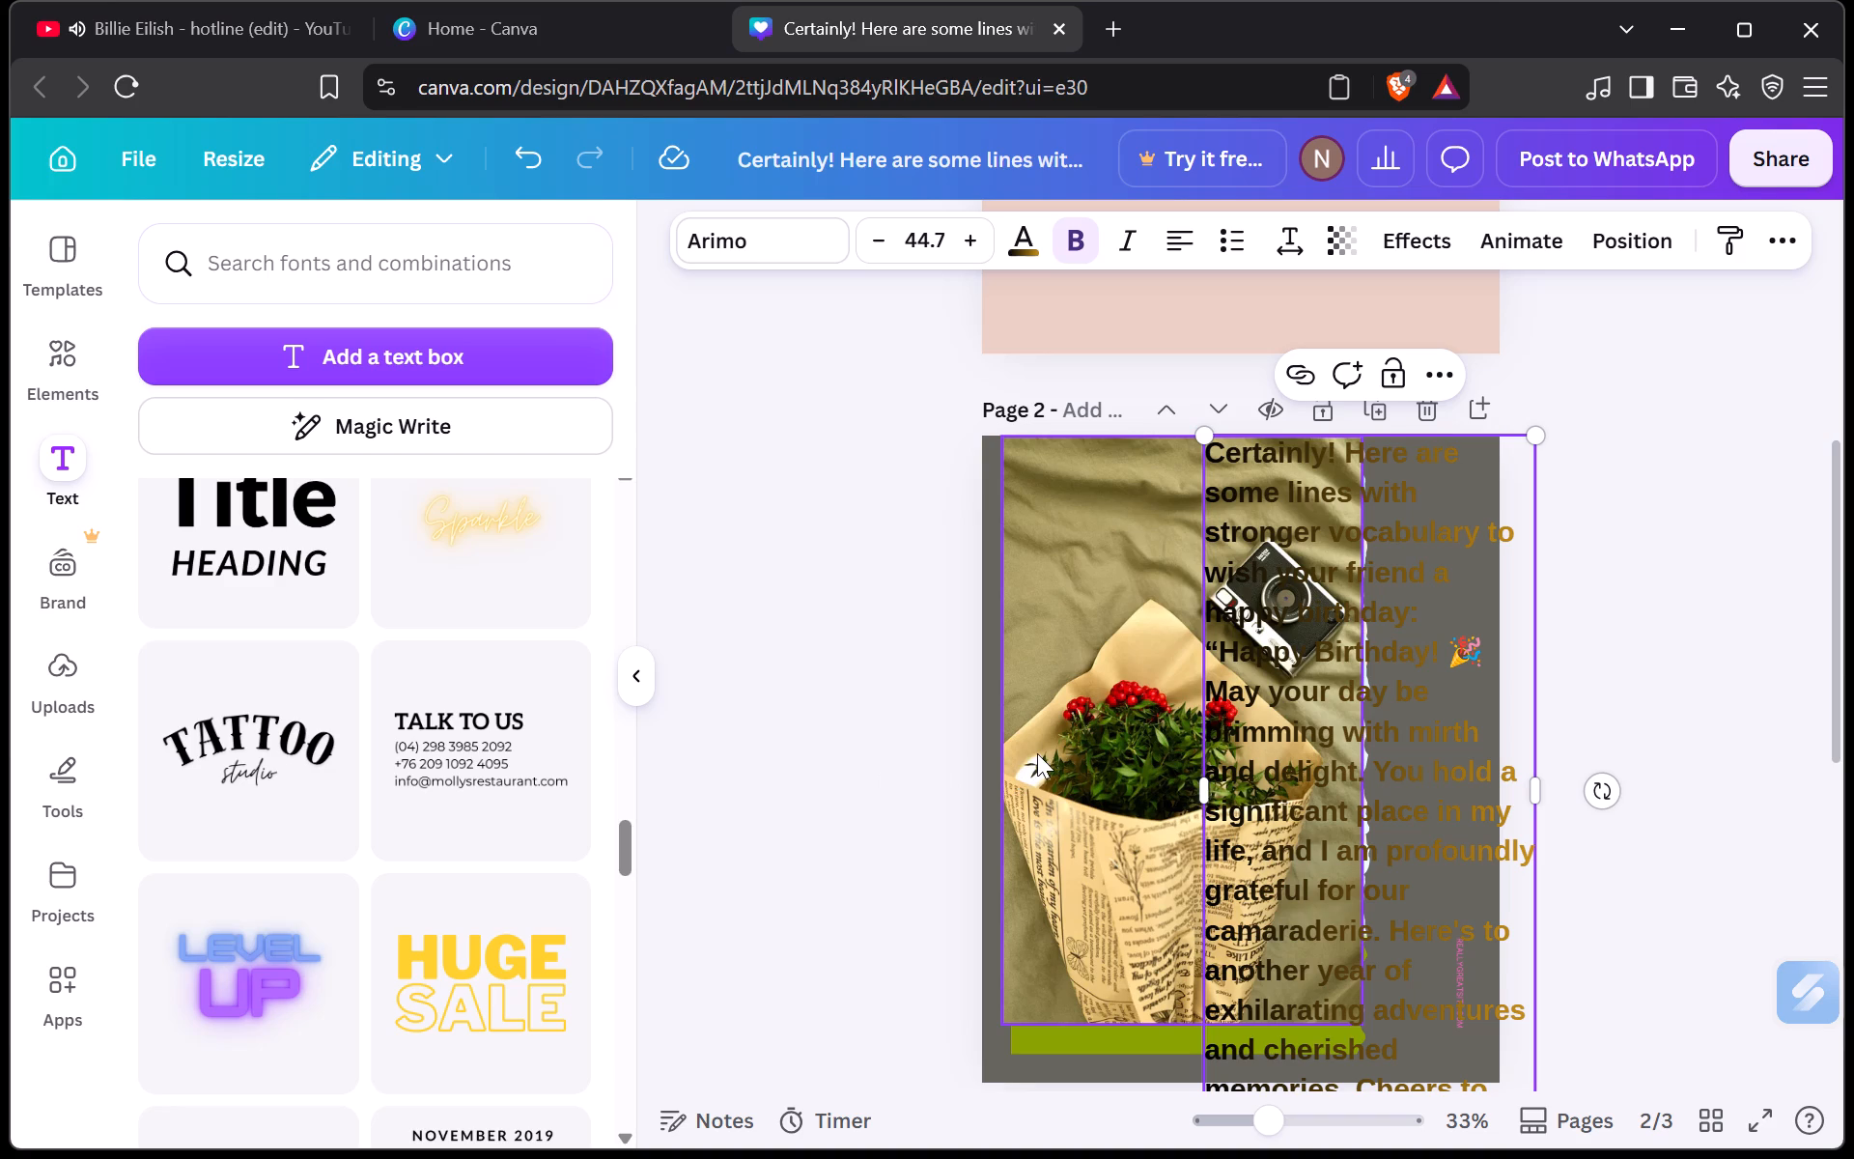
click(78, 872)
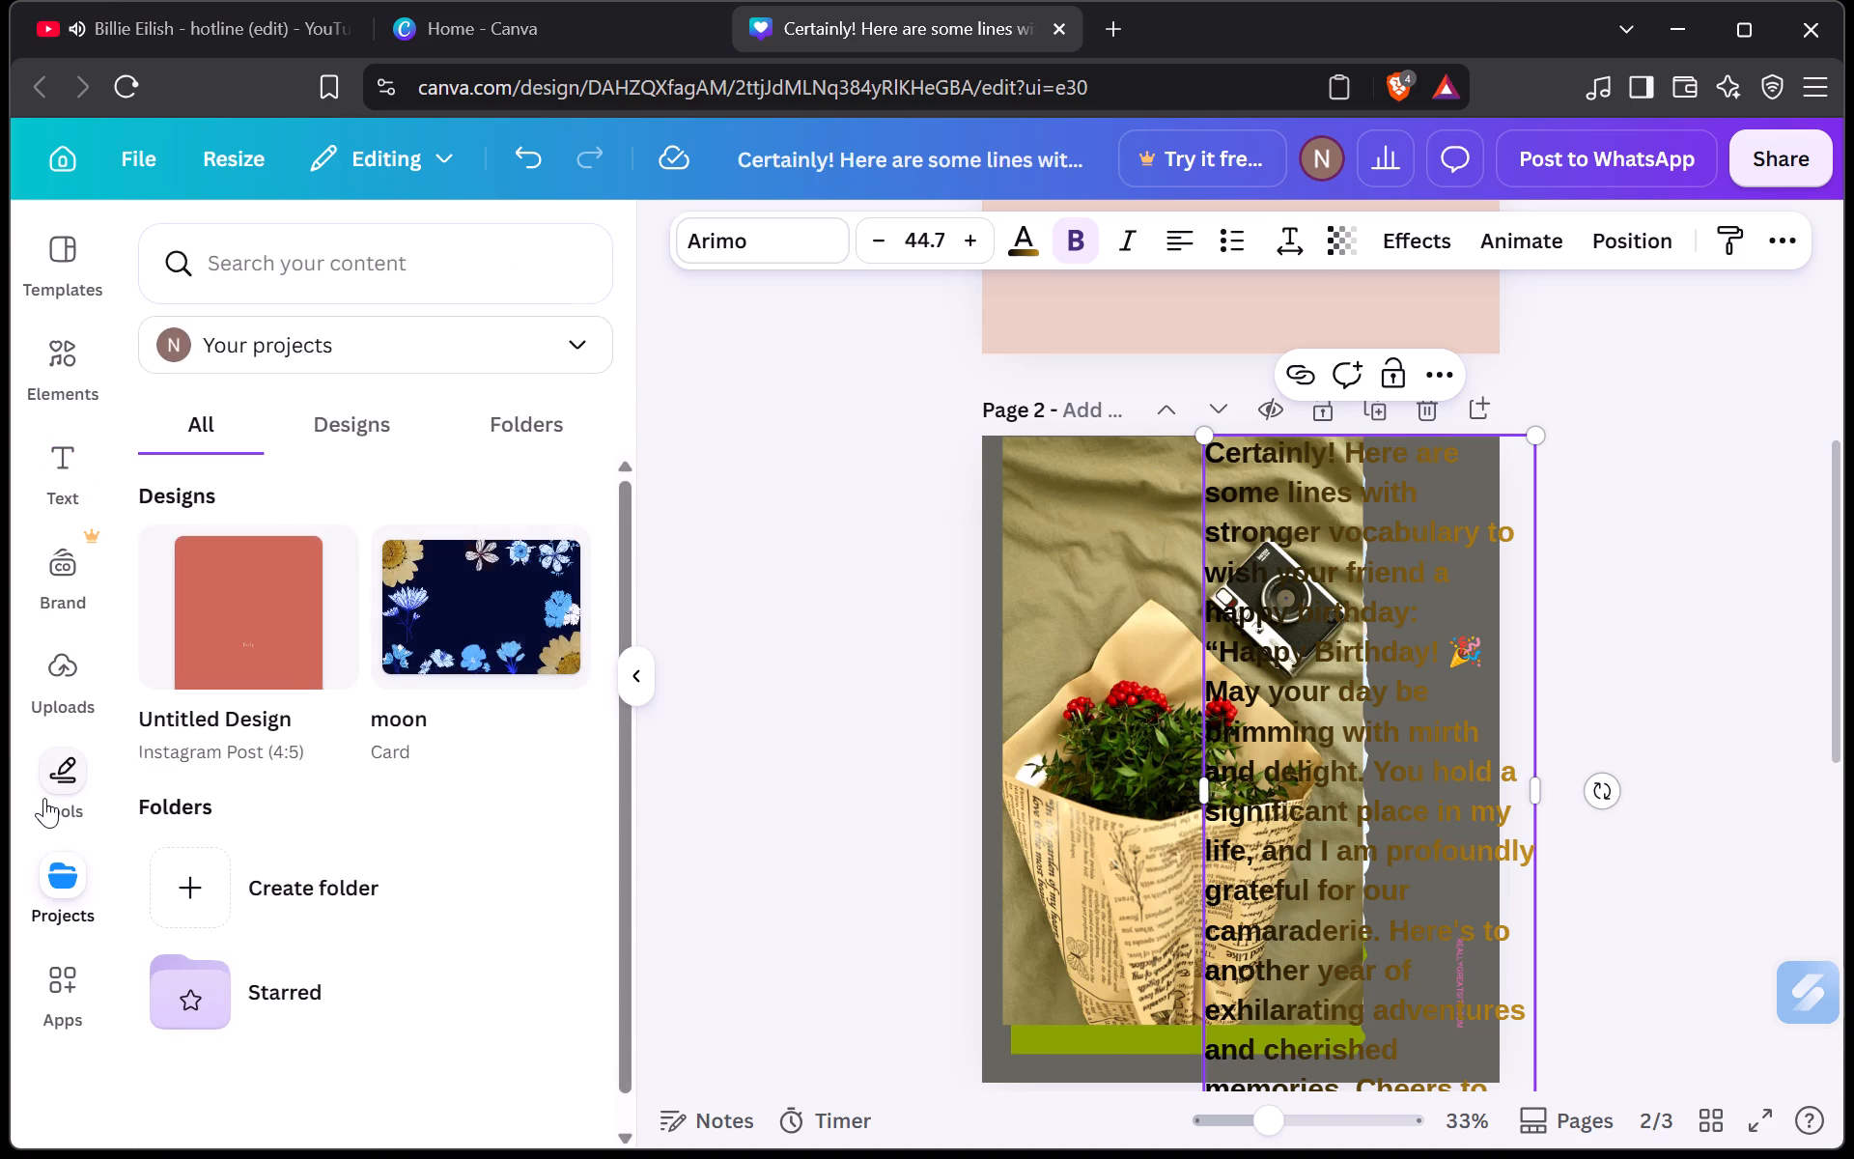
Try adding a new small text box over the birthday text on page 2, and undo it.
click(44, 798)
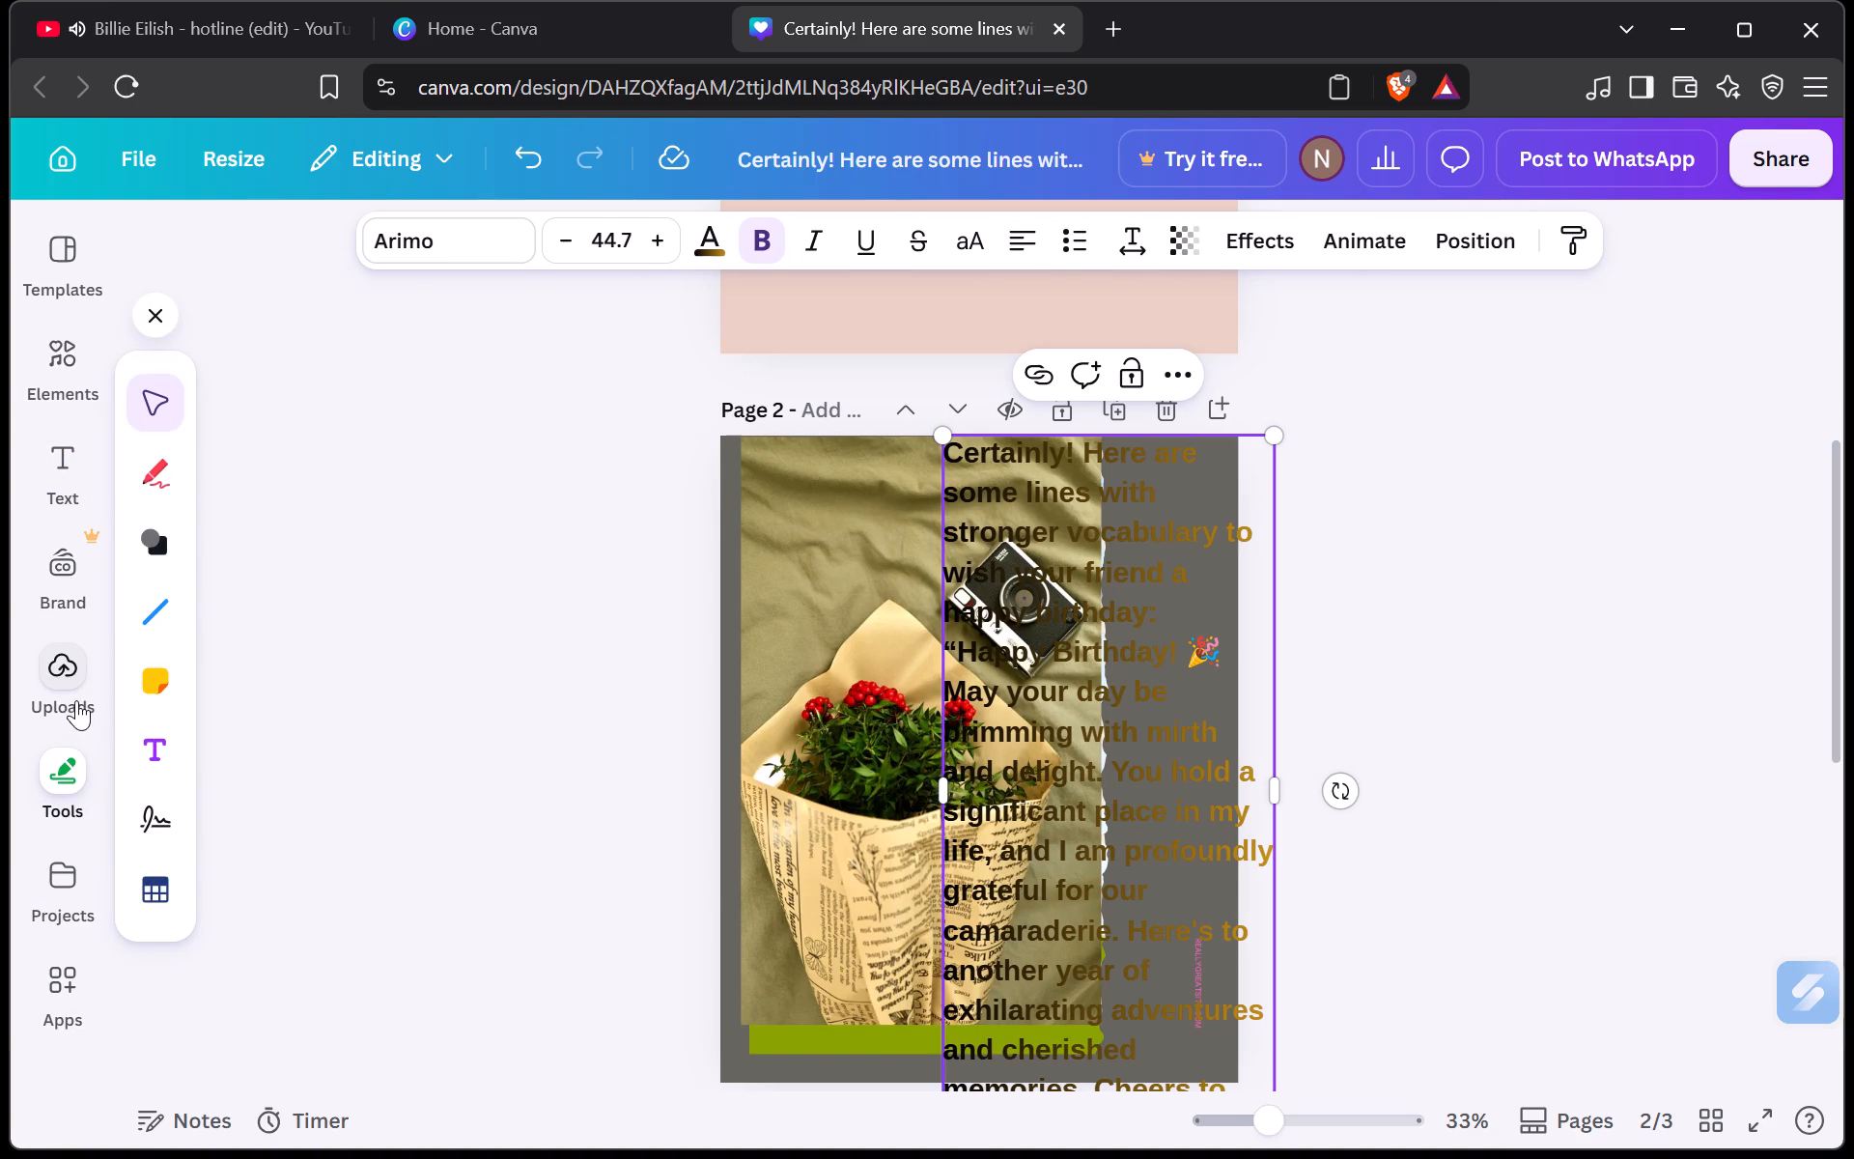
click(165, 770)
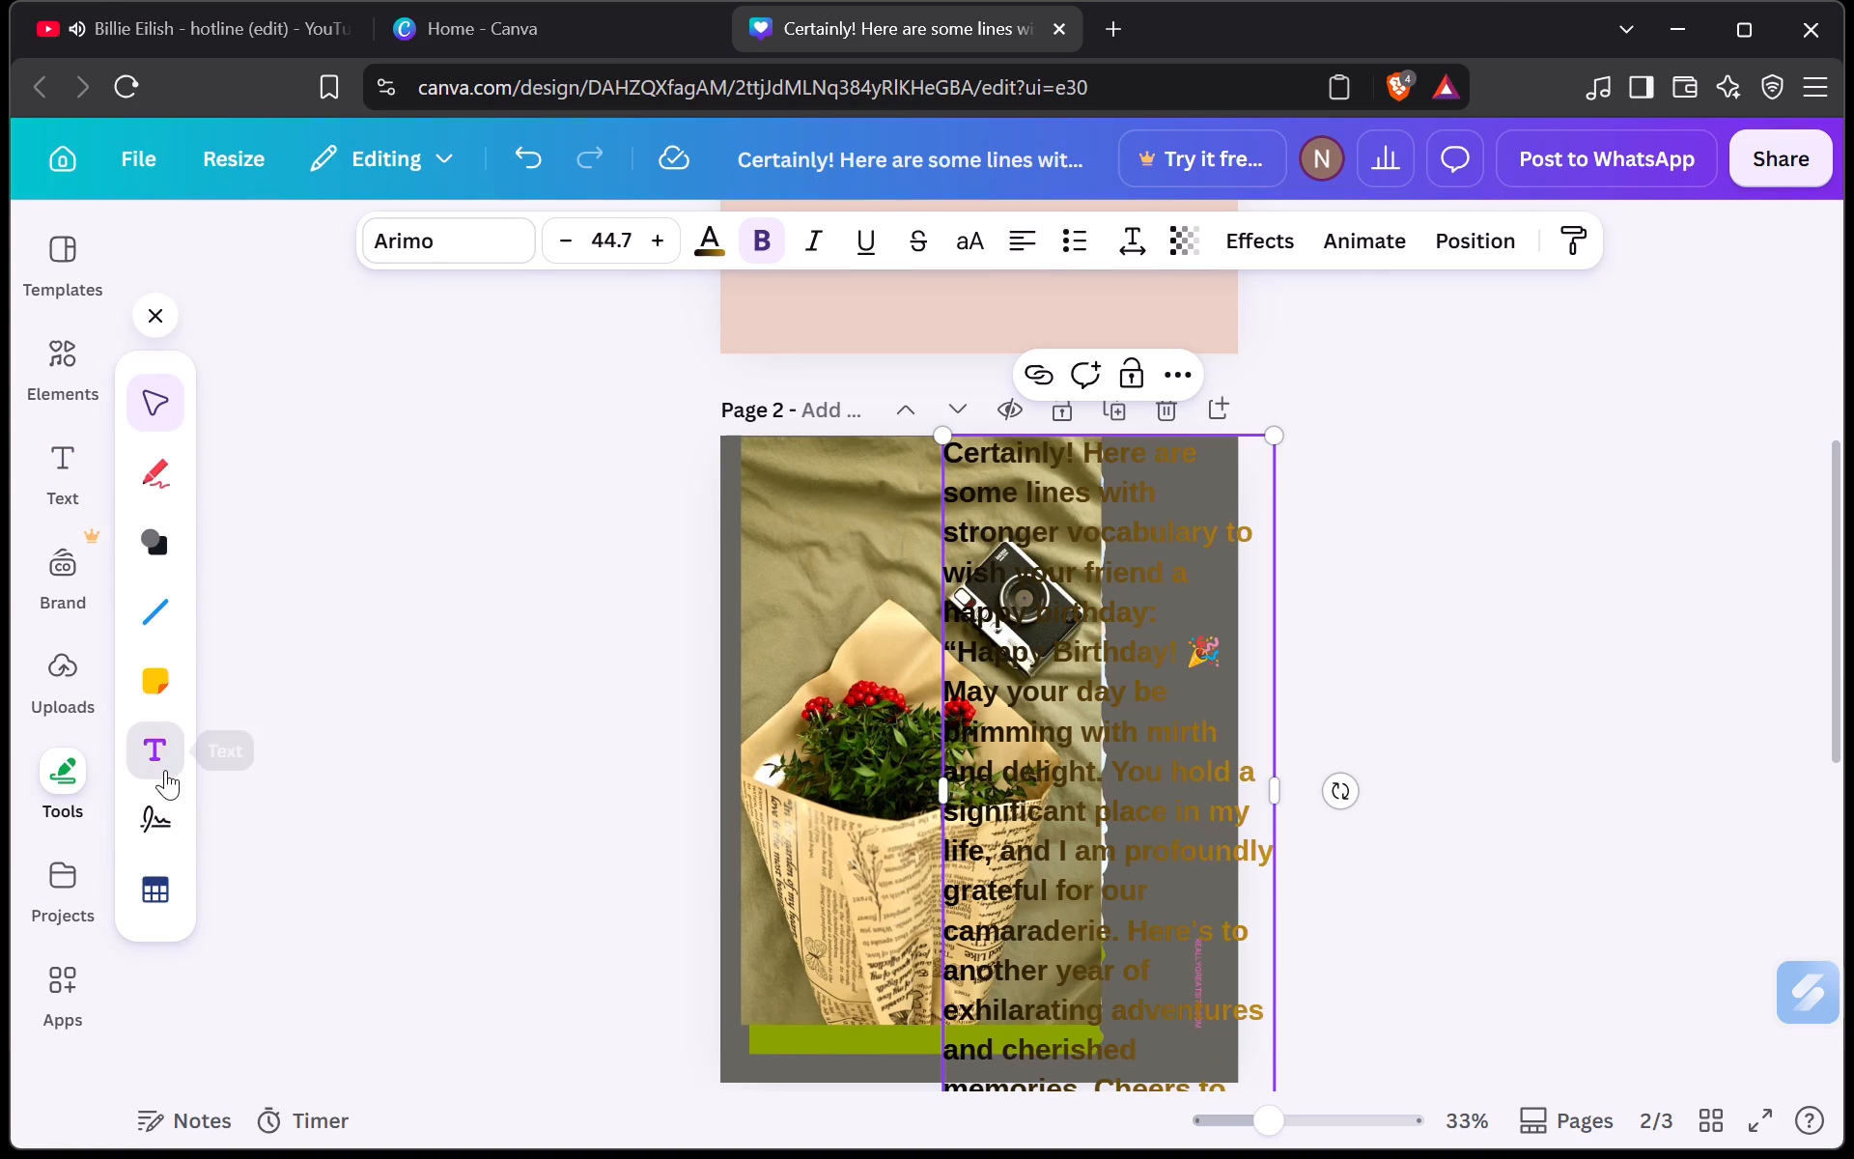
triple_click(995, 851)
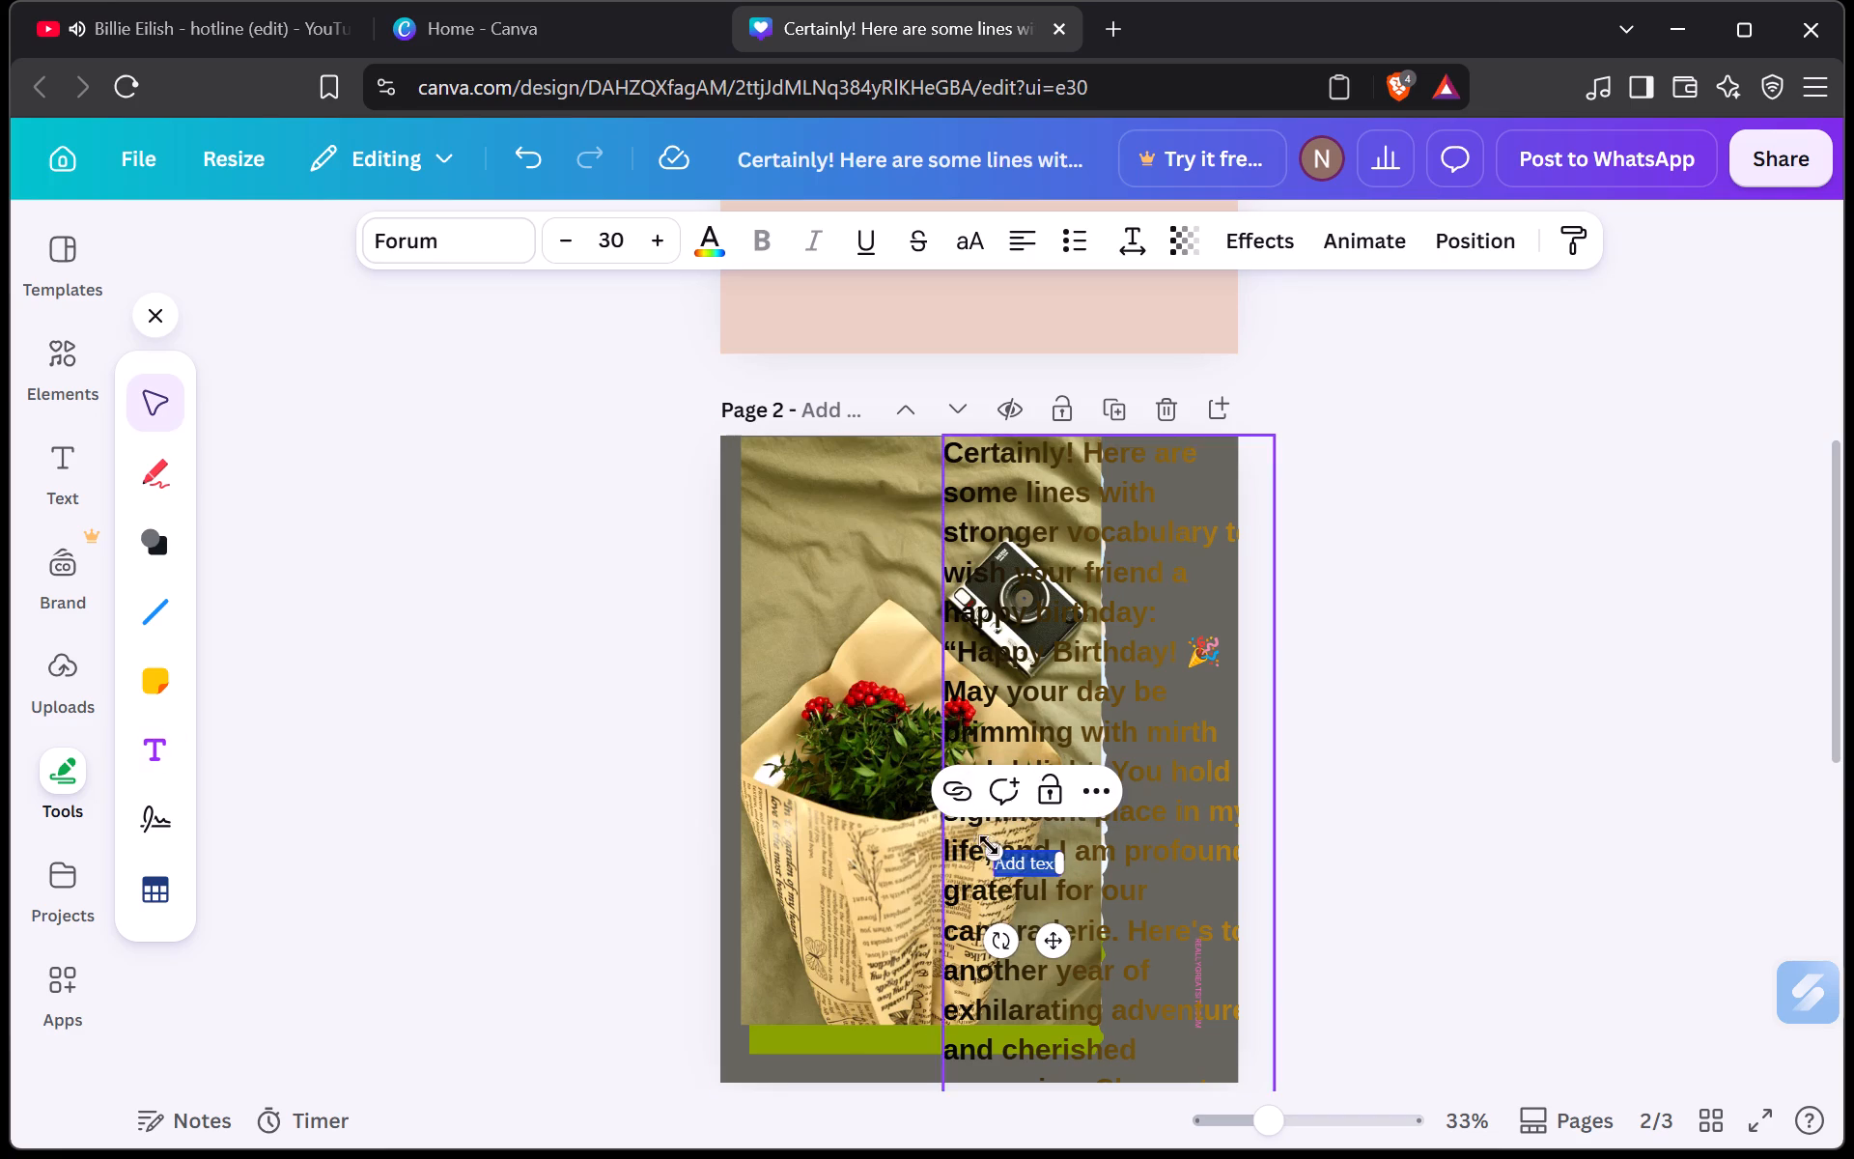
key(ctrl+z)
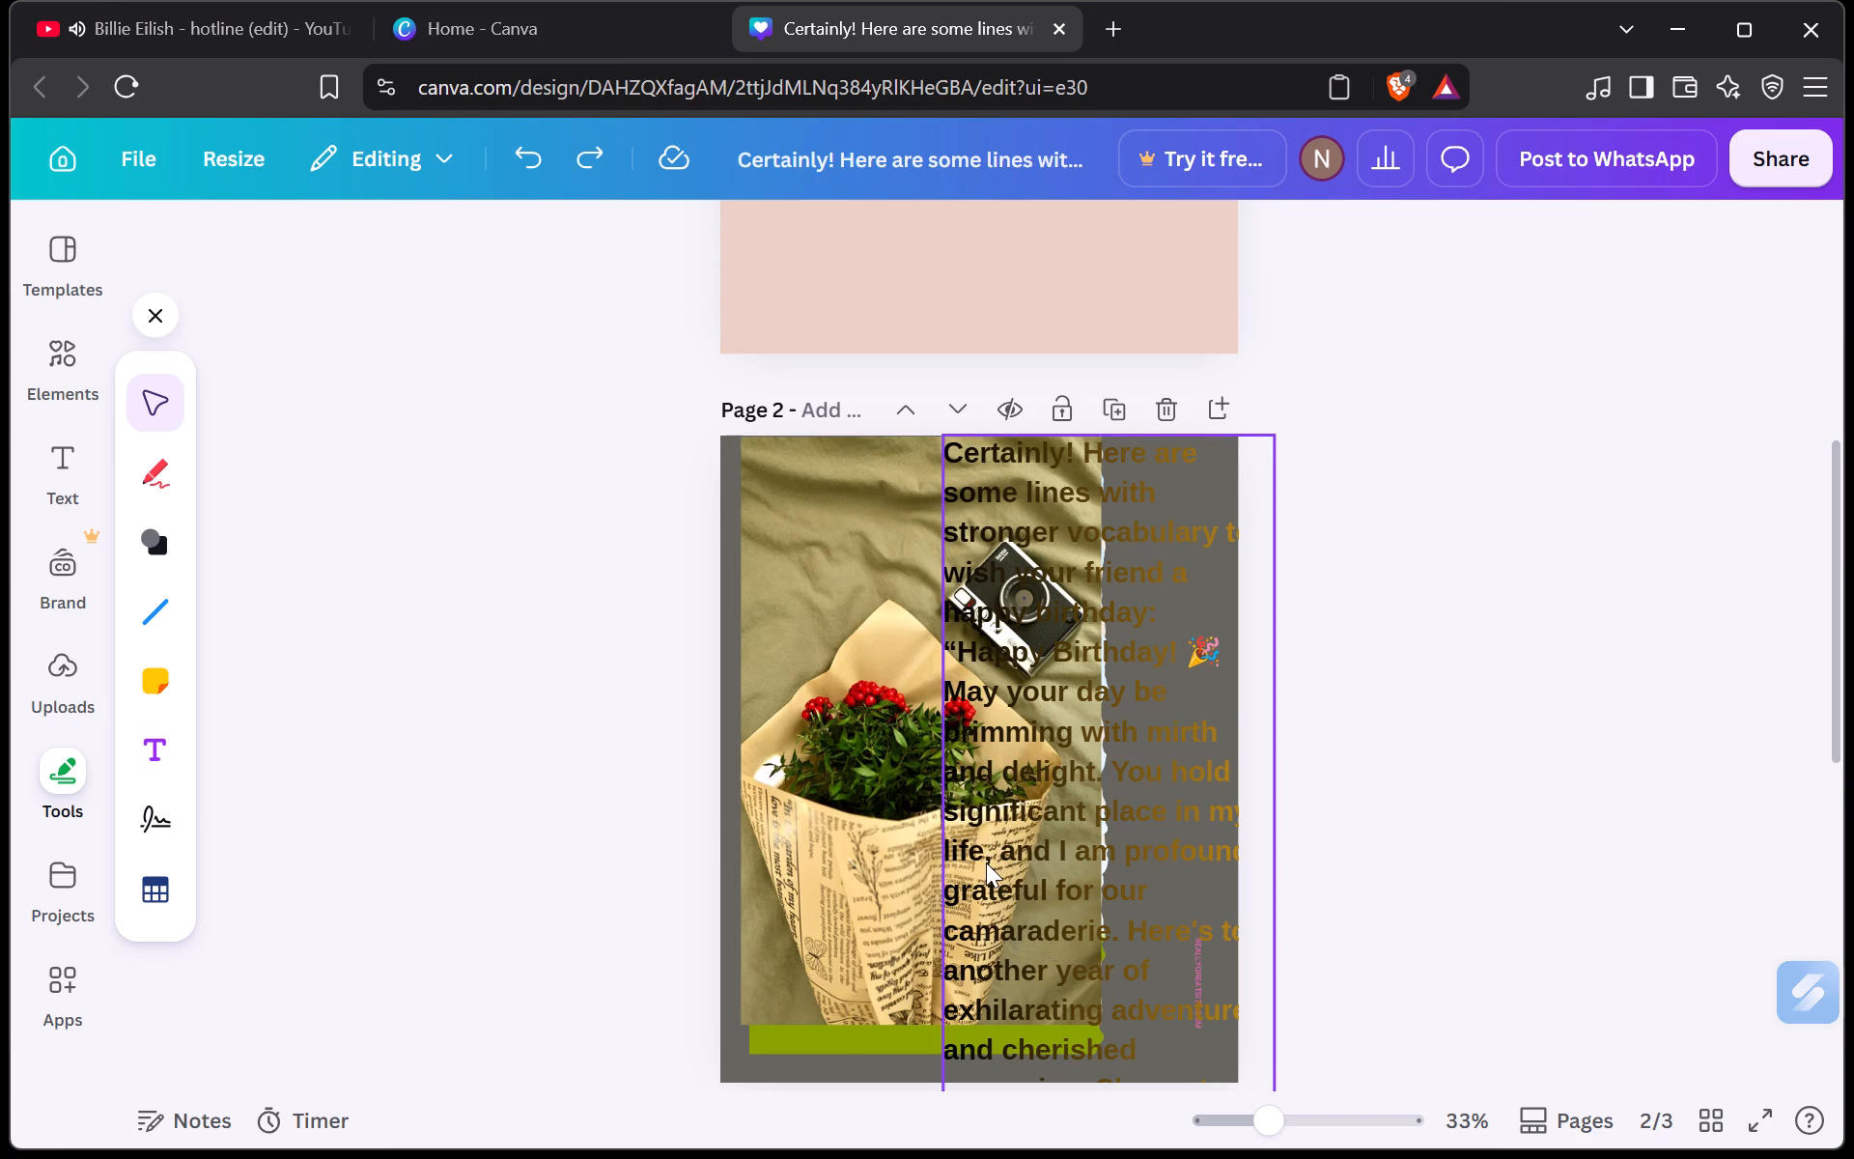
Look through the default text styles, dynamic text, text apps and recently used font combinations.
click(95, 583)
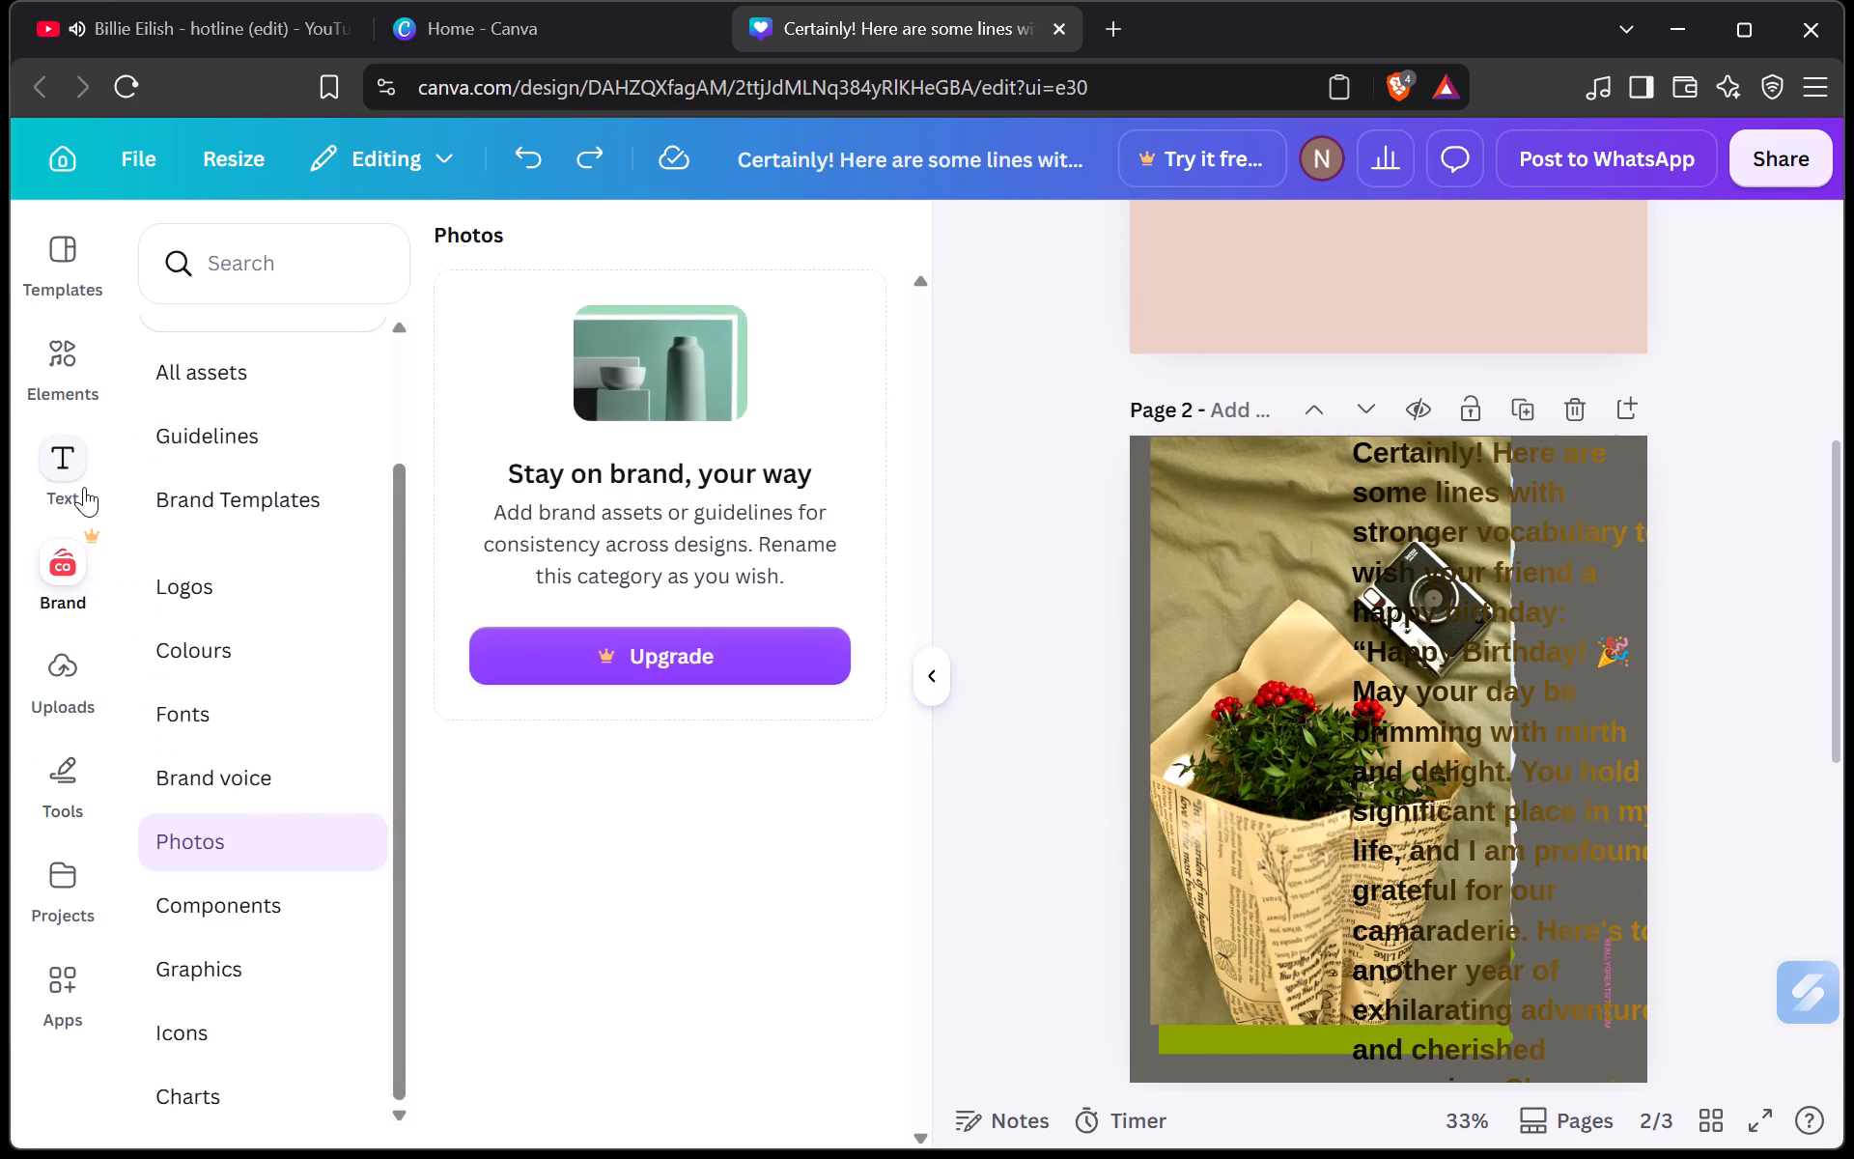
click(84, 487)
scroll(345, 461, up, 7)
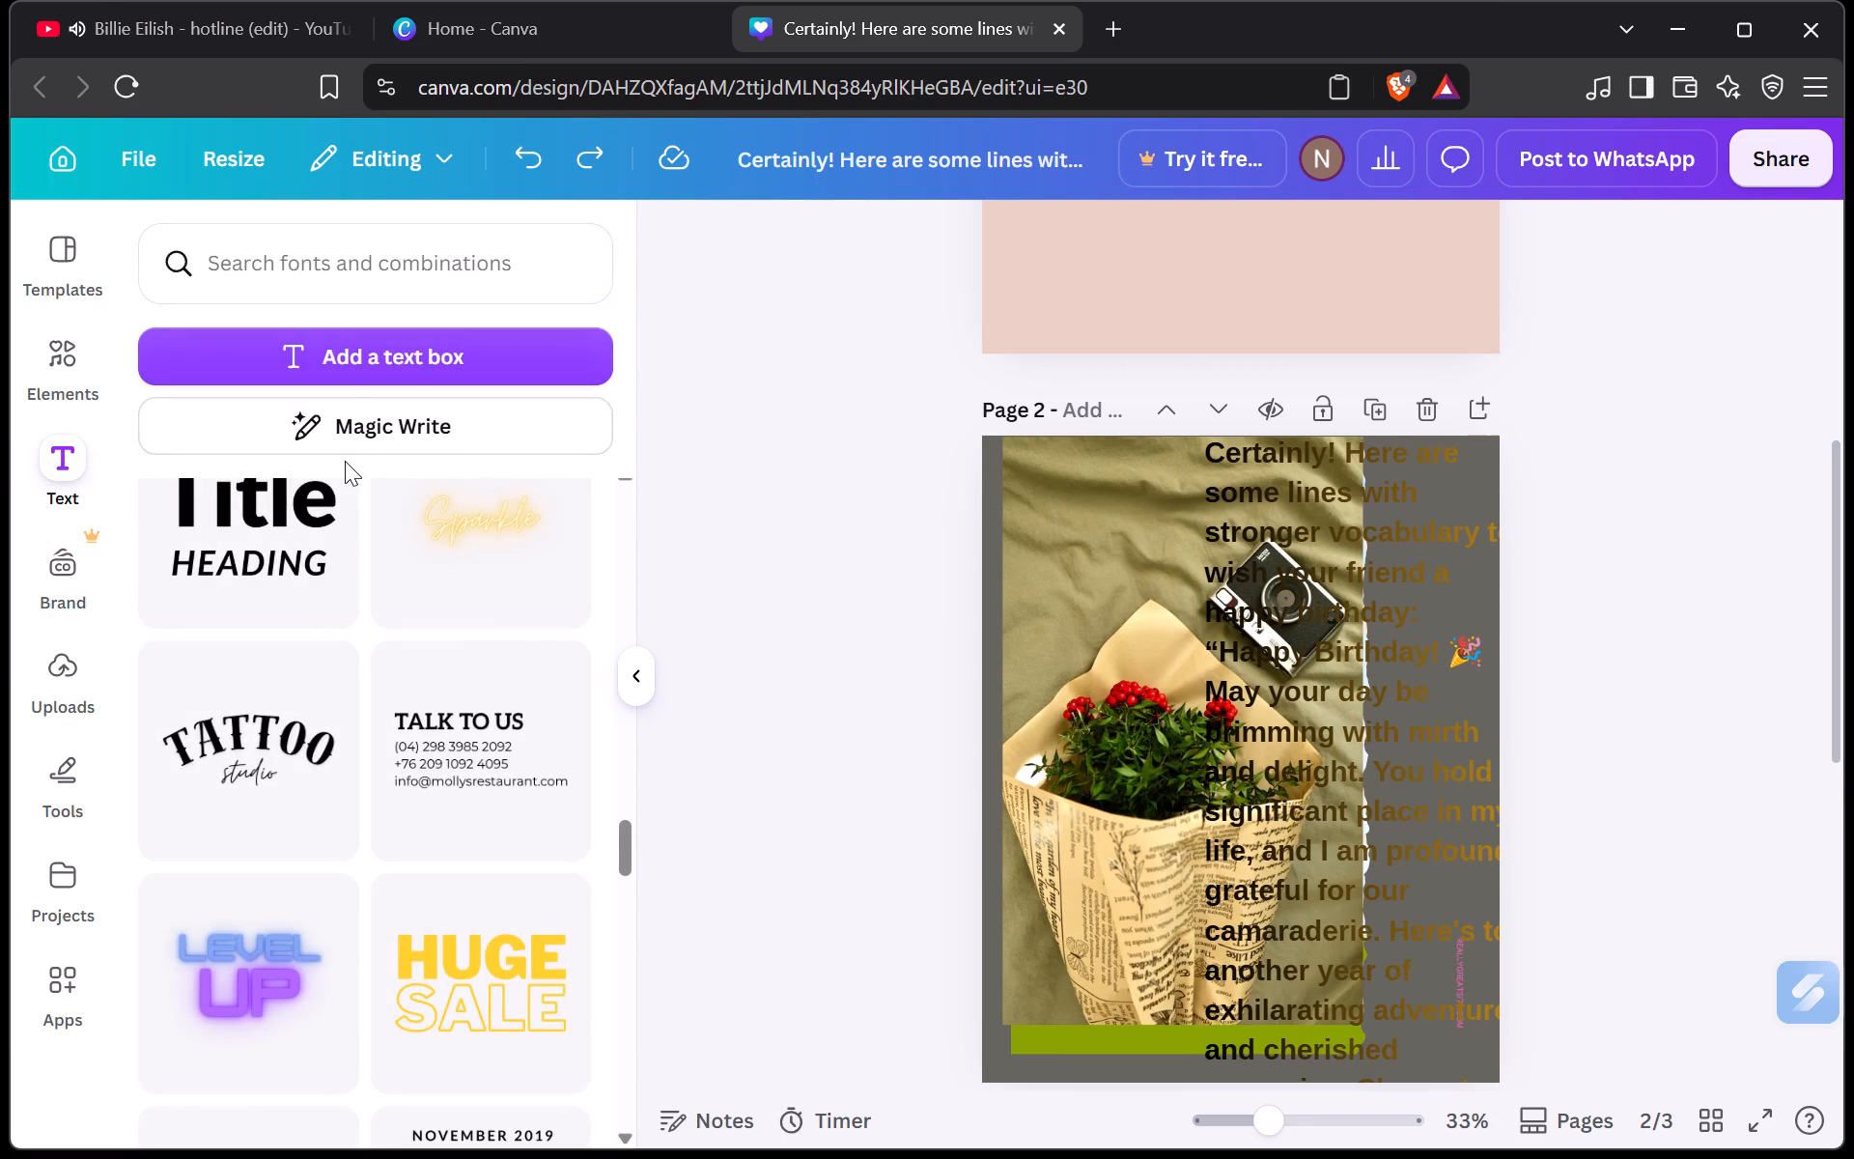
scroll(345, 461, up, 6)
scroll(325, 588, up, 16)
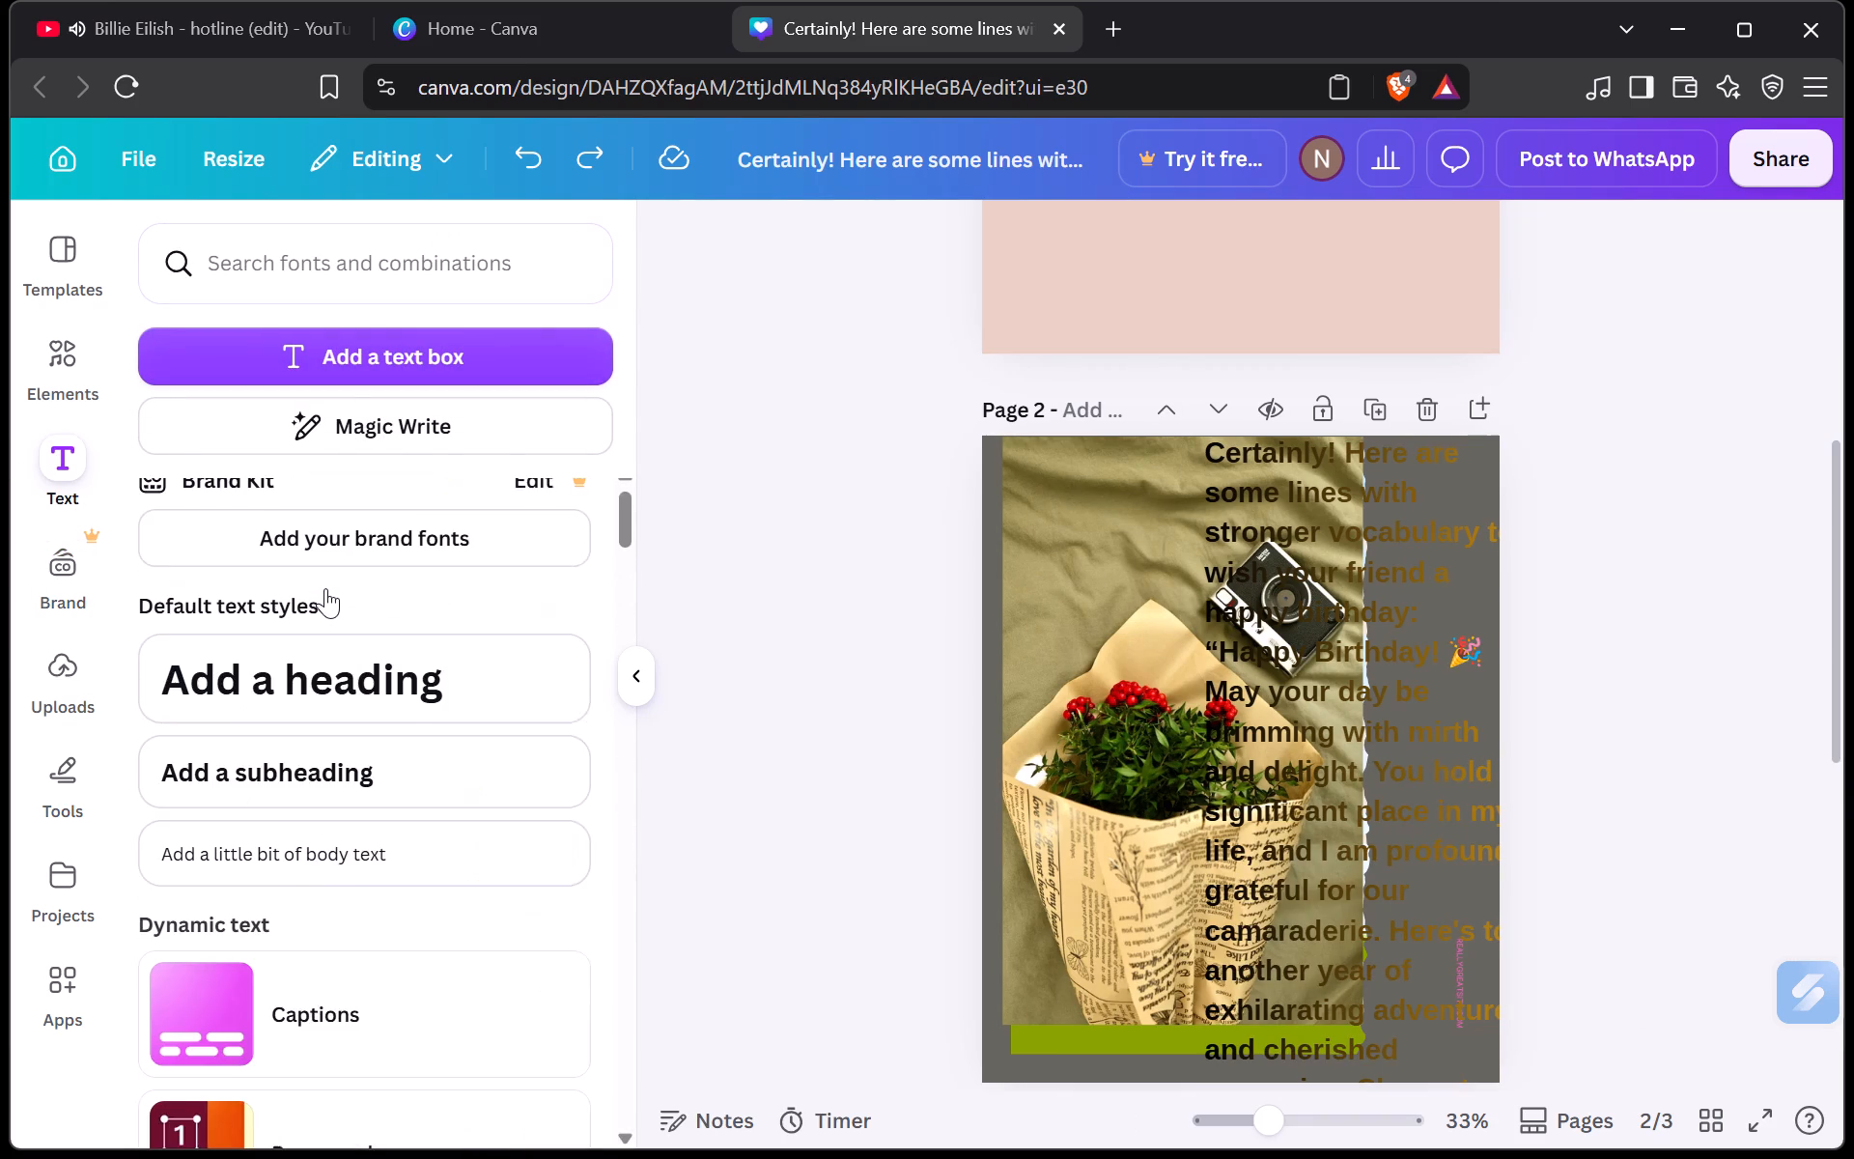
scroll(325, 588, up, 7)
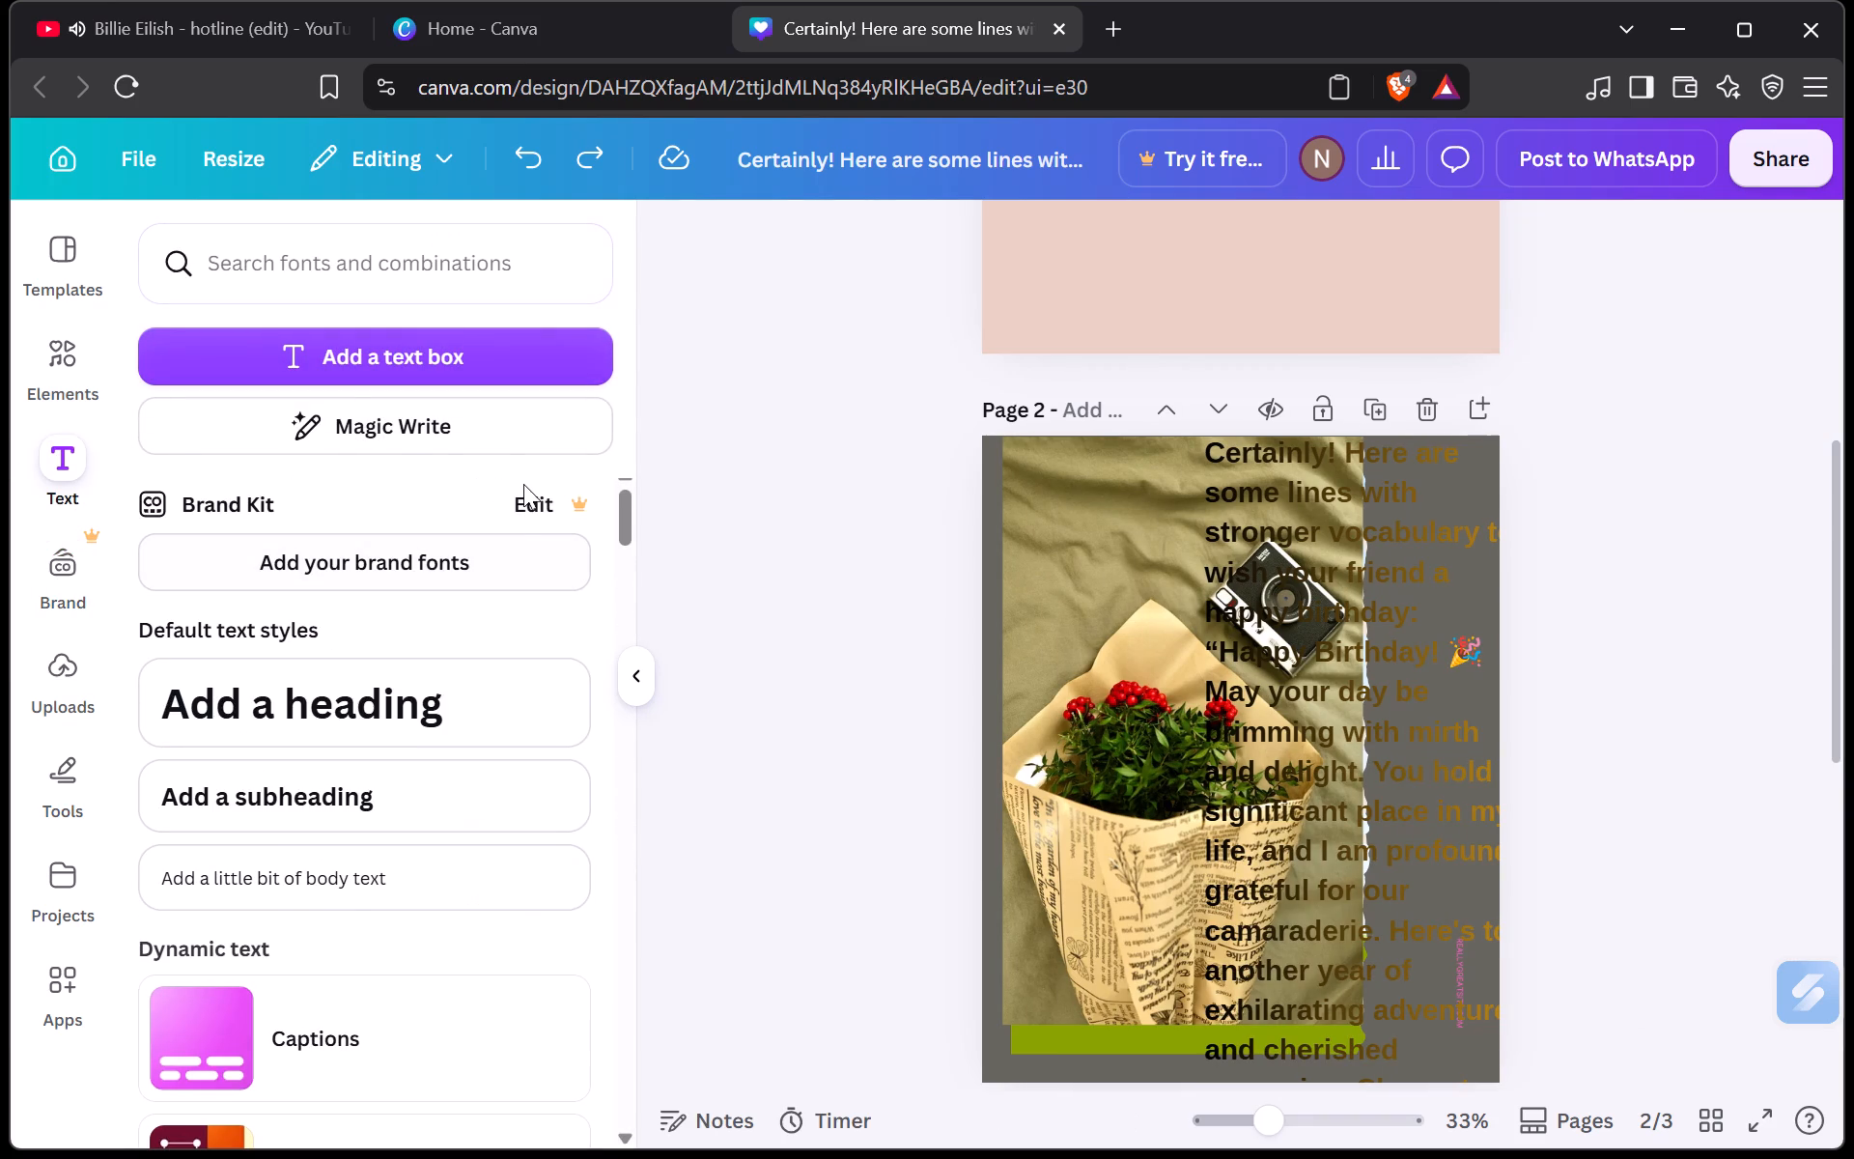
scroll(309, 855, down, 2)
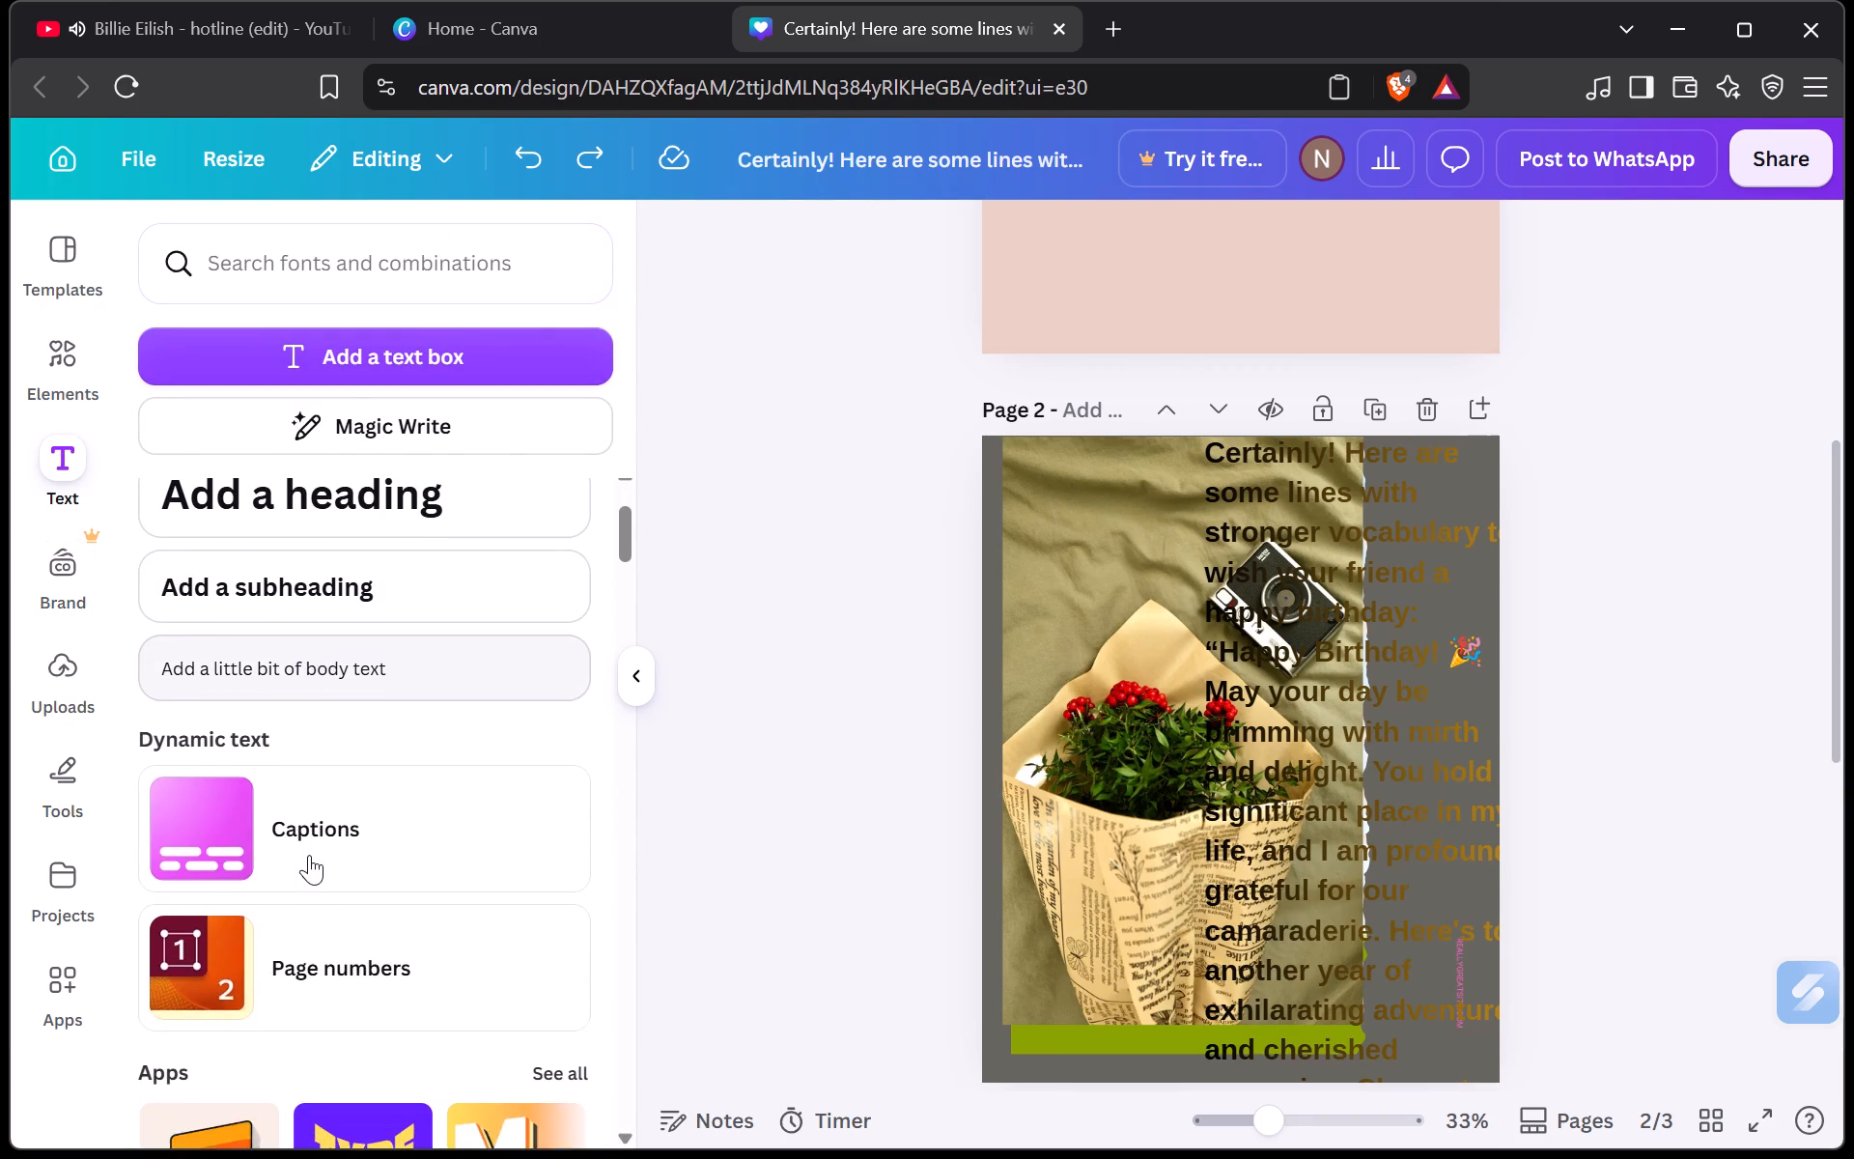
scroll(309, 855, down, 3)
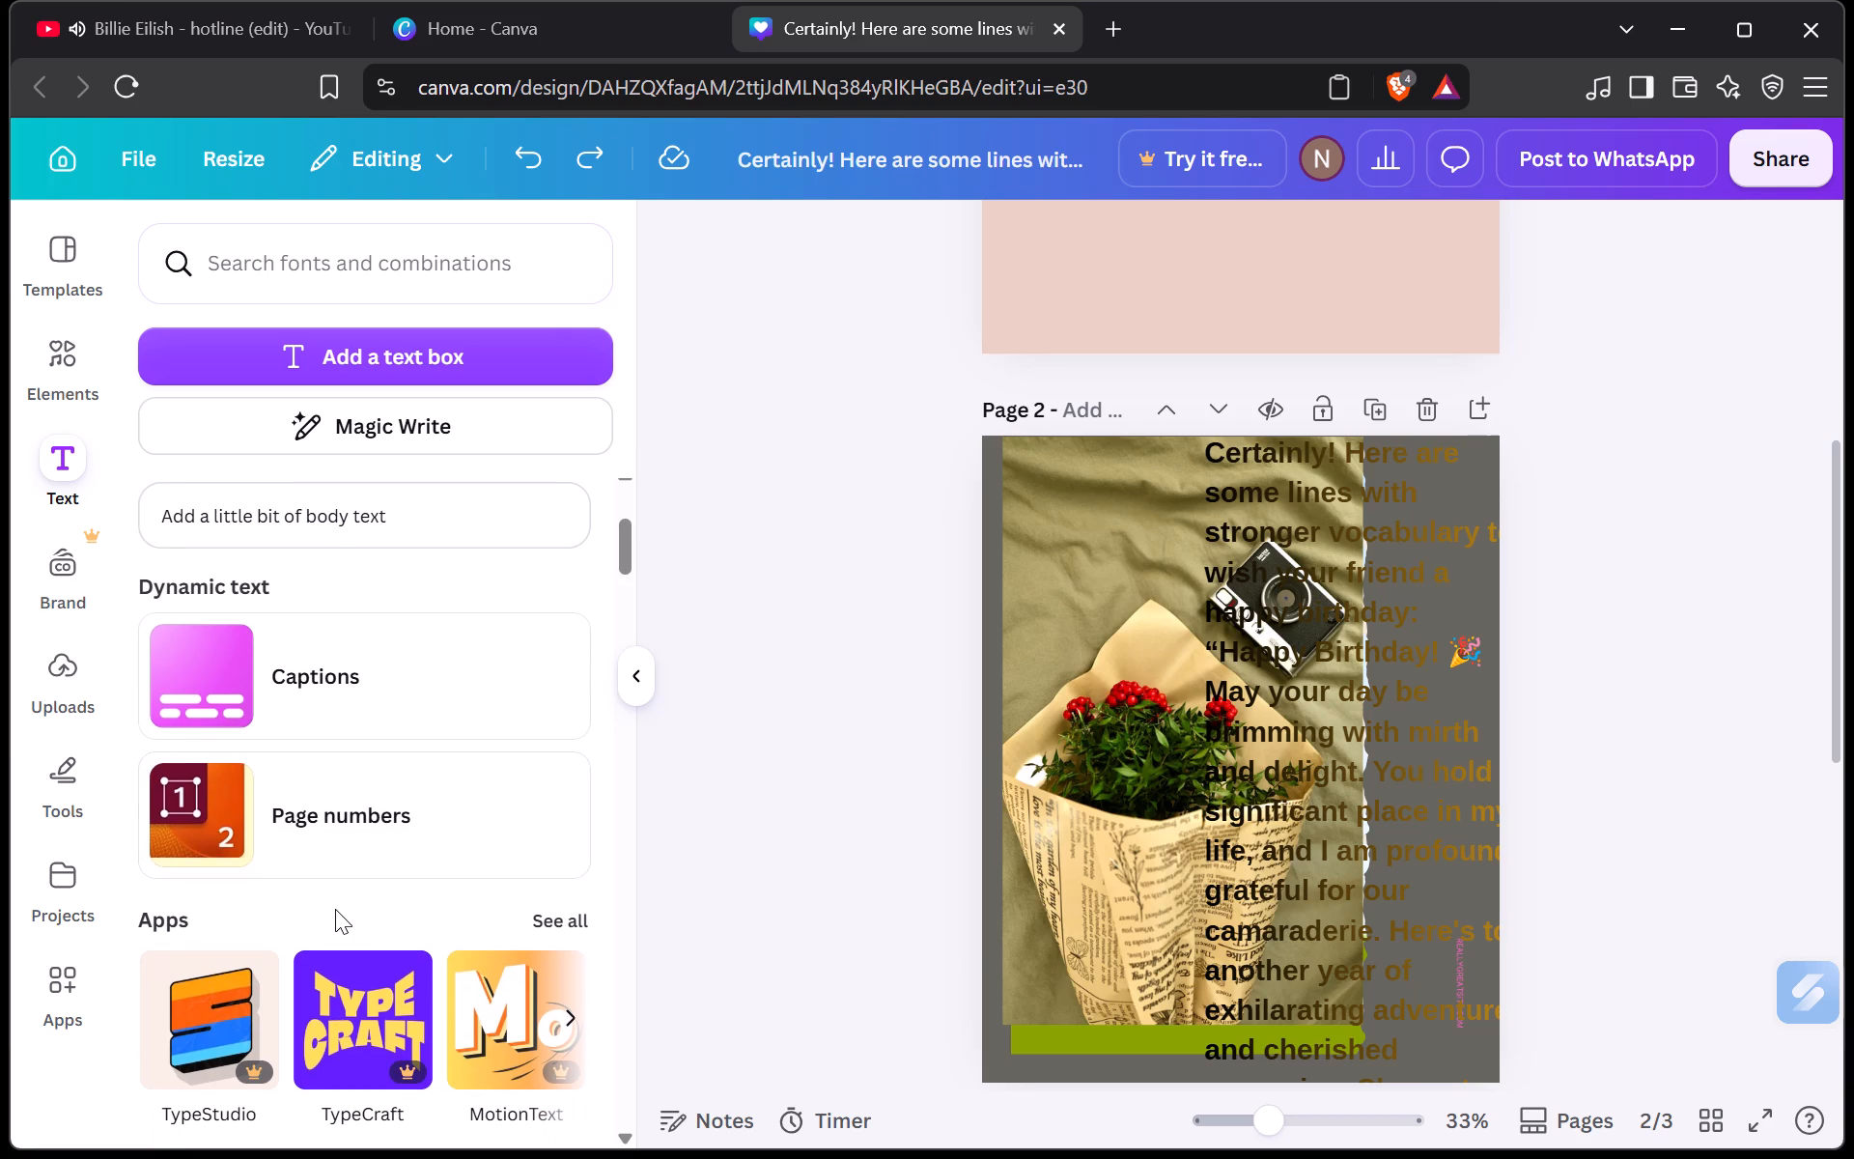
scroll(335, 909, down, 4)
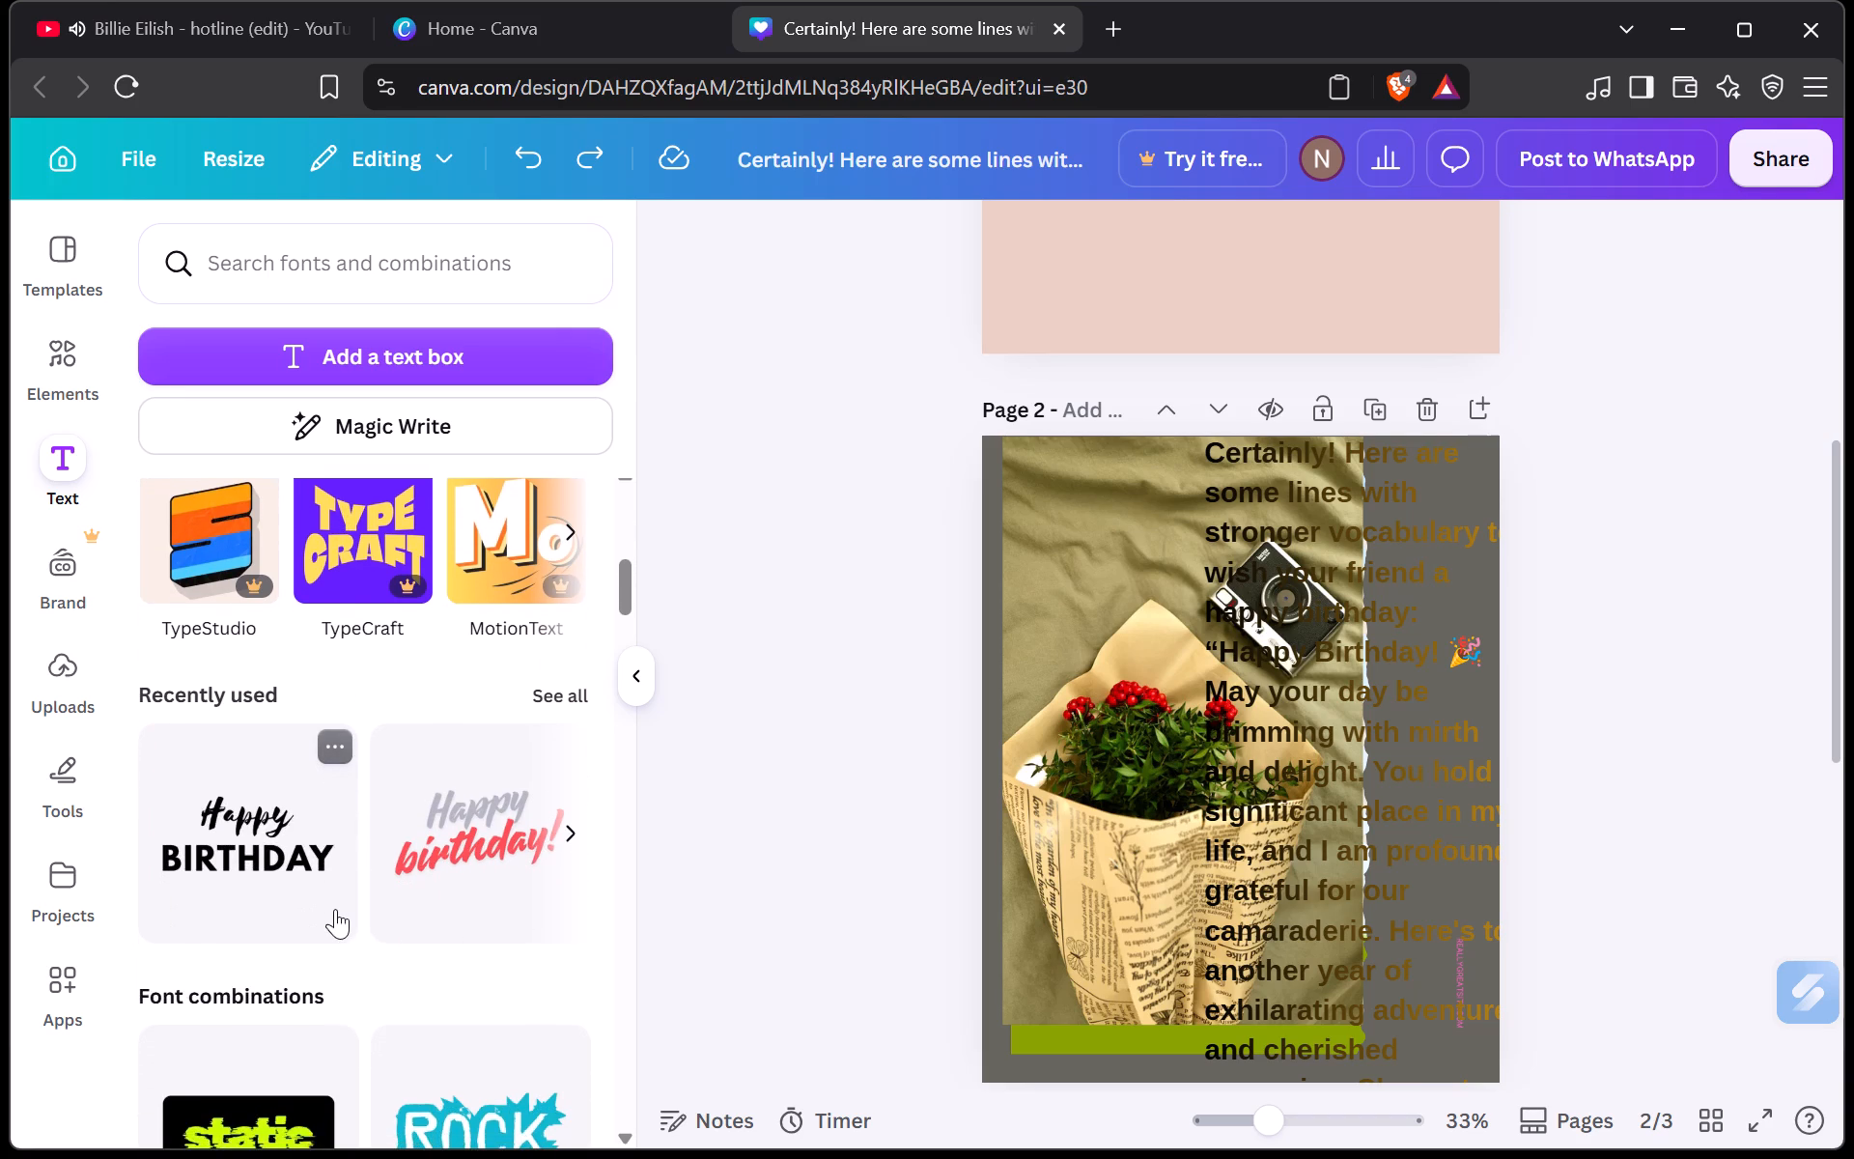
scroll(335, 909, down, 1)
Insert the newspaper-print butterfly from the photo library in the middle of page 2, keeping only one copy.
click(89, 361)
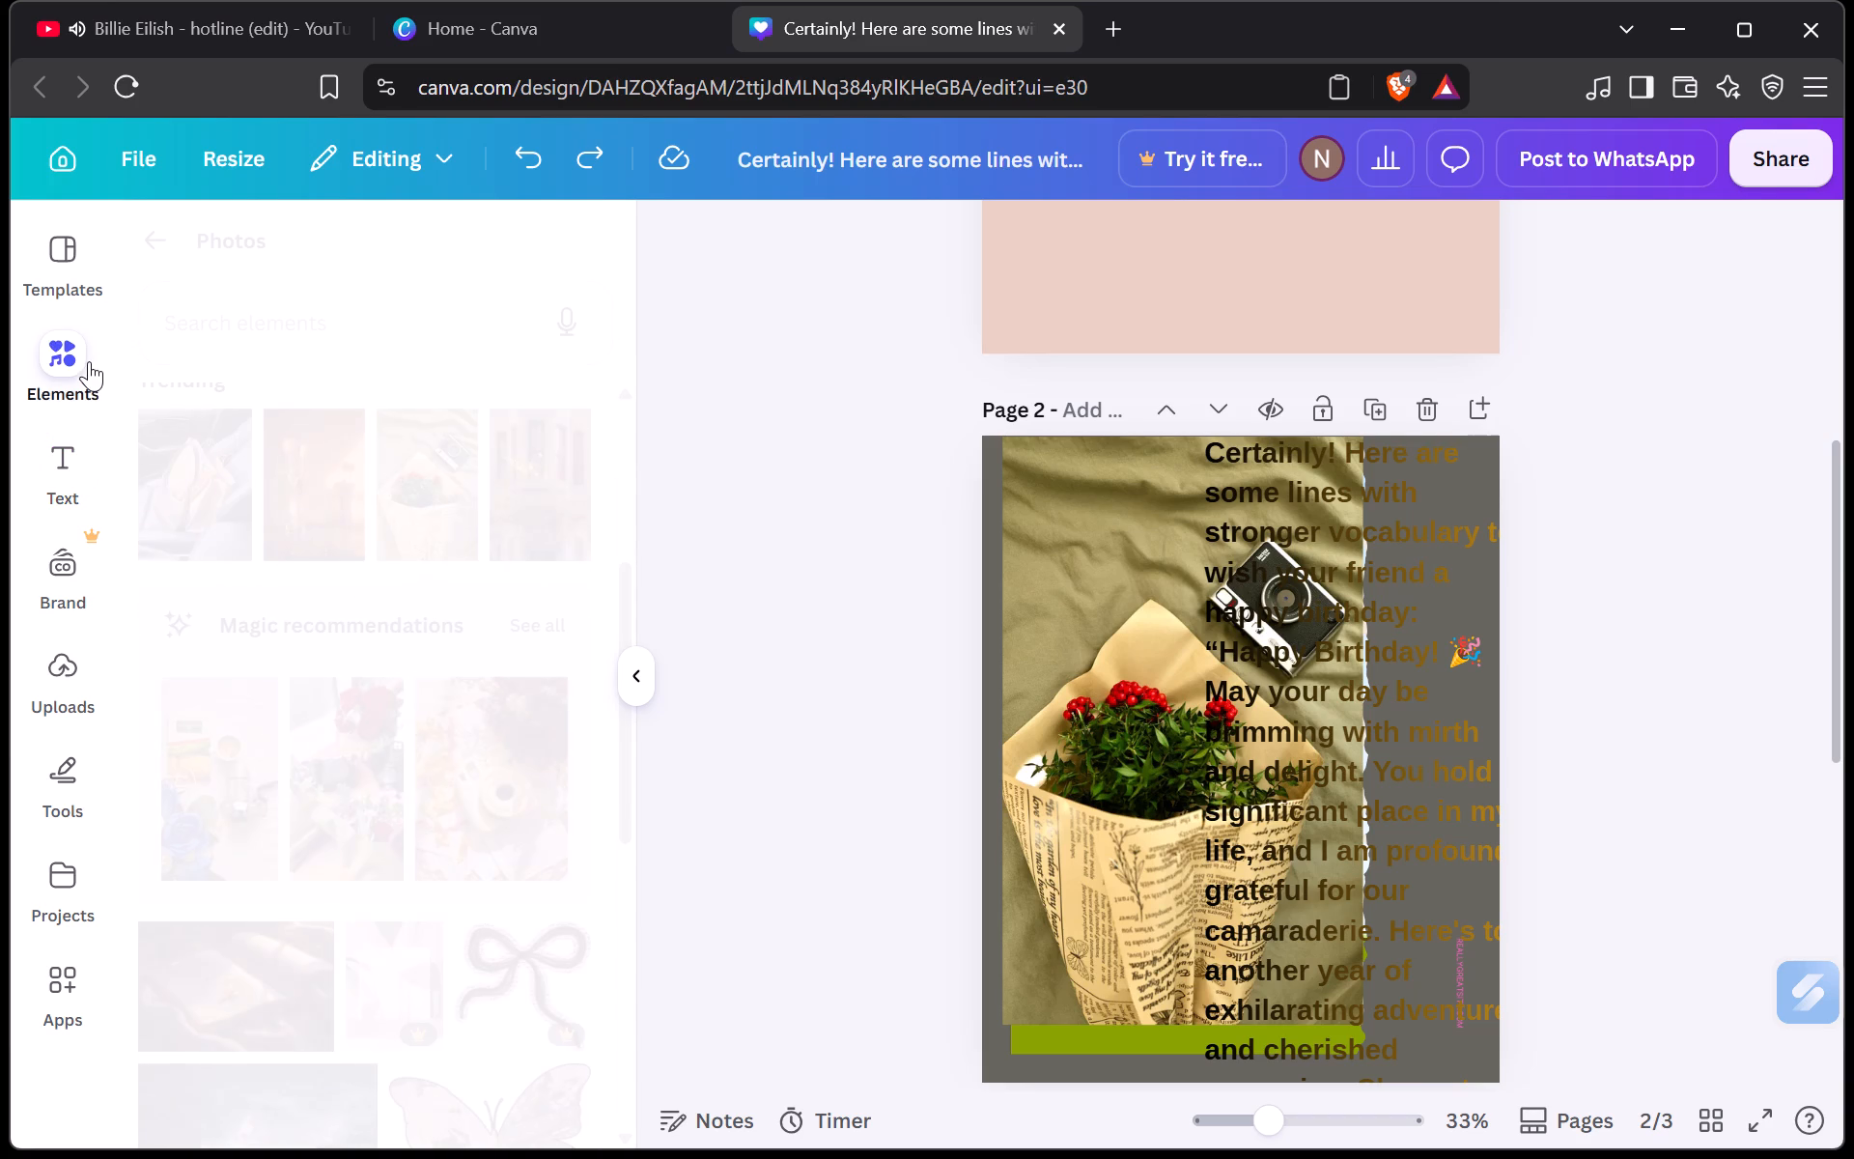
scroll(332, 688, down, 2)
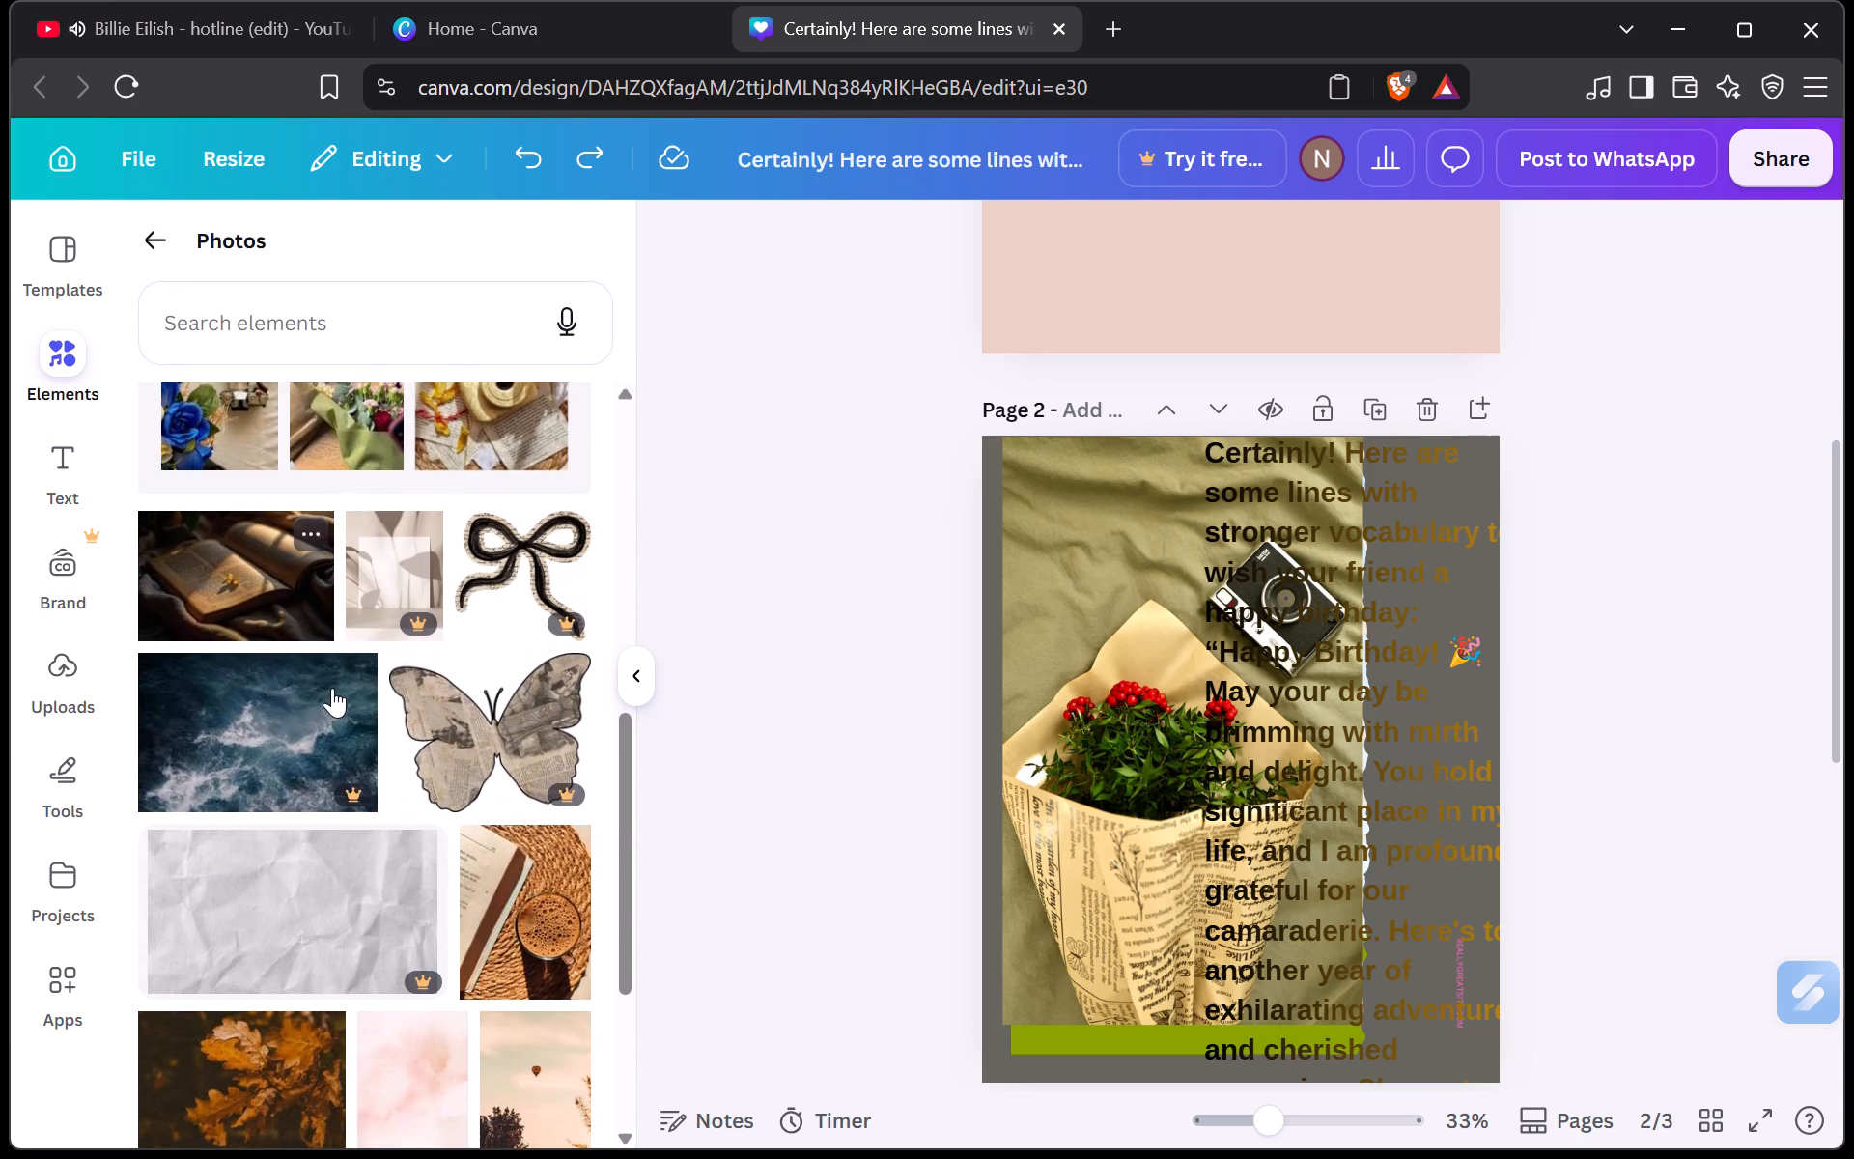
scroll(332, 688, down, 1)
double_click(492, 712)
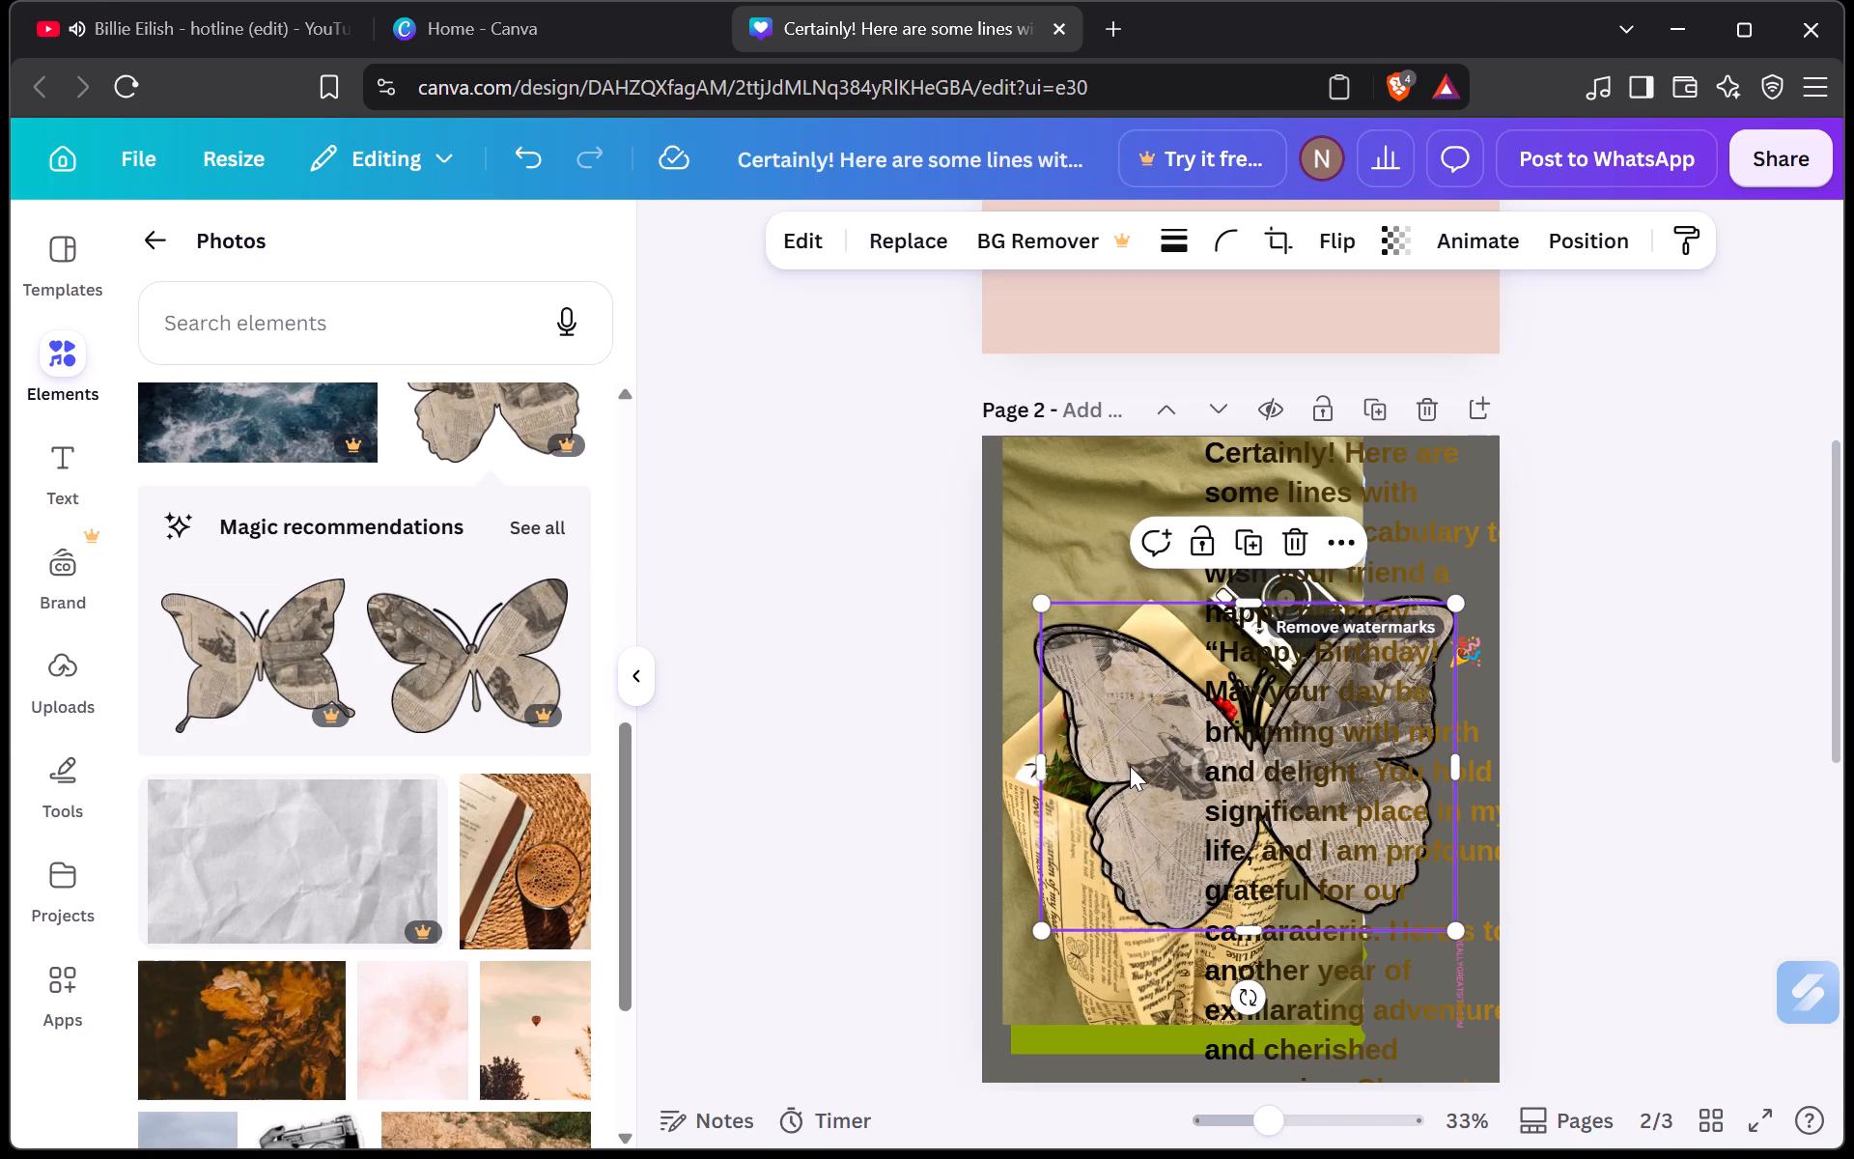
click(1130, 766)
click(1130, 766)
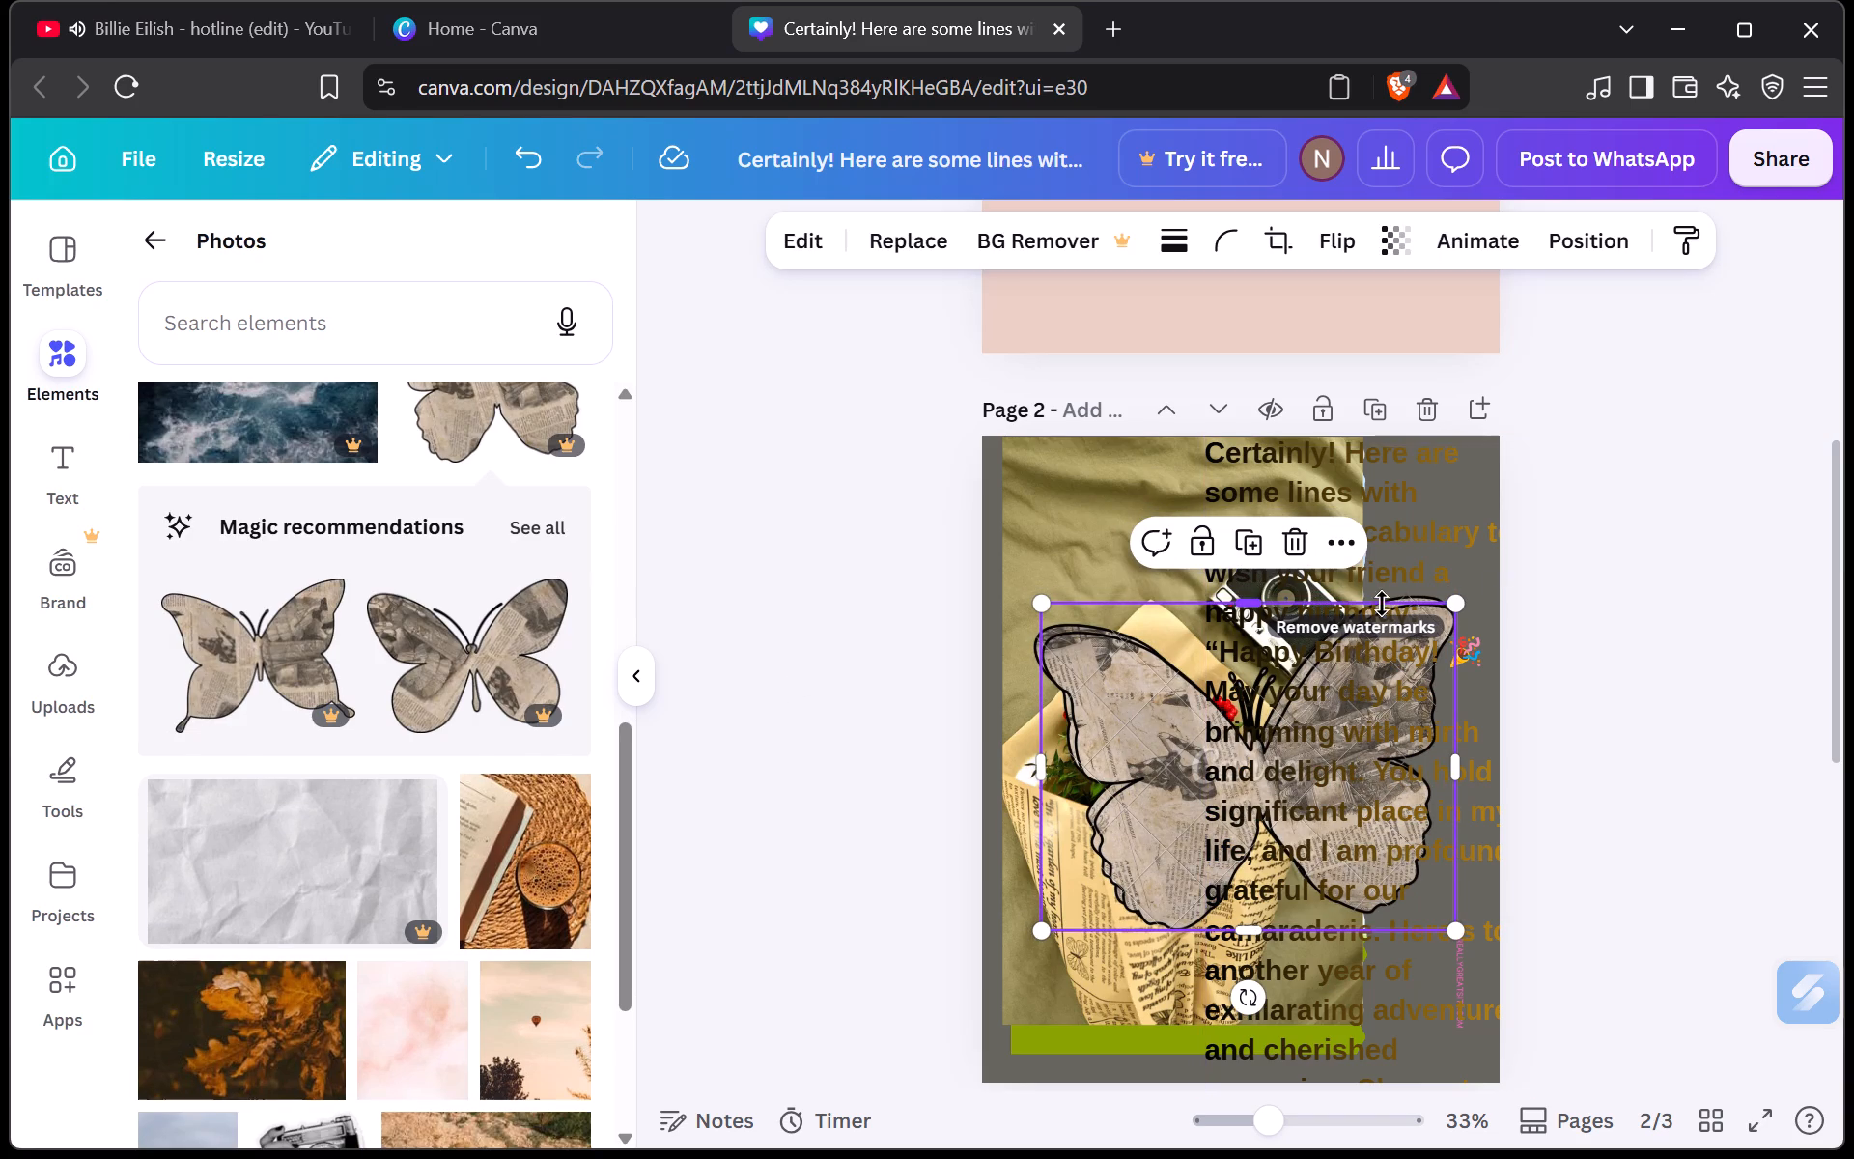
click(1298, 552)
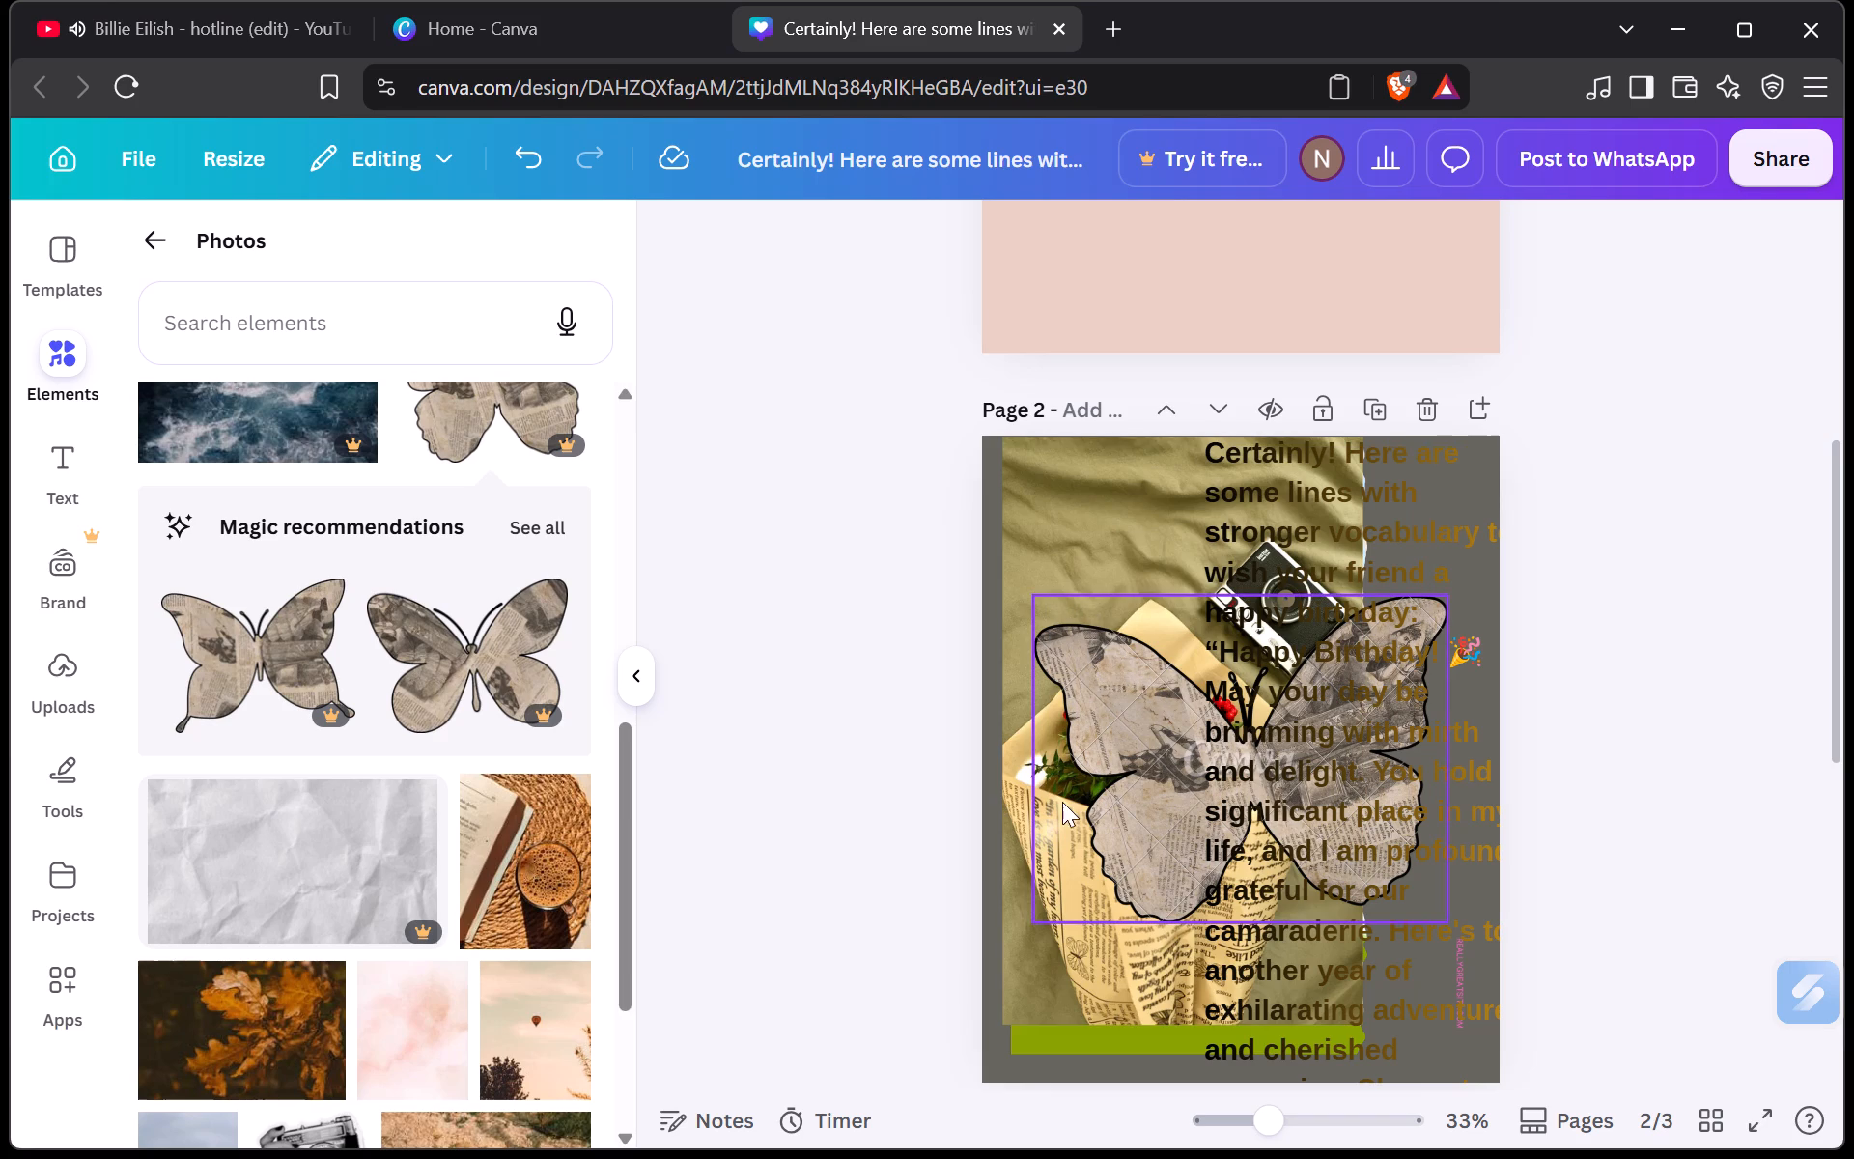
Delete the photo of the wrapped red flowers and camera from page 2.
click(1029, 840)
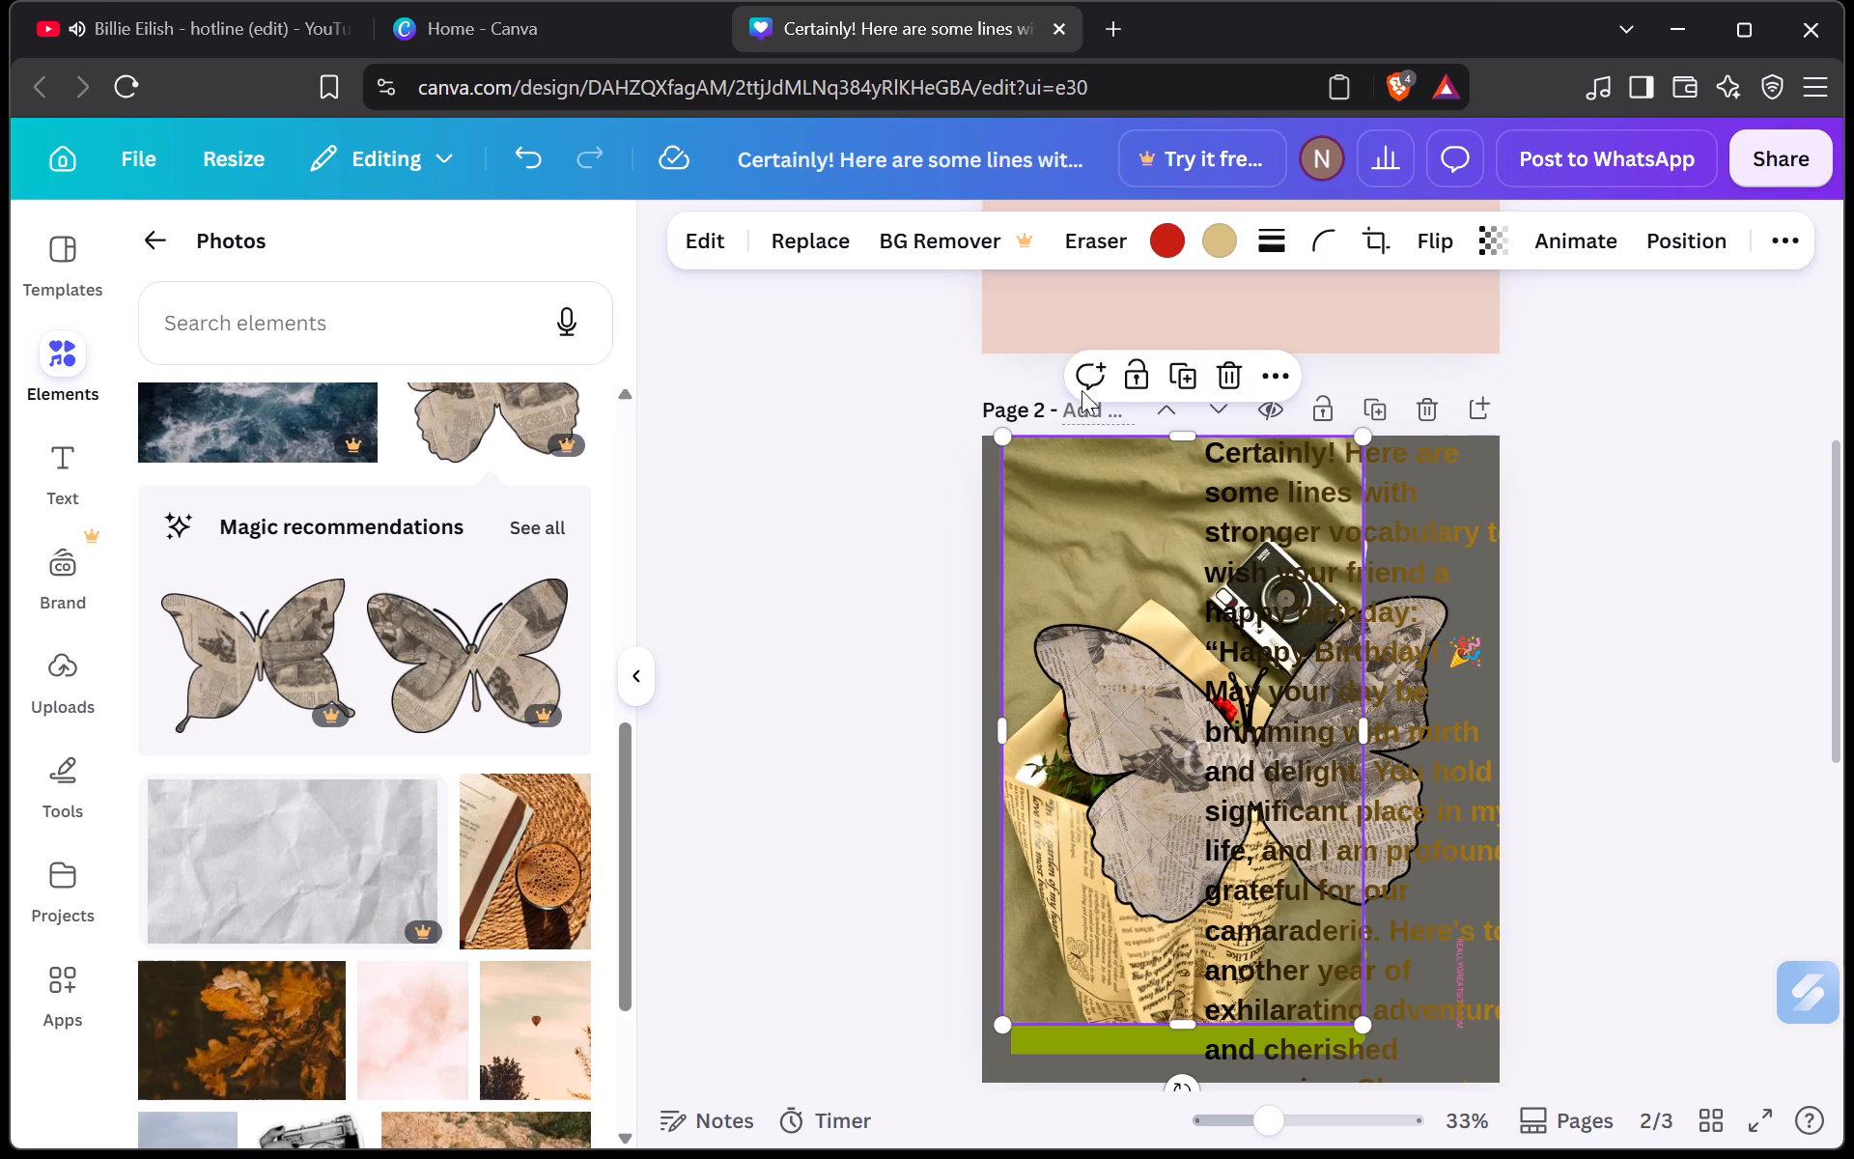
click(1224, 380)
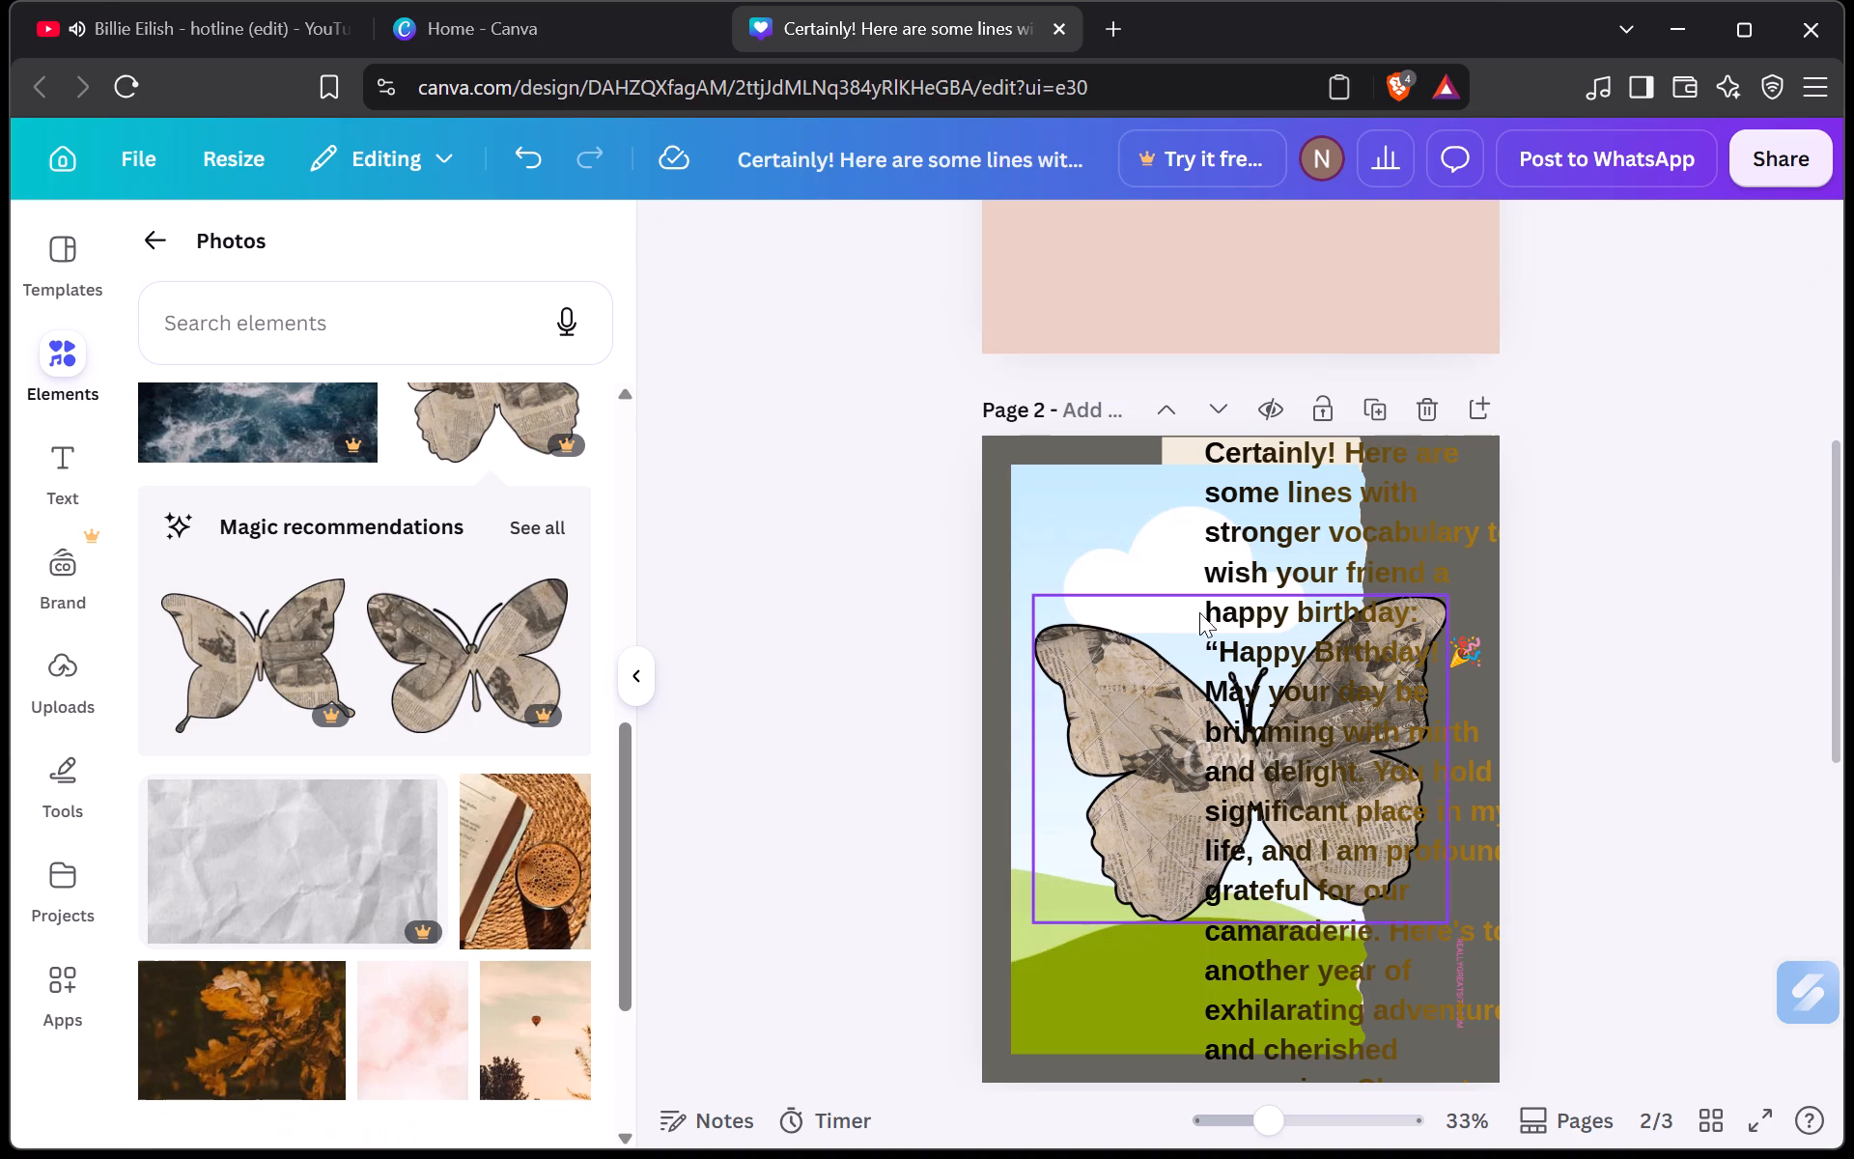
Unlock the torn-edge landscape placeholder frame with sky and green hills on page 2 and delete it.
click(1154, 585)
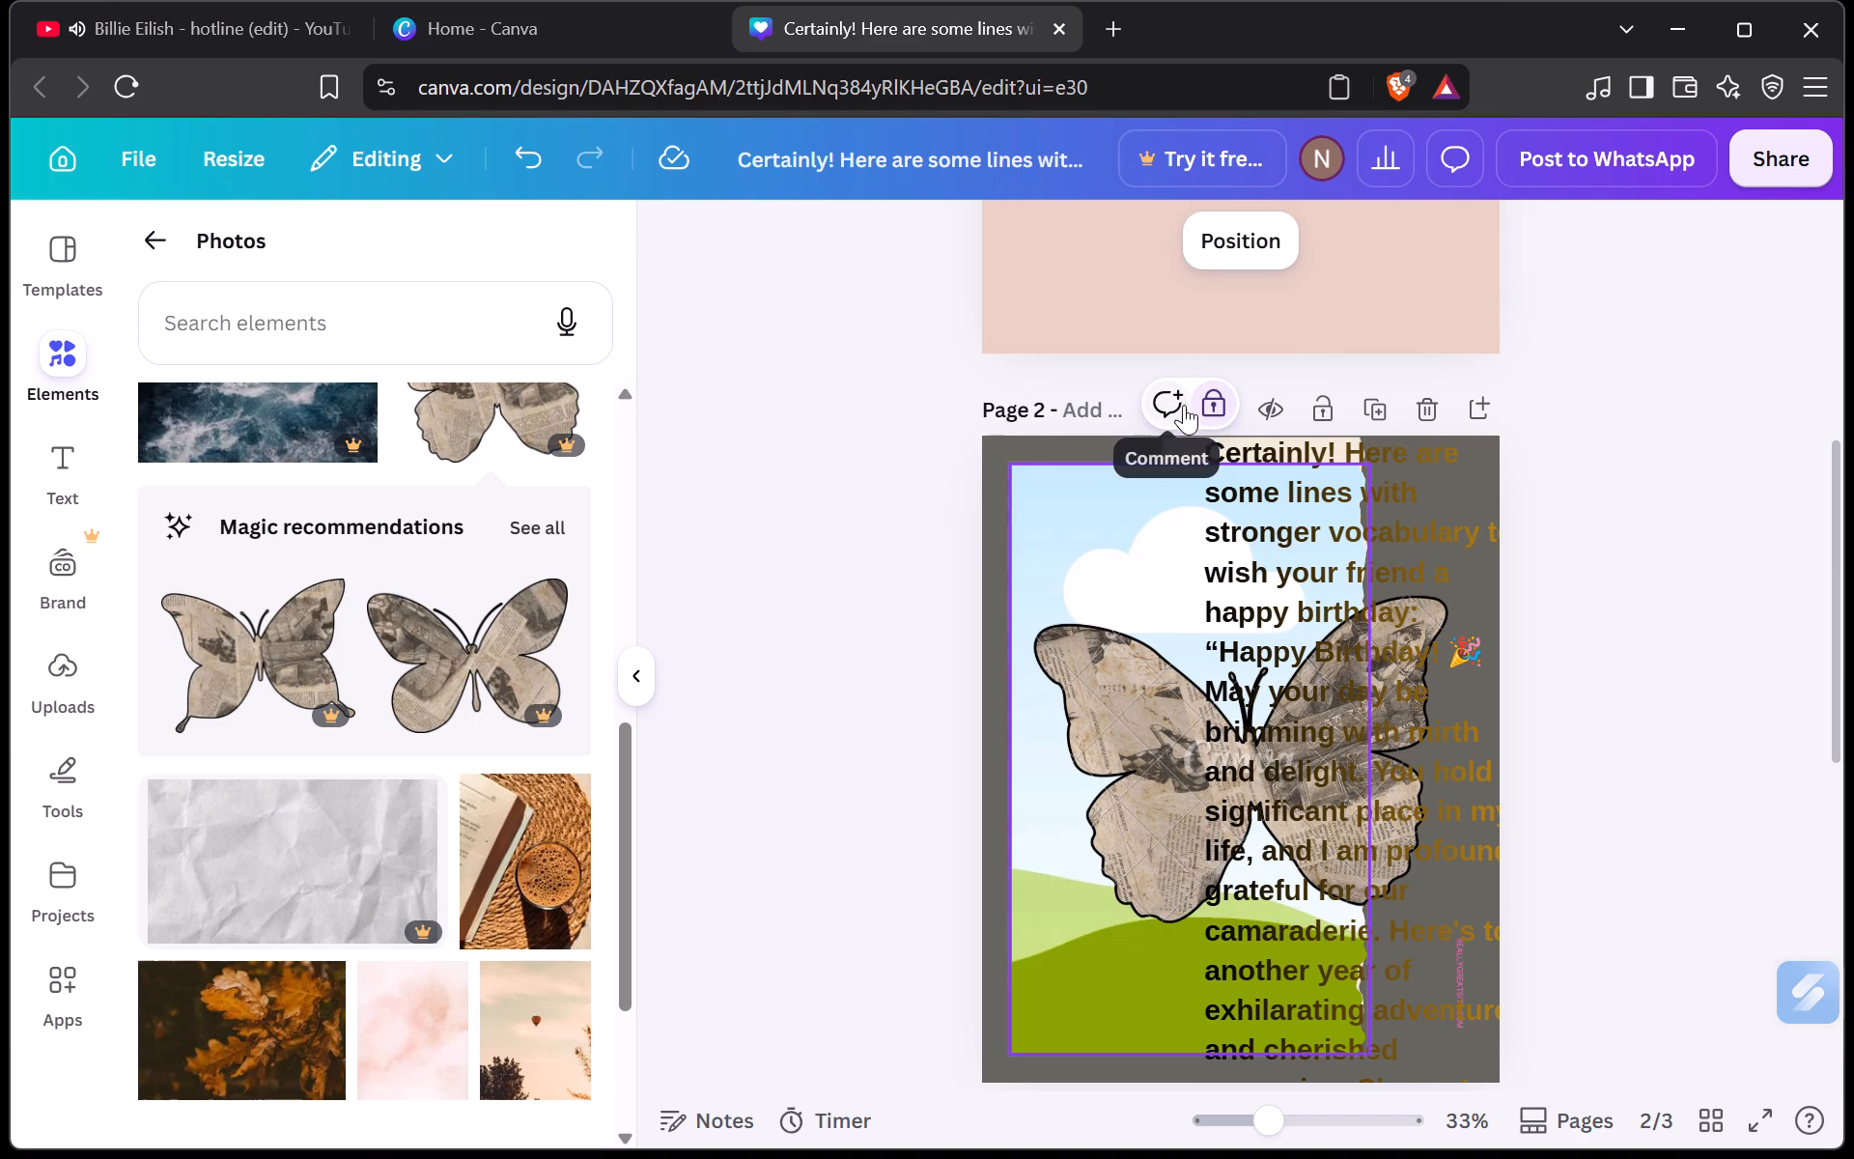
click(1209, 402)
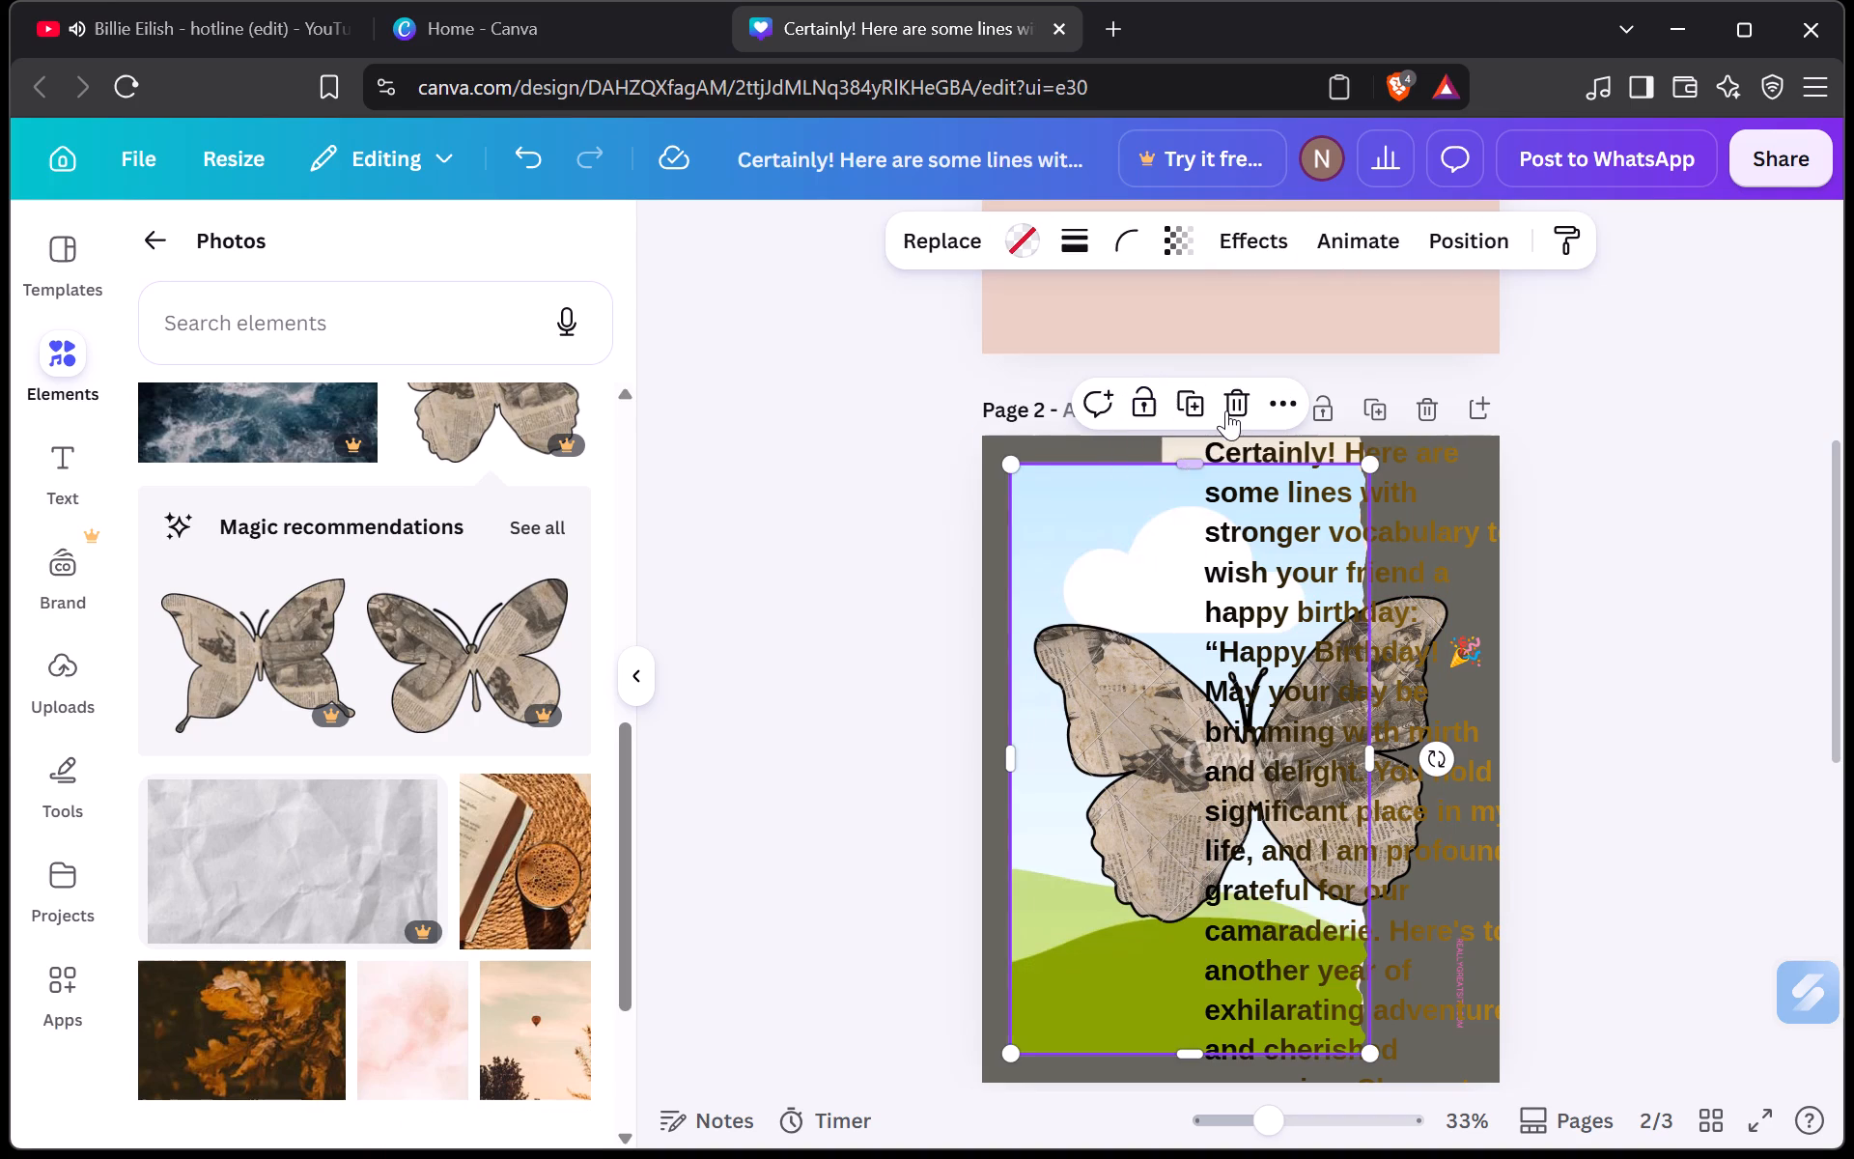
click(1229, 408)
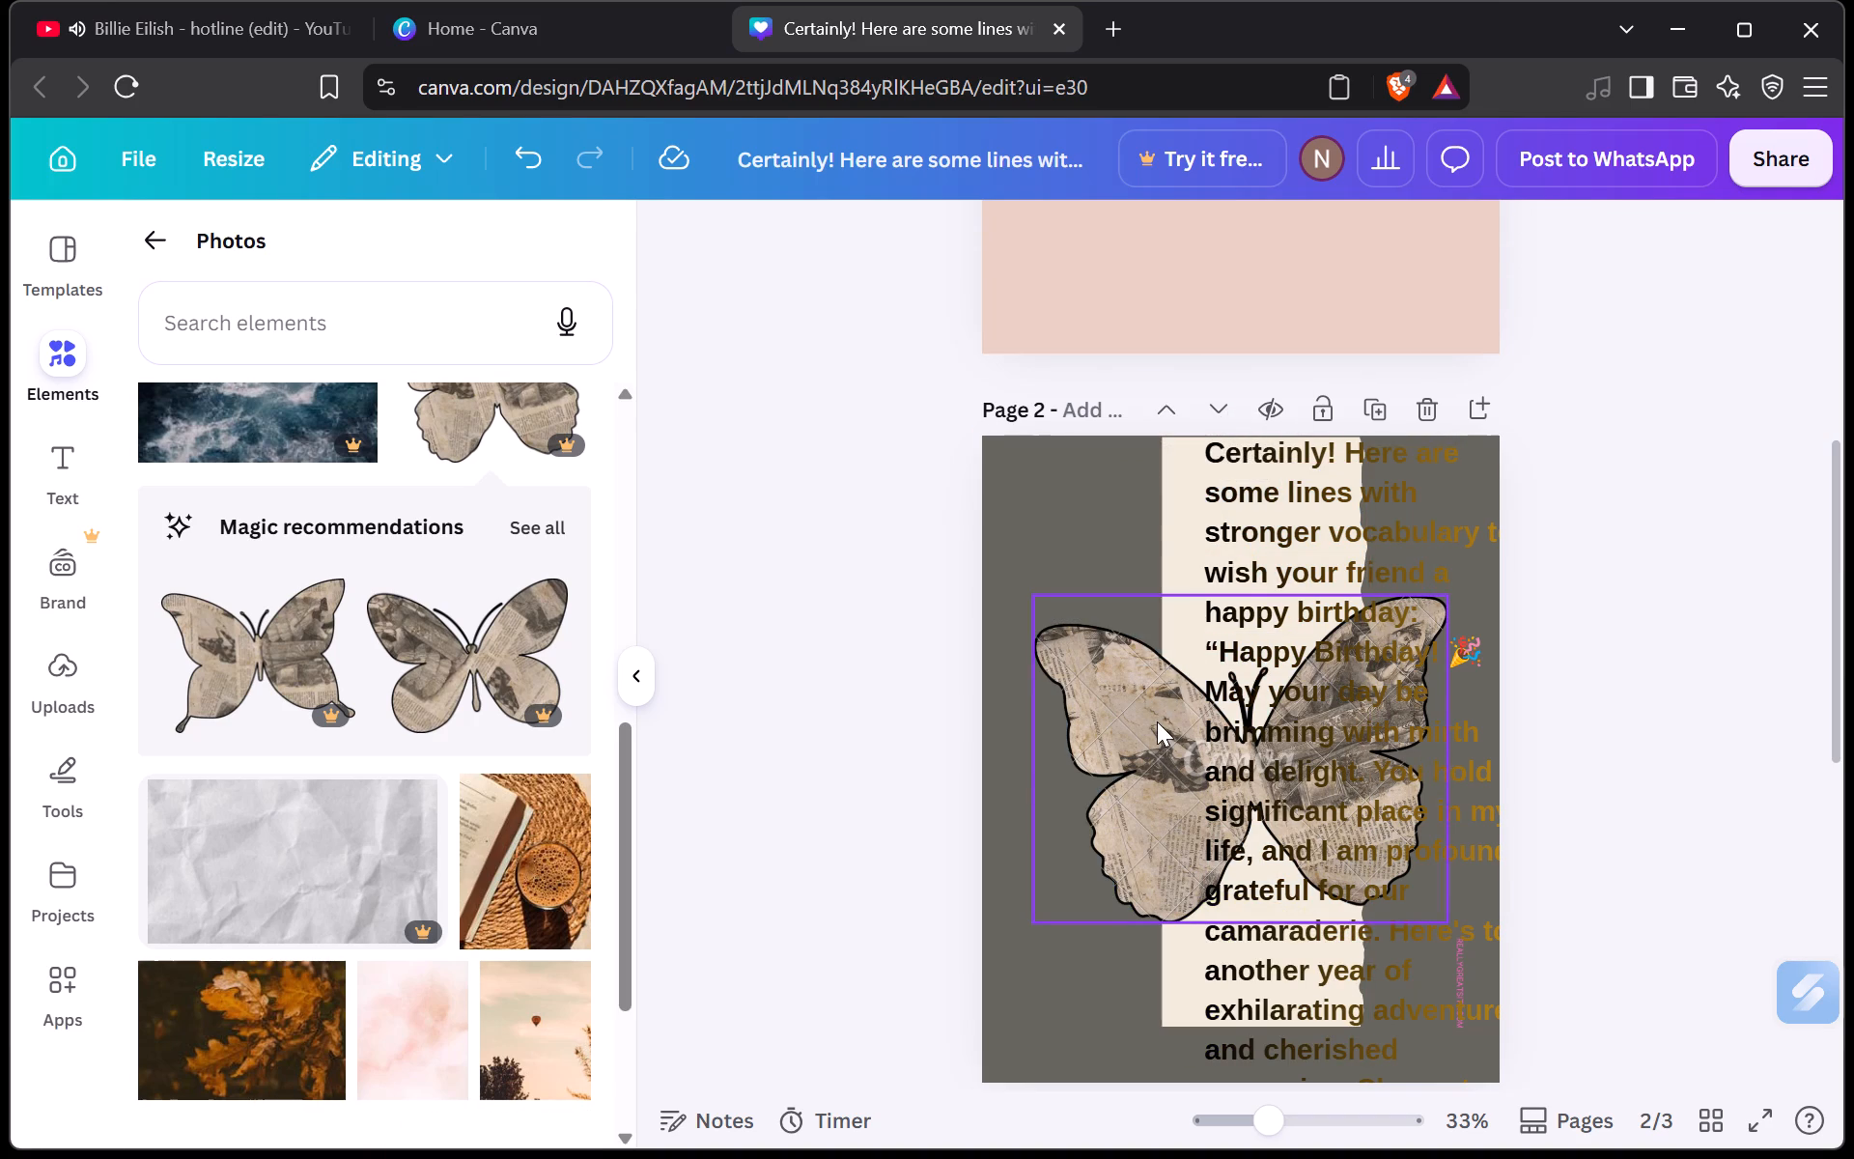
Enlarge the newspaper-print butterfly to span the full width of page 2 and tilt it about 4° clockwise.
click(1157, 721)
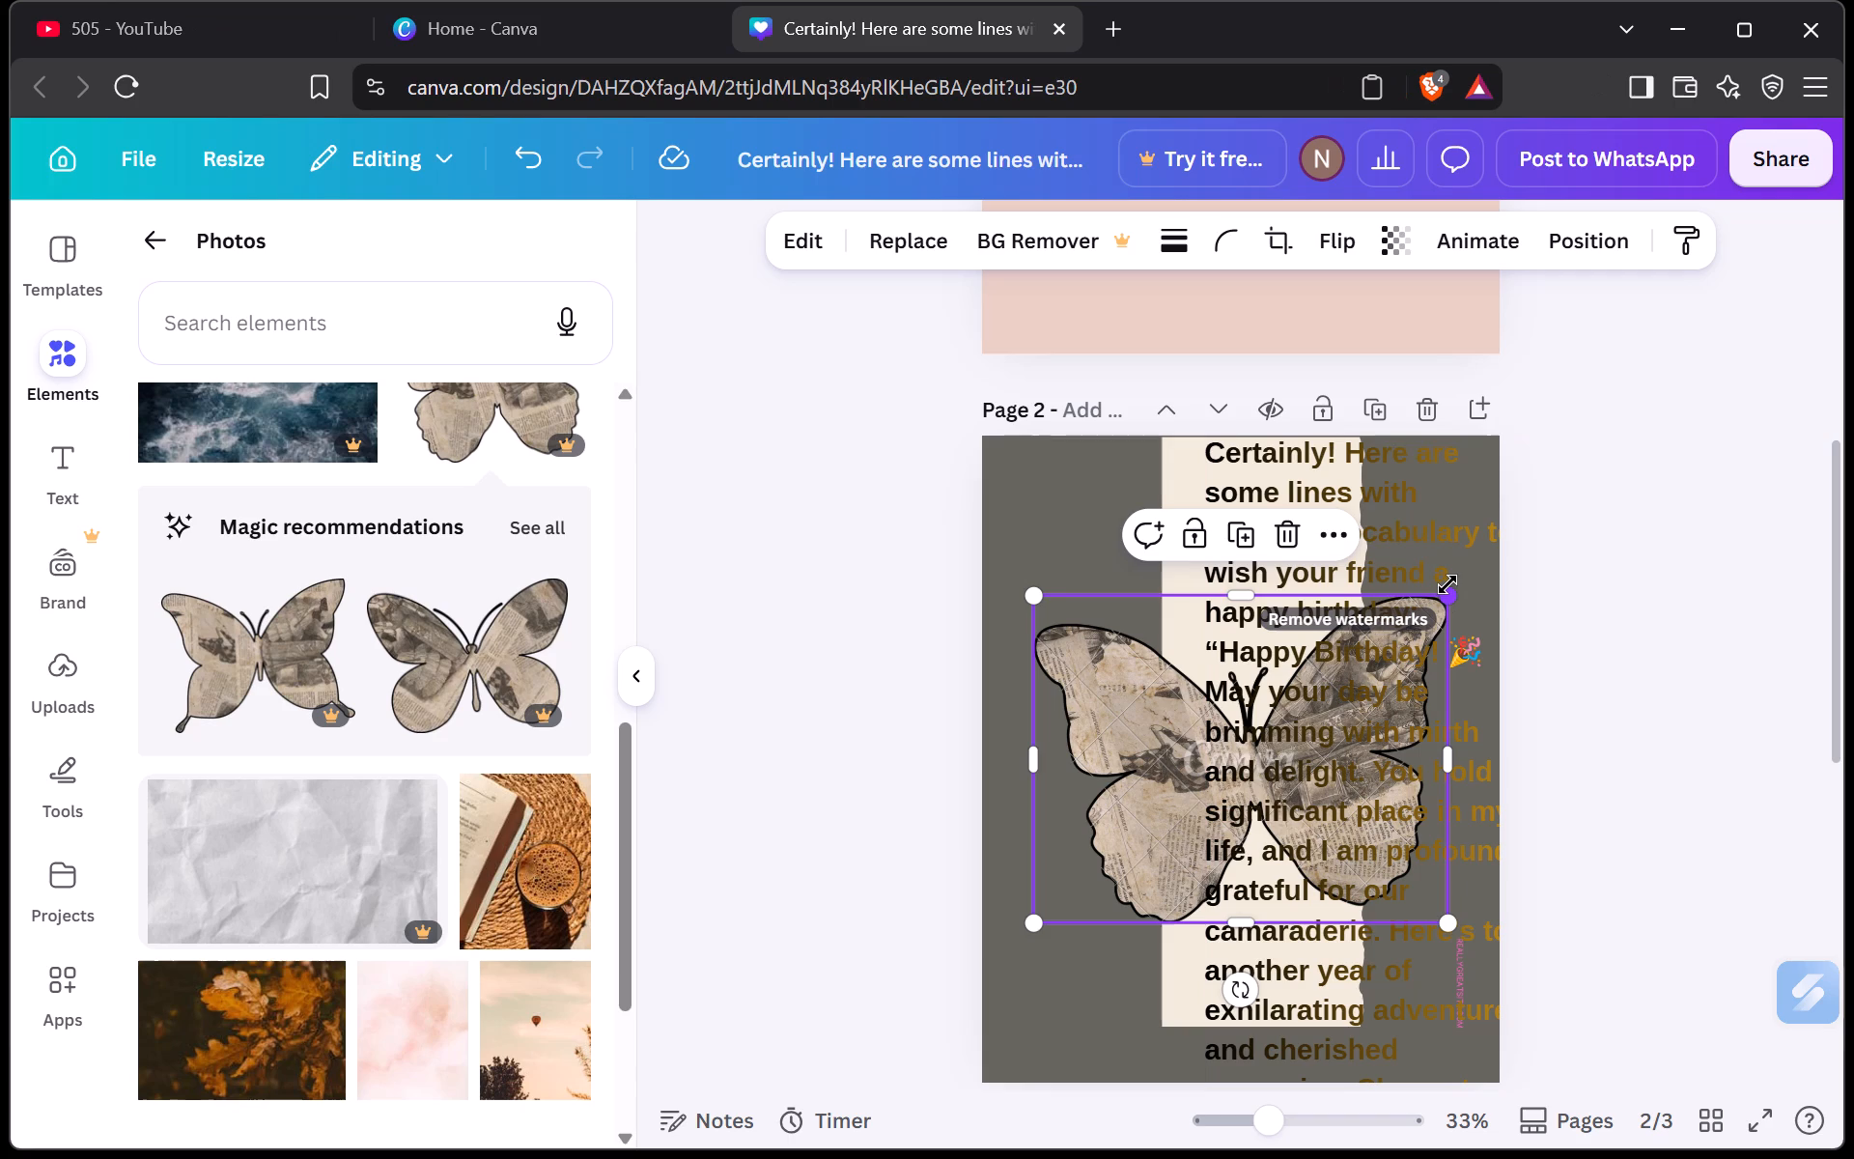
drag(1447, 584, 1492, 482)
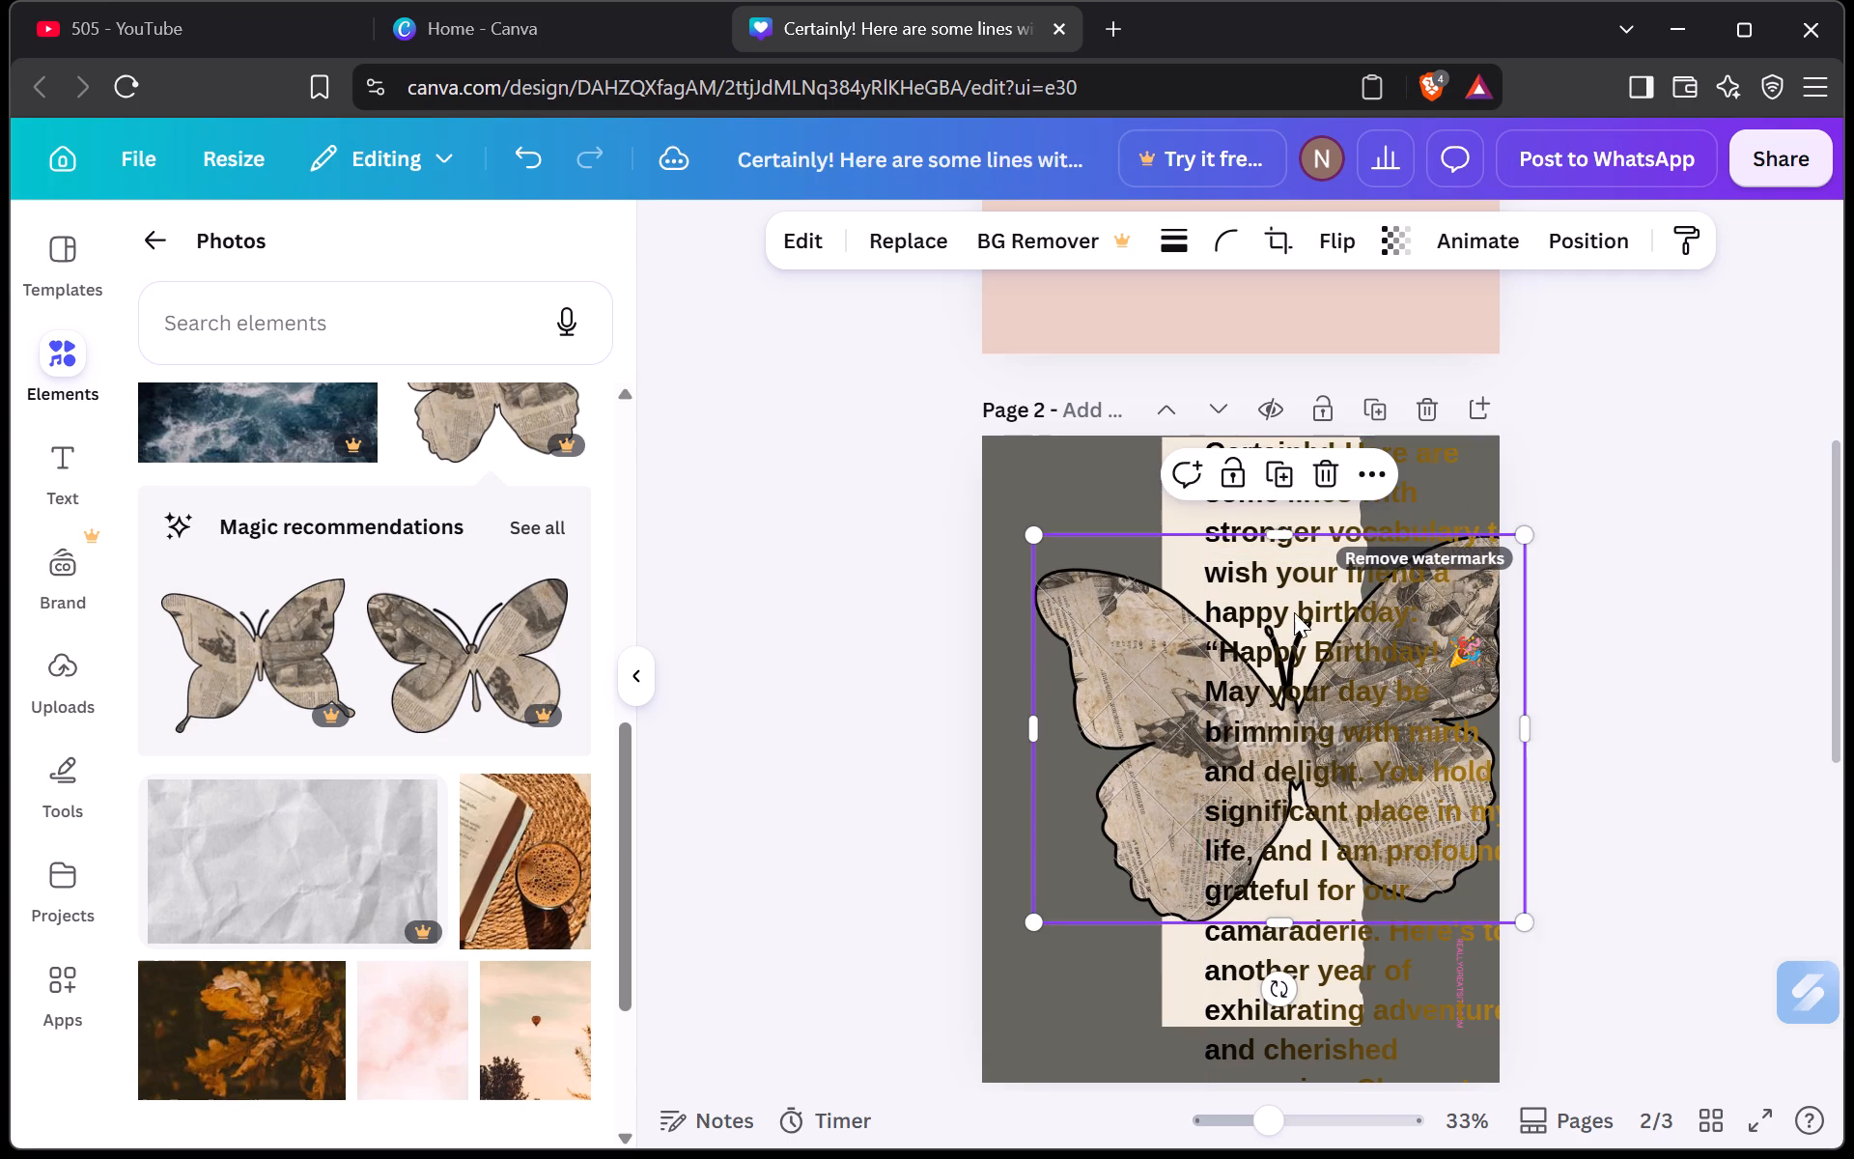
drag(1033, 533, 982, 527)
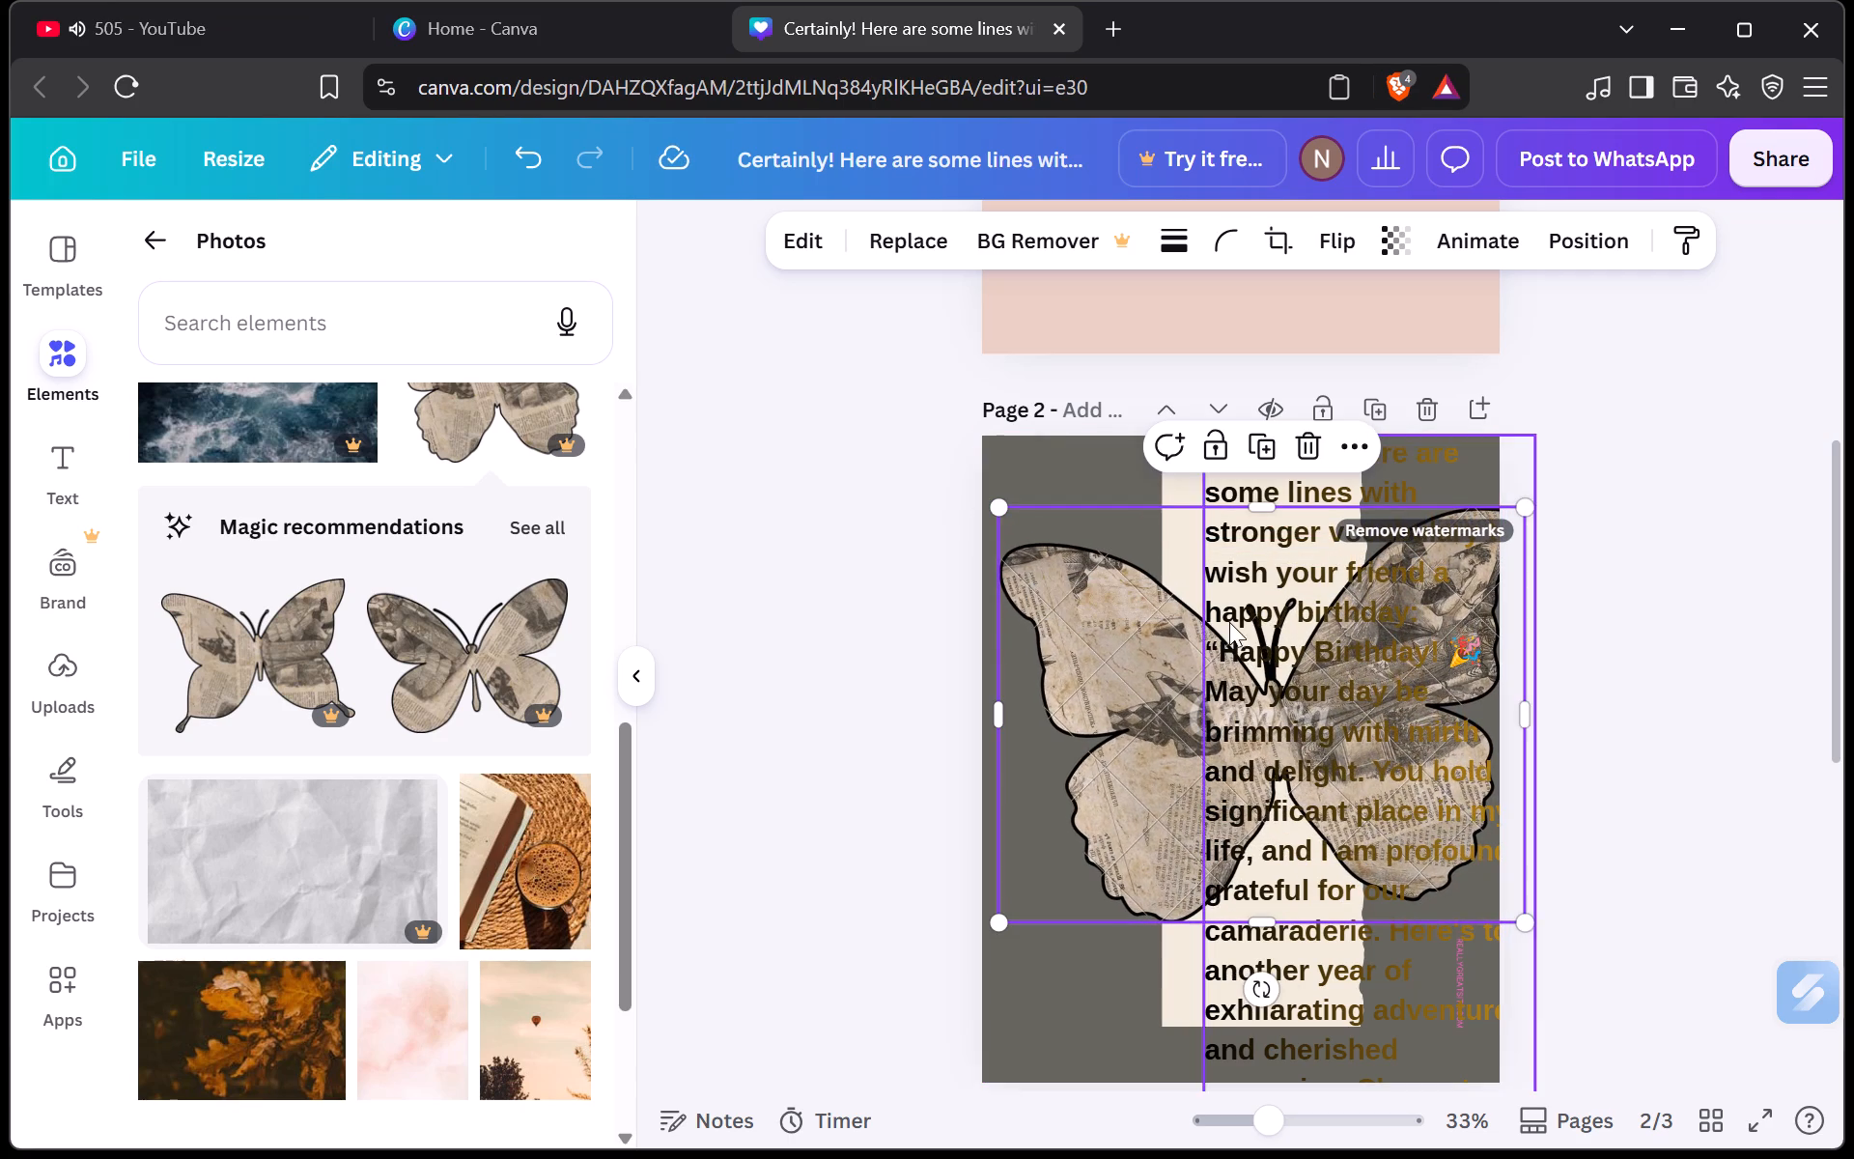
drag(1172, 695, 1145, 695)
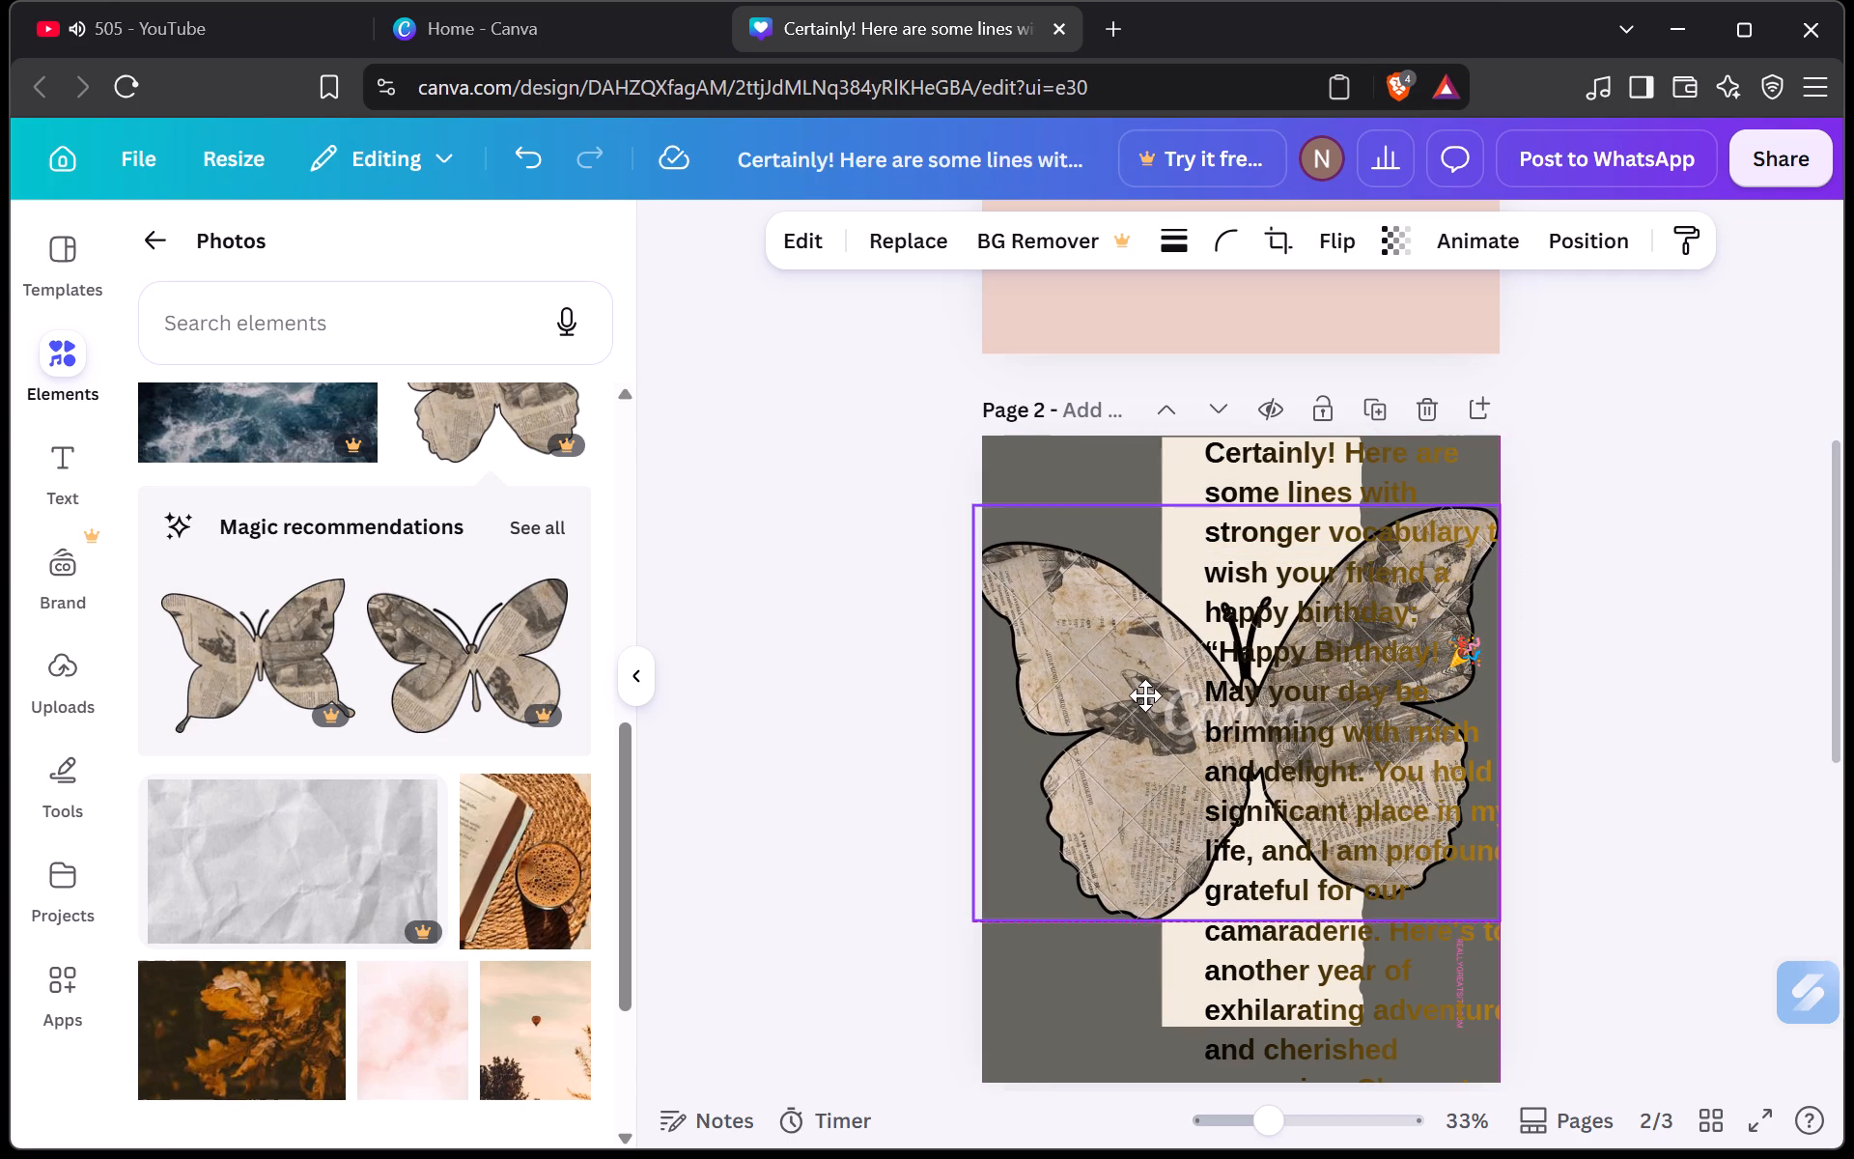
drag(1145, 695, 1146, 698)
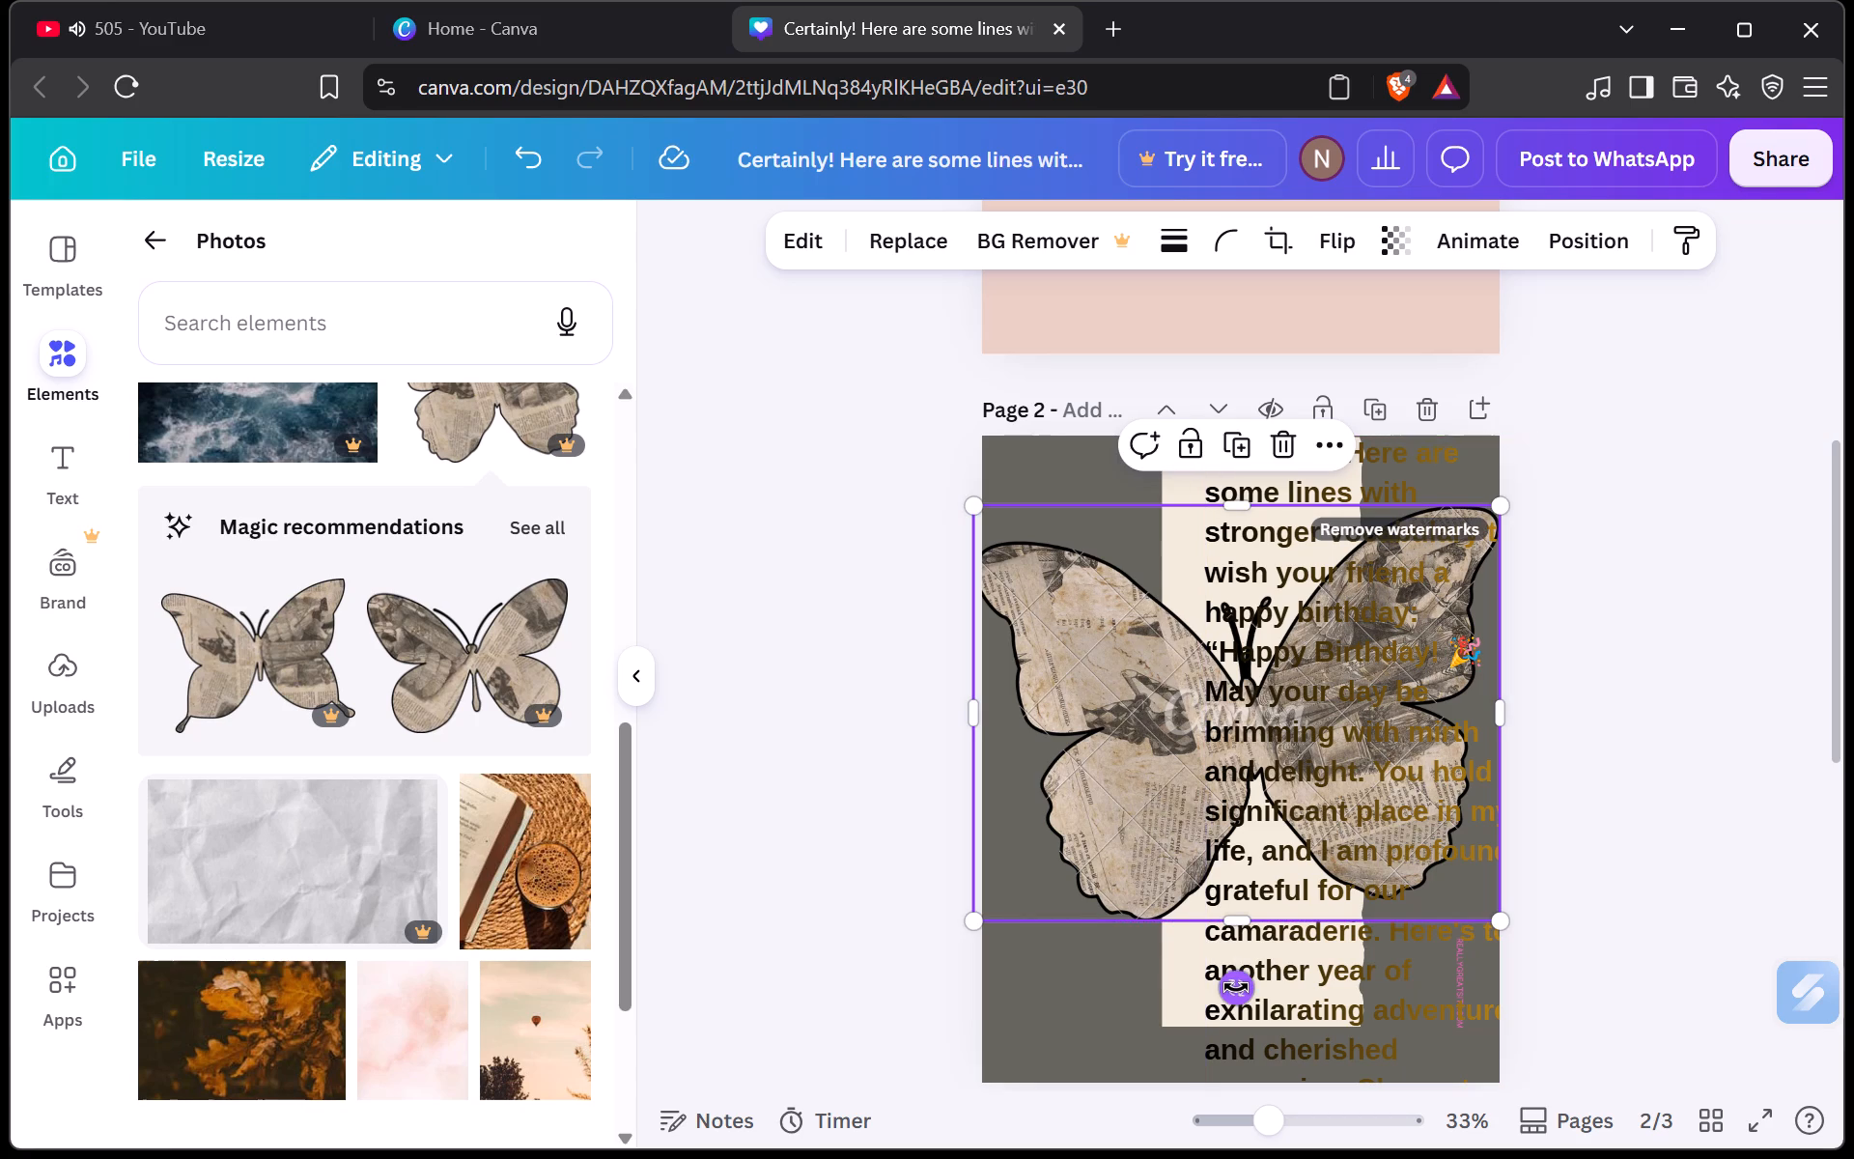
drag(1236, 987, 1215, 992)
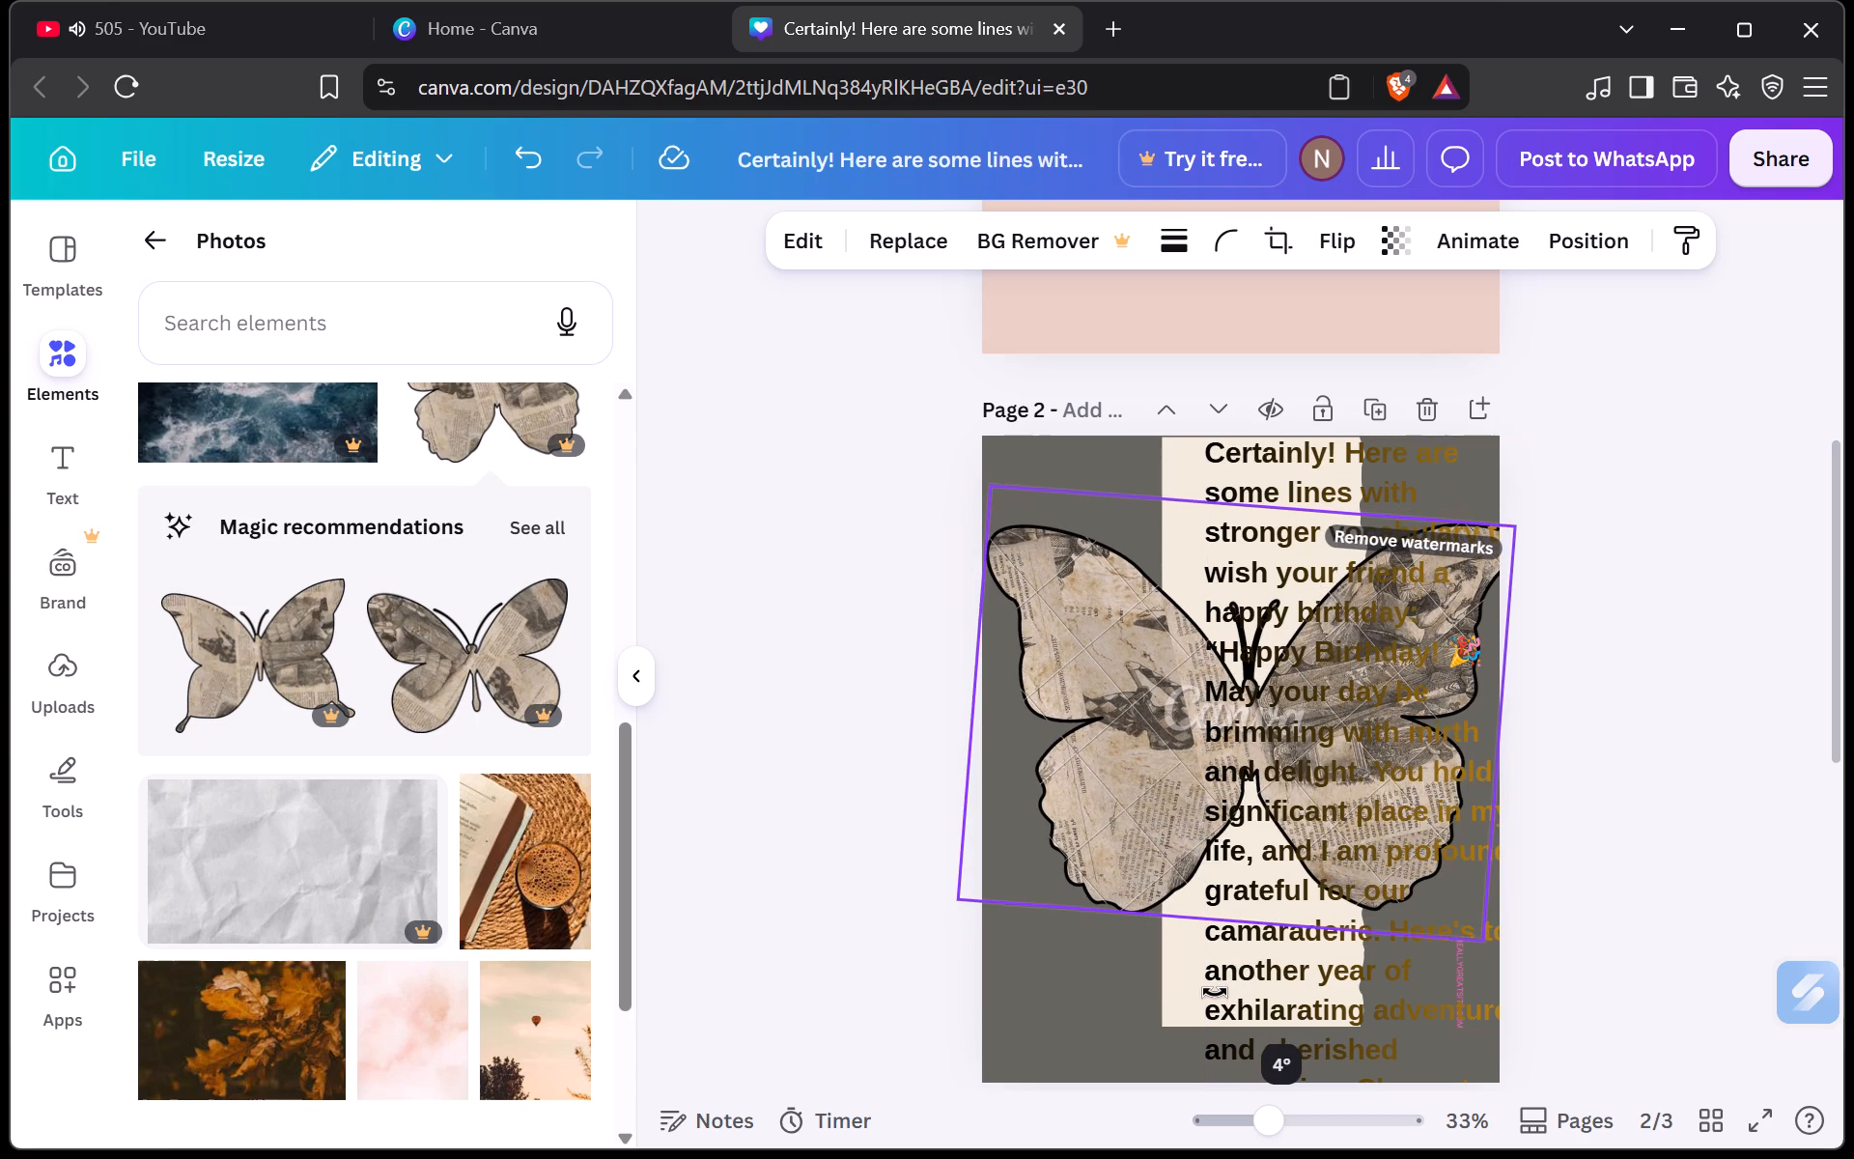
drag(1215, 992, 1219, 990)
click(1095, 1039)
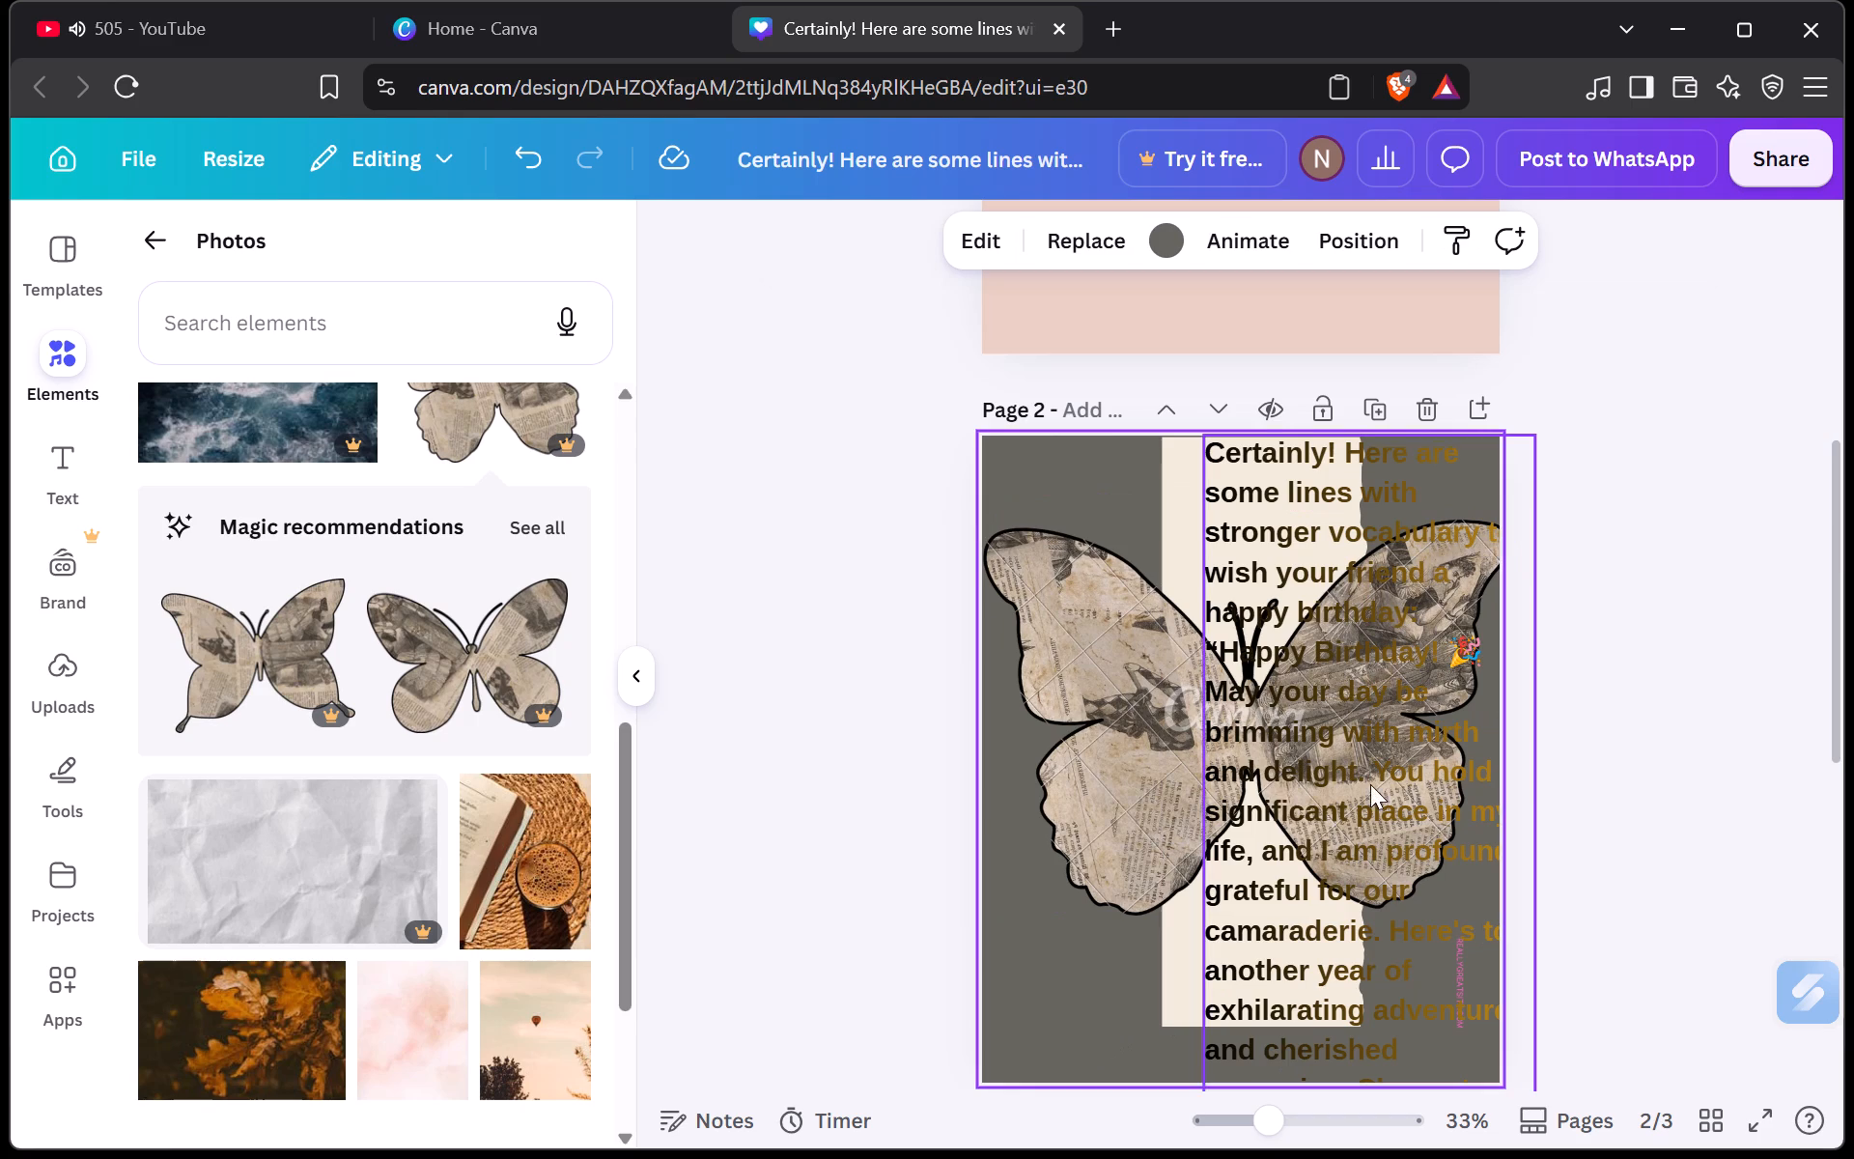
Delete the long Magic Write birthday-message text box from page 2.
click(1484, 796)
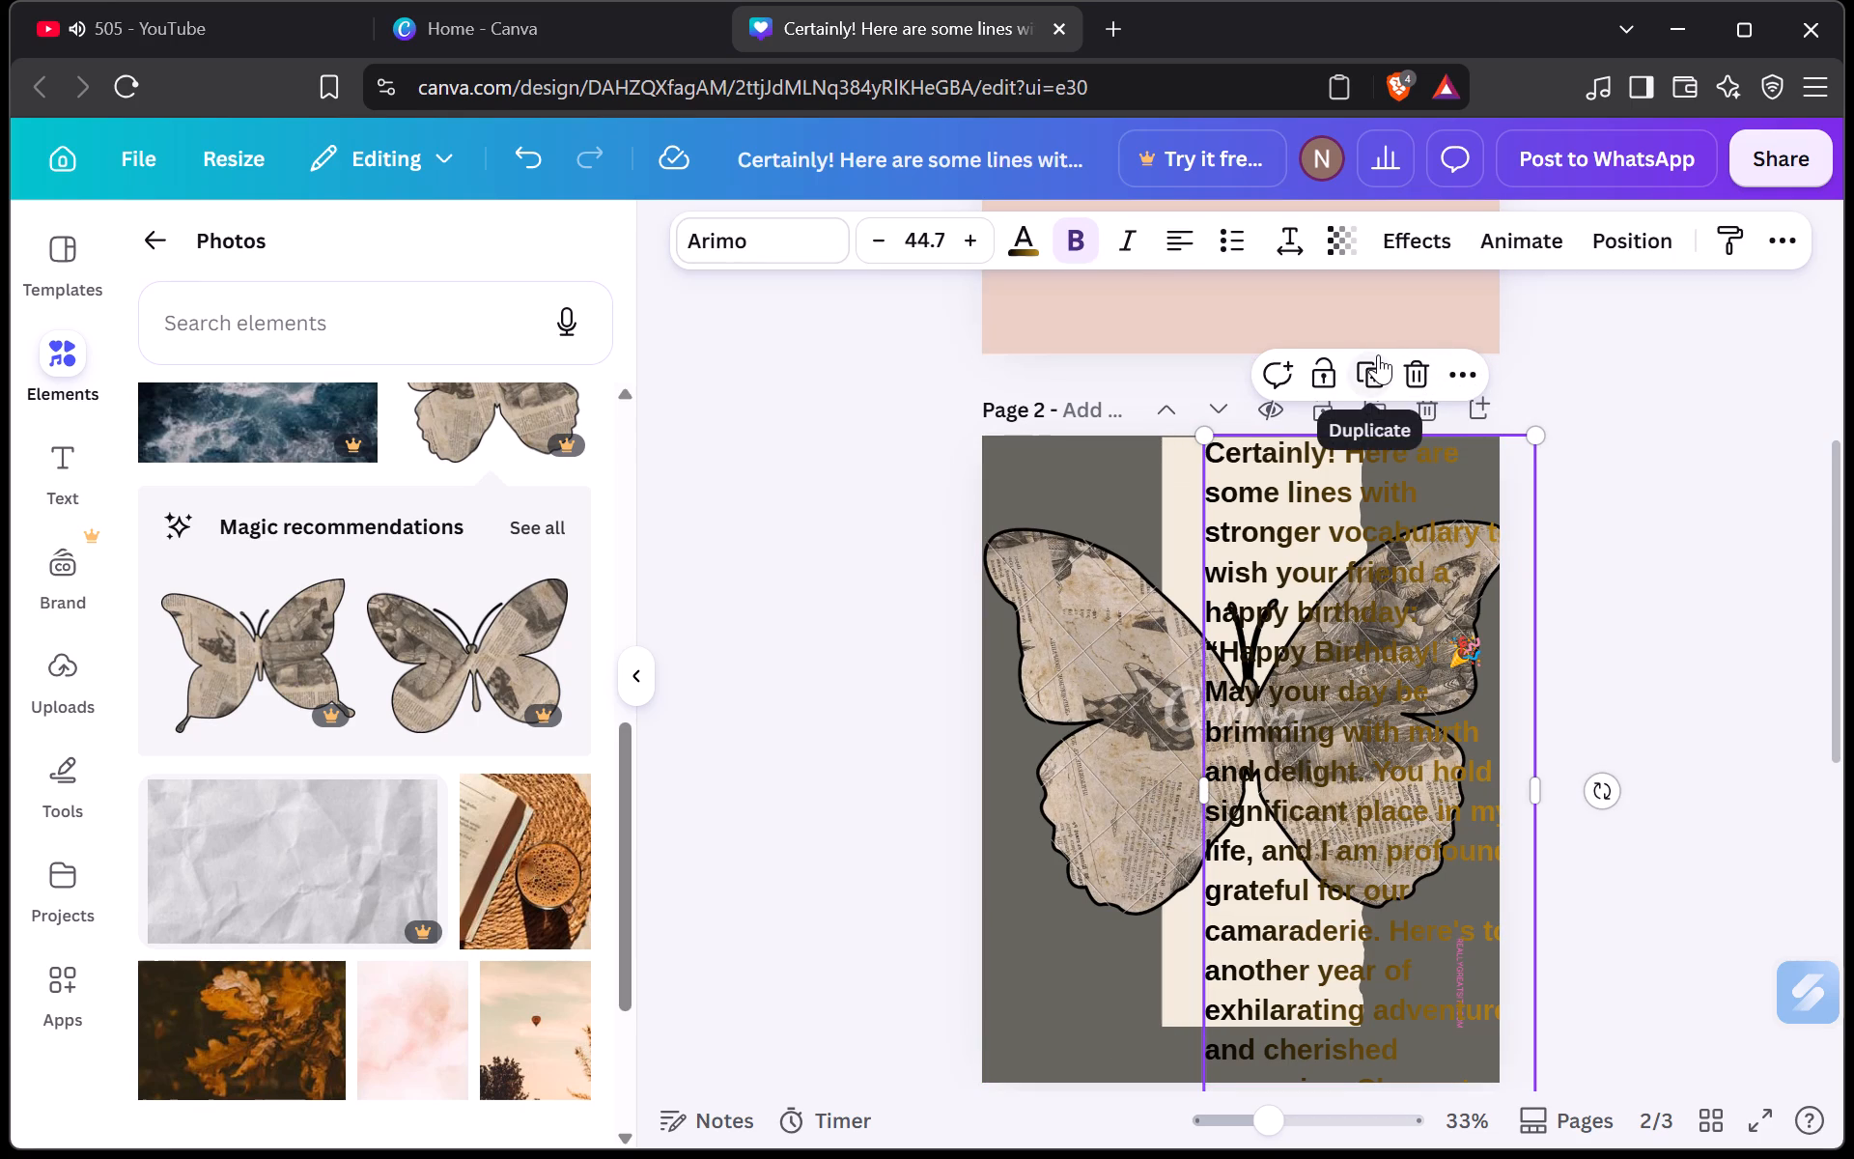
click(1420, 370)
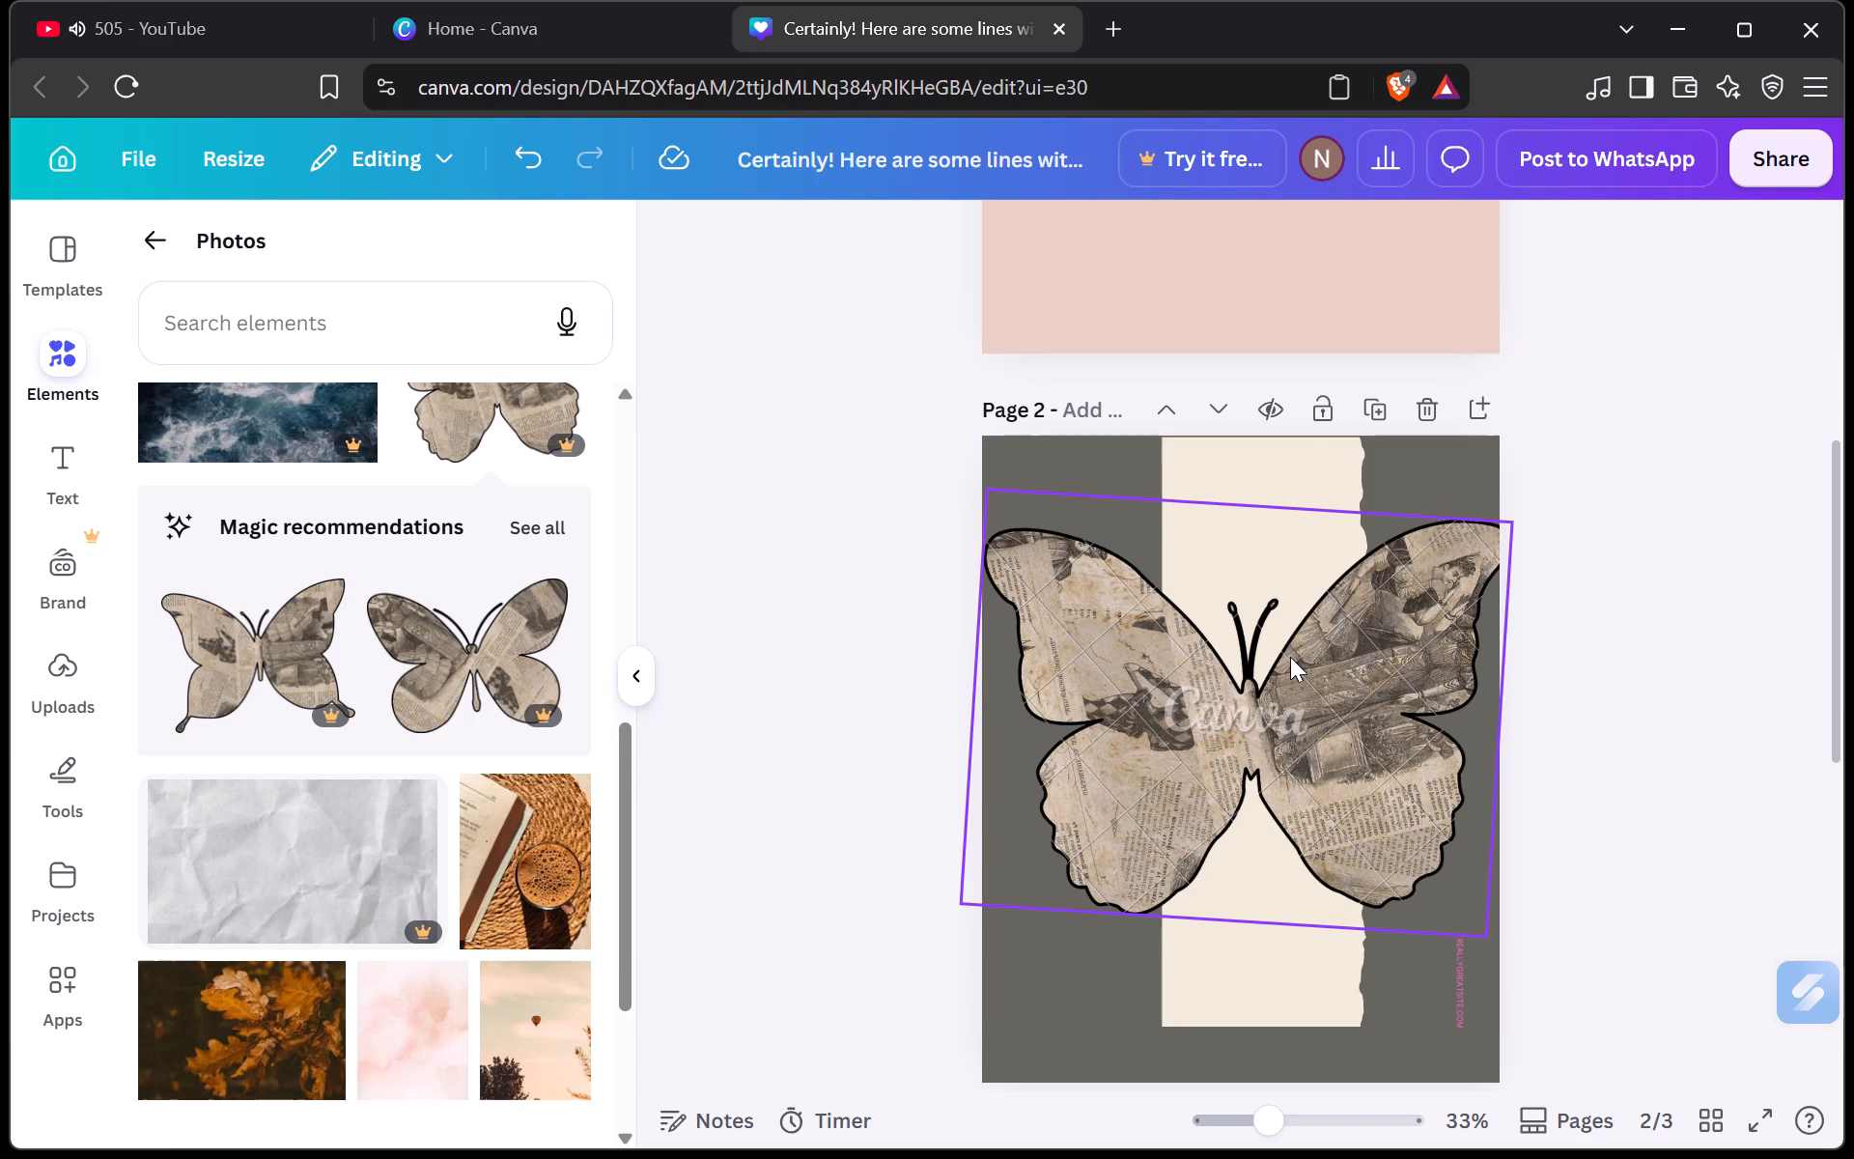
Shift the tilted butterfly slightly left so its bounding box meets page 2's right edge.
drag(1275, 685, 1252, 685)
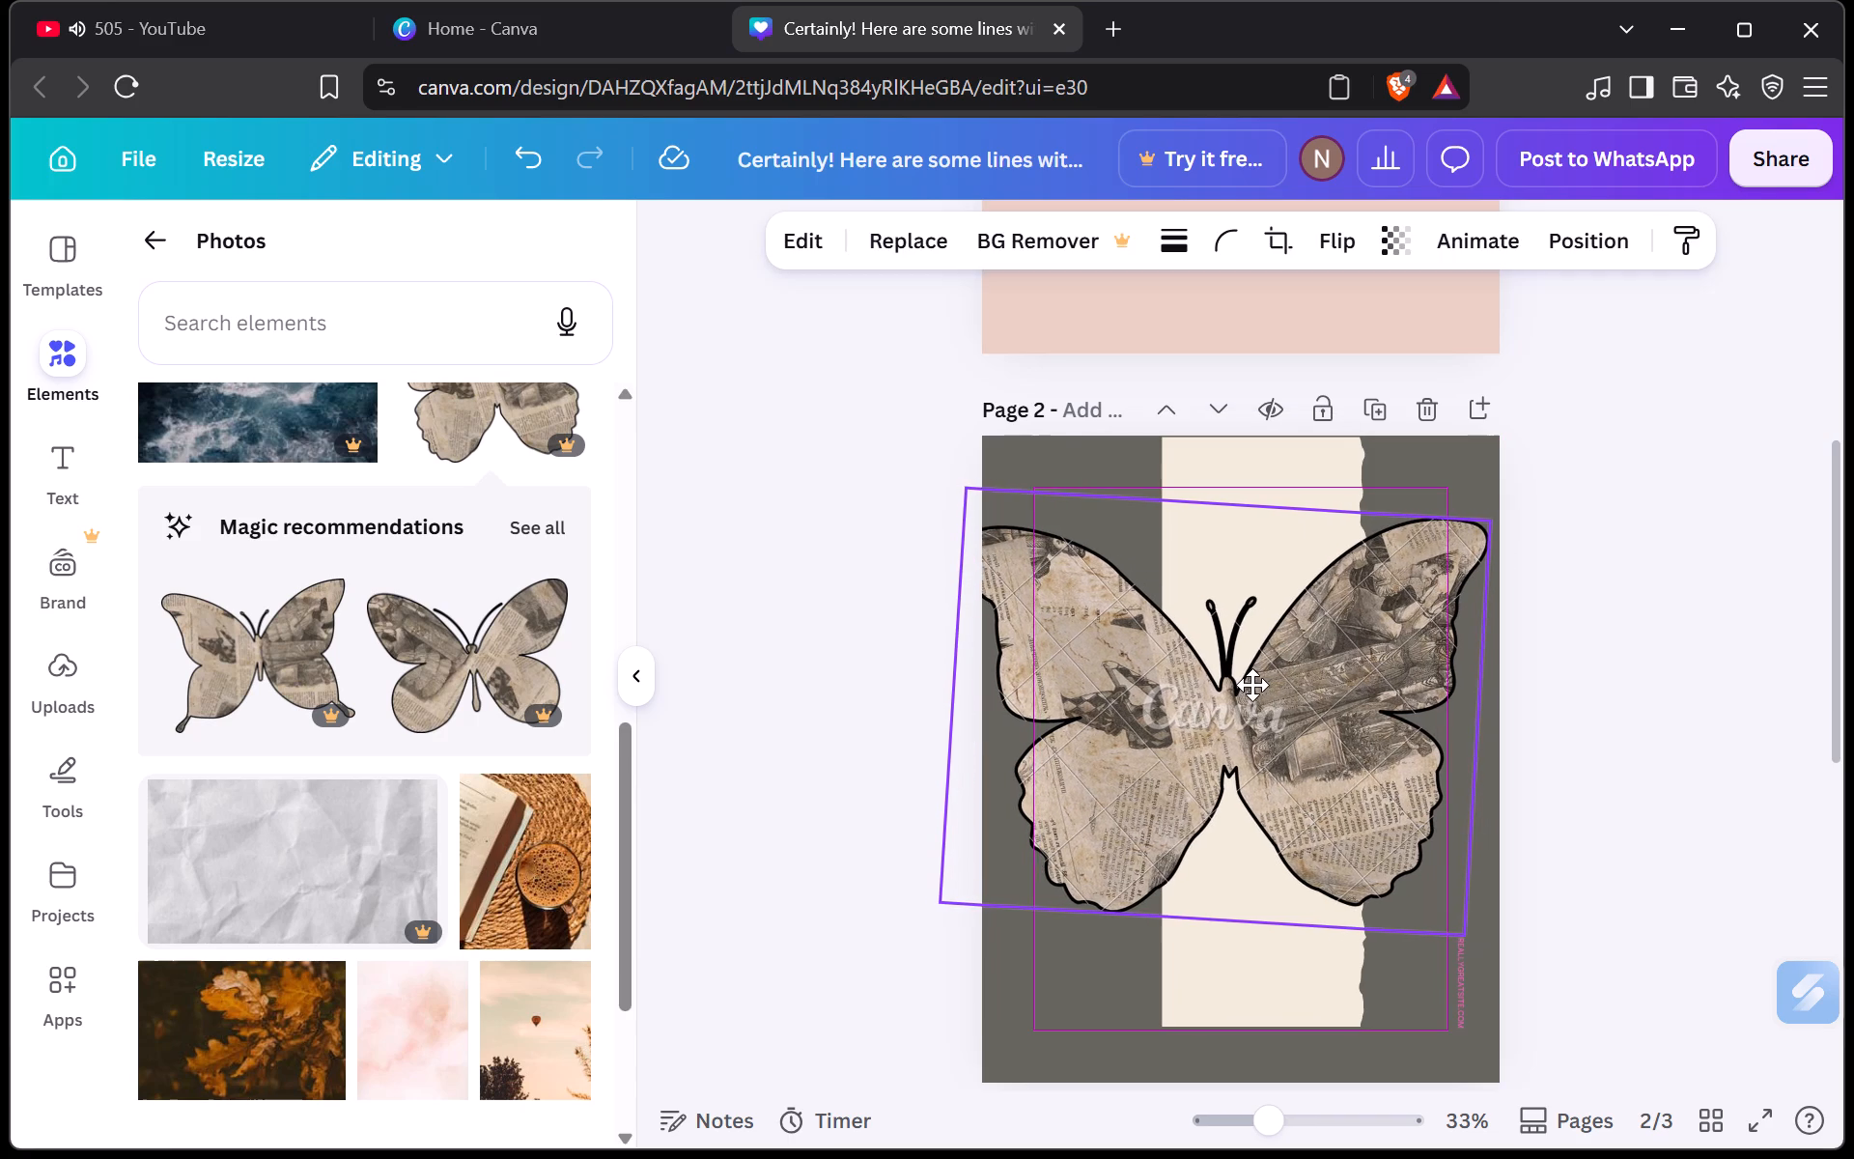
drag(1252, 685, 1261, 685)
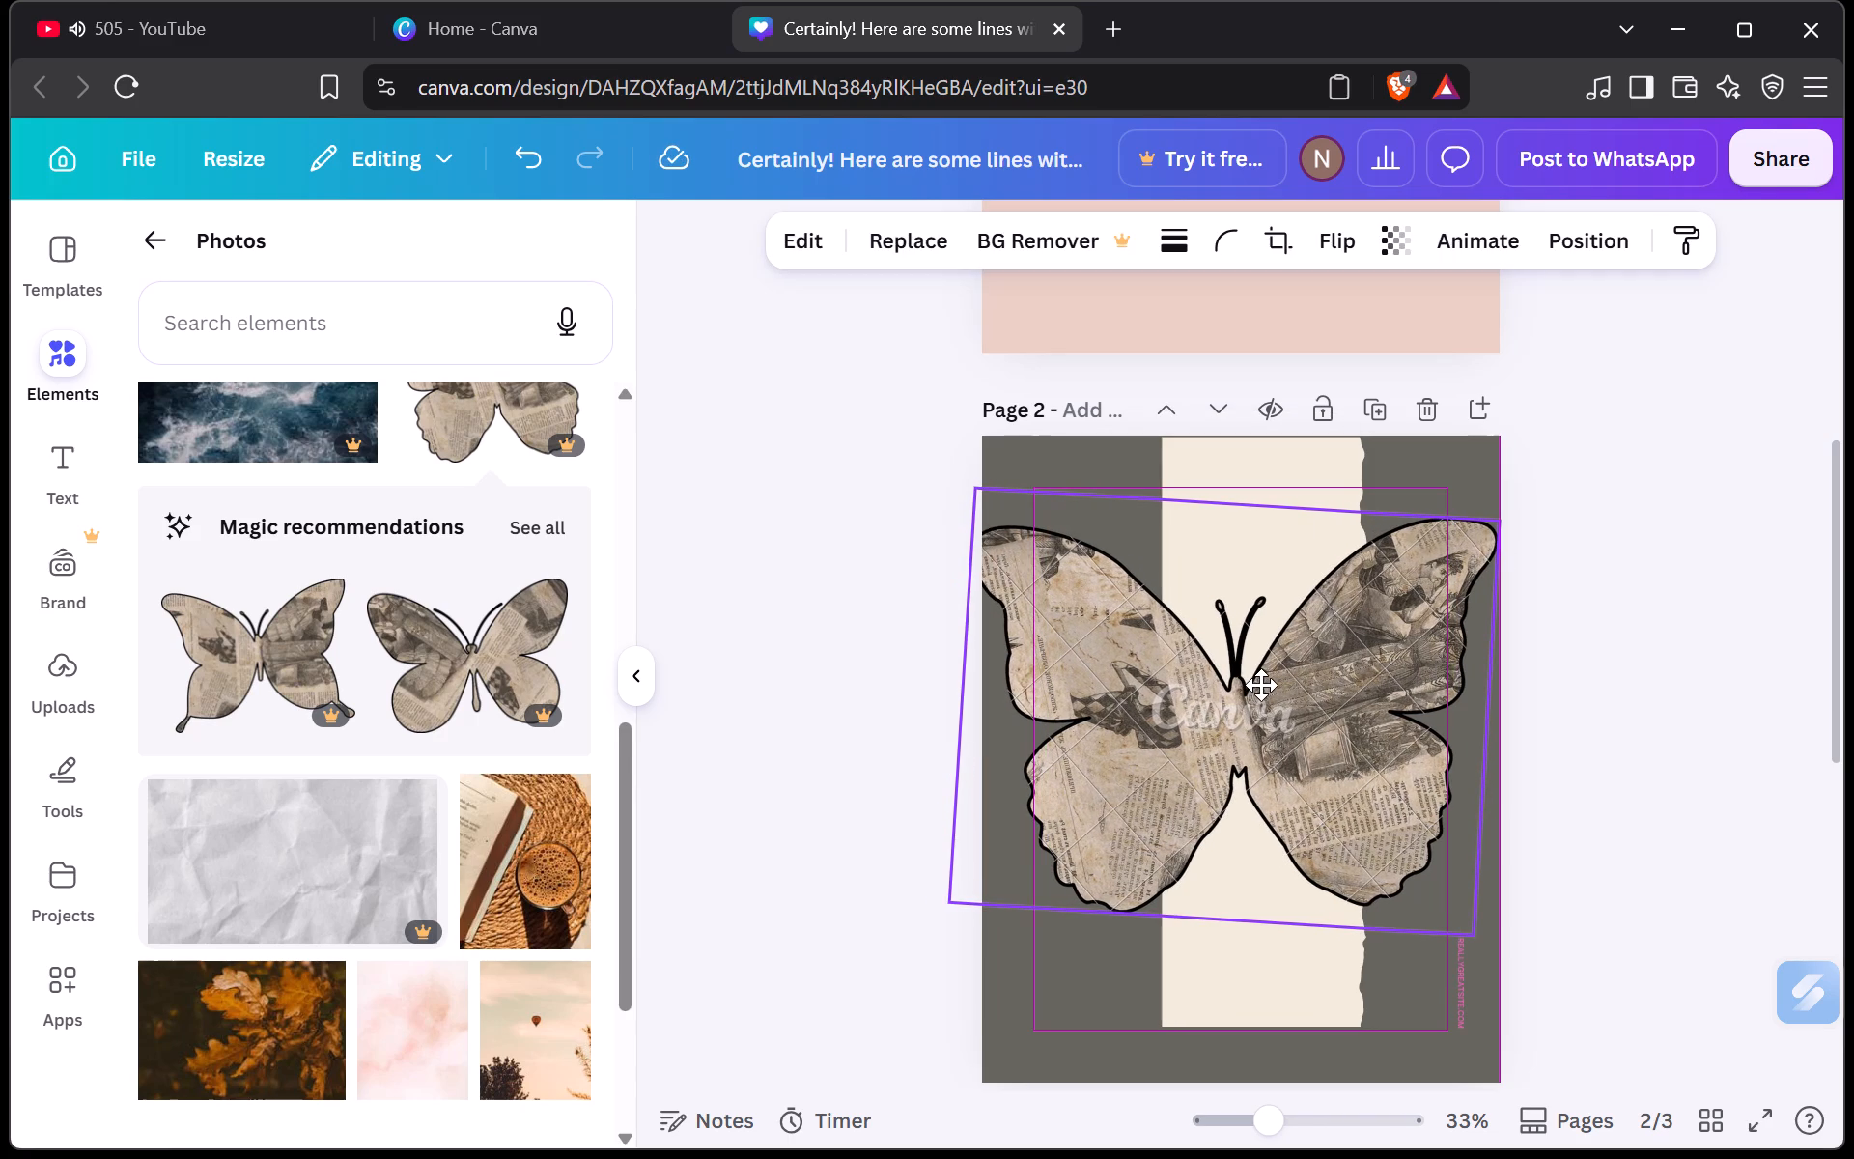
drag(1261, 685, 1270, 684)
drag(1270, 684, 1264, 680)
click(1287, 916)
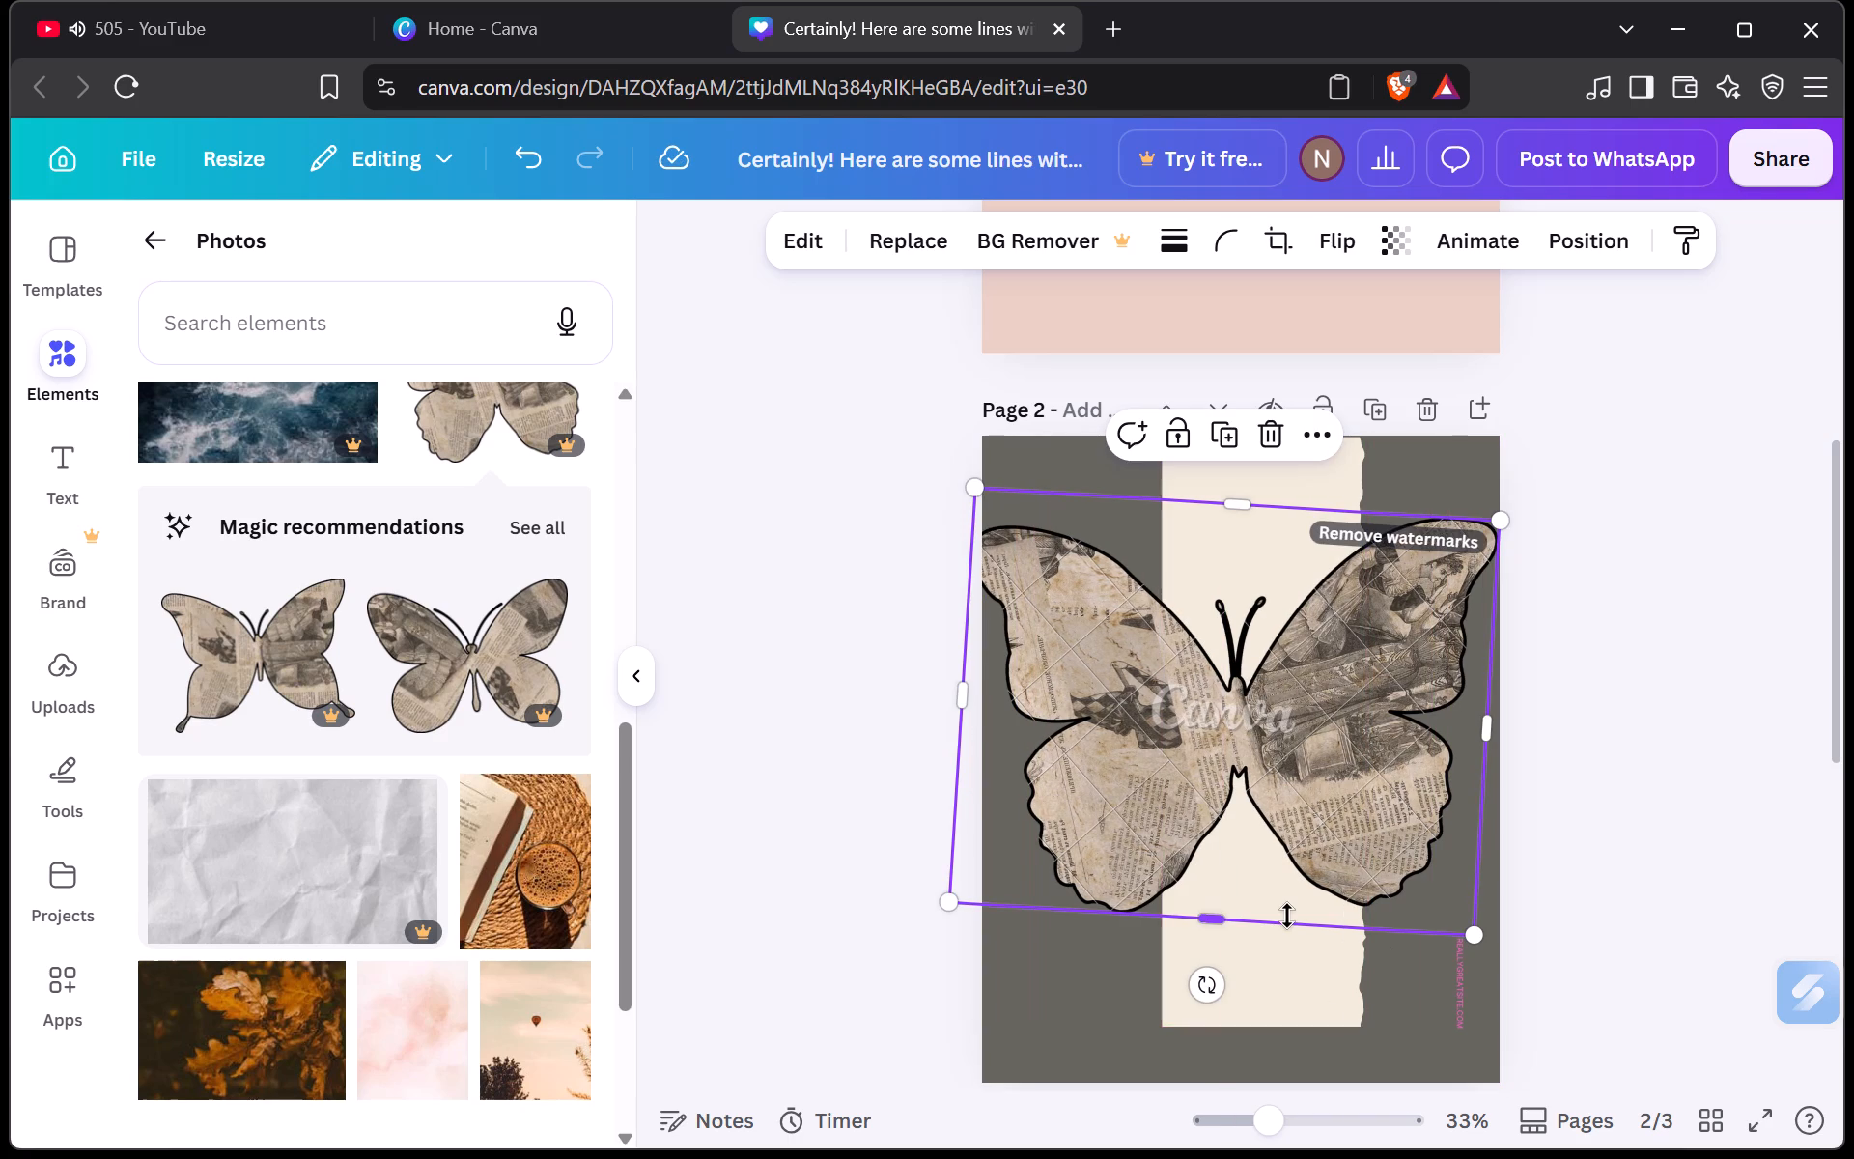
click(1090, 624)
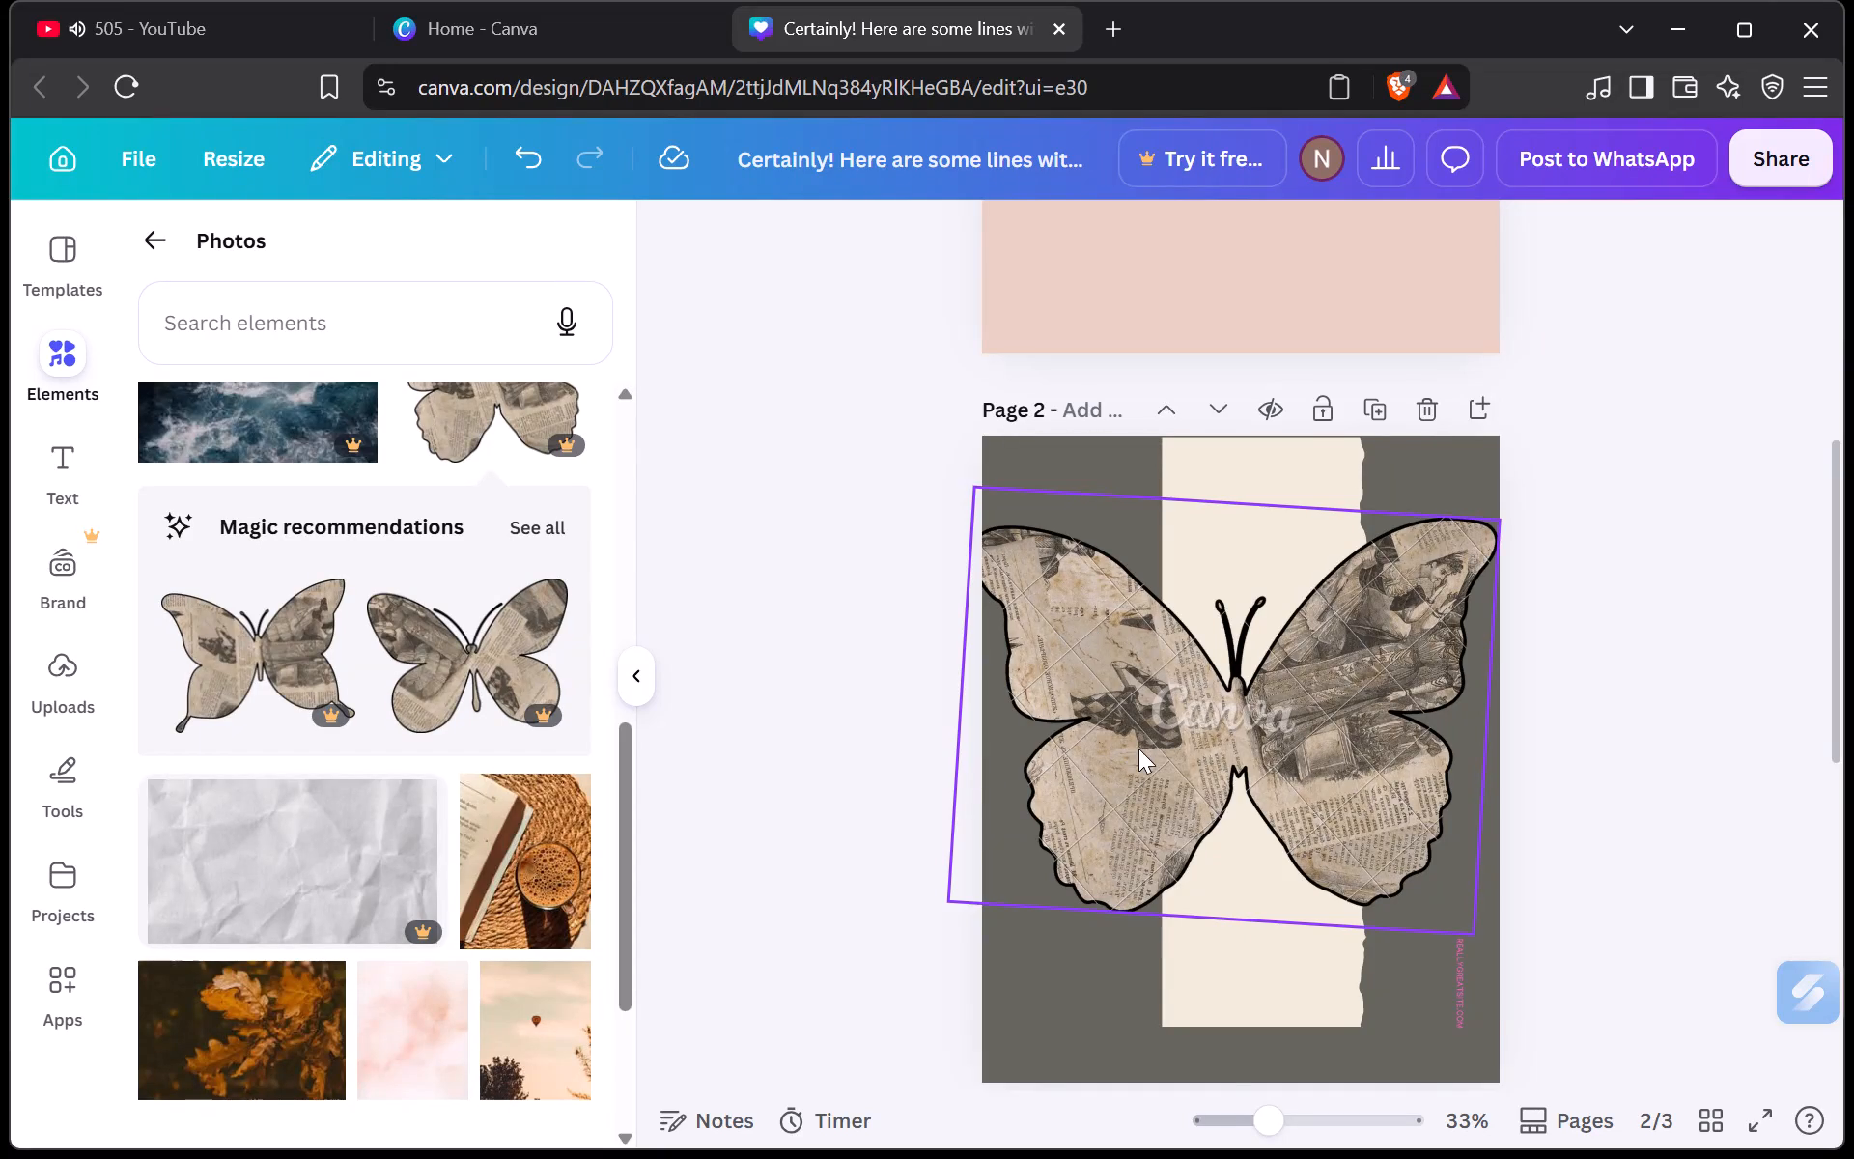
Add a new text box over the butterfly on page 2 and clear out its placeholder text.
scroll(1138, 749, down, 1)
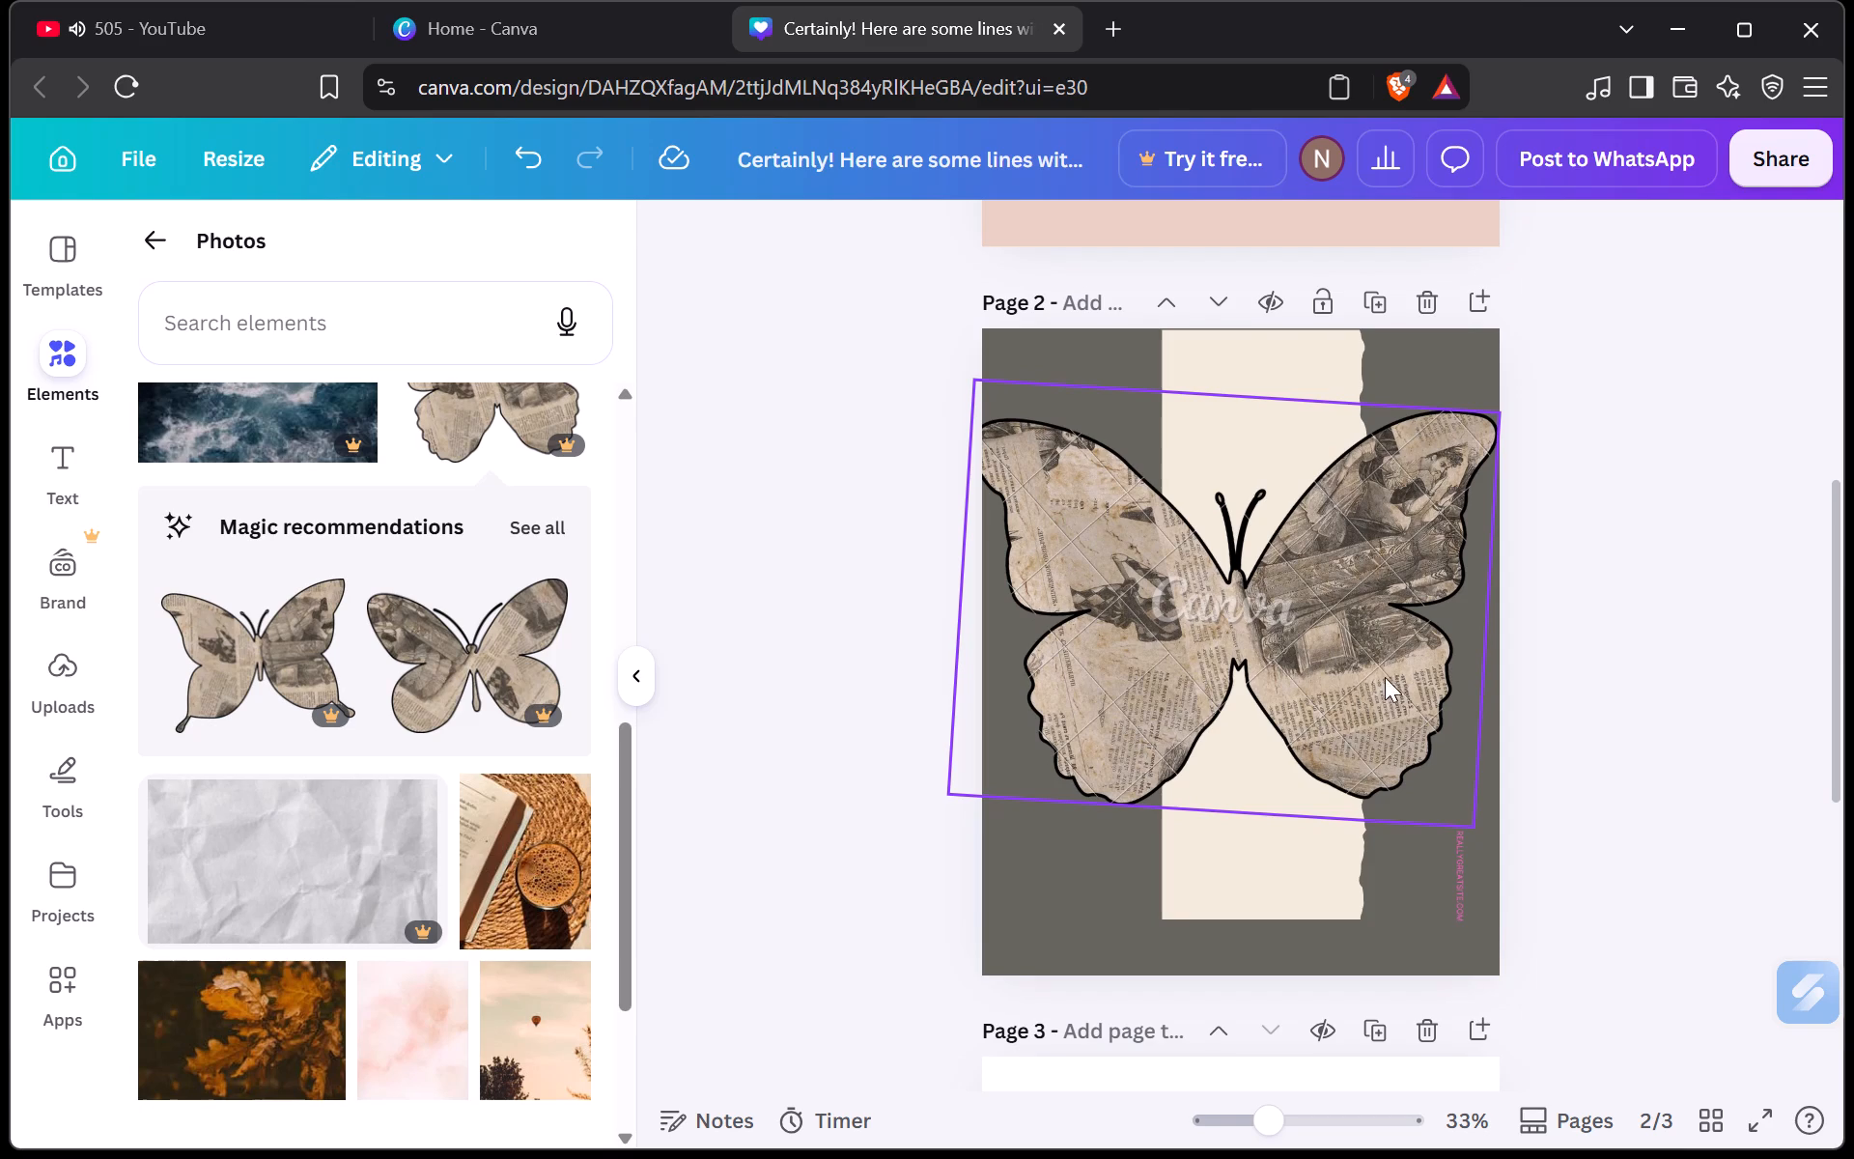
click(1052, 519)
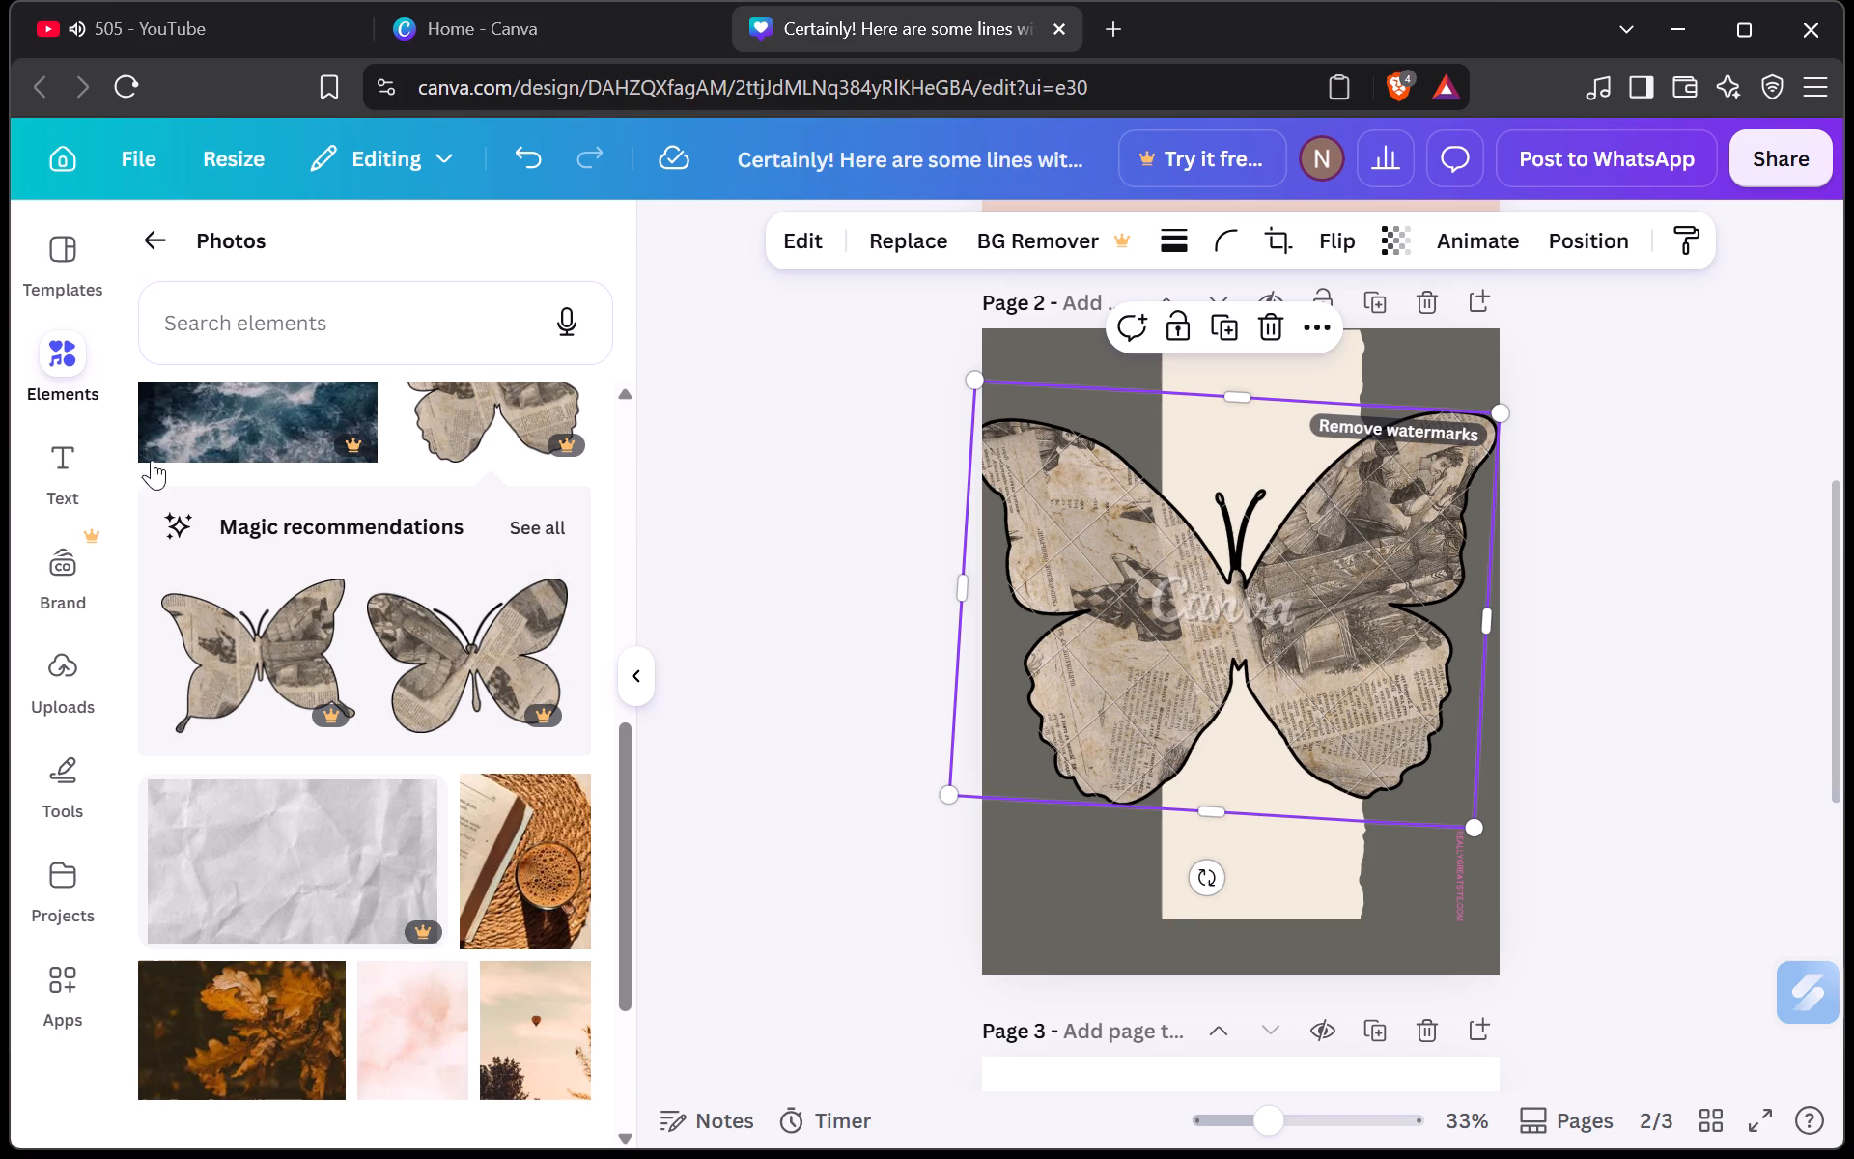
click(96, 465)
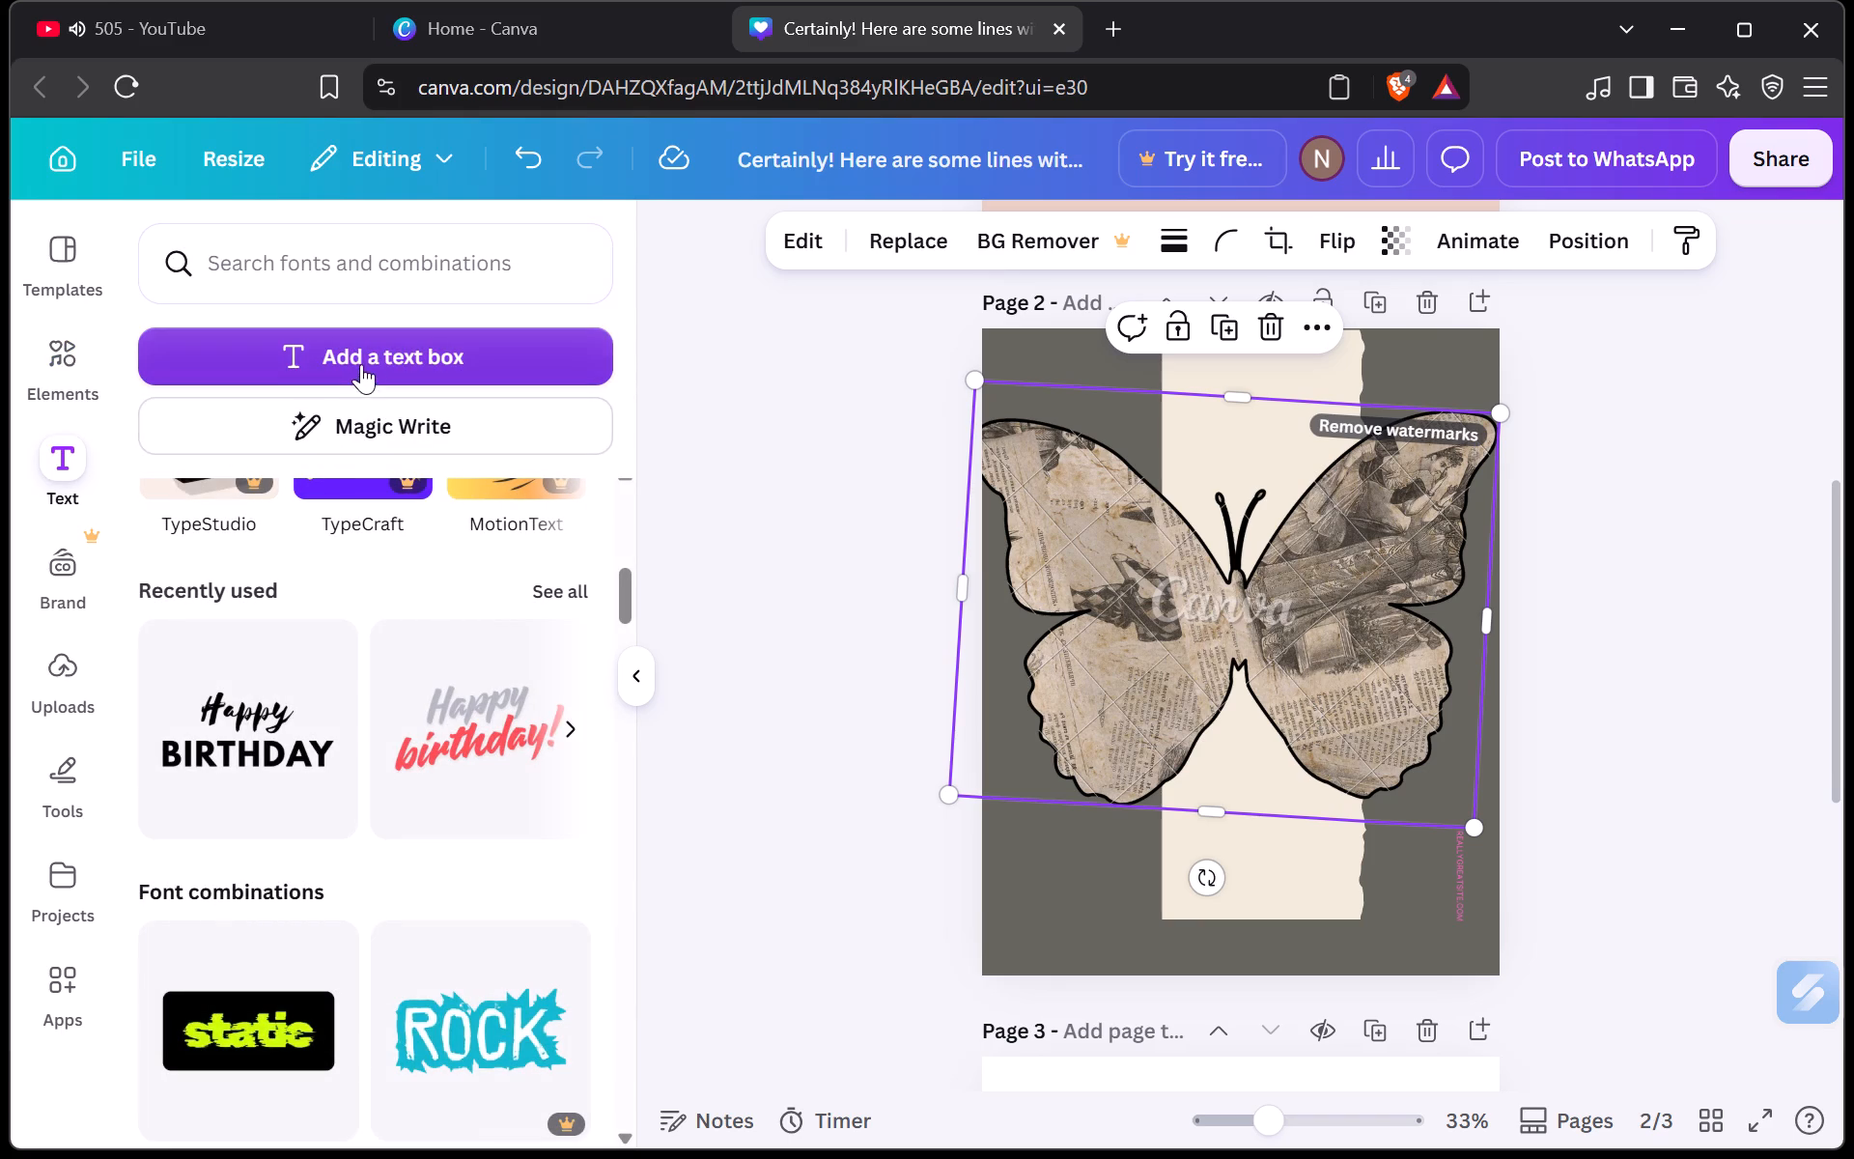
click(375, 344)
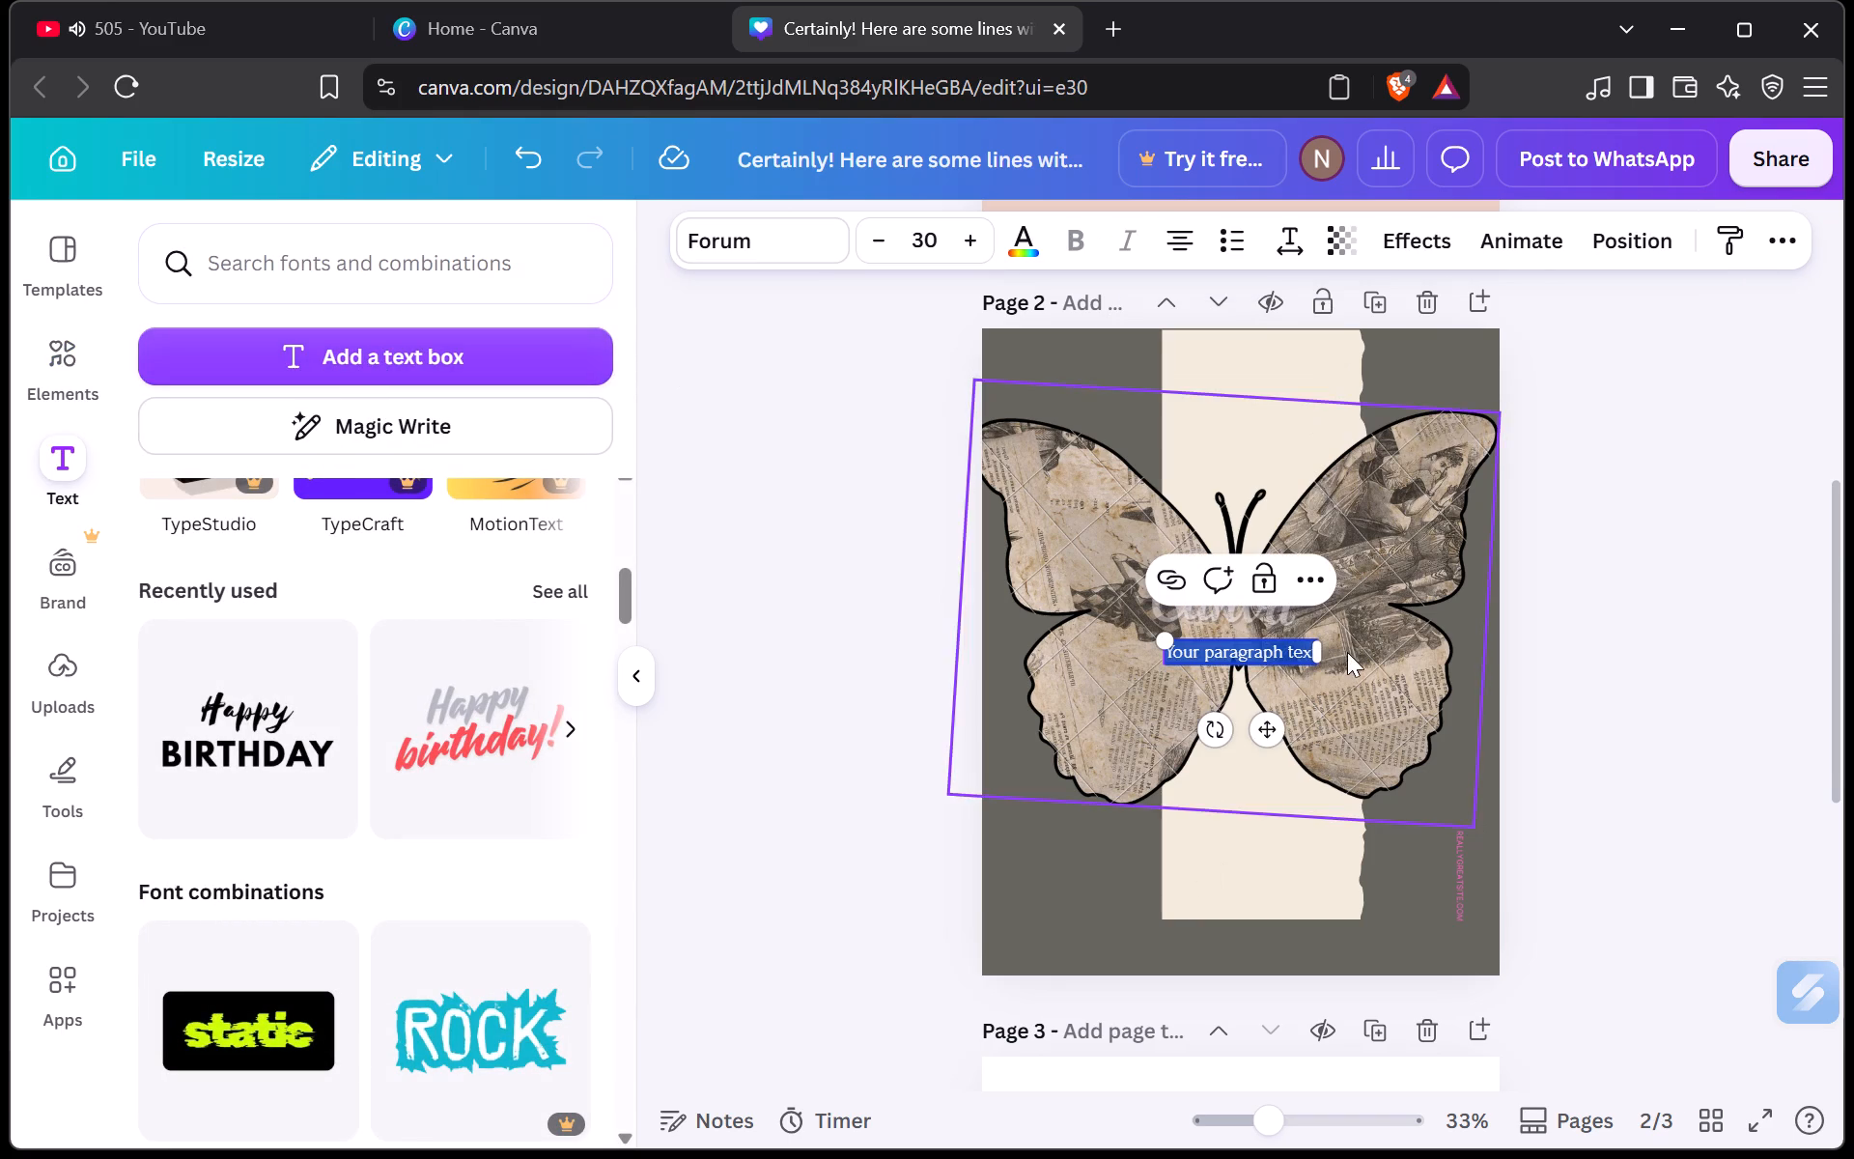
click(1305, 649)
key(BackSpace)
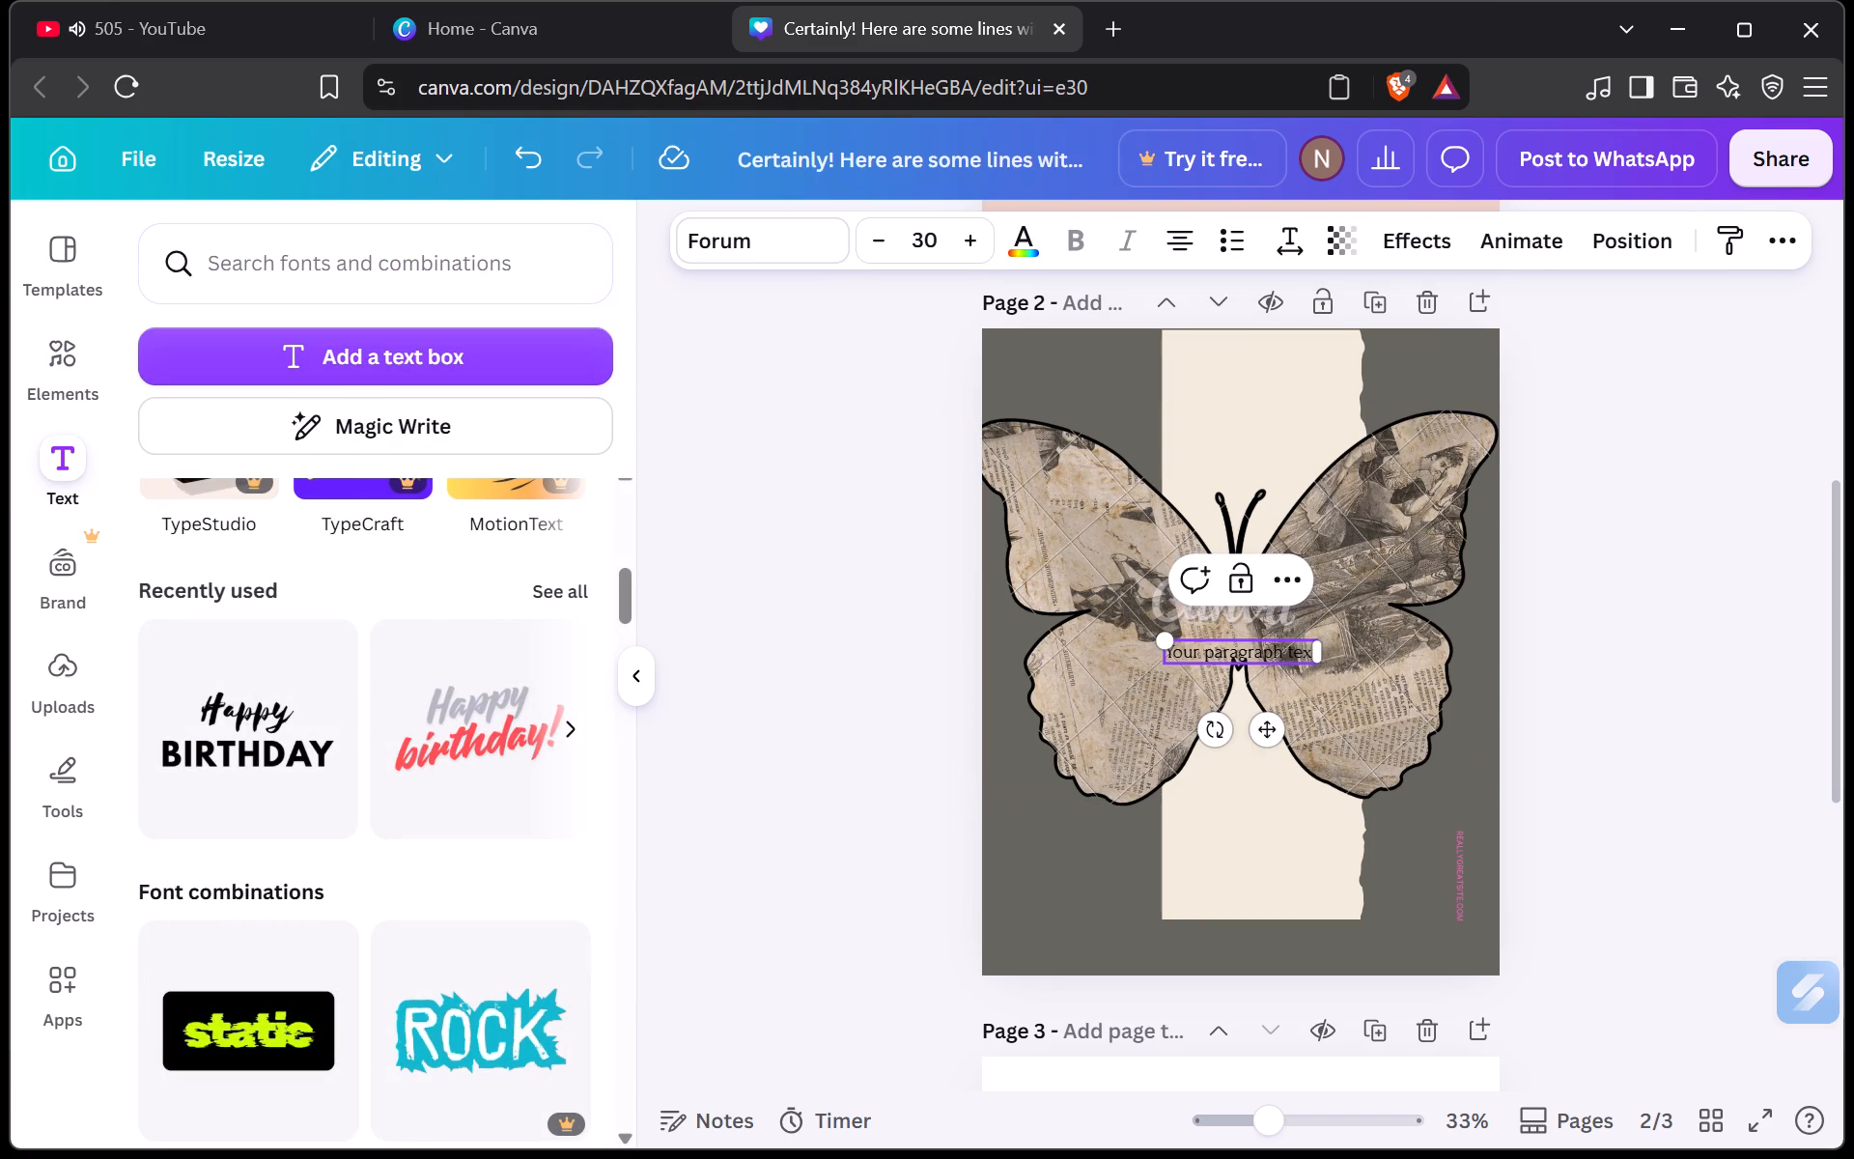
key(BackSpace)
key(BackSpace)
key(BackSpace)
key(BackSpace)
key(BackSpace)
key(BackSpace)
key(BackSpace)
key(BackSpace)
key(BackSpace)
key(BackSpace)
key(BackSpace)
key(BackSpace)
key(BackSpace)
key(BackSpace)
key(BackSpace)
key(BackSpace)
key(BackSpace)
key(BackSpace)
key(BackSpace)
key(BackSpace)
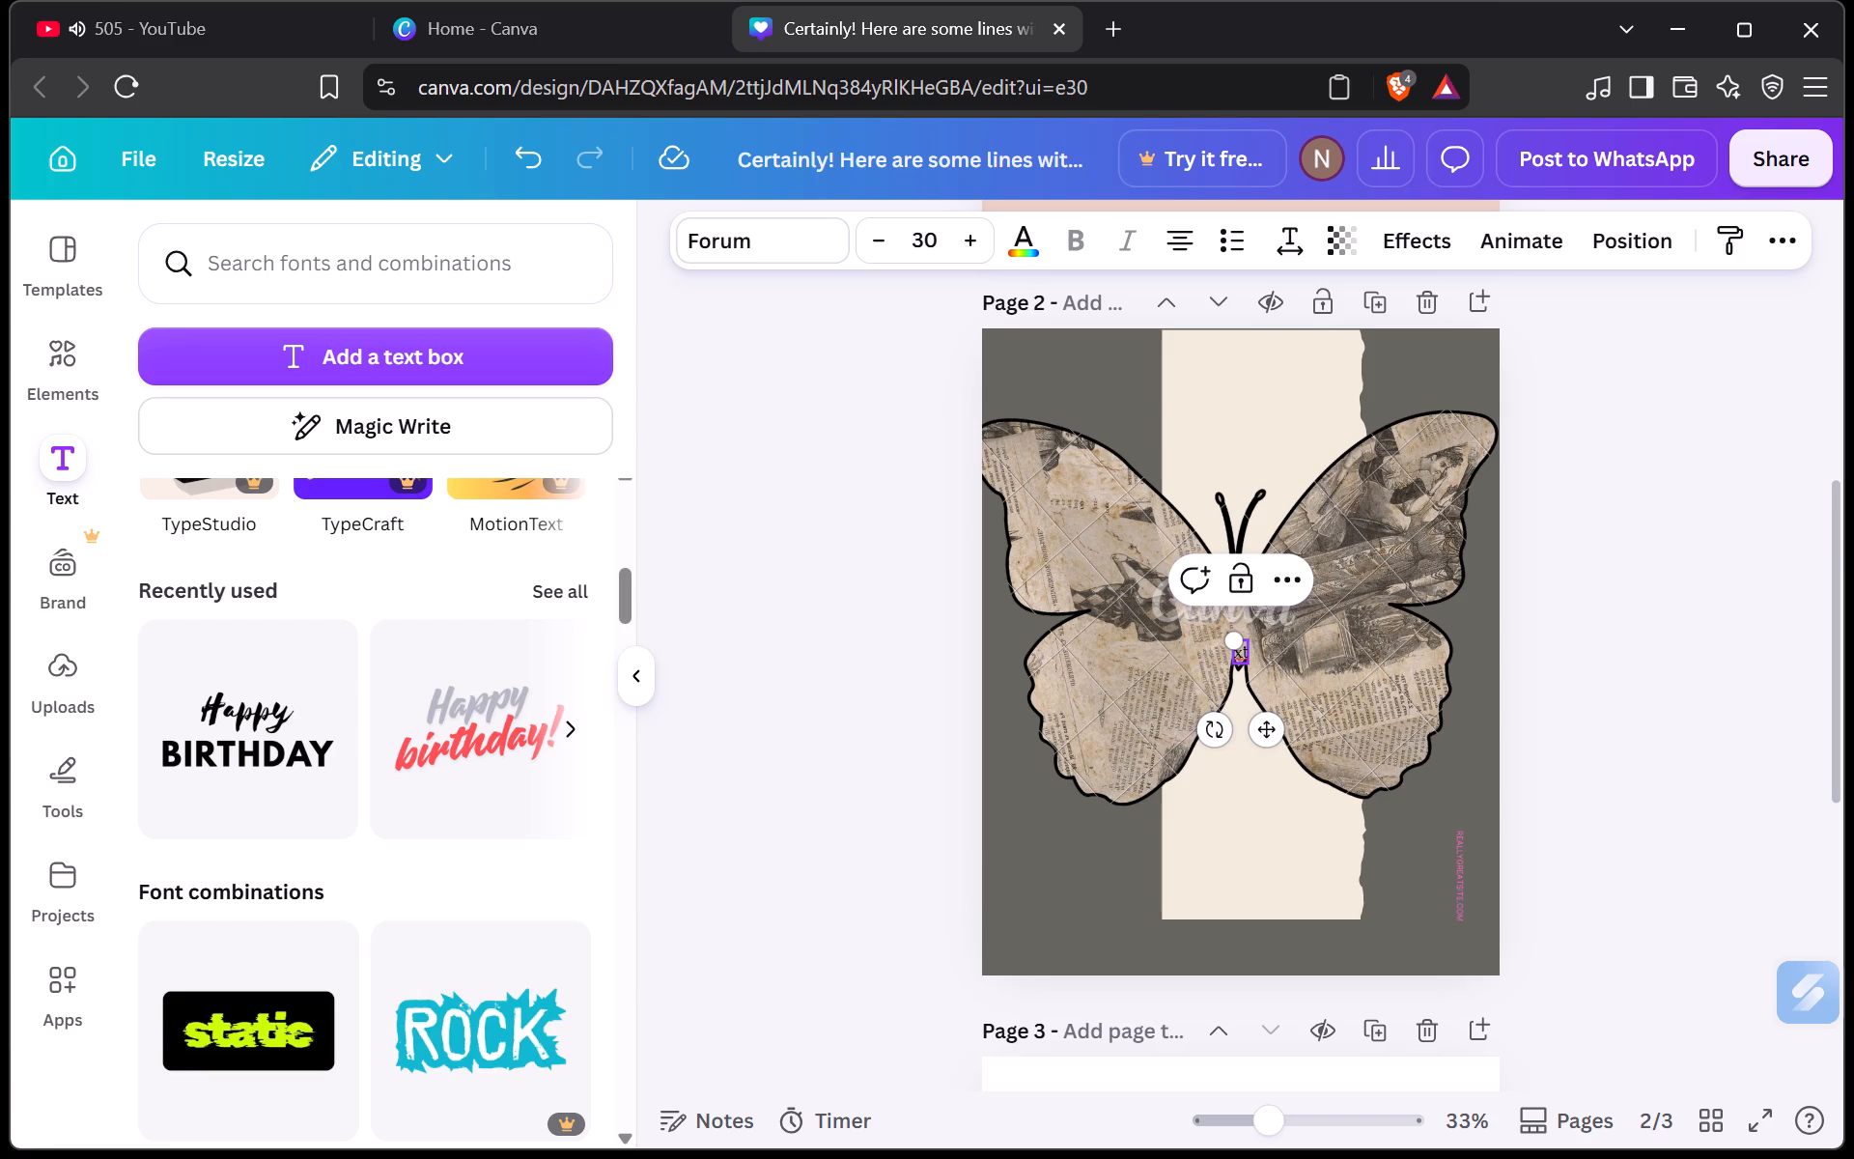
key(BackSpace)
key(BackSpace)
key(BackSpace)
click(1245, 650)
key(BackSpace)
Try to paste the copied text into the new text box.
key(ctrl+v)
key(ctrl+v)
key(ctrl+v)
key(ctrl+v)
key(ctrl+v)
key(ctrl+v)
Enlarge the new text box over the butterfly to font size 106.
click(1228, 643)
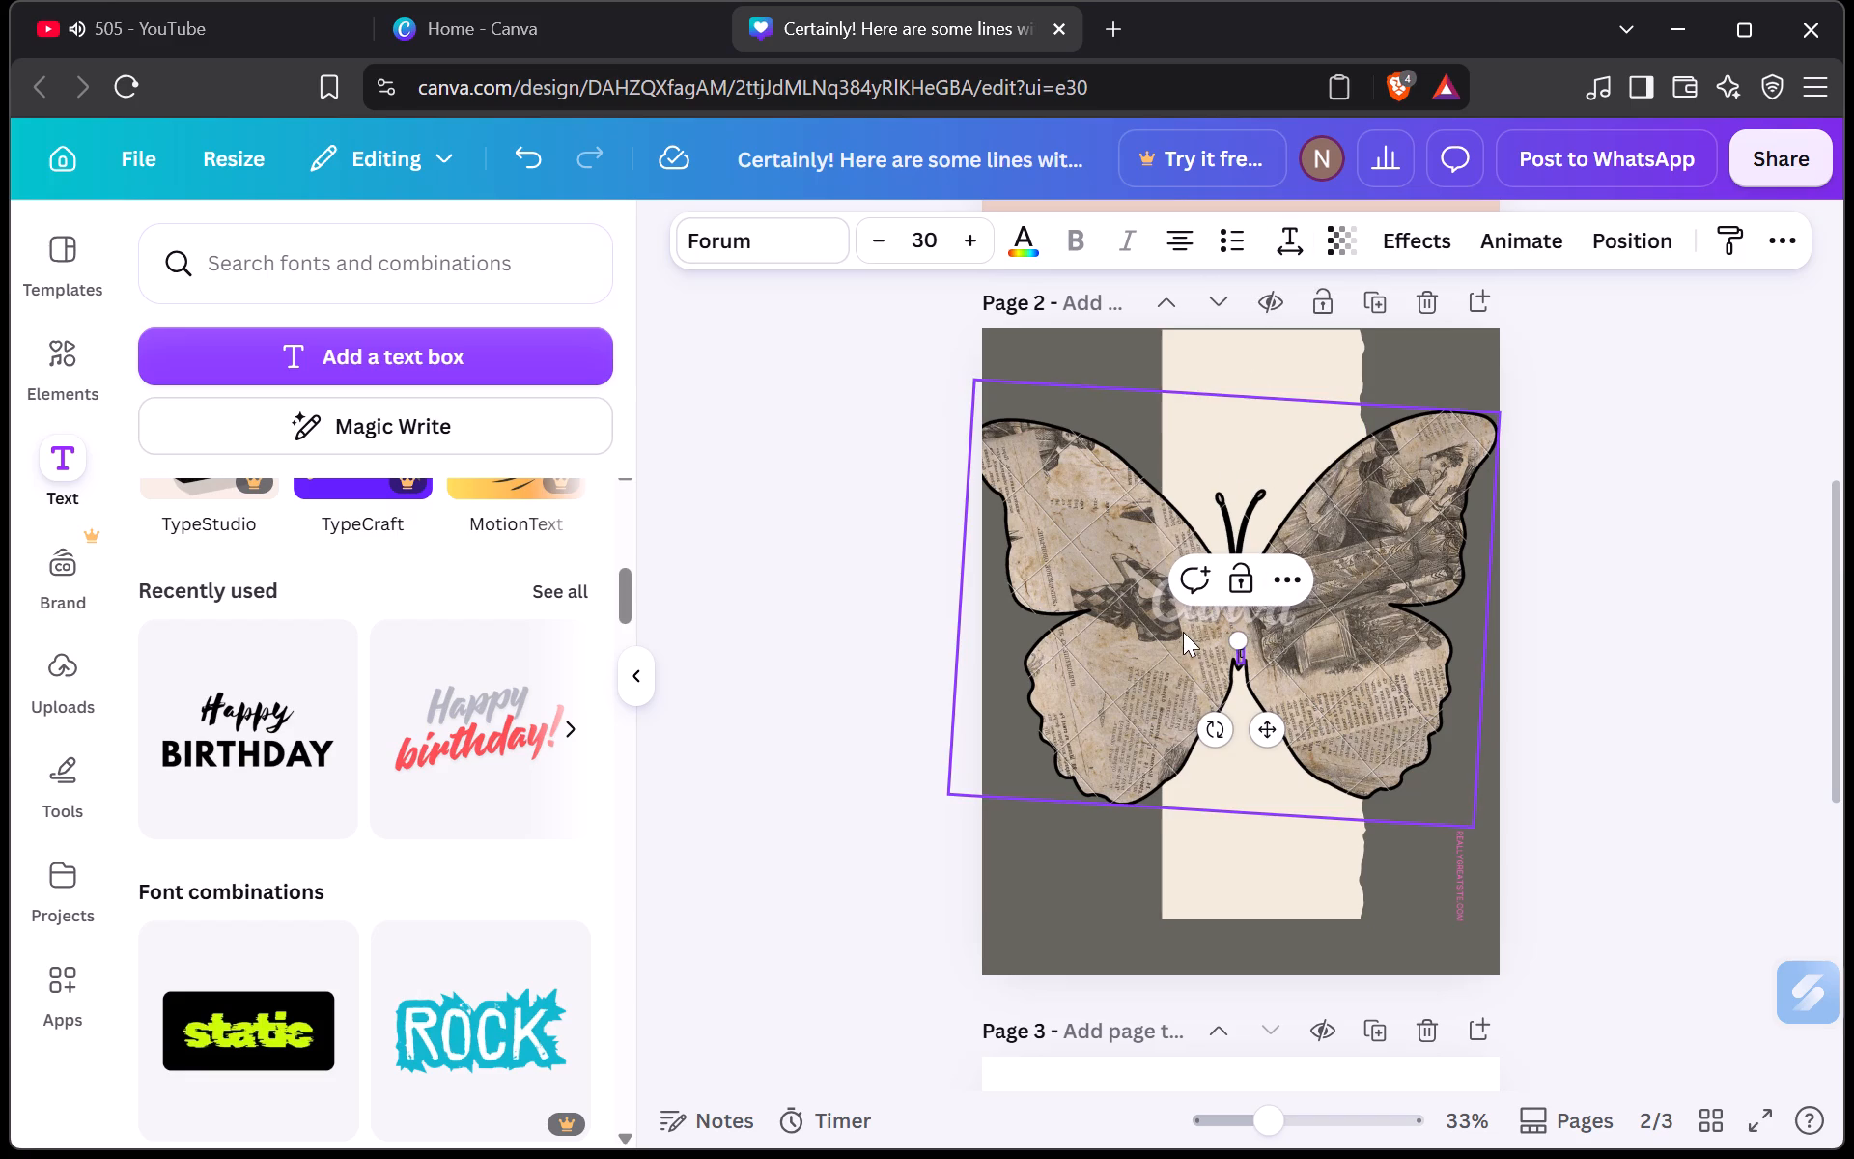
drag(1232, 632, 1118, 608)
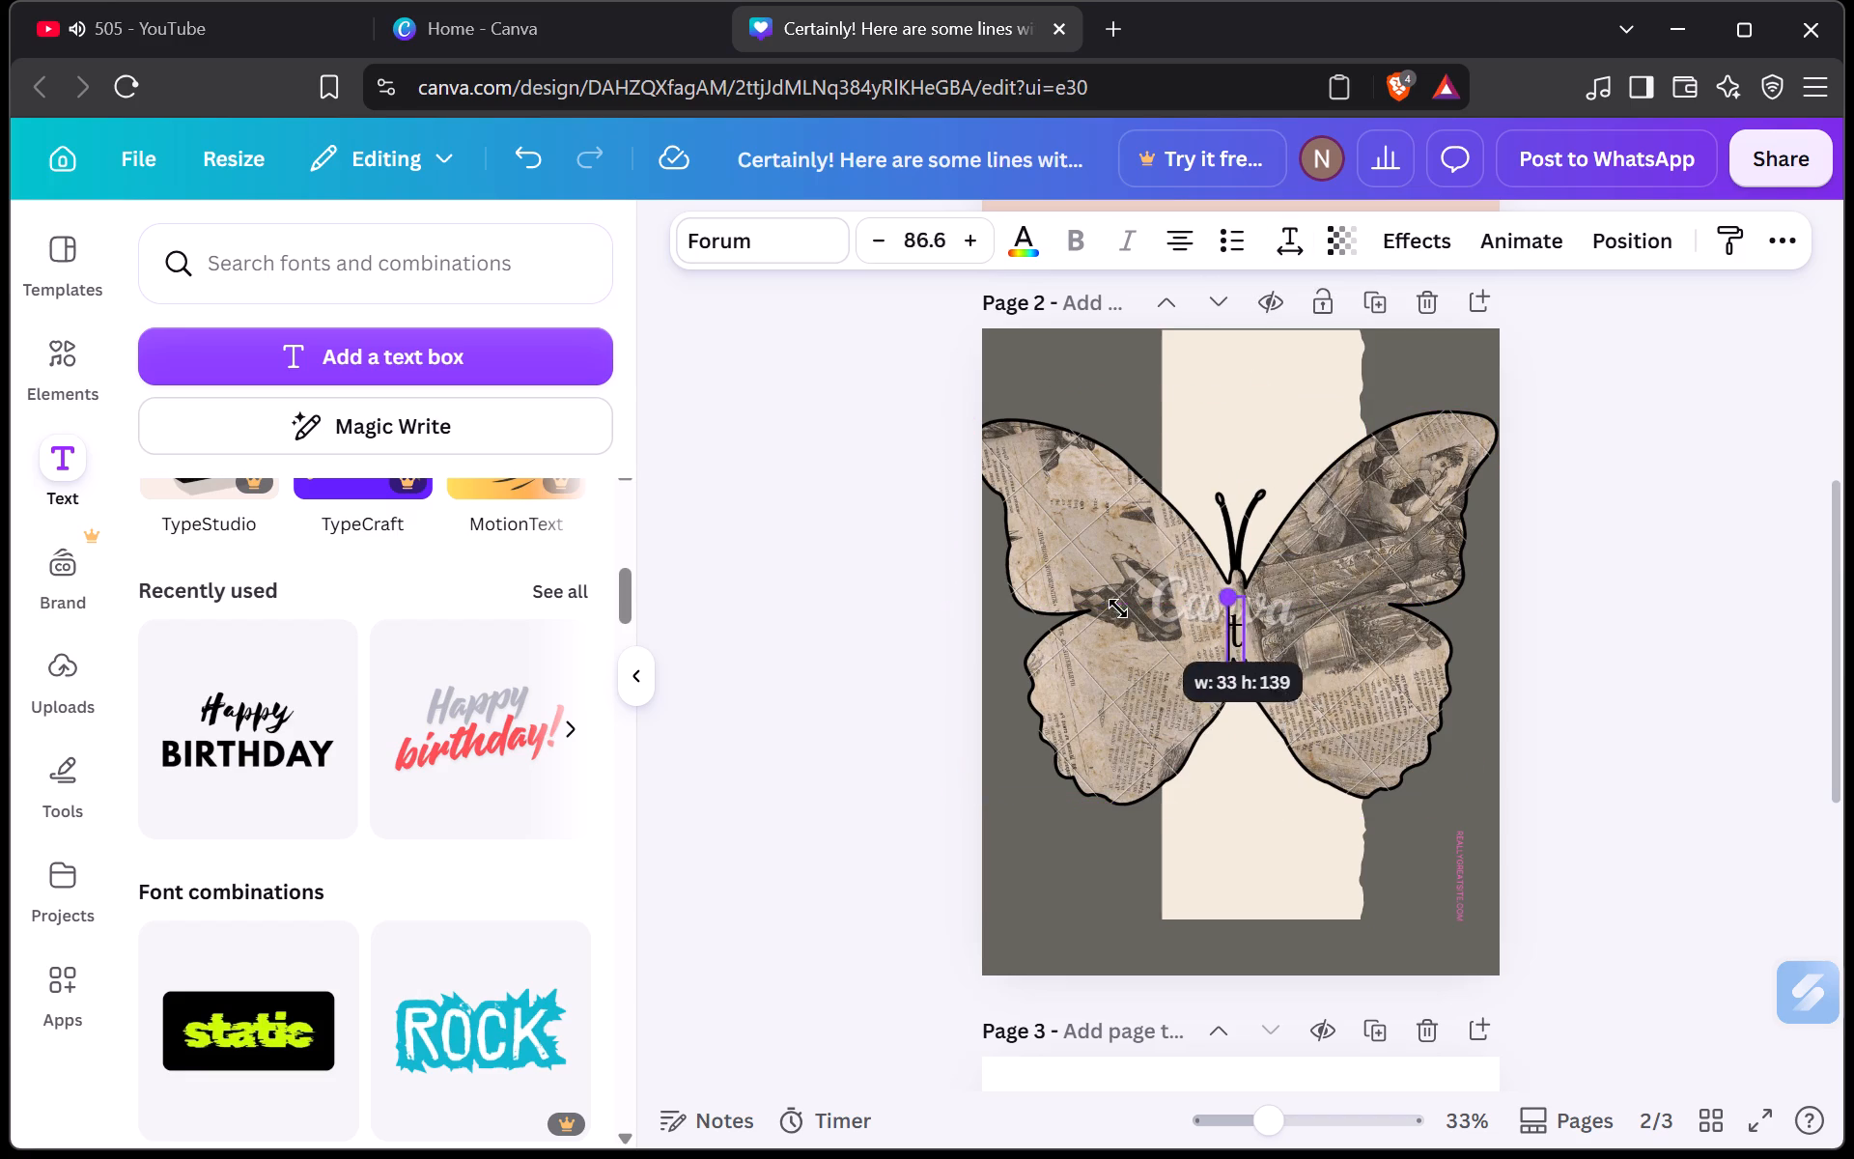
drag(1118, 608, 1061, 608)
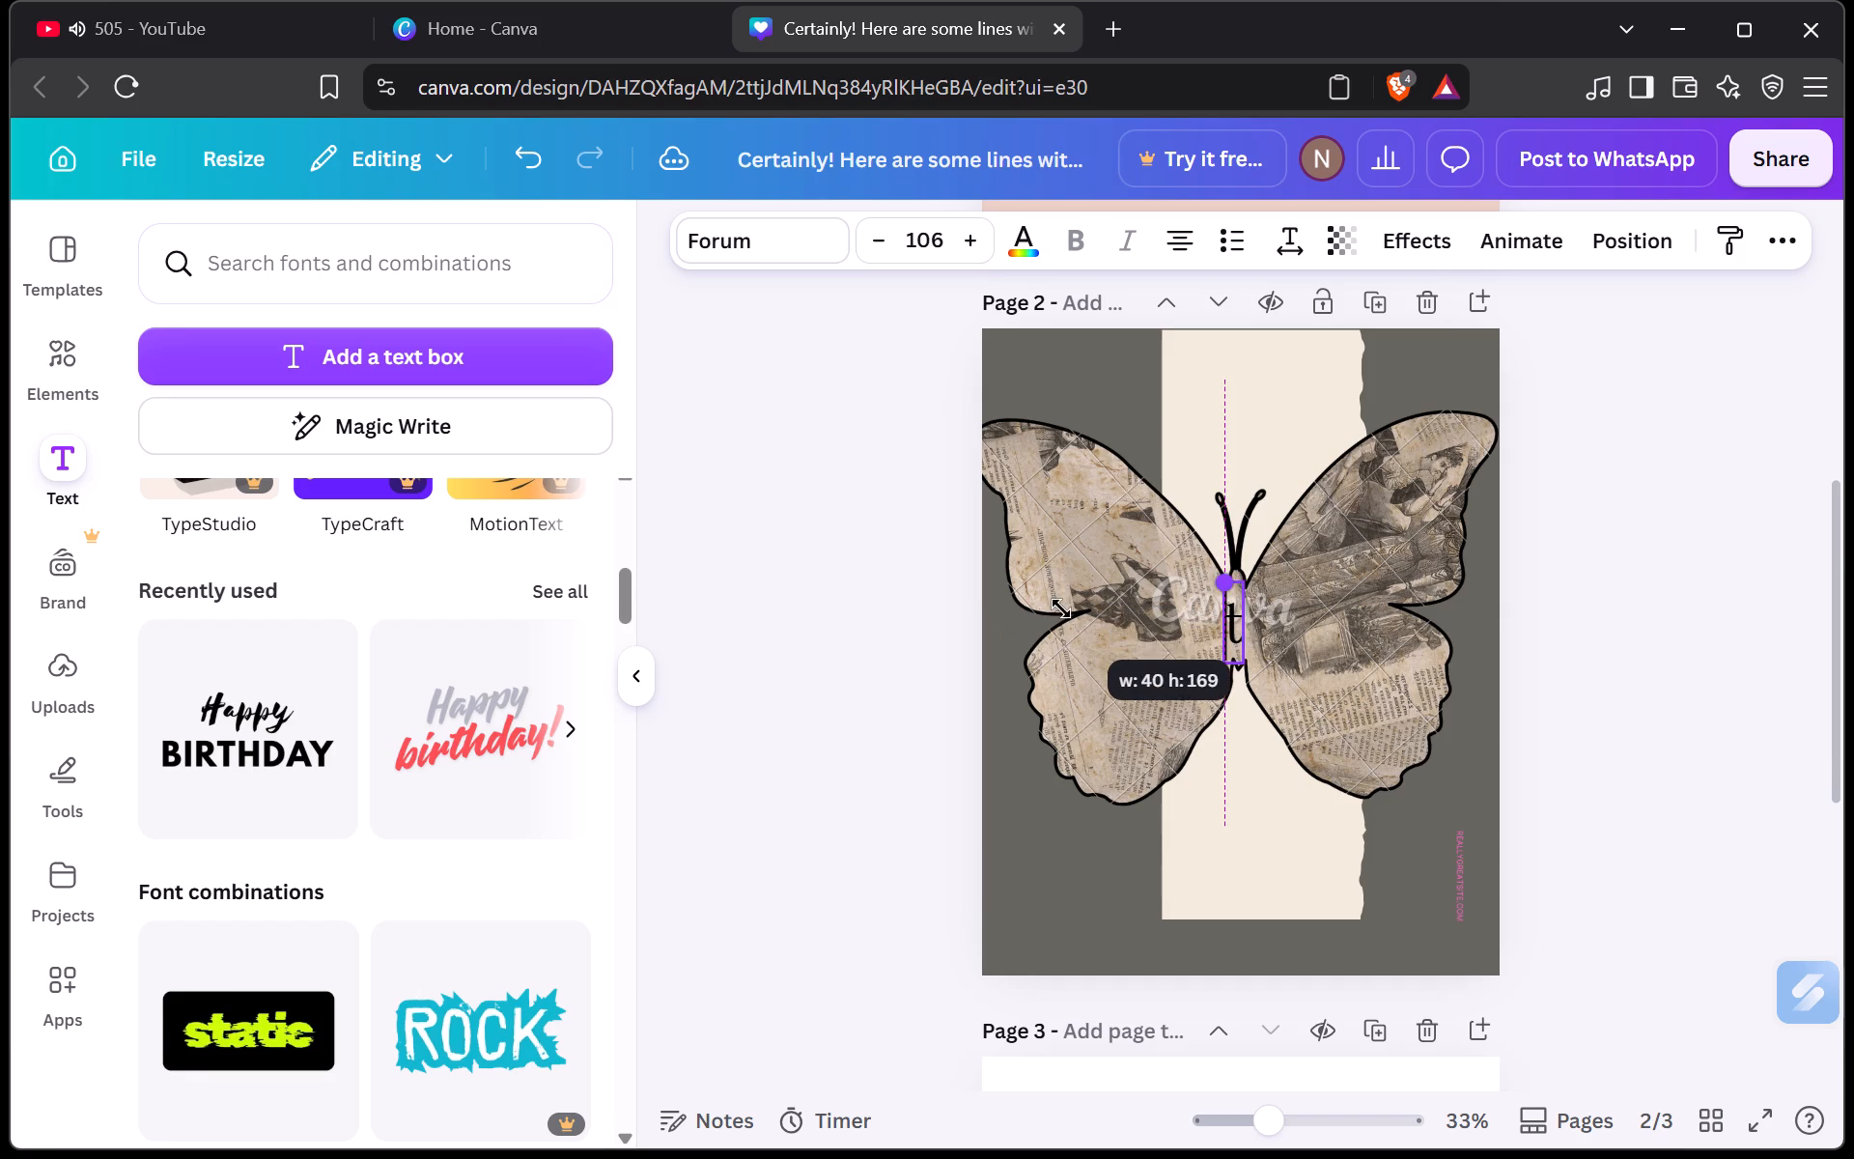
drag(1061, 608, 1063, 608)
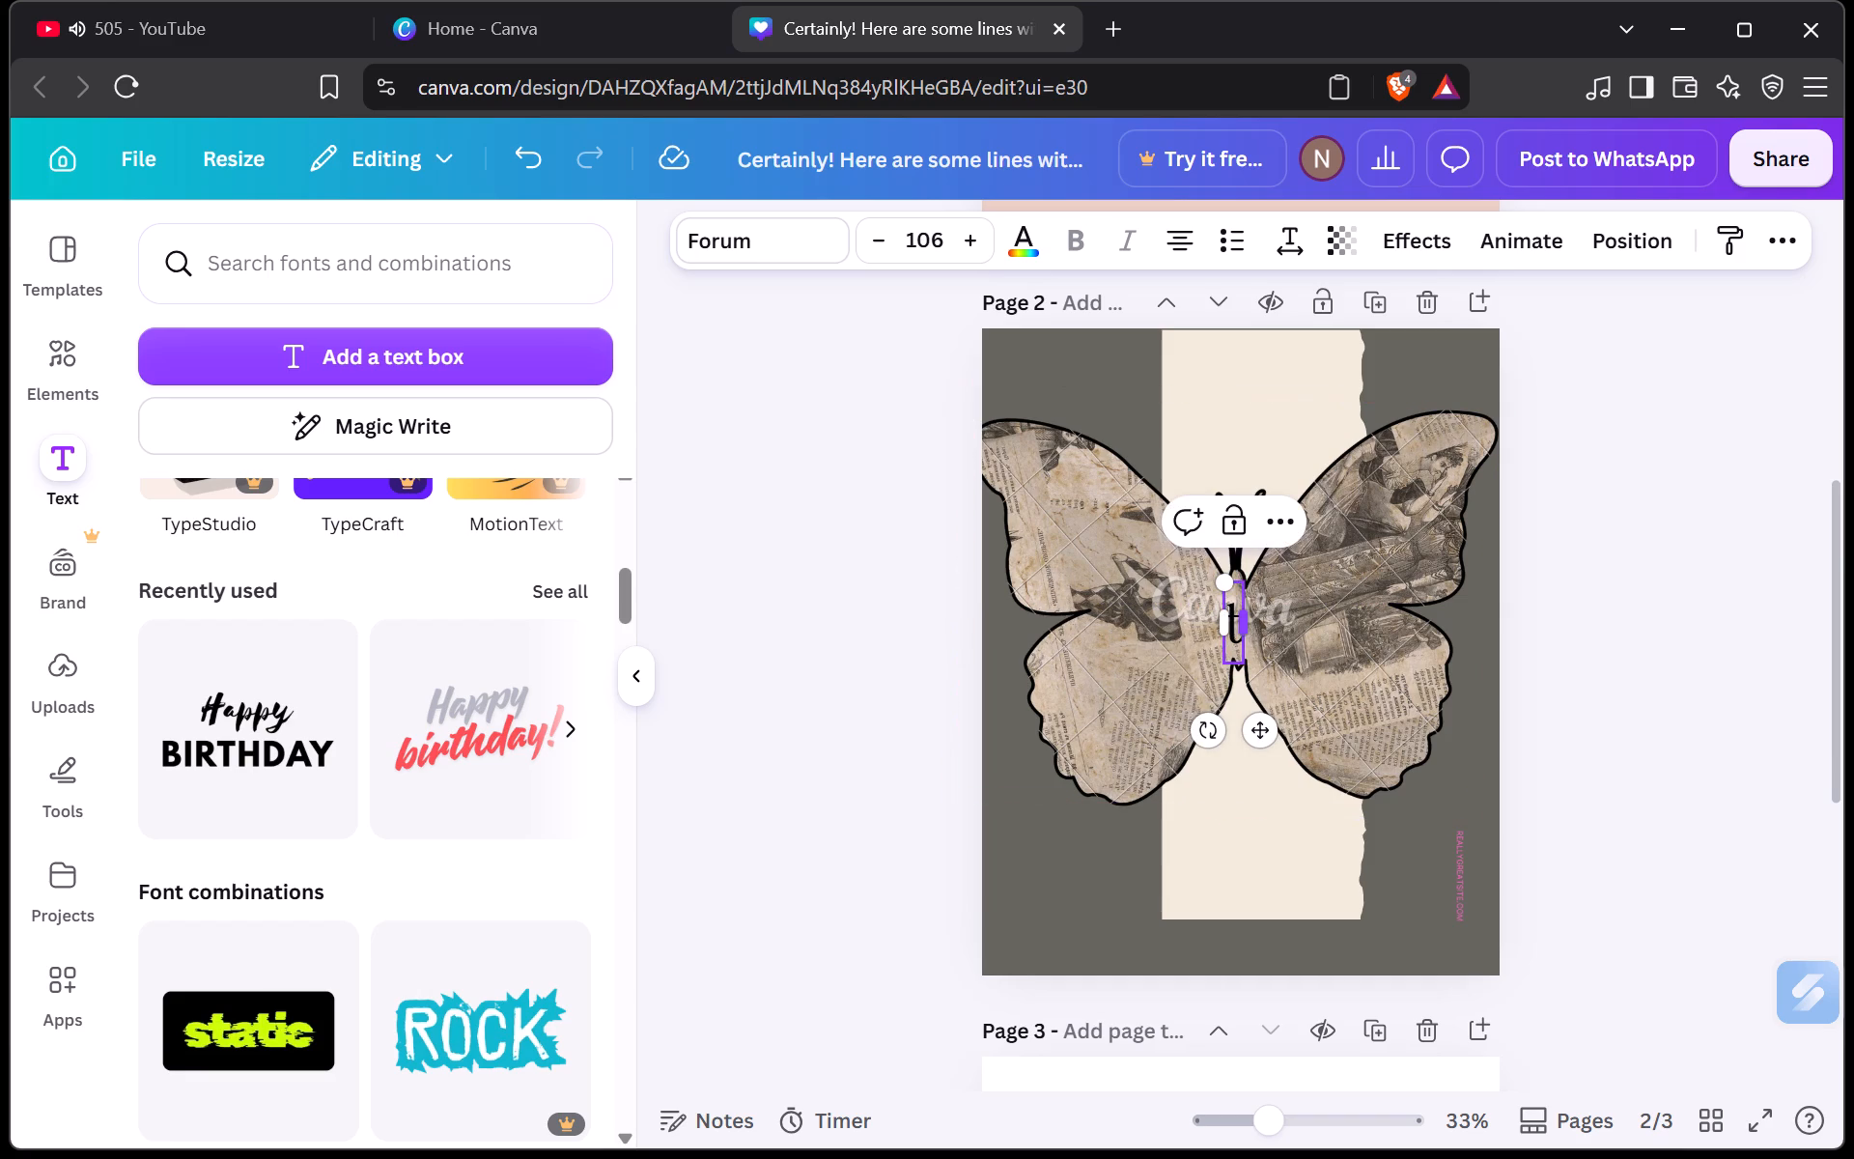
Clear the stray letter from the text box over the butterfly on page 2.
key(Right)
key(BackSpace)
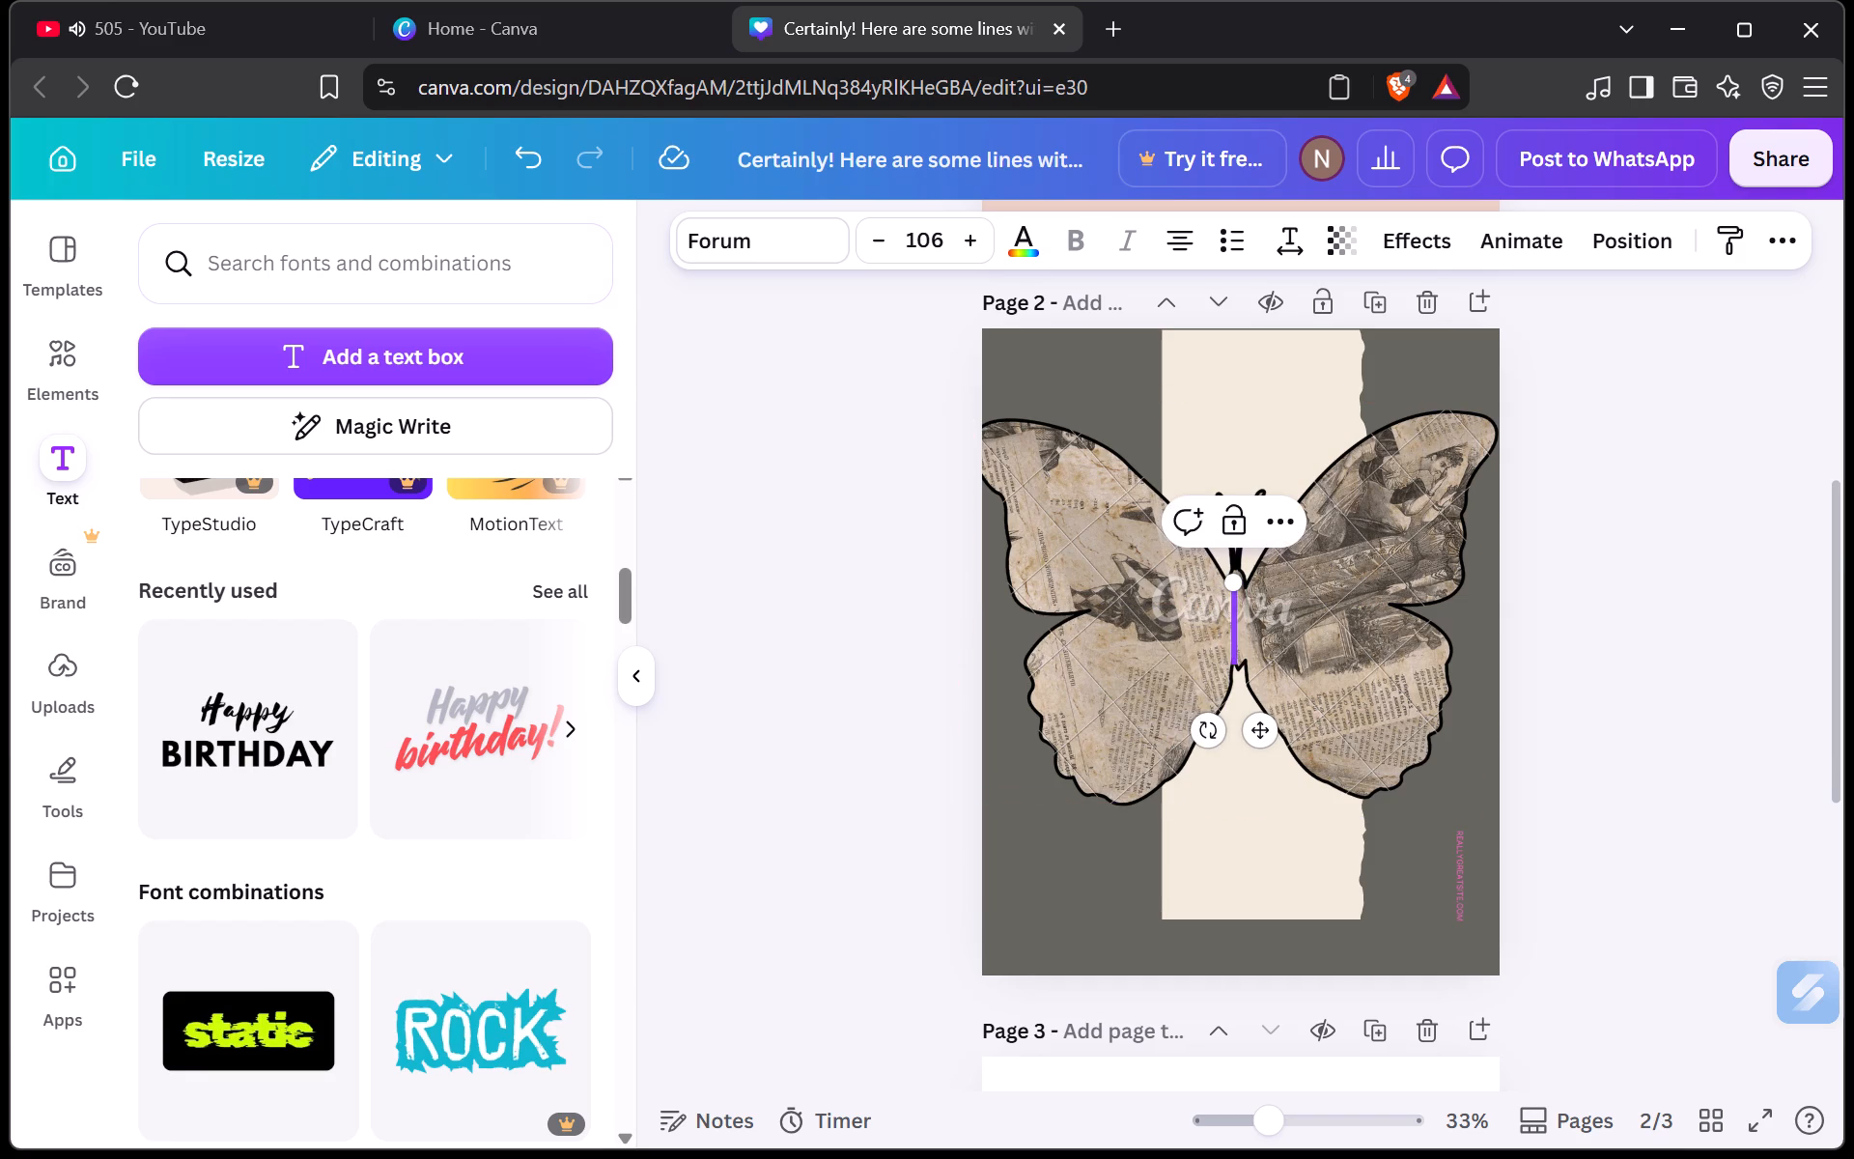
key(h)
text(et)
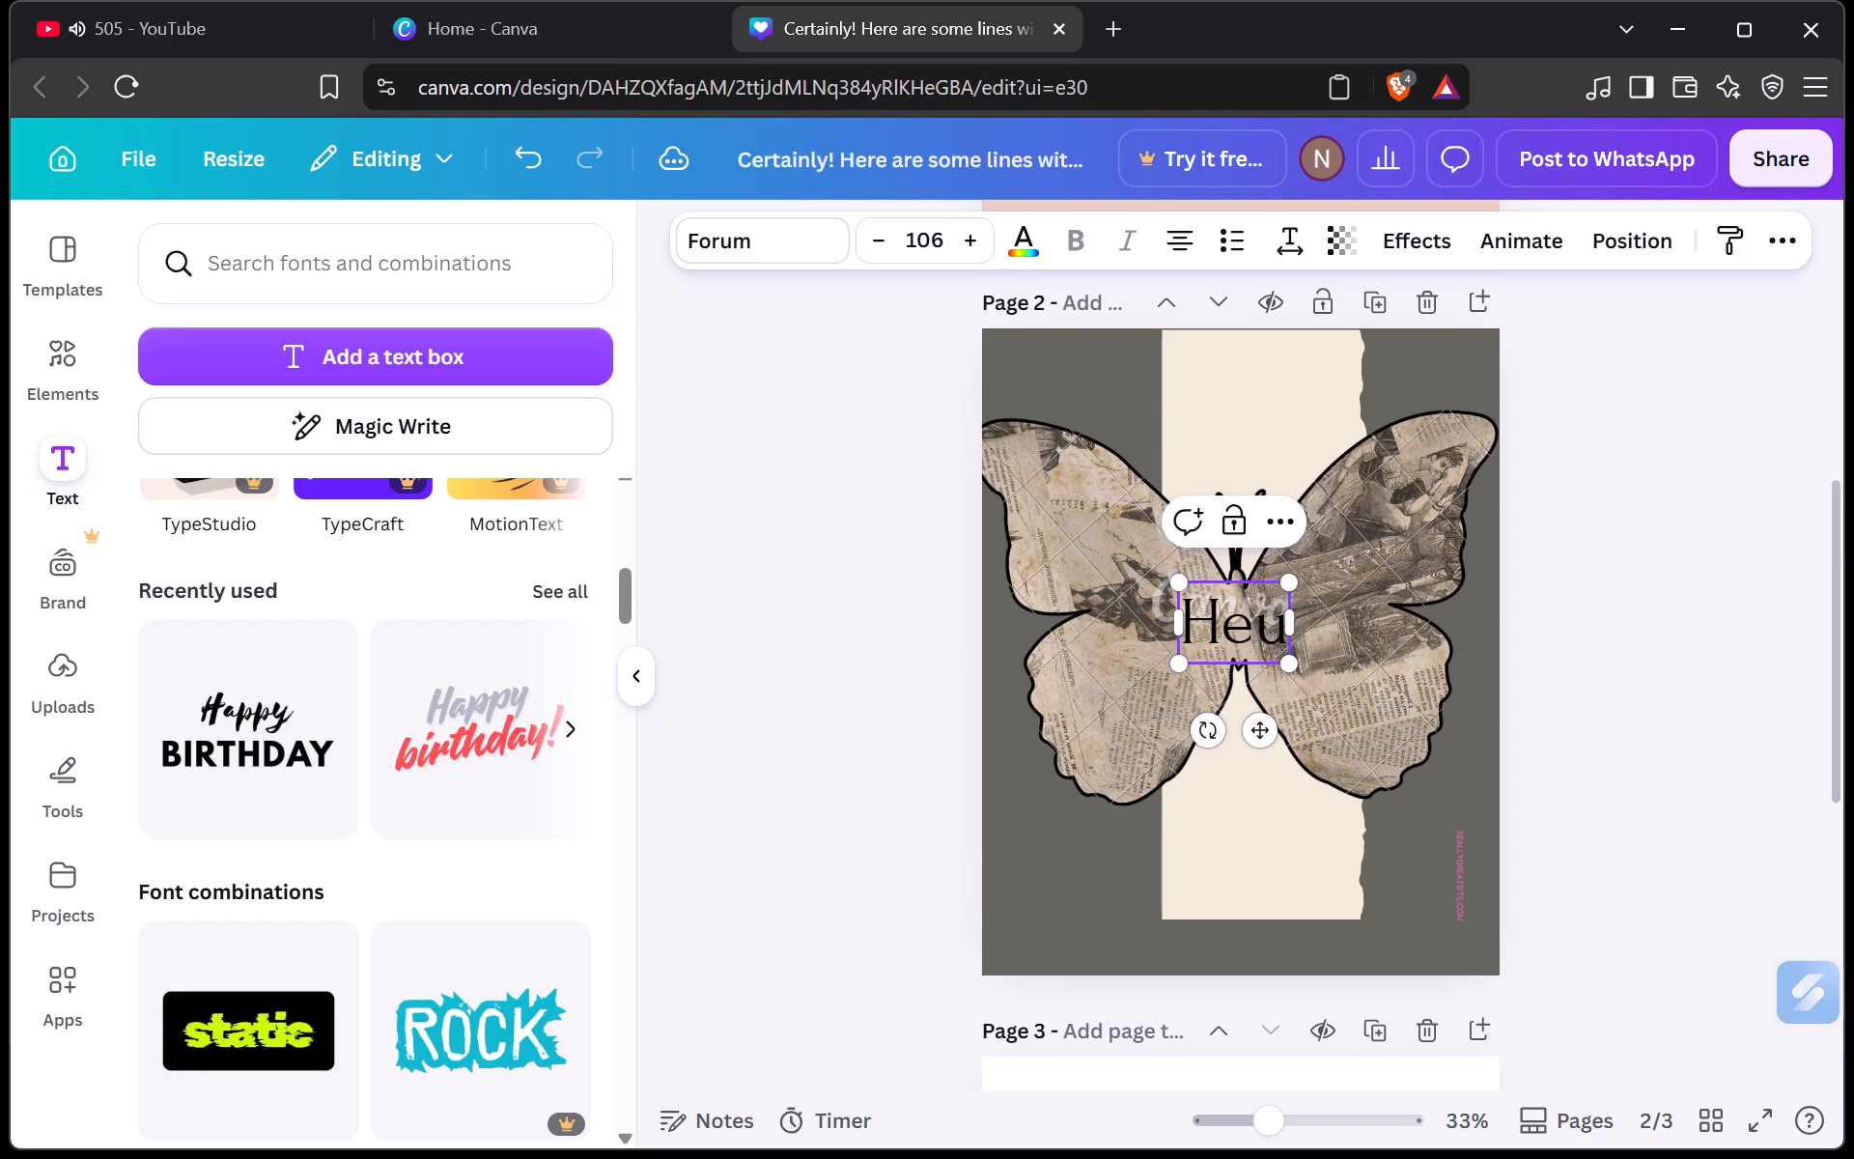
key(BackSpace)
text(y sincw)
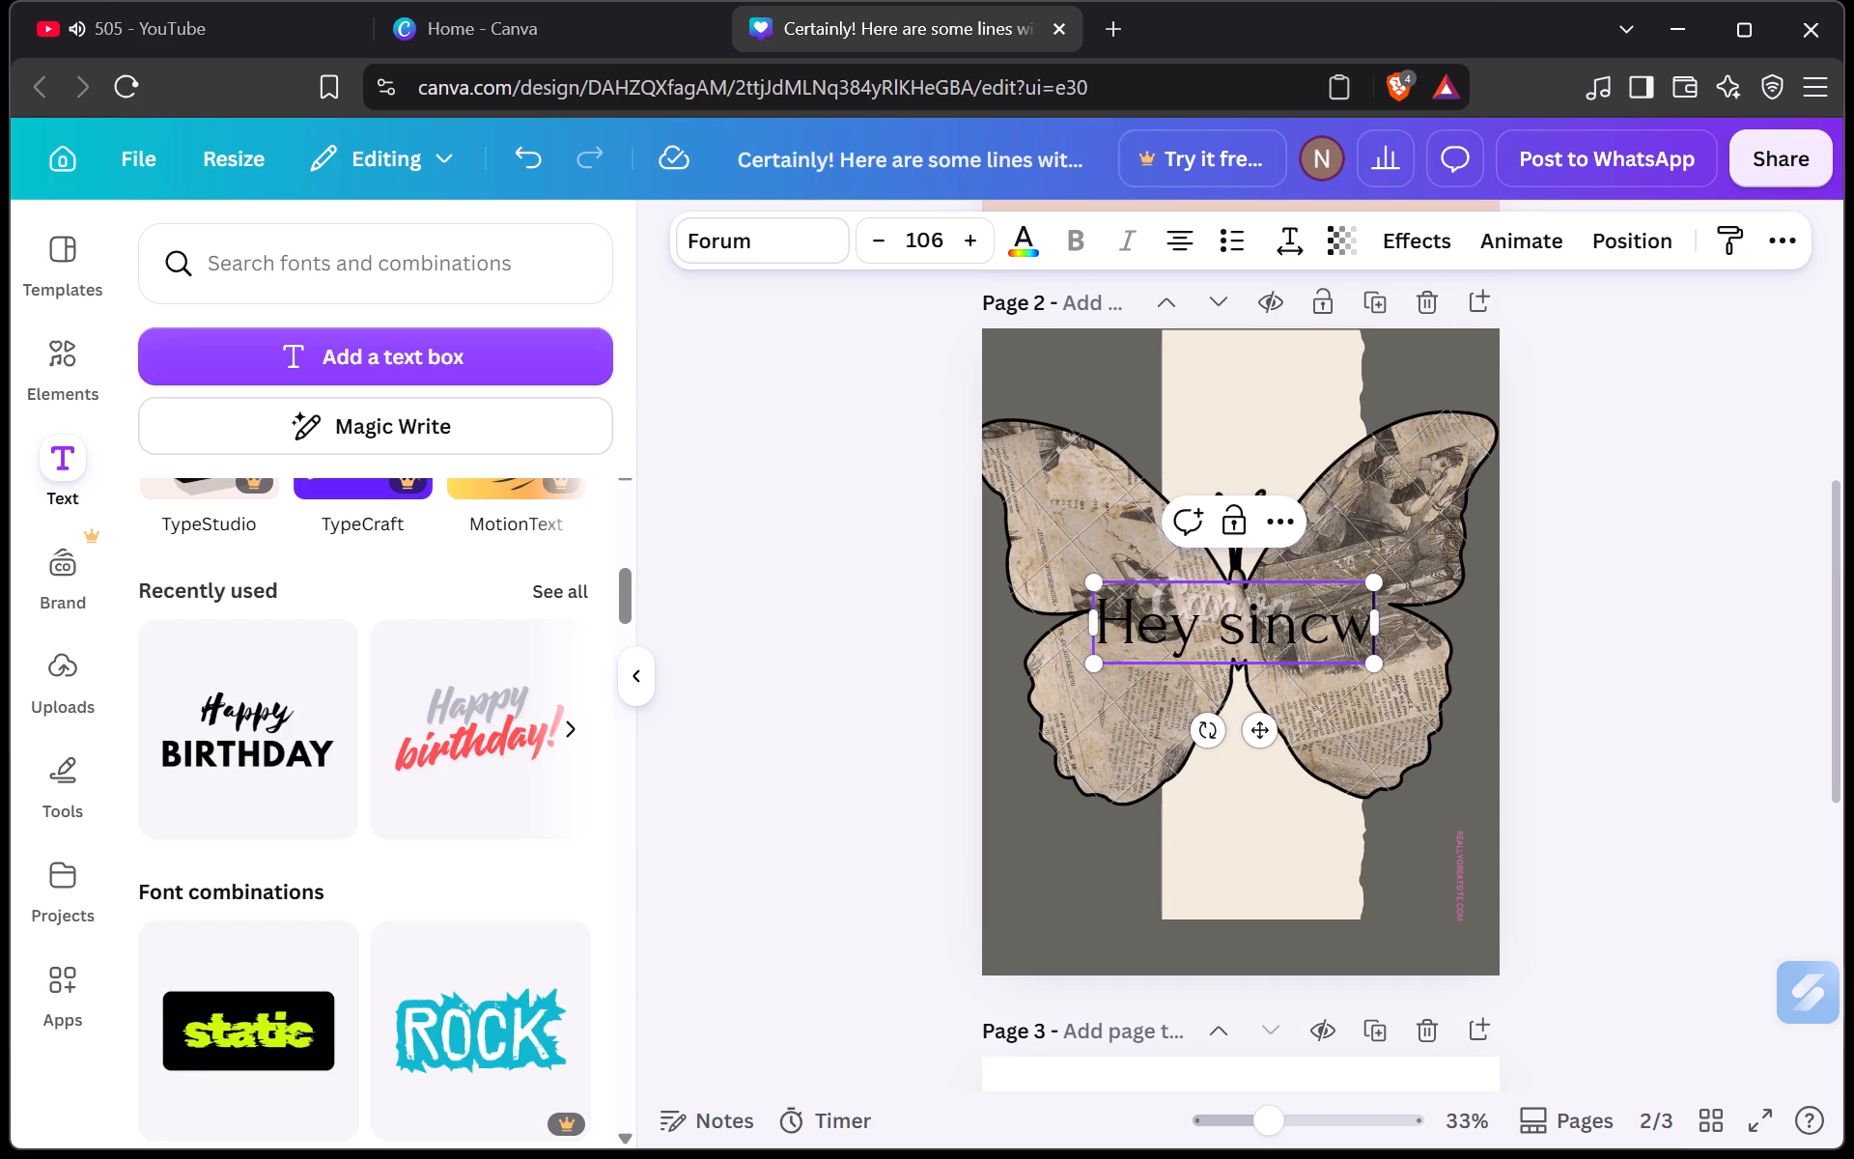
key(e)
key(BackSpace)
key(BackSpace)
text(e o)
key(BackSpace)
text(i mw)
key(BackSpace)
text(eeg)
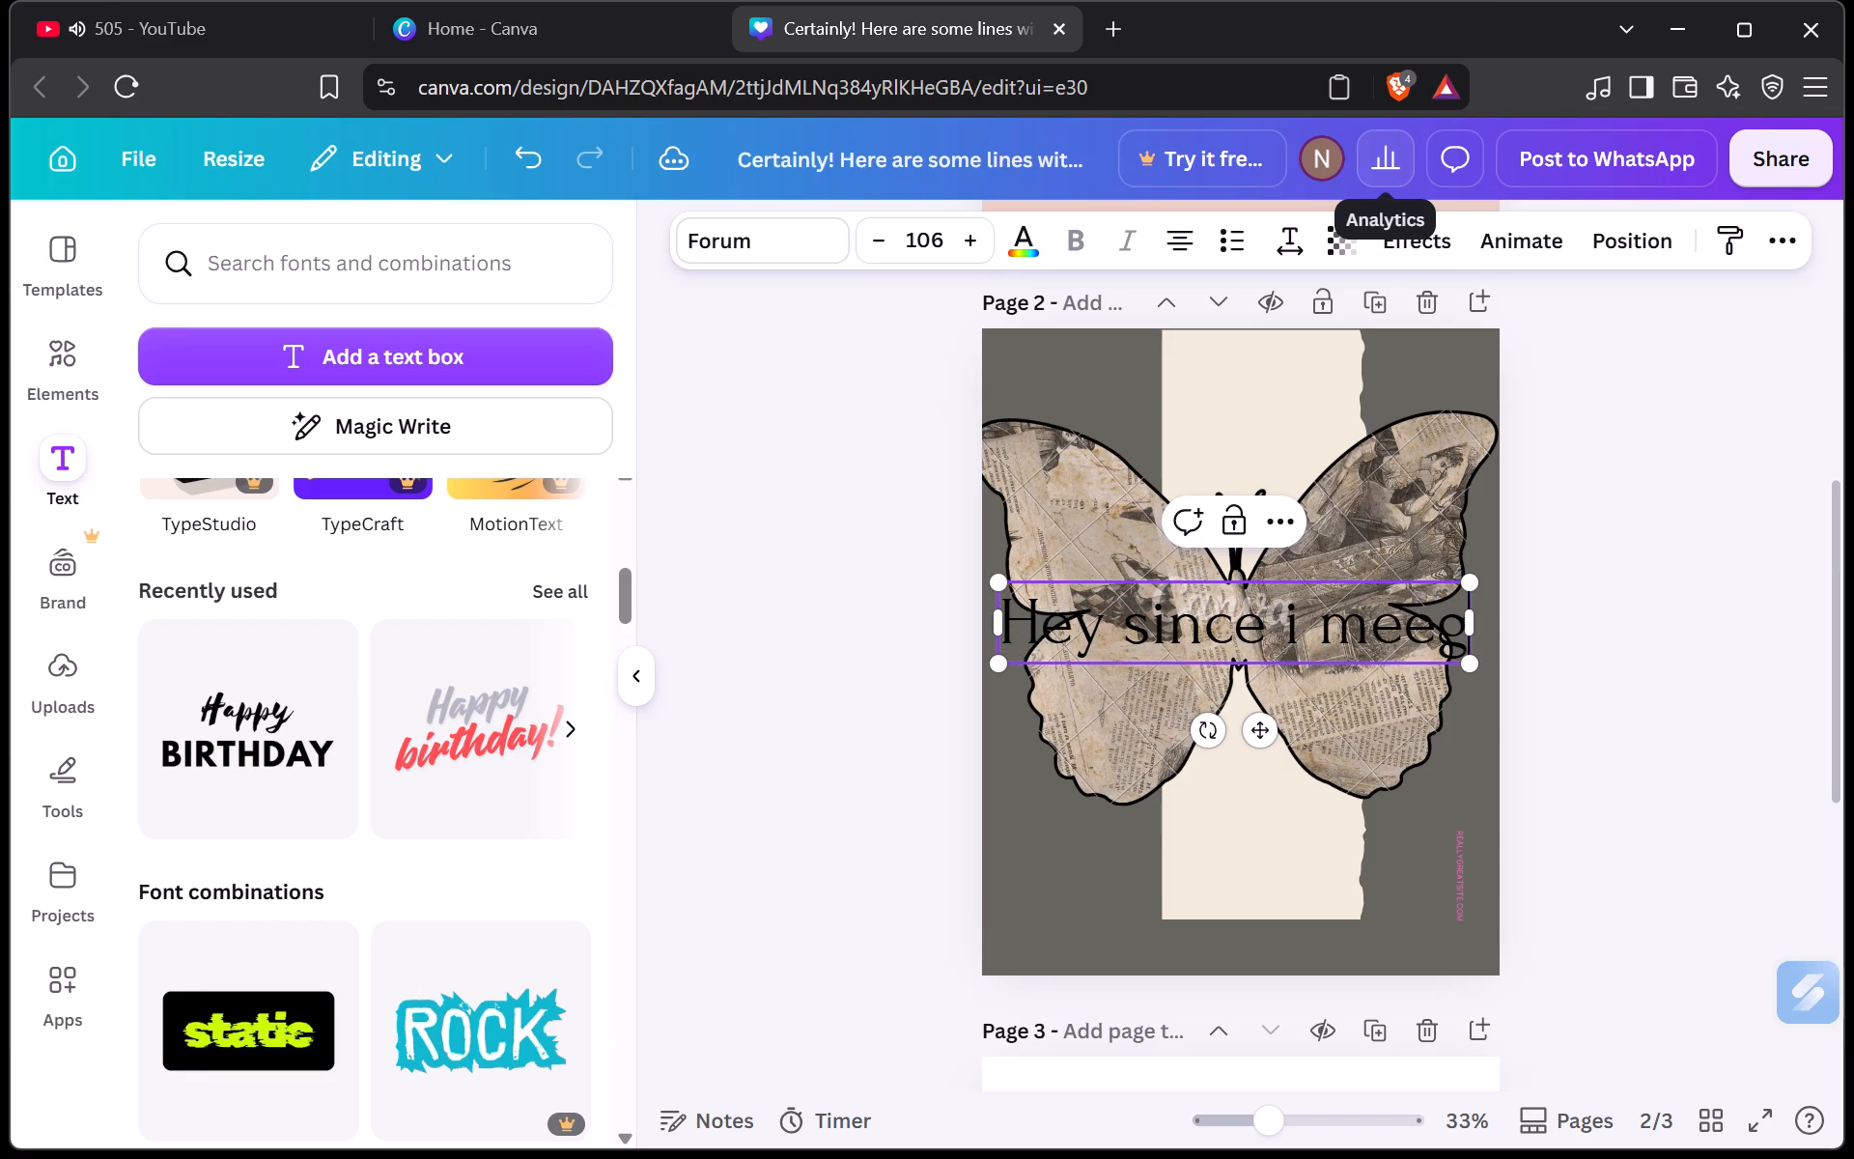
key(BackSpace)
text(t you)
key(space)
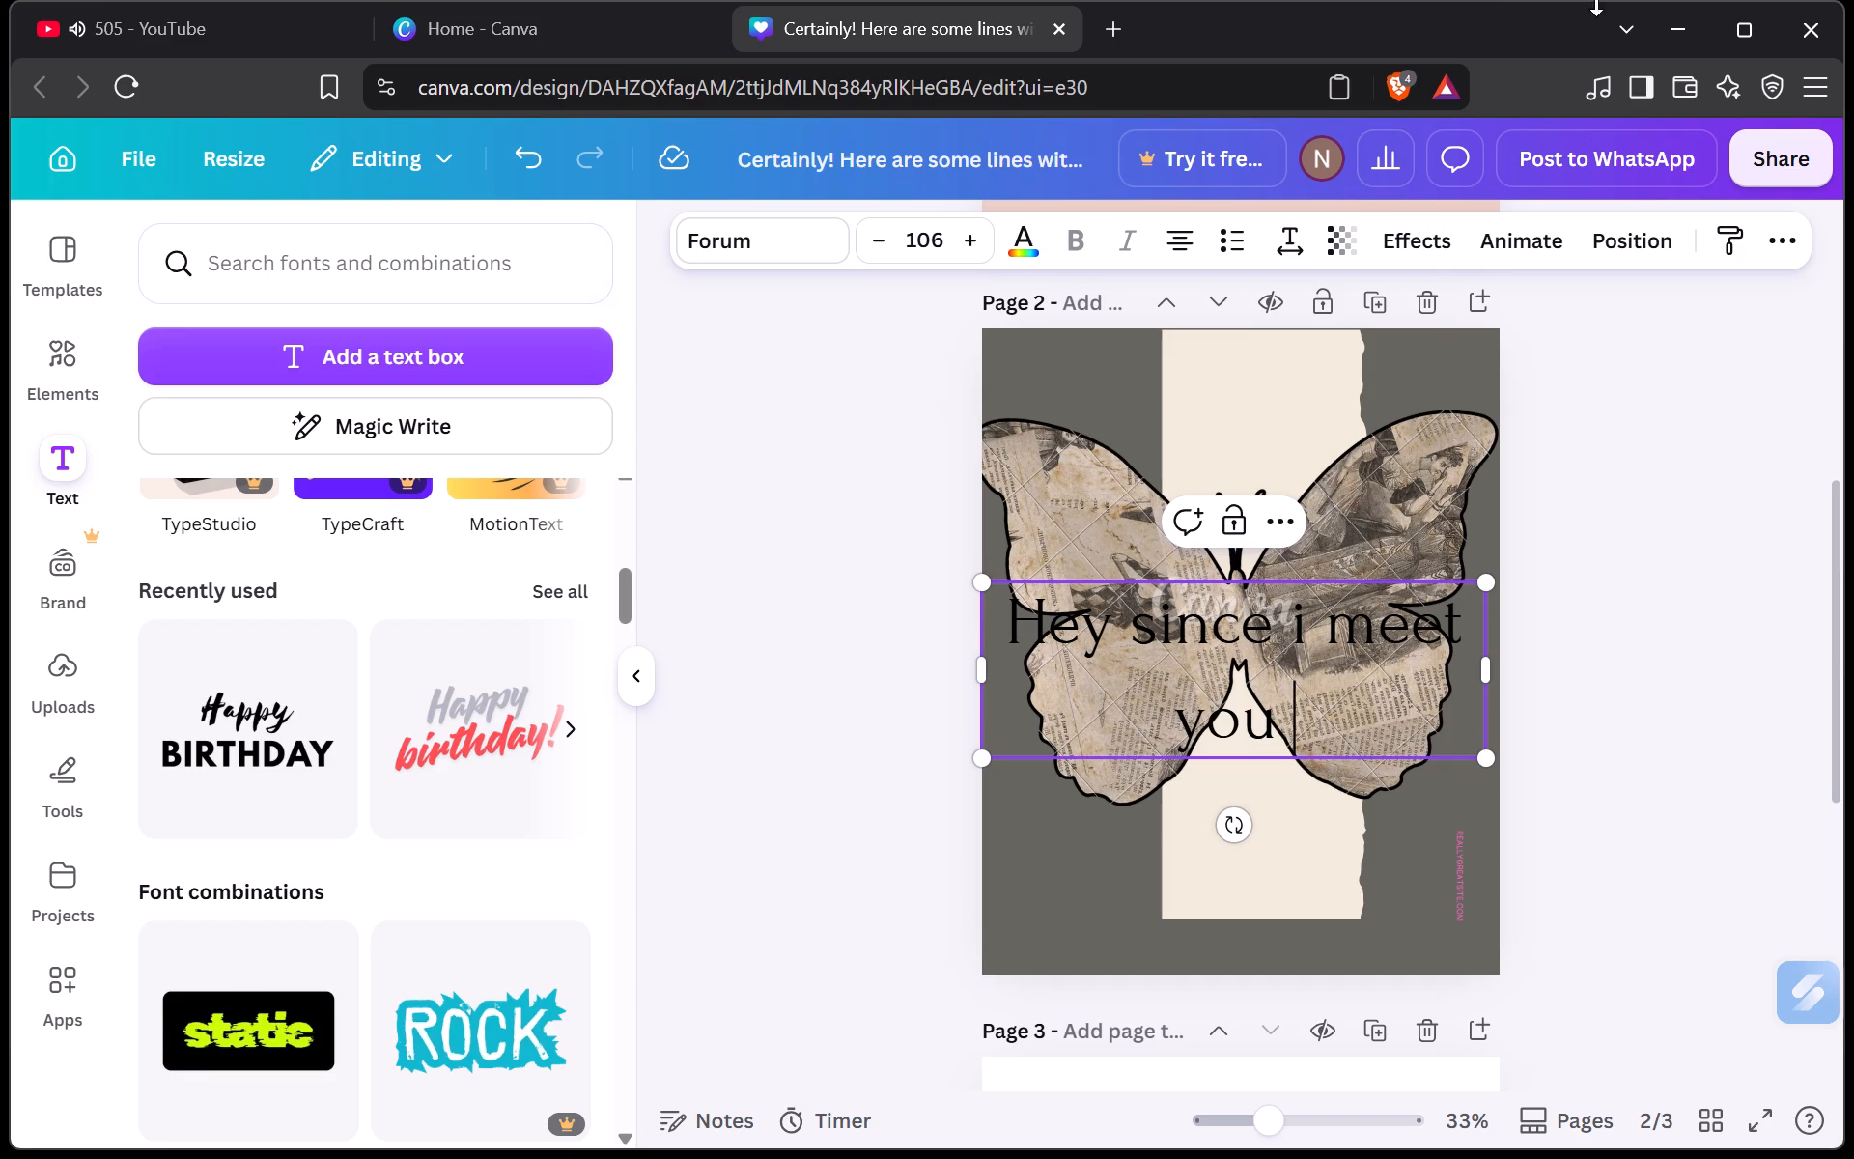
Resize the message text box, scaling its text down to font size 54.1.
drag(1487, 724, 1468, 717)
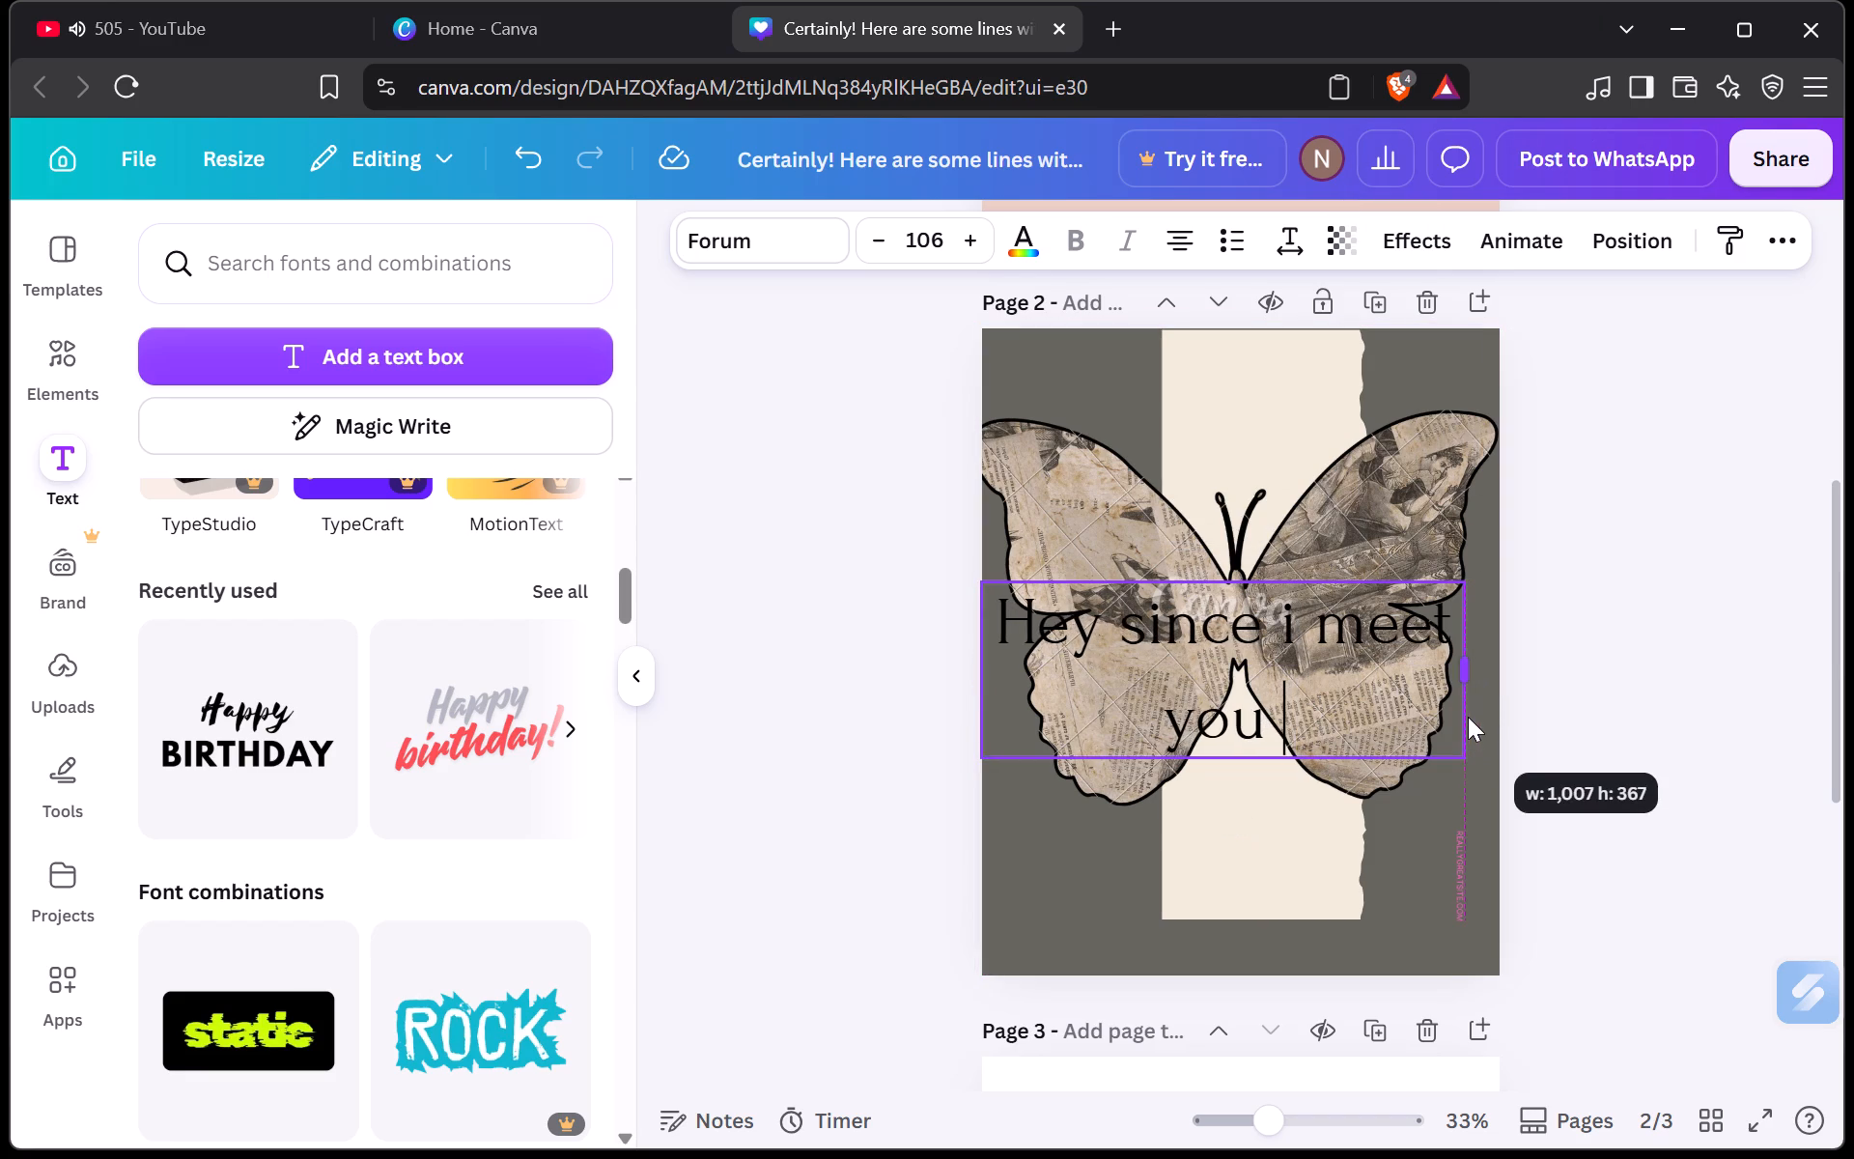
drag(1468, 717, 1494, 707)
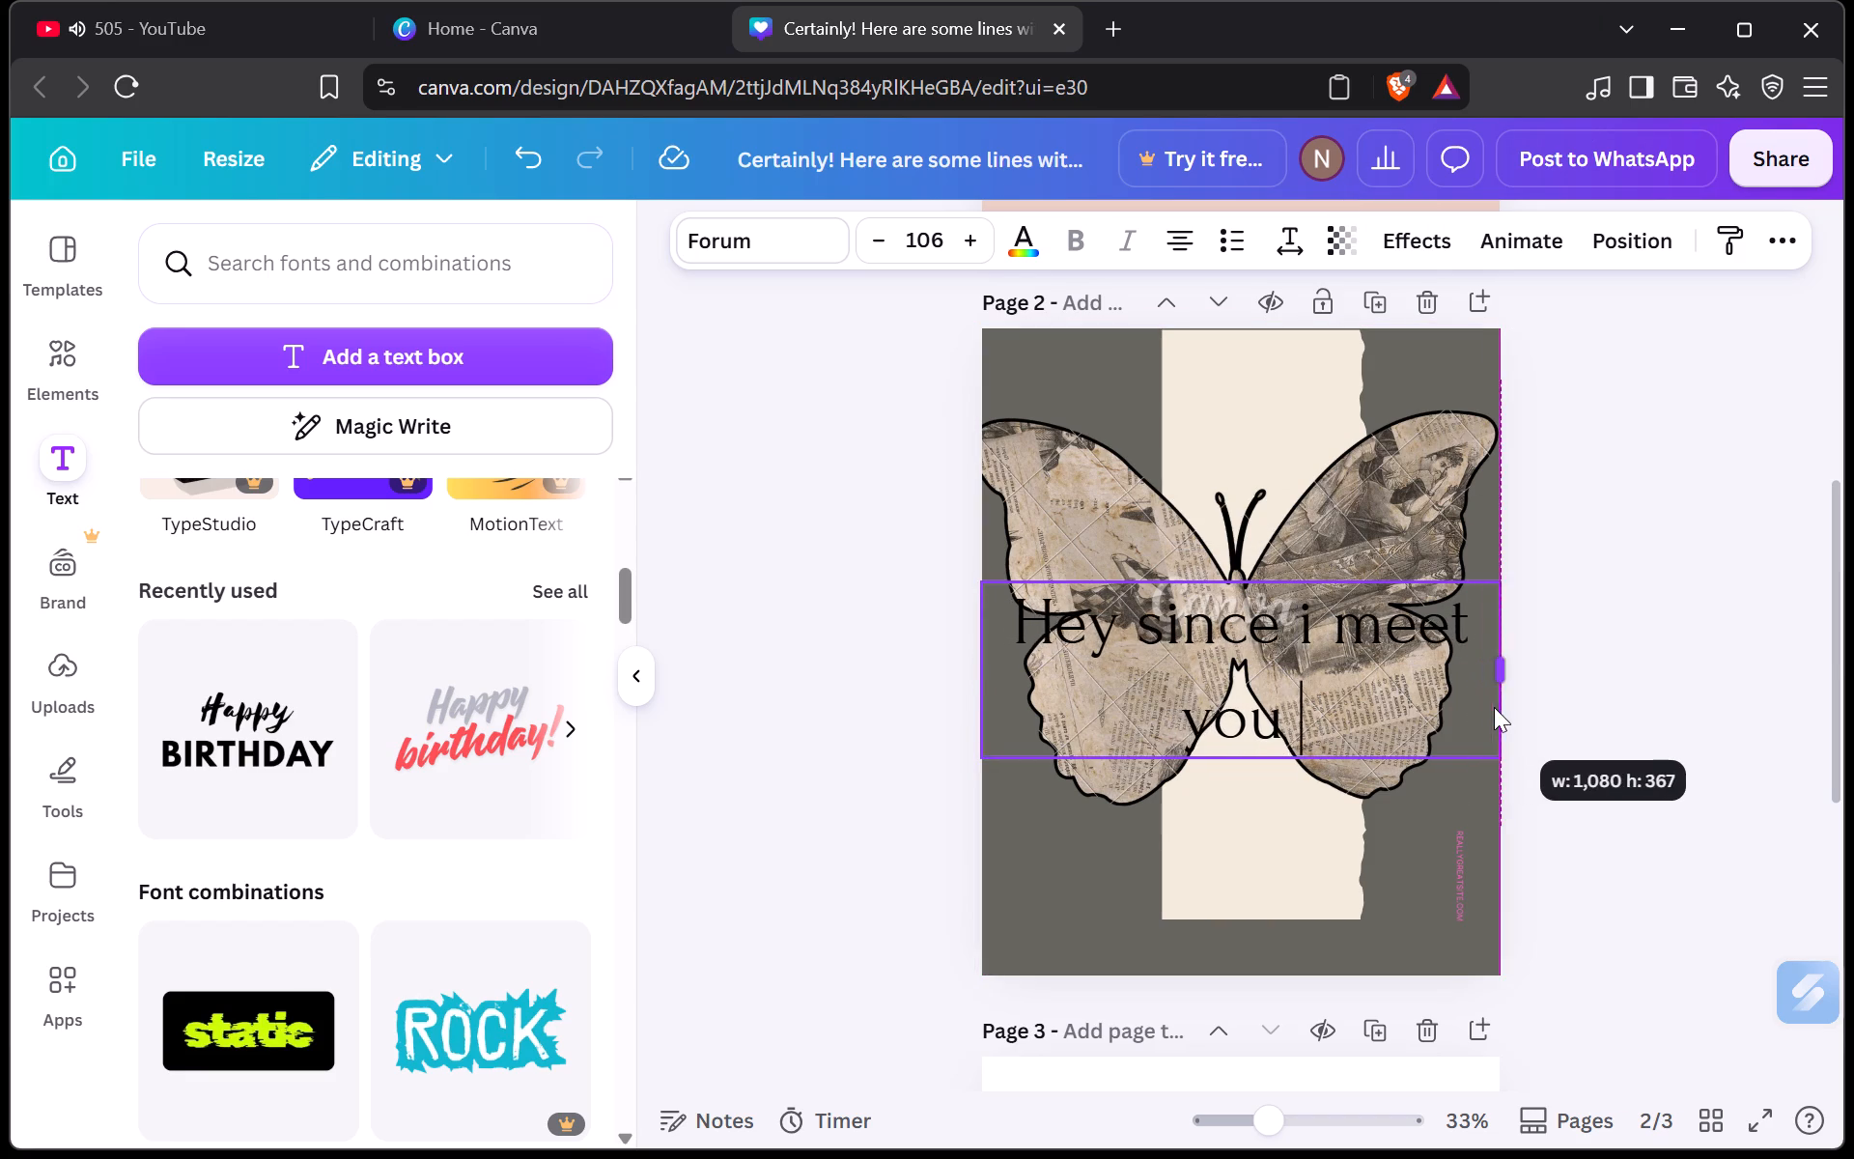
drag(1494, 707, 1490, 694)
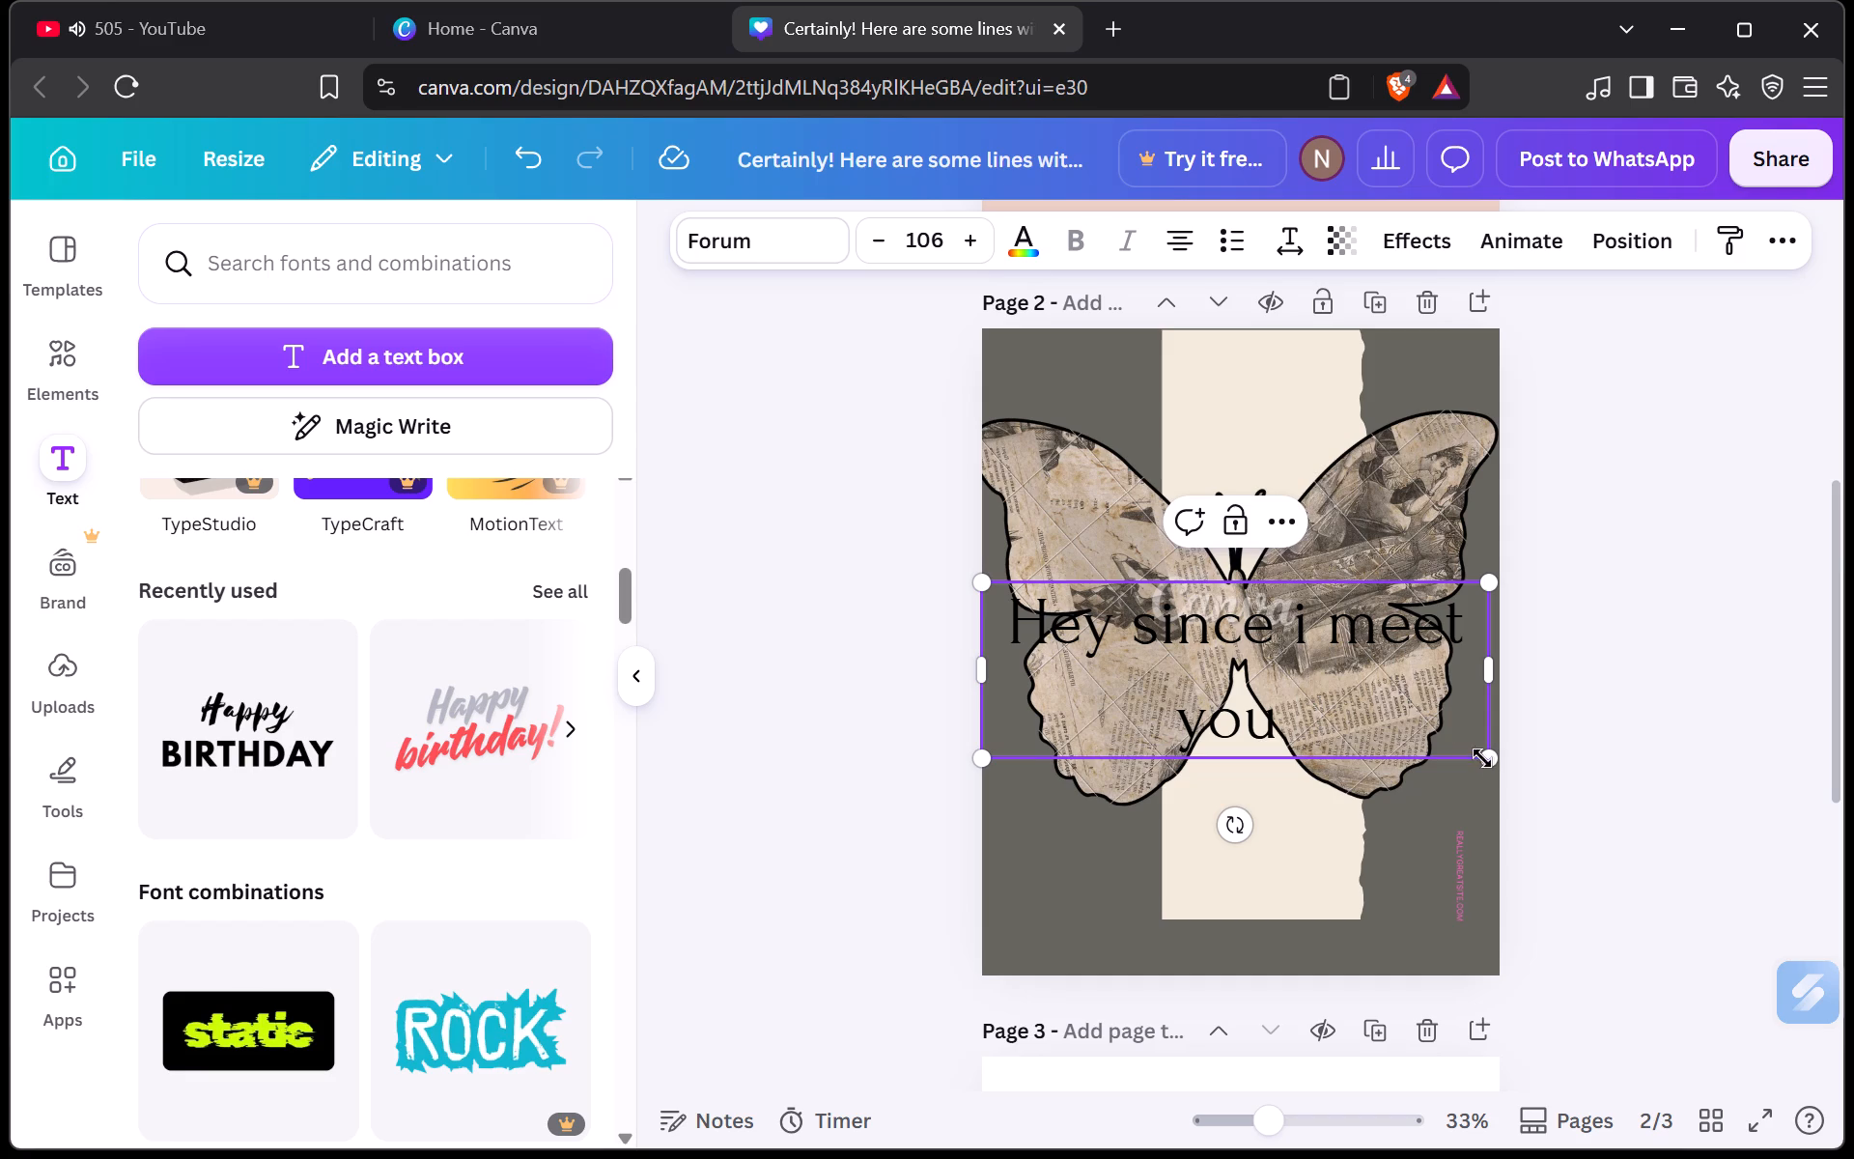
drag(1492, 764, 1326, 668)
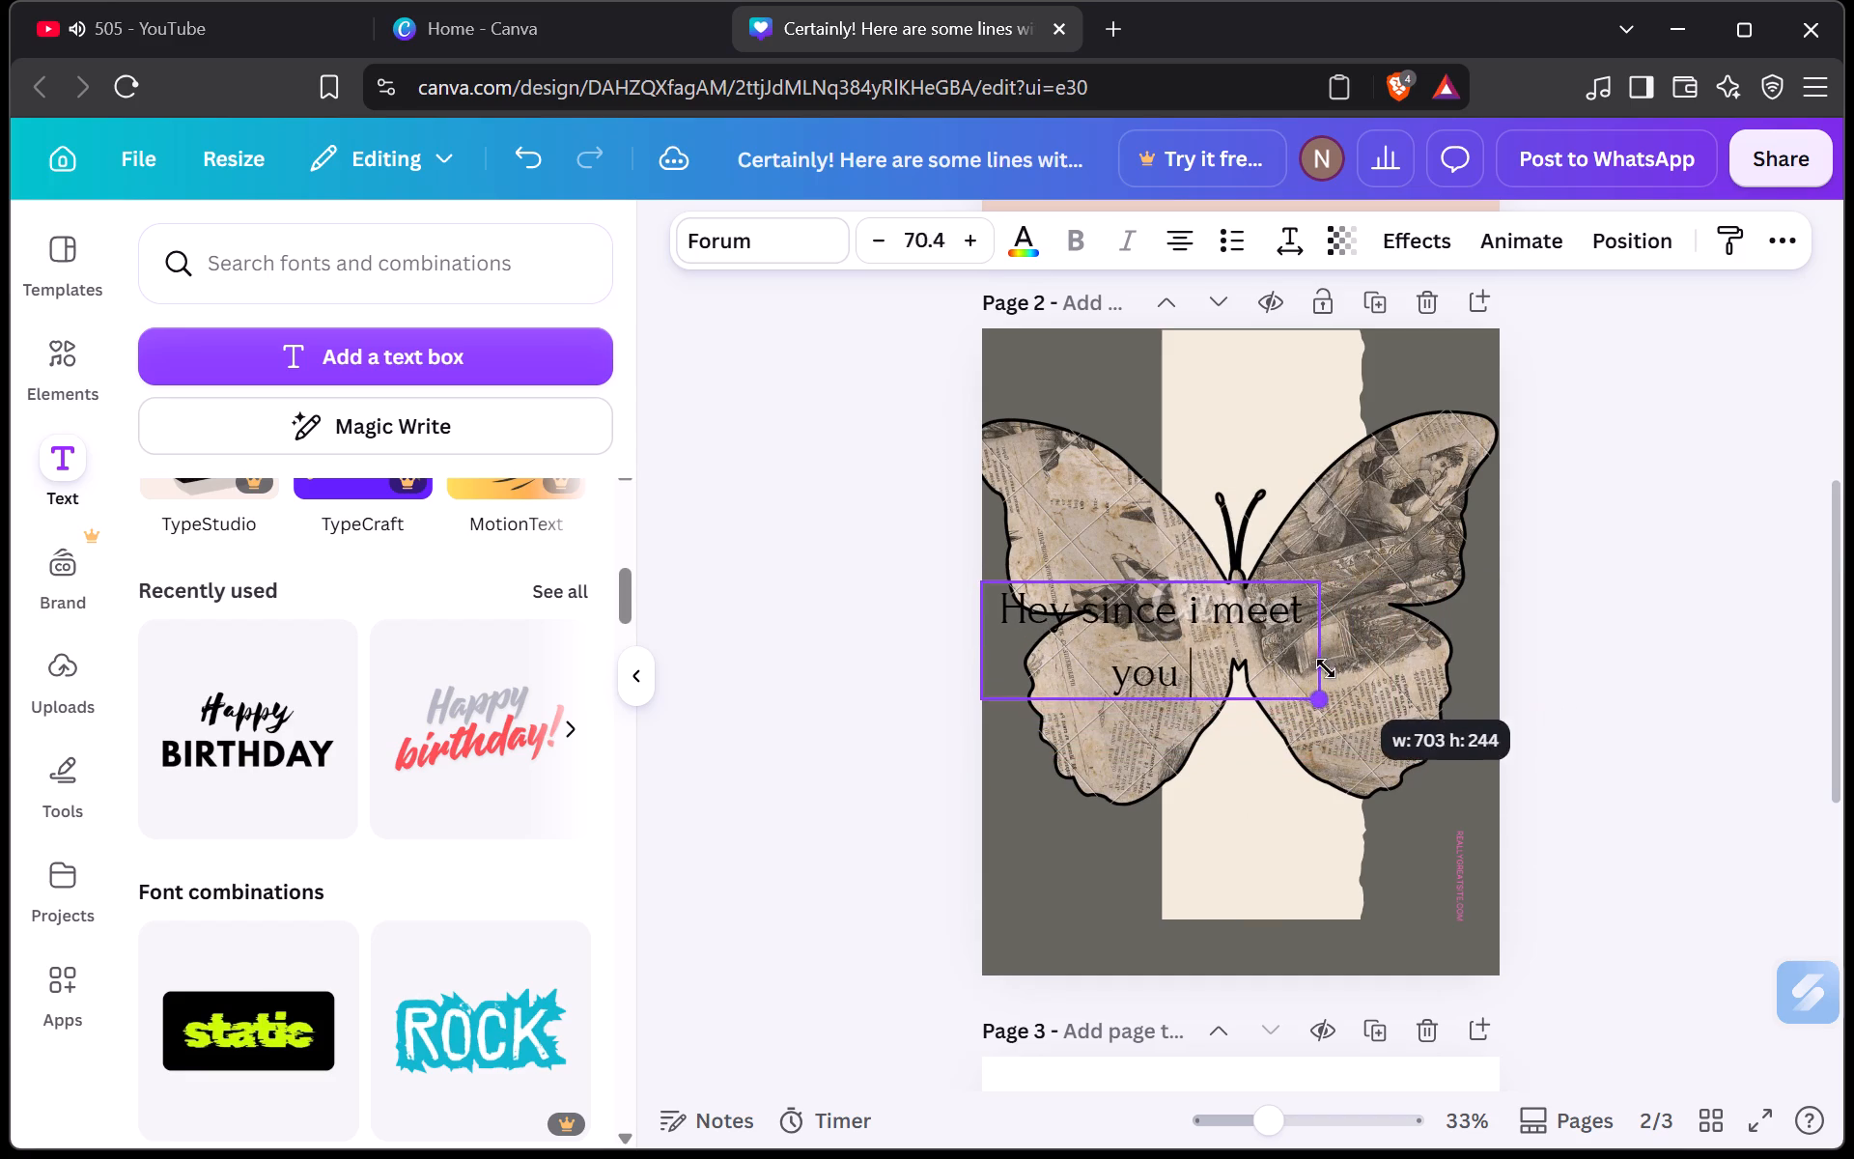
drag(1326, 668, 1242, 662)
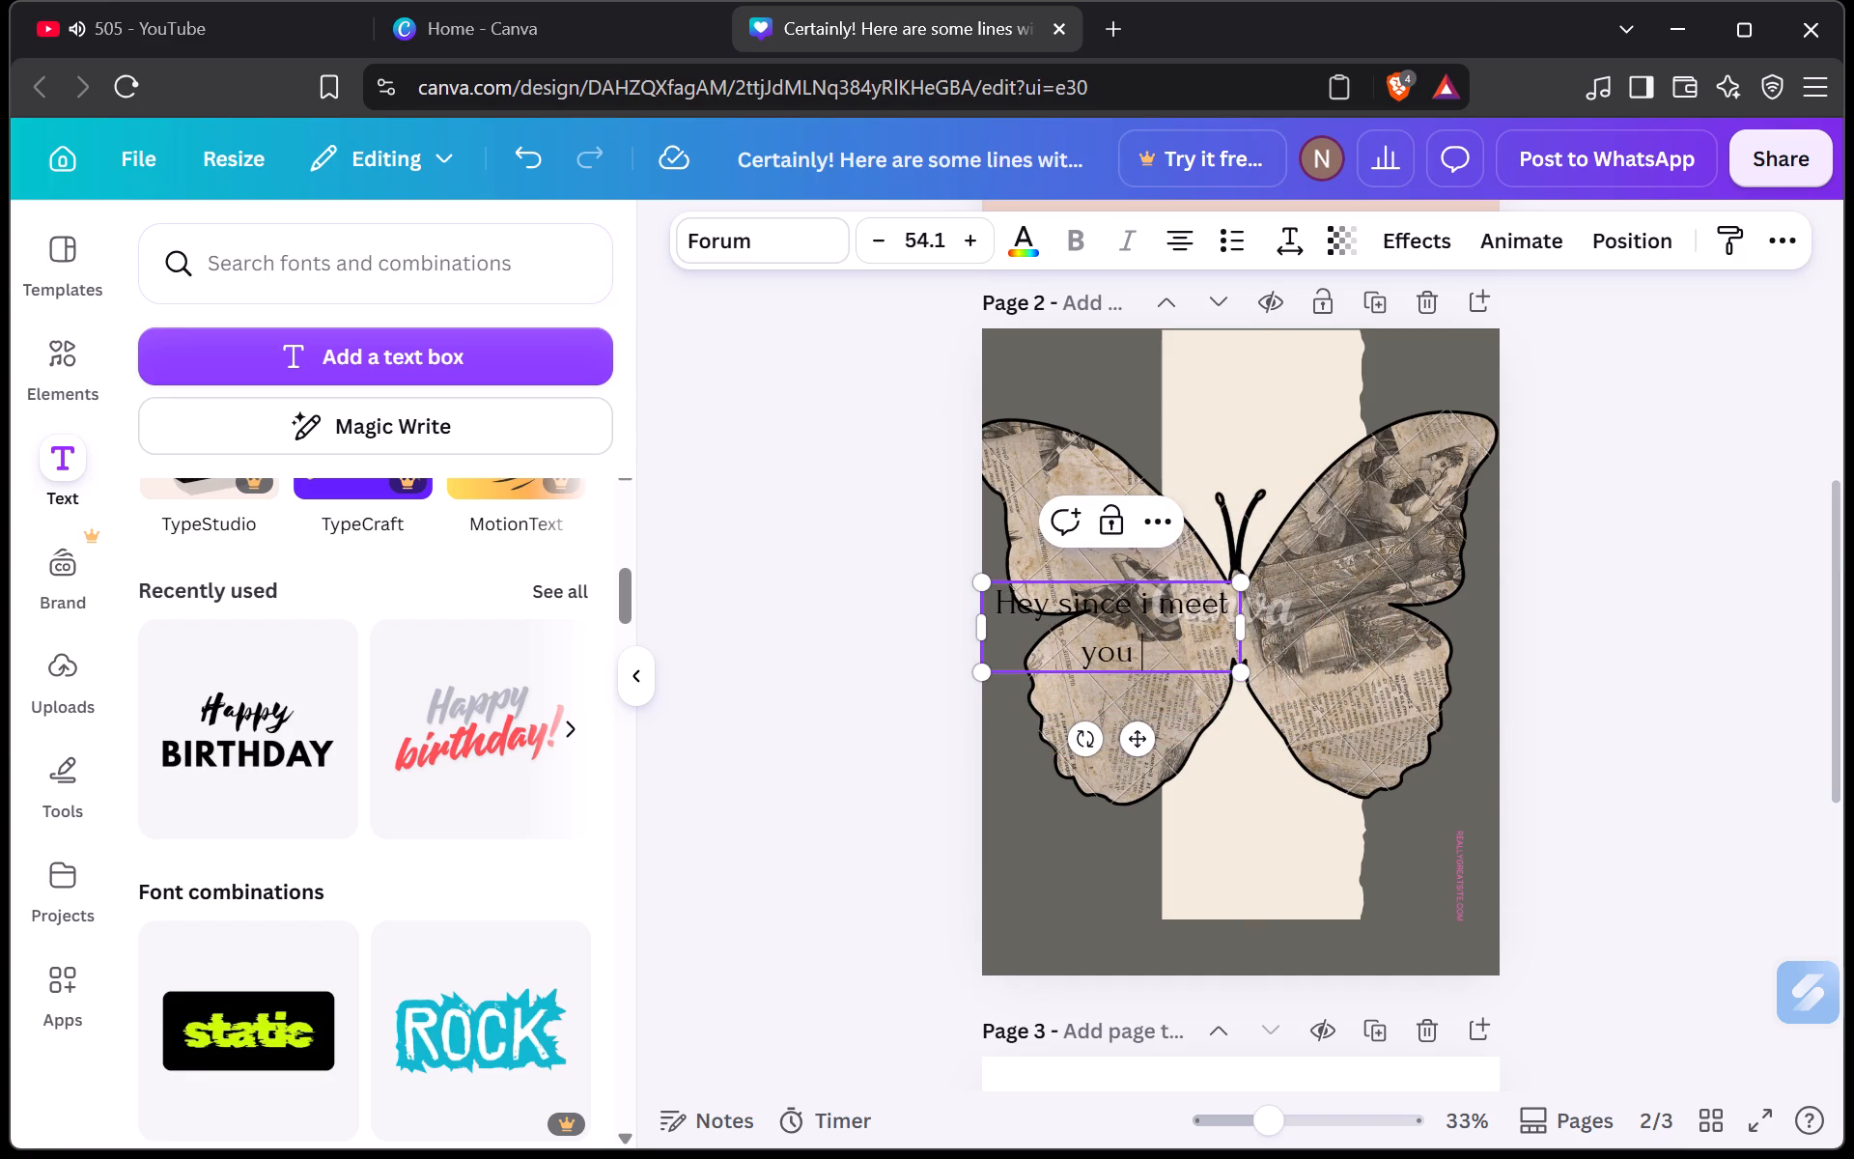
Trim the message back to "Hey since i meet y" and widen its text box to the full page width of 1,080.
key(BackSpace)
key(BackSpace)
key(BackSpace)
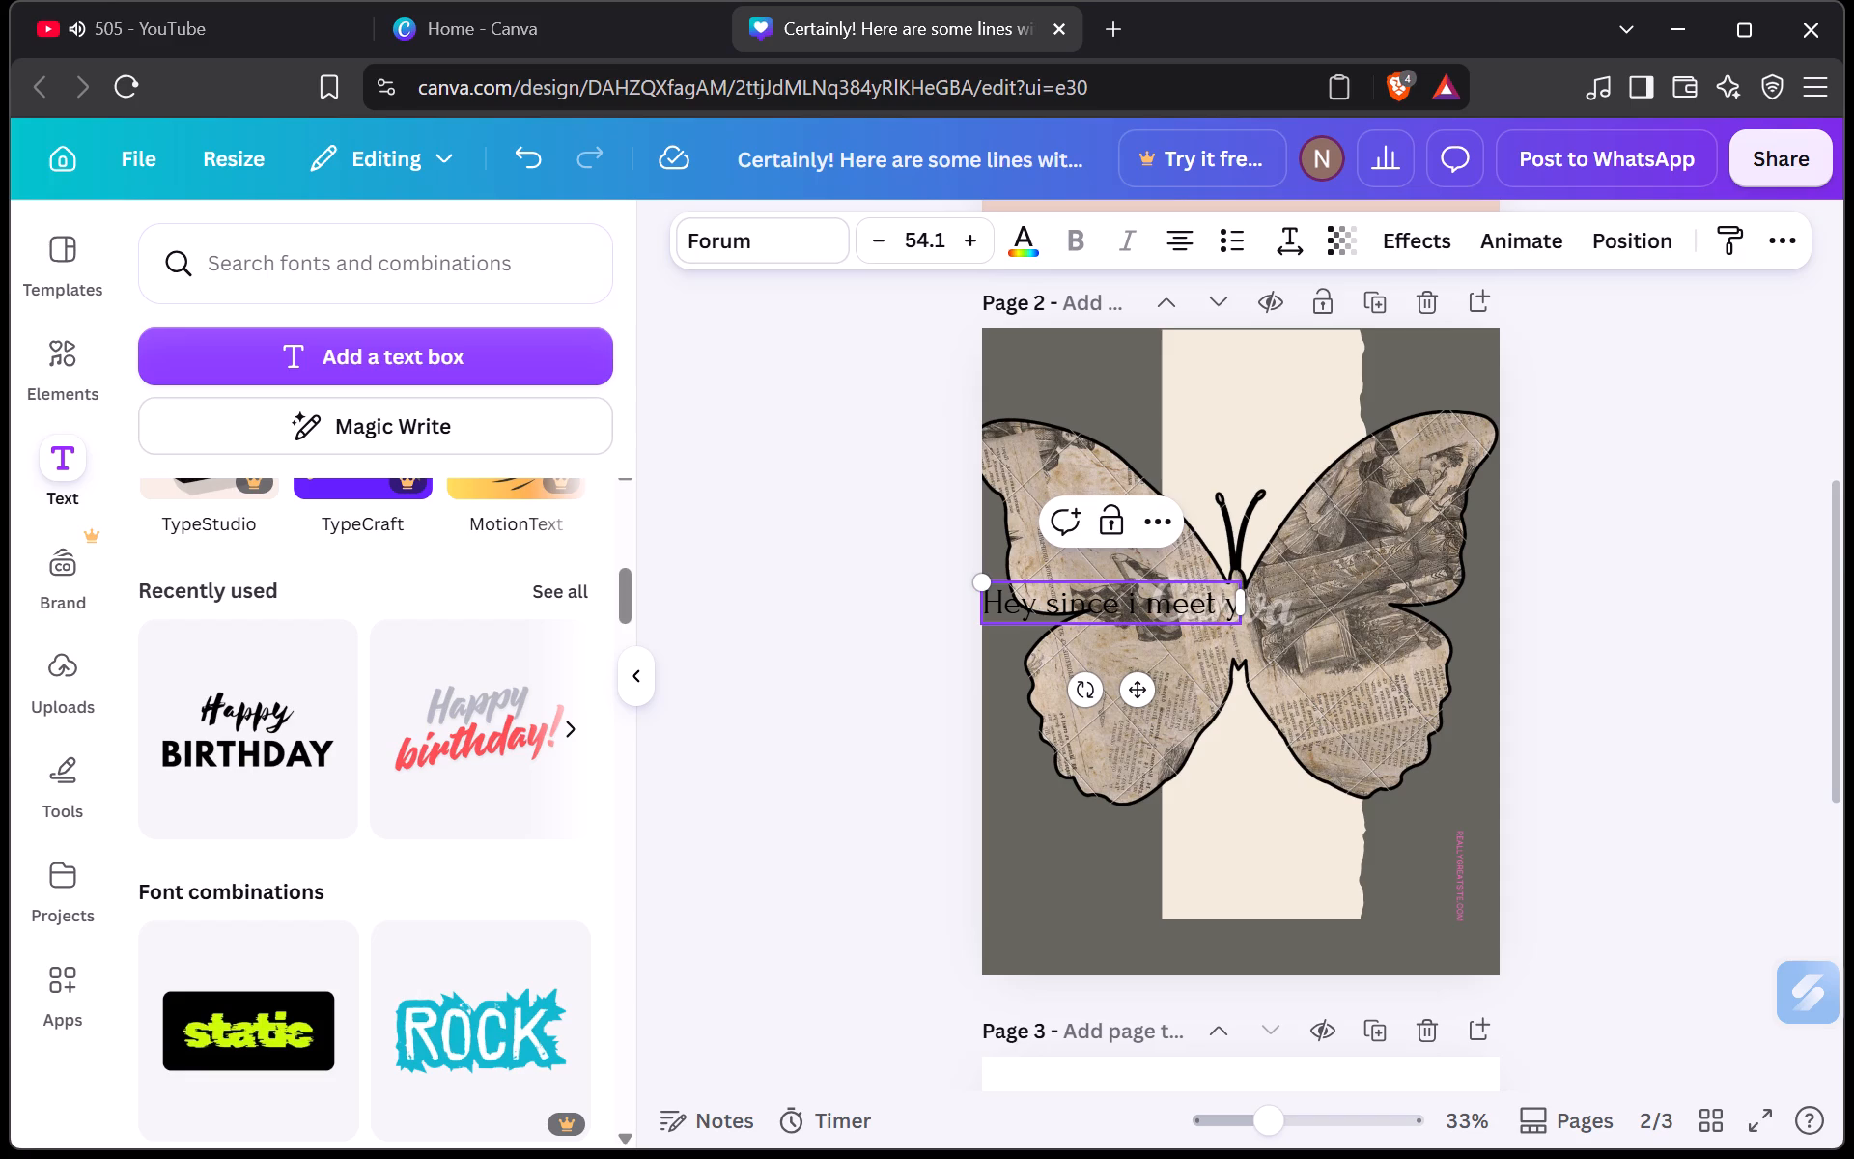
key(o)
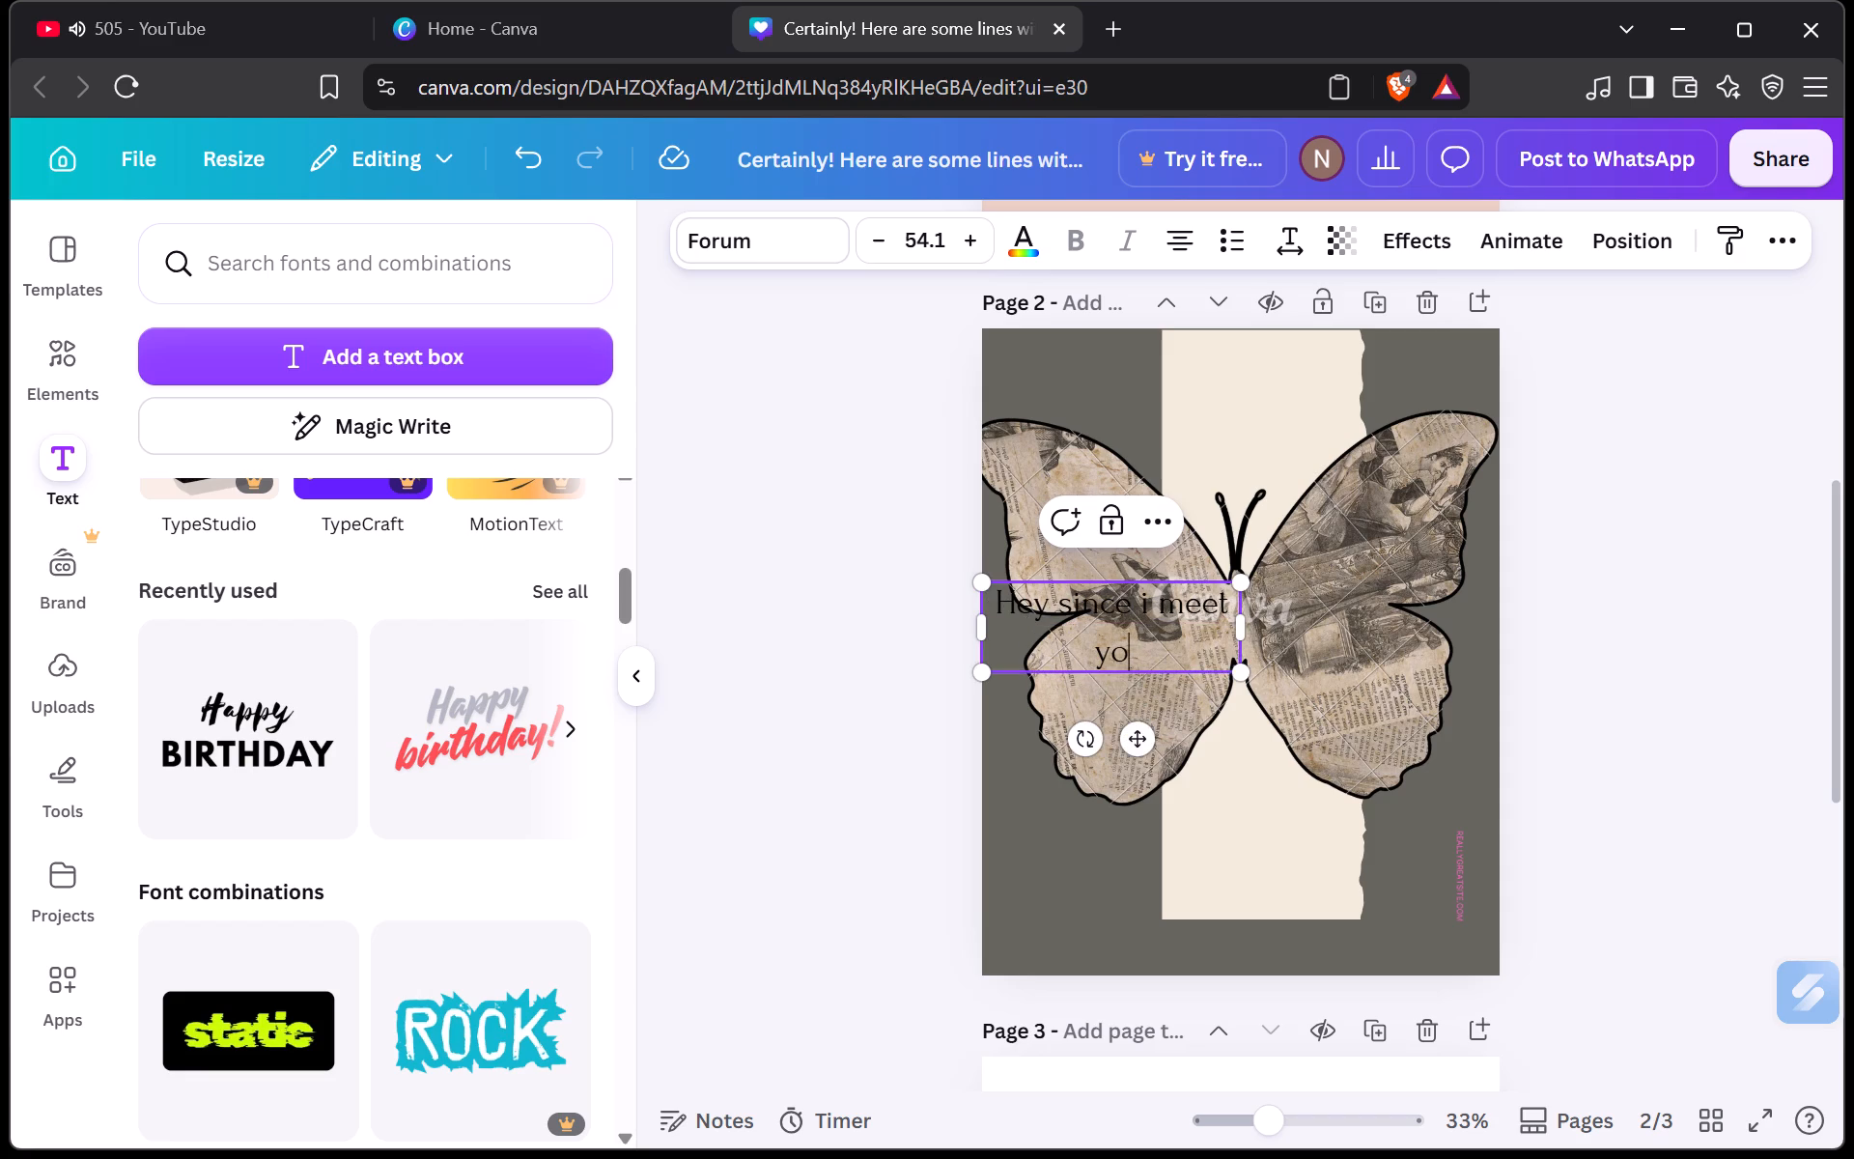
key(BackSpace)
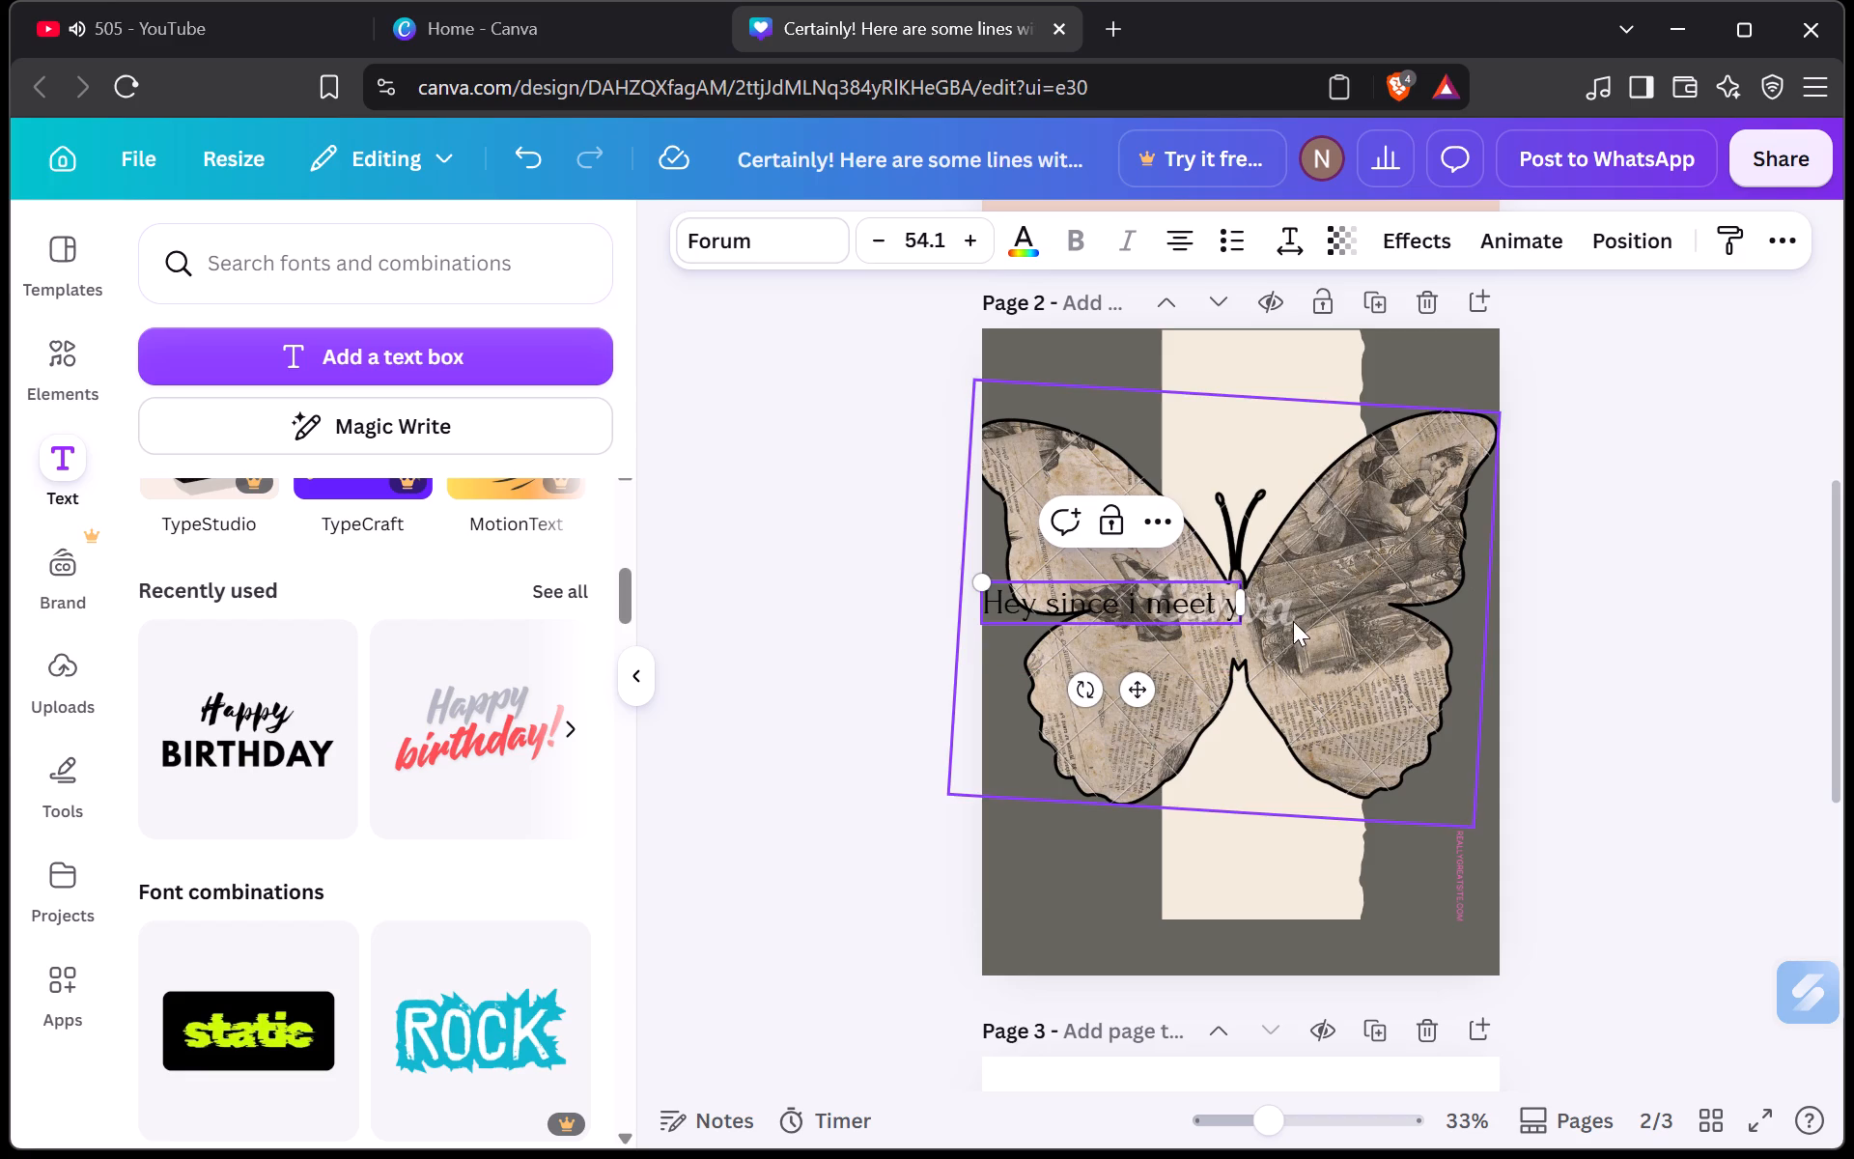
drag(1240, 602, 1476, 536)
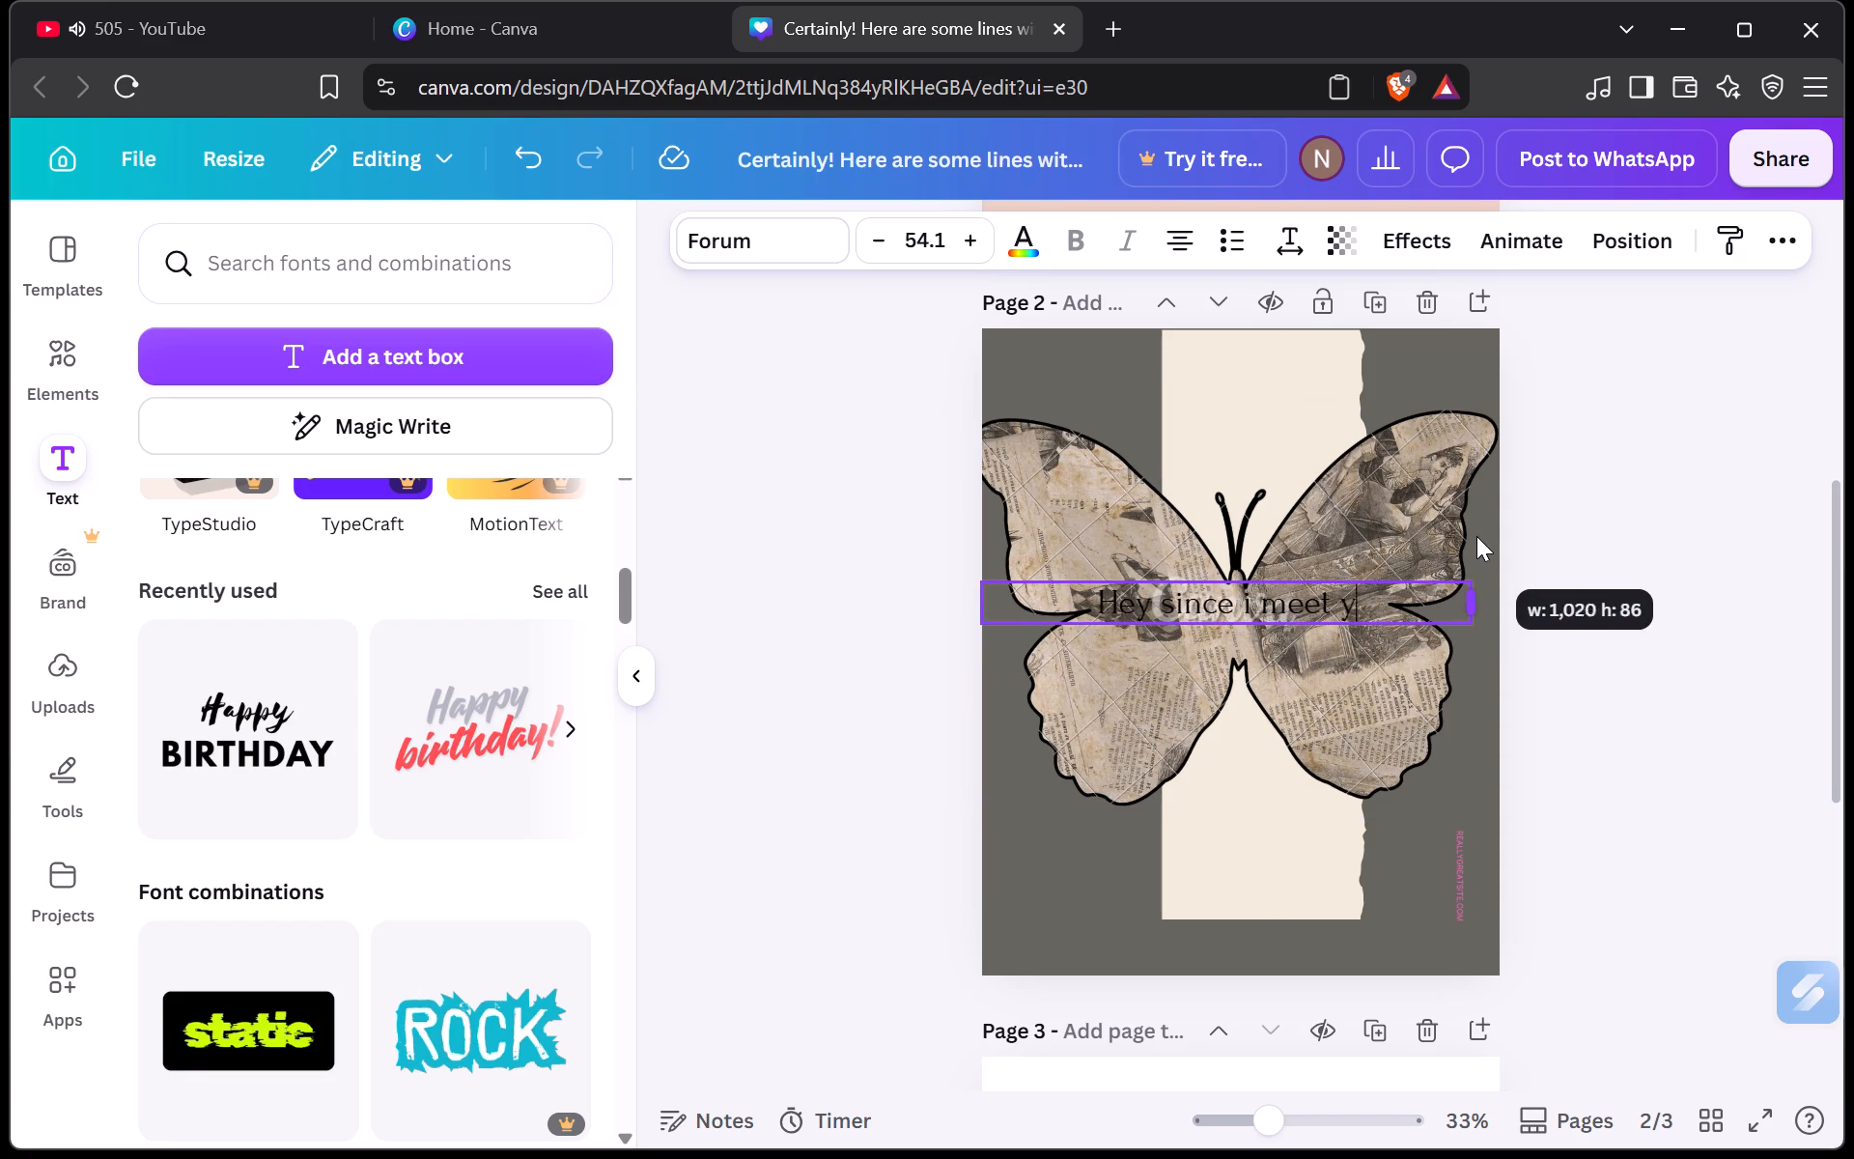
drag(1476, 536, 1500, 545)
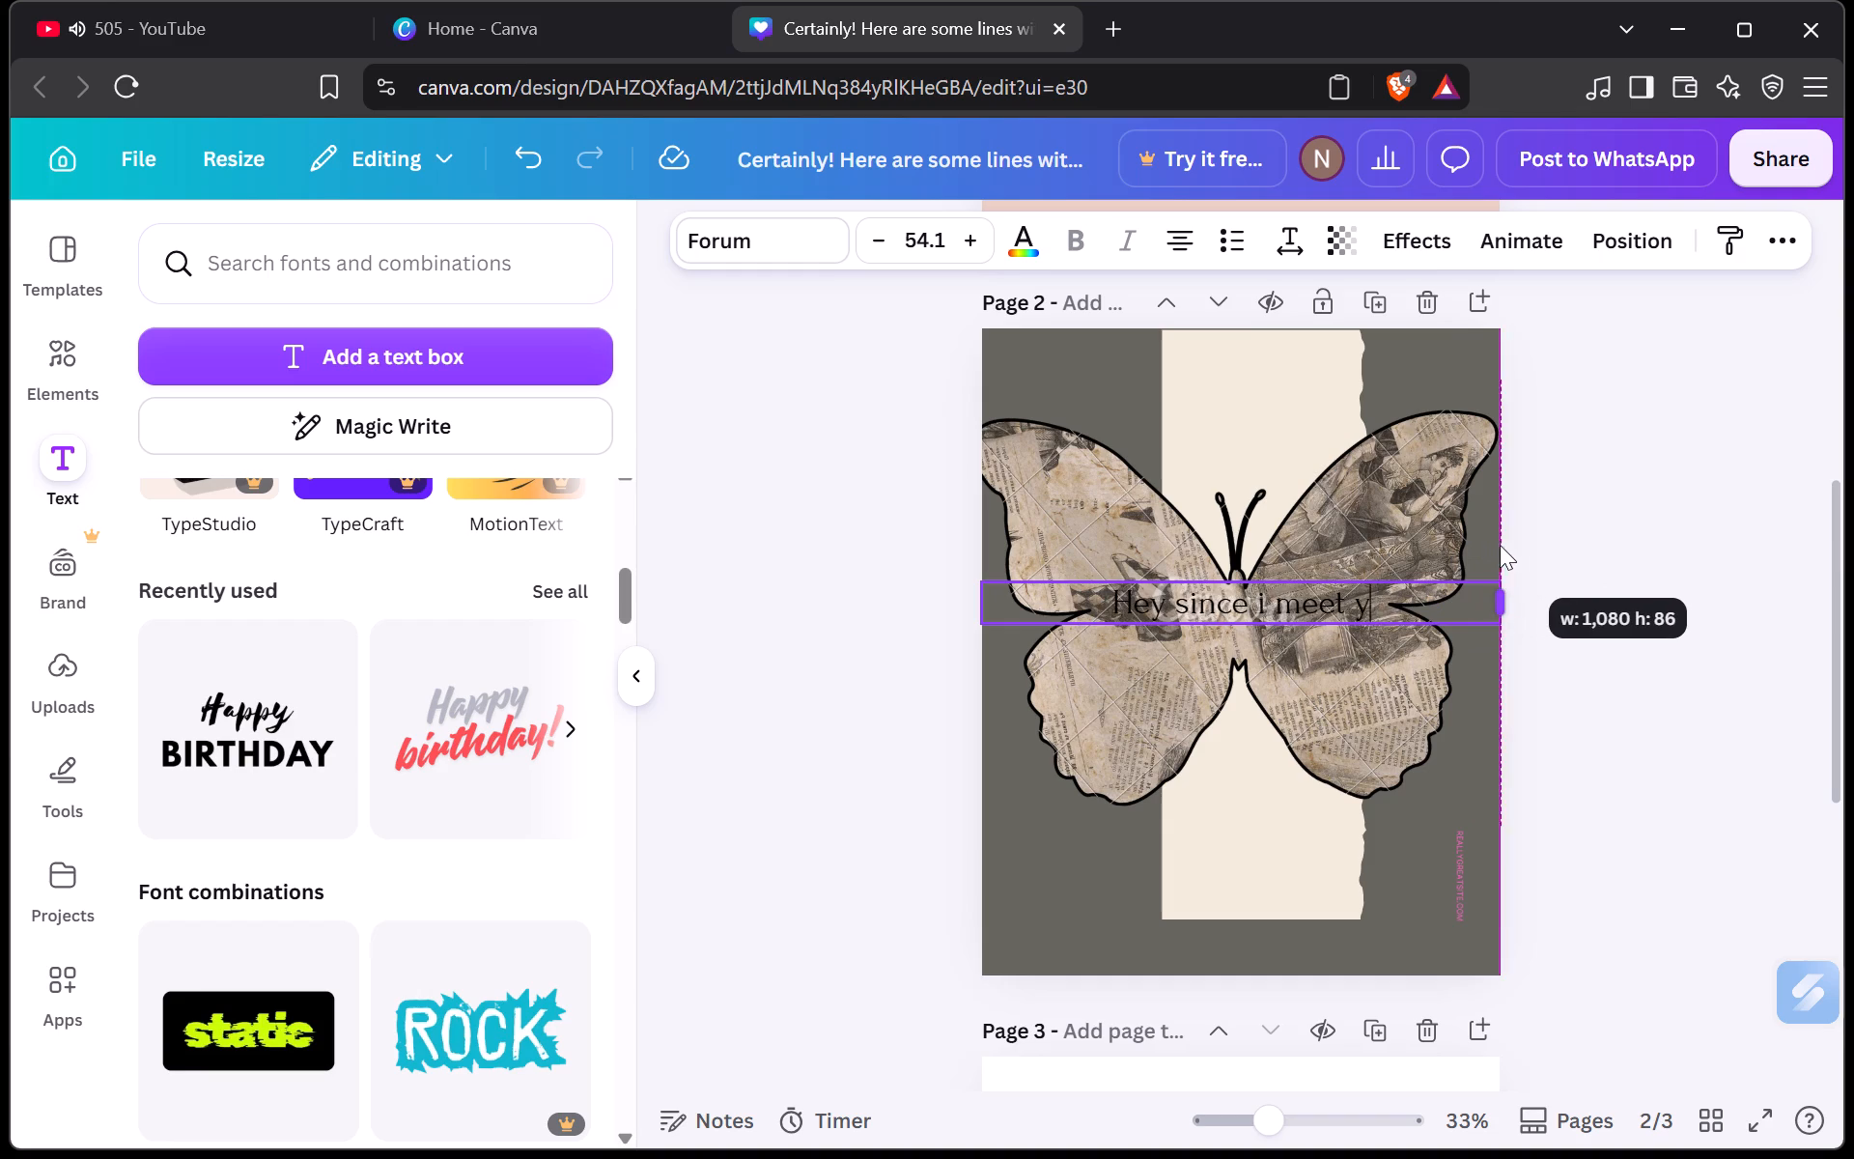
drag(1500, 545, 1501, 541)
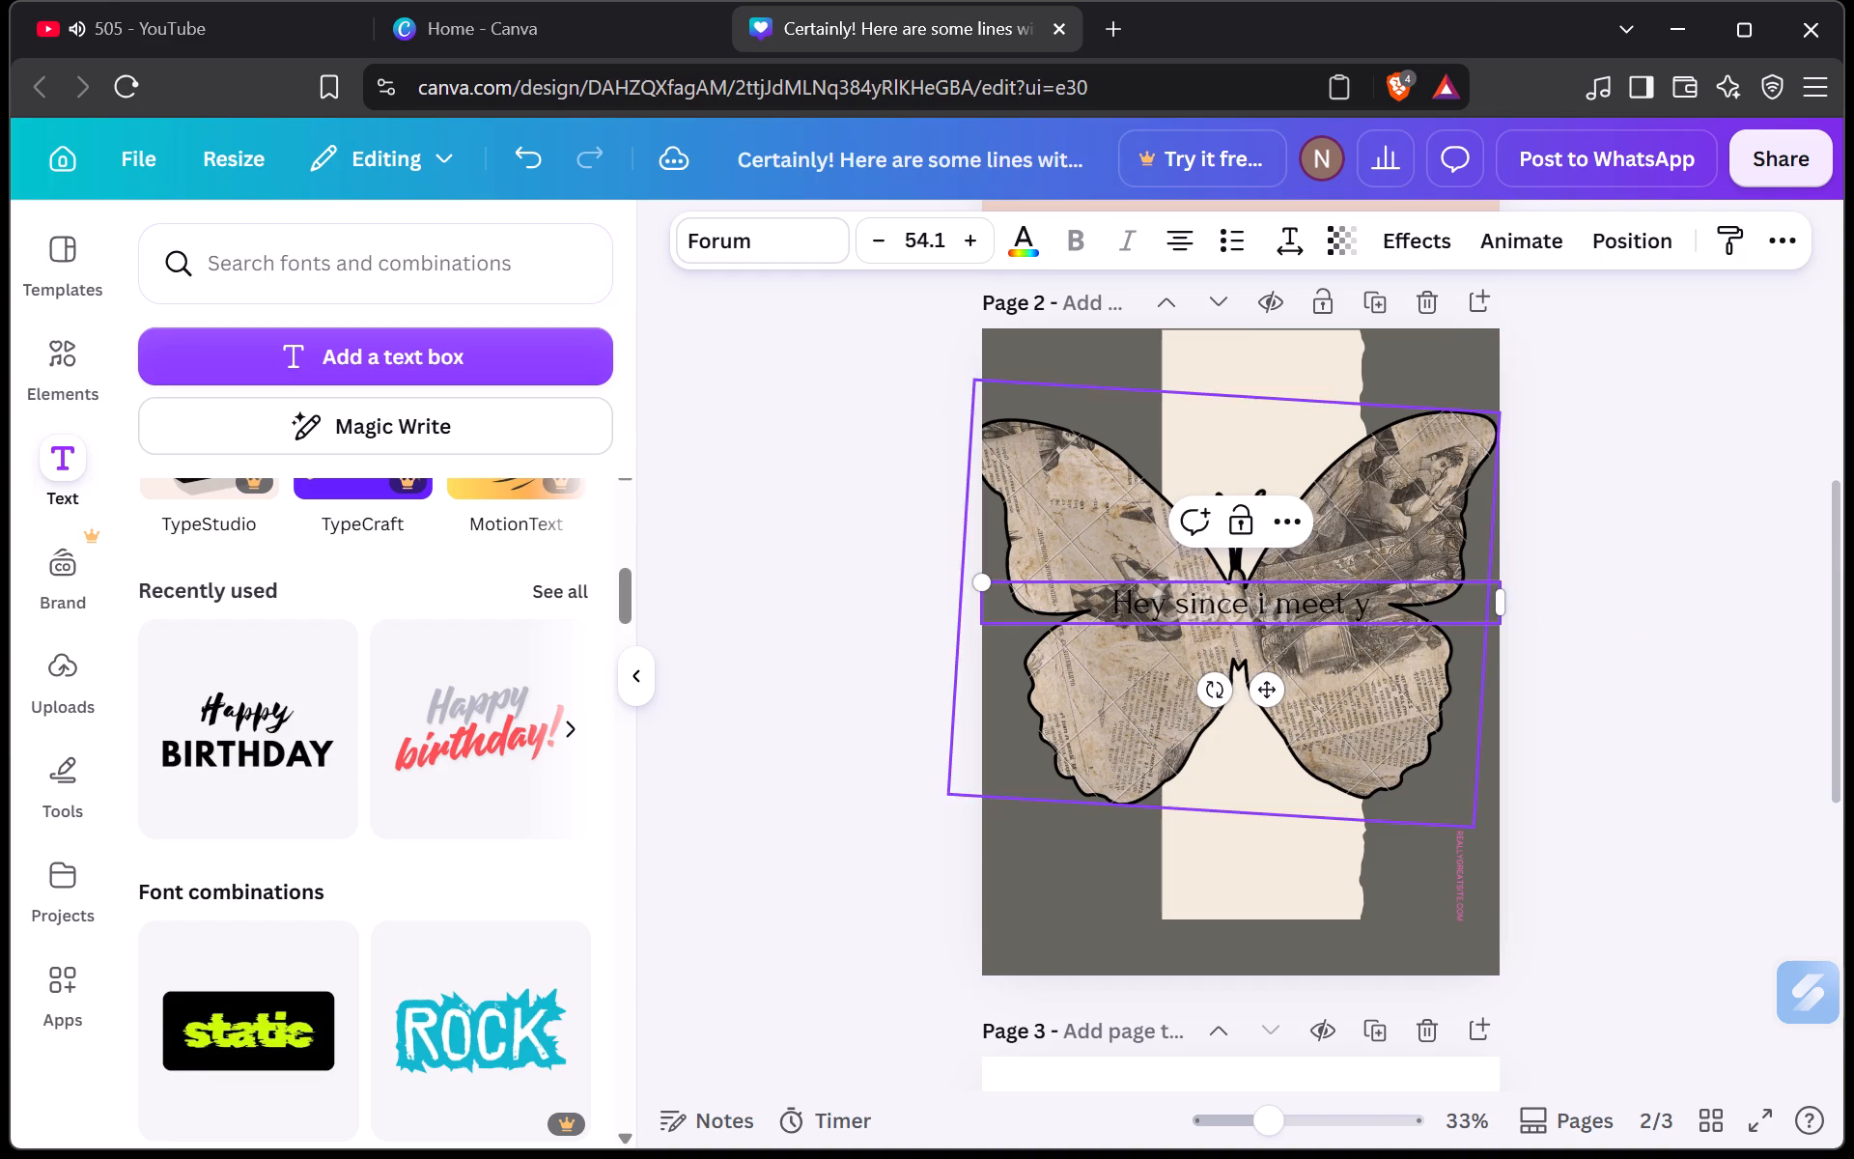
Continue the message so it reads "Hey since i meet you im not able to".
click(1429, 610)
text(ou)
key(space)
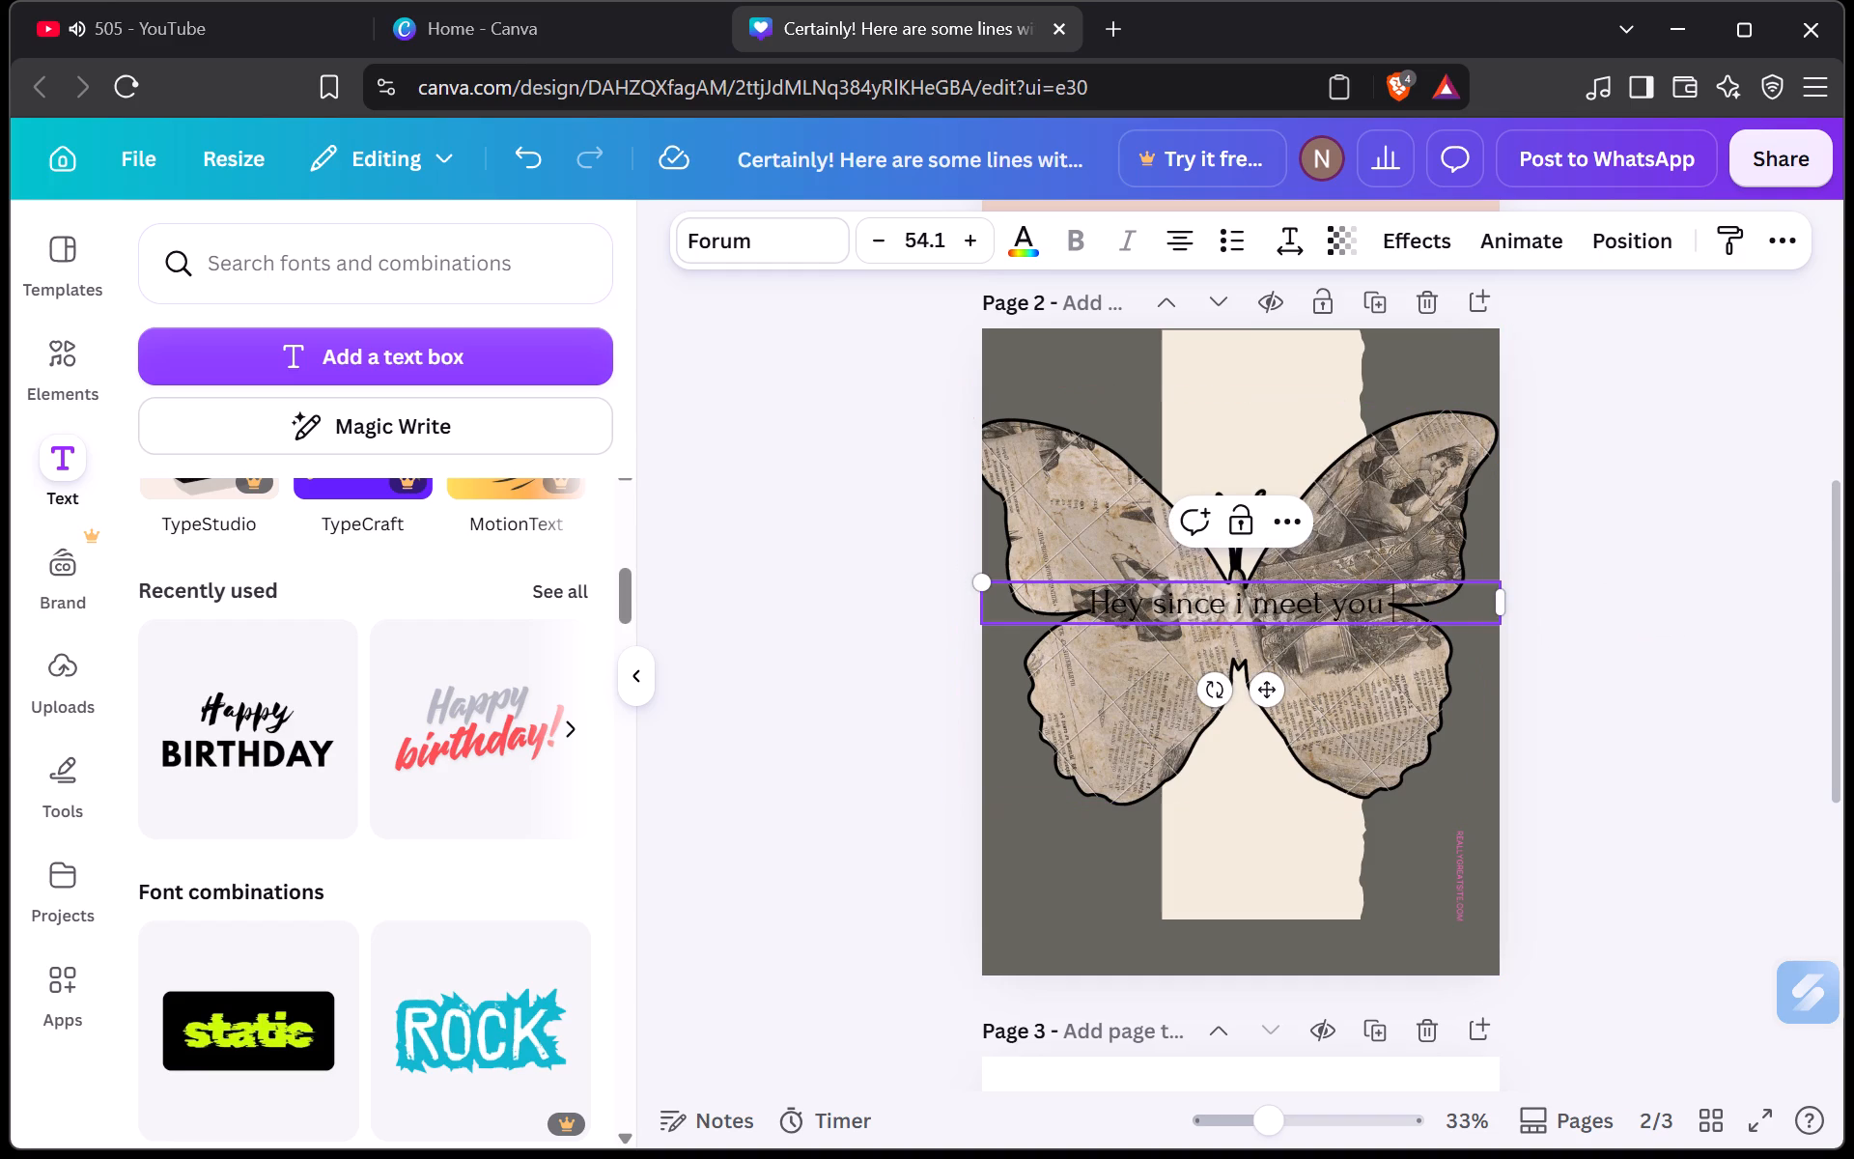
text(im nor bw)
key(BackSpace)
key(BackSpace)
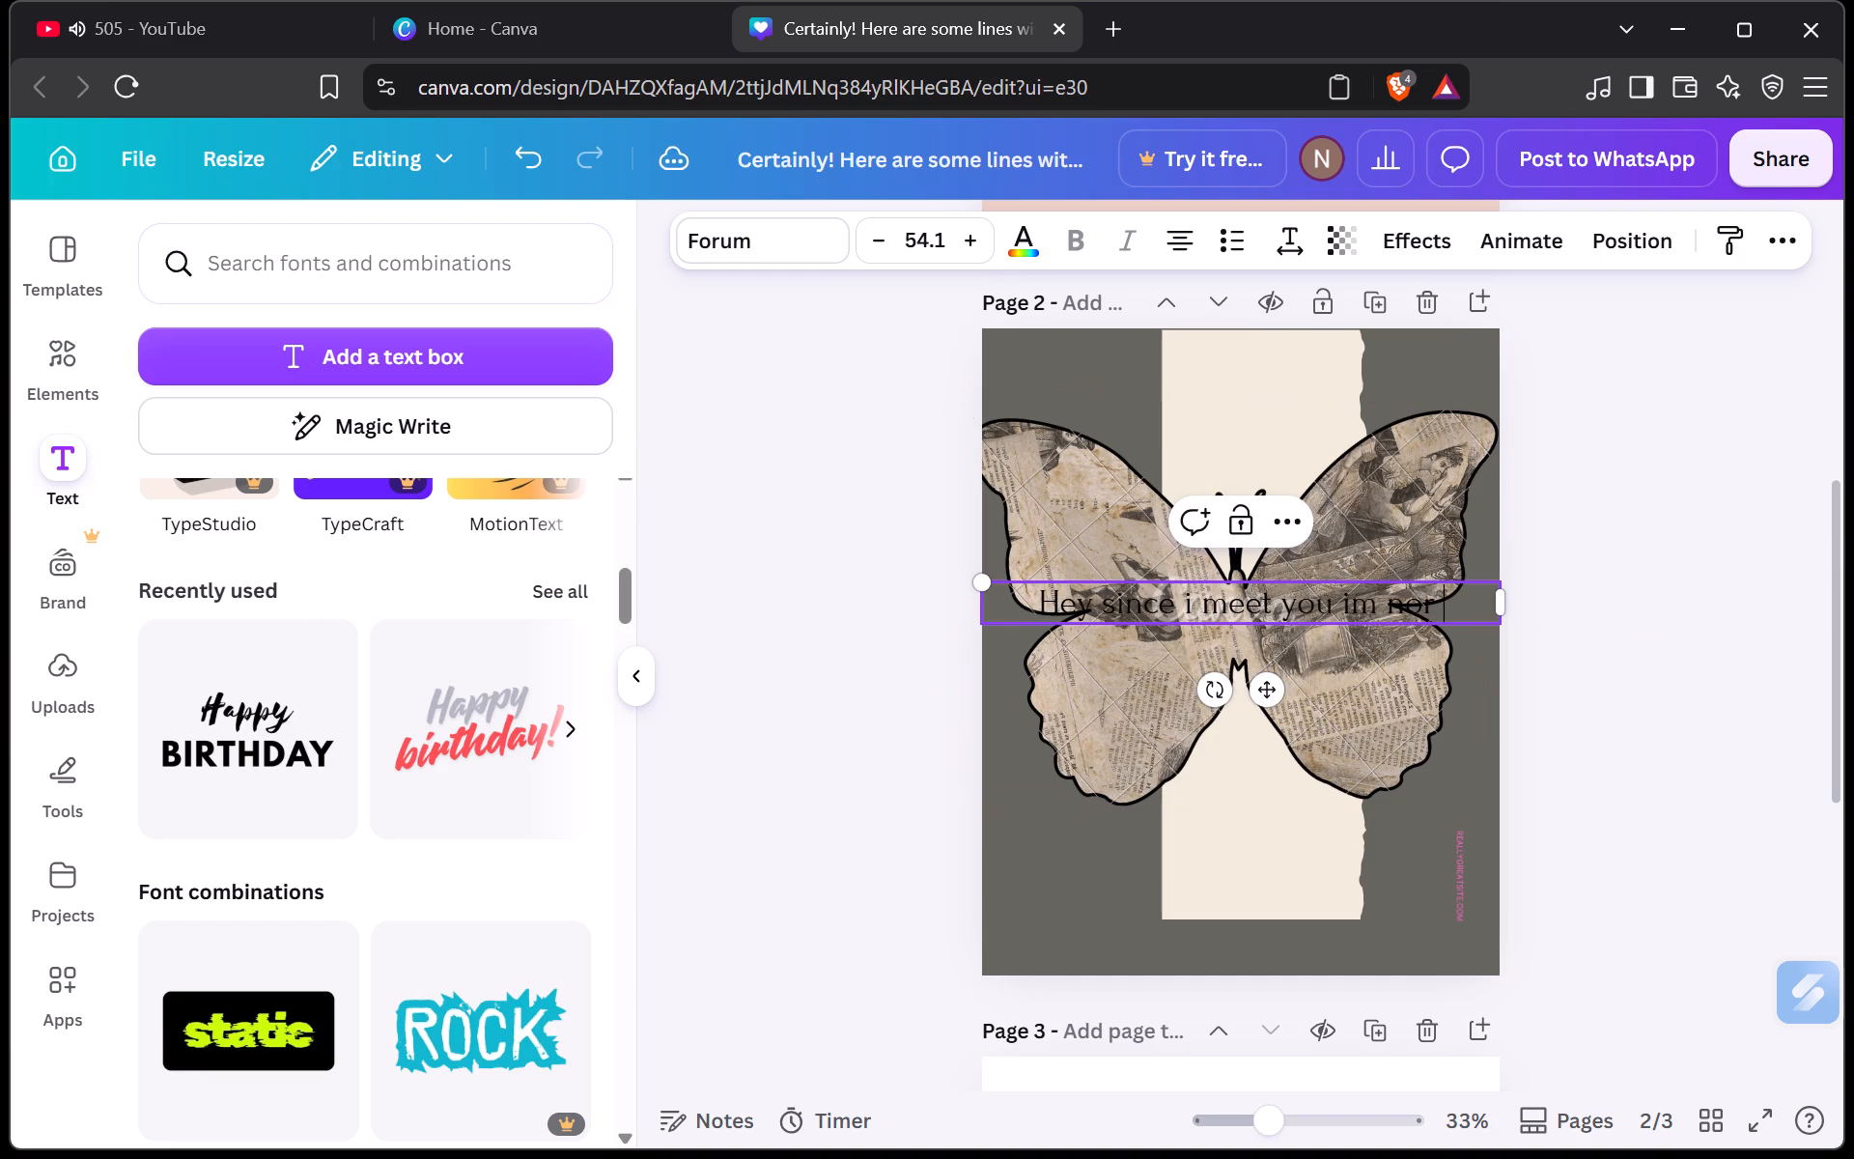
key(BackSpace)
key(BackSpace)
text(t able)
key(space)
text(to)
key(space)
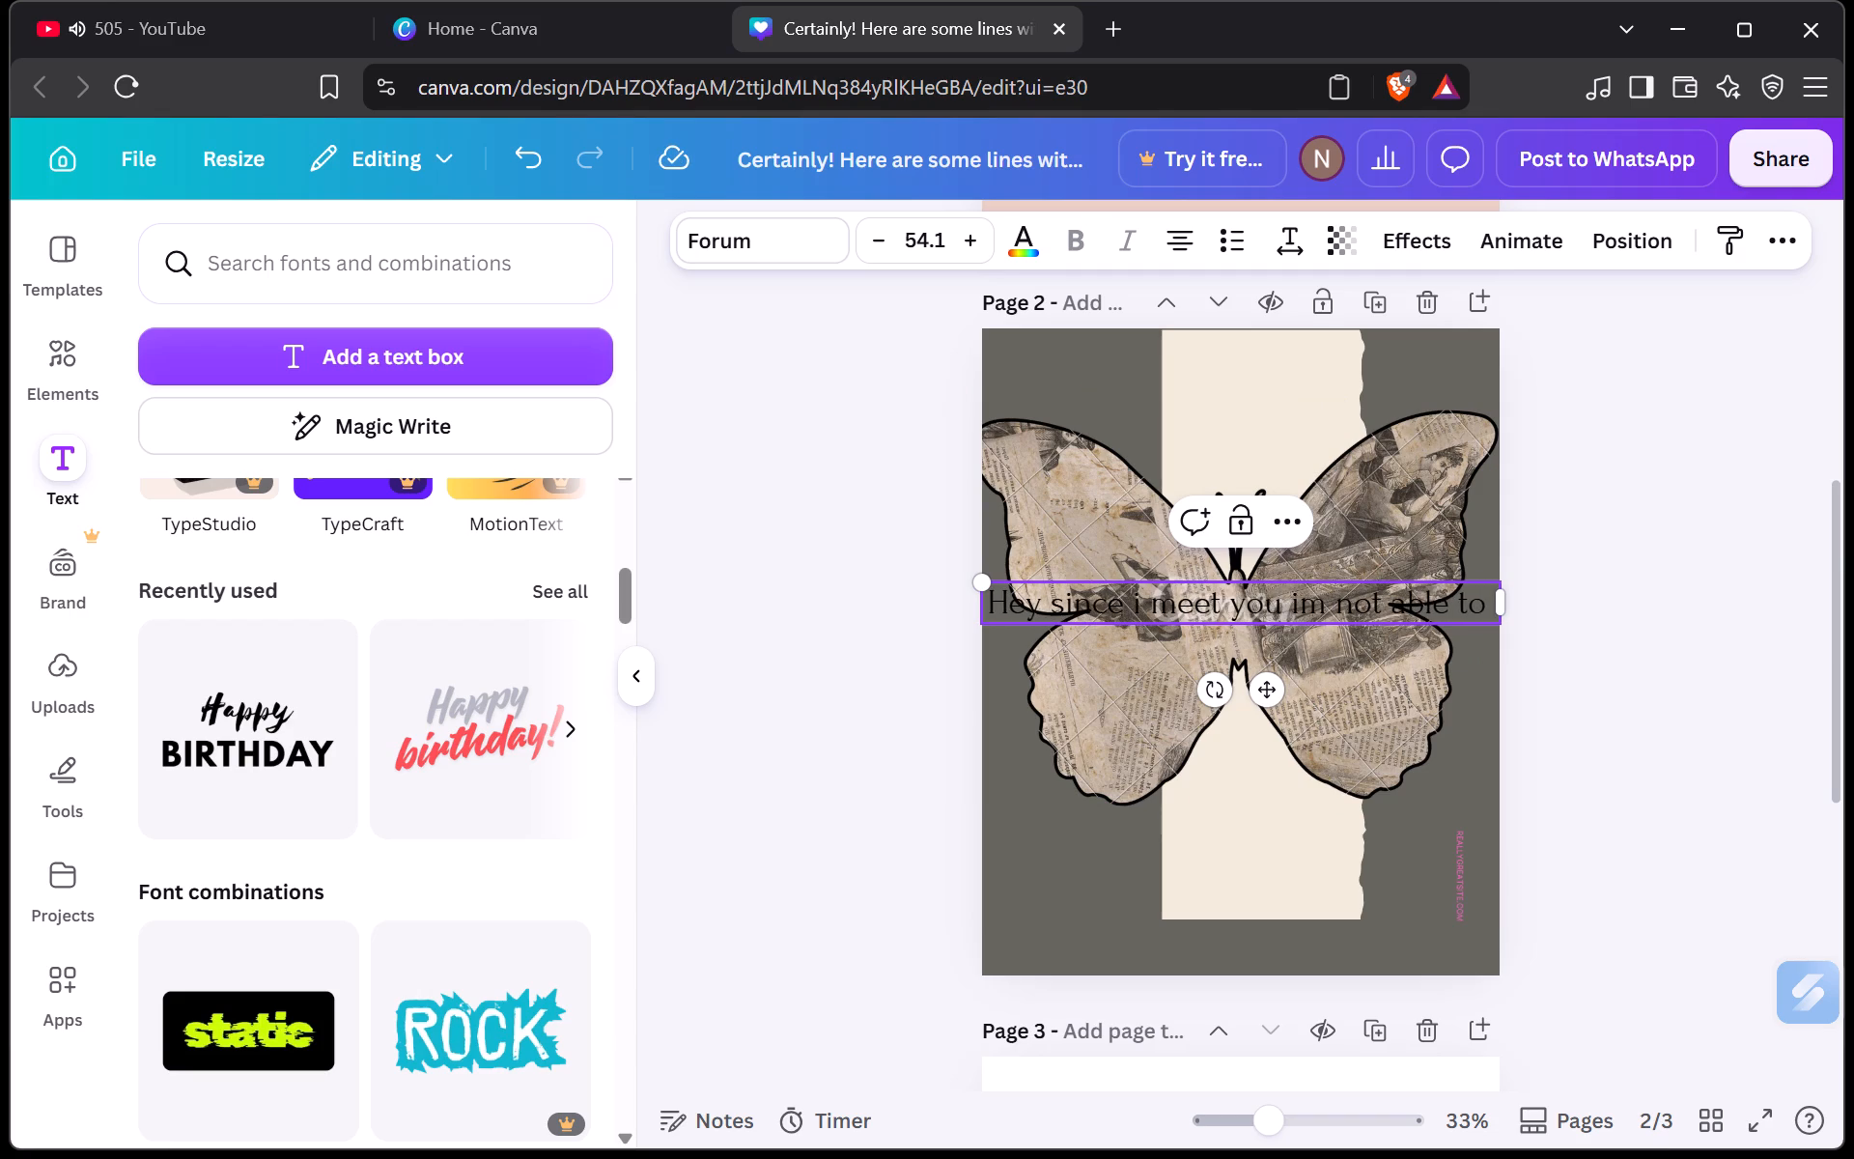
Add "keep that in me" to the end of the message over the butterfly.
text(keeo)
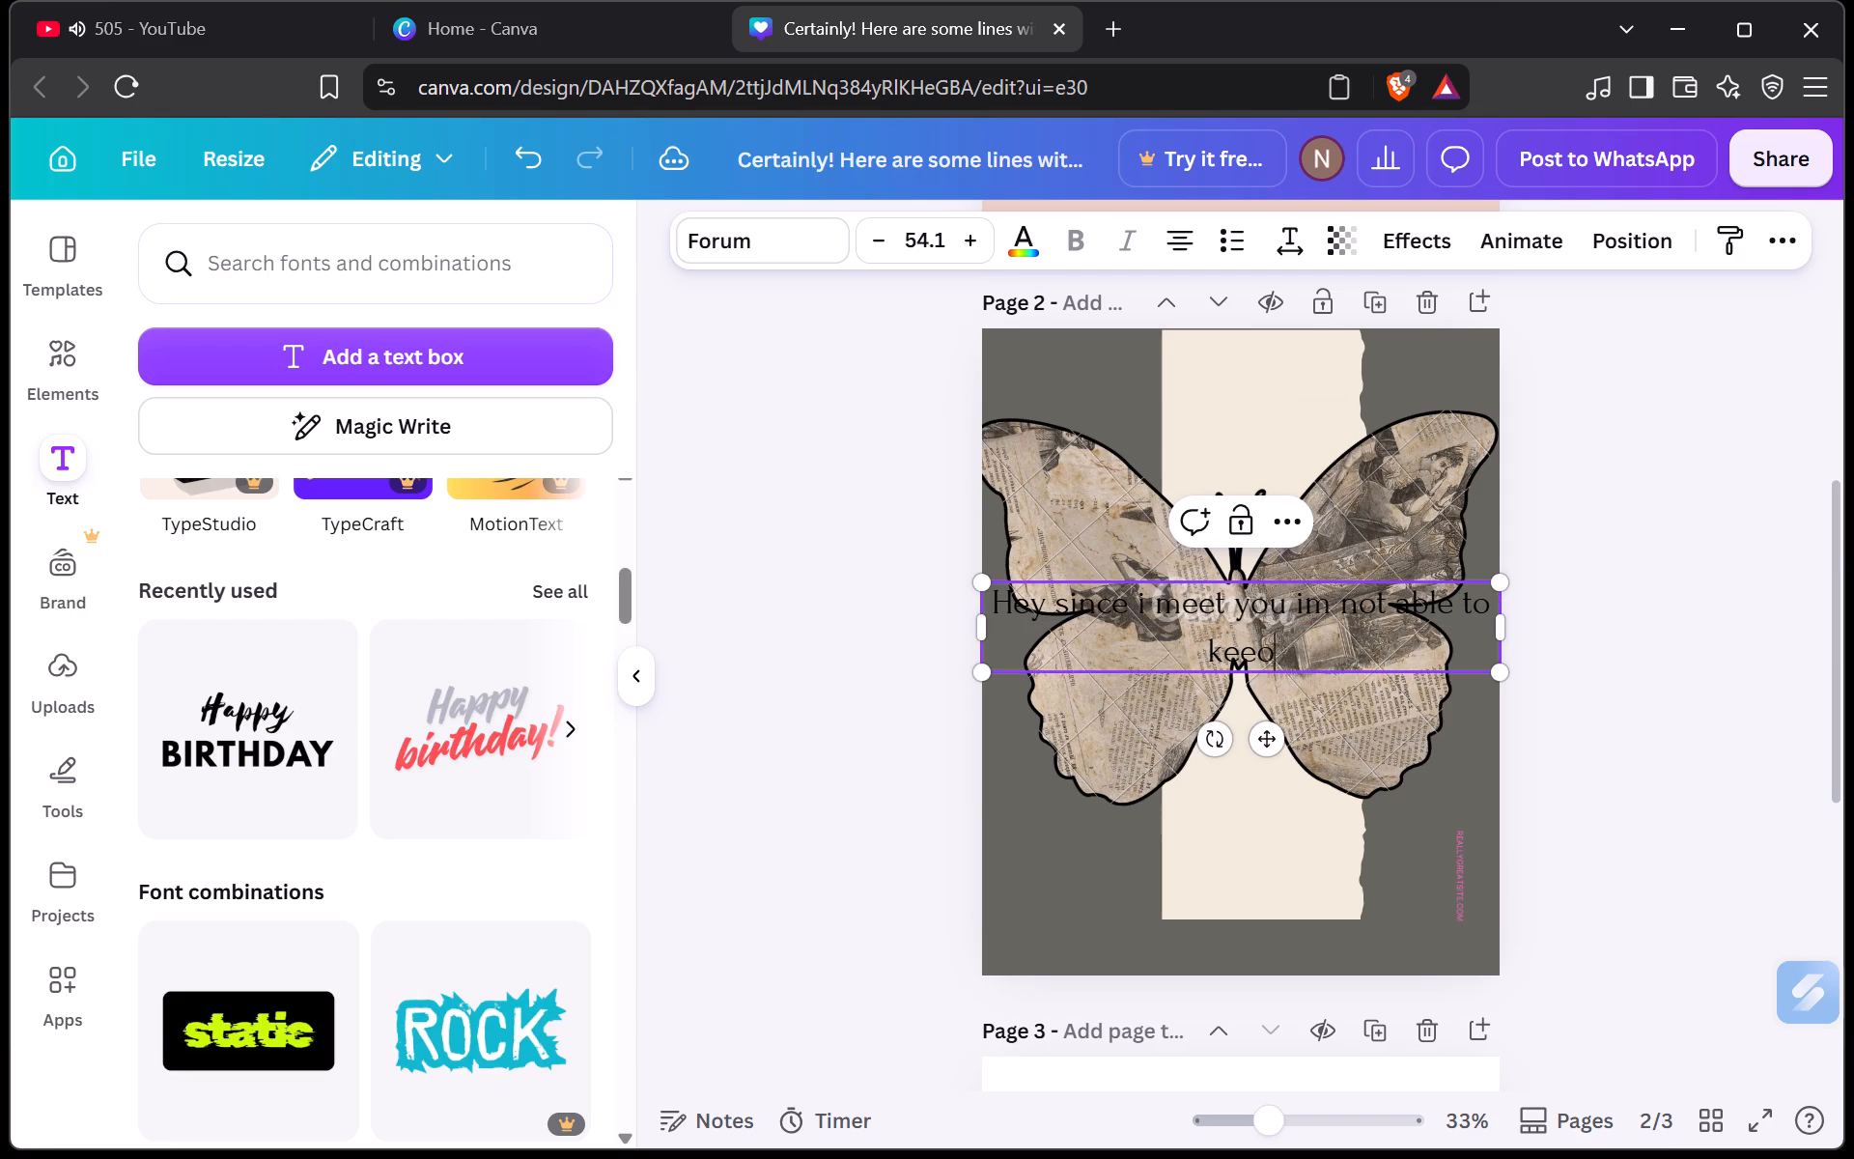
key(BackSpace)
text(p that in my m)
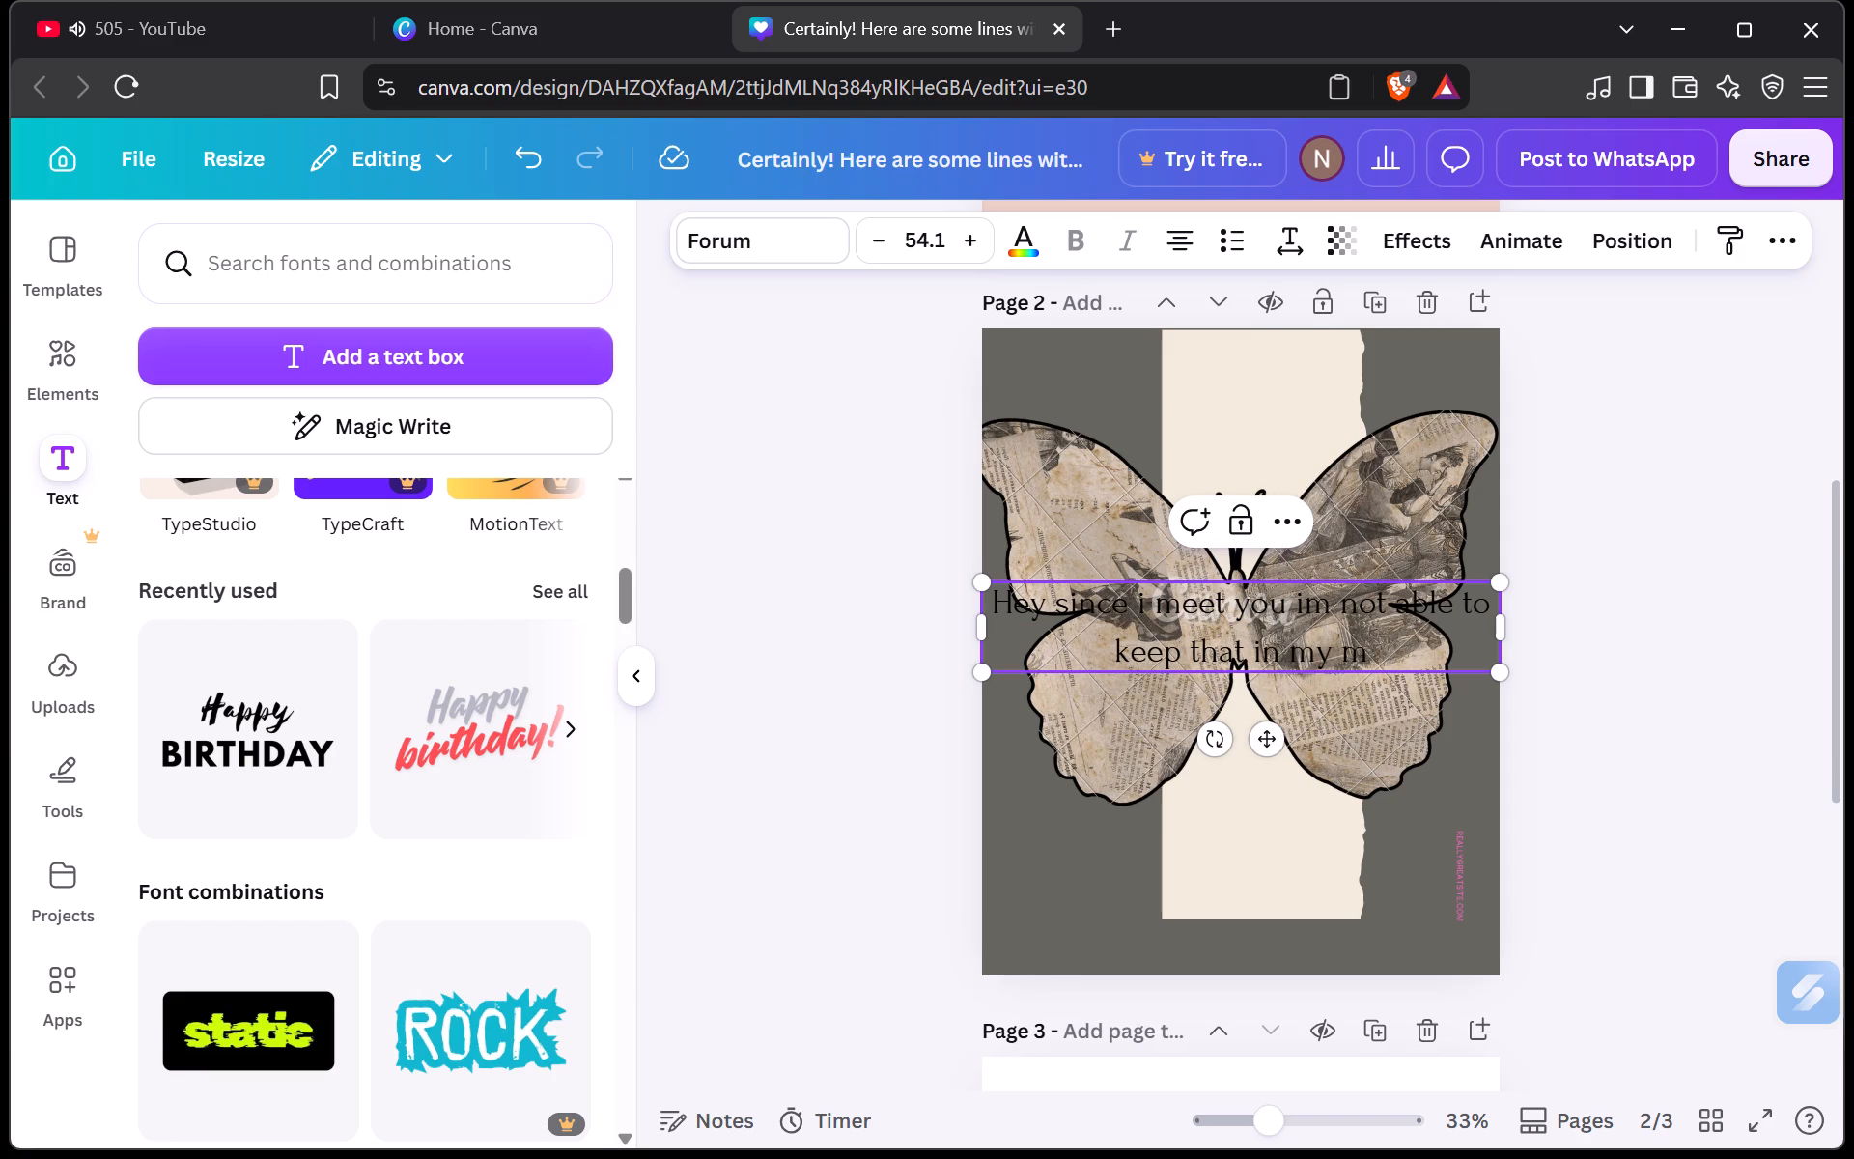
key(BackSpace)
key(BackSpace)
key(BackSpace)
key(BackSpace)
text(me)
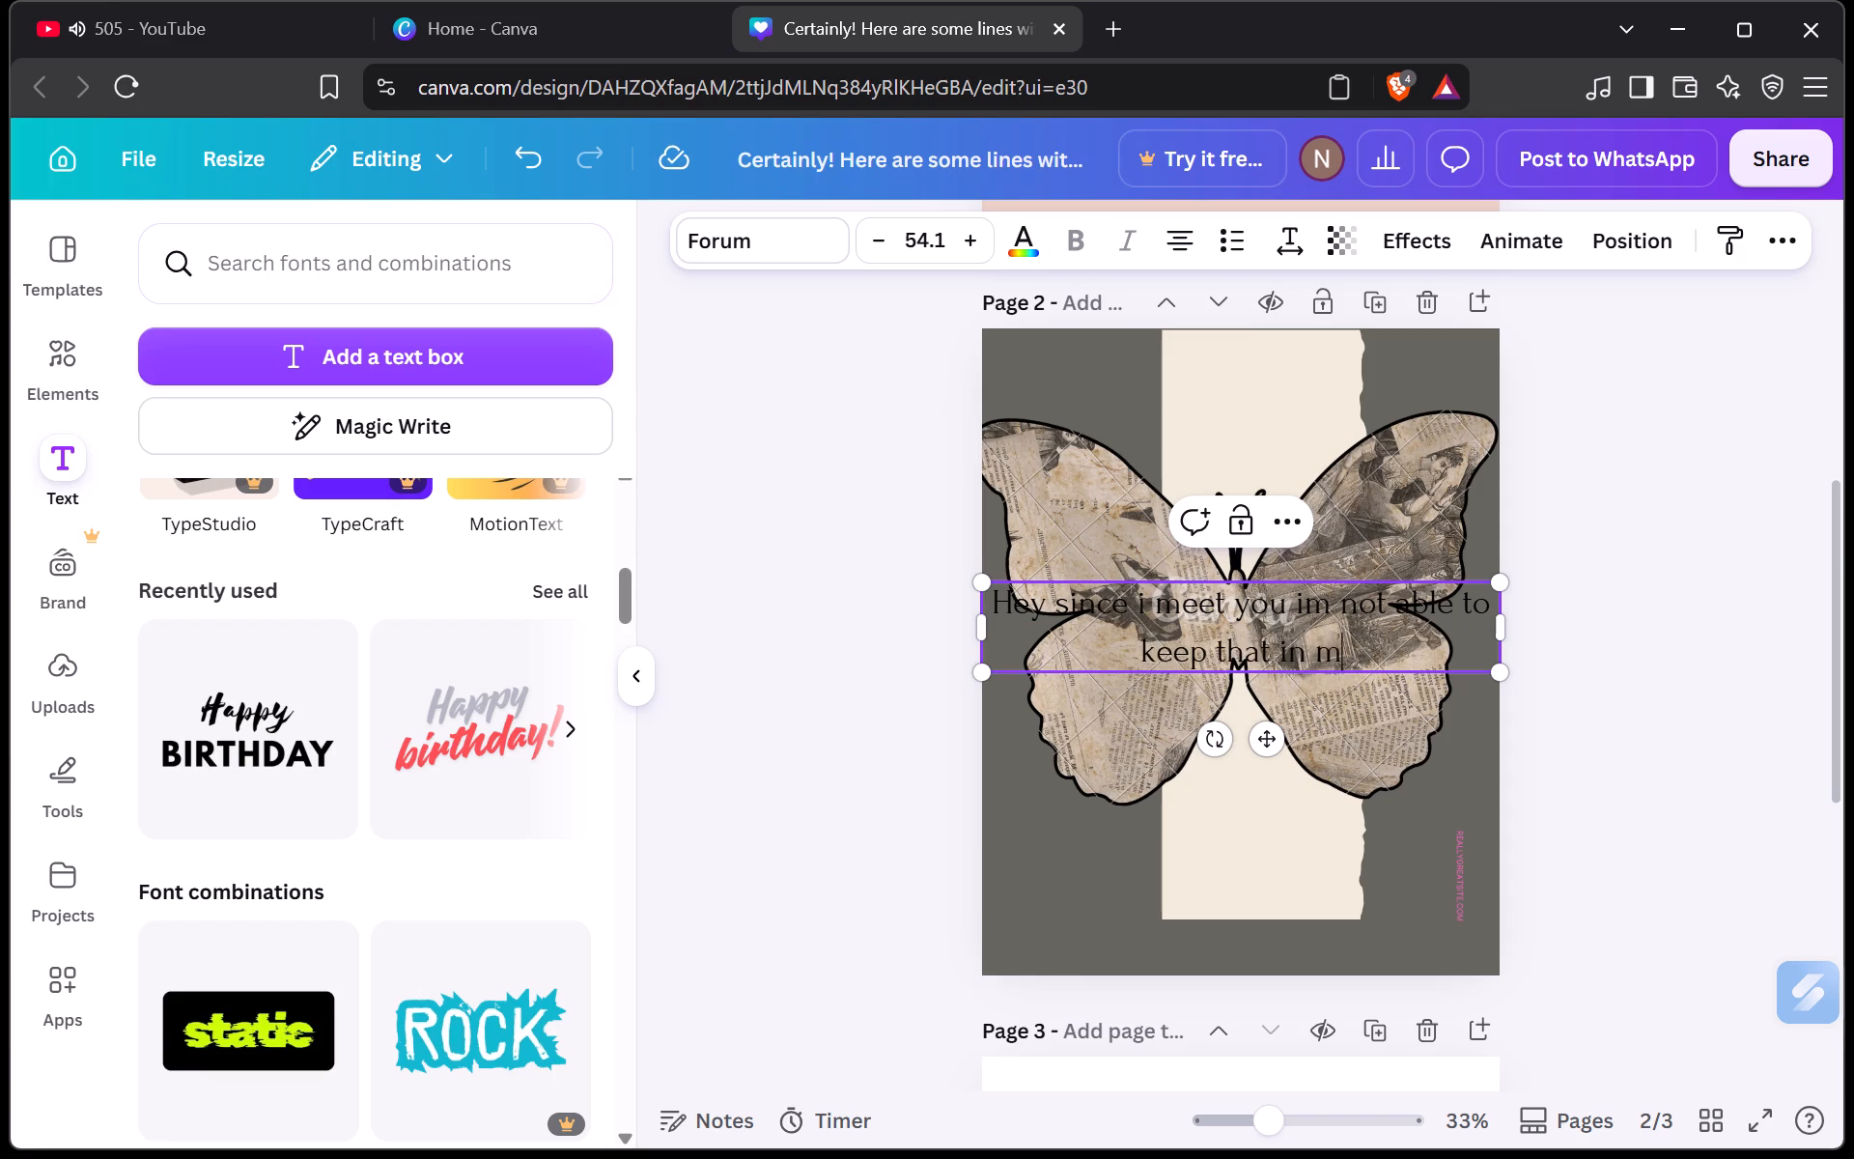
key(space)
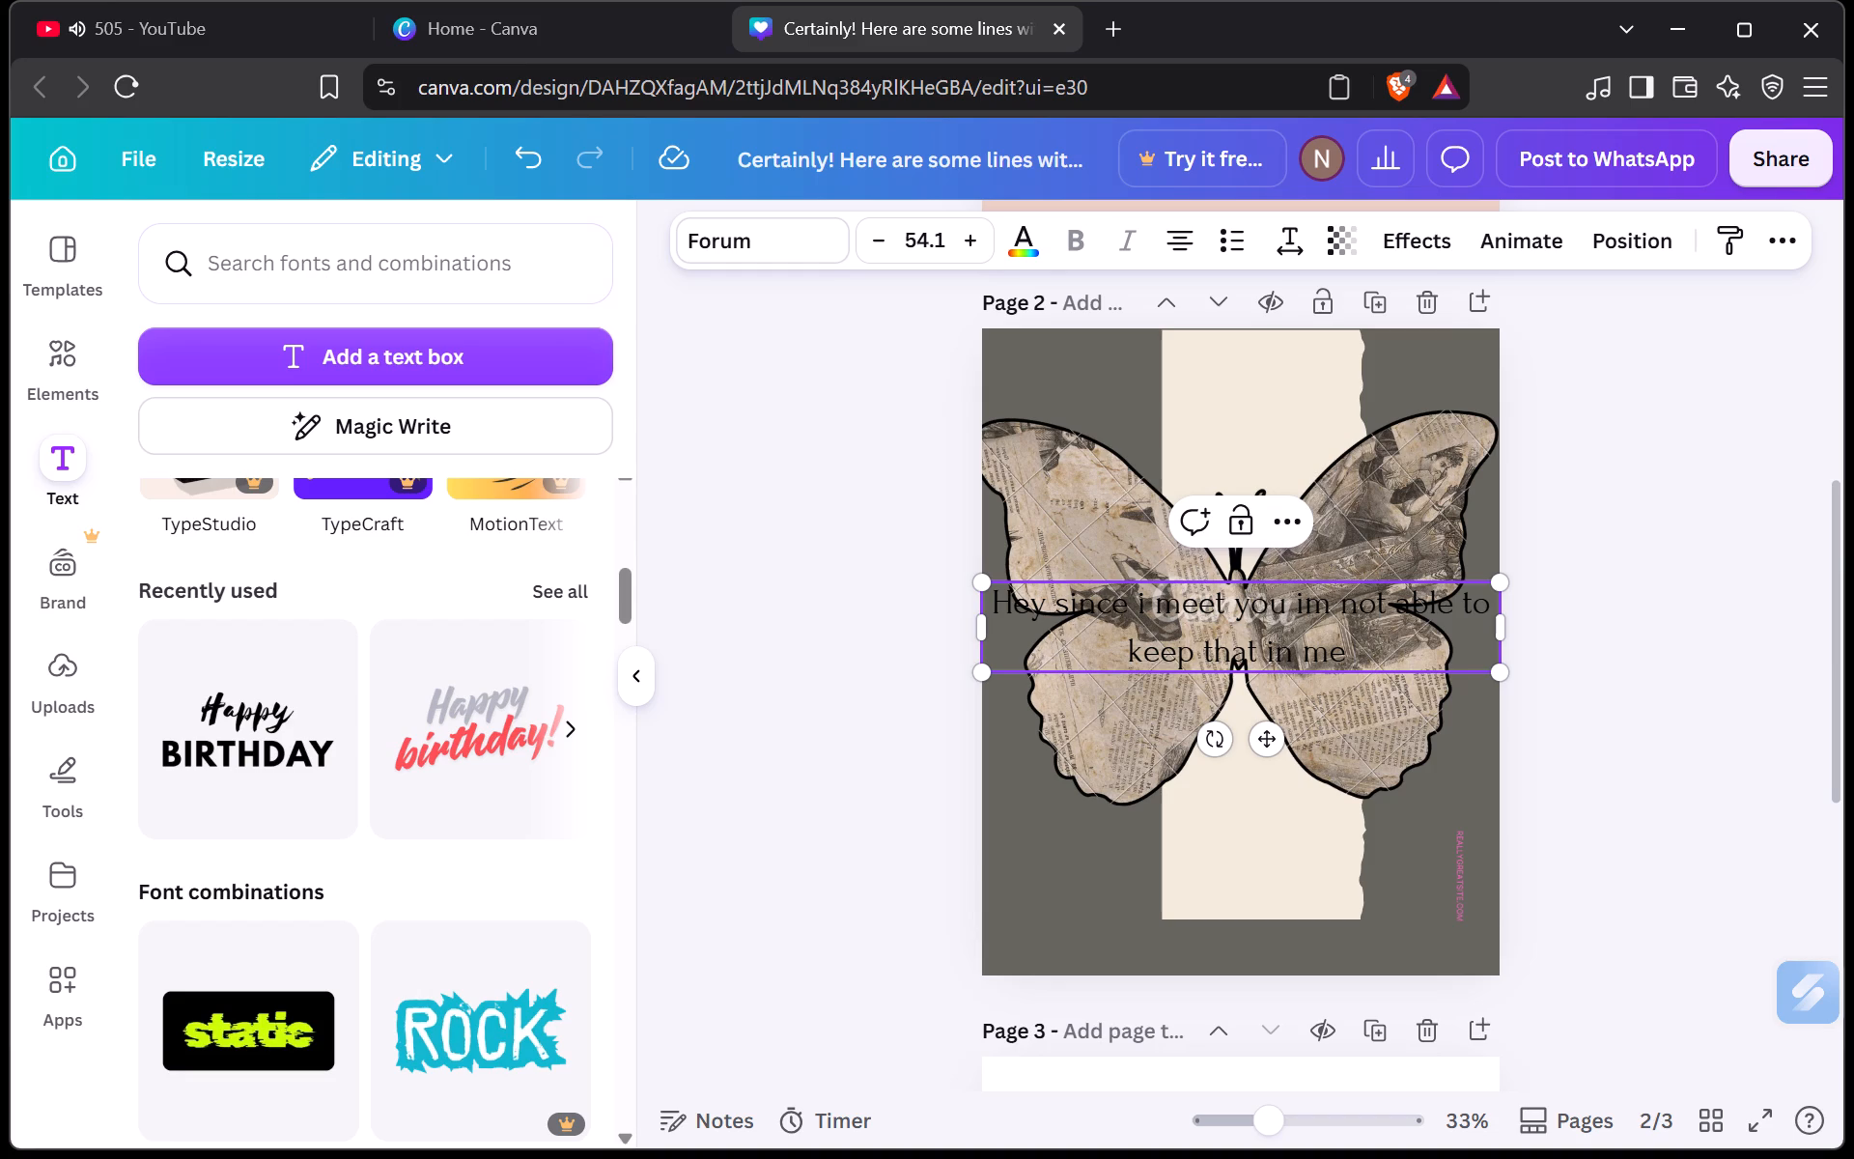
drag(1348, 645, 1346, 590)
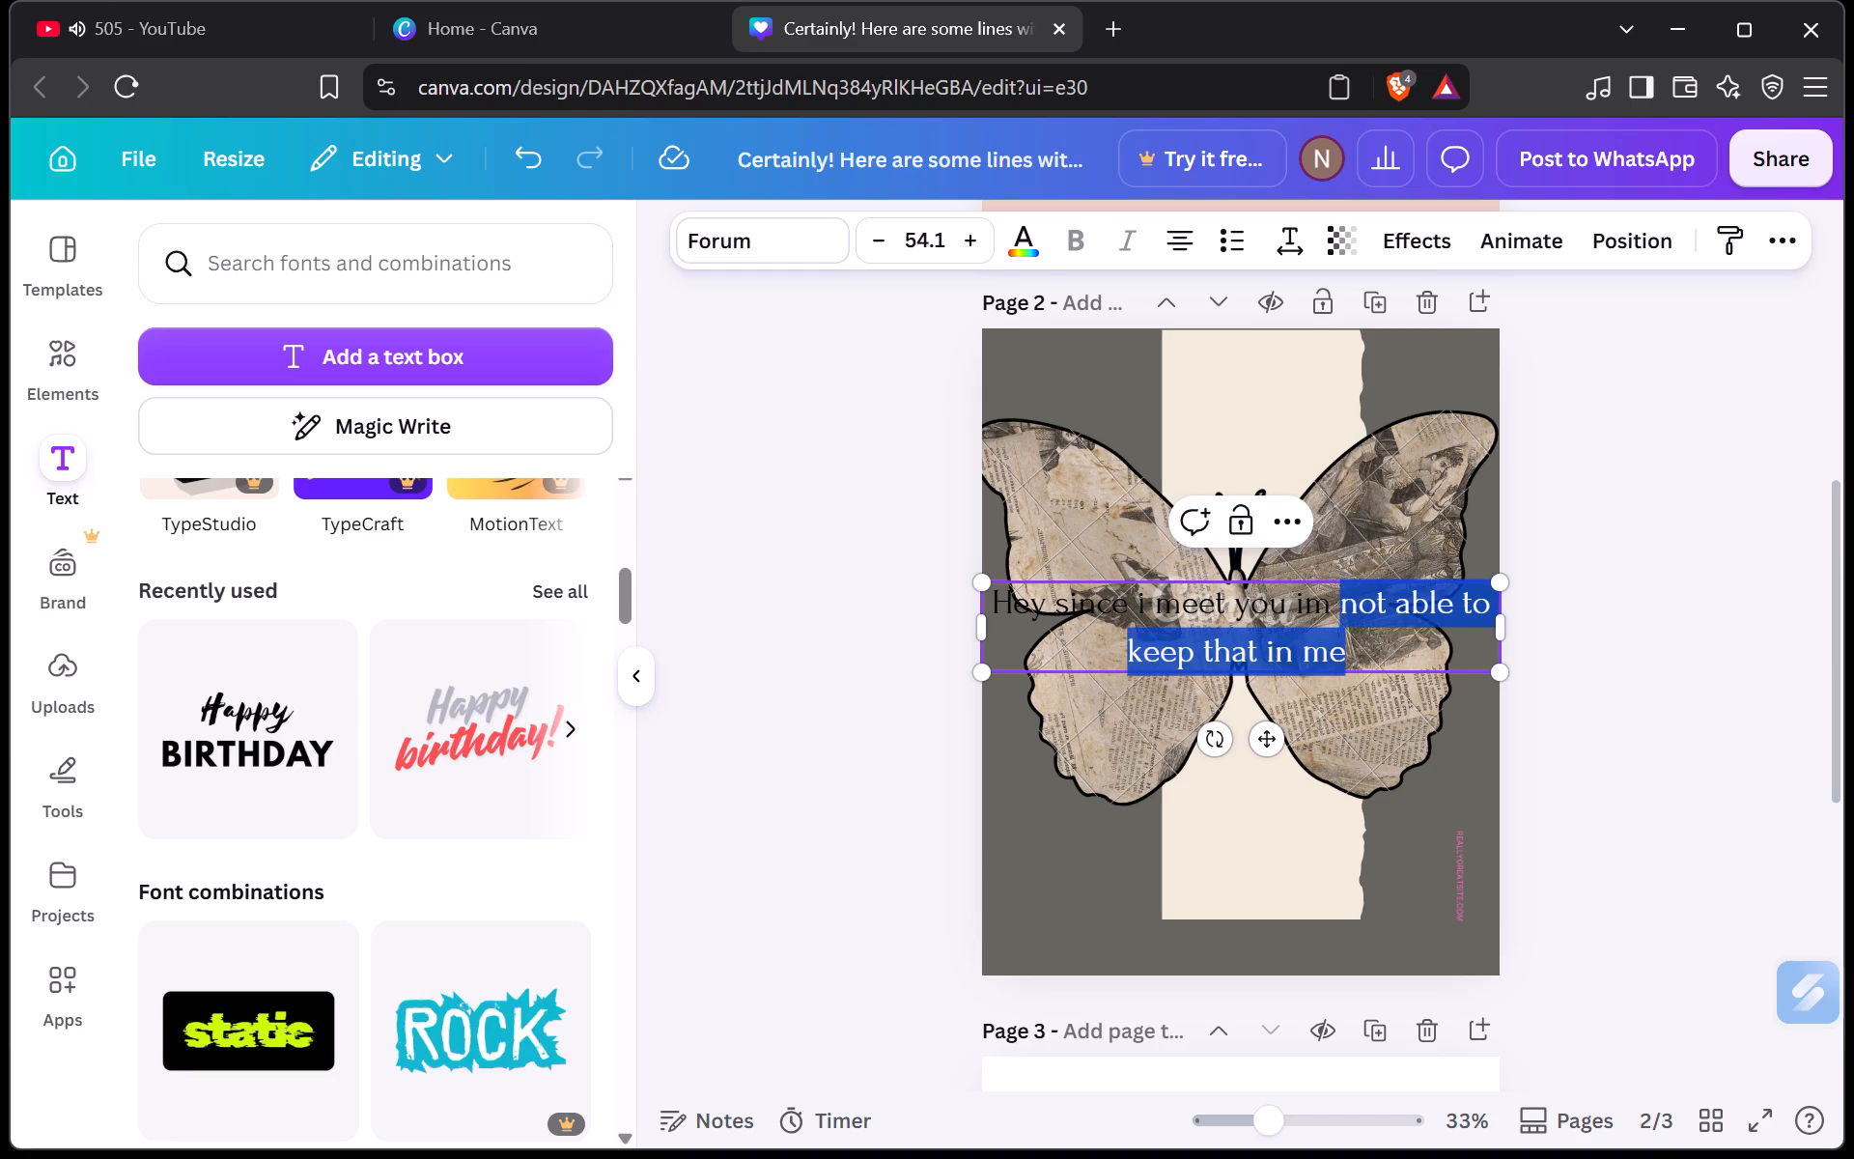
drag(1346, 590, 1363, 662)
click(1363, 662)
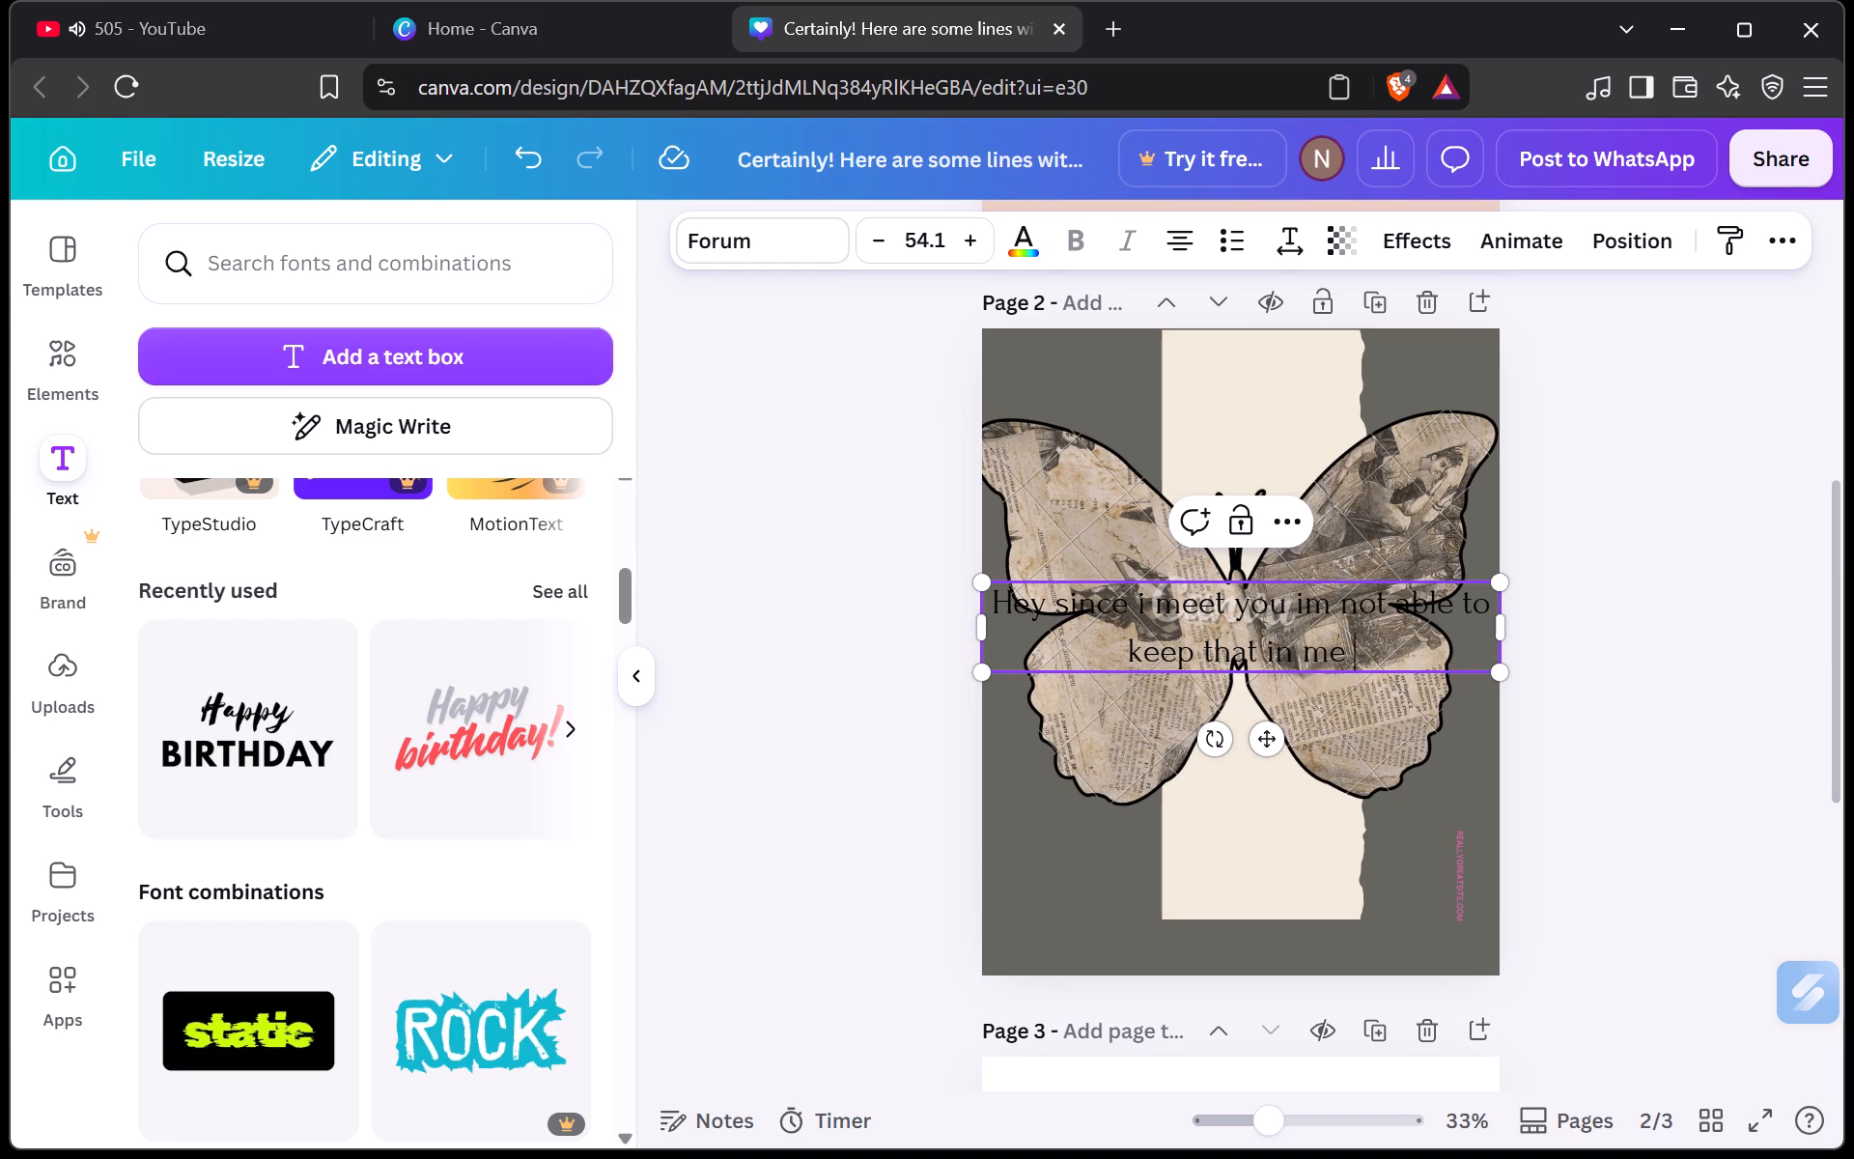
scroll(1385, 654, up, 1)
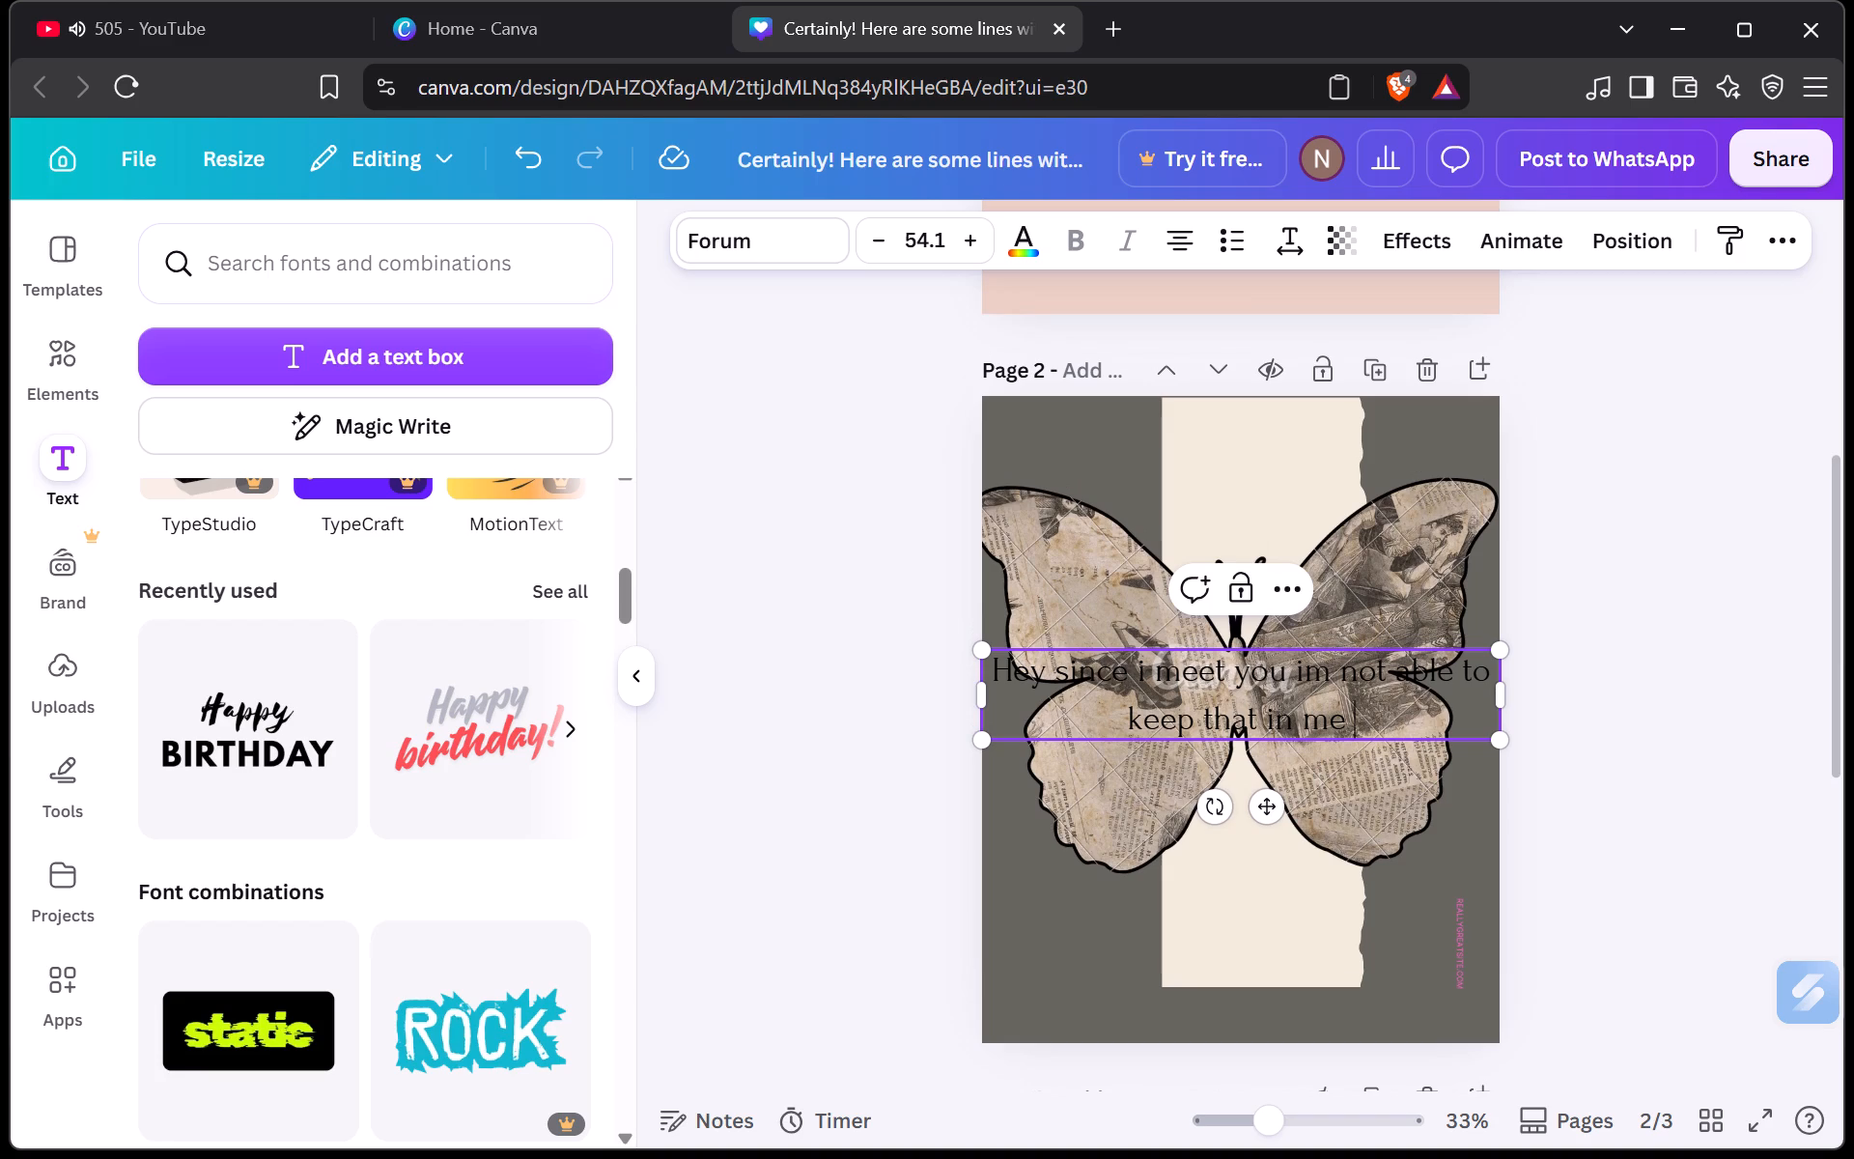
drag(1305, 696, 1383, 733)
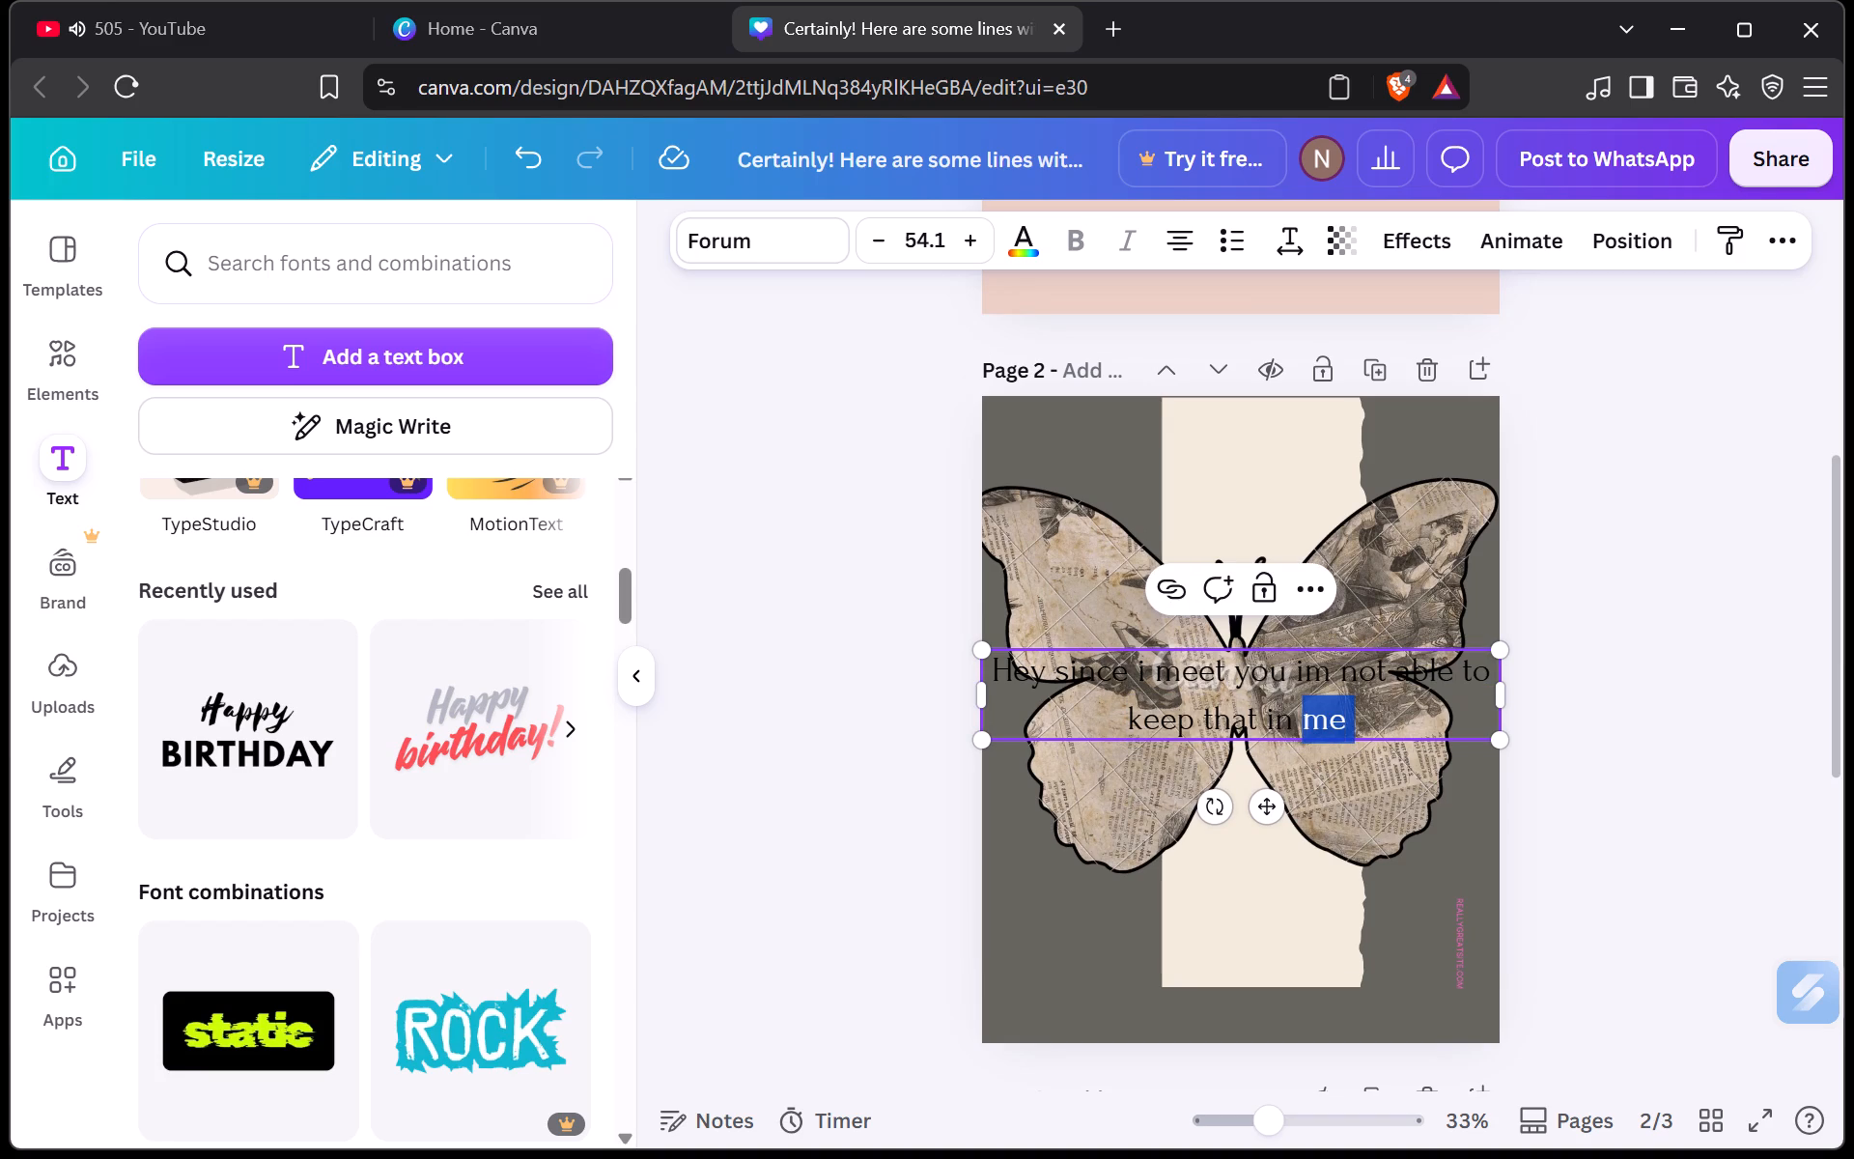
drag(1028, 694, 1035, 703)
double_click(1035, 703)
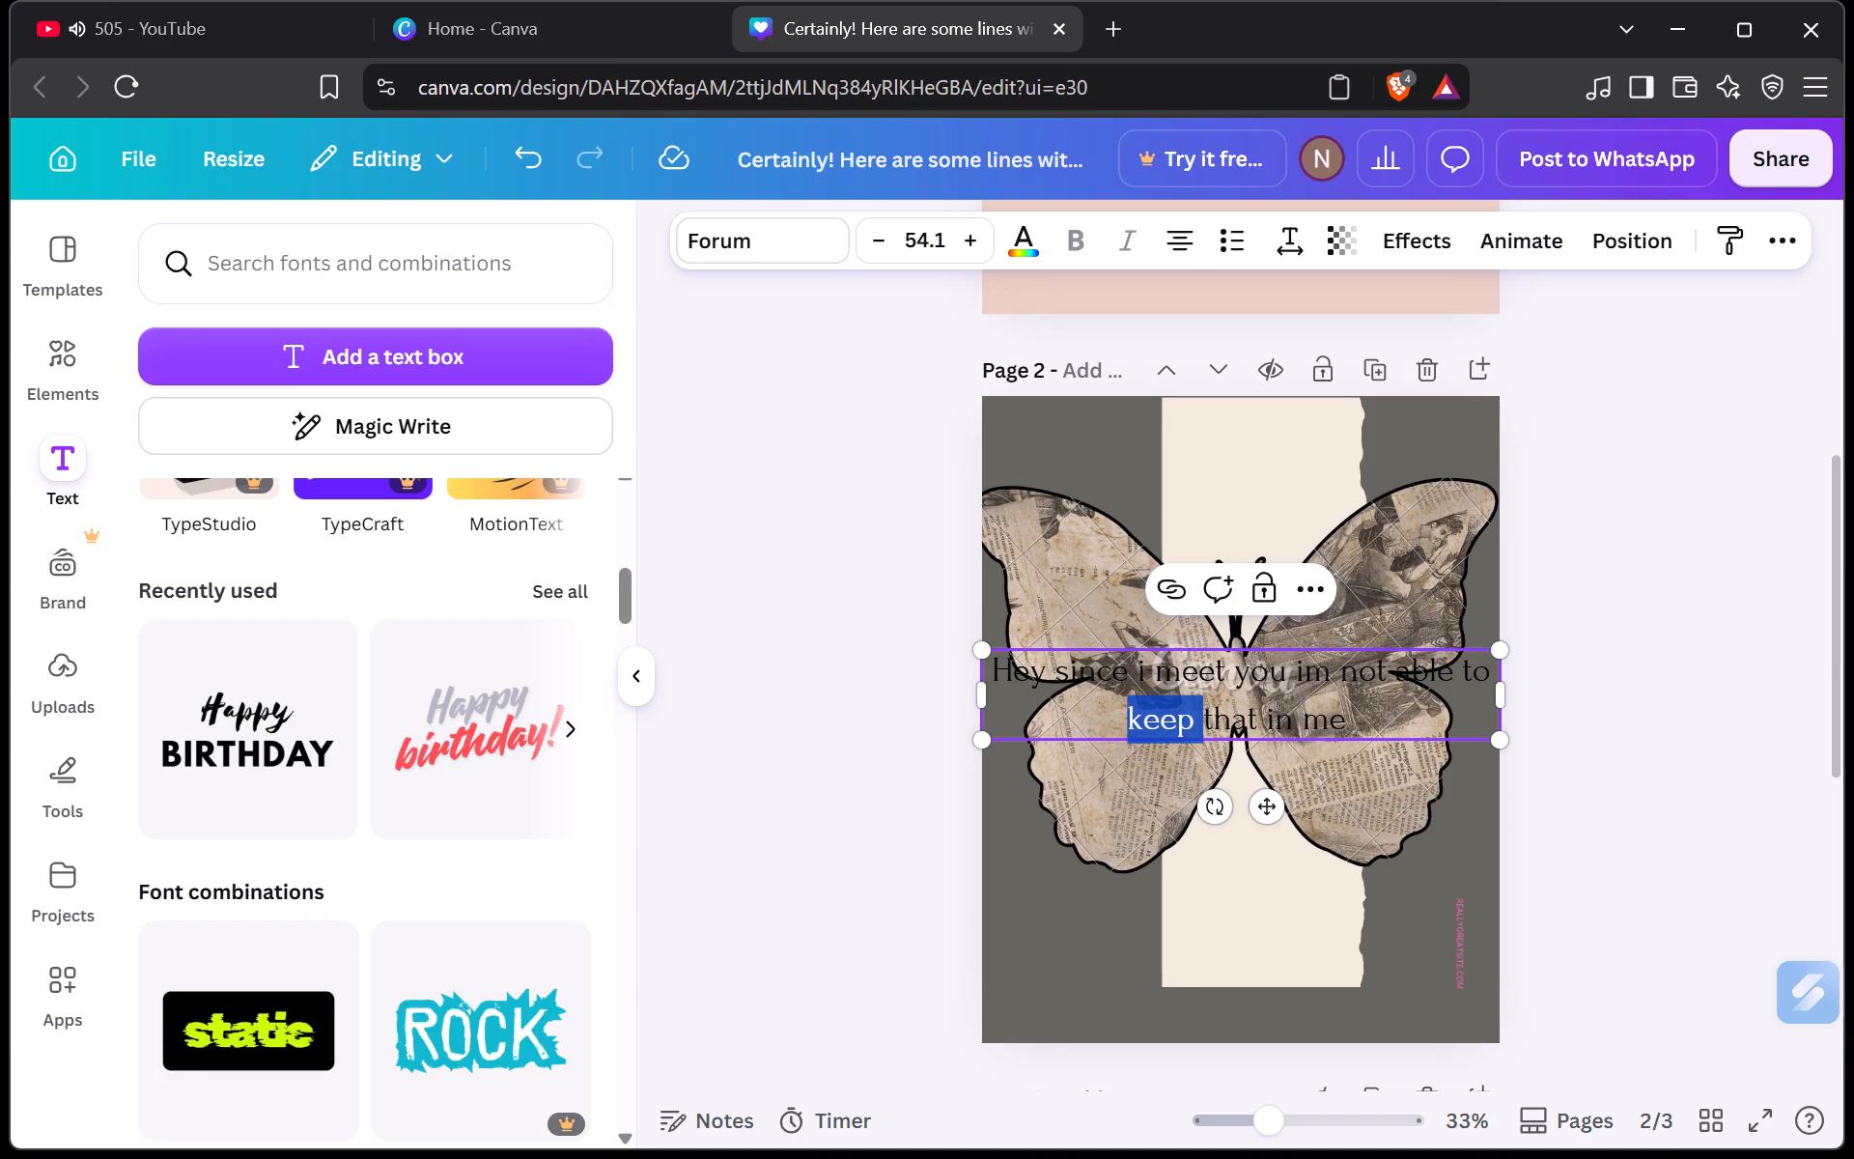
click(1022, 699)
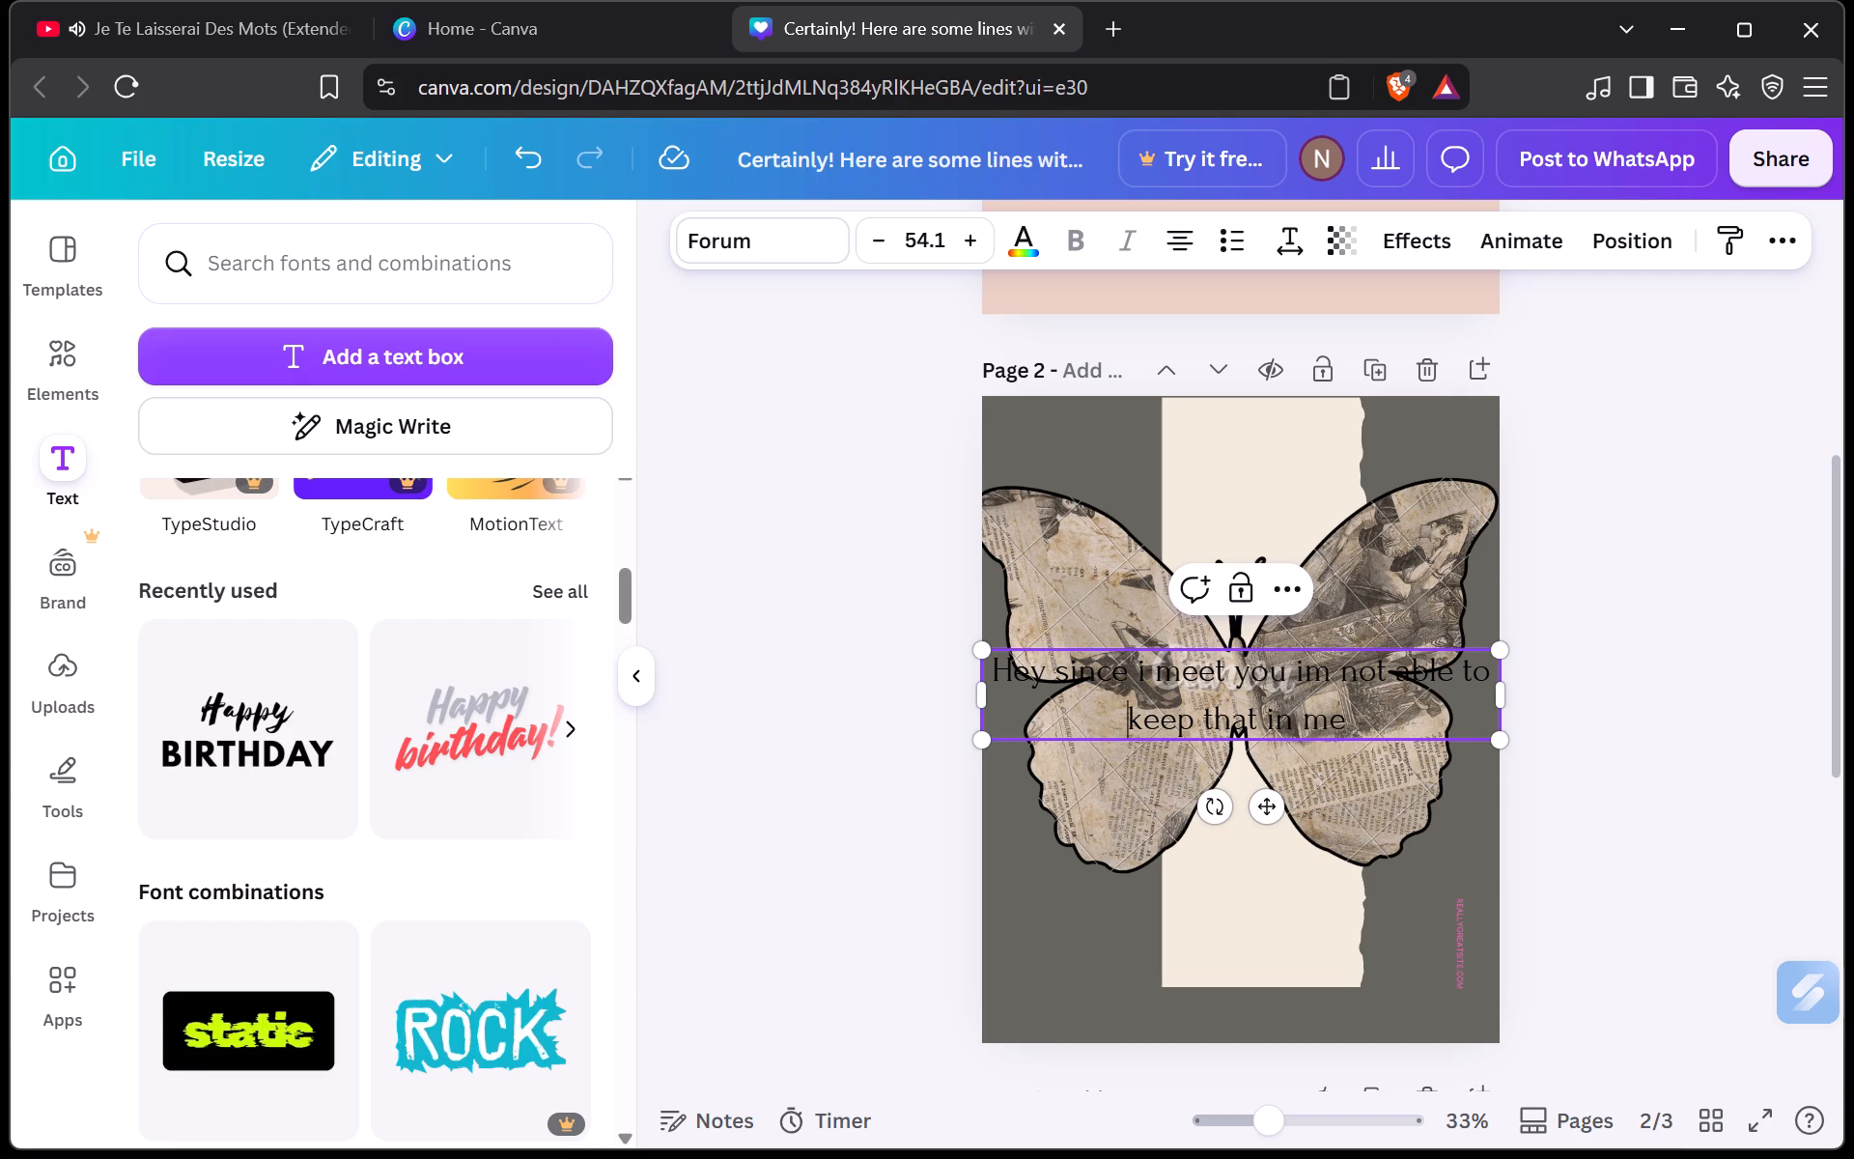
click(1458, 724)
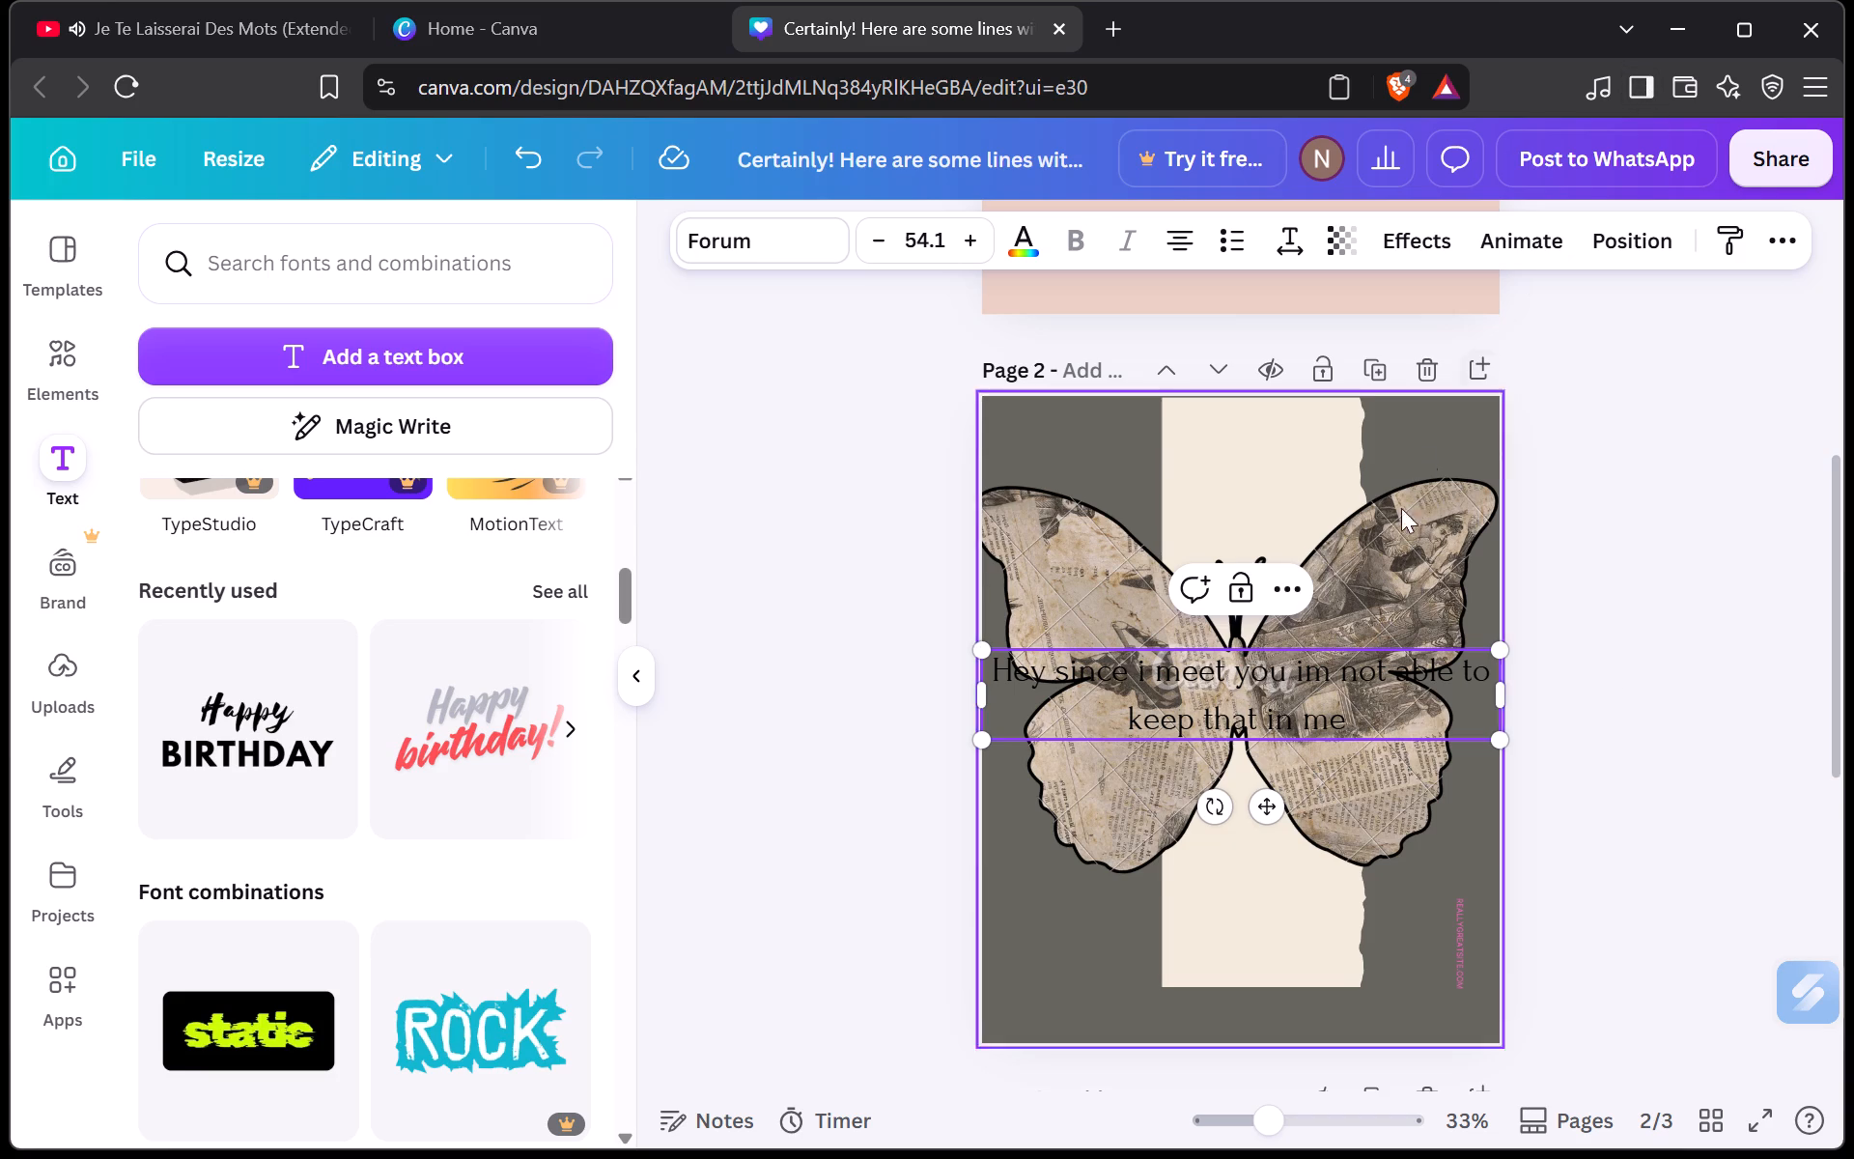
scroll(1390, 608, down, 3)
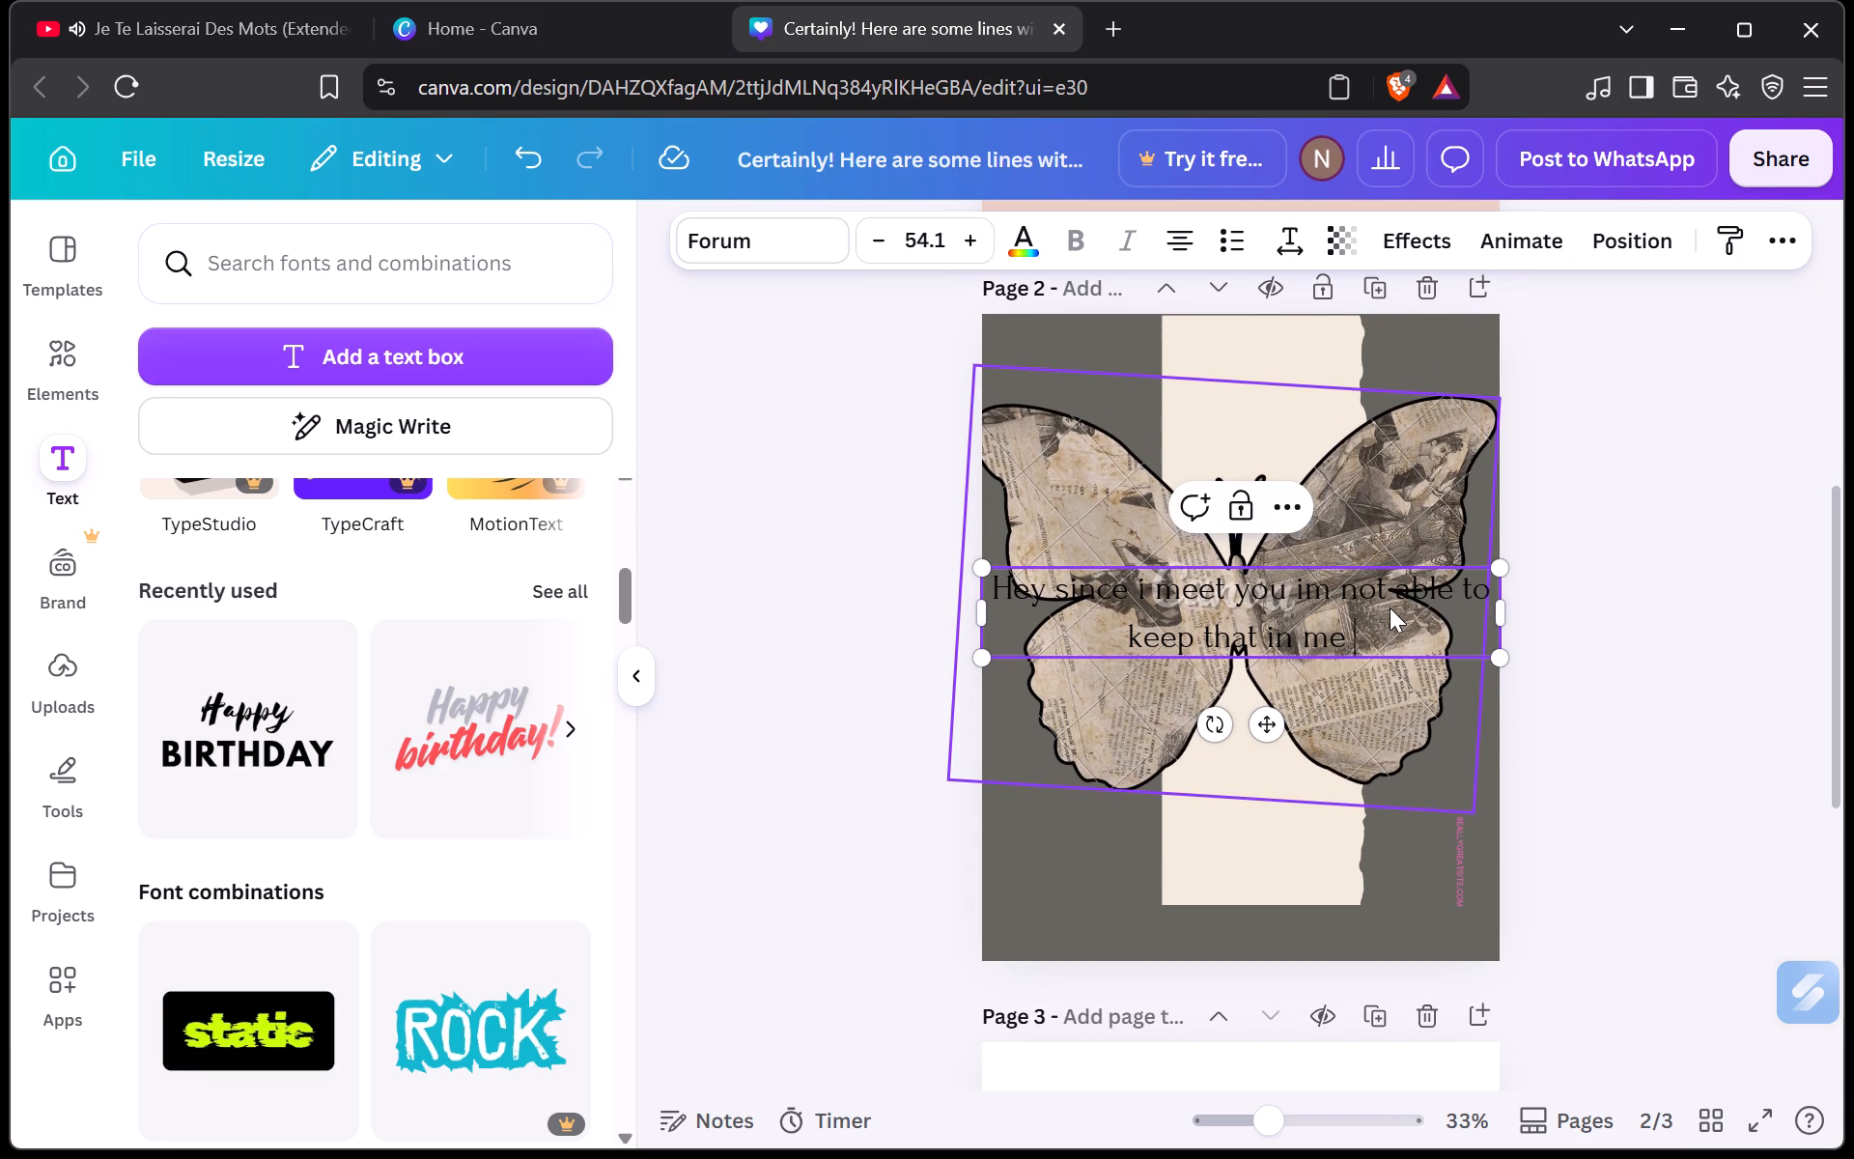
Nudge the message text box slightly upward over the butterfly on page 2.
scroll(1390, 608, down, 2)
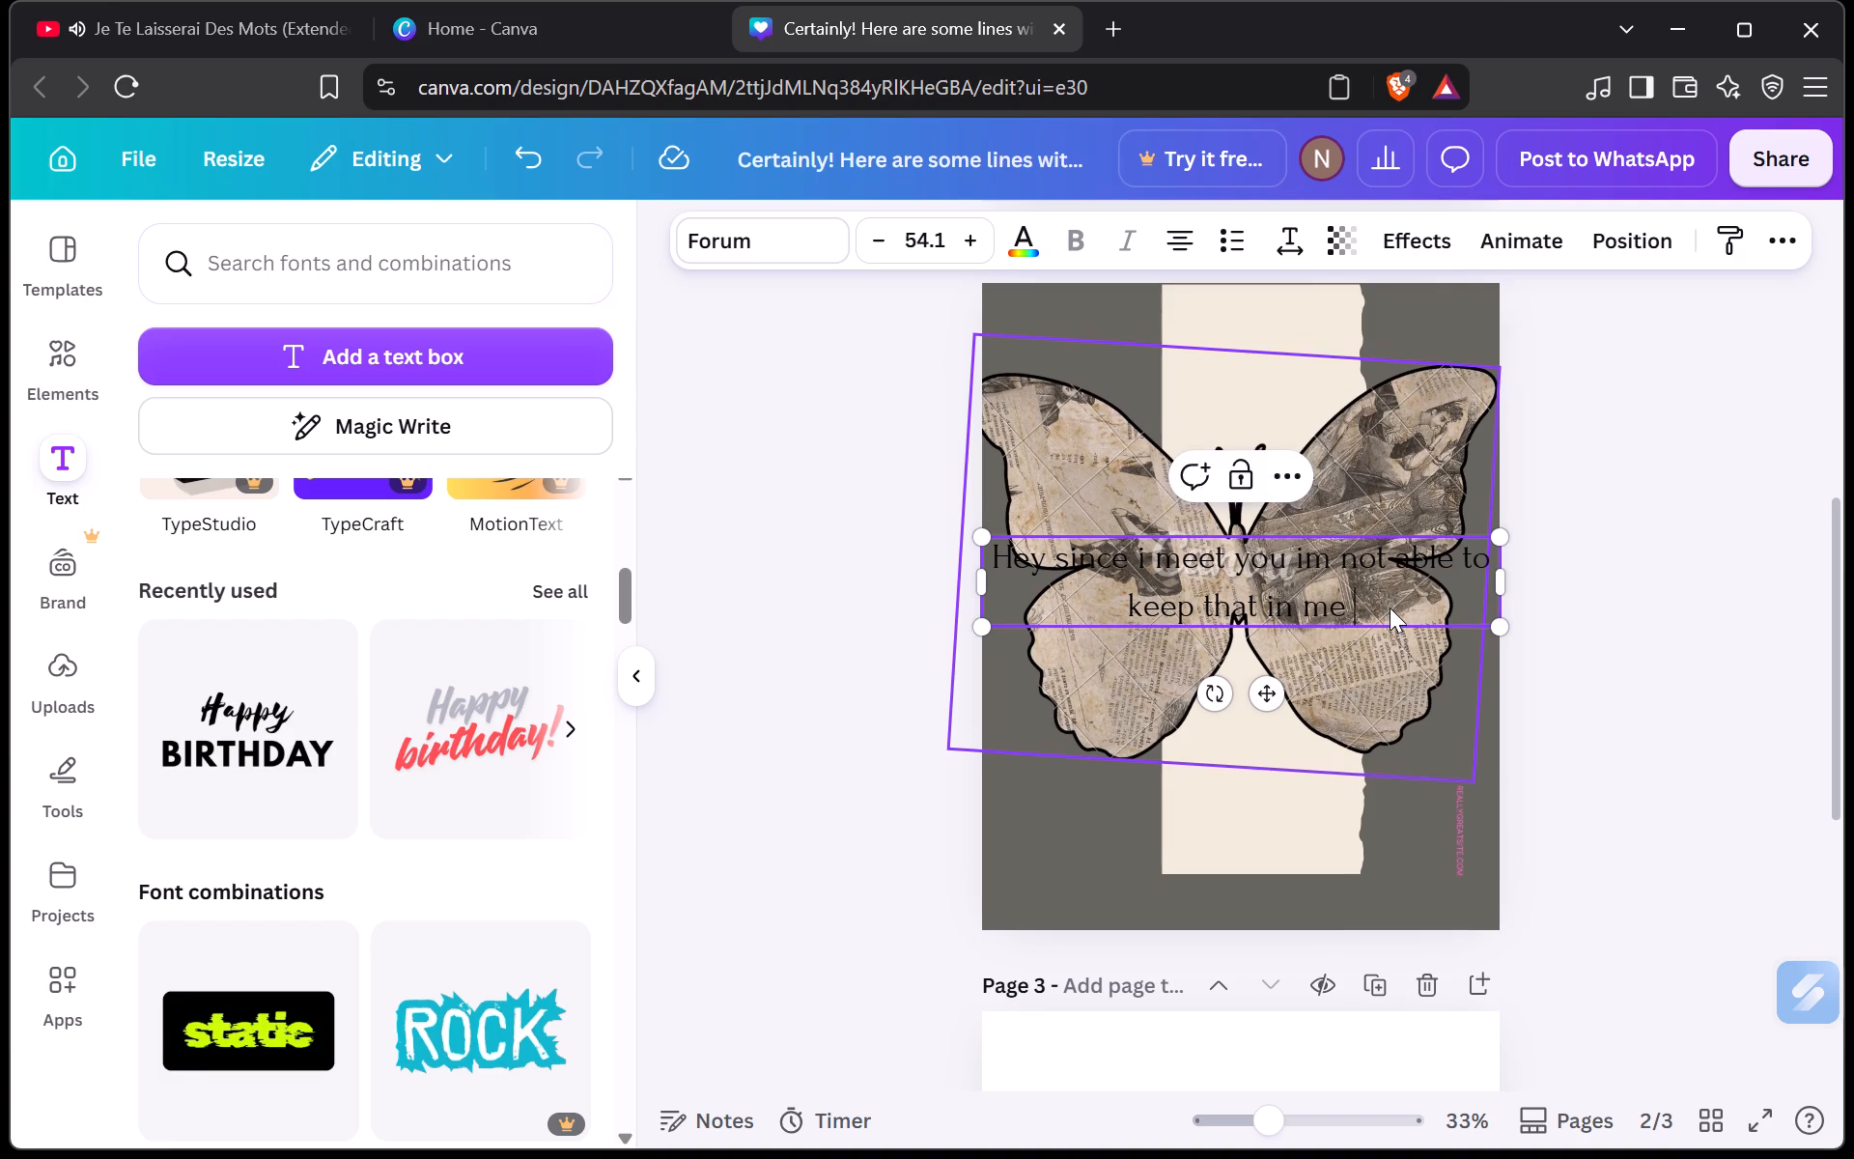
scroll(1390, 608, down, 1)
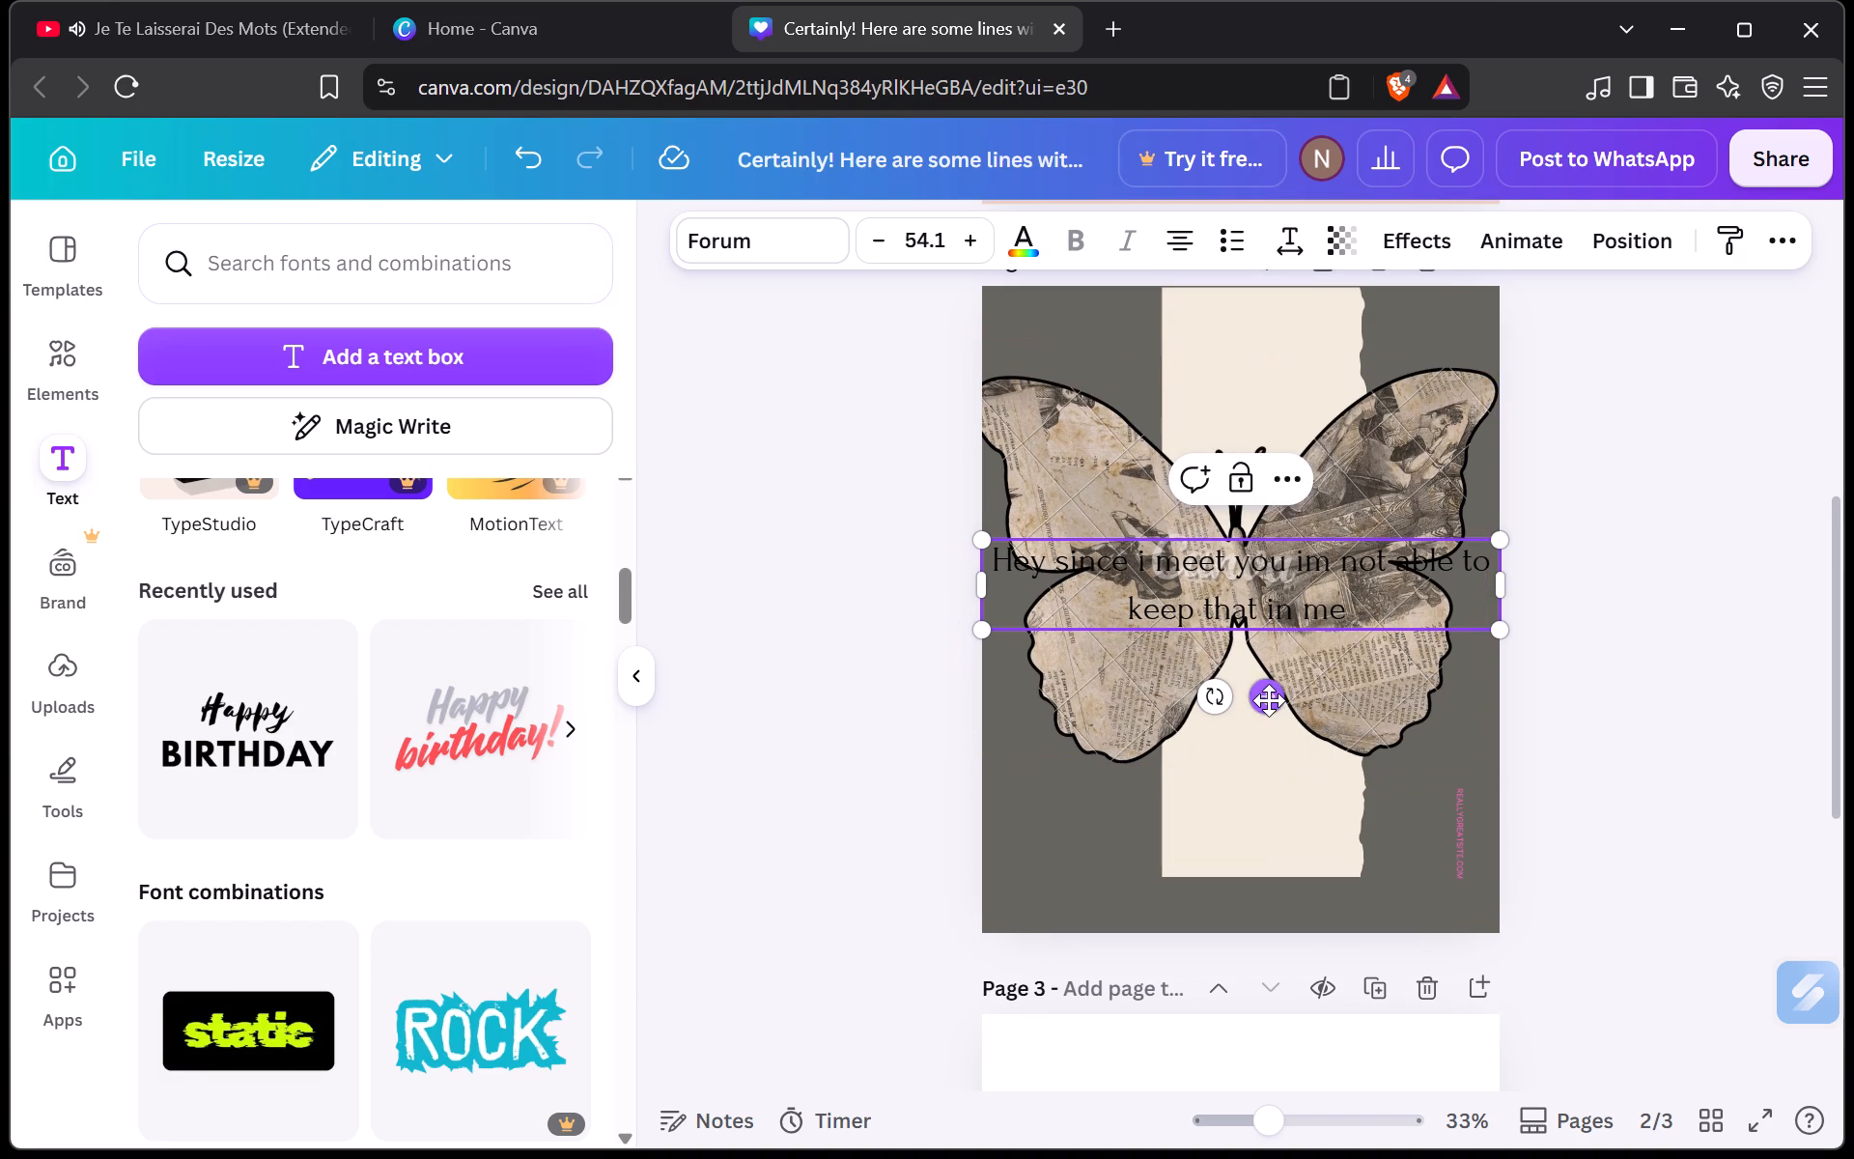
drag(1269, 700, 1269, 708)
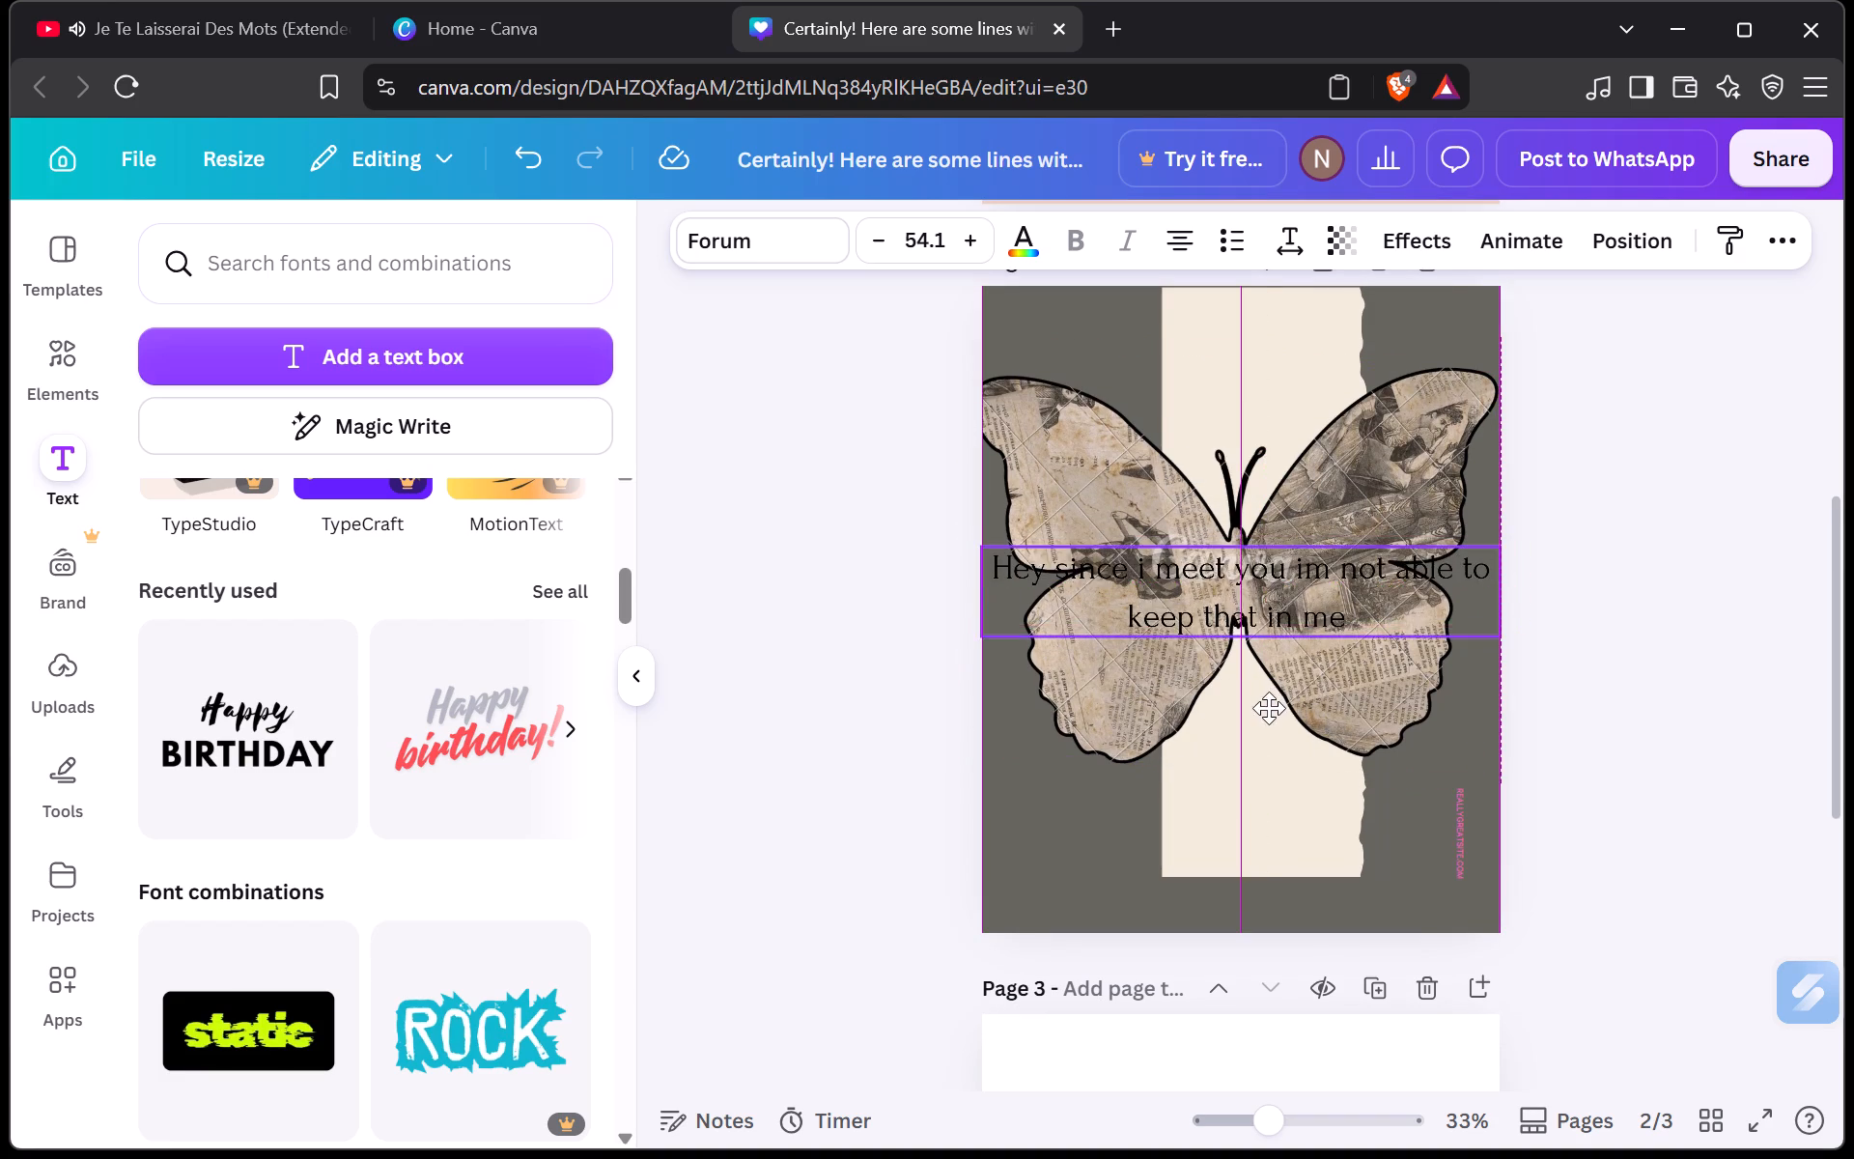
drag(1269, 708, 1275, 691)
Shift the newspaper-print butterfly on page 2 slightly to the right and down.
click(1321, 693)
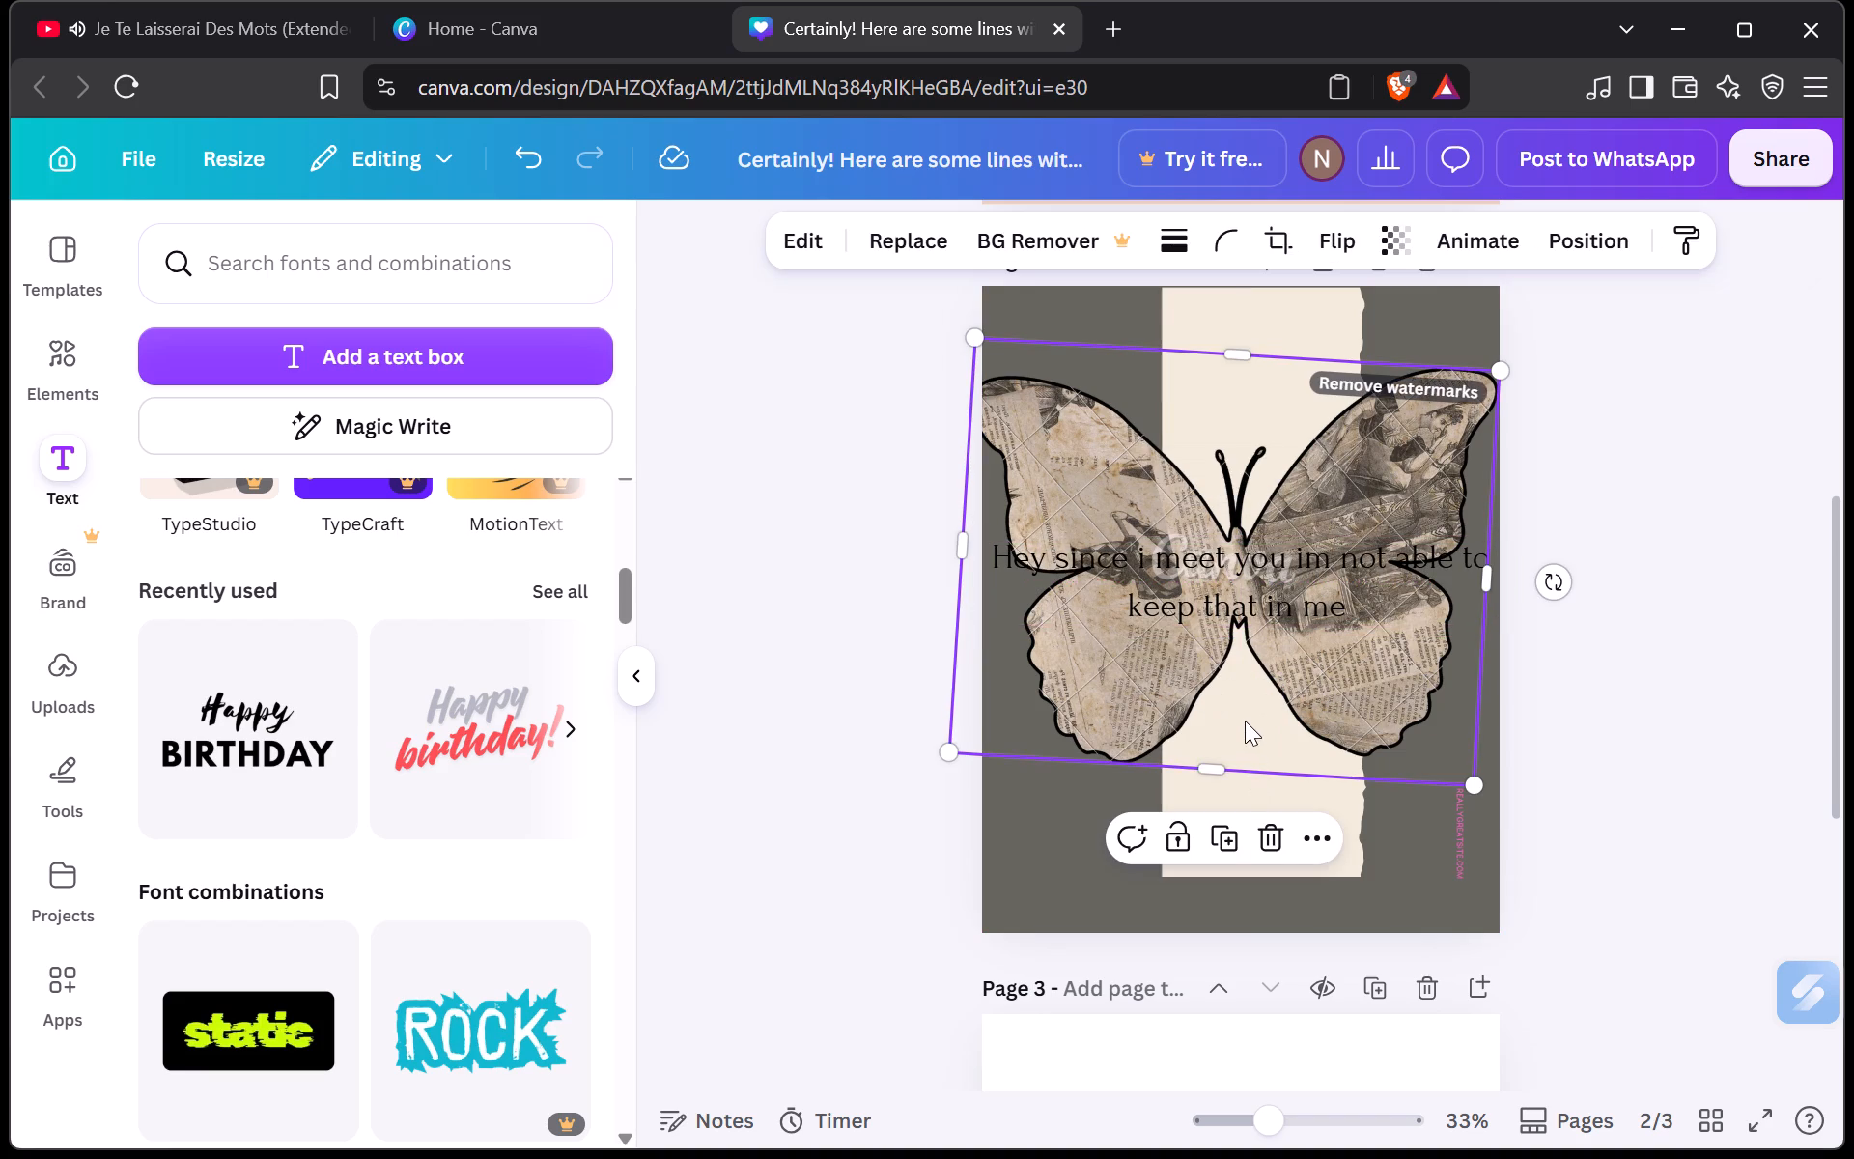
drag(1236, 720, 1248, 725)
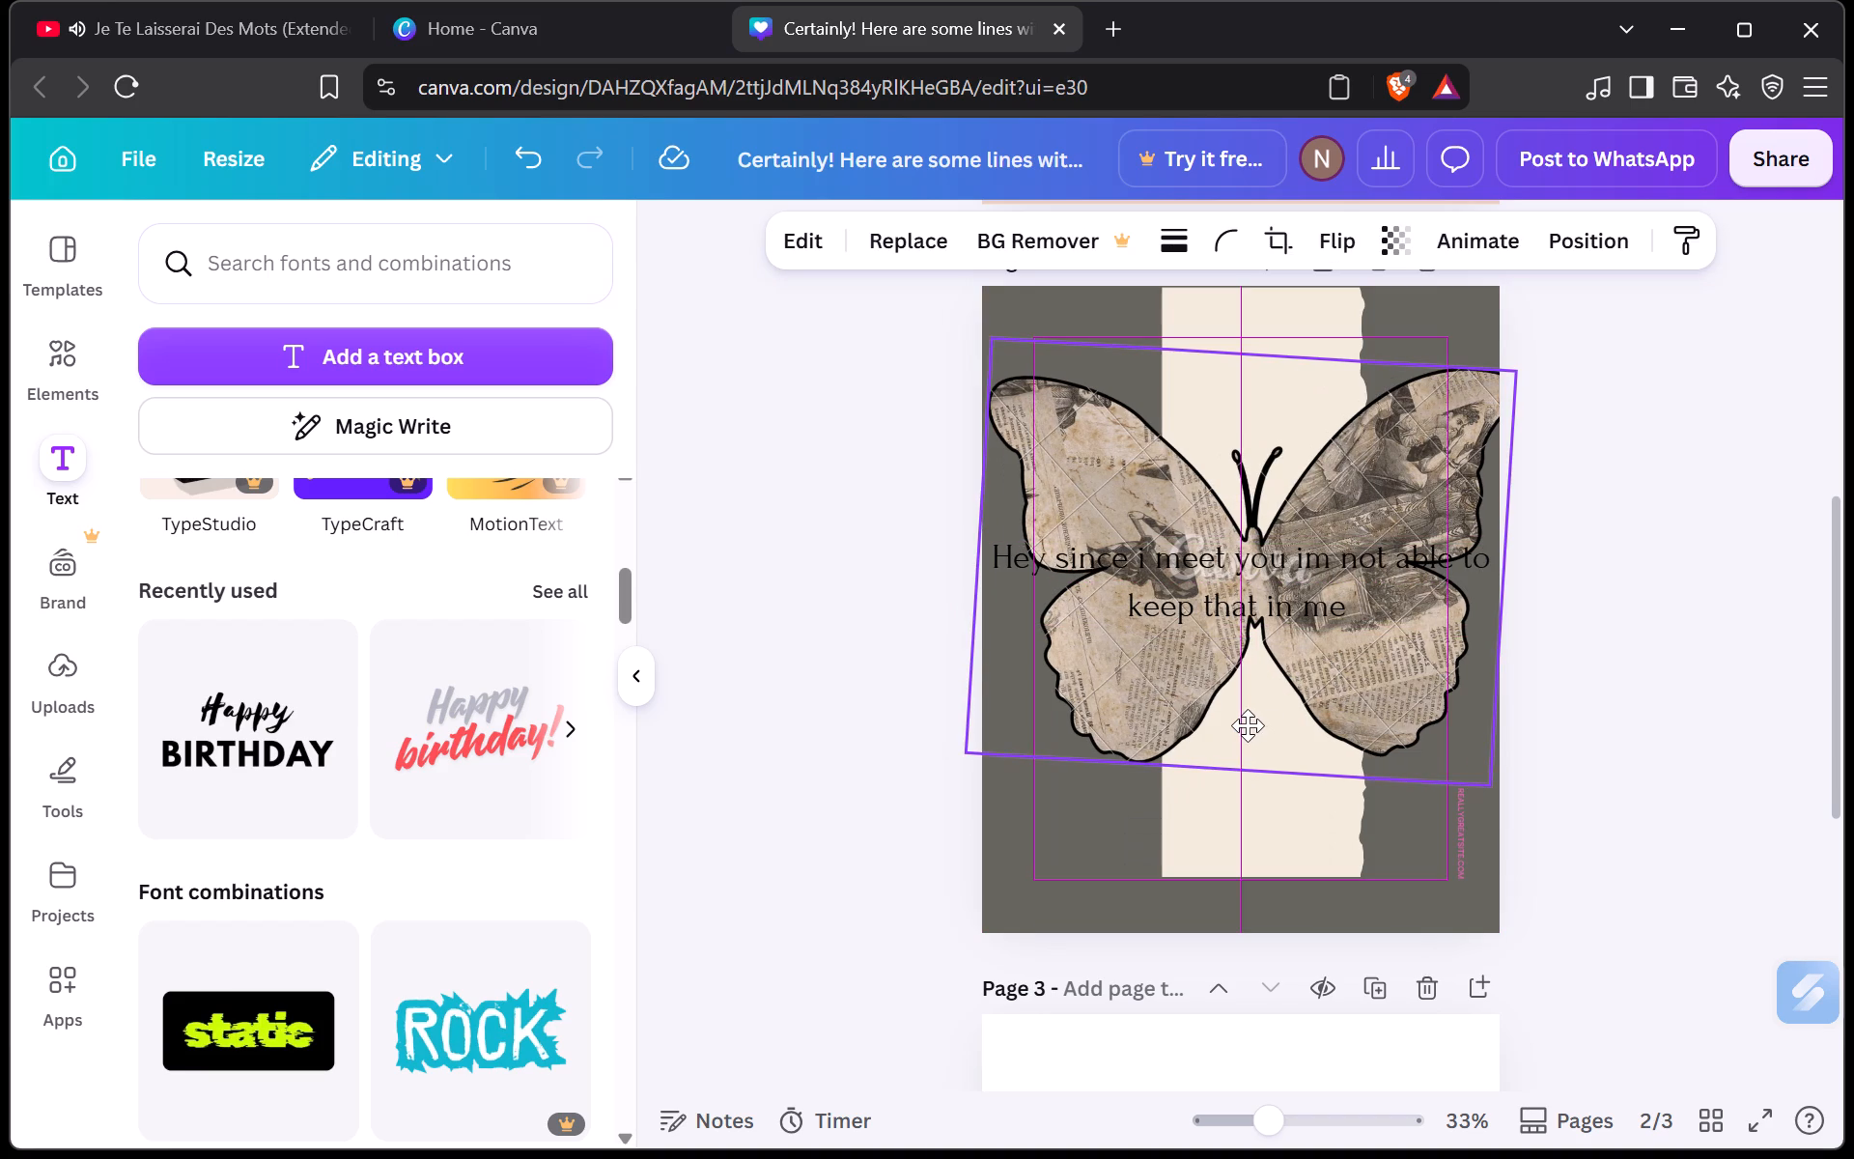
drag(1248, 725, 1242, 726)
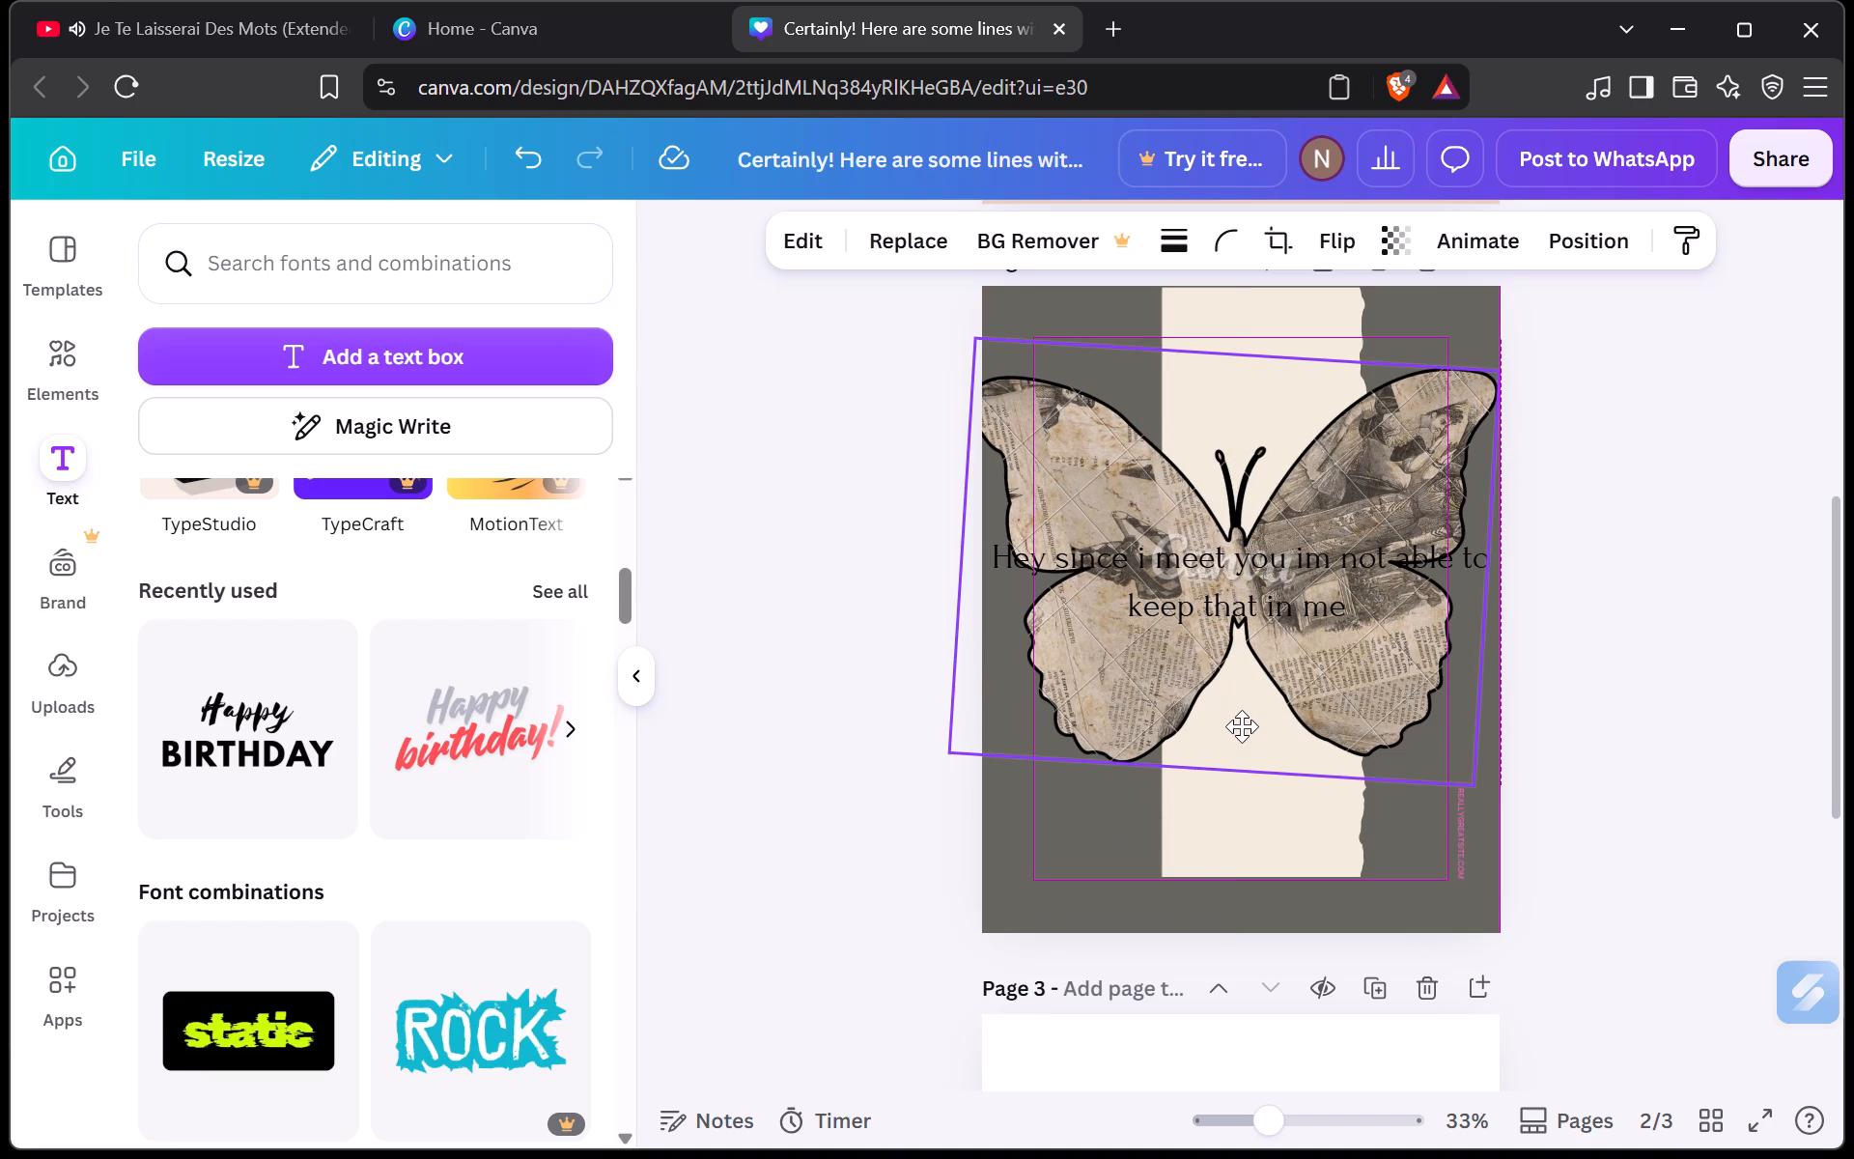
drag(1242, 726, 1245, 727)
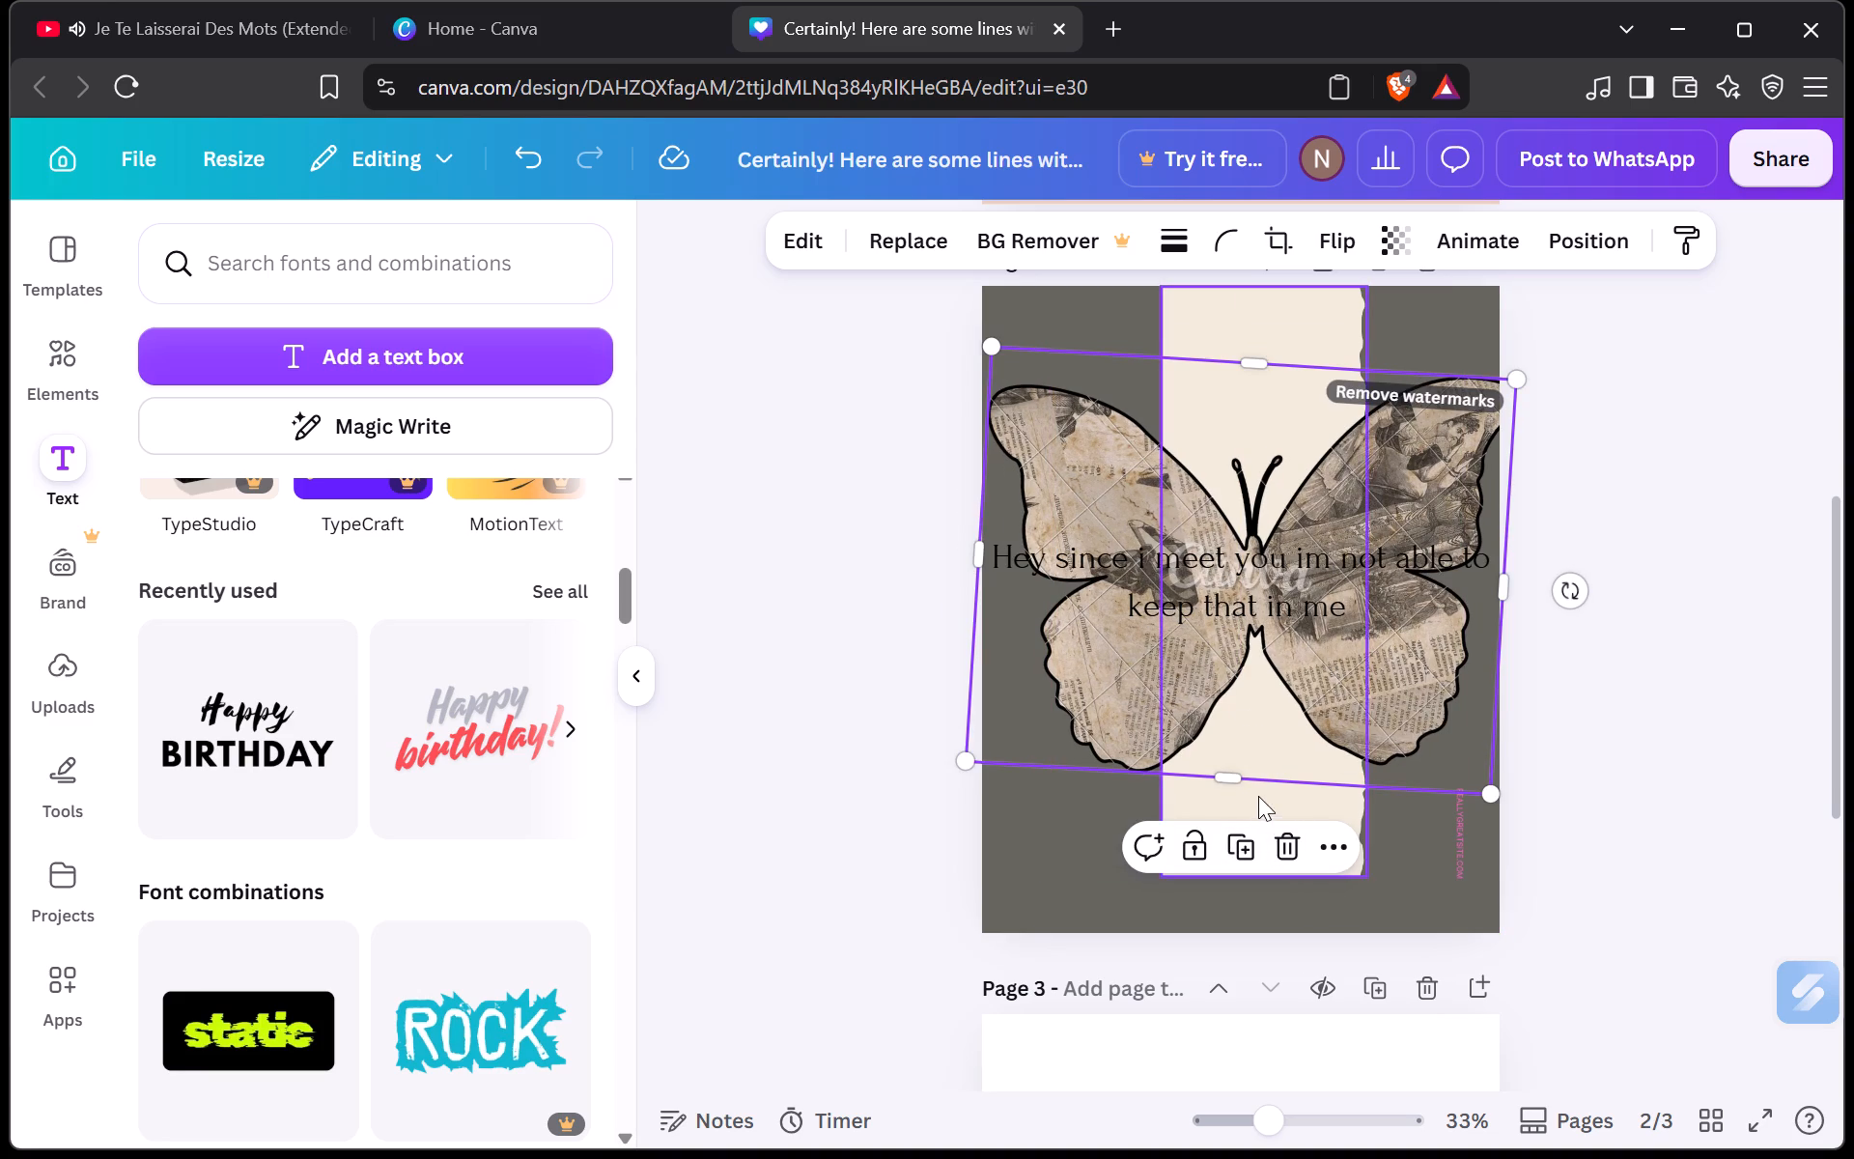
click(1263, 720)
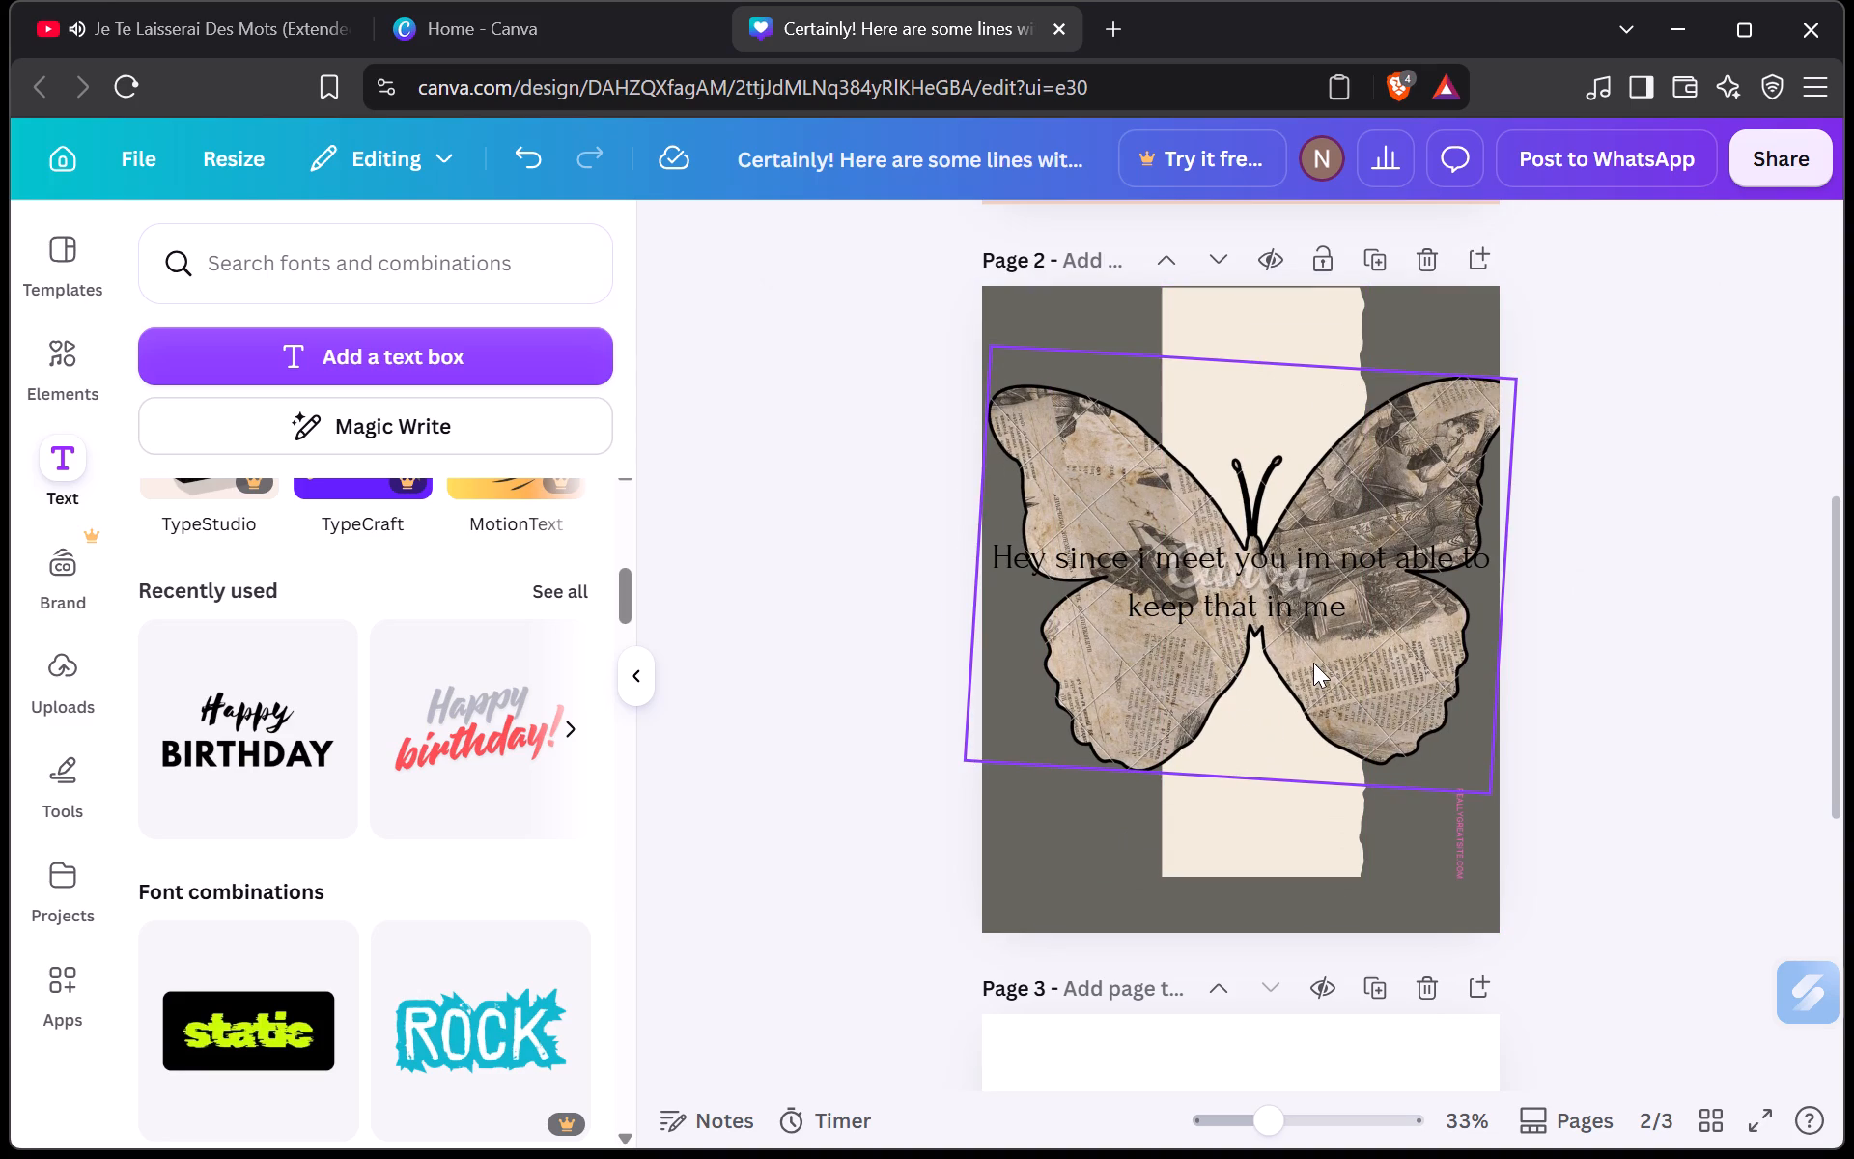
click(1313, 663)
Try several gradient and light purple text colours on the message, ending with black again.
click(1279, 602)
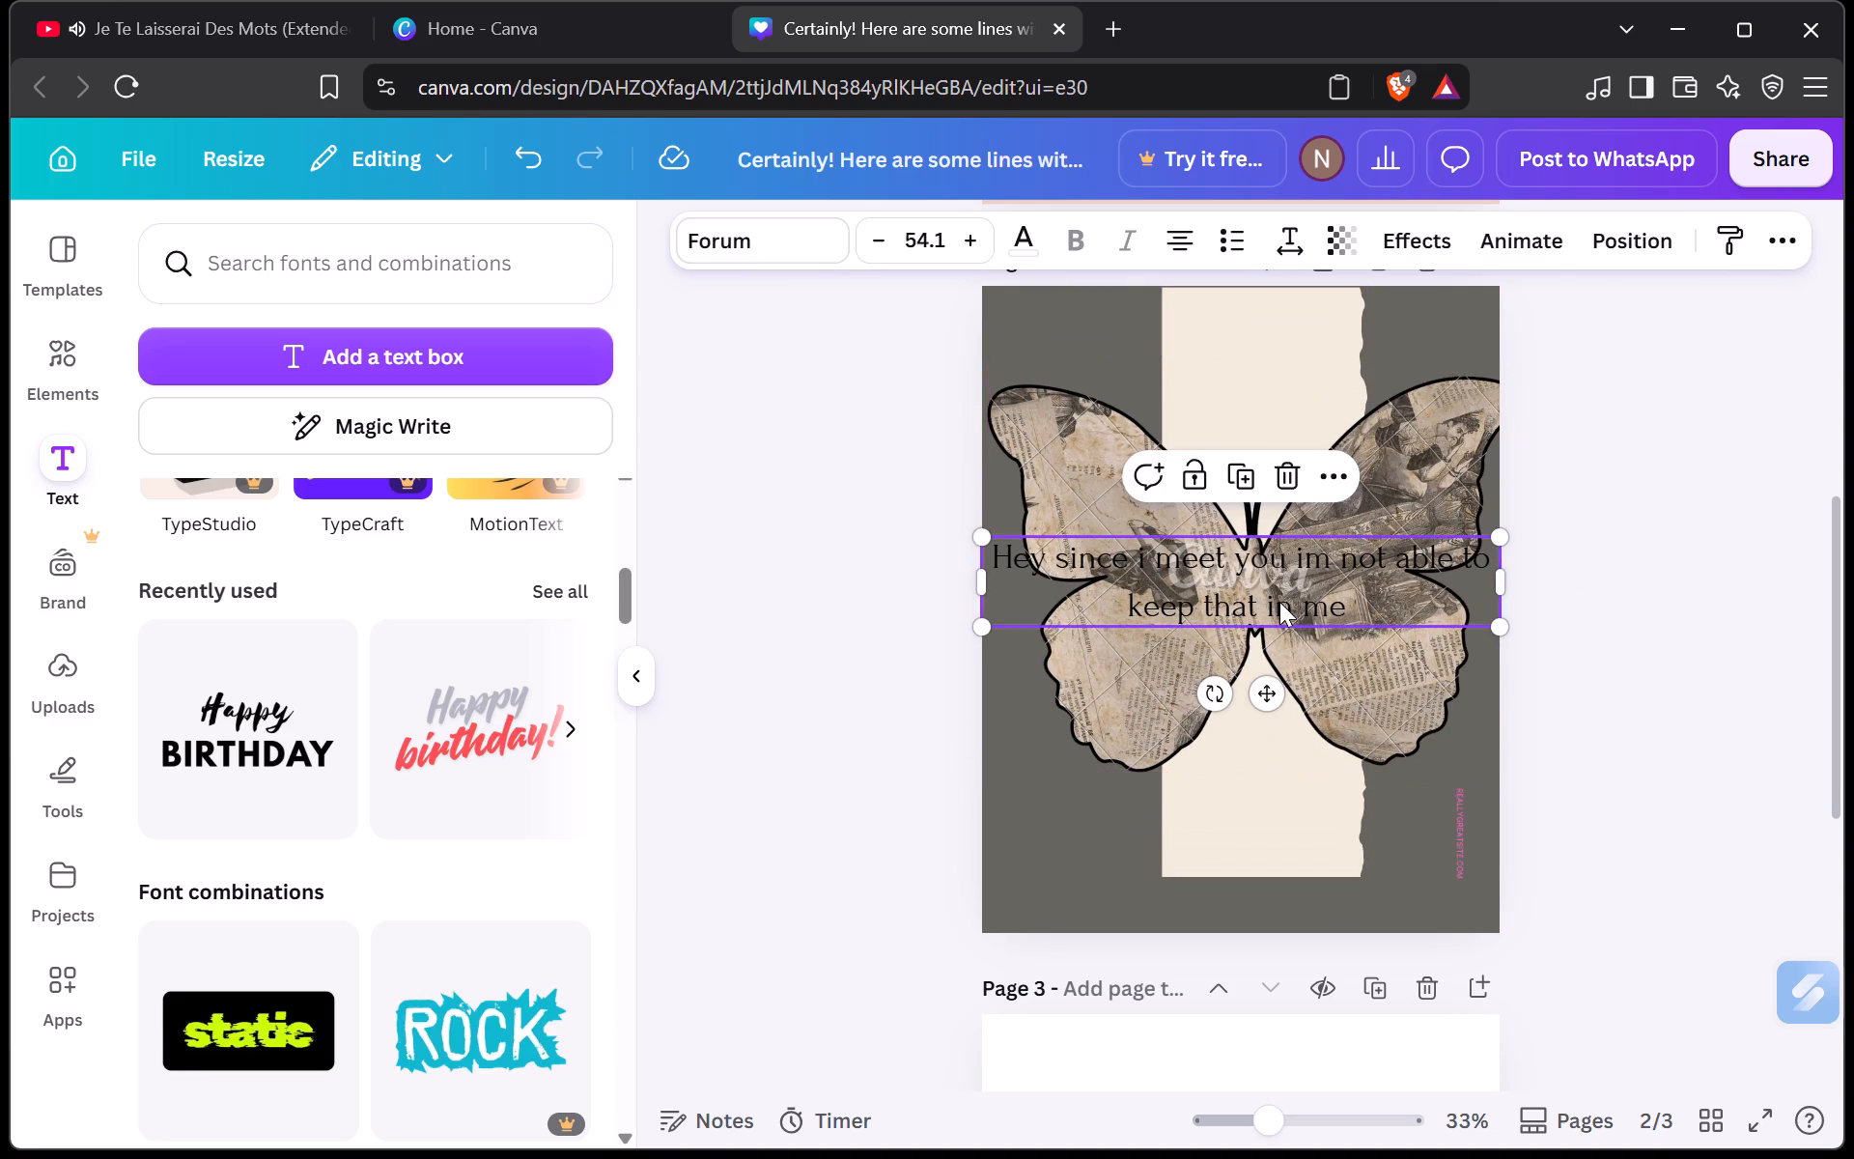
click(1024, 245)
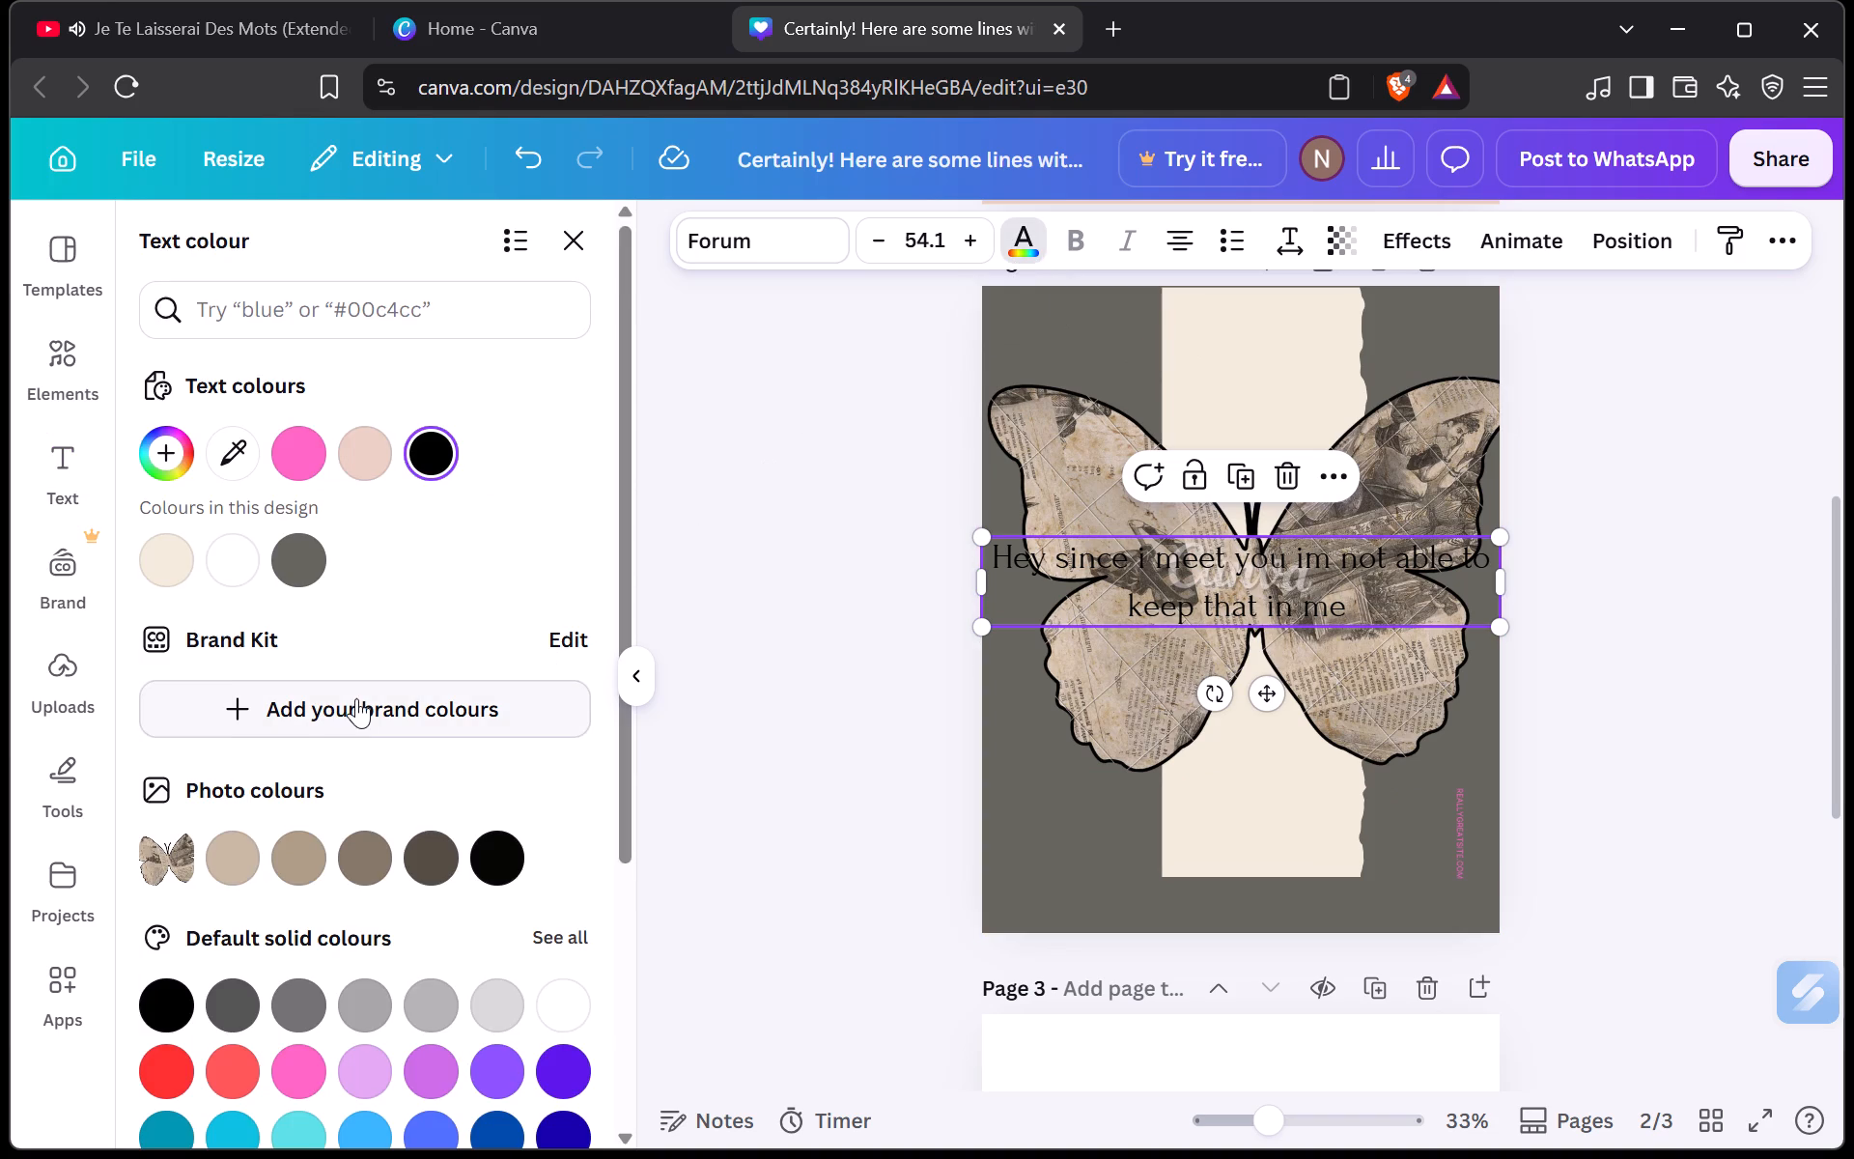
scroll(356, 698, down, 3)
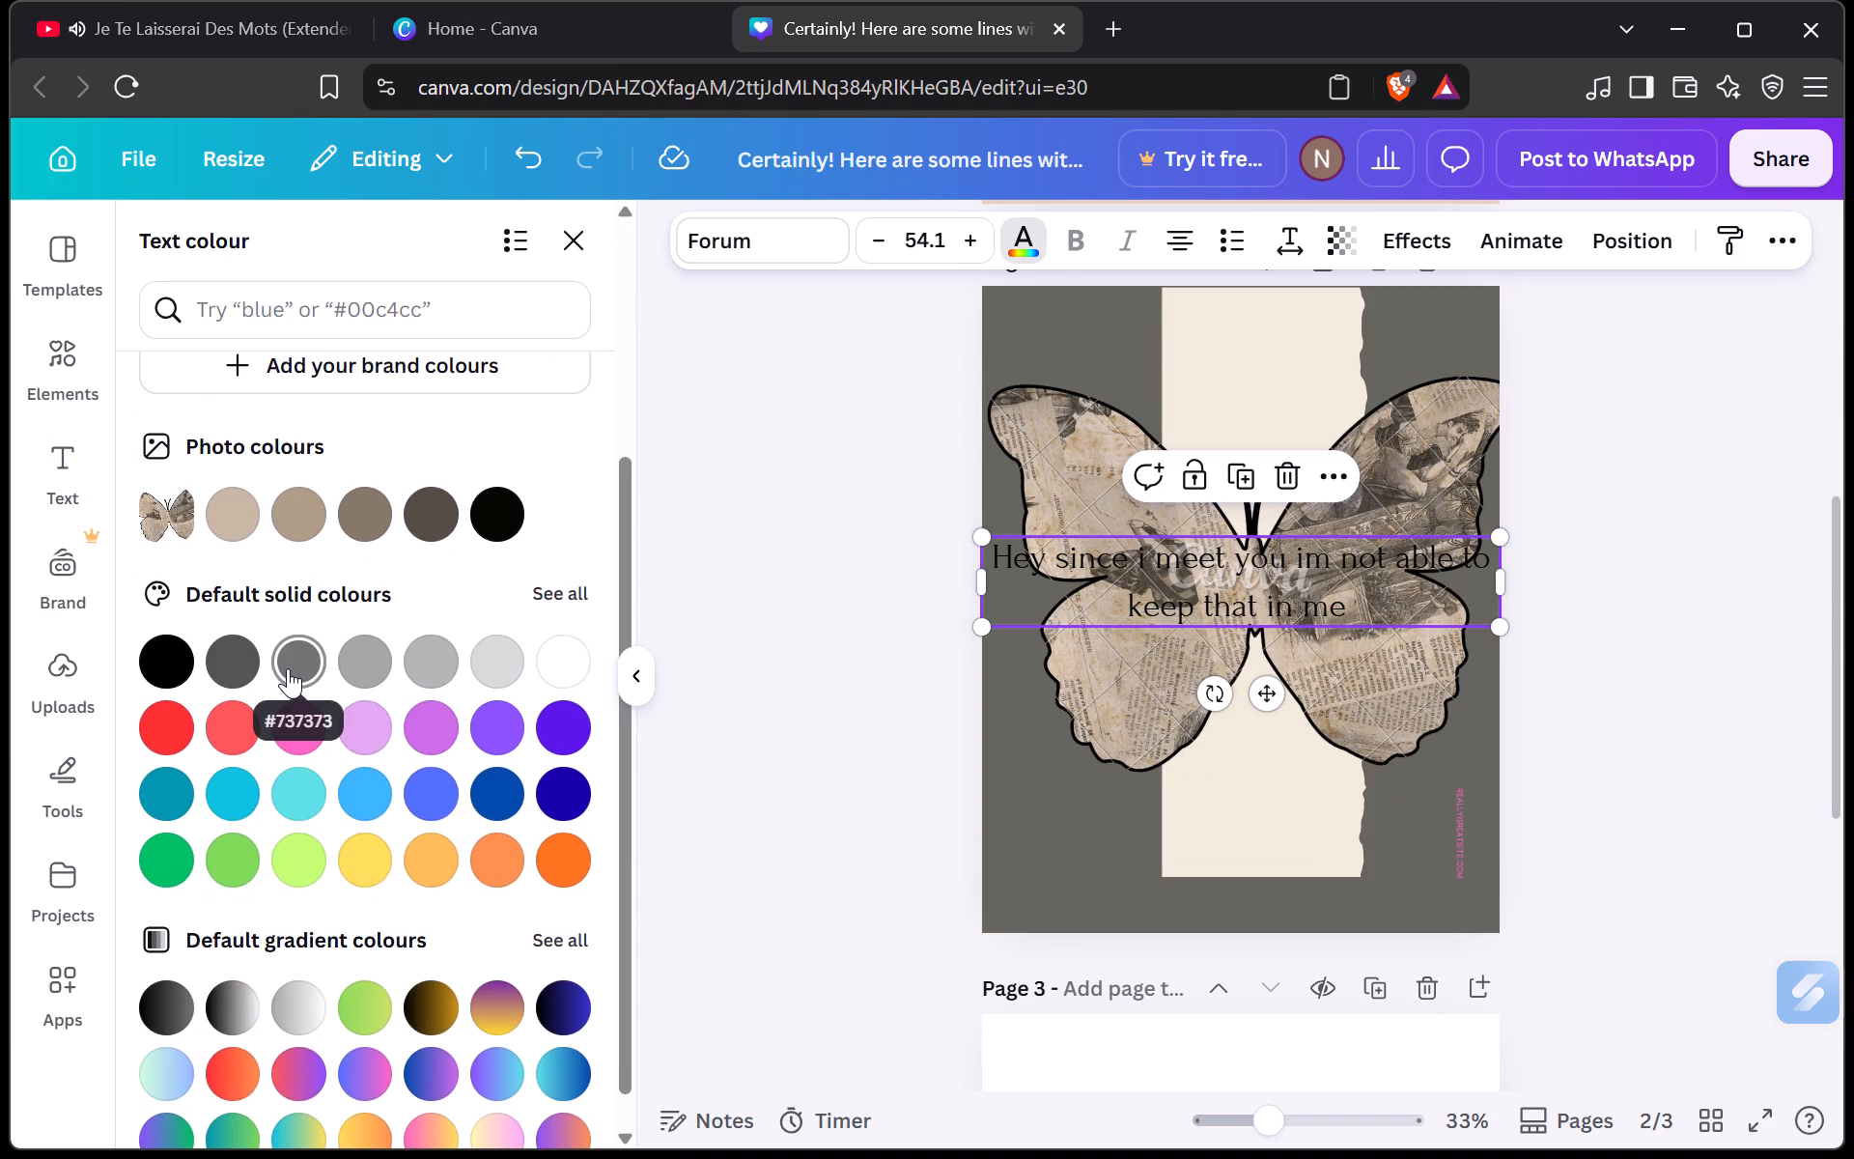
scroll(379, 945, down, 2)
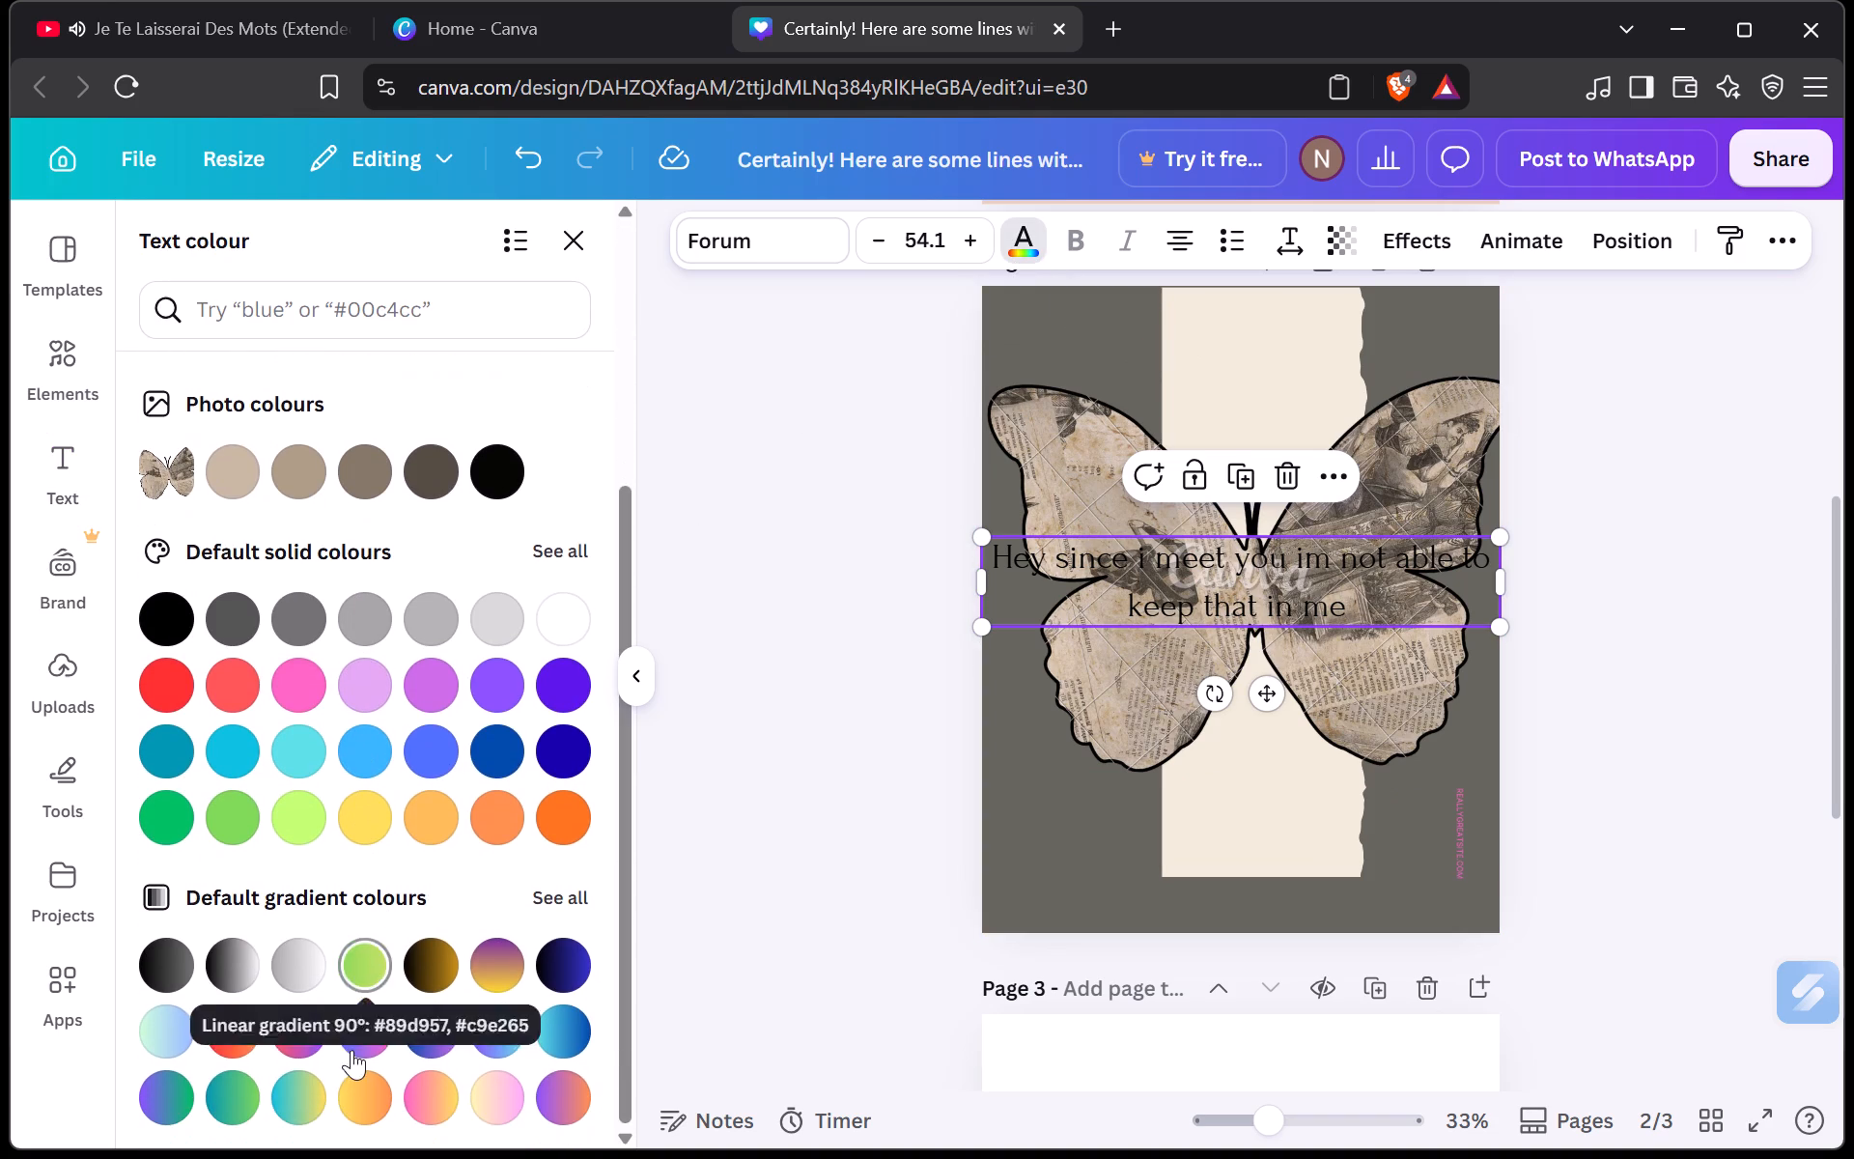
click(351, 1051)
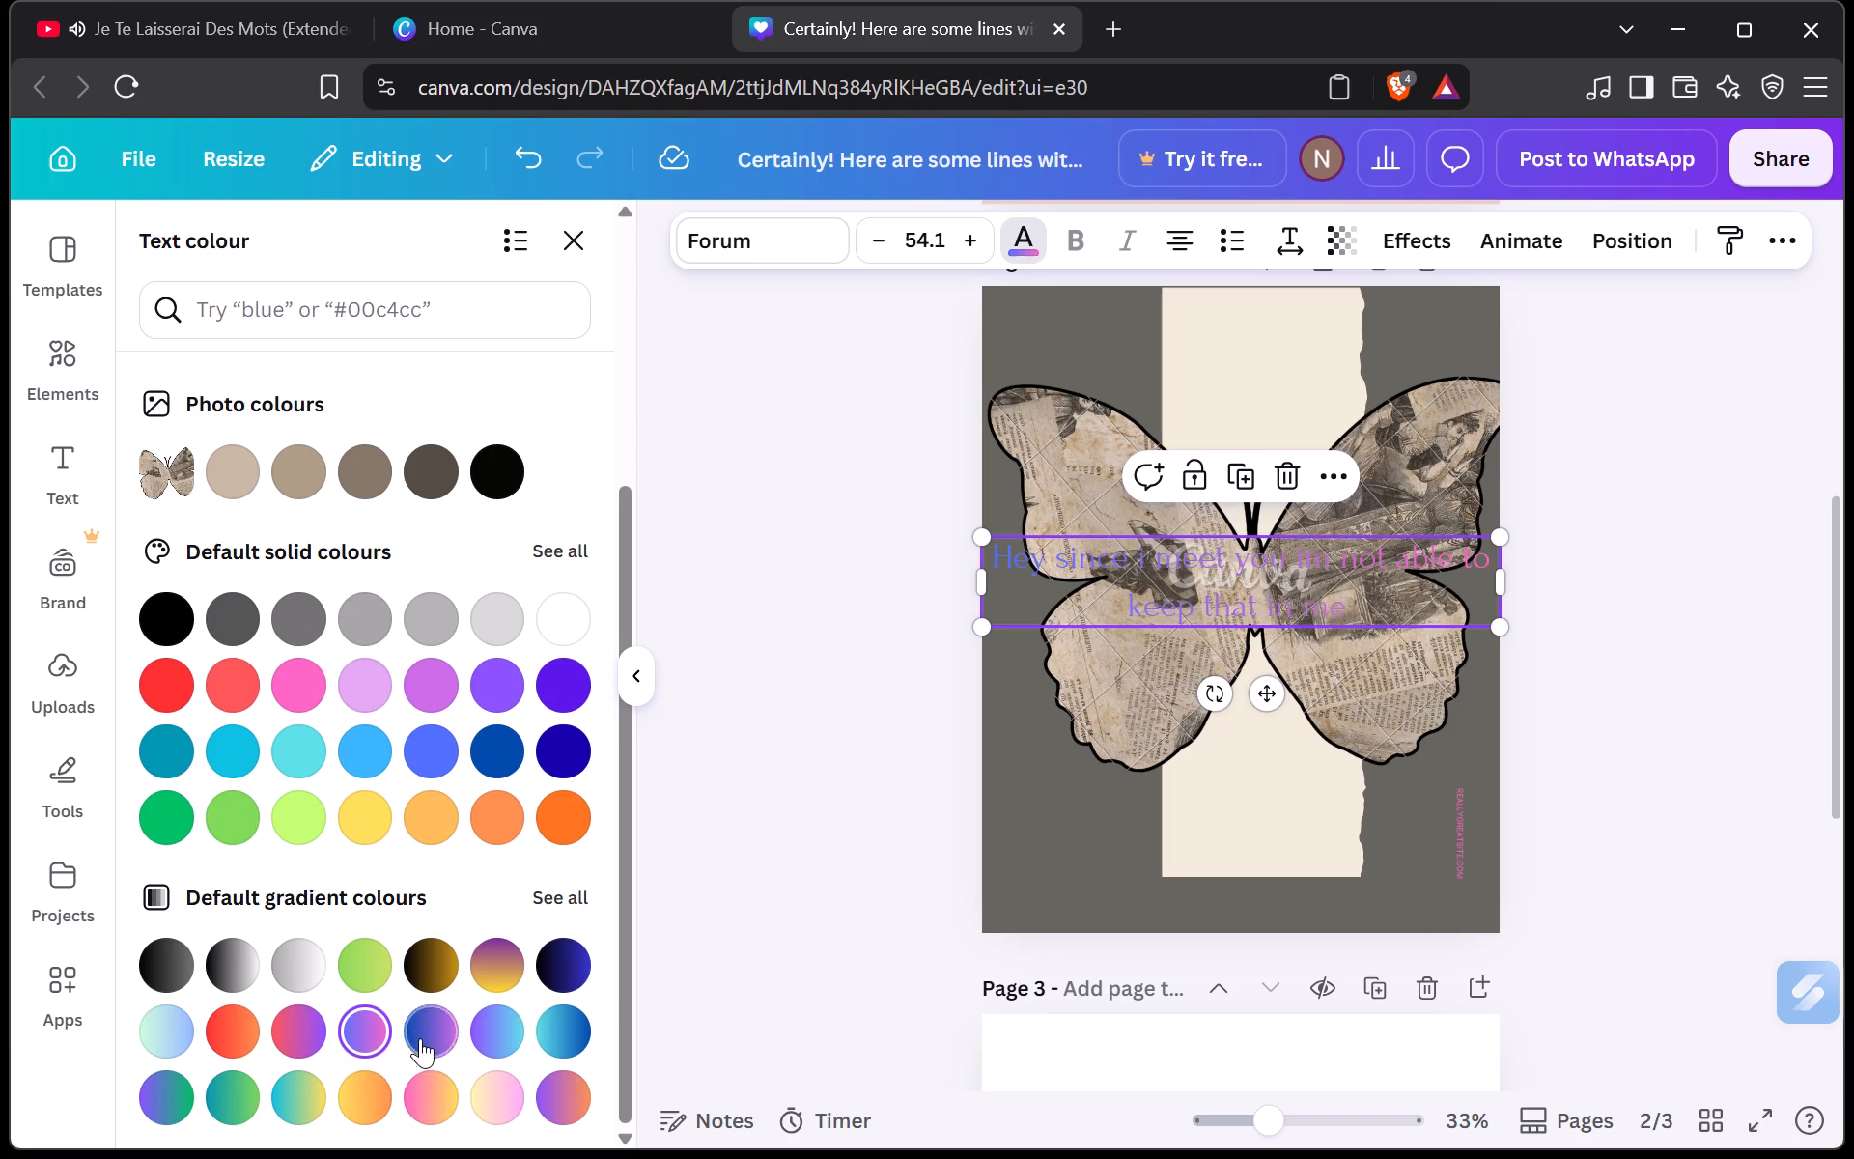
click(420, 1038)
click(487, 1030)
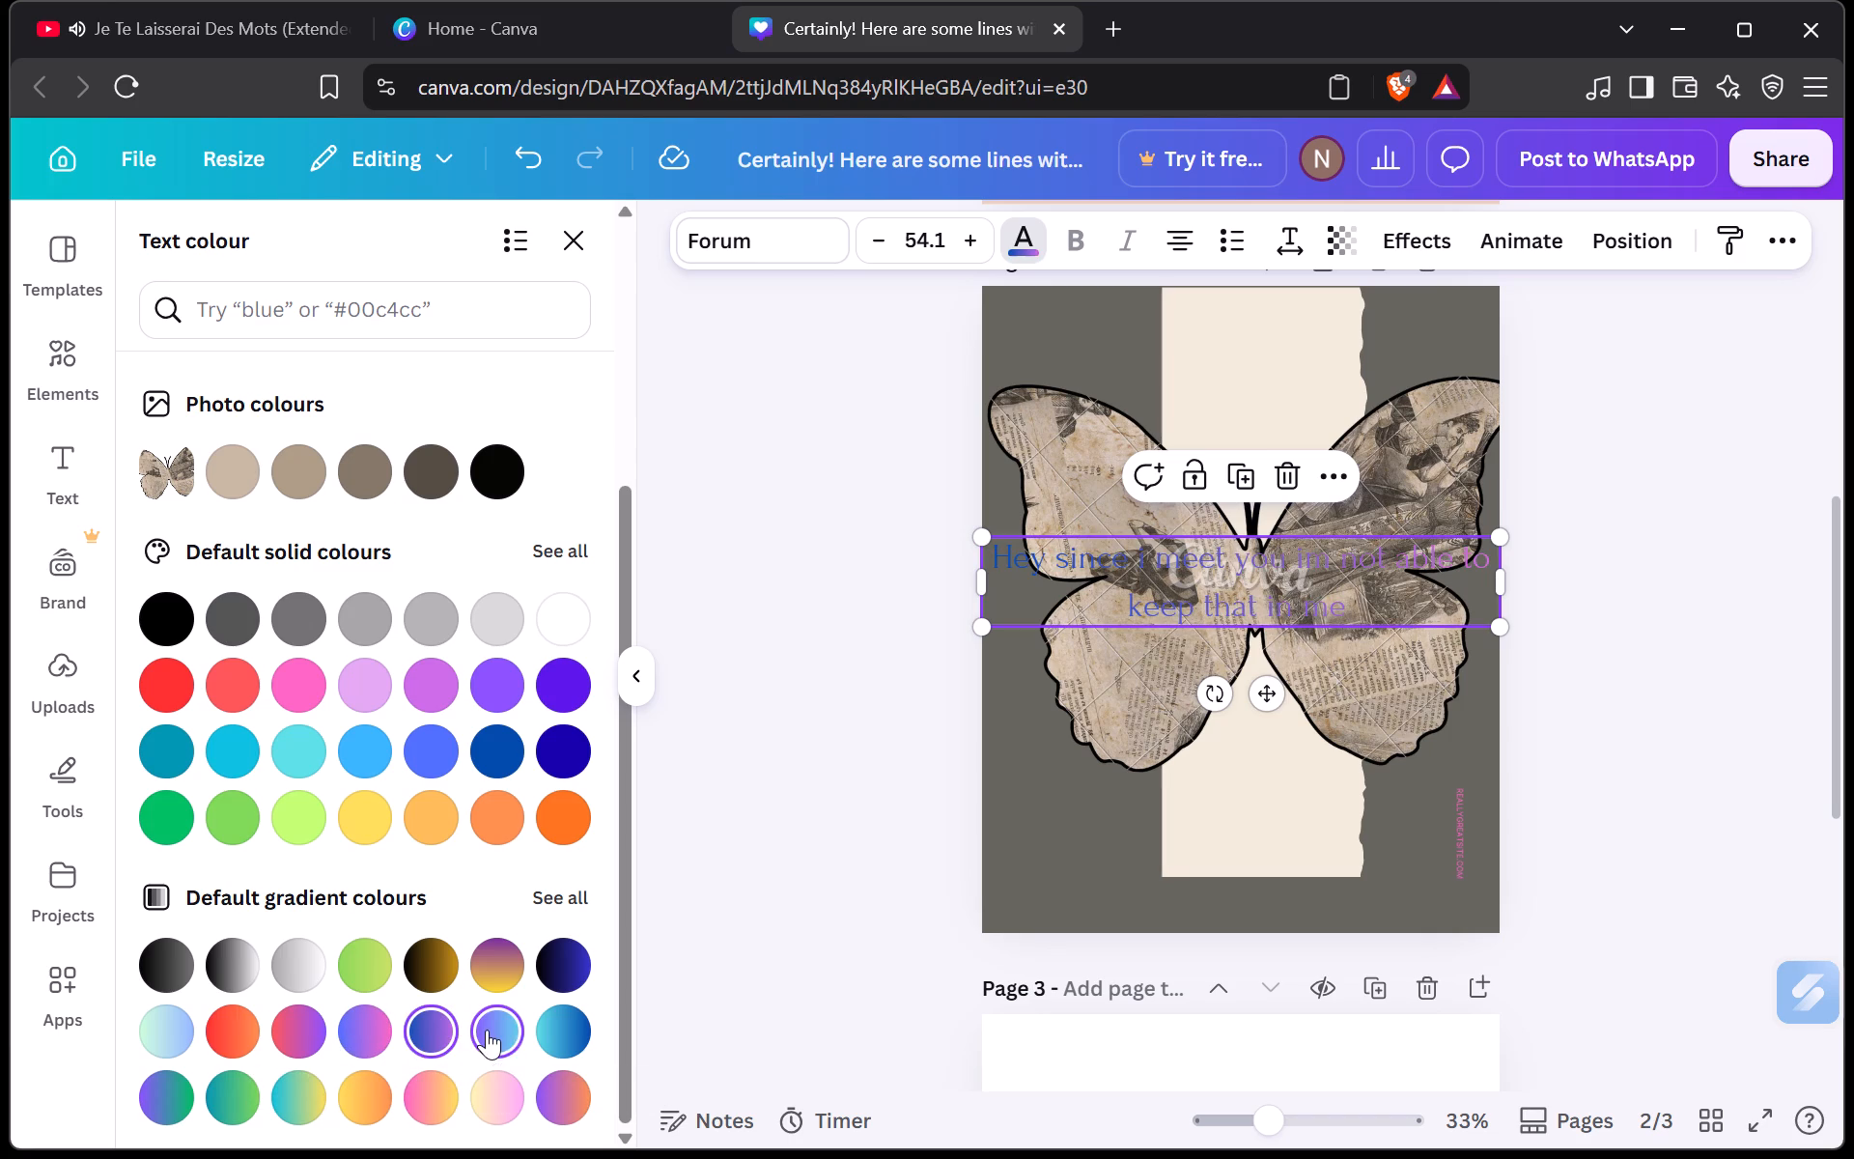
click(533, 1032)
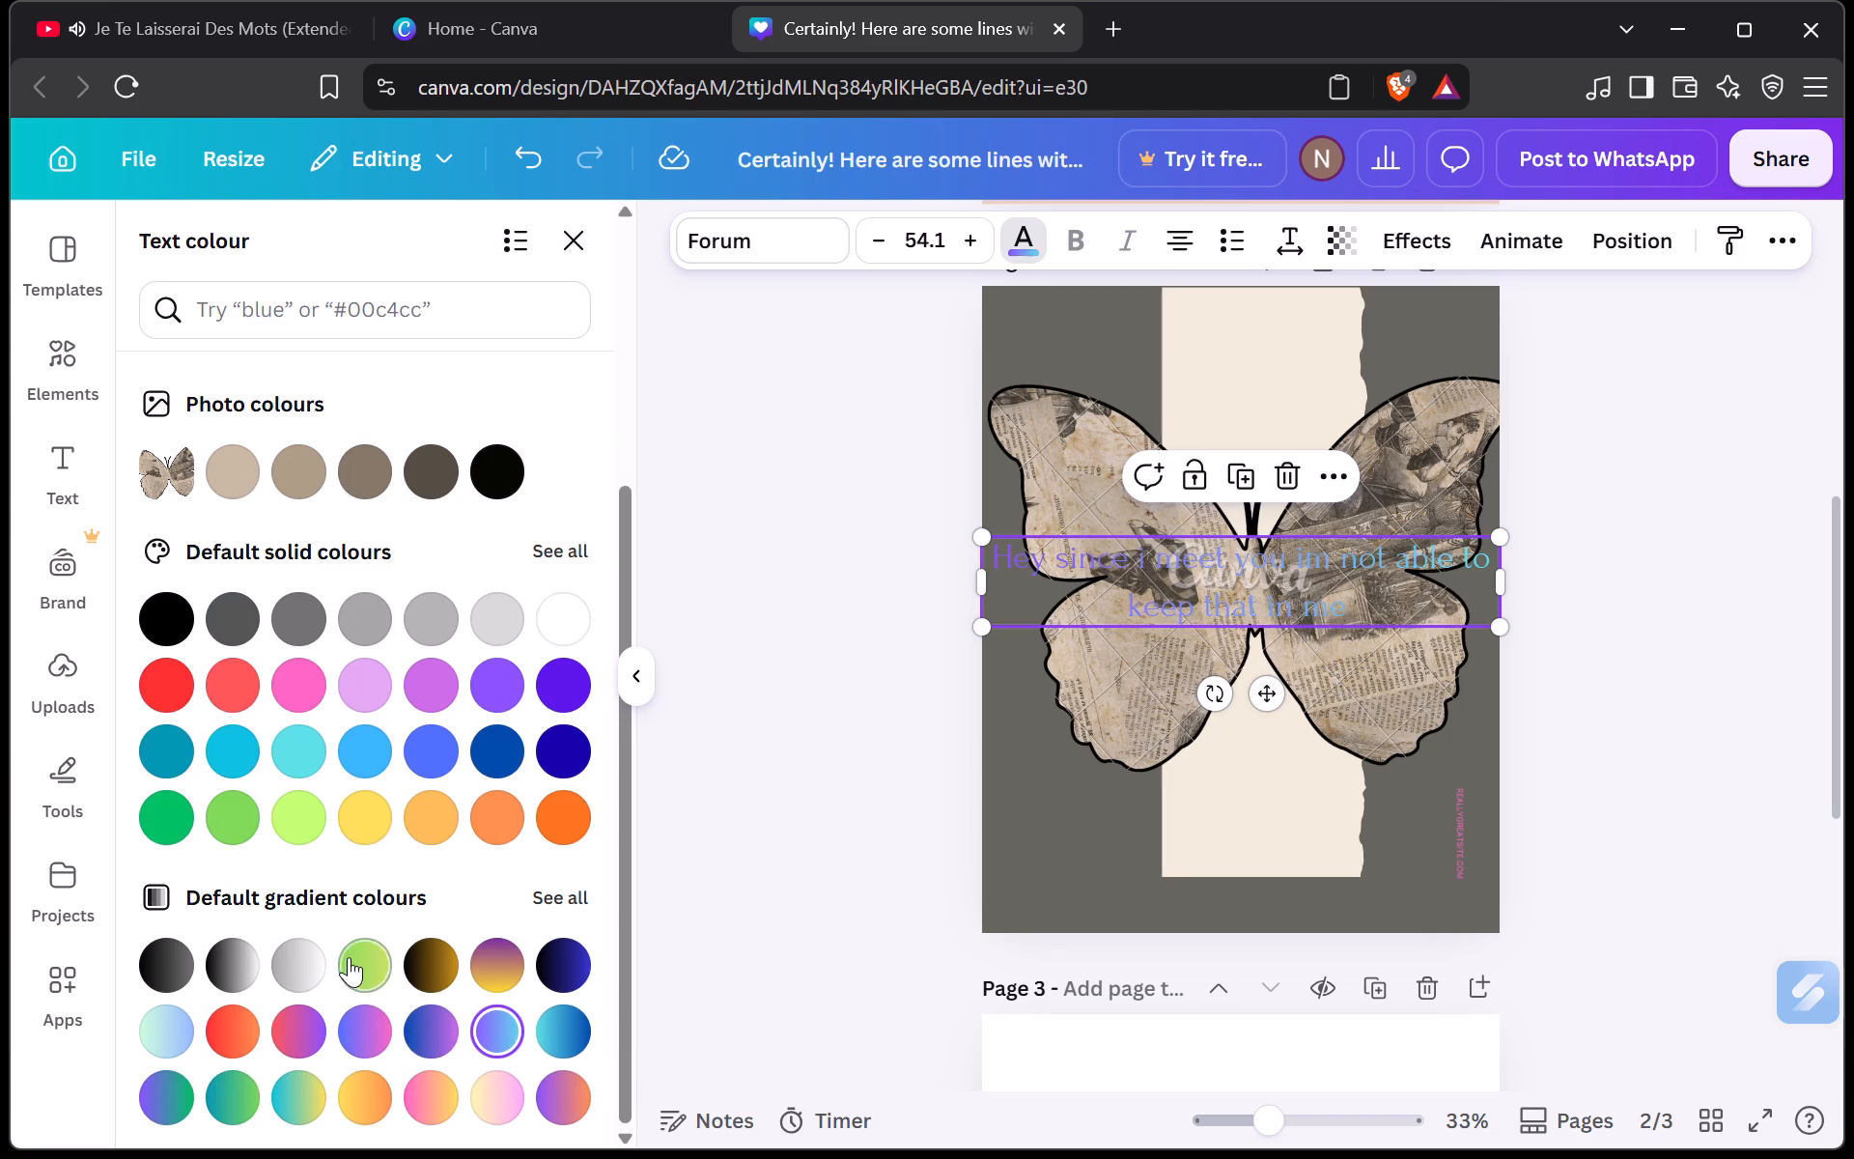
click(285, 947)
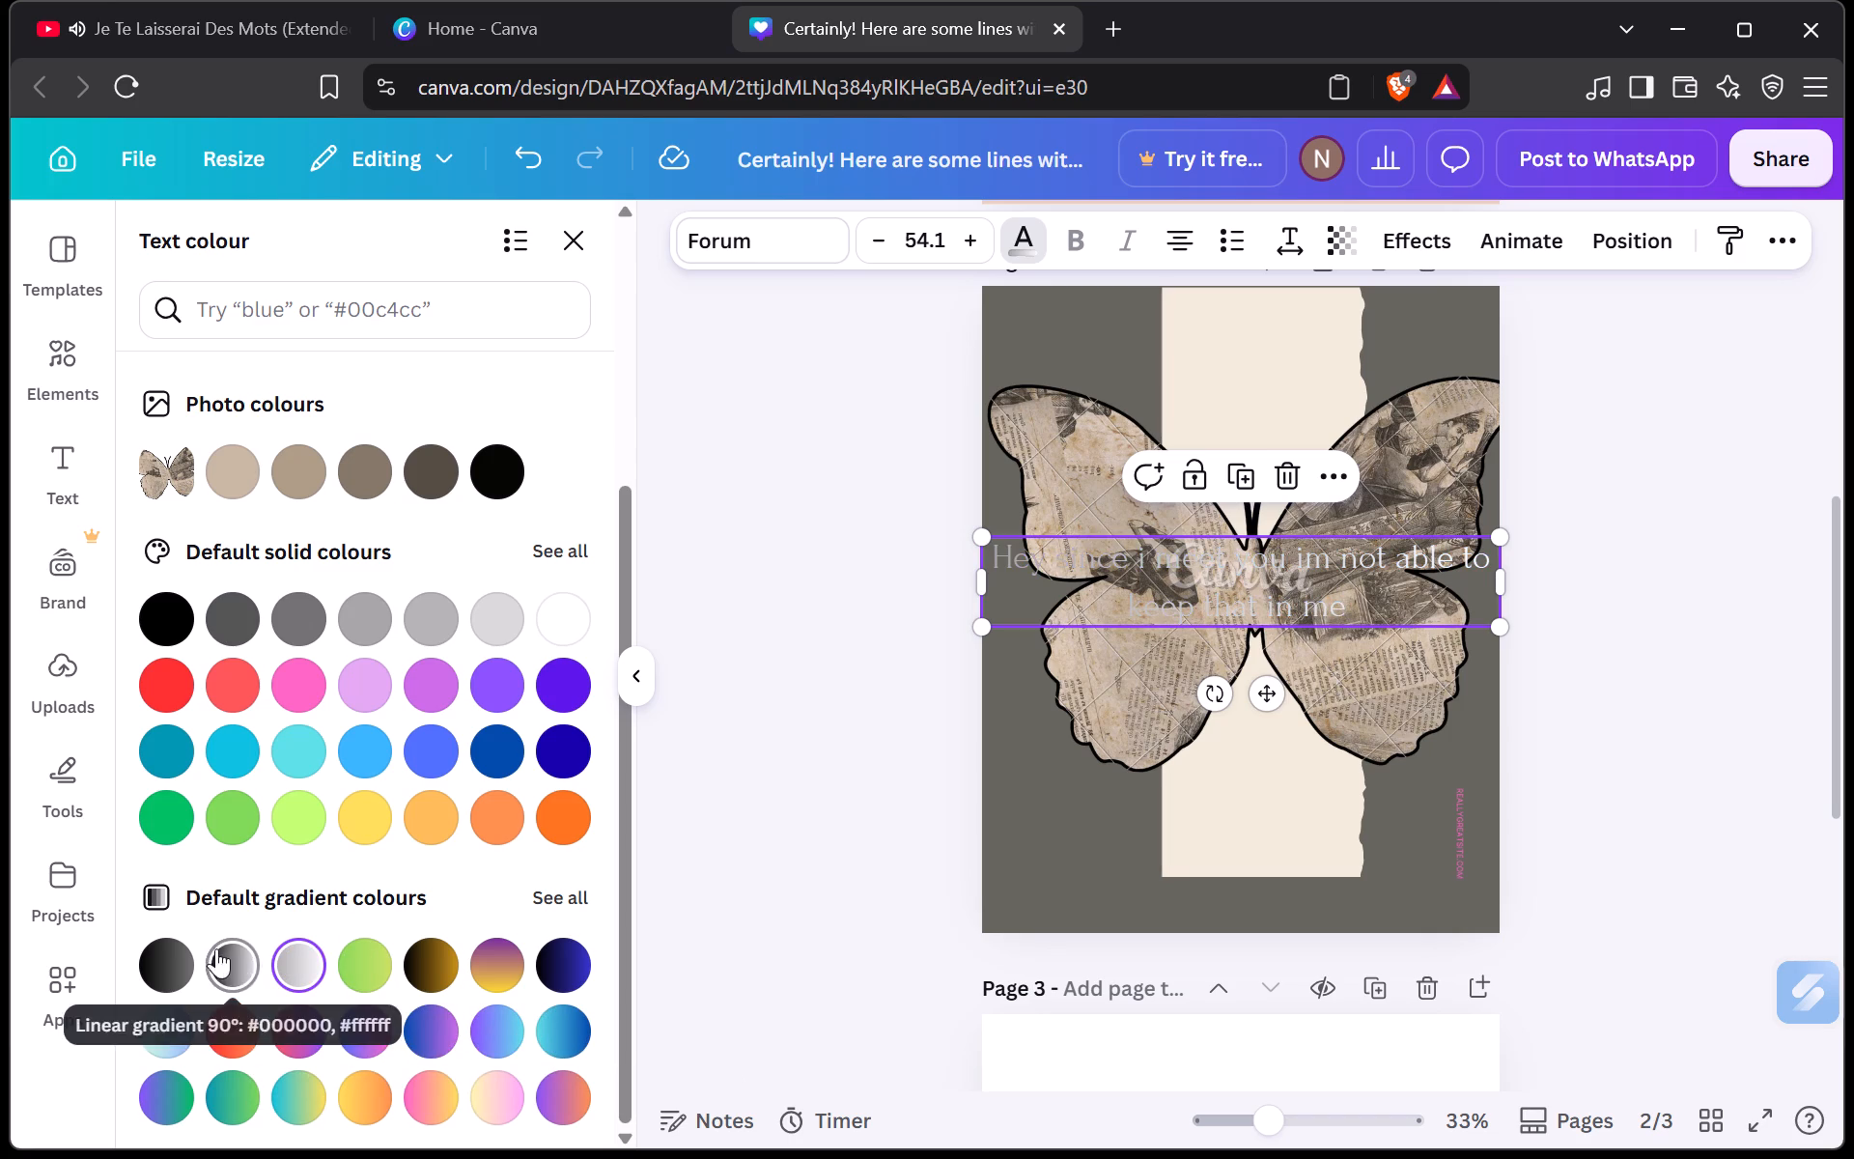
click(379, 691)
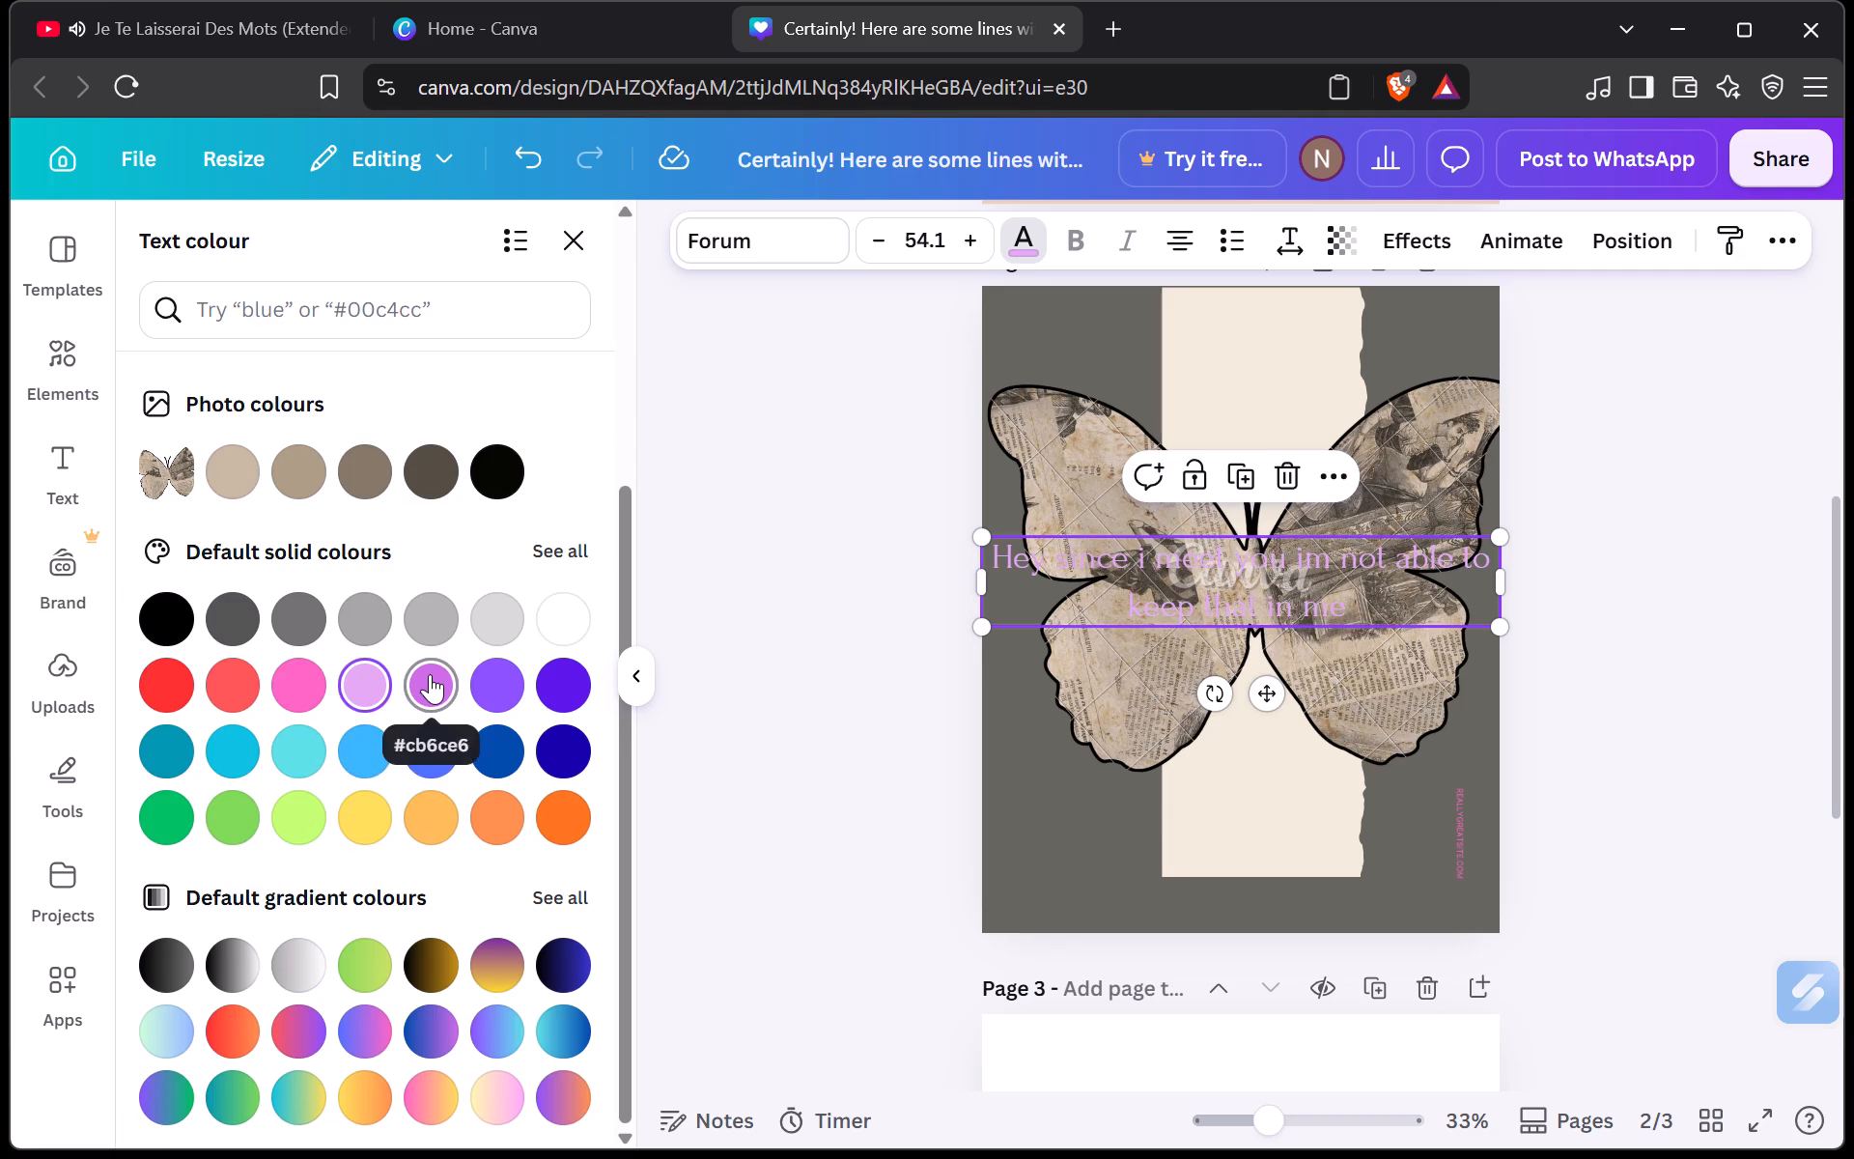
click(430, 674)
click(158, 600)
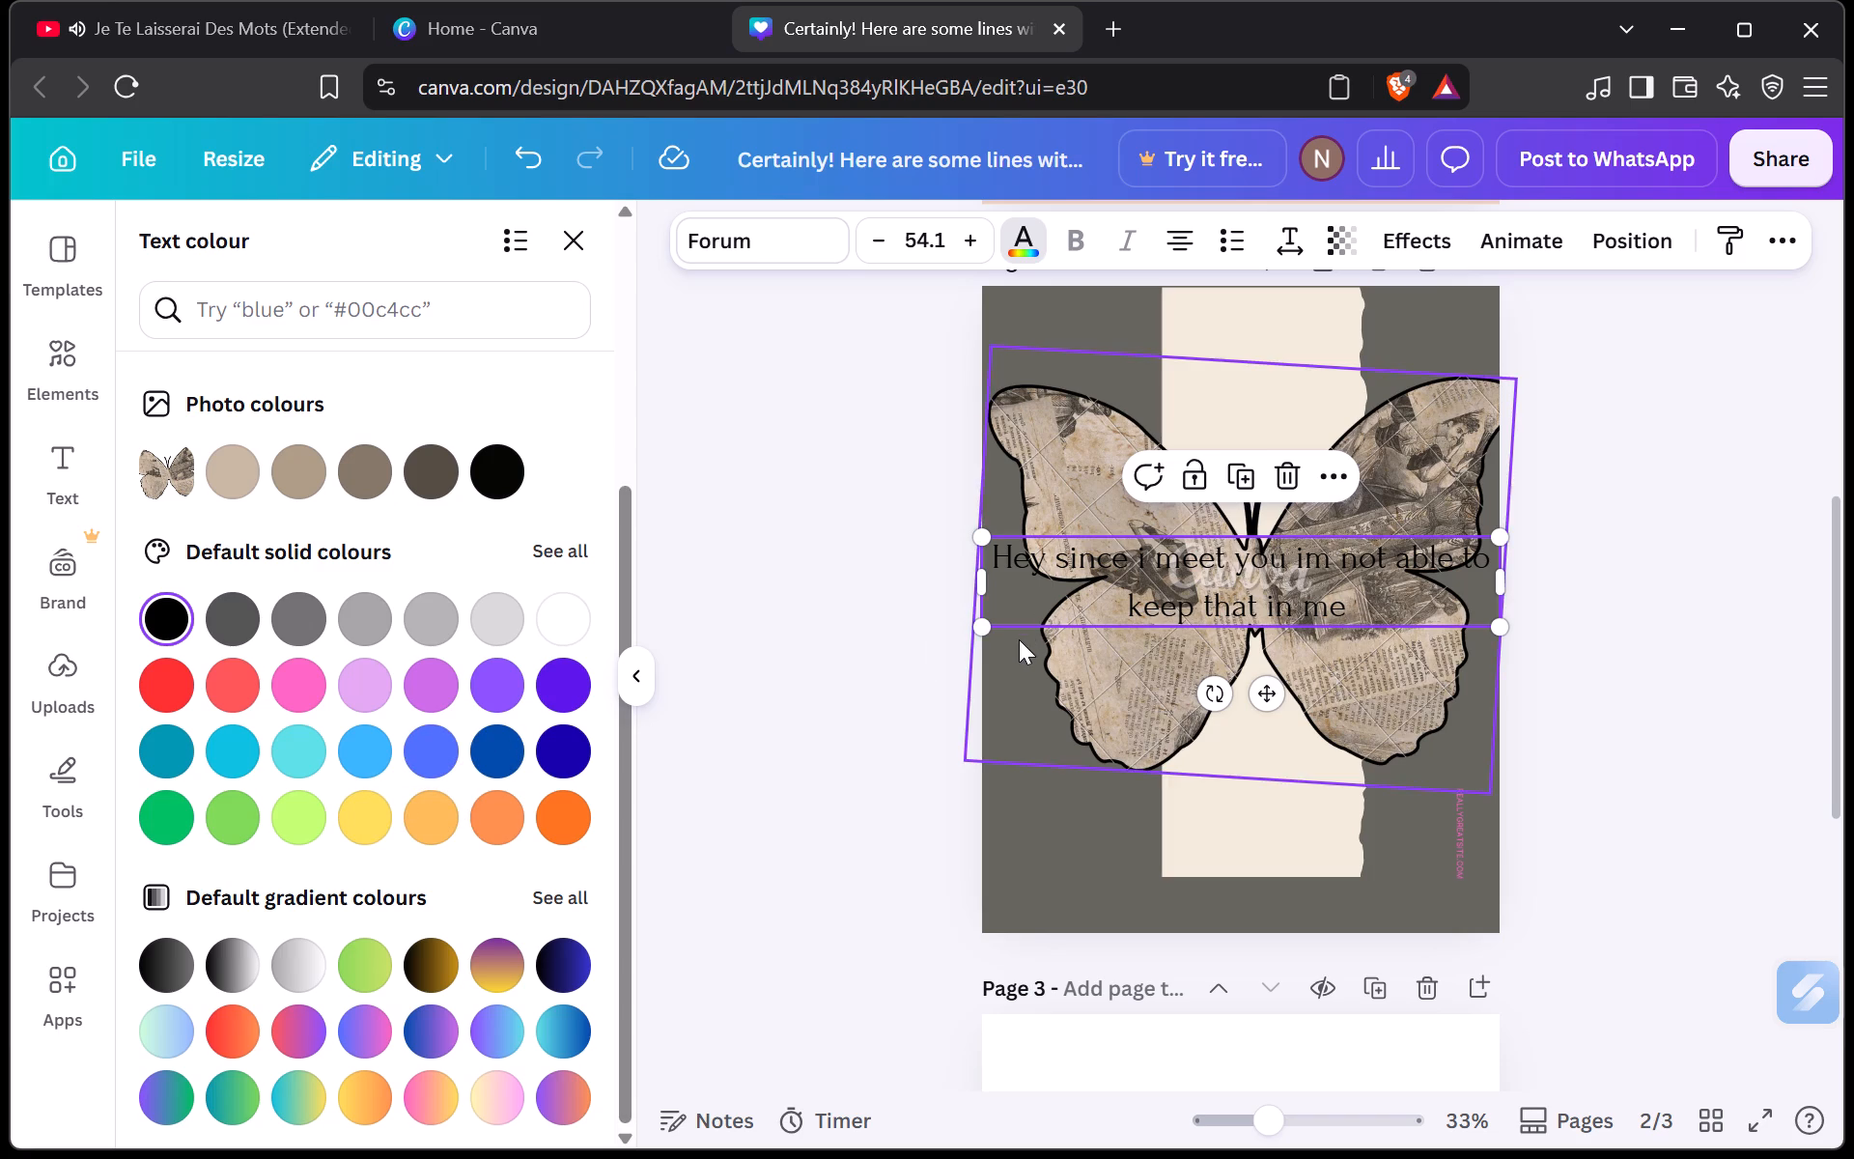
Try the message higher up on the butterfly, settling it across the middle, shifted slightly to the right.
drag(1079, 613, 1102, 524)
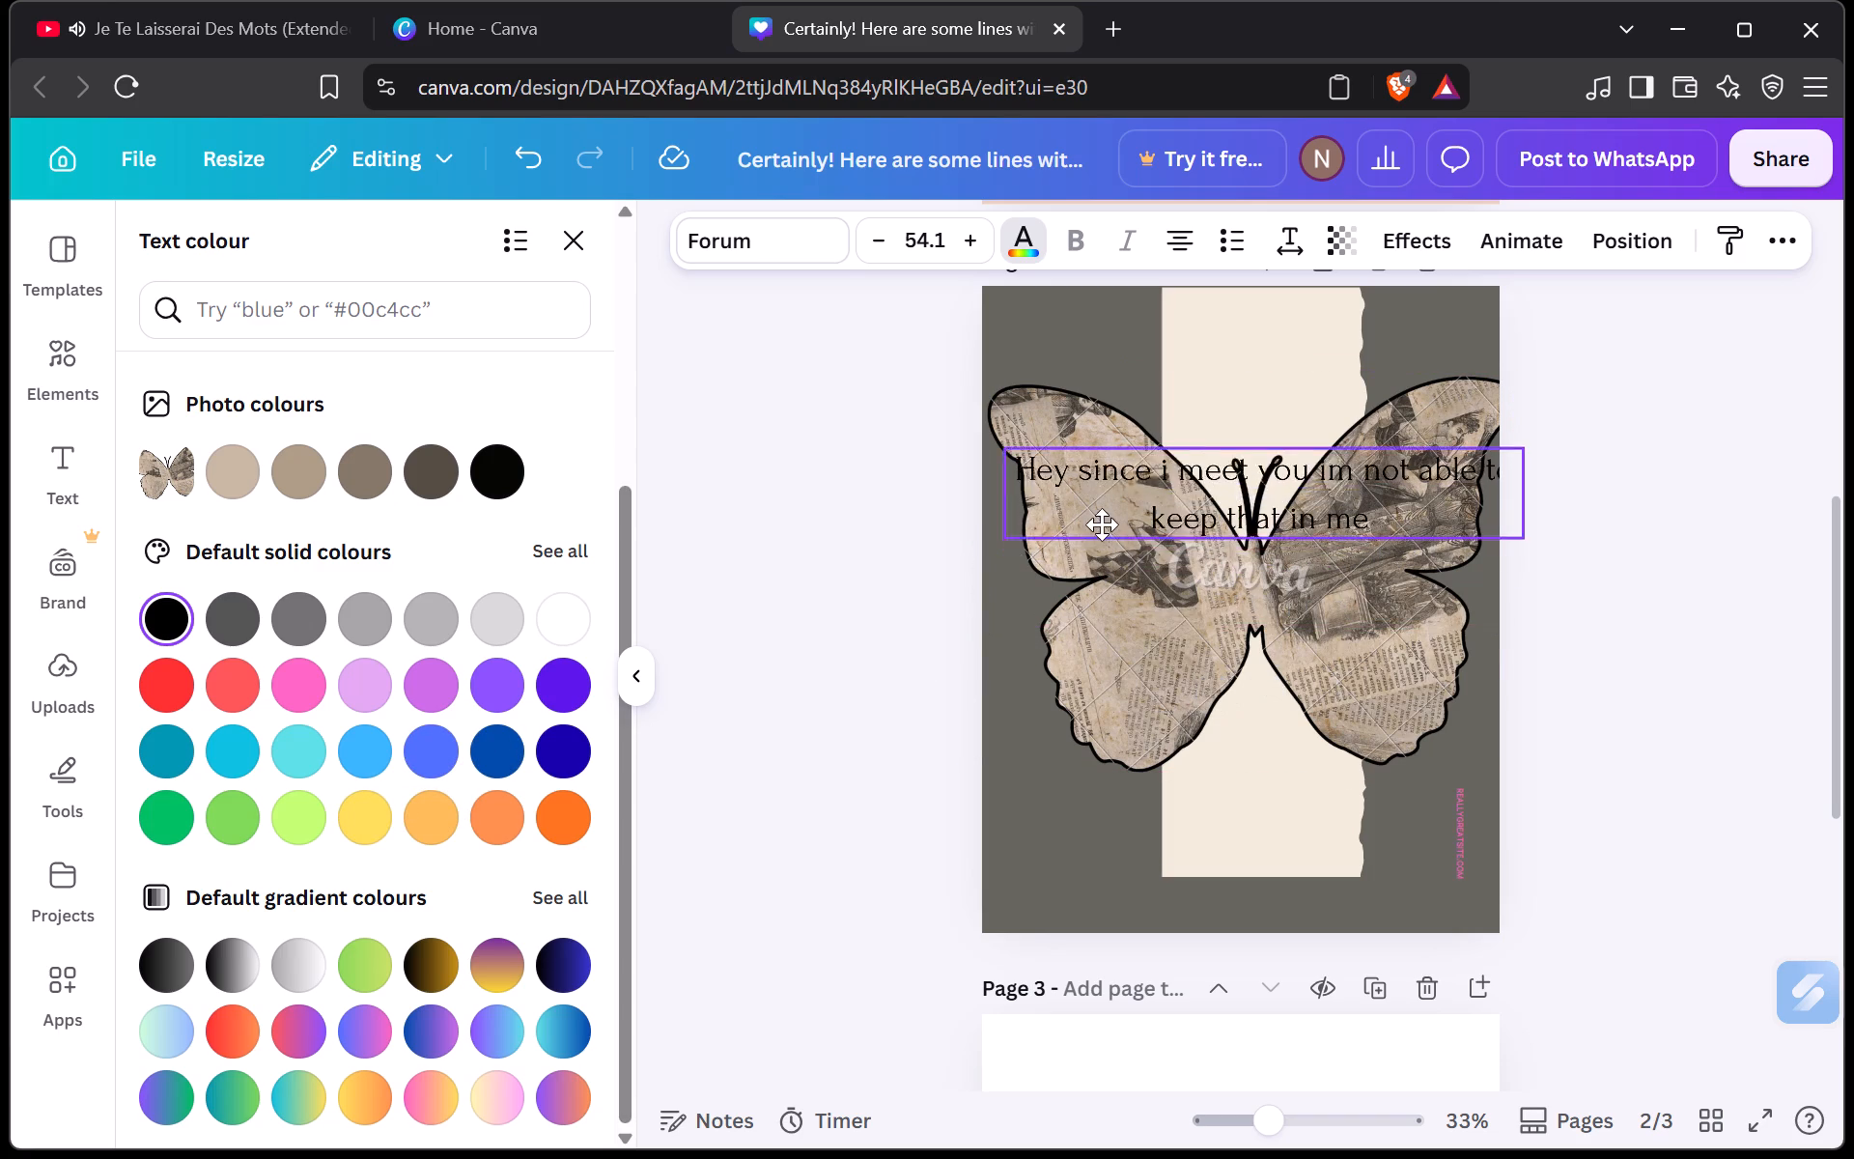
drag(1102, 524, 1100, 500)
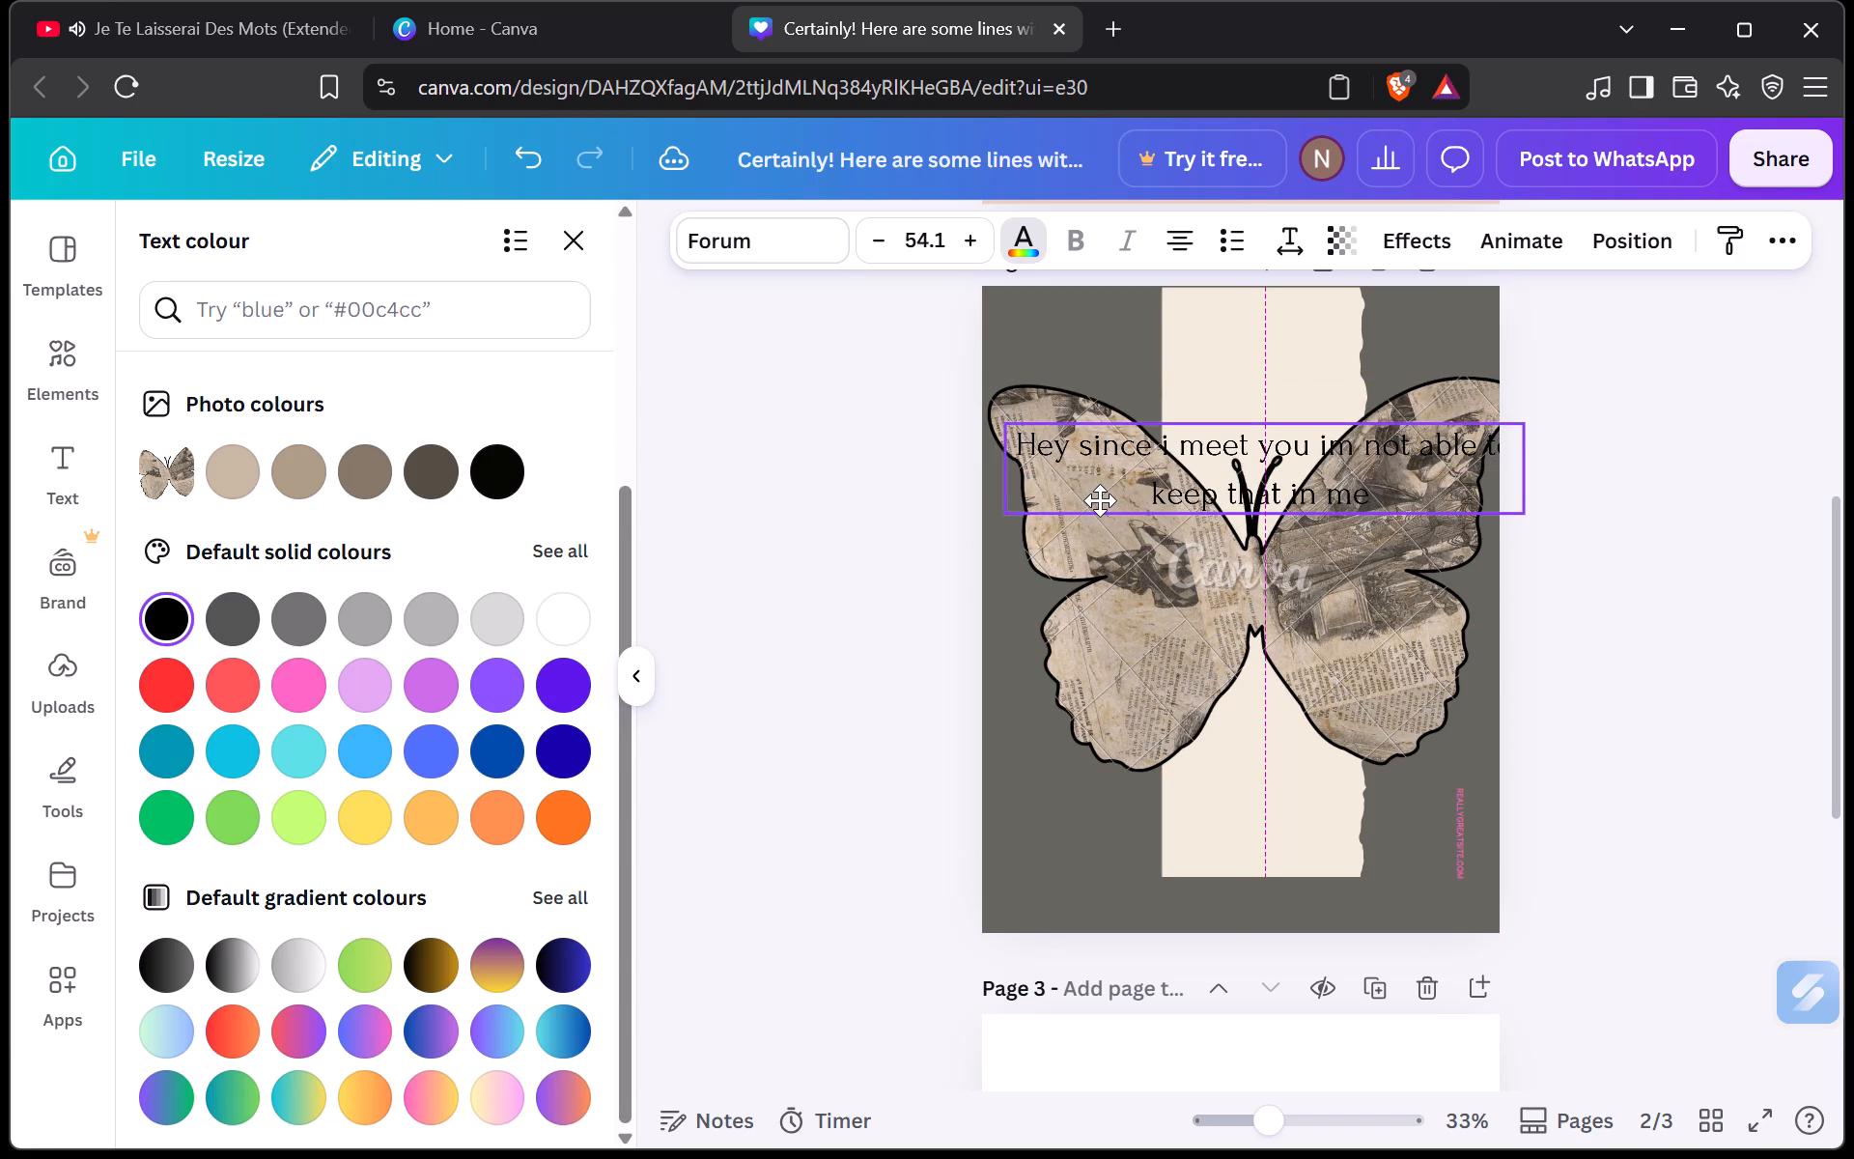
drag(1100, 500, 1107, 568)
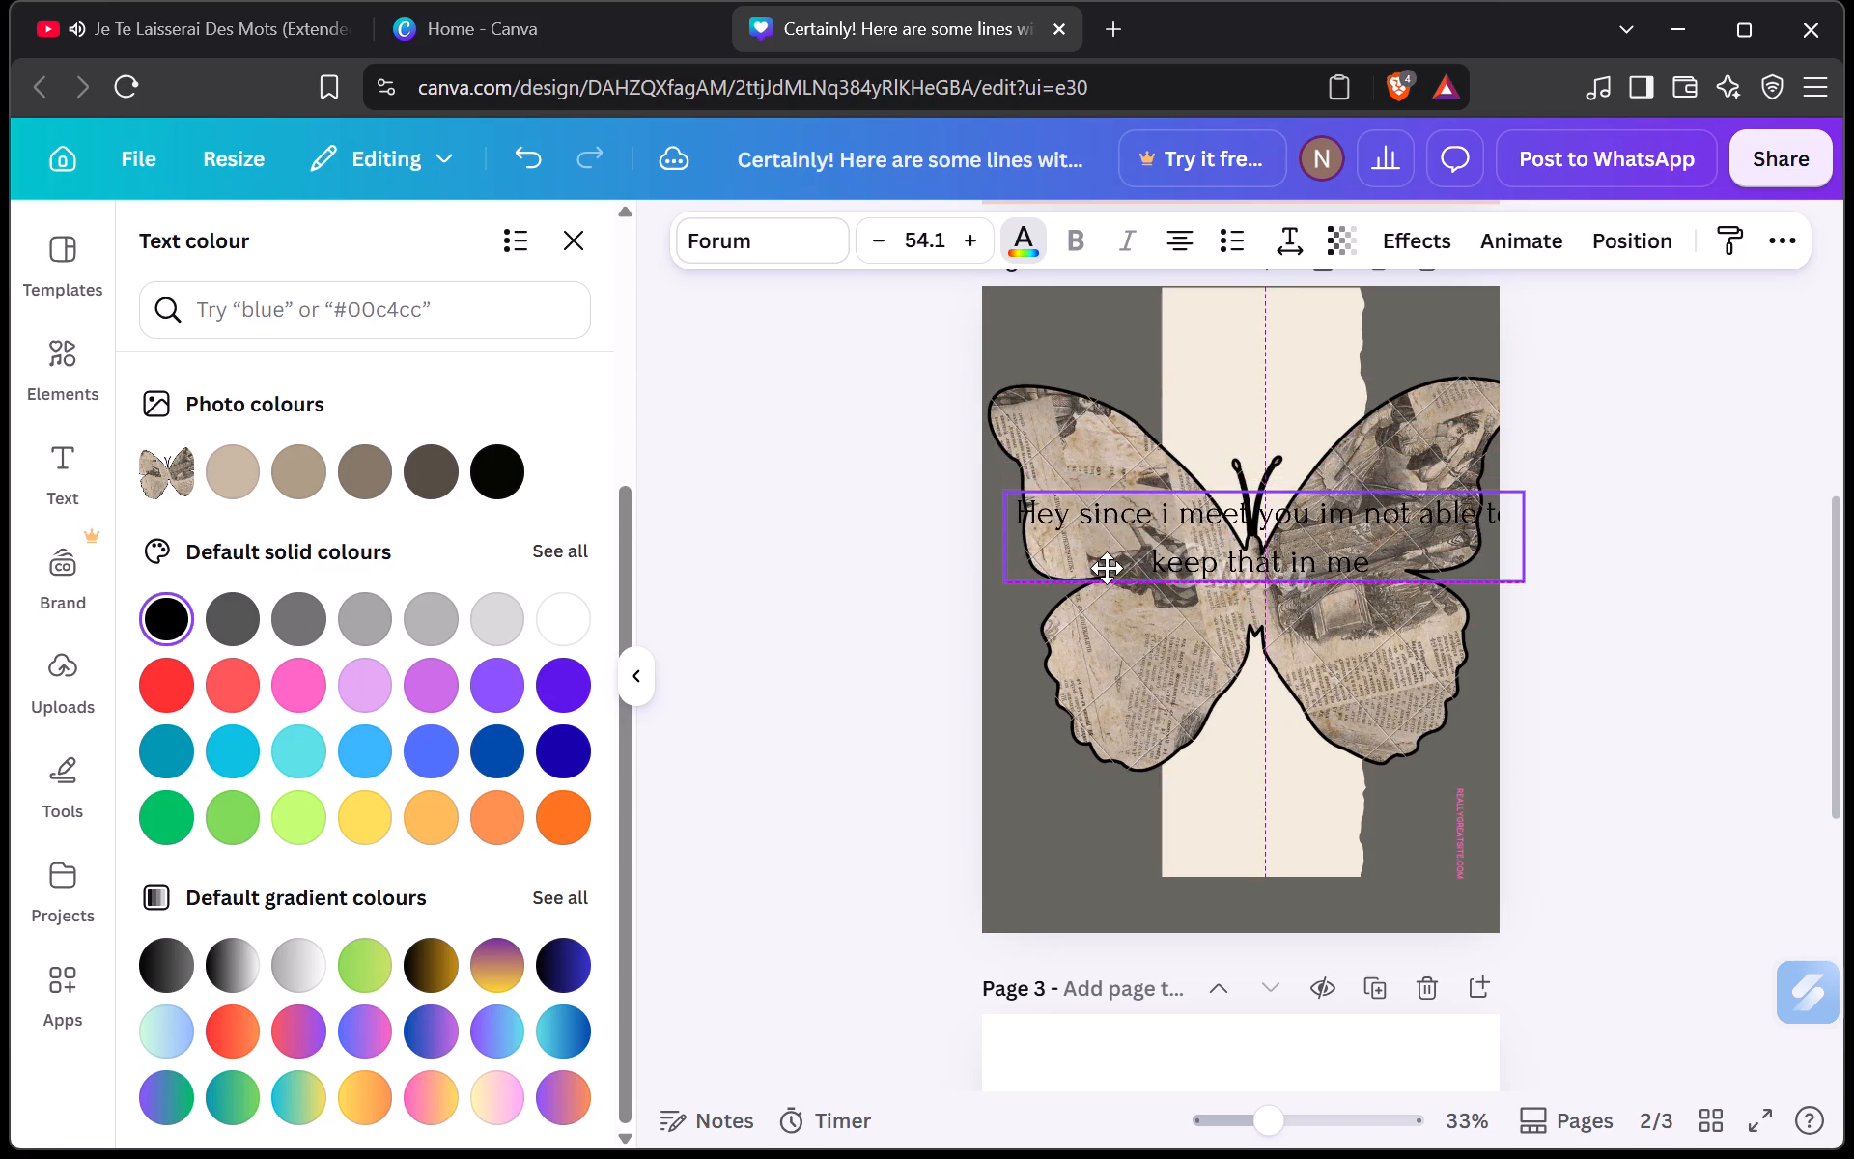
drag(1107, 568, 1107, 618)
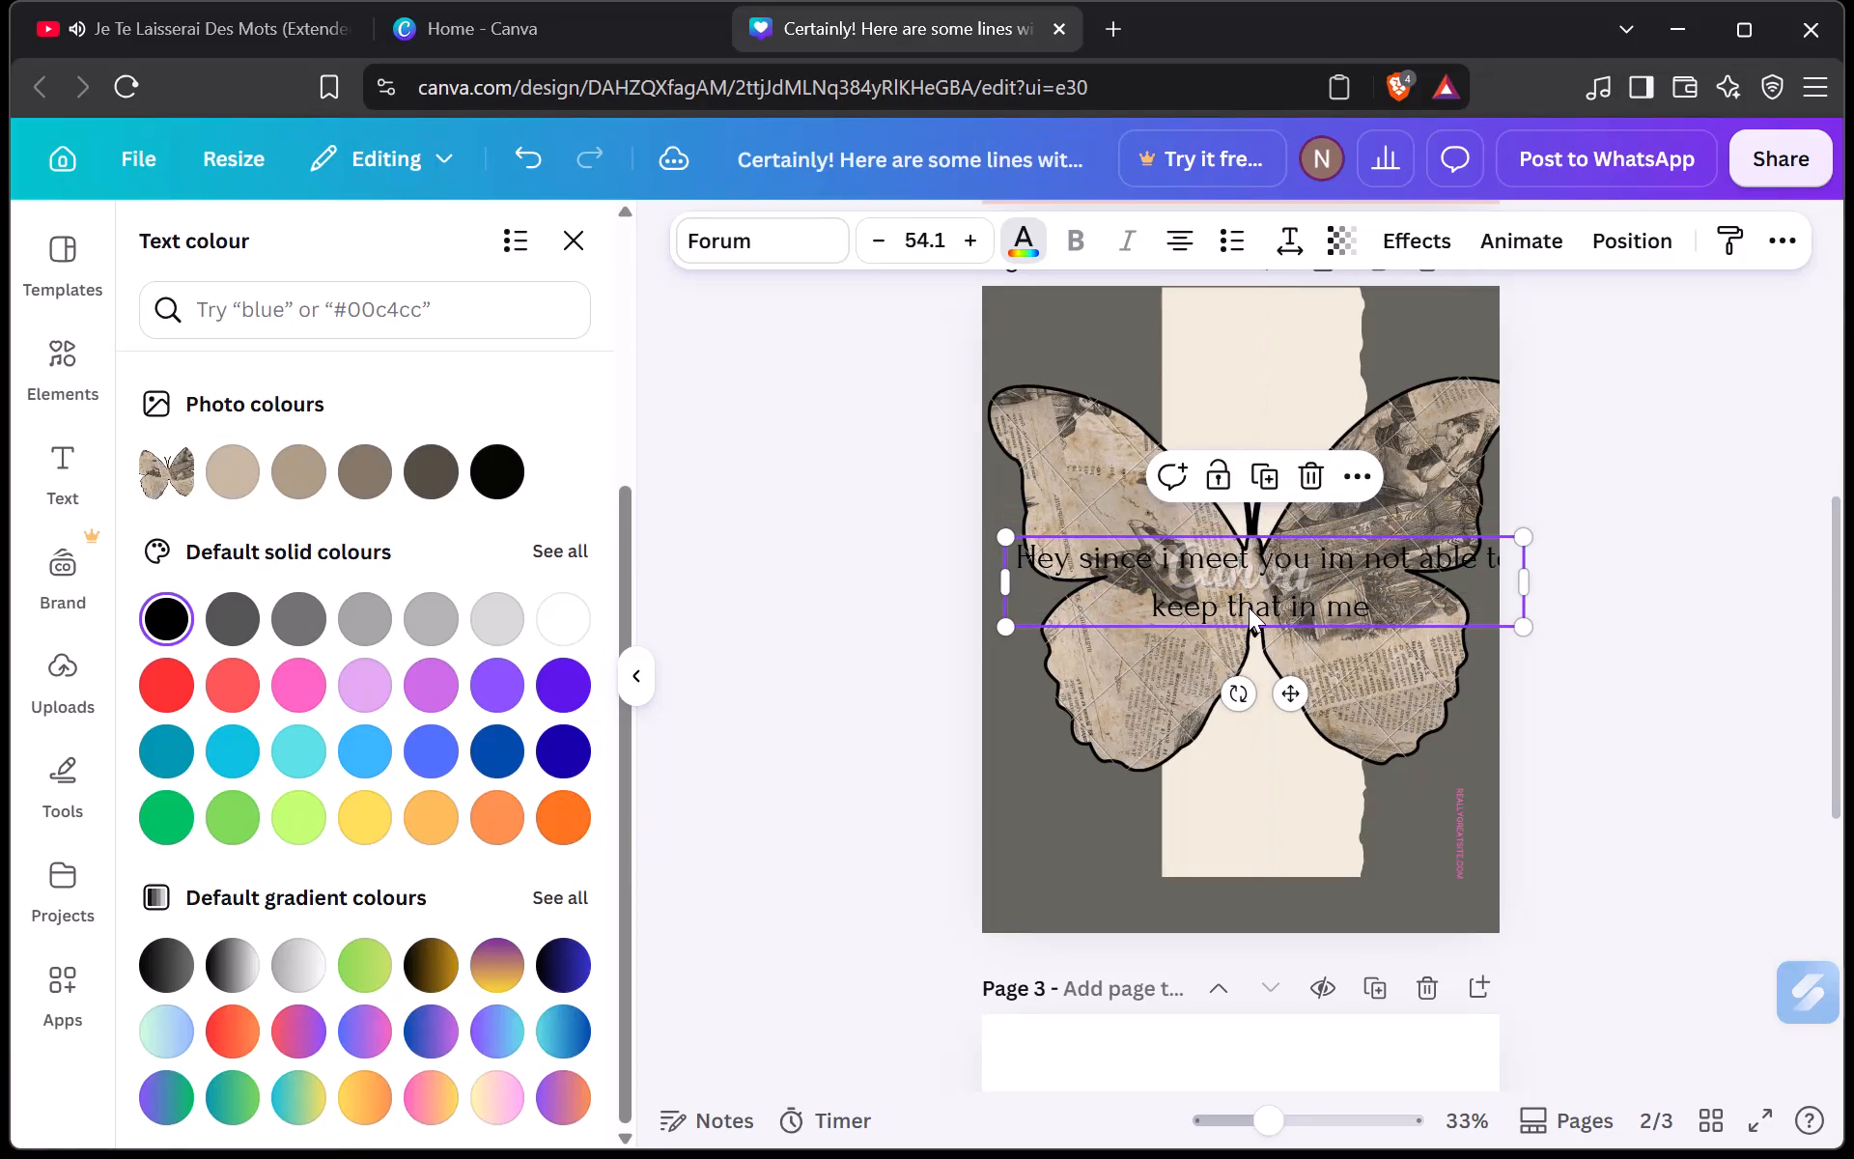
Browse the ready-made font combinations for a style that suits the message.
click(1249, 608)
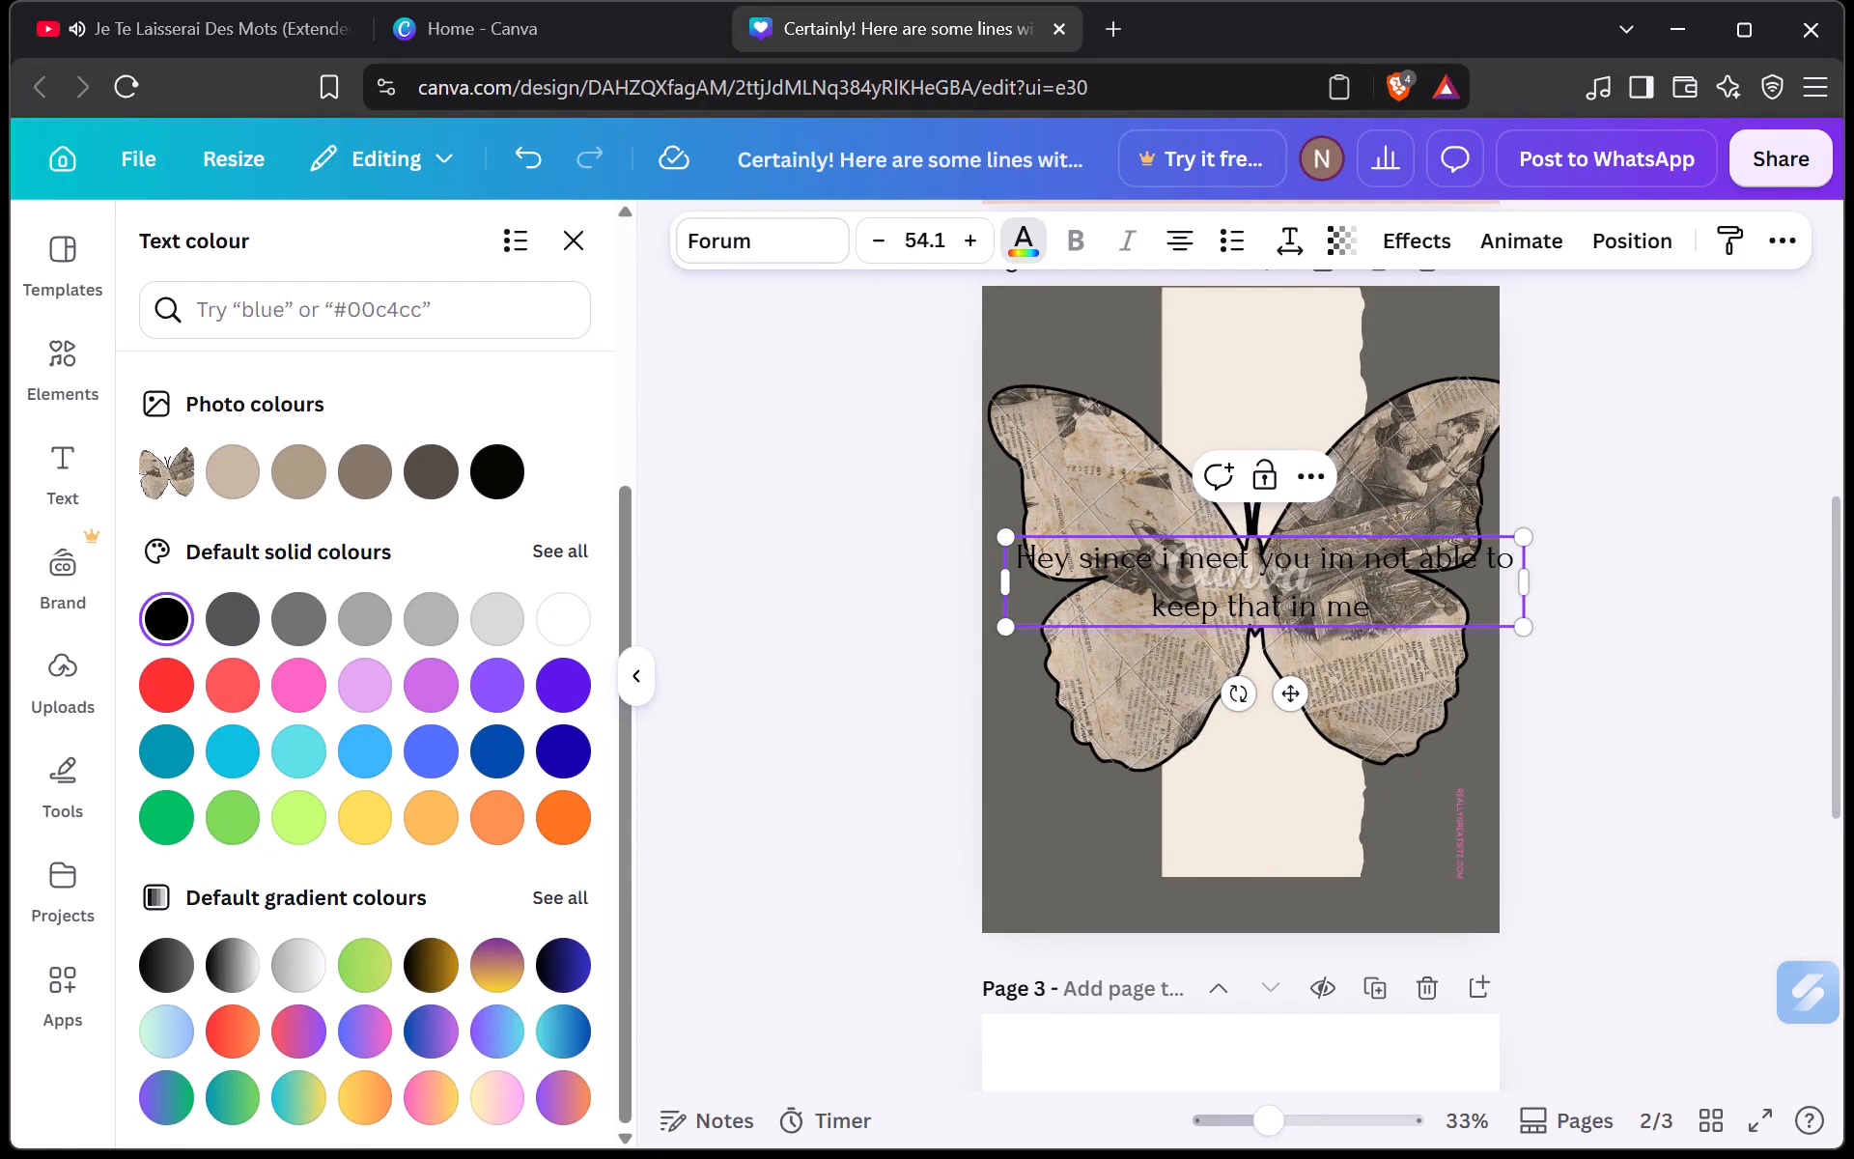
click(1030, 231)
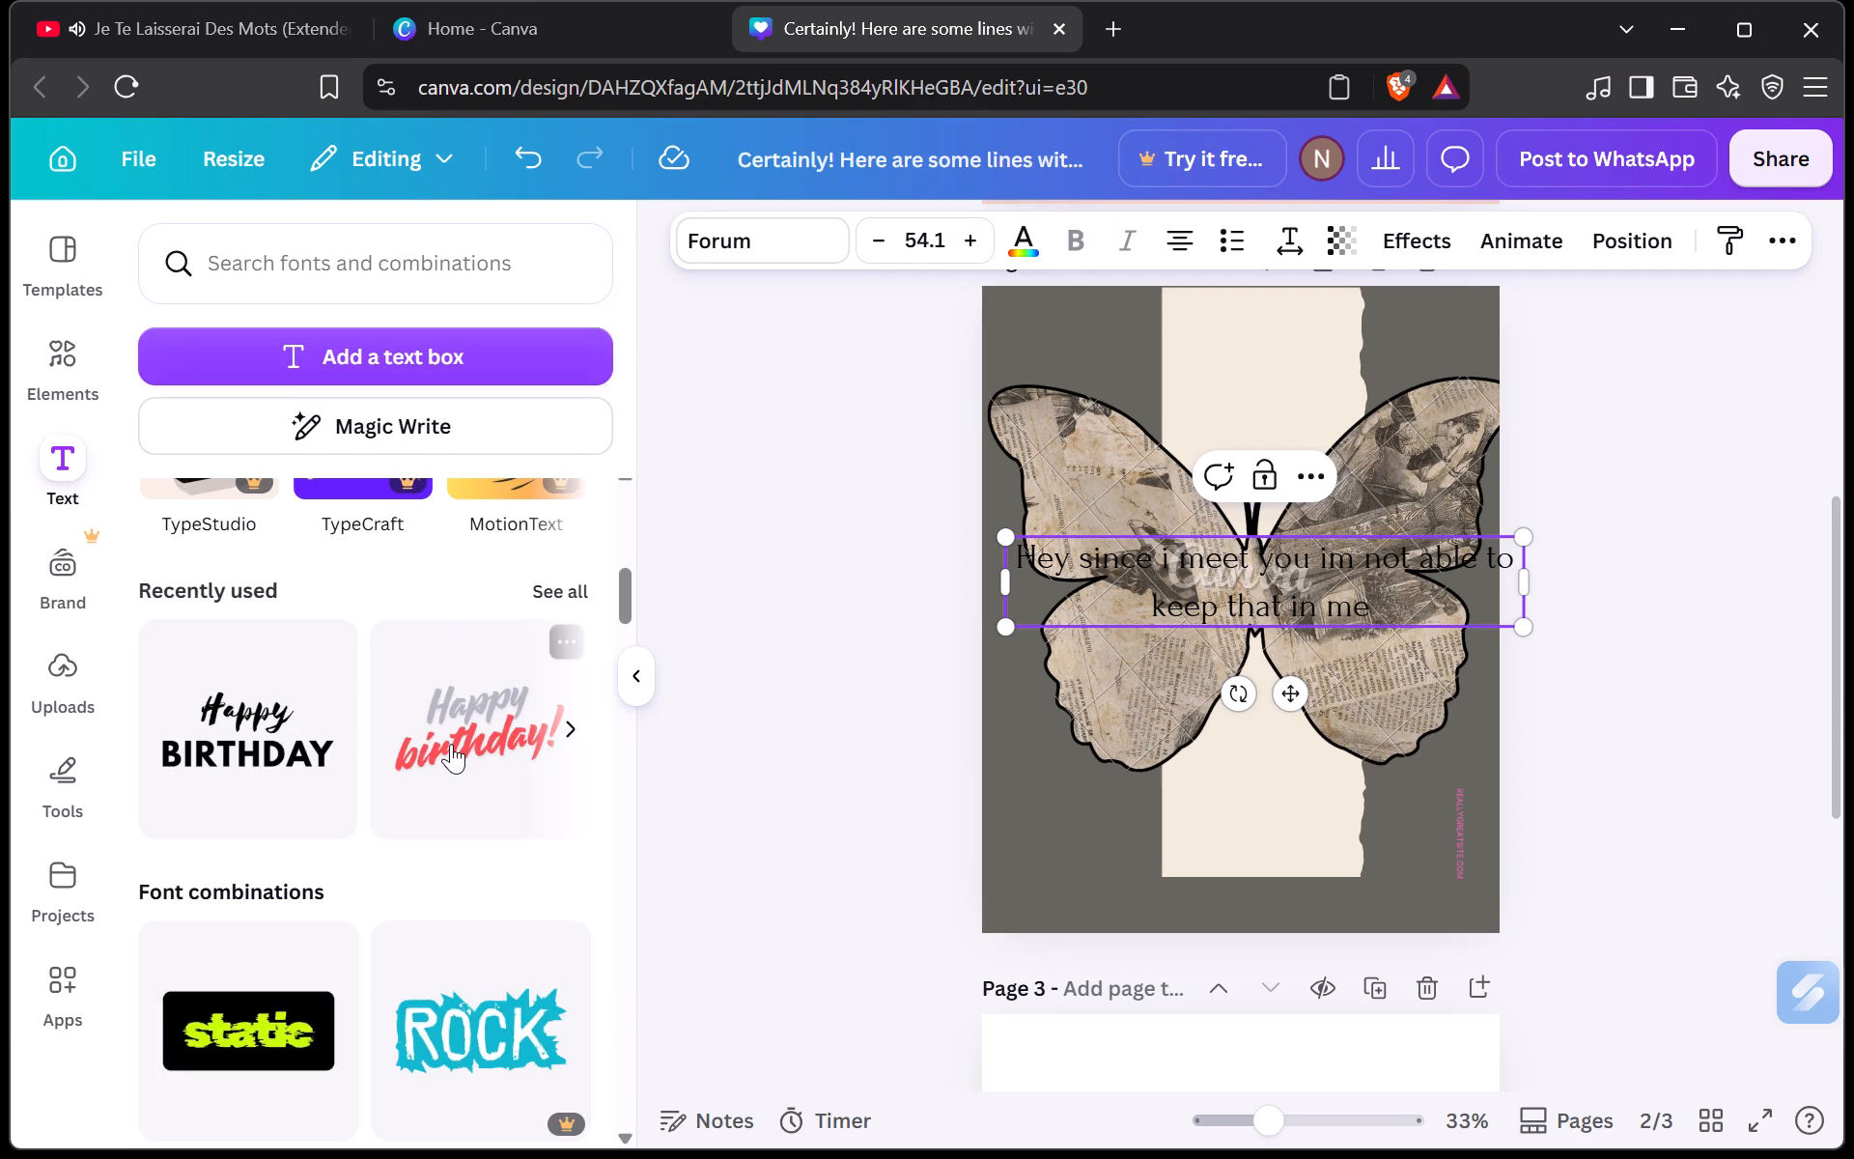
scroll(451, 744, down, 16)
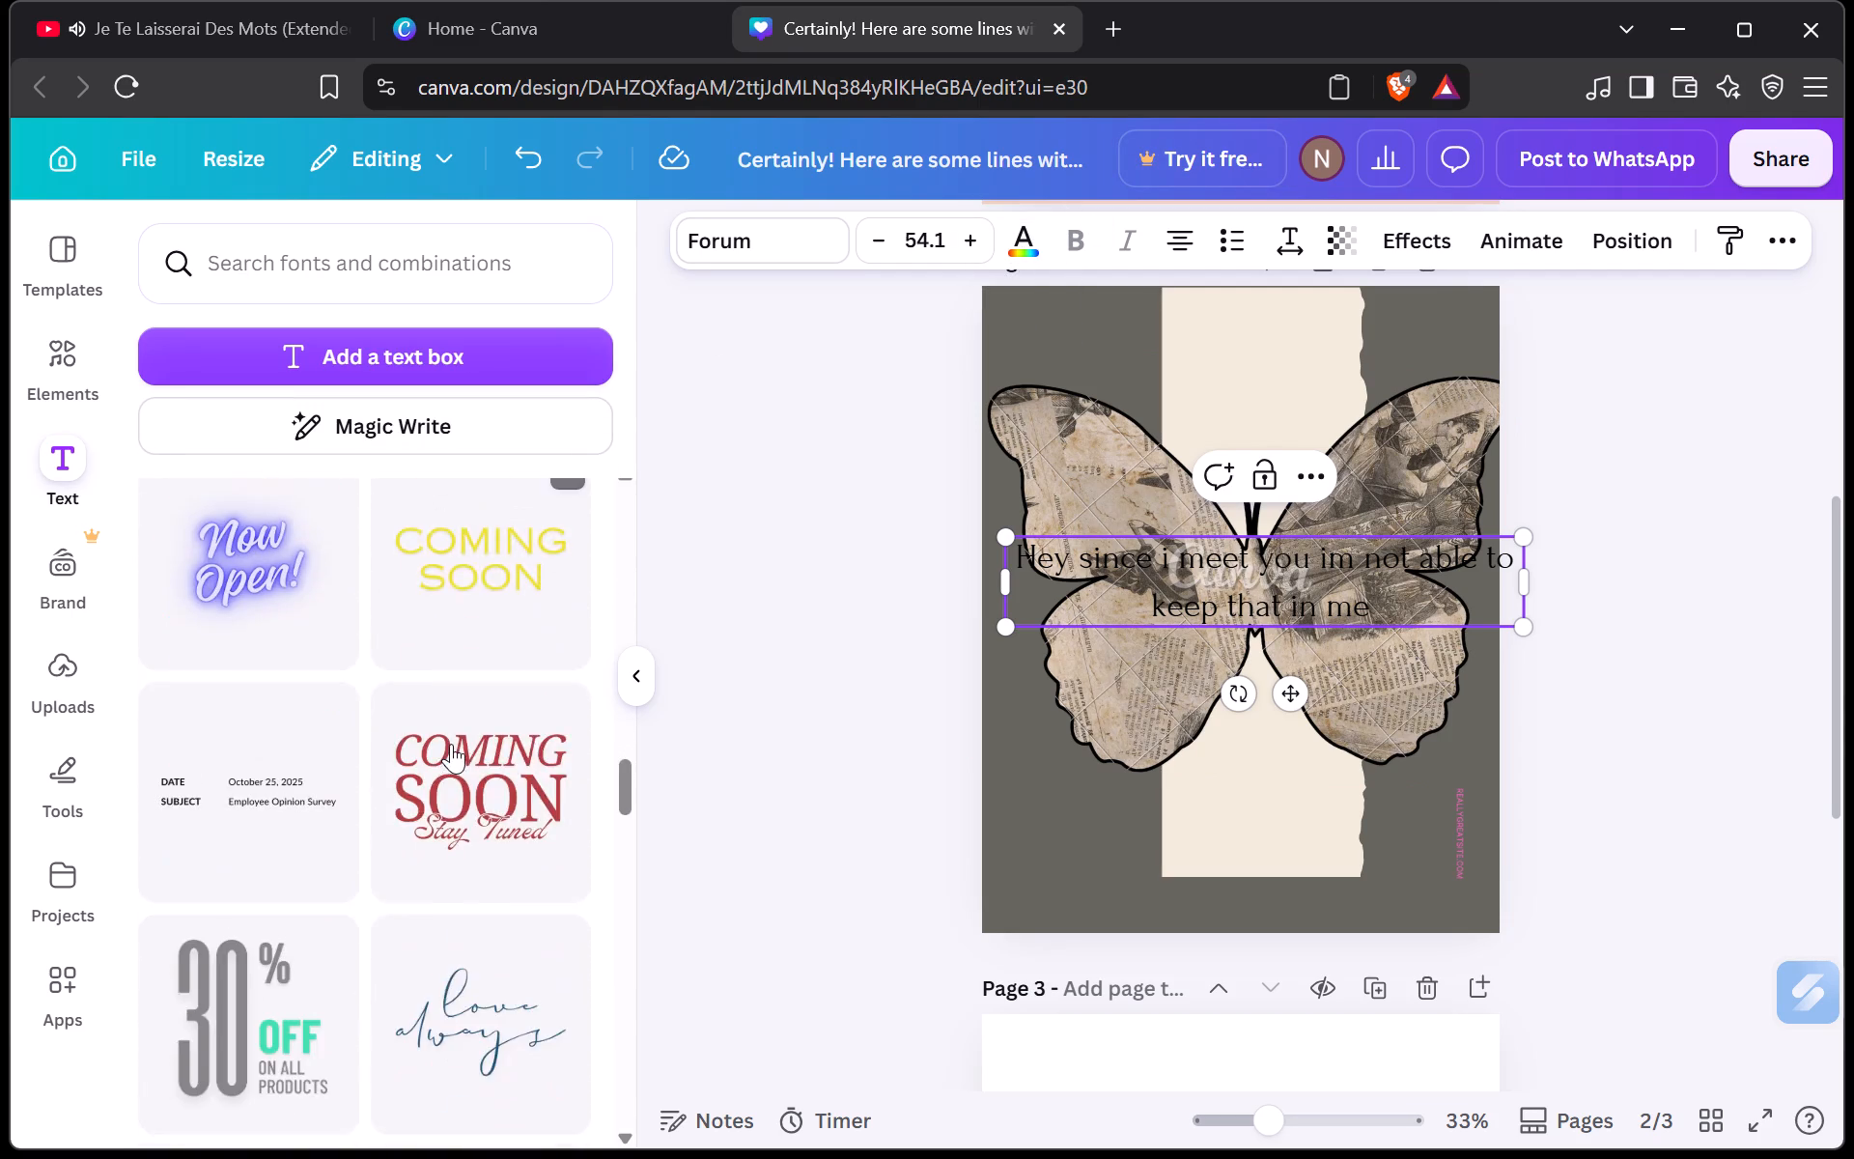
scroll(451, 744, down, 7)
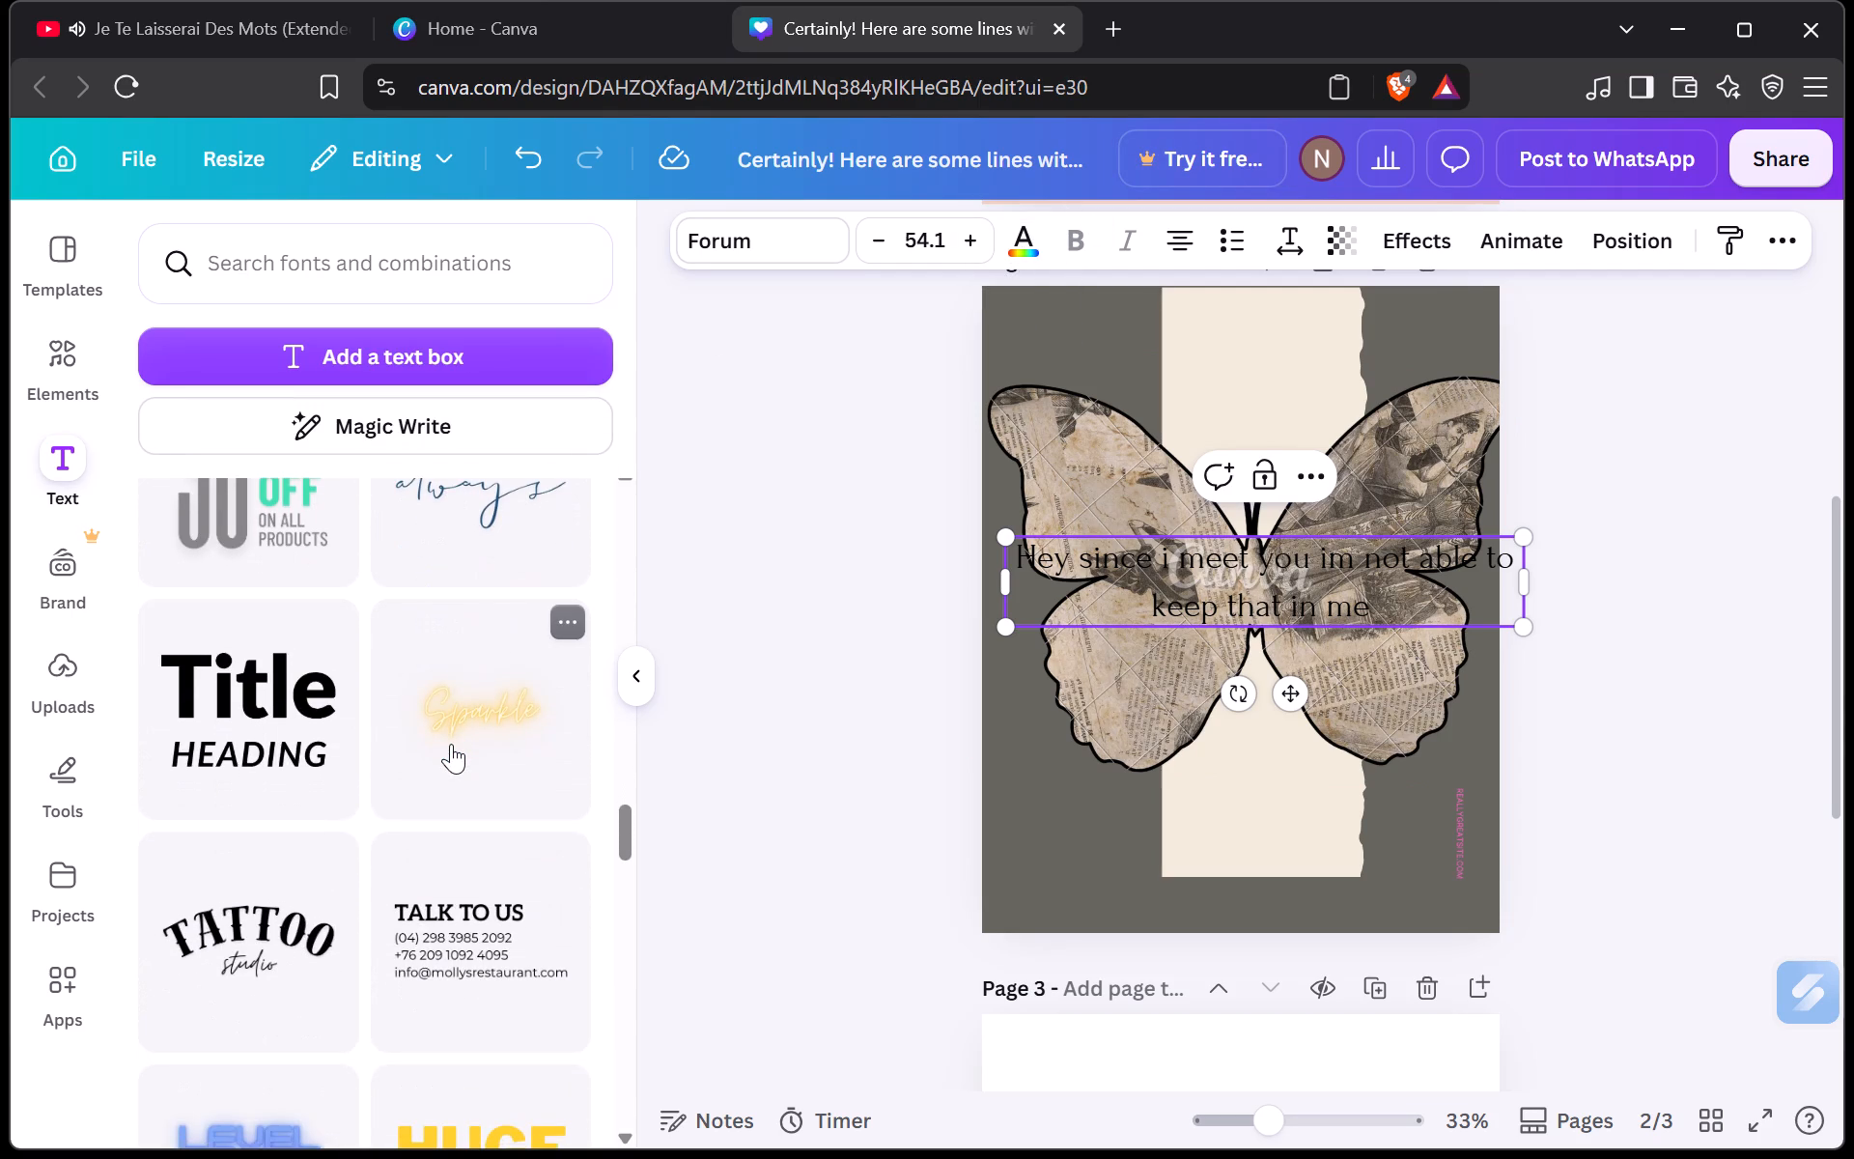
scroll(451, 744, down, 5)
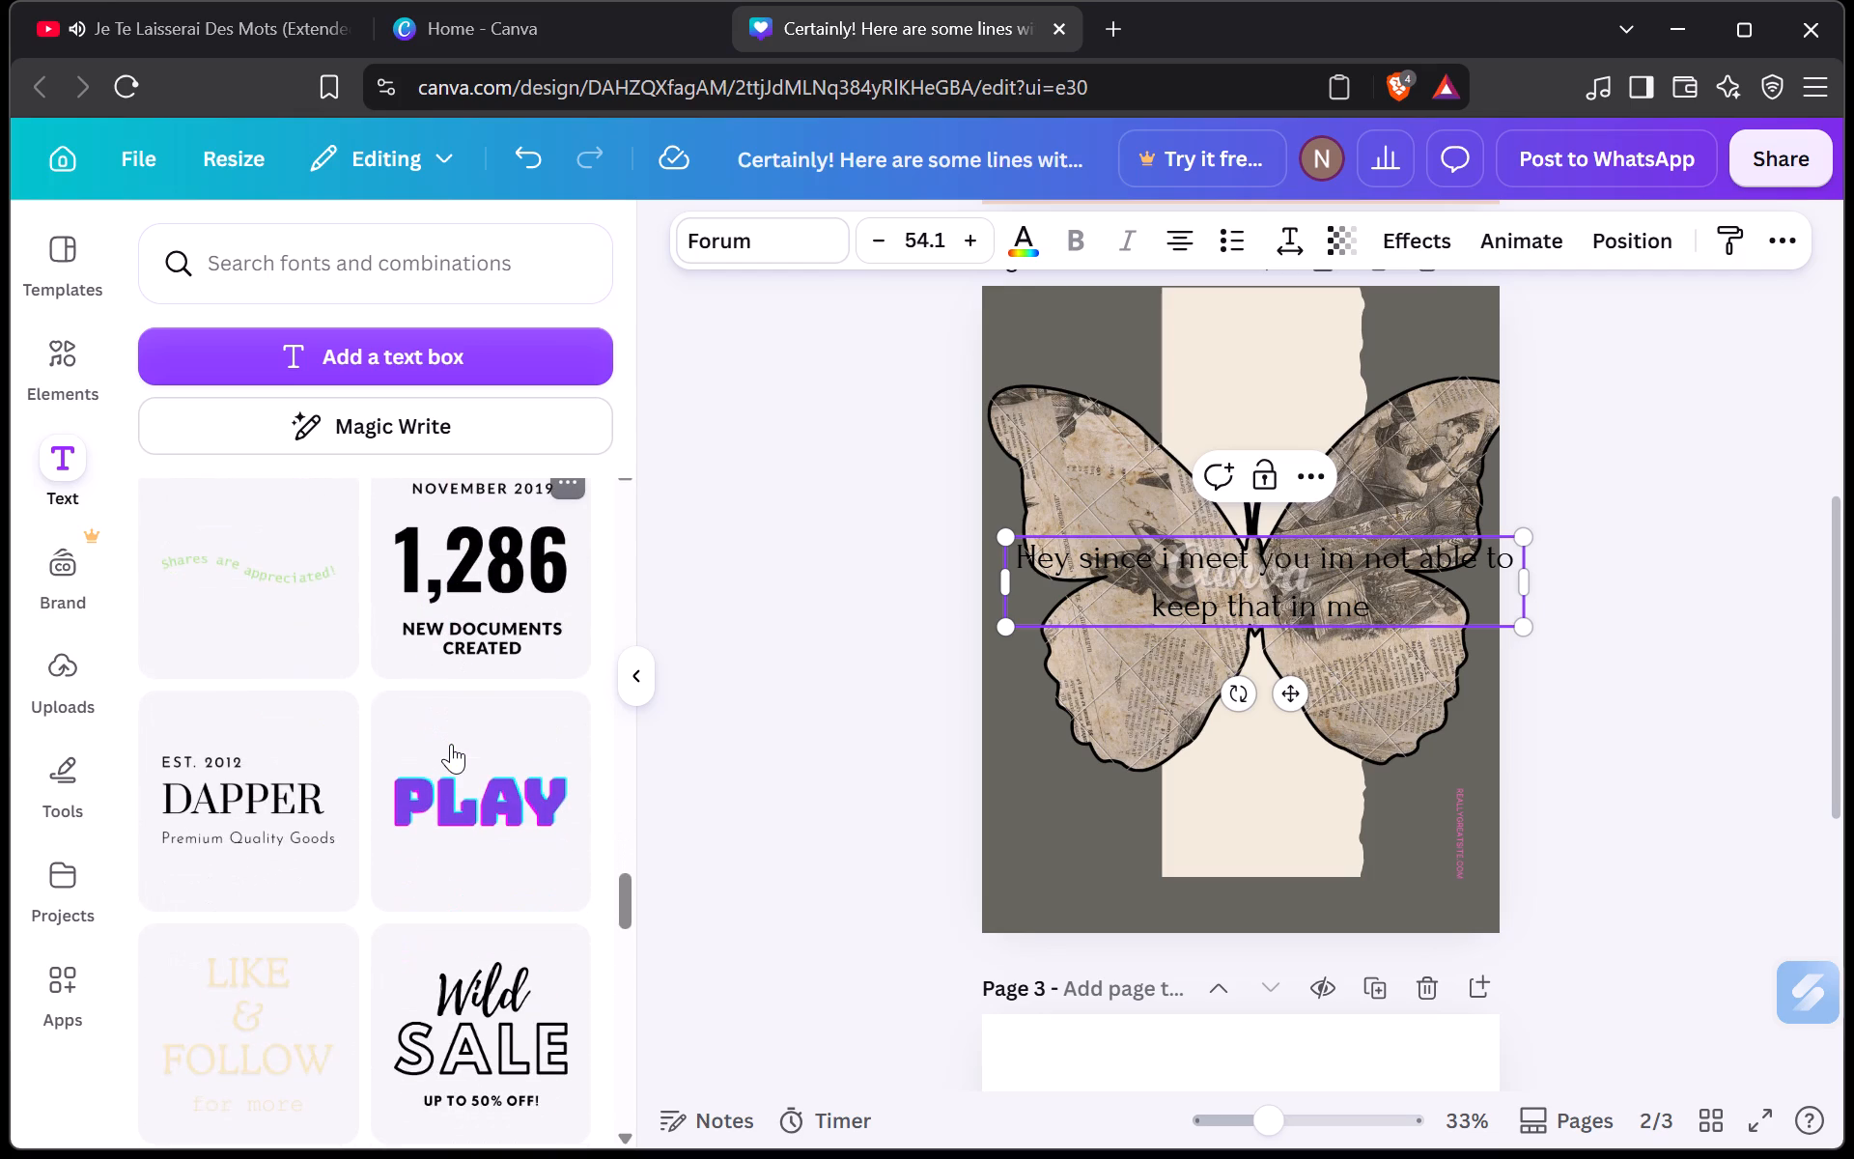
scroll(451, 744, down, 5)
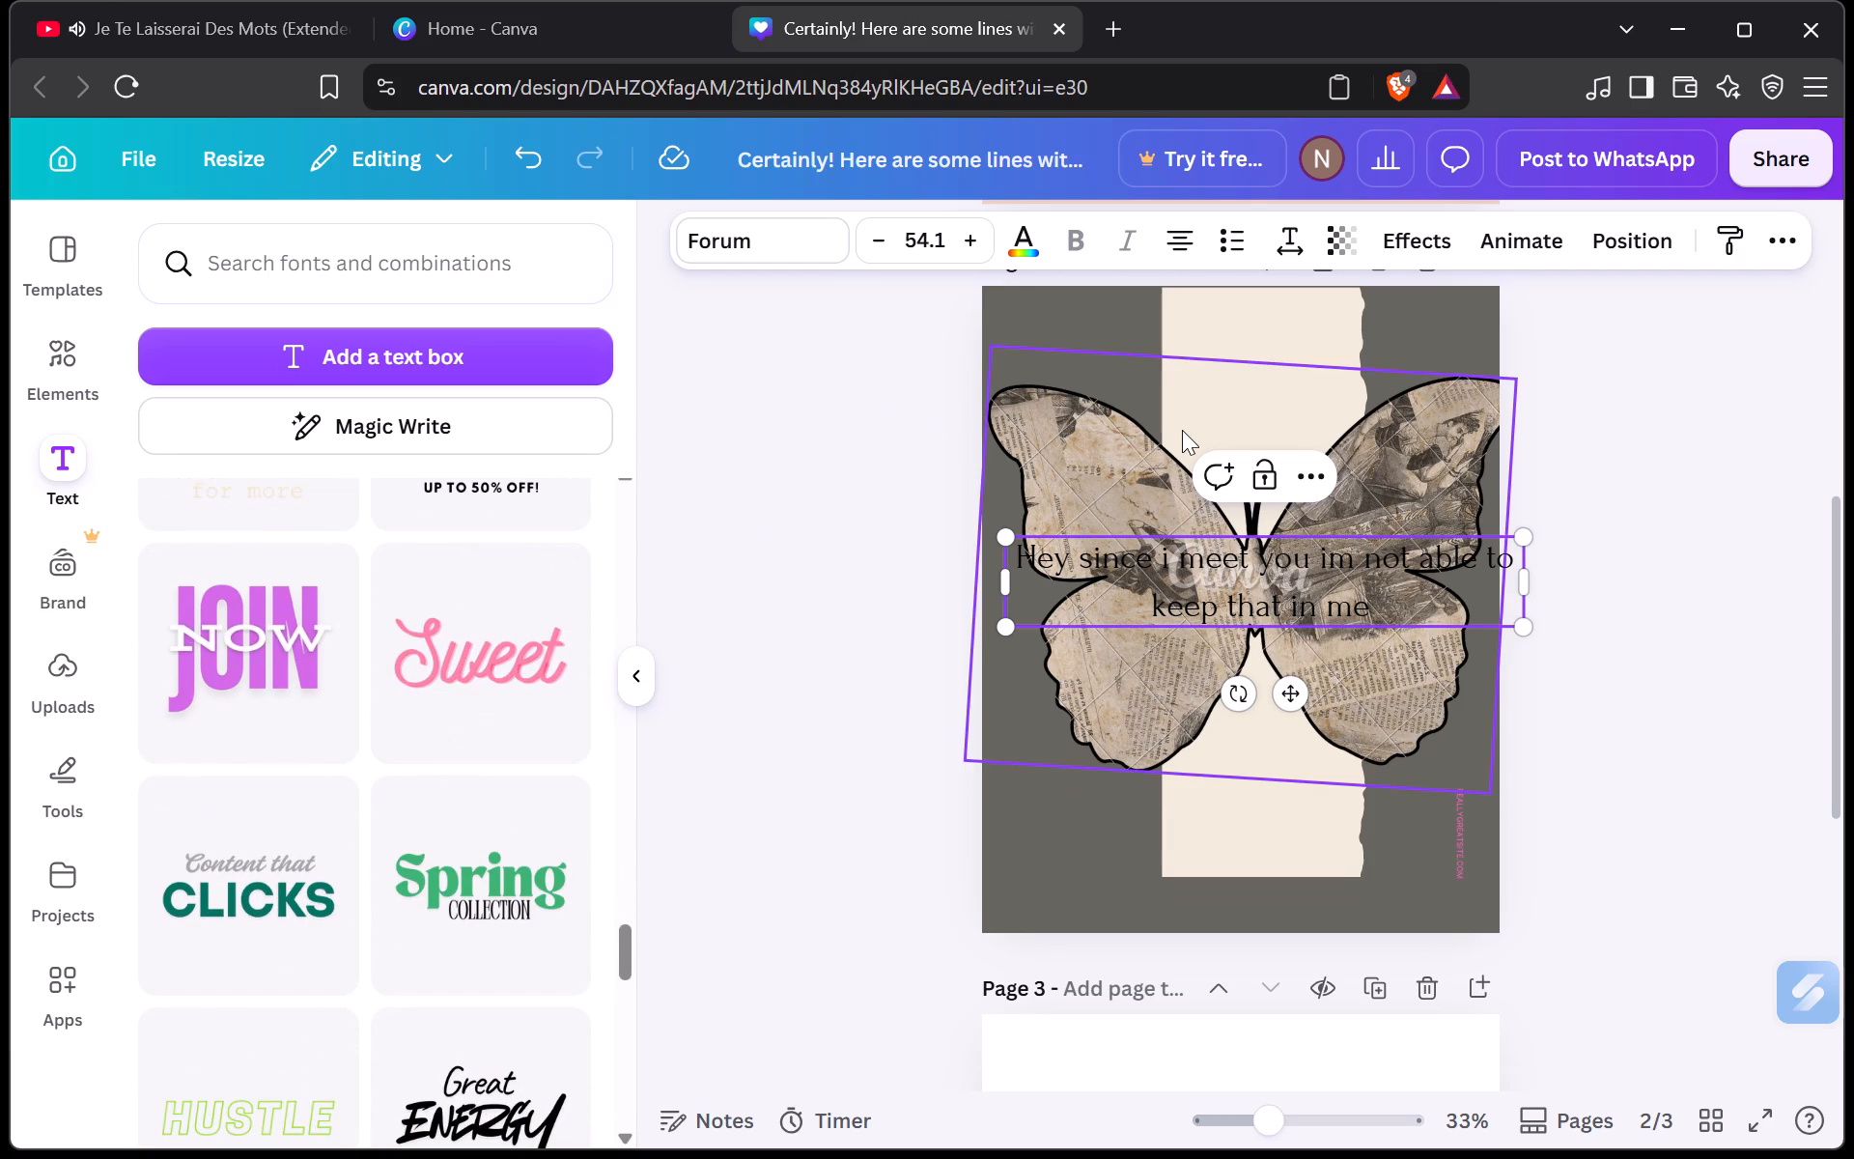
Shrink the torn-paper strip on page 2 and move it into the page's upper-right corner, behind the butterfly's right wing.
scroll(1182, 430, up, 2)
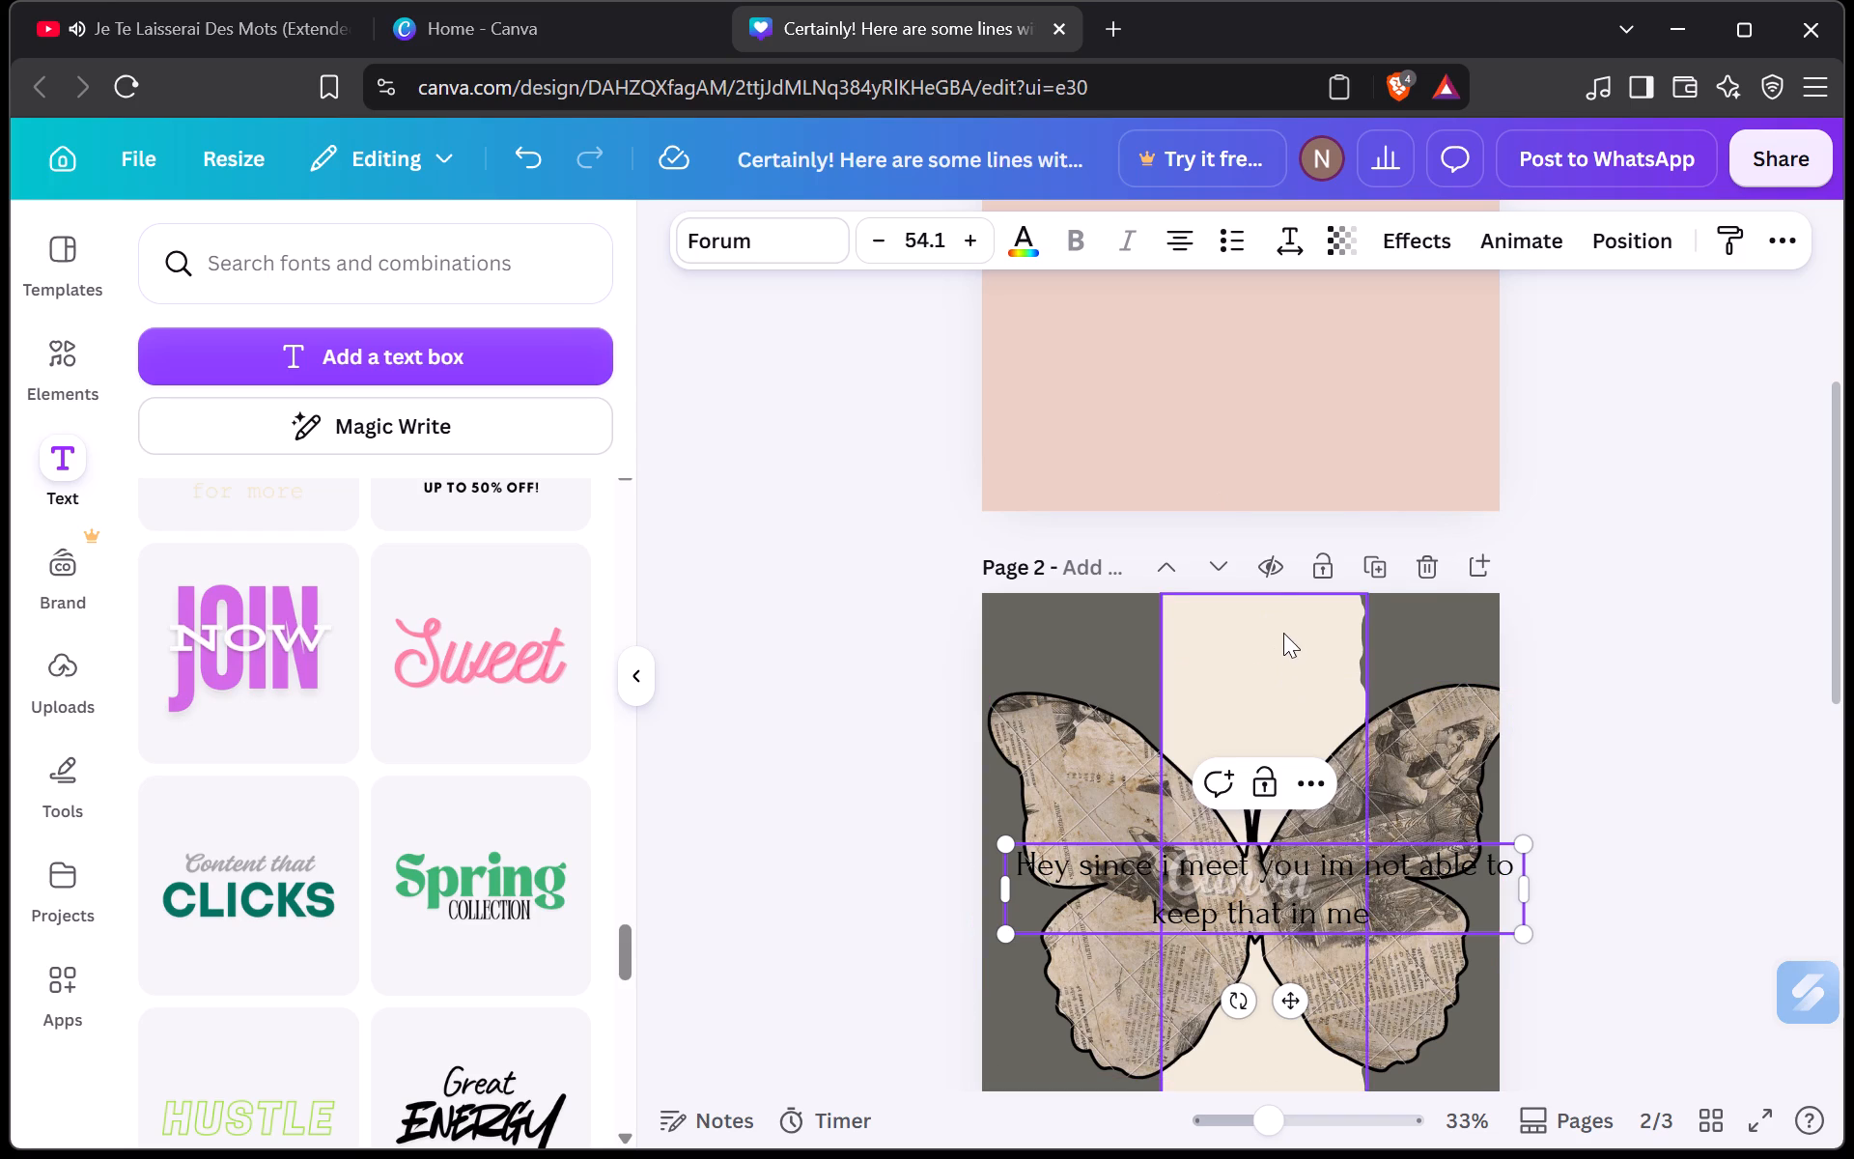
double_click(1283, 633)
click(1278, 636)
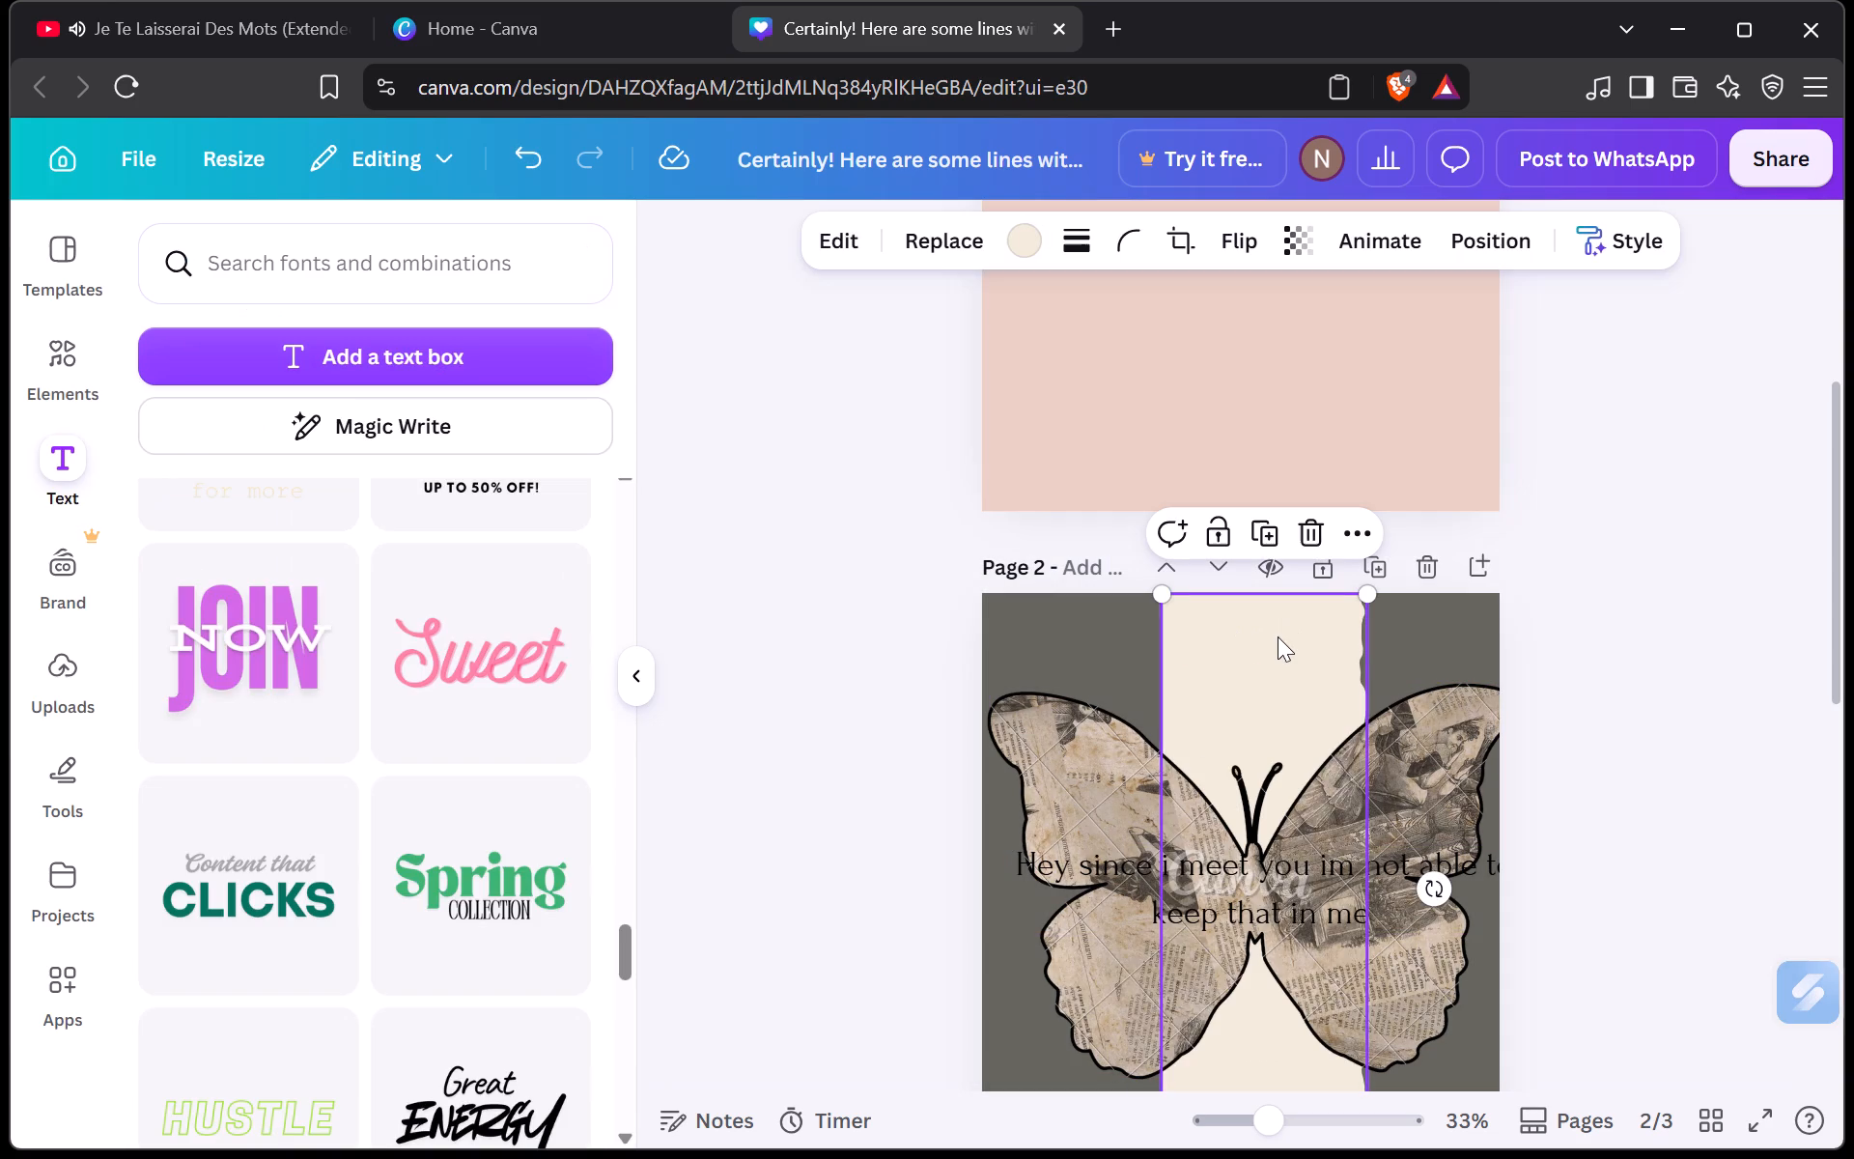
drag(1156, 579, 1200, 602)
drag(1158, 601, 1264, 604)
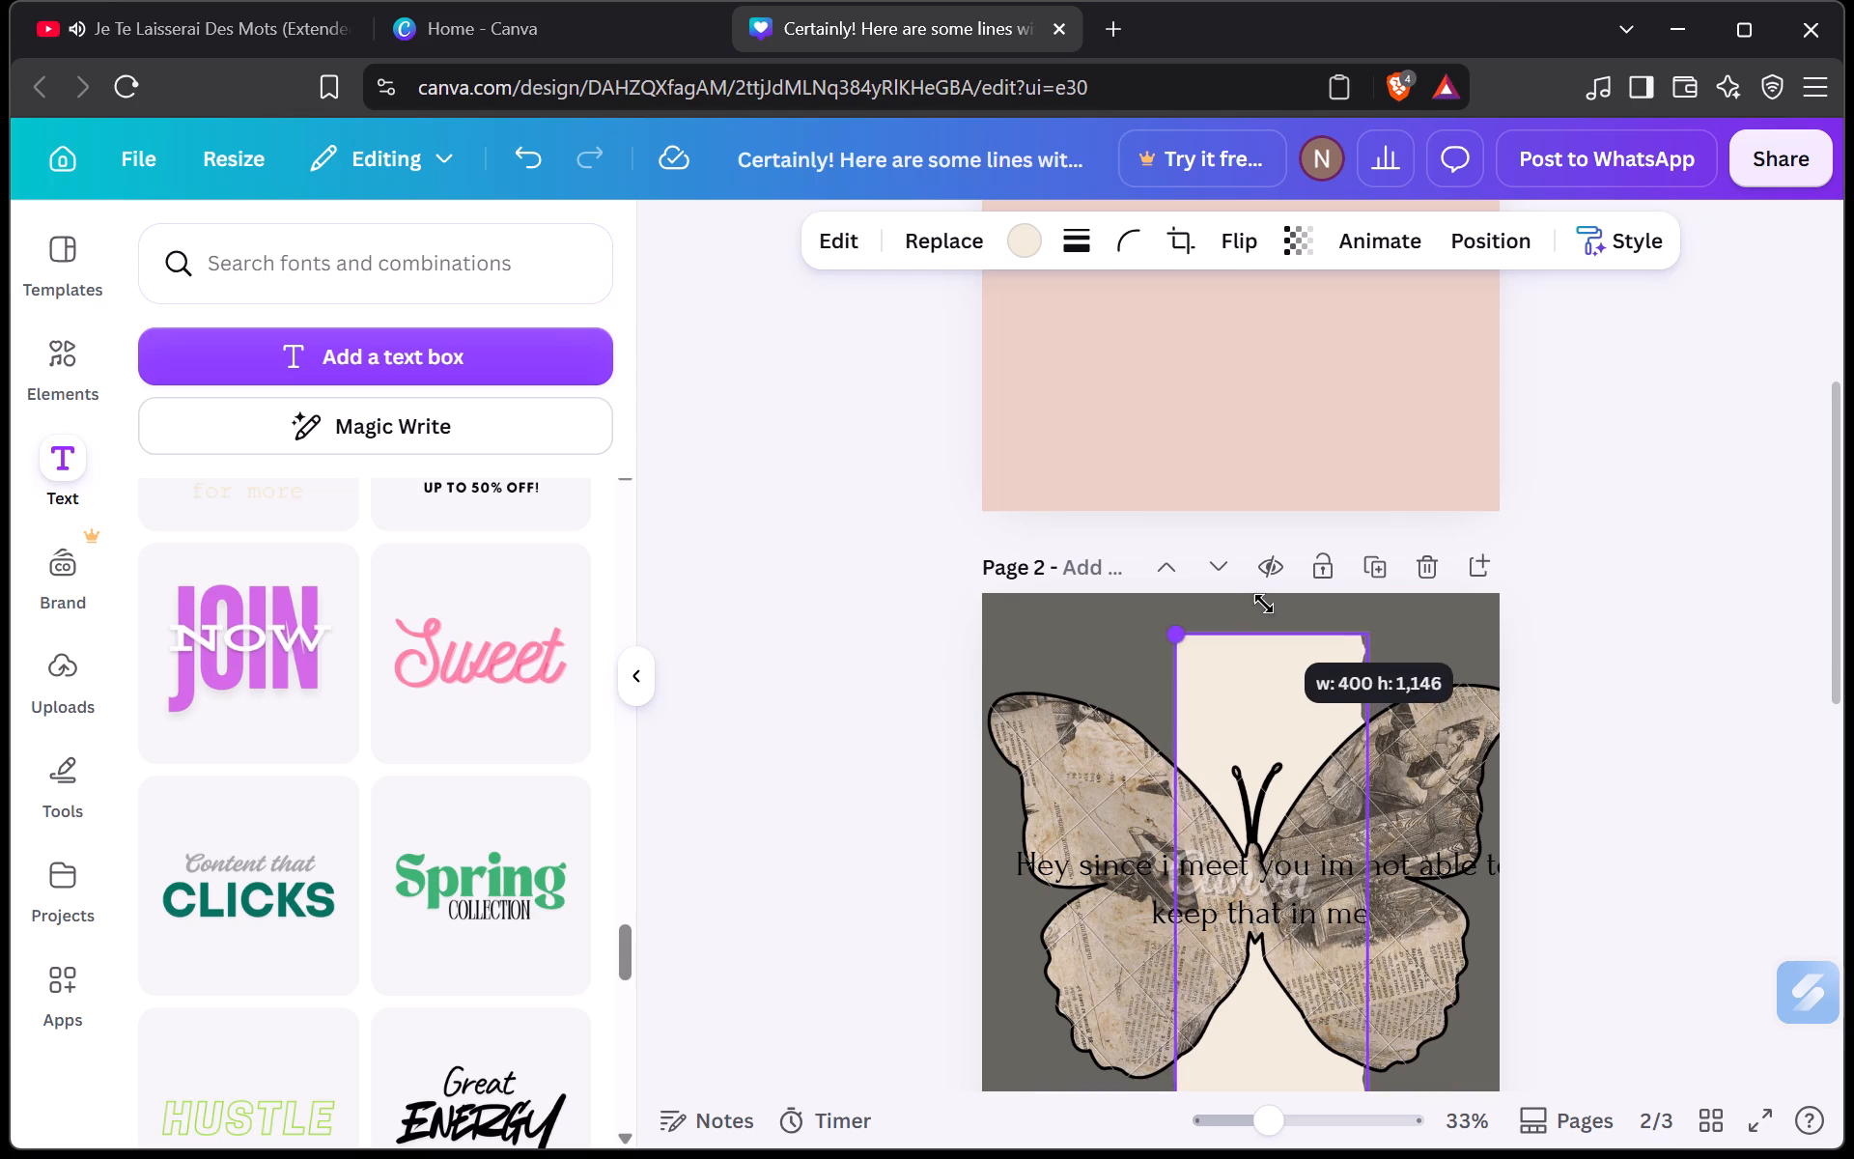
drag(1264, 604, 1285, 567)
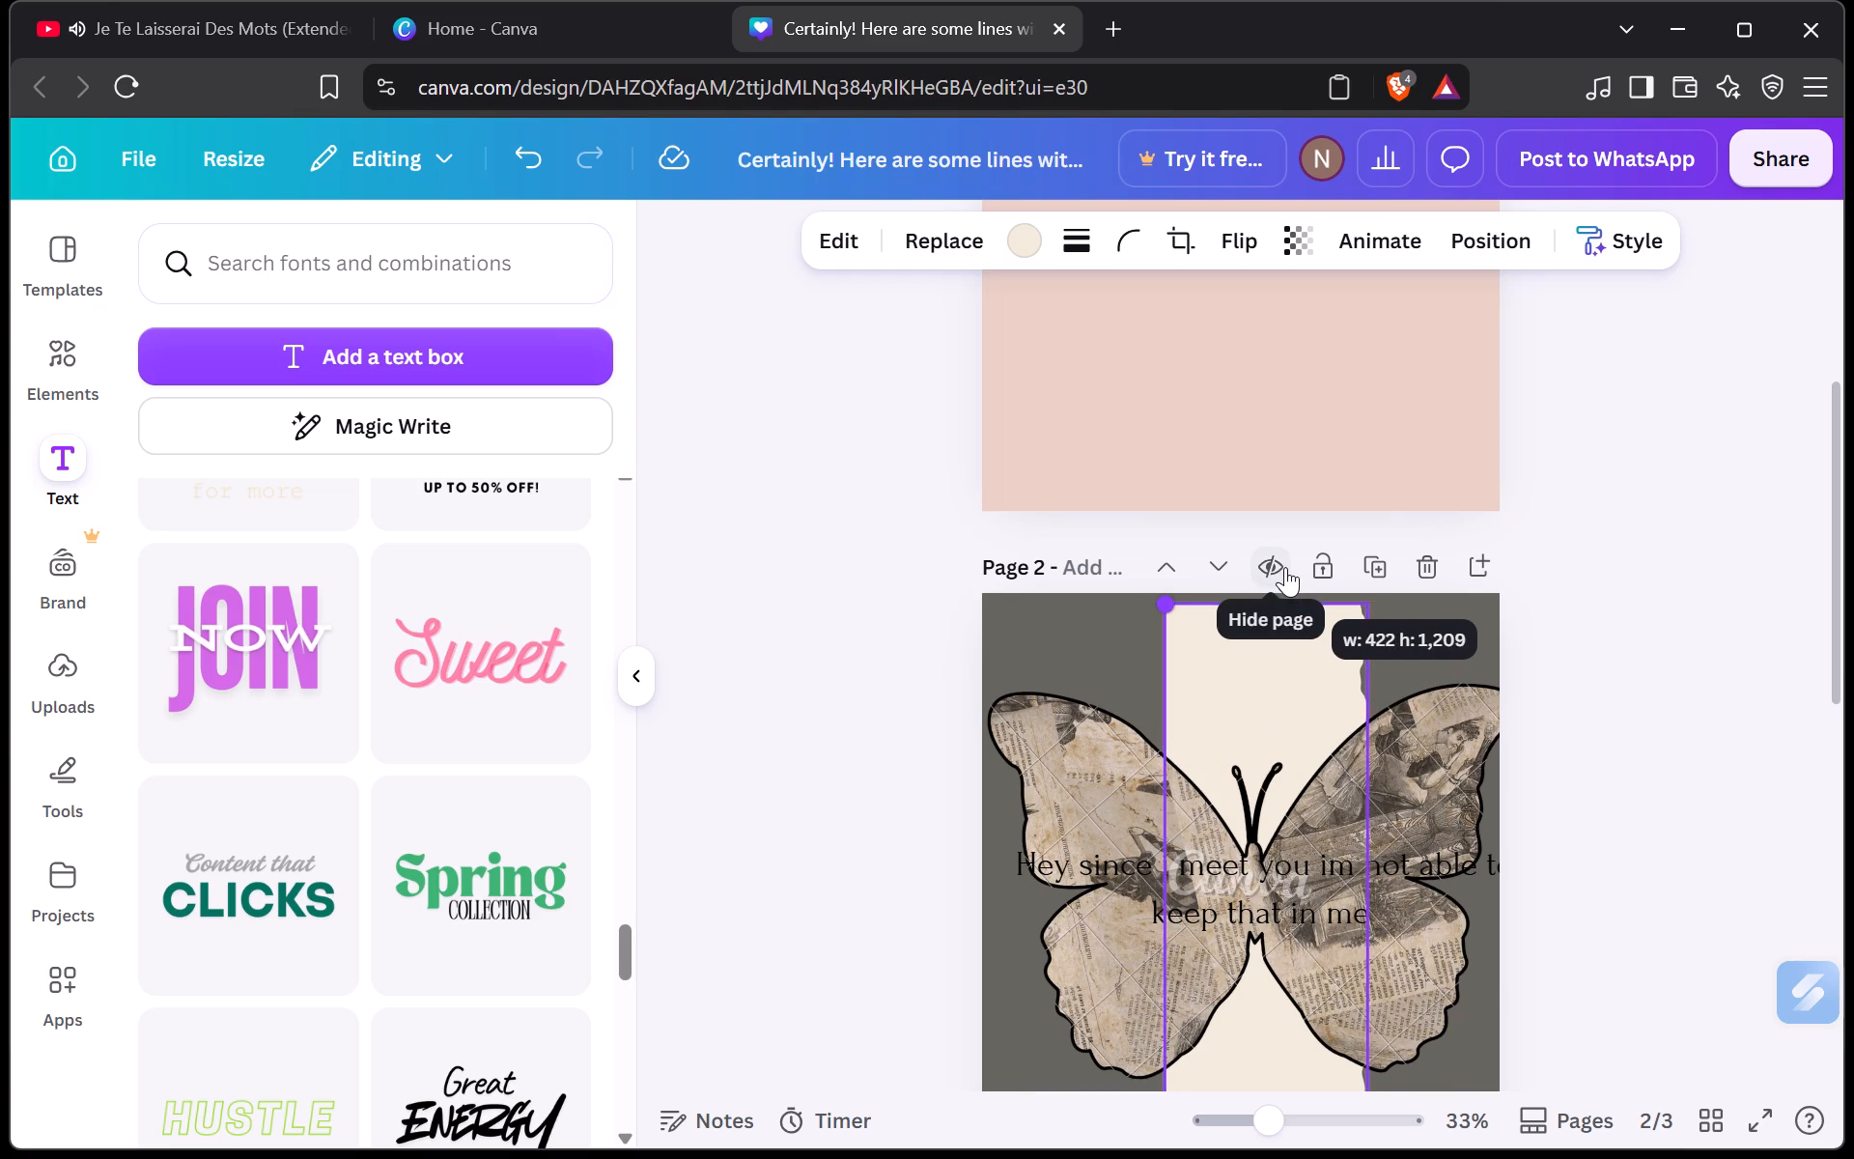
drag(1285, 567, 1290, 680)
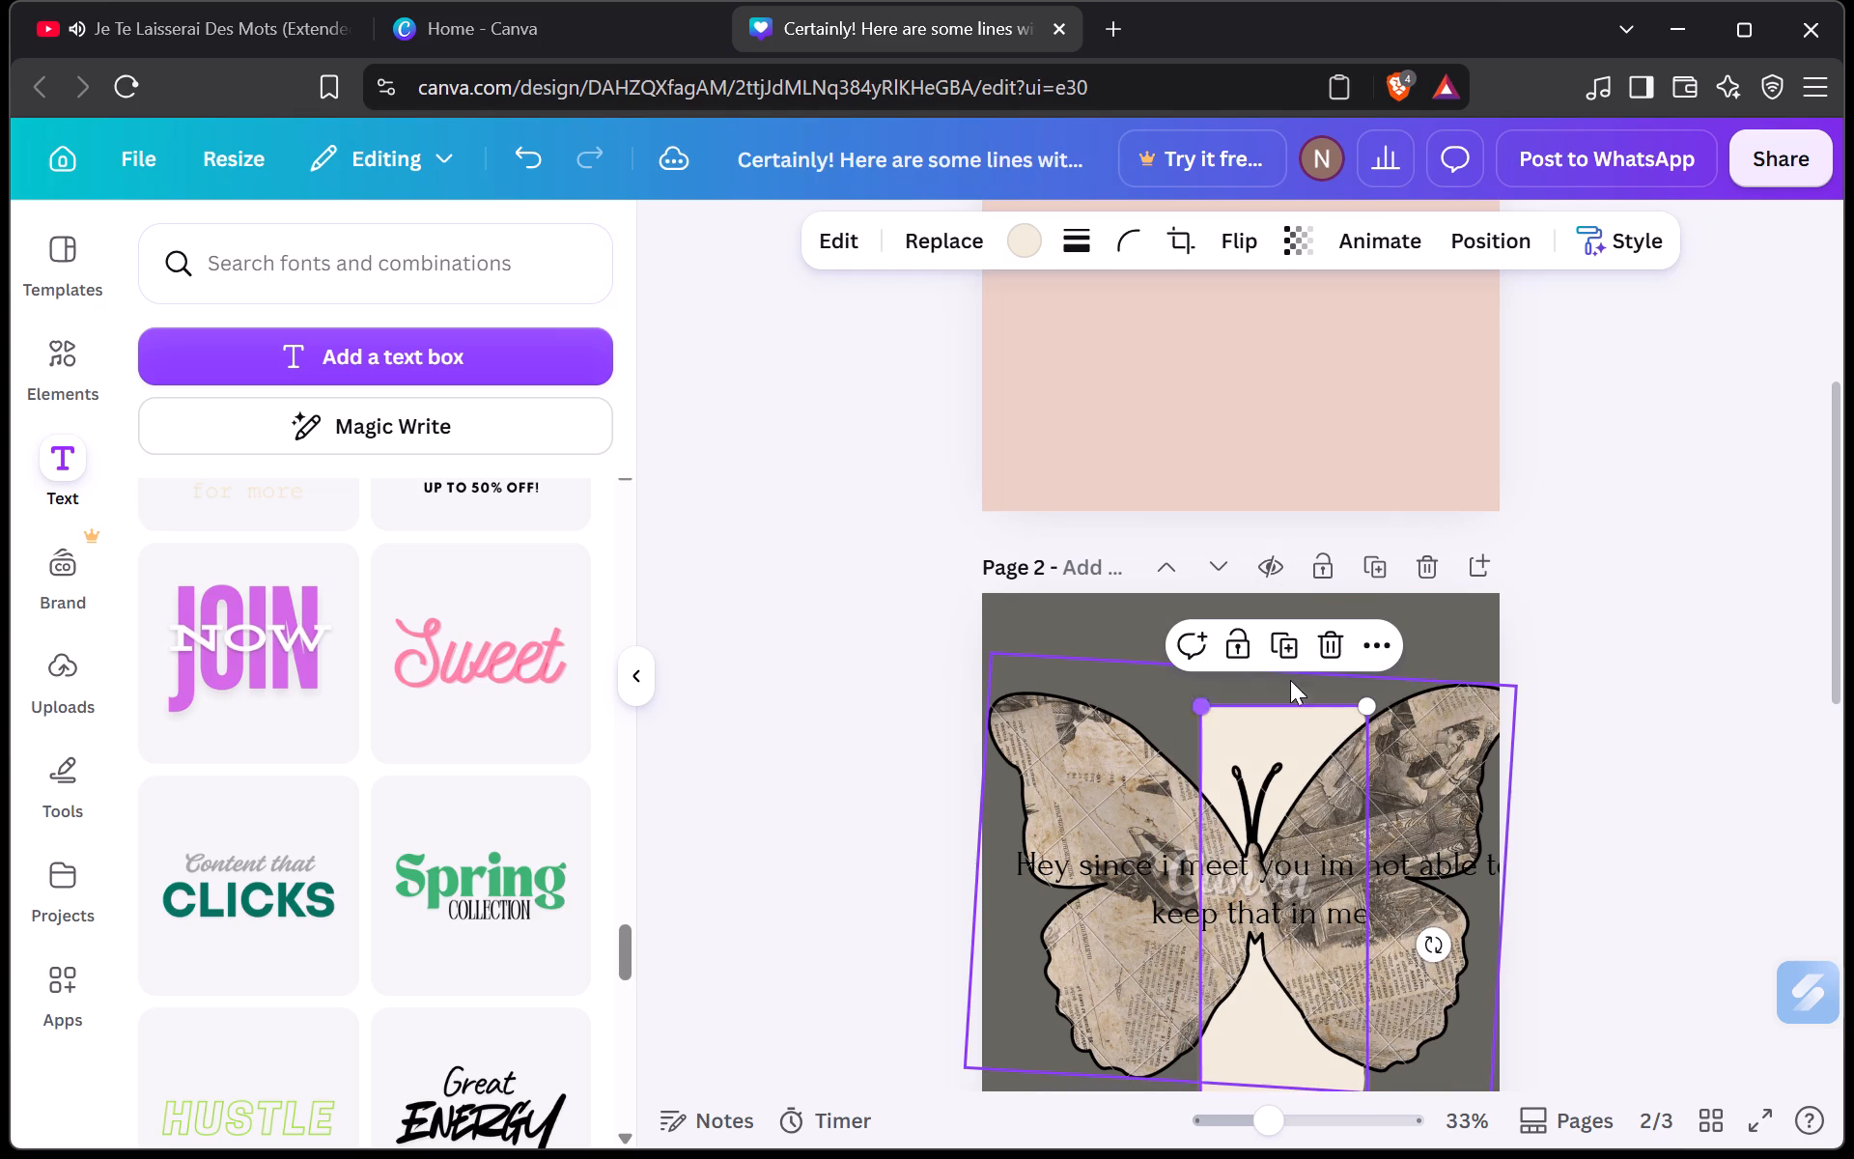
drag(1299, 787, 1371, 712)
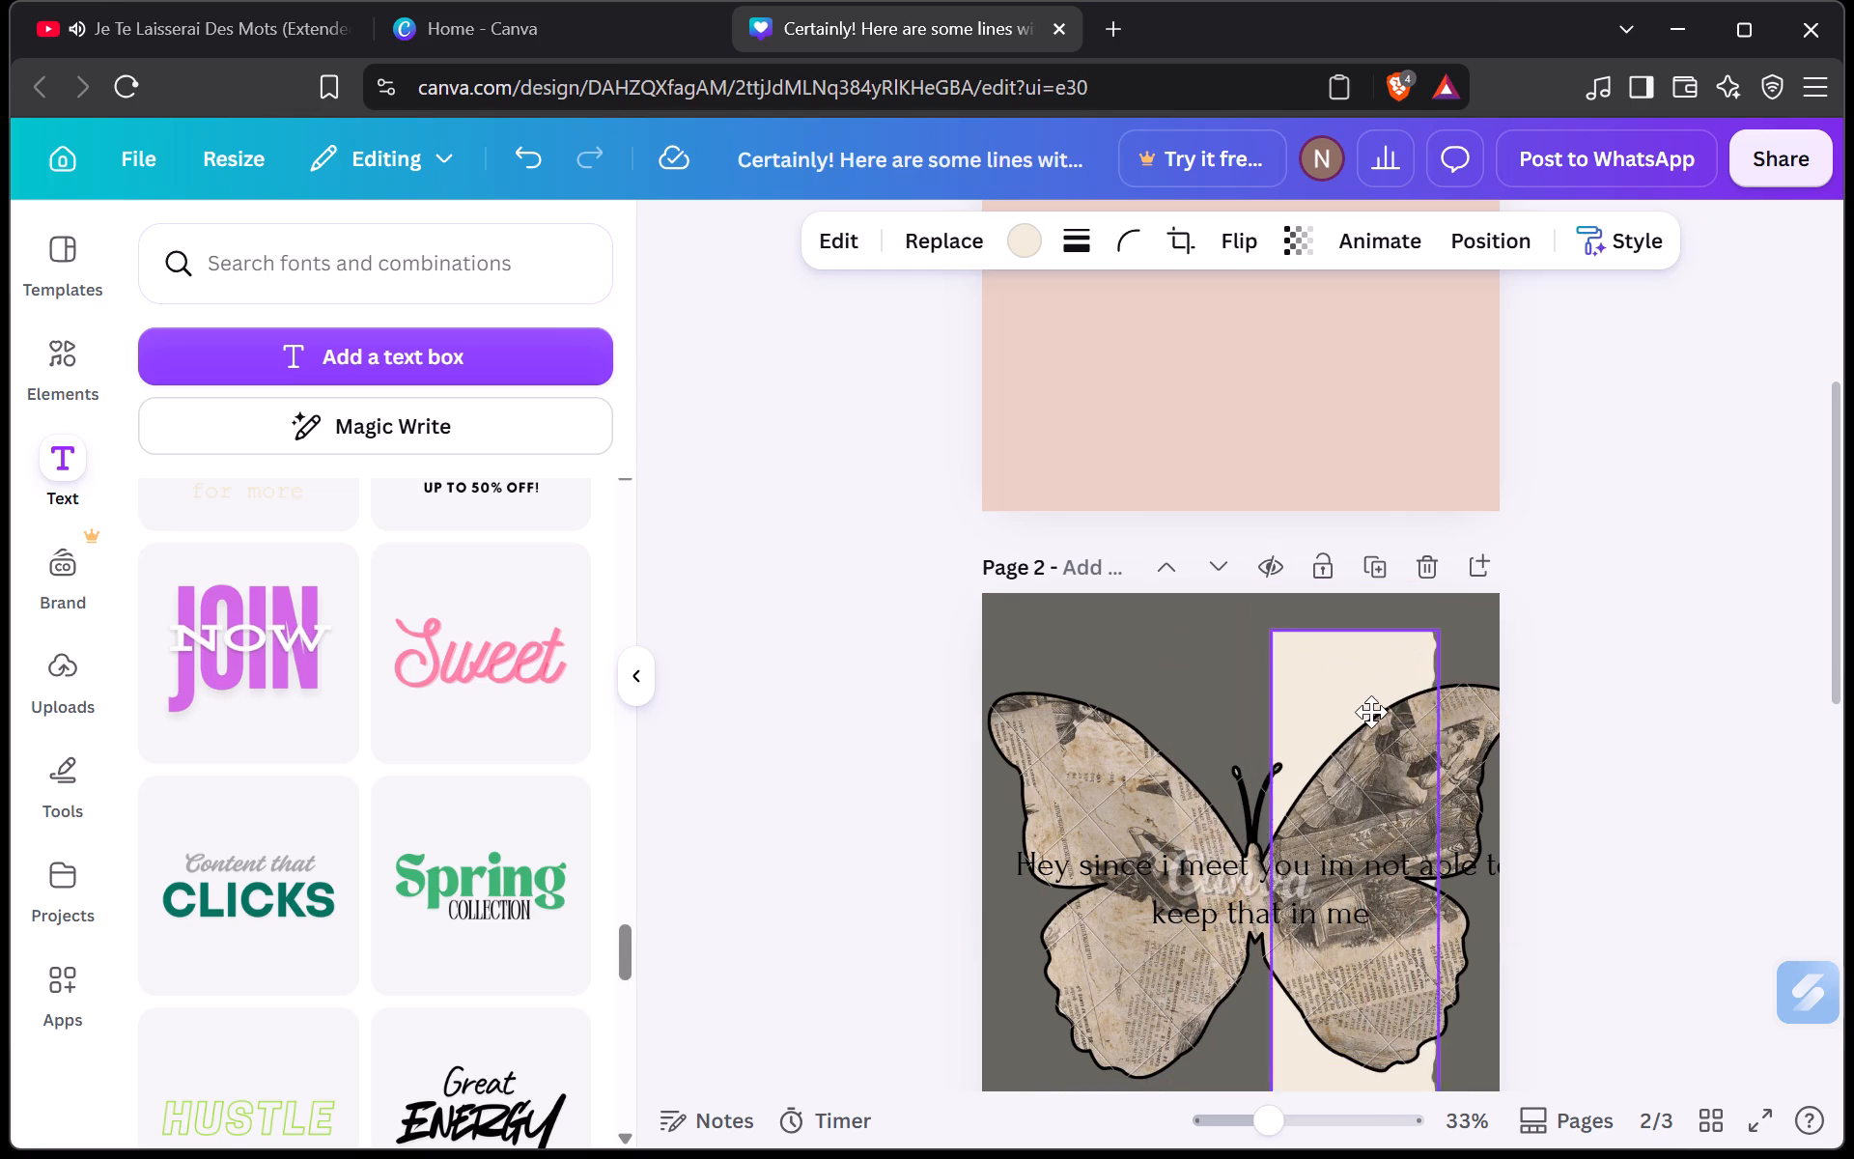
drag(1371, 712, 1419, 676)
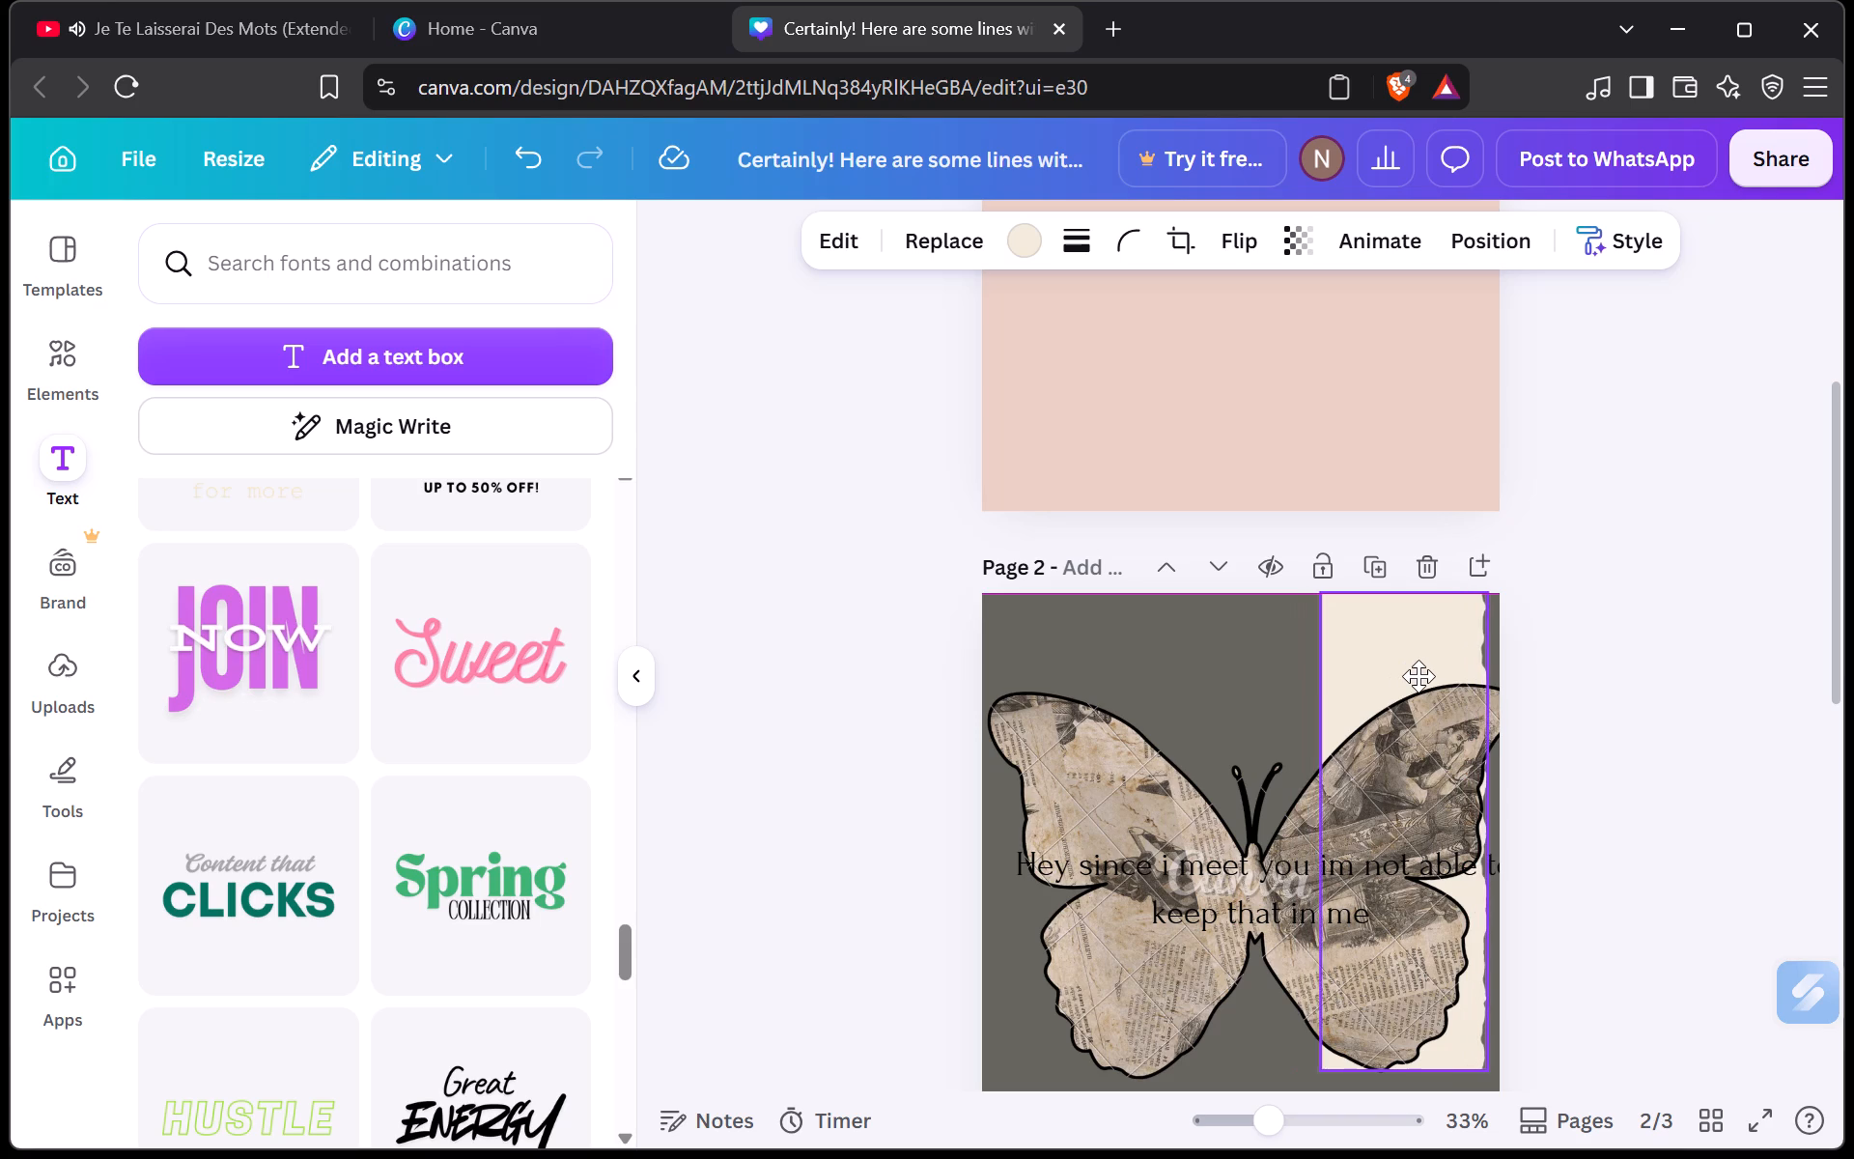
drag(1419, 676, 1430, 676)
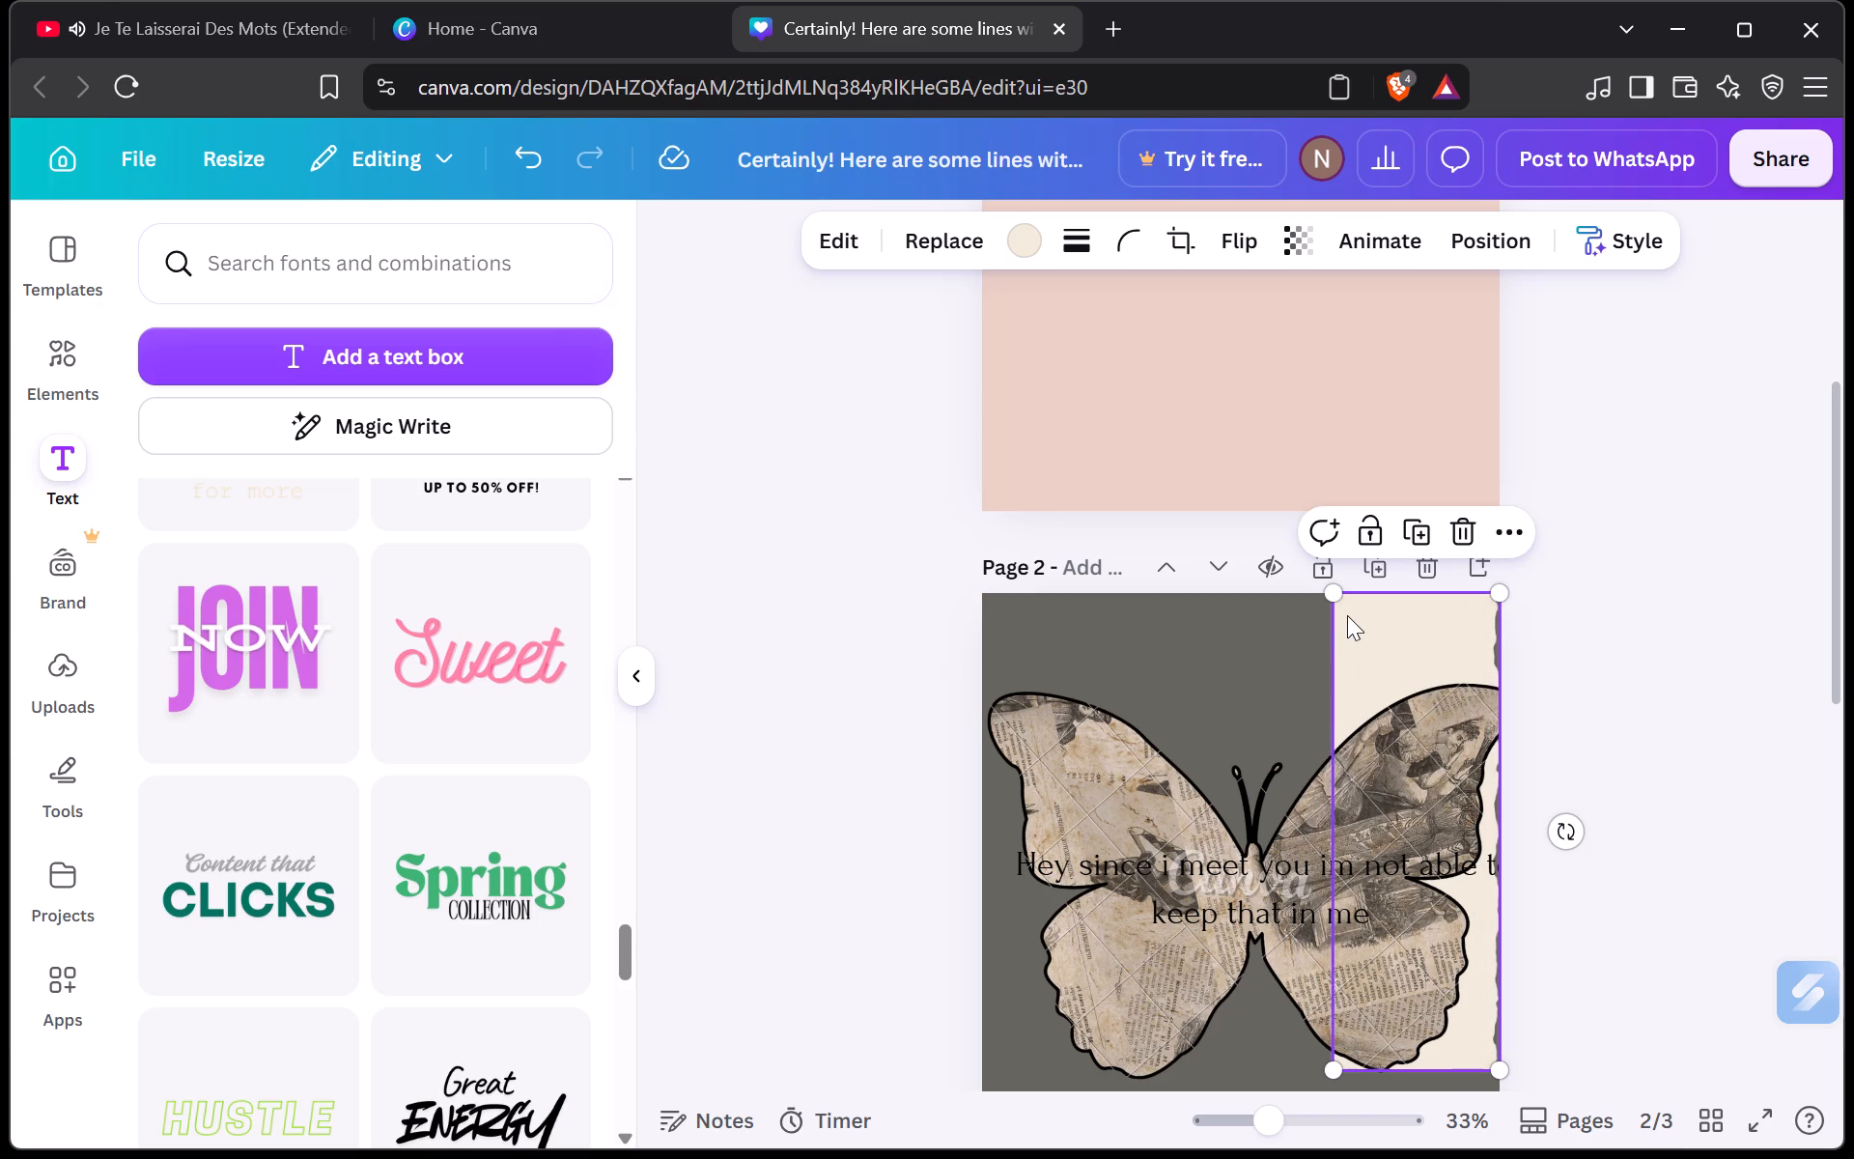
drag(1334, 592, 1322, 593)
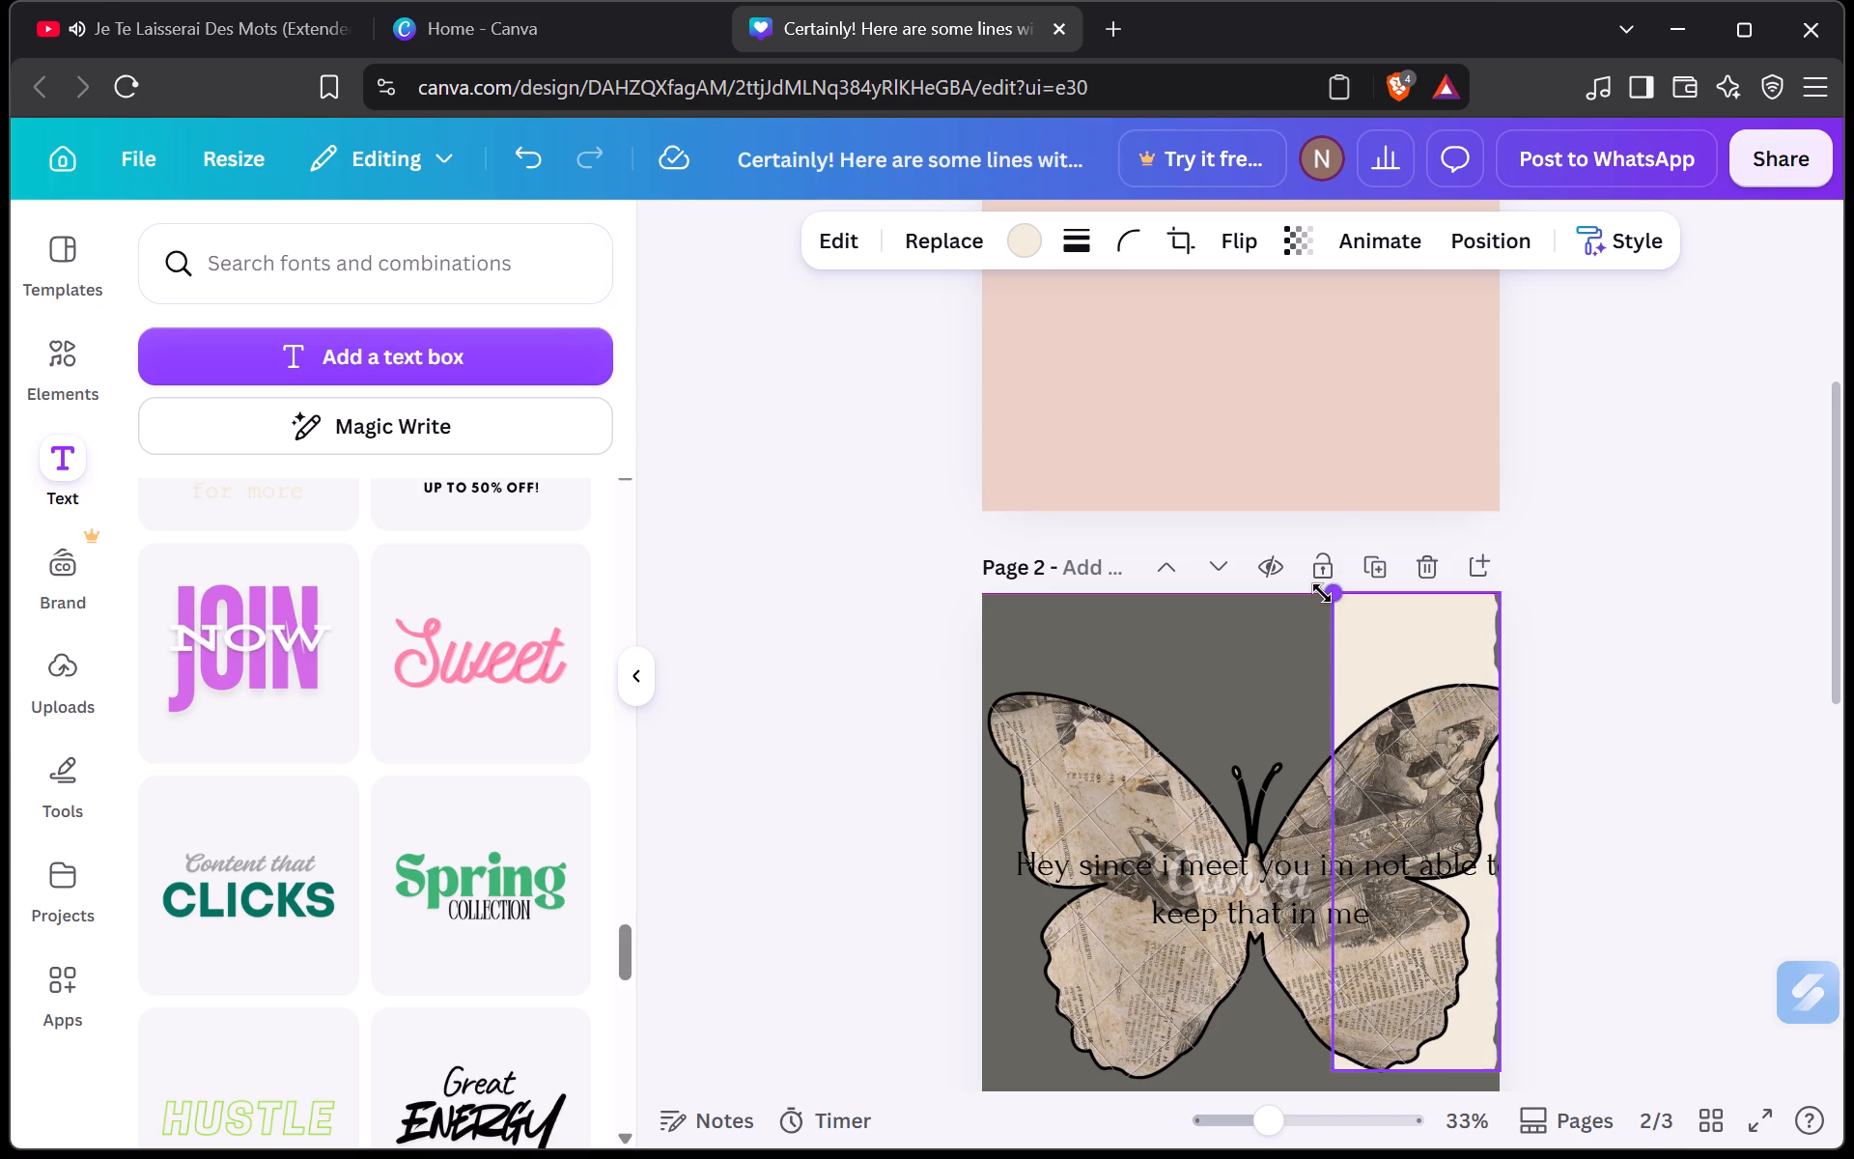
drag(1322, 593, 1300, 598)
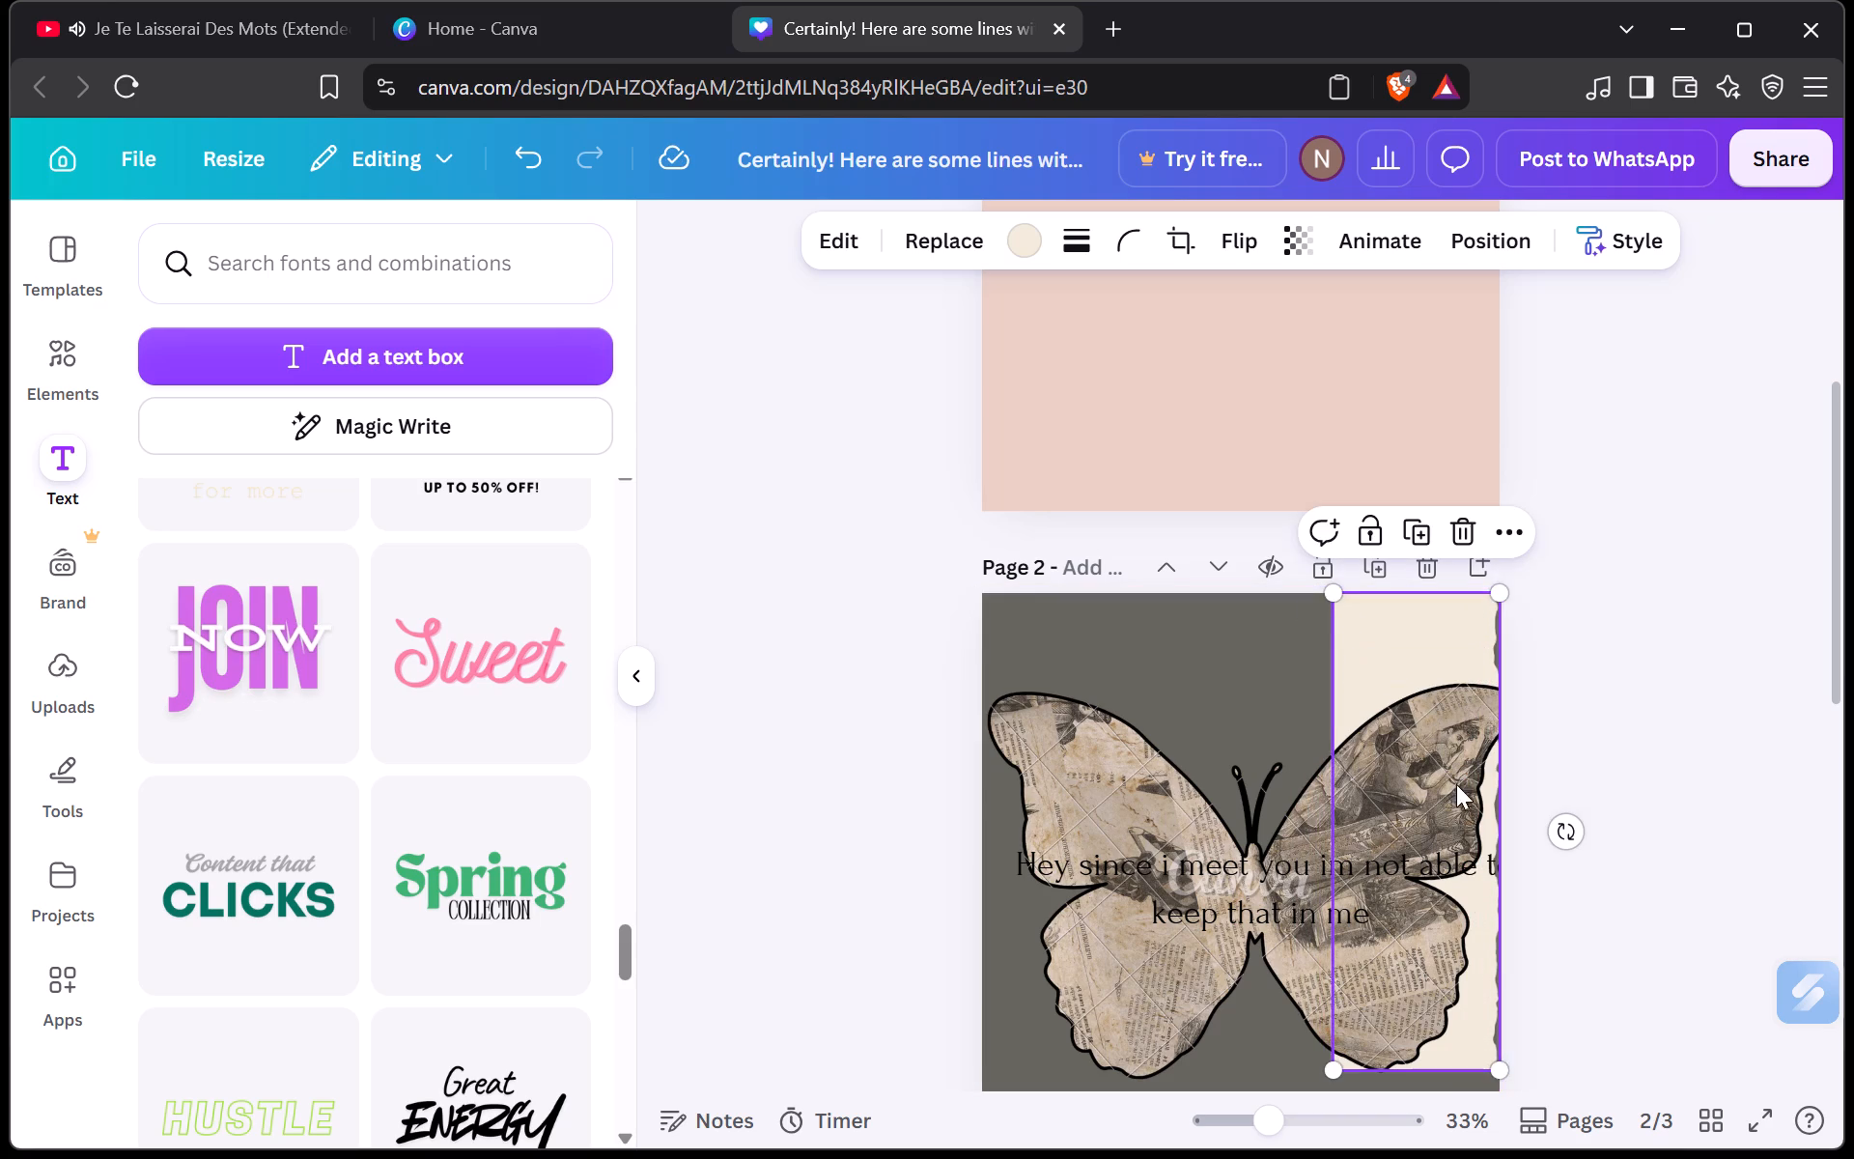
Enlarge the torn-paper strip to about 470 by 1,350 and align its torn edge with page 2's right edge.
scroll(1454, 919, down, 1)
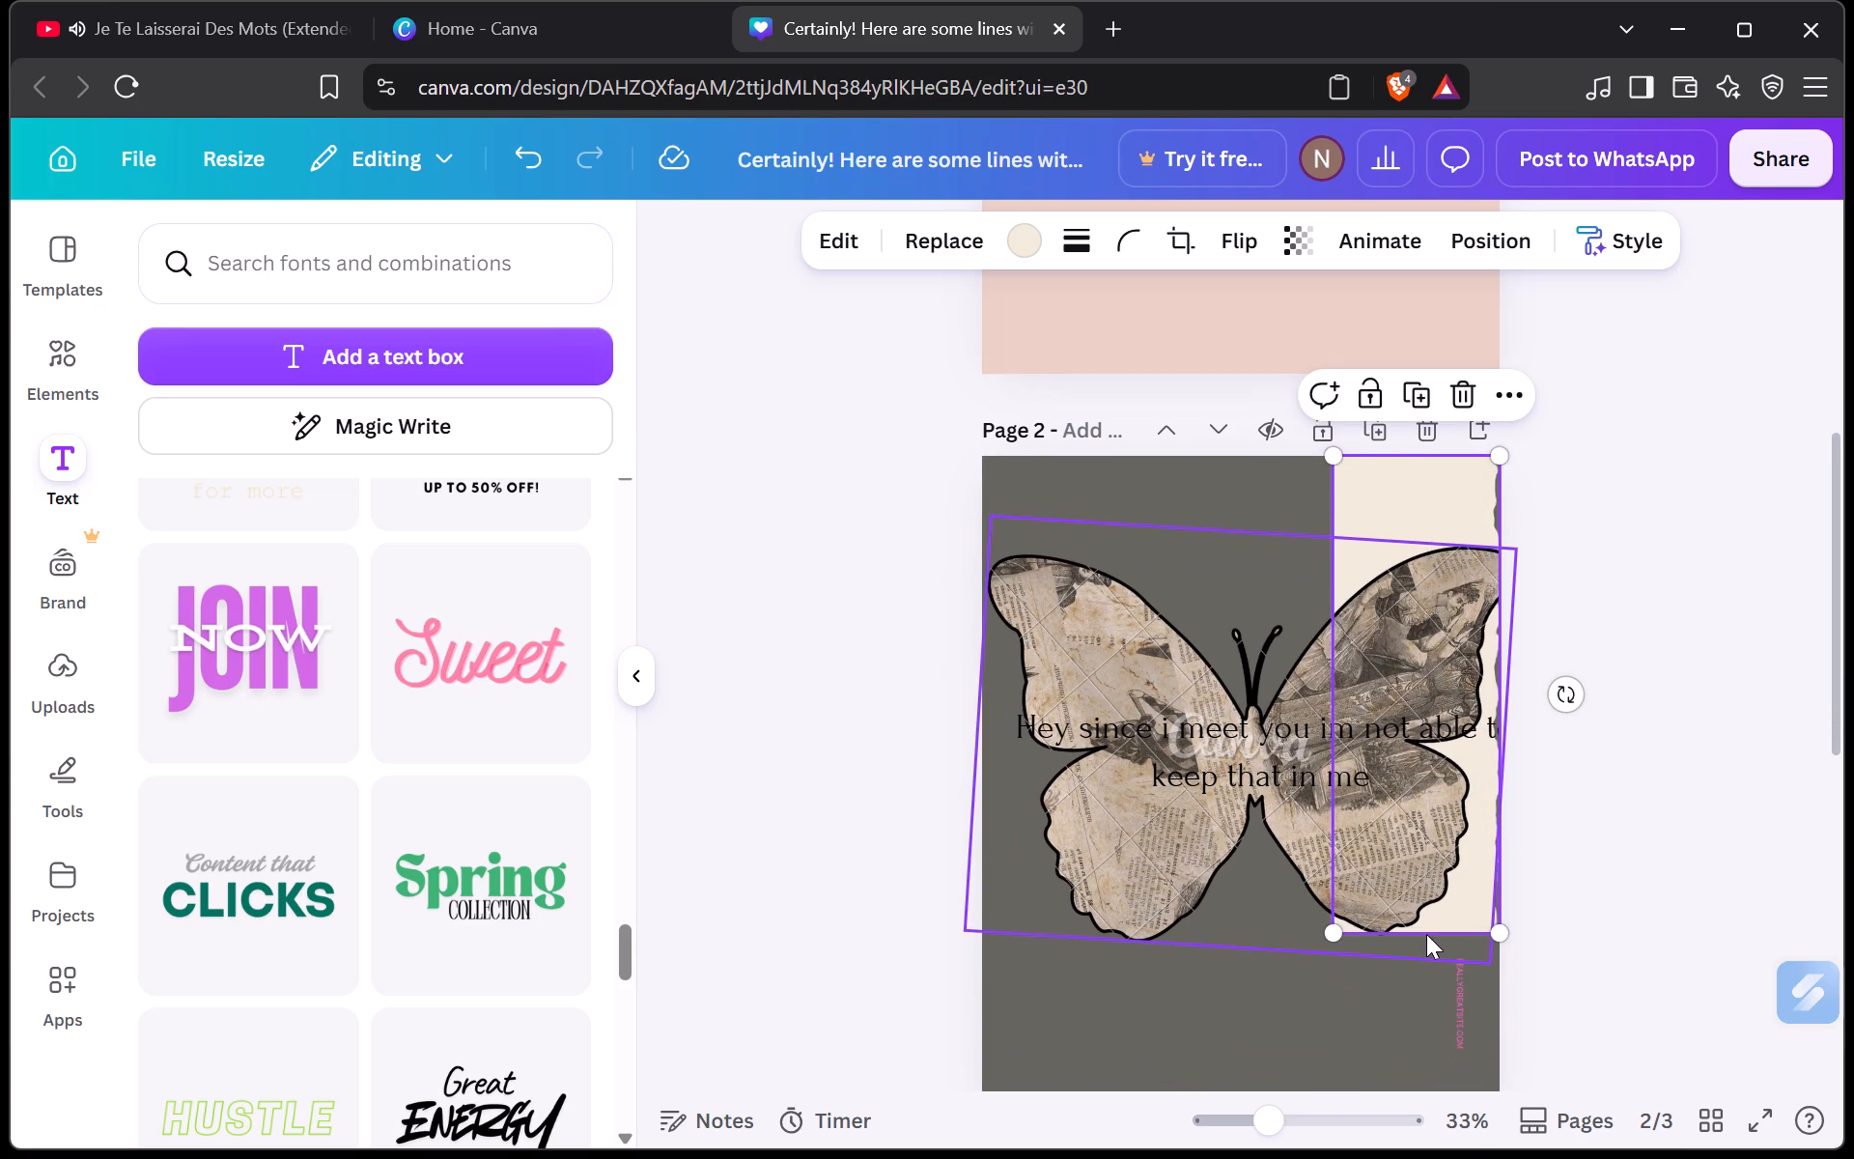
drag(1491, 926, 1499, 1009)
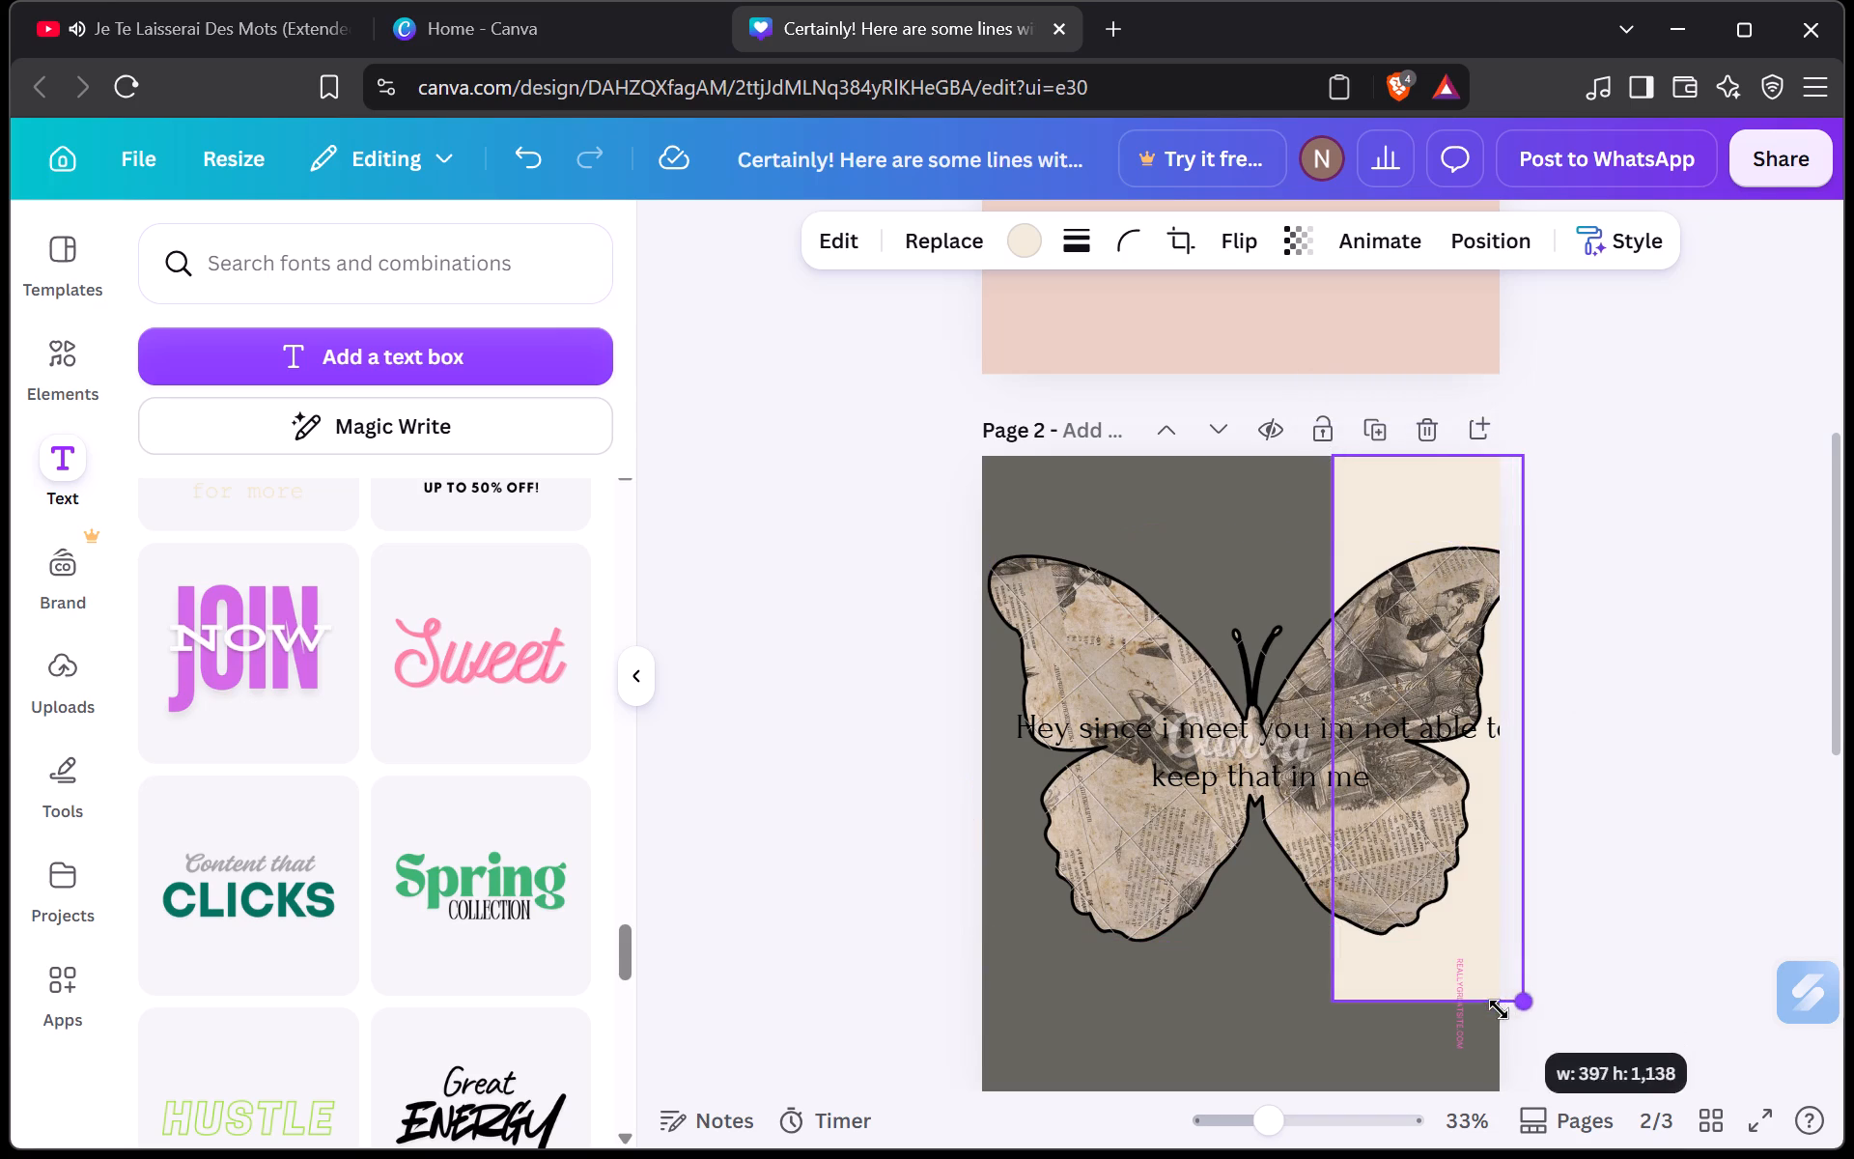
drag(1499, 1009, 1458, 1134)
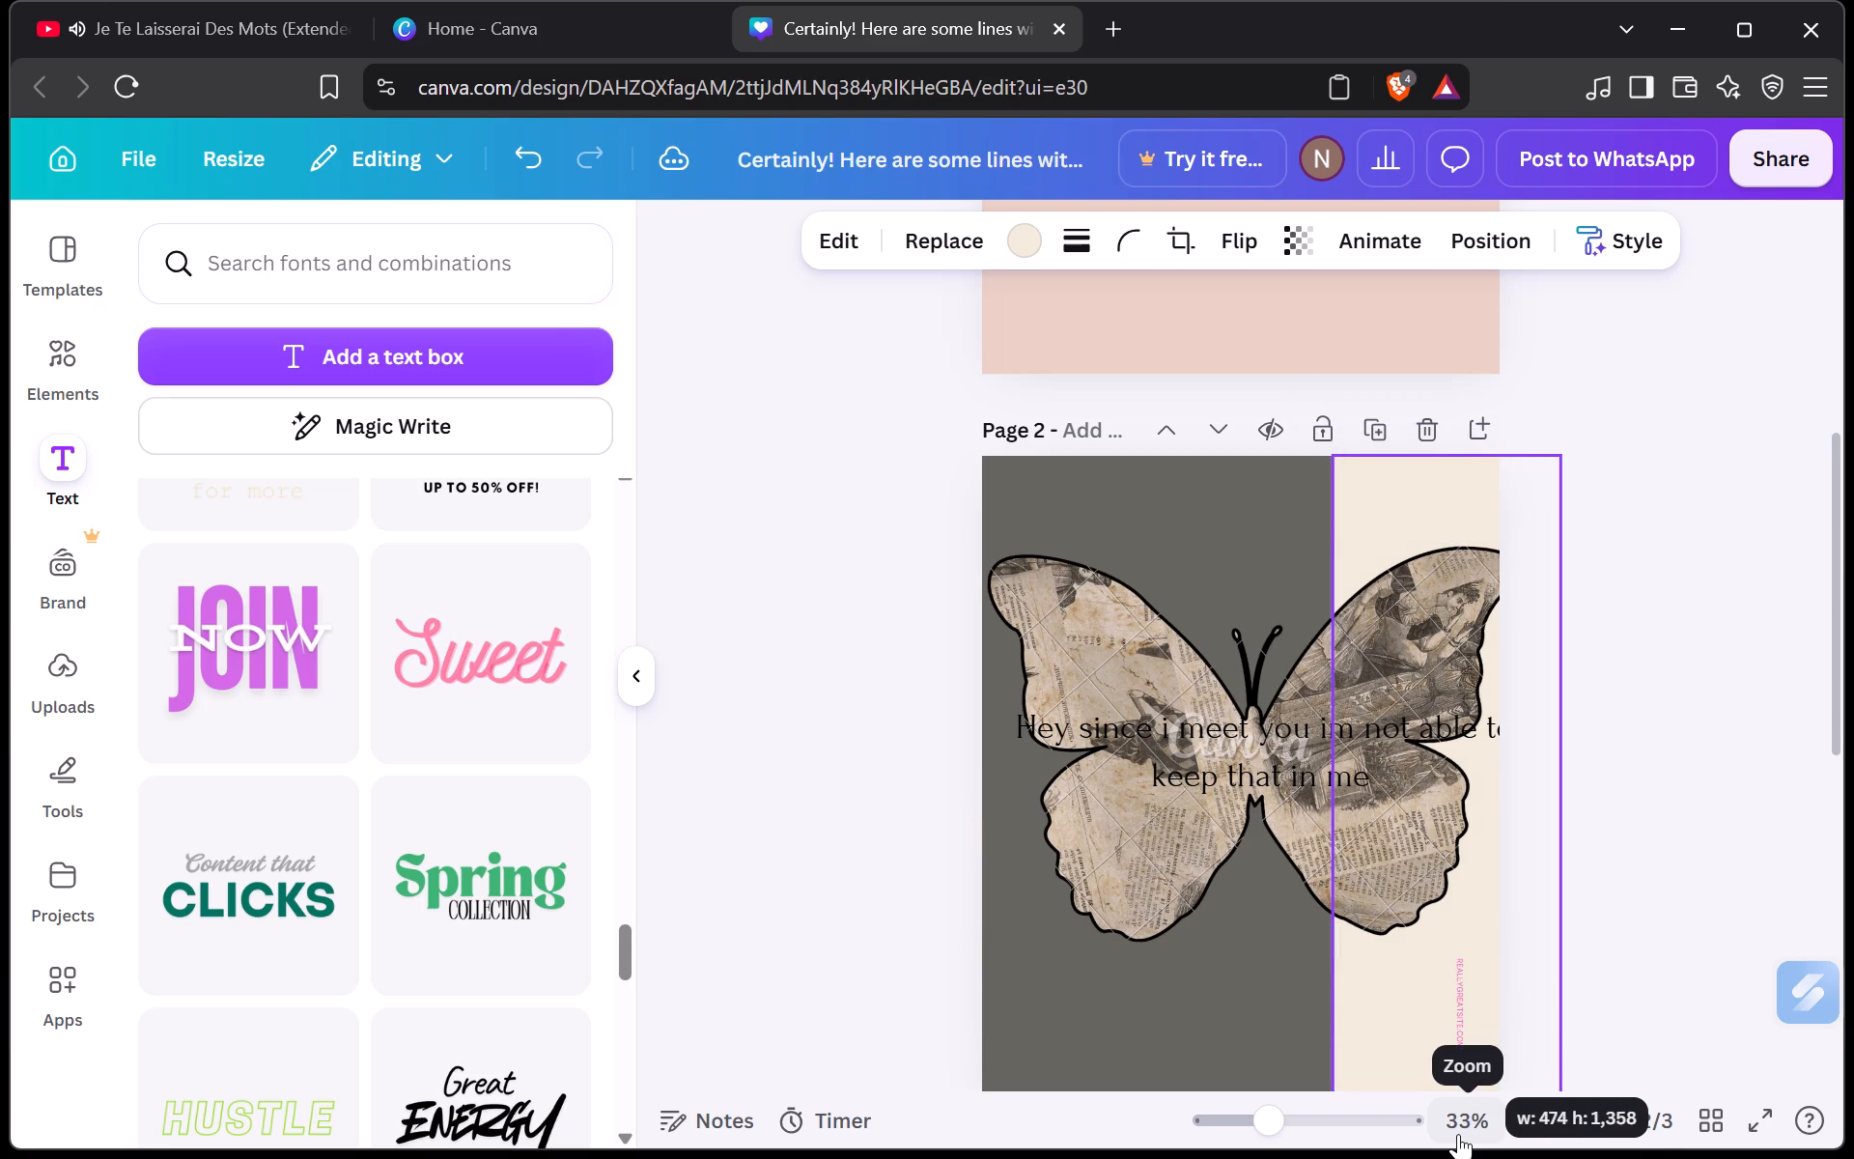
drag(1458, 1134, 1457, 1126)
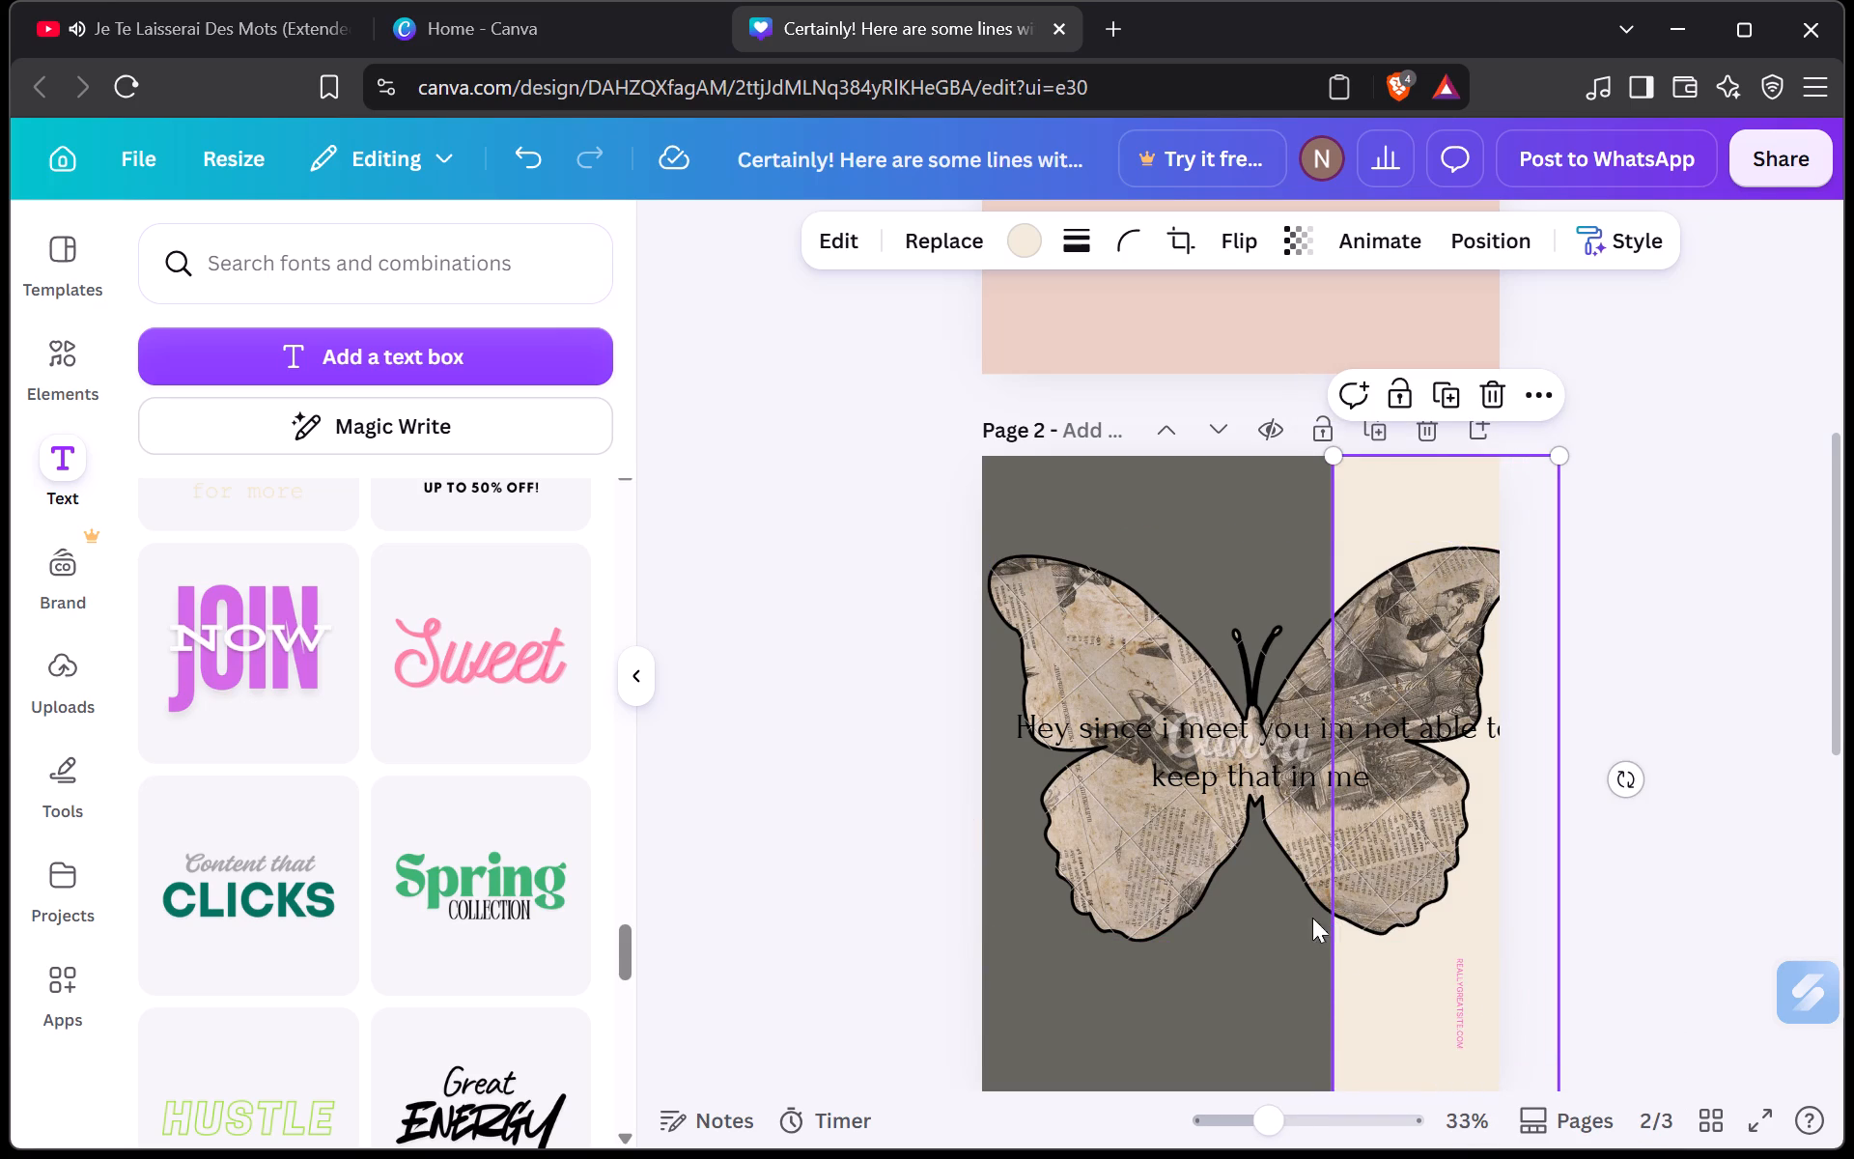
drag(1390, 1022, 1329, 1028)
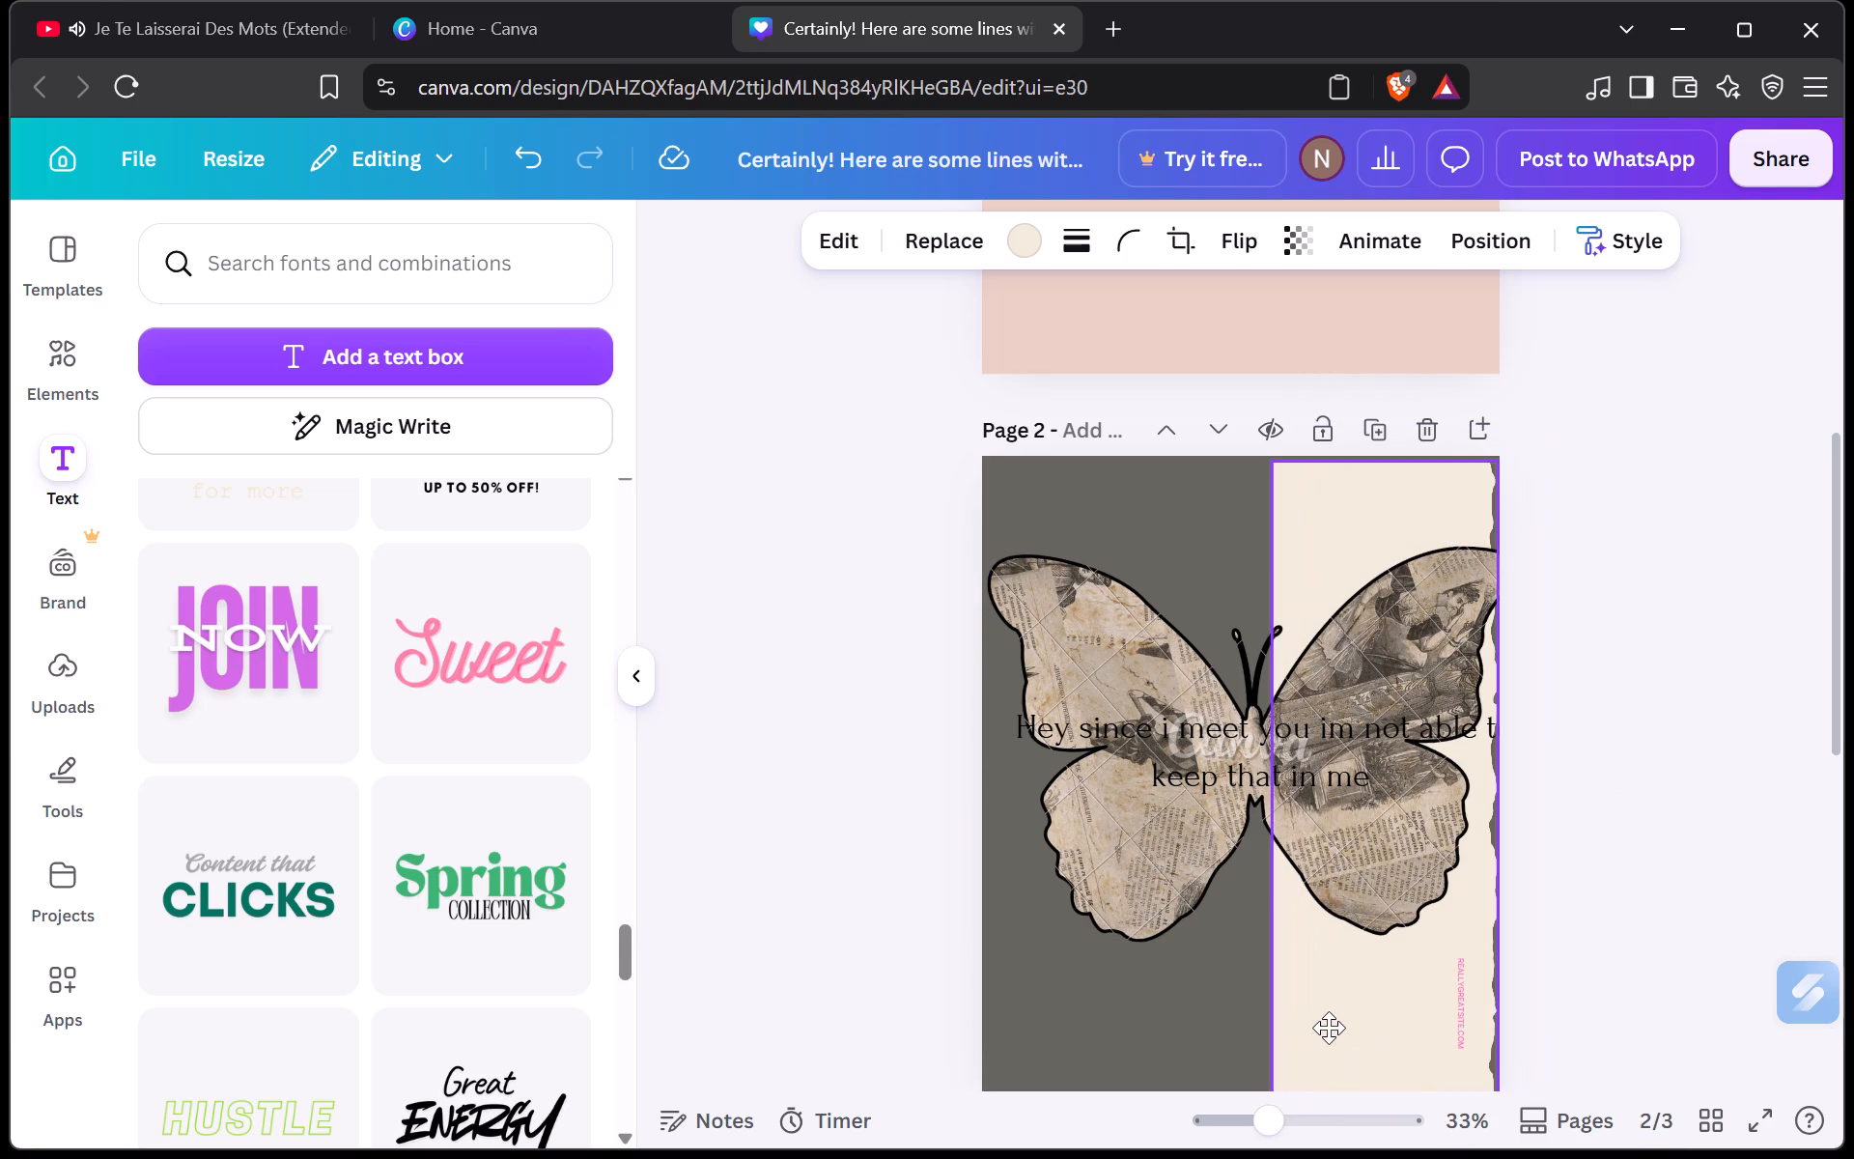
drag(1329, 1028, 1329, 1026)
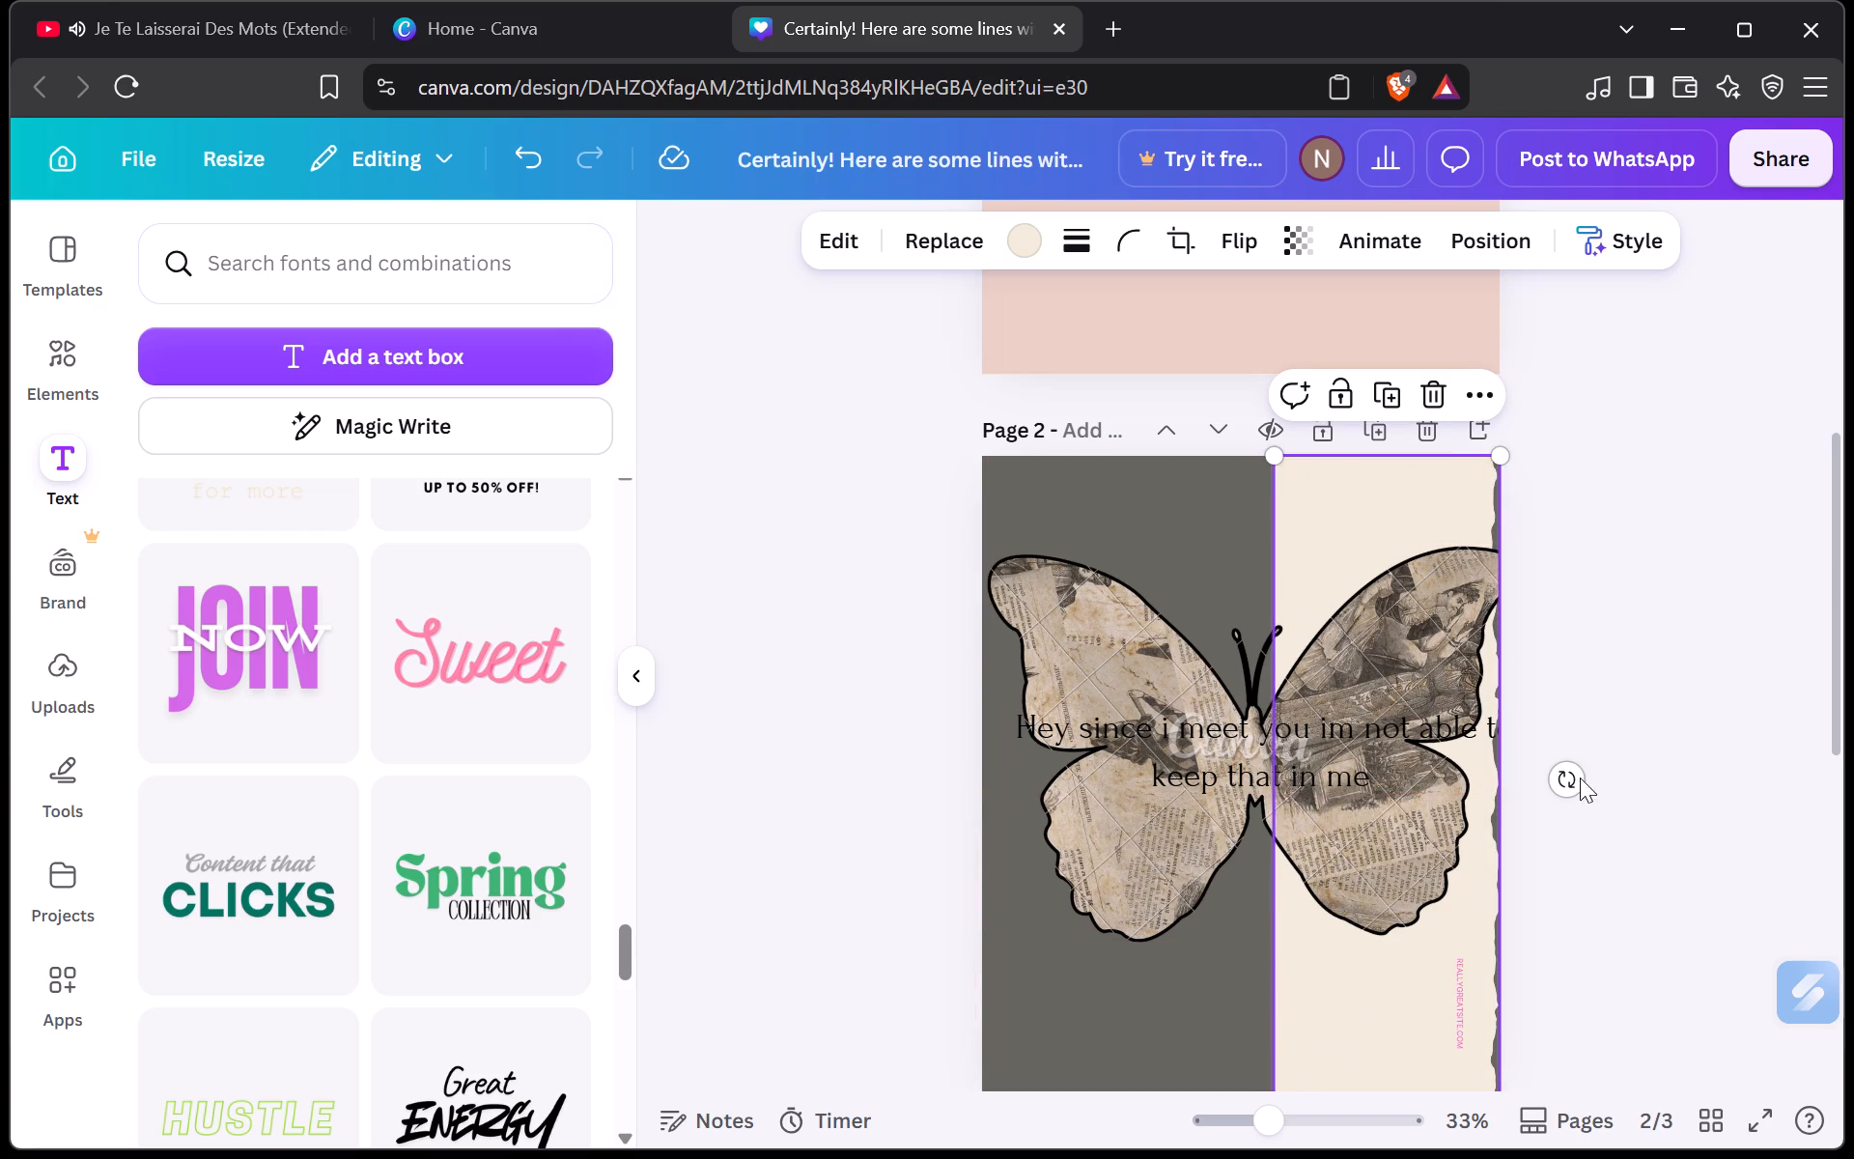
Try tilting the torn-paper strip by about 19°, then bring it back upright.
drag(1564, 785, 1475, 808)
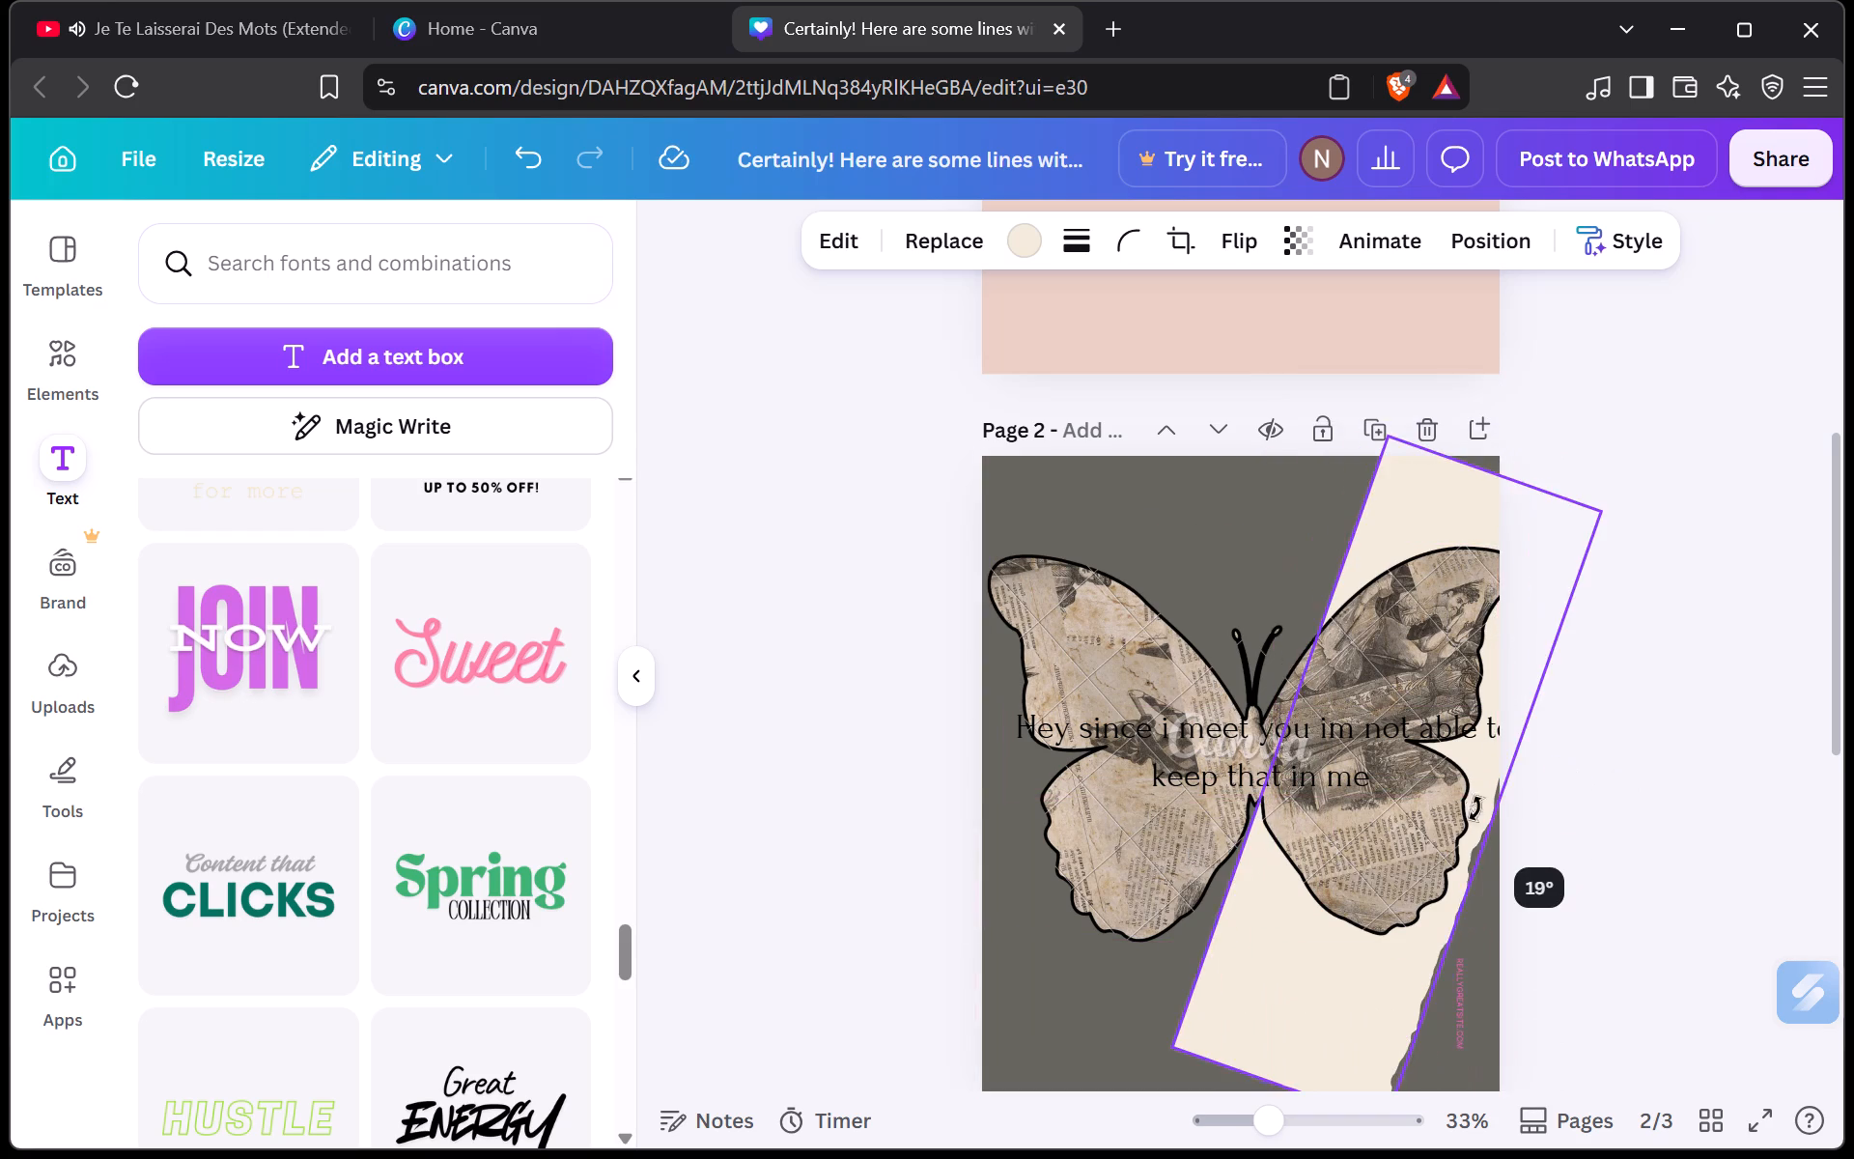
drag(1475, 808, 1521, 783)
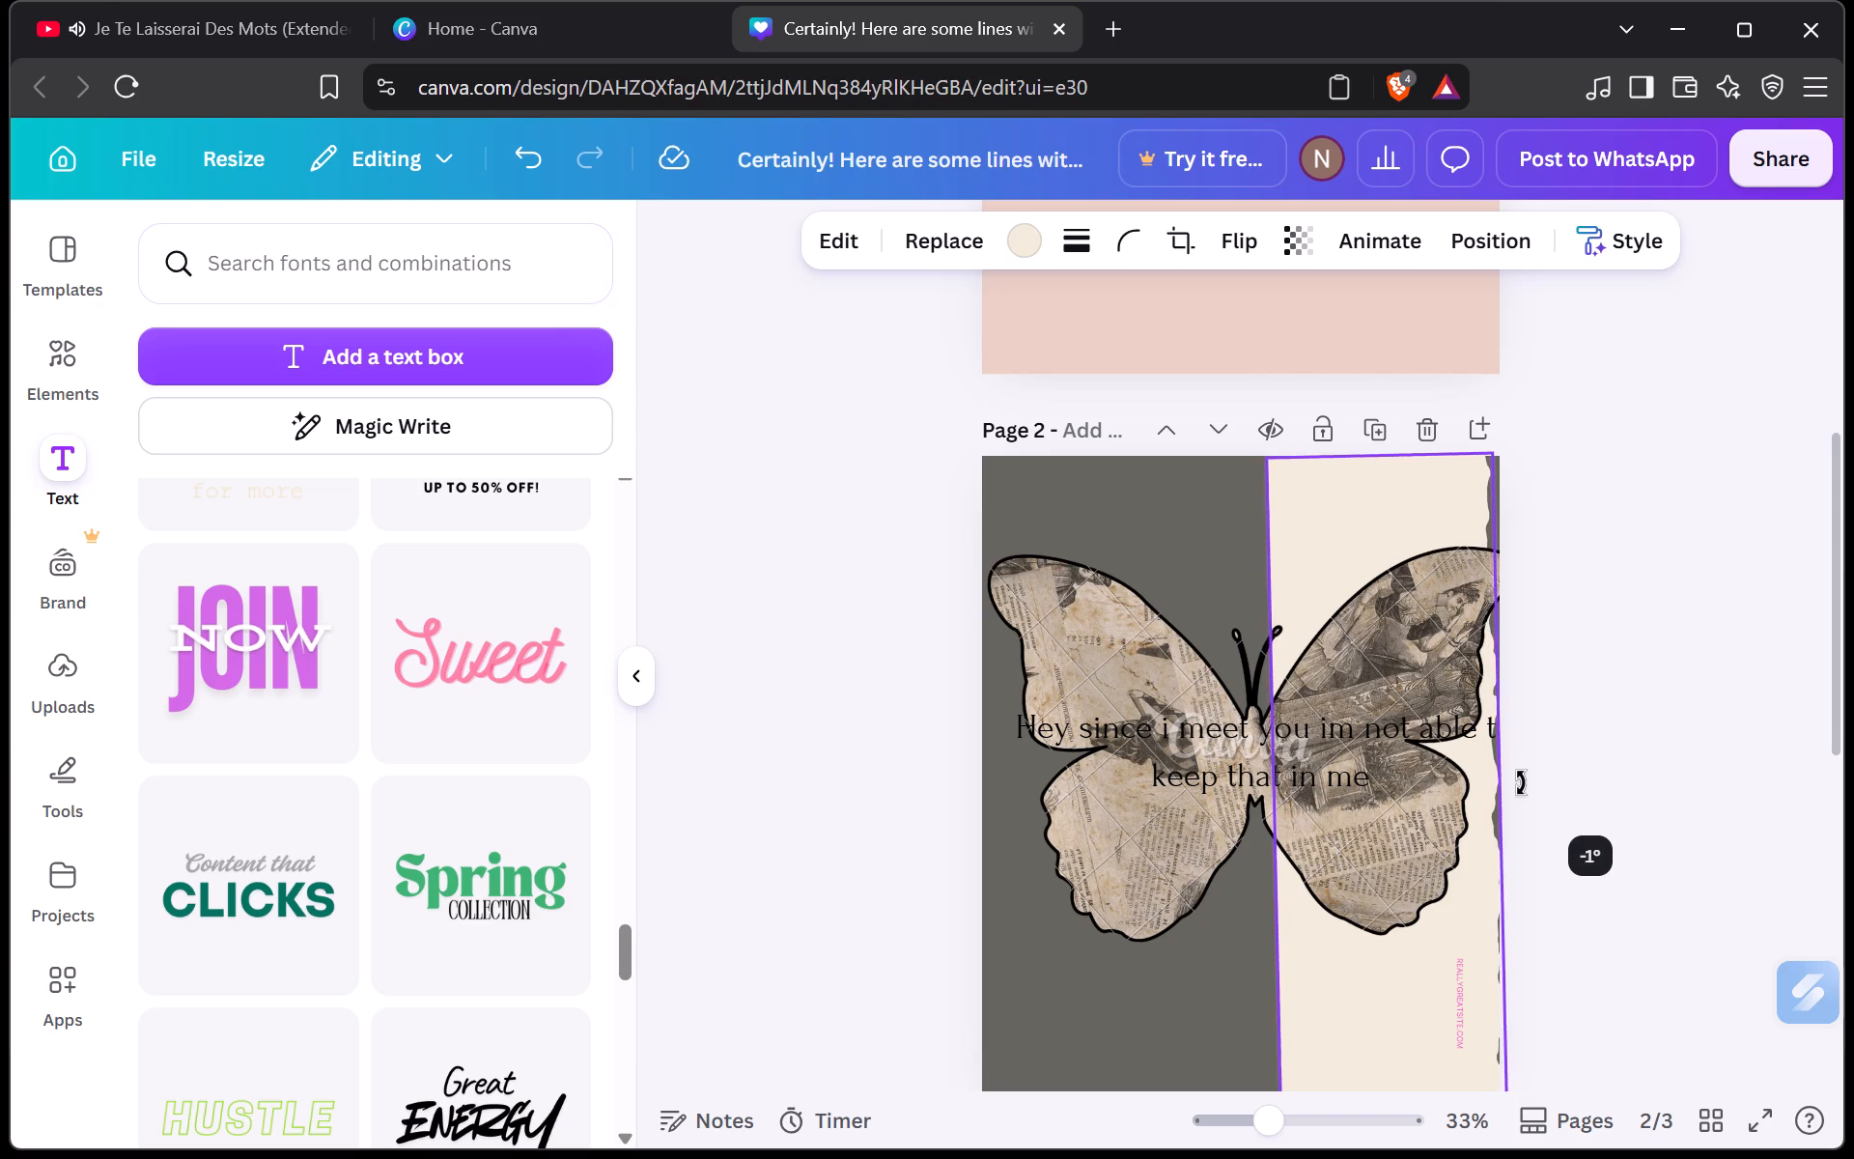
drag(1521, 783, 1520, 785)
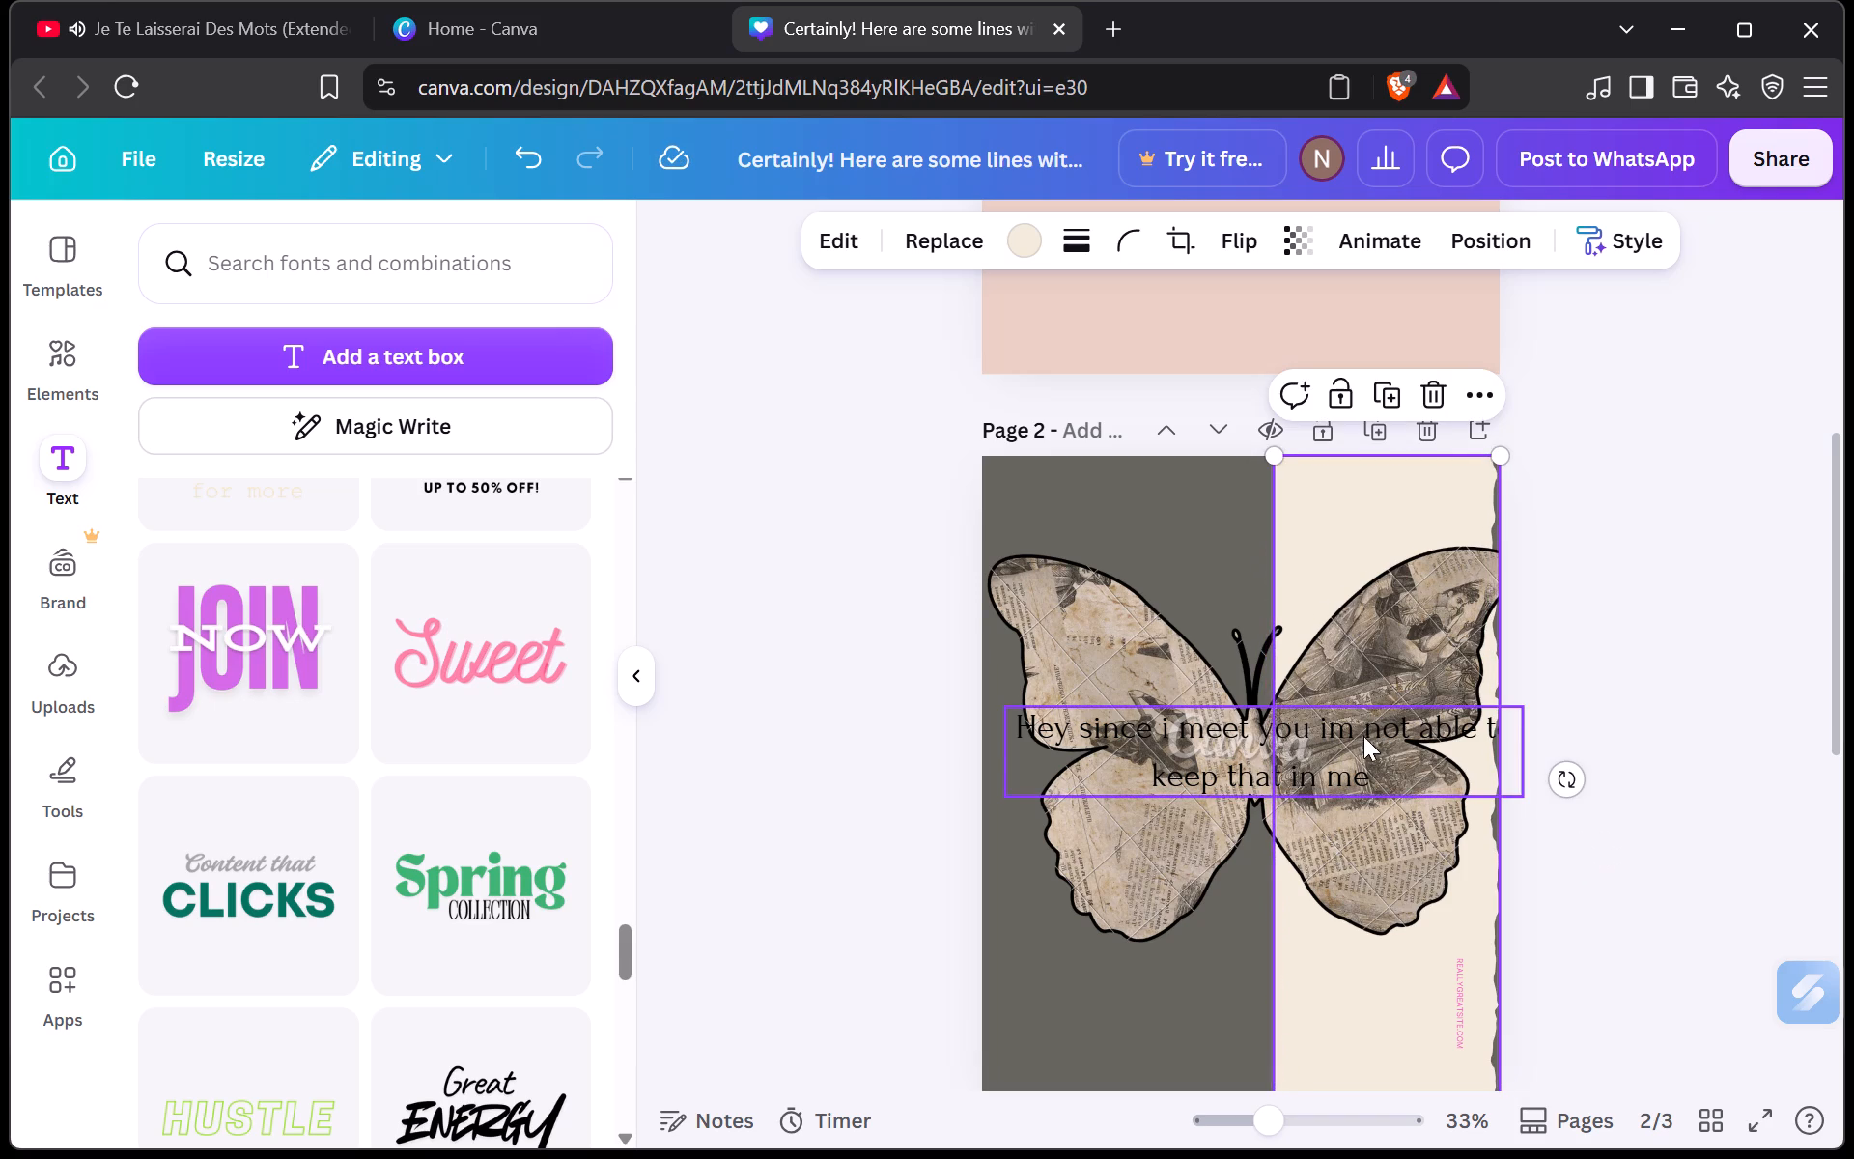
Reduce the message's font size to 50.4 and narrow its text box into a slim column of one or two words per line.
click(1362, 736)
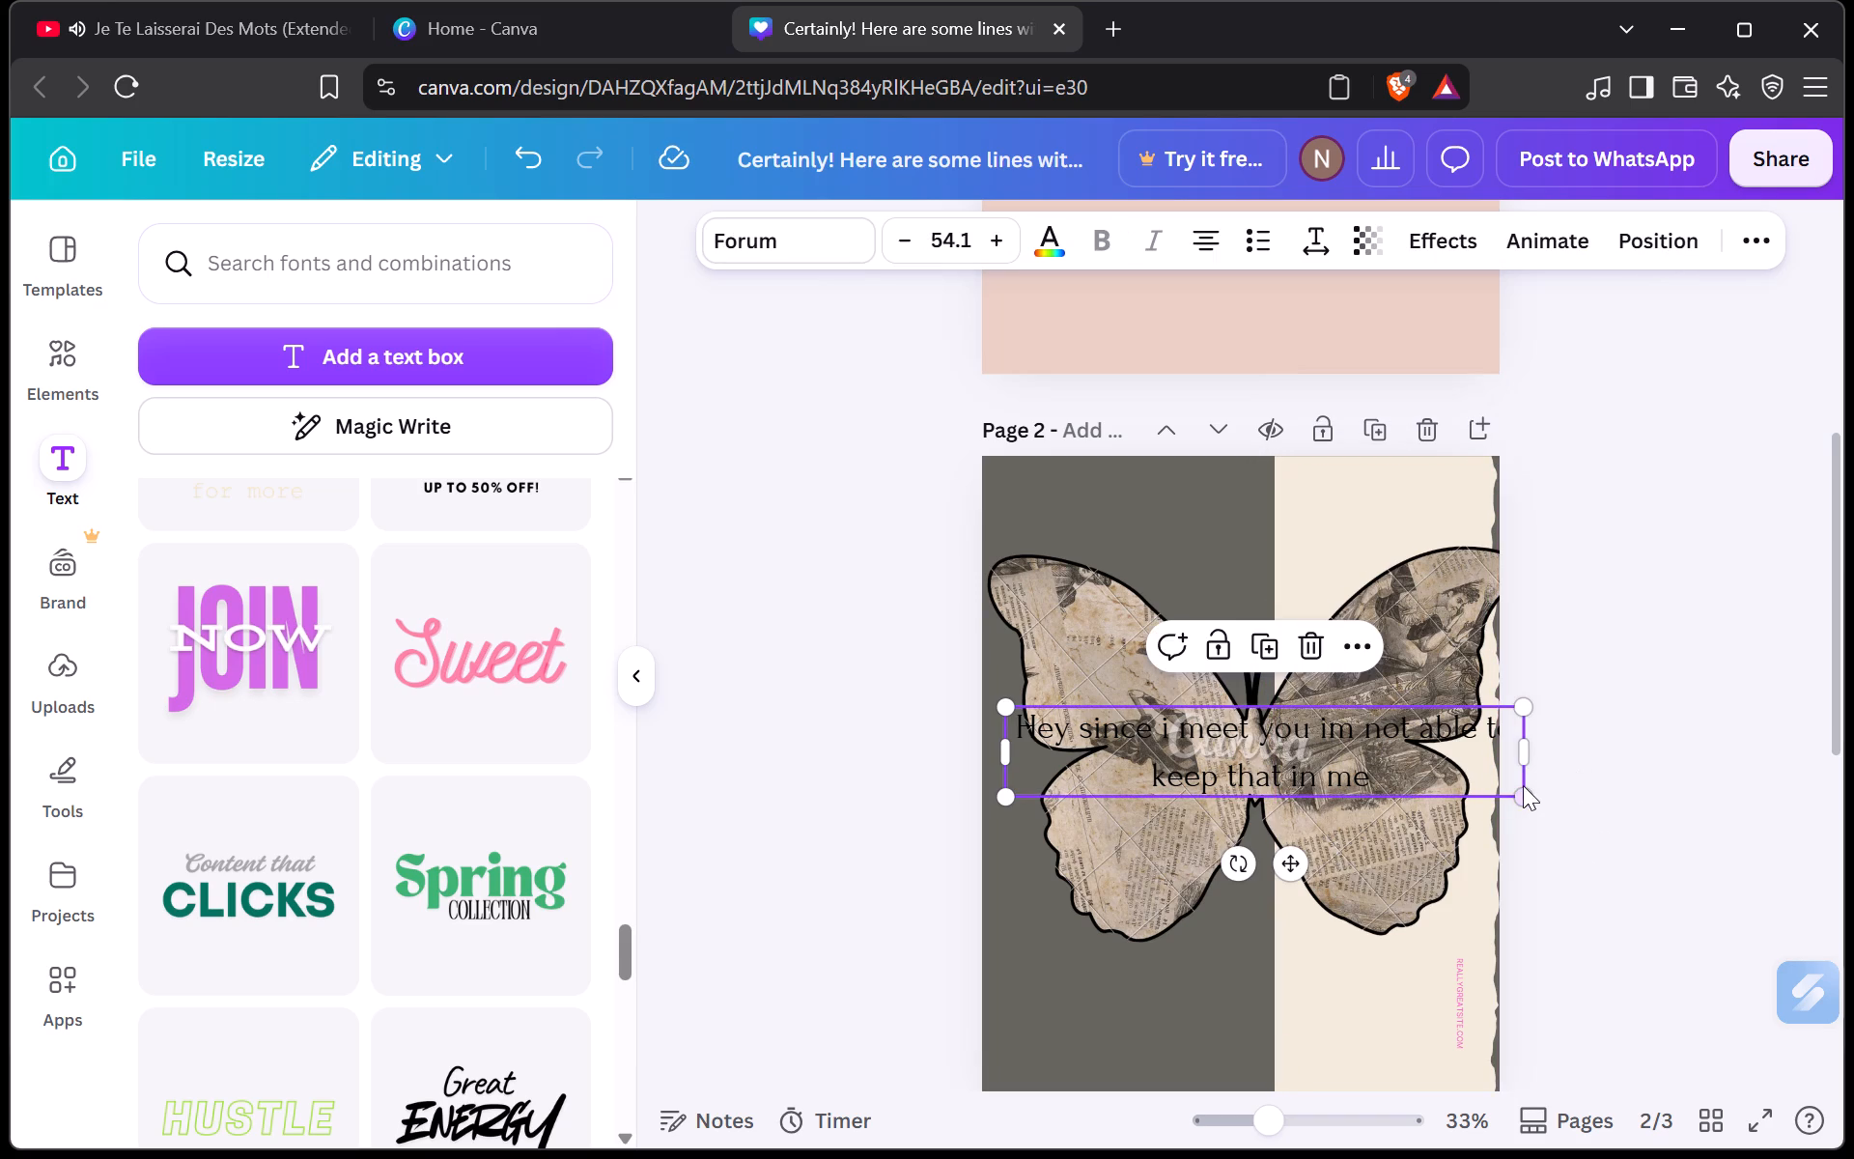
drag(1528, 797, 1369, 941)
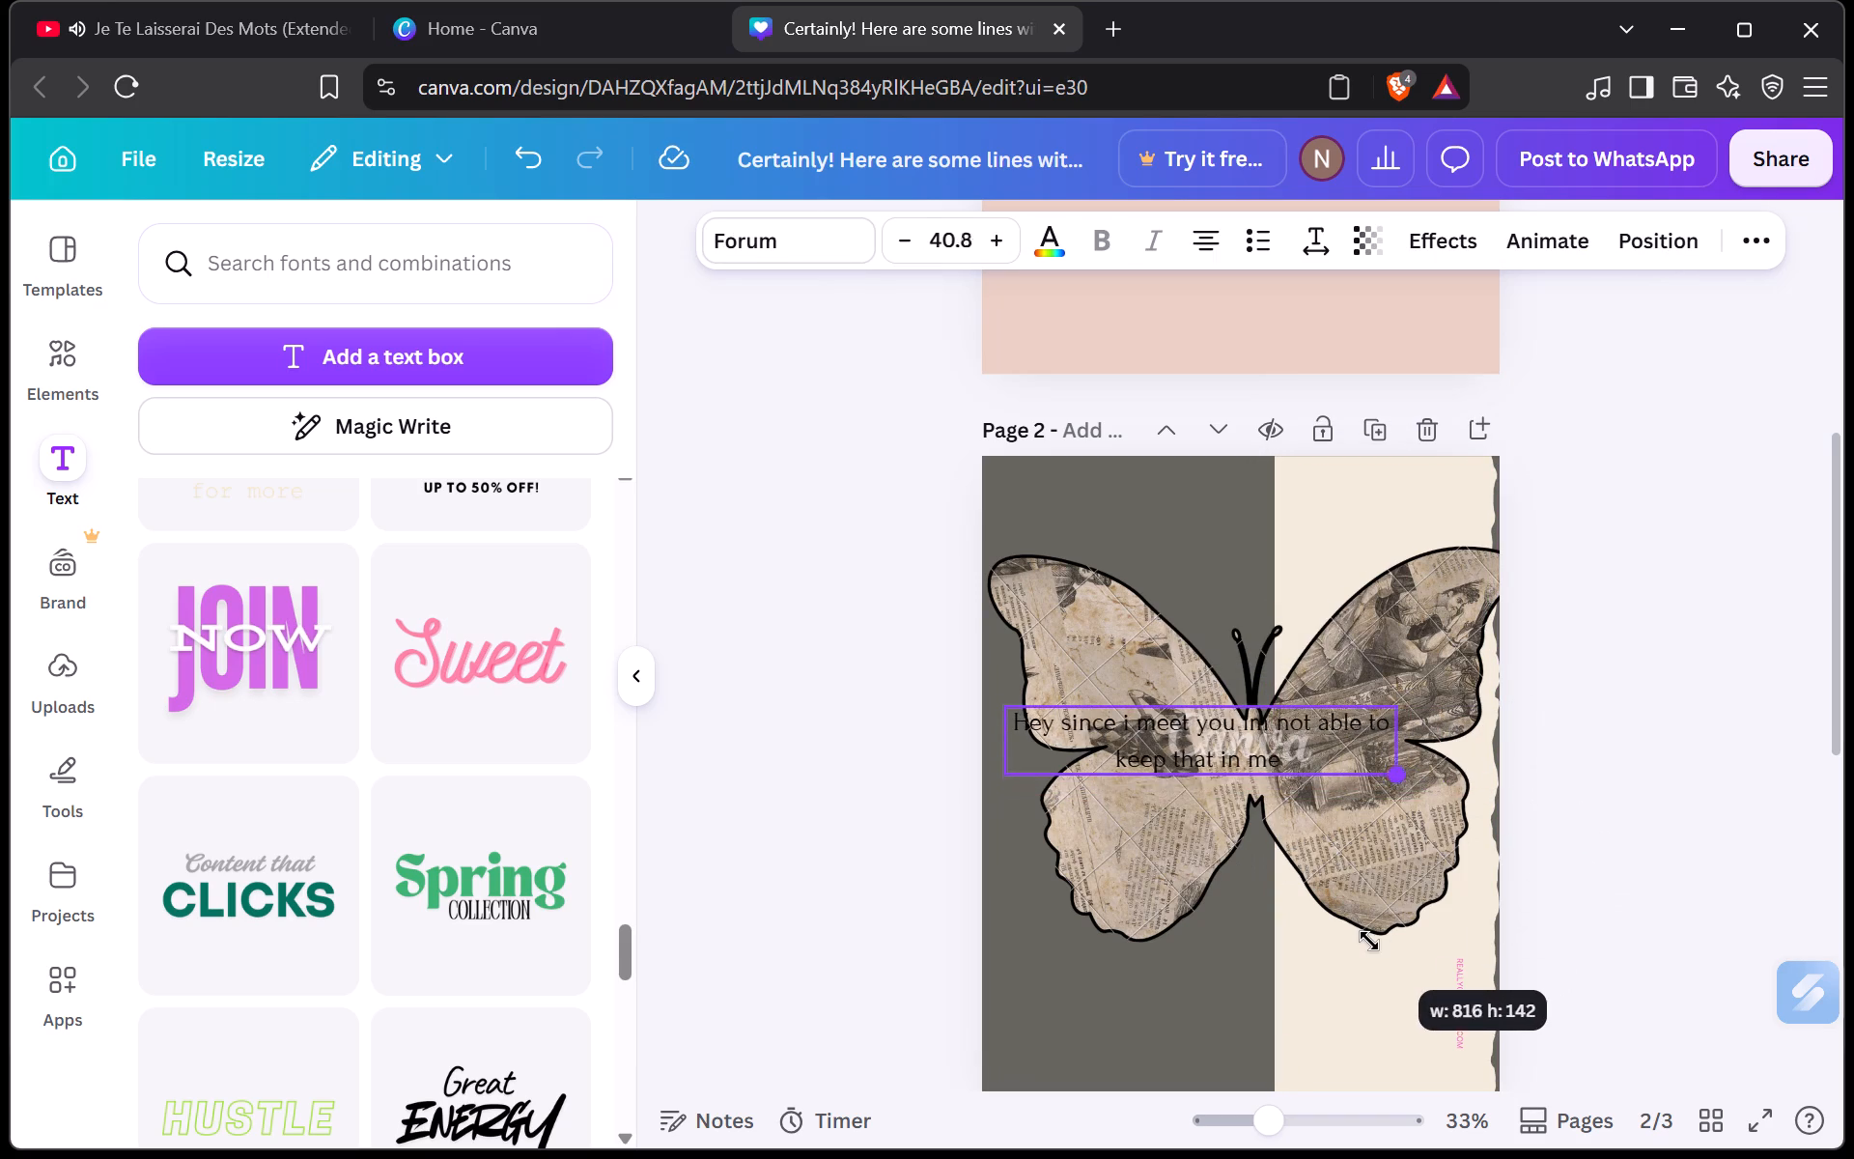
drag(1369, 941, 1479, 863)
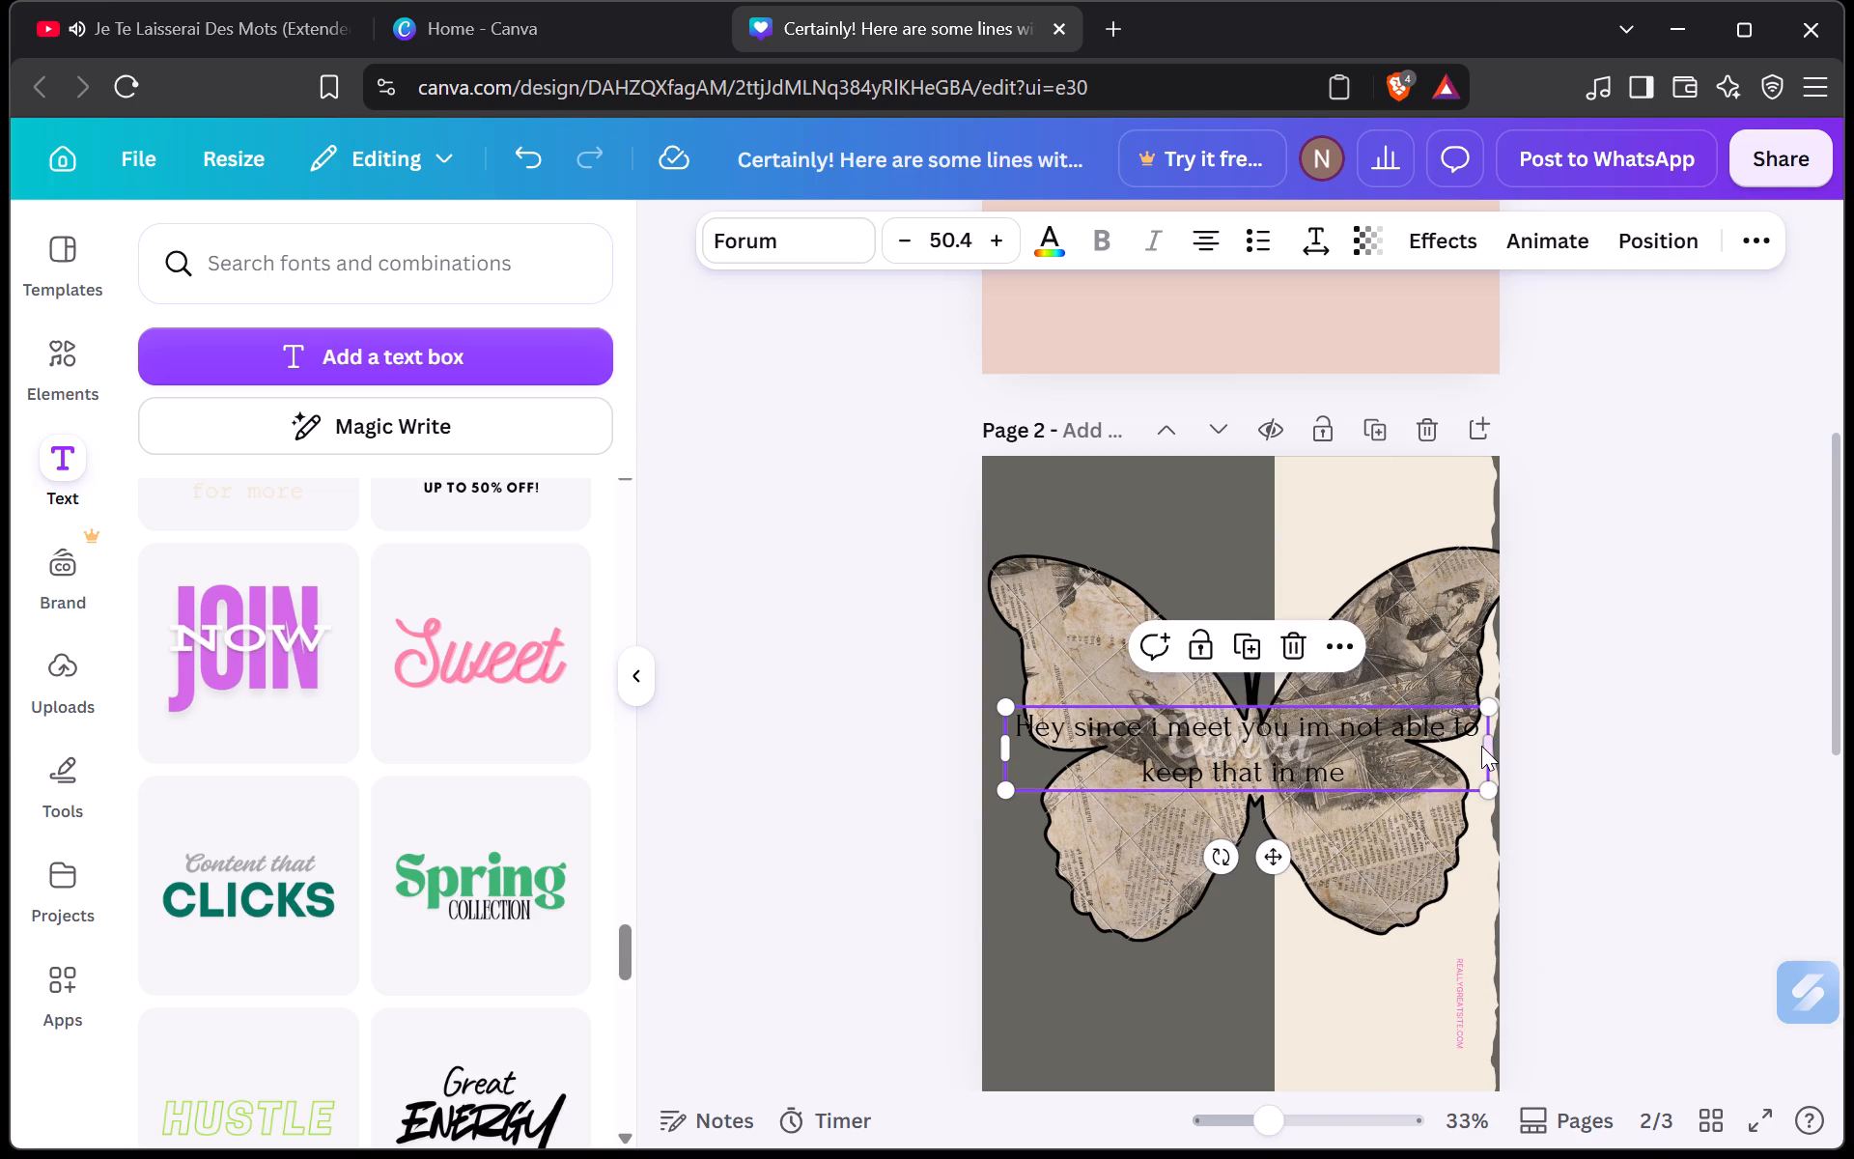
drag(1493, 745, 1278, 766)
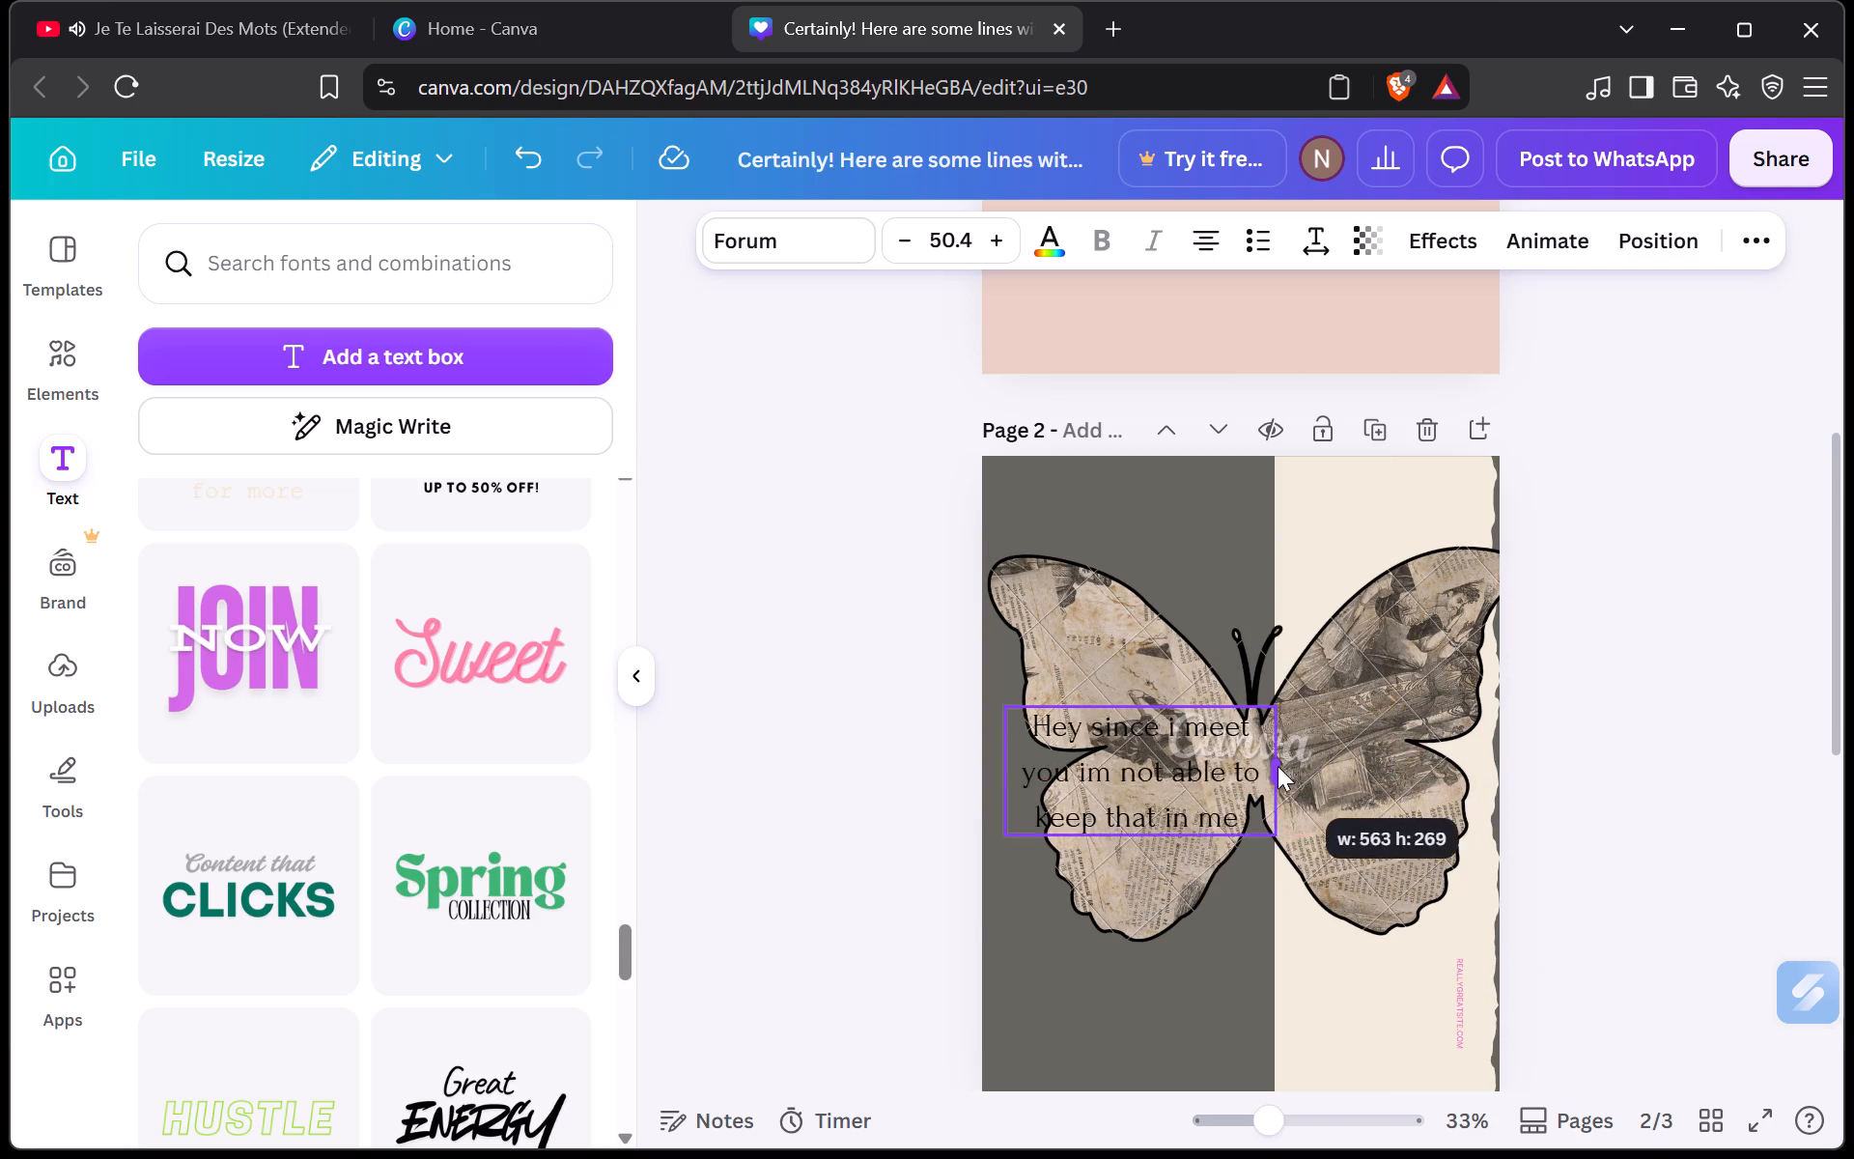
drag(1278, 766, 1112, 785)
Move the message column onto the torn-paper strip, enlarge its text to size 80.5 and centre it along the strip.
drag(1049, 846, 1334, 713)
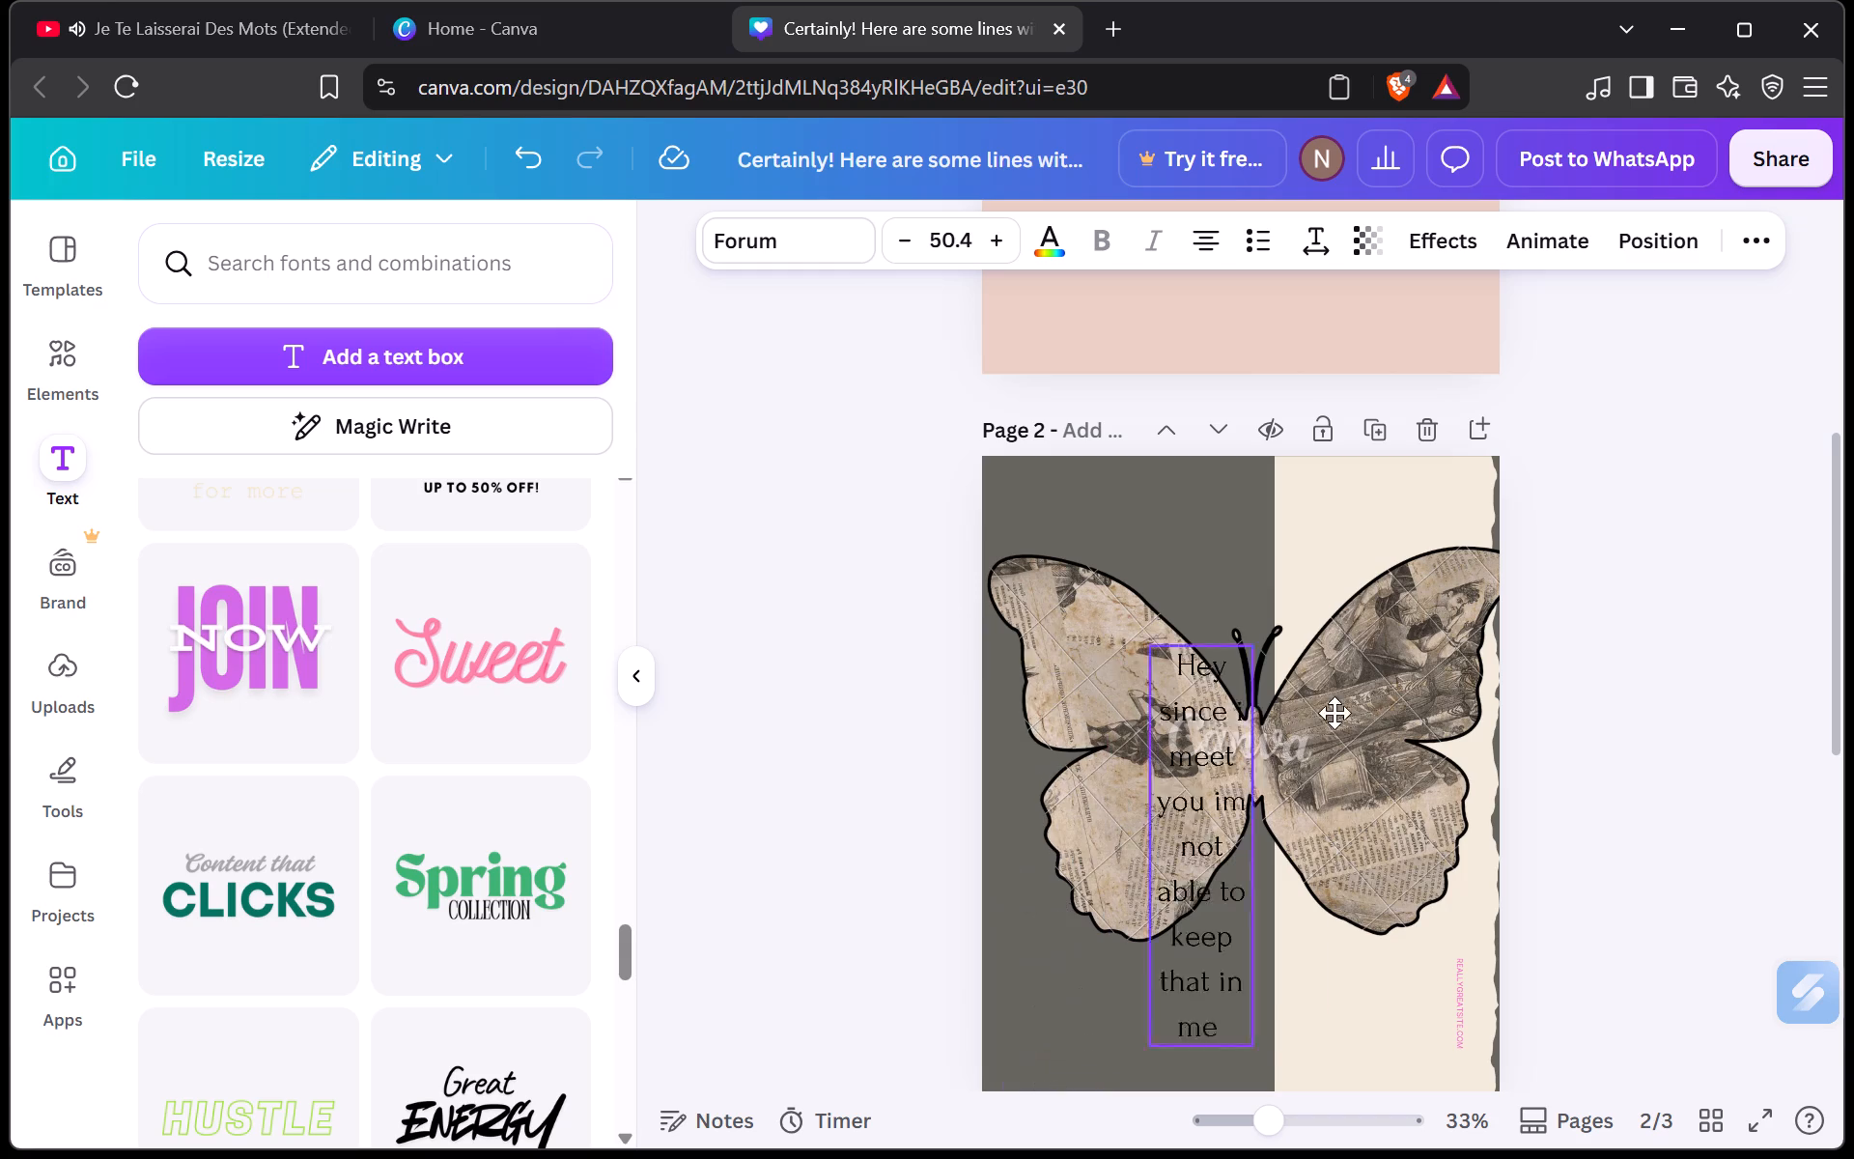
drag(1334, 713, 1318, 605)
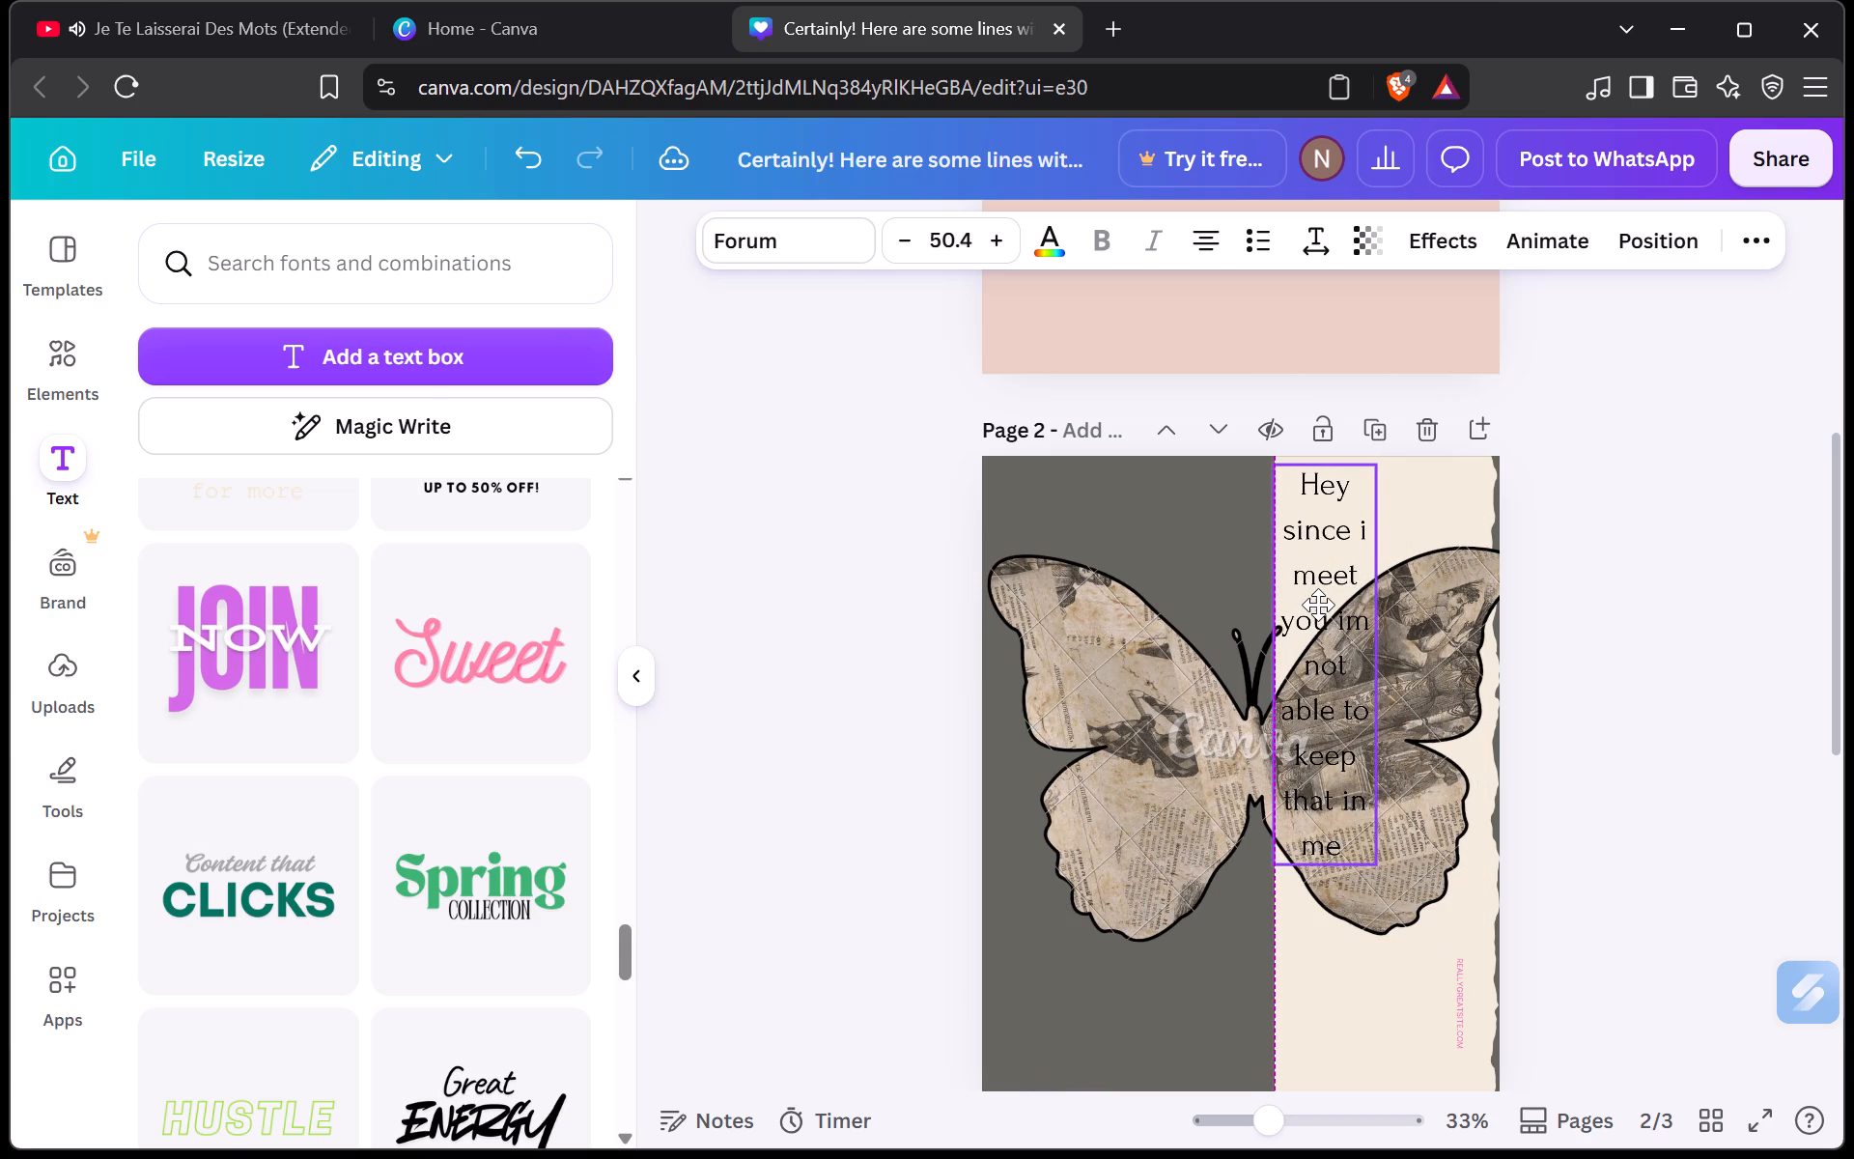
drag(1318, 605, 1320, 605)
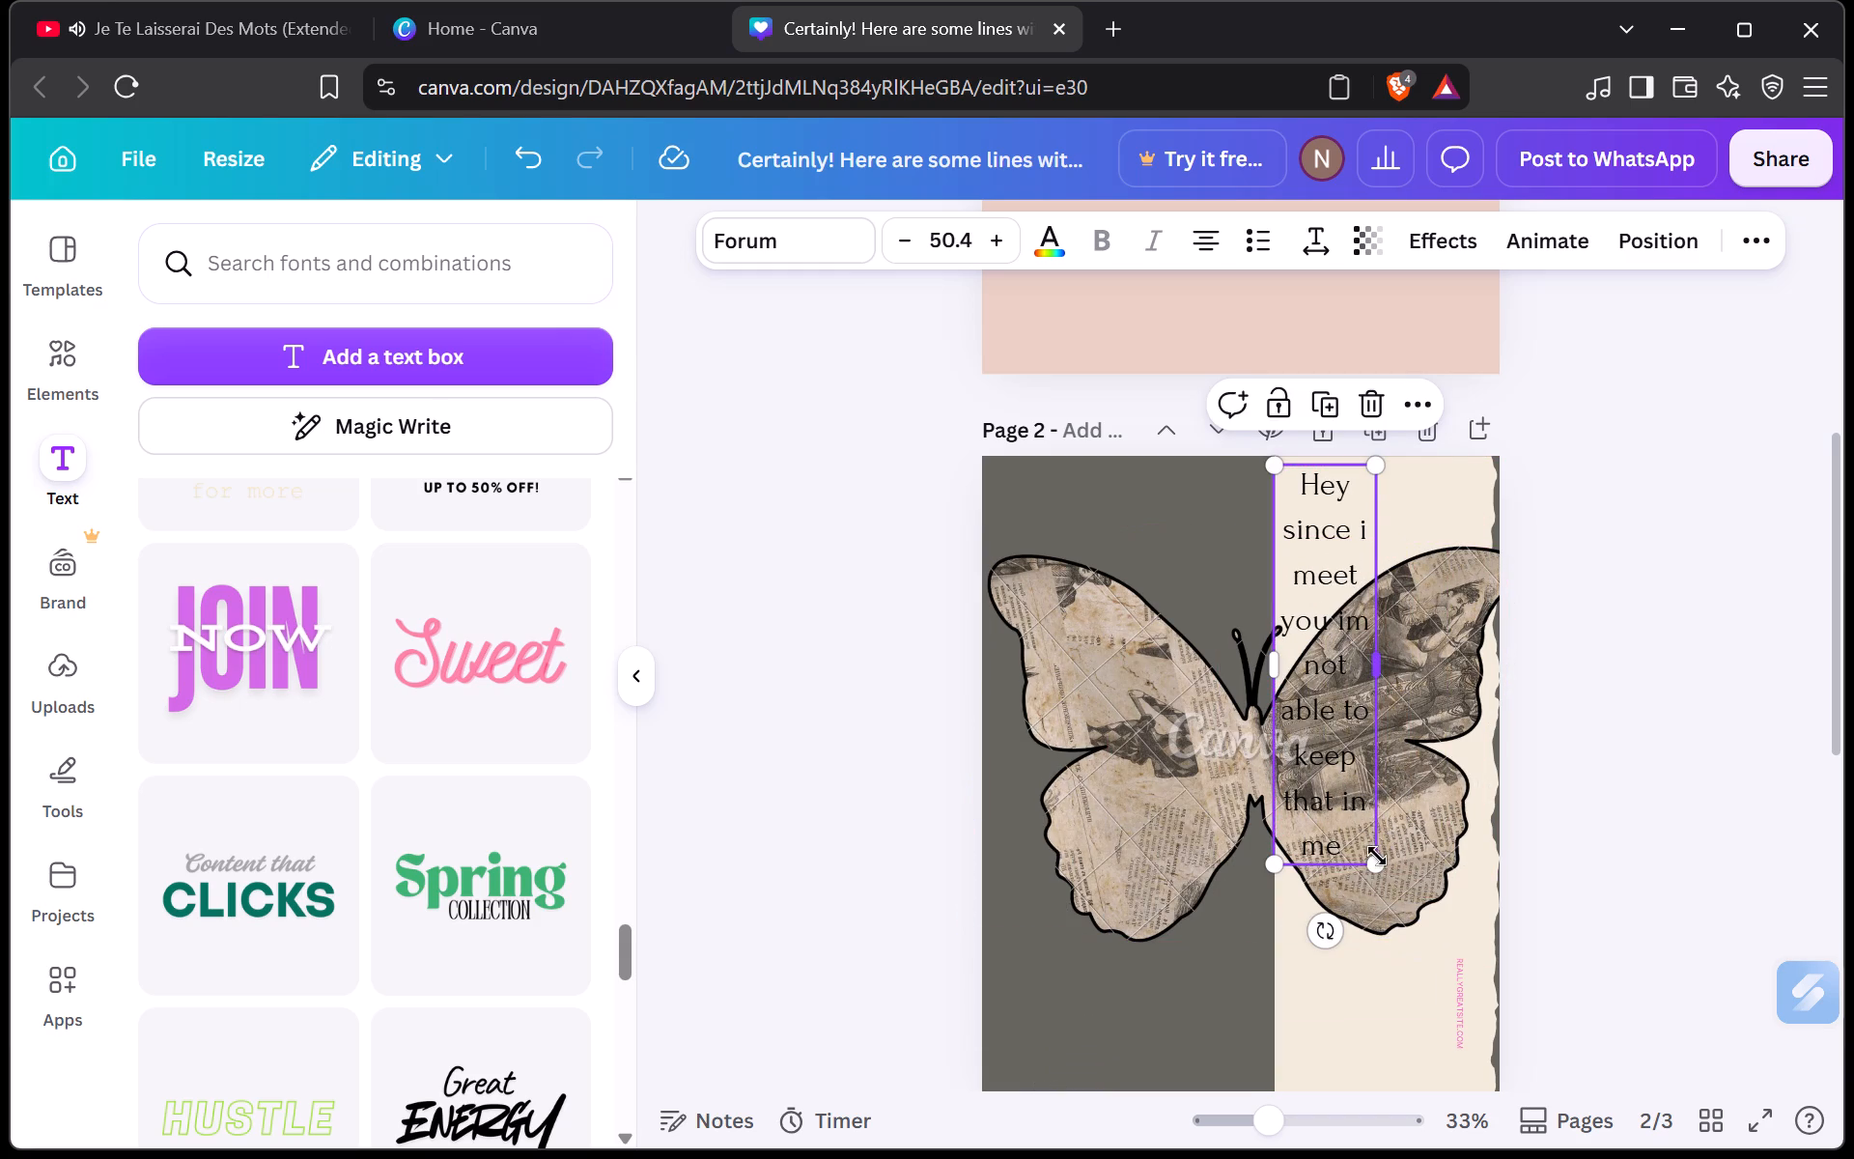
drag(1375, 857, 1480, 1040)
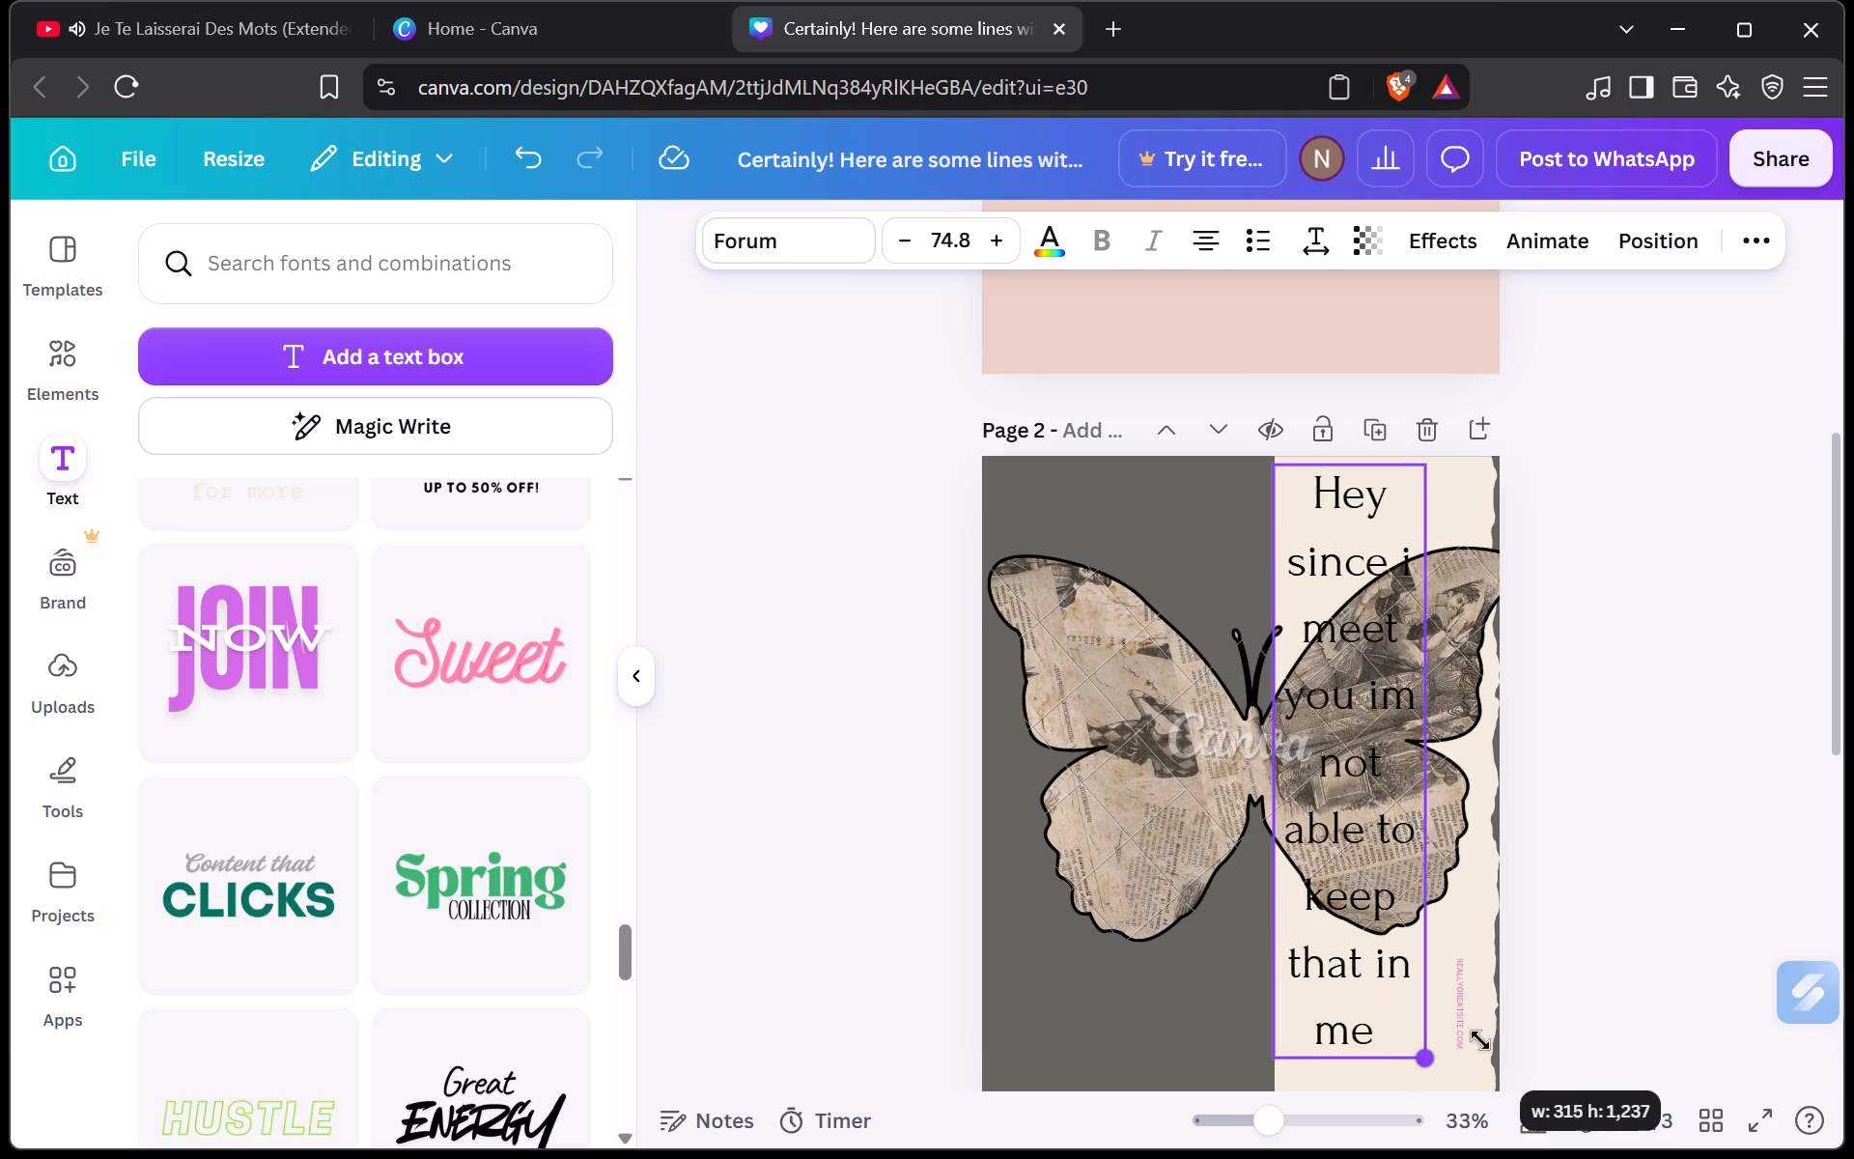
drag(1480, 1040, 1508, 1080)
drag(1369, 960, 1395, 960)
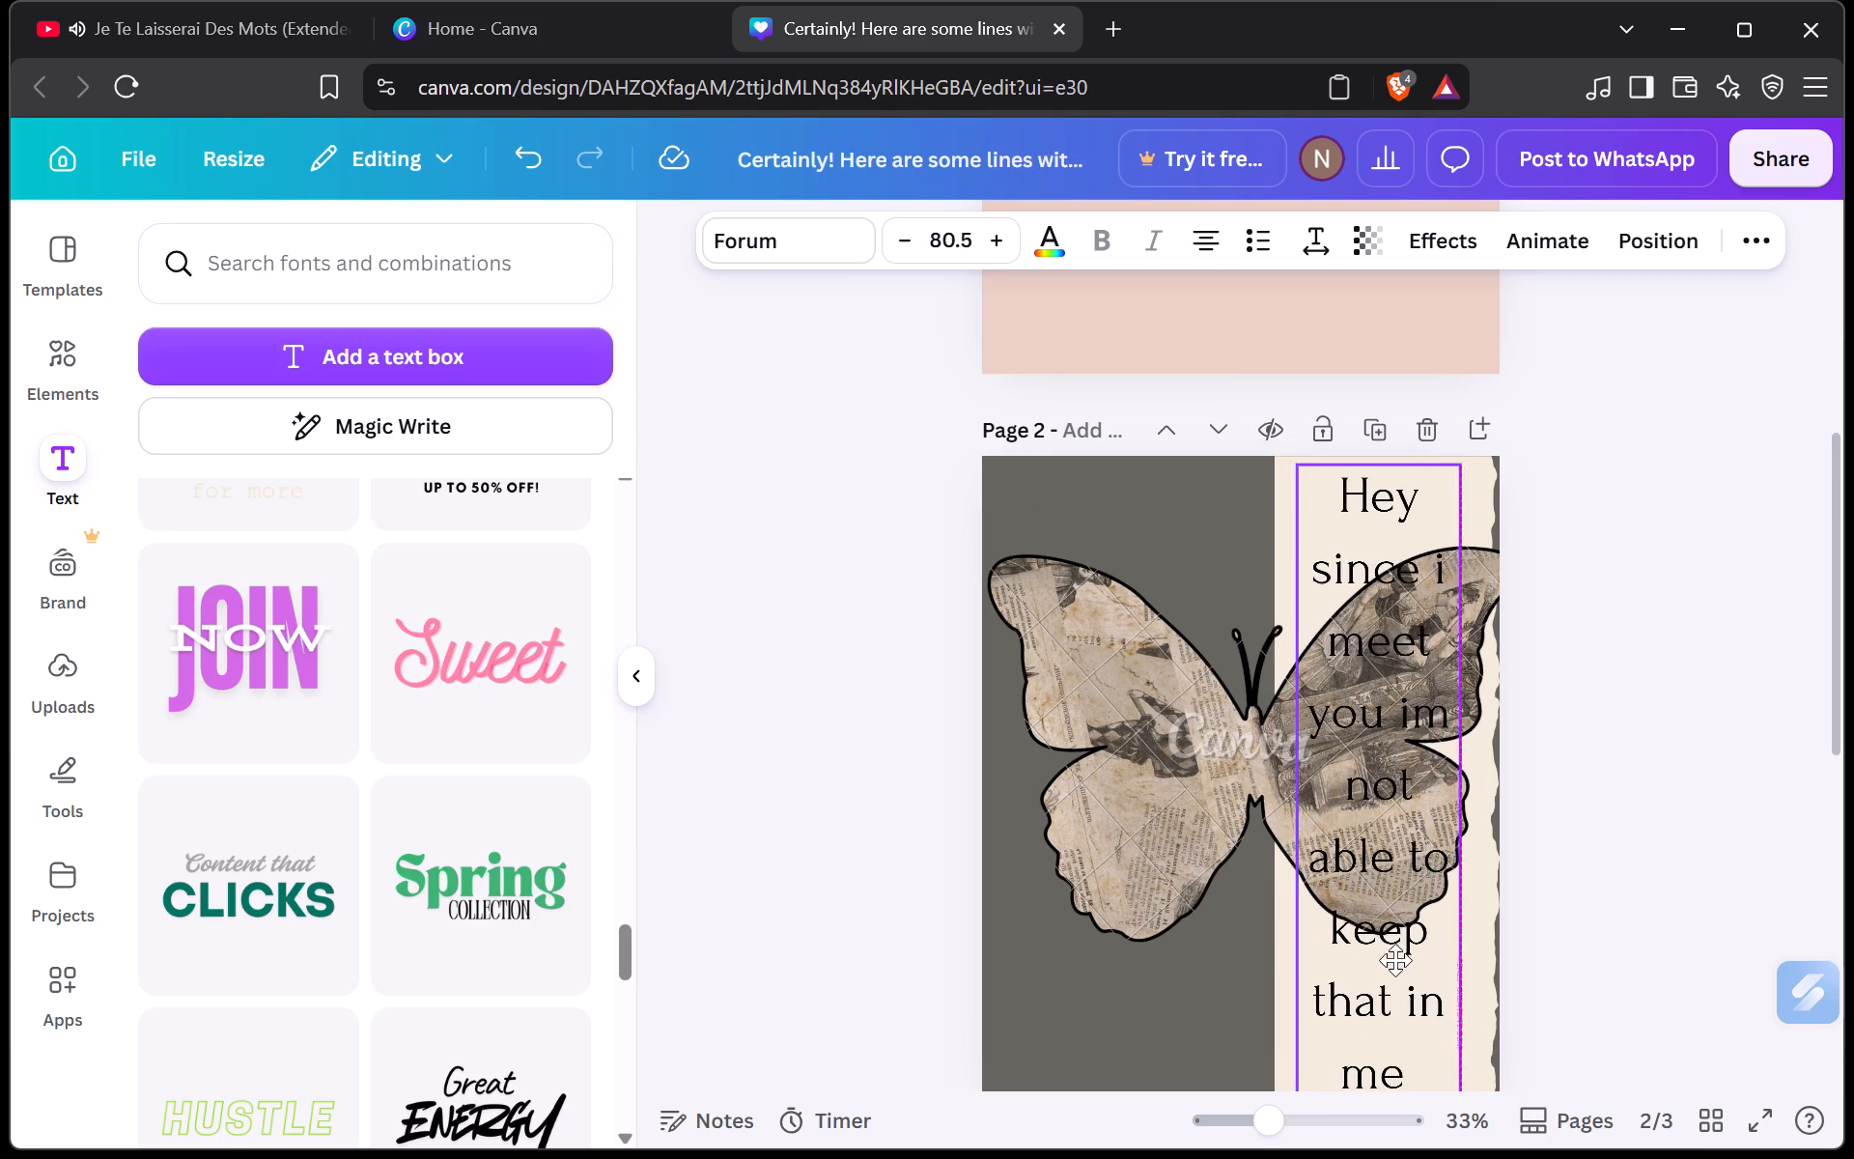
drag(1395, 960, 1403, 959)
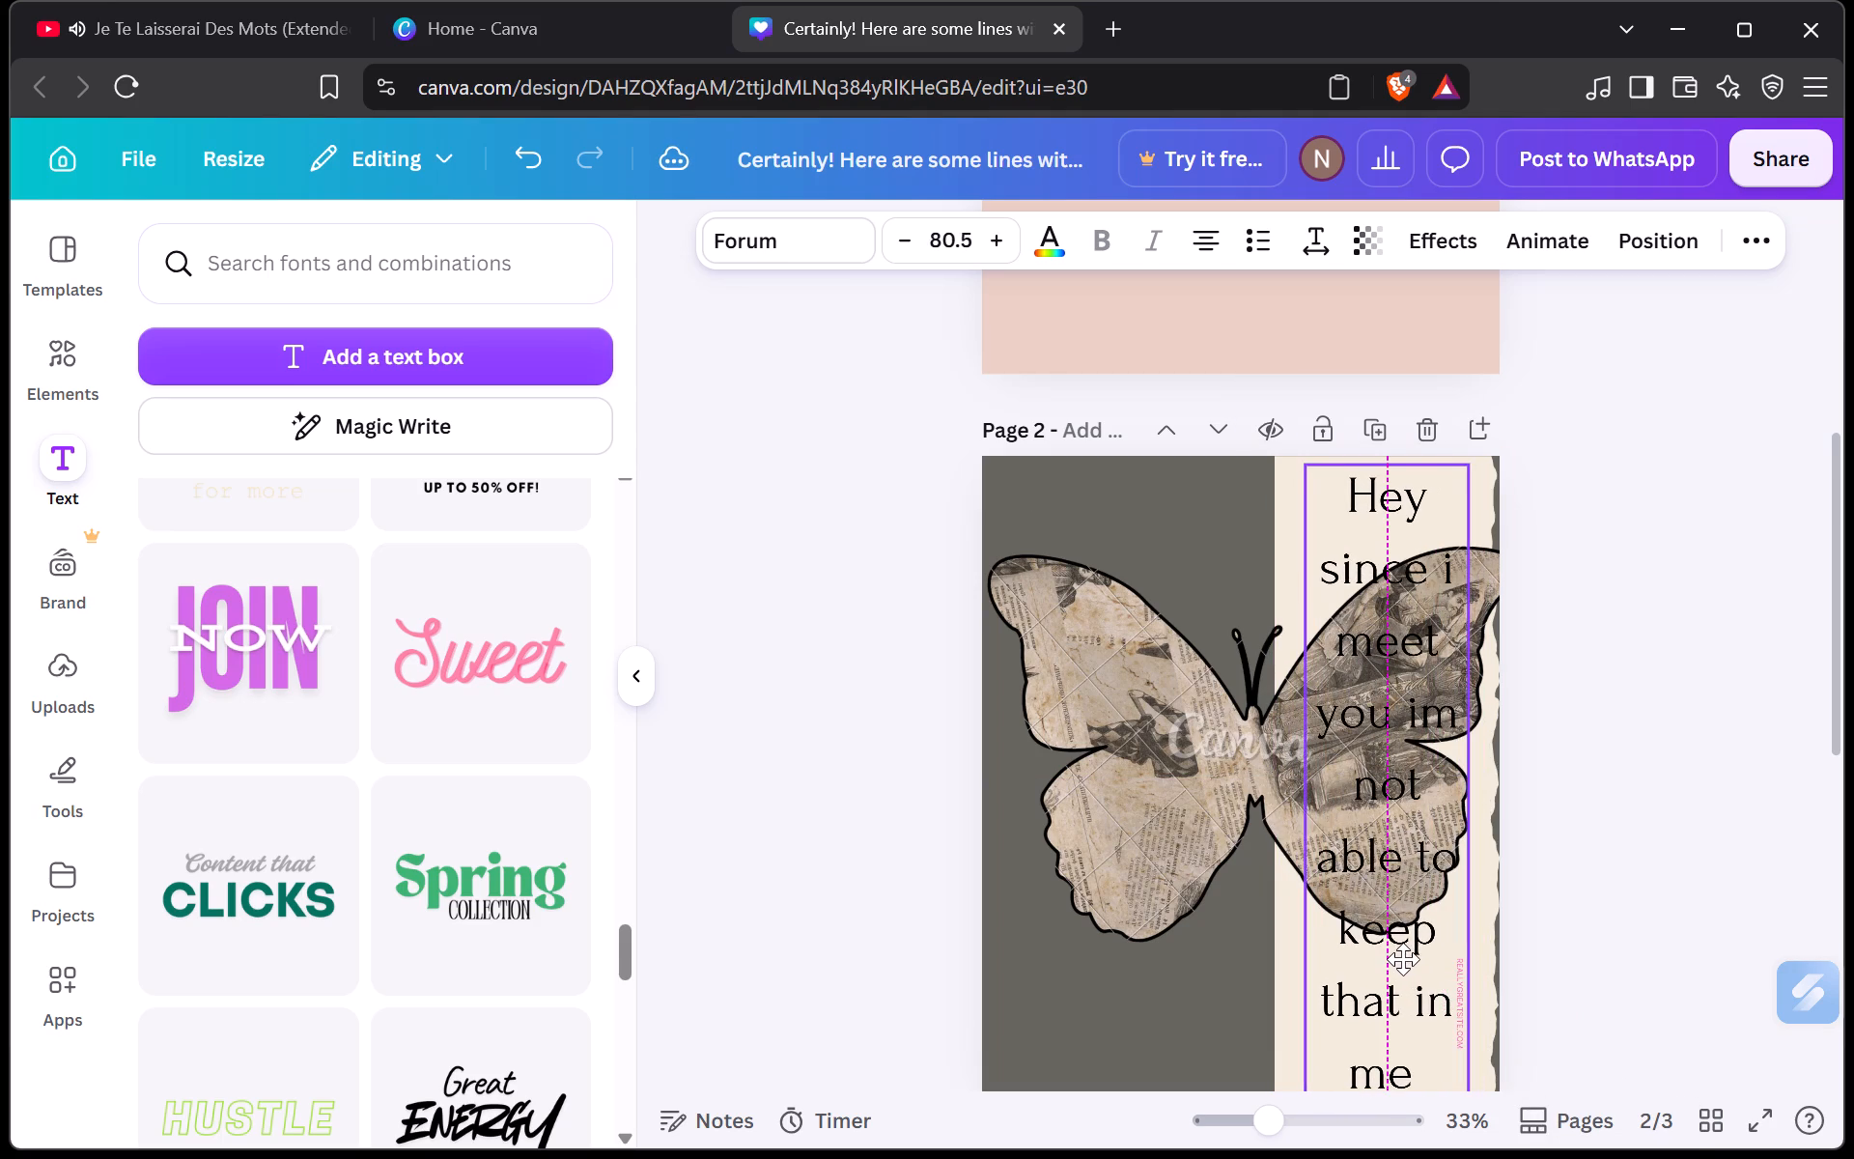
drag(1403, 959, 1403, 960)
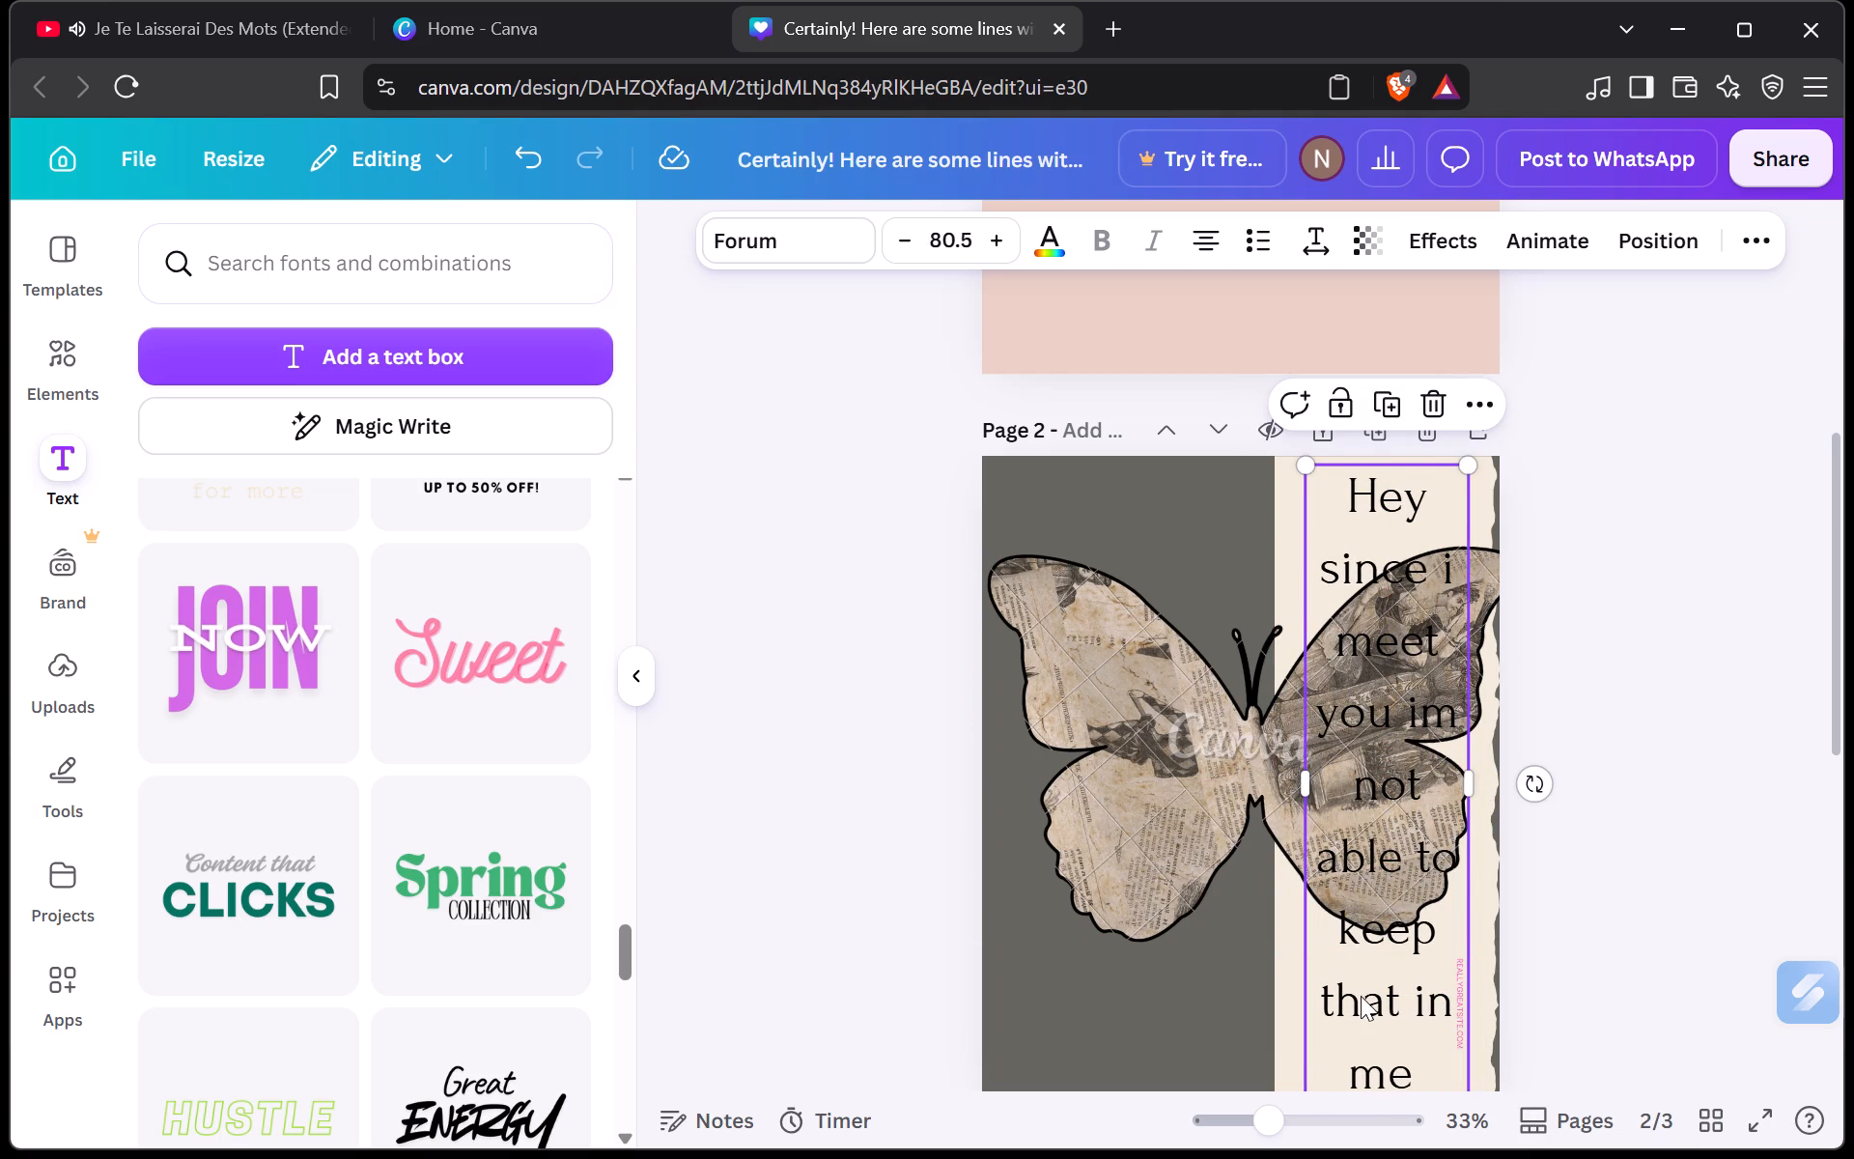
Clear all the message wording from the text box on the torn-paper strip, keeping the box.
scroll(1361, 996, down, 1)
click(1422, 753)
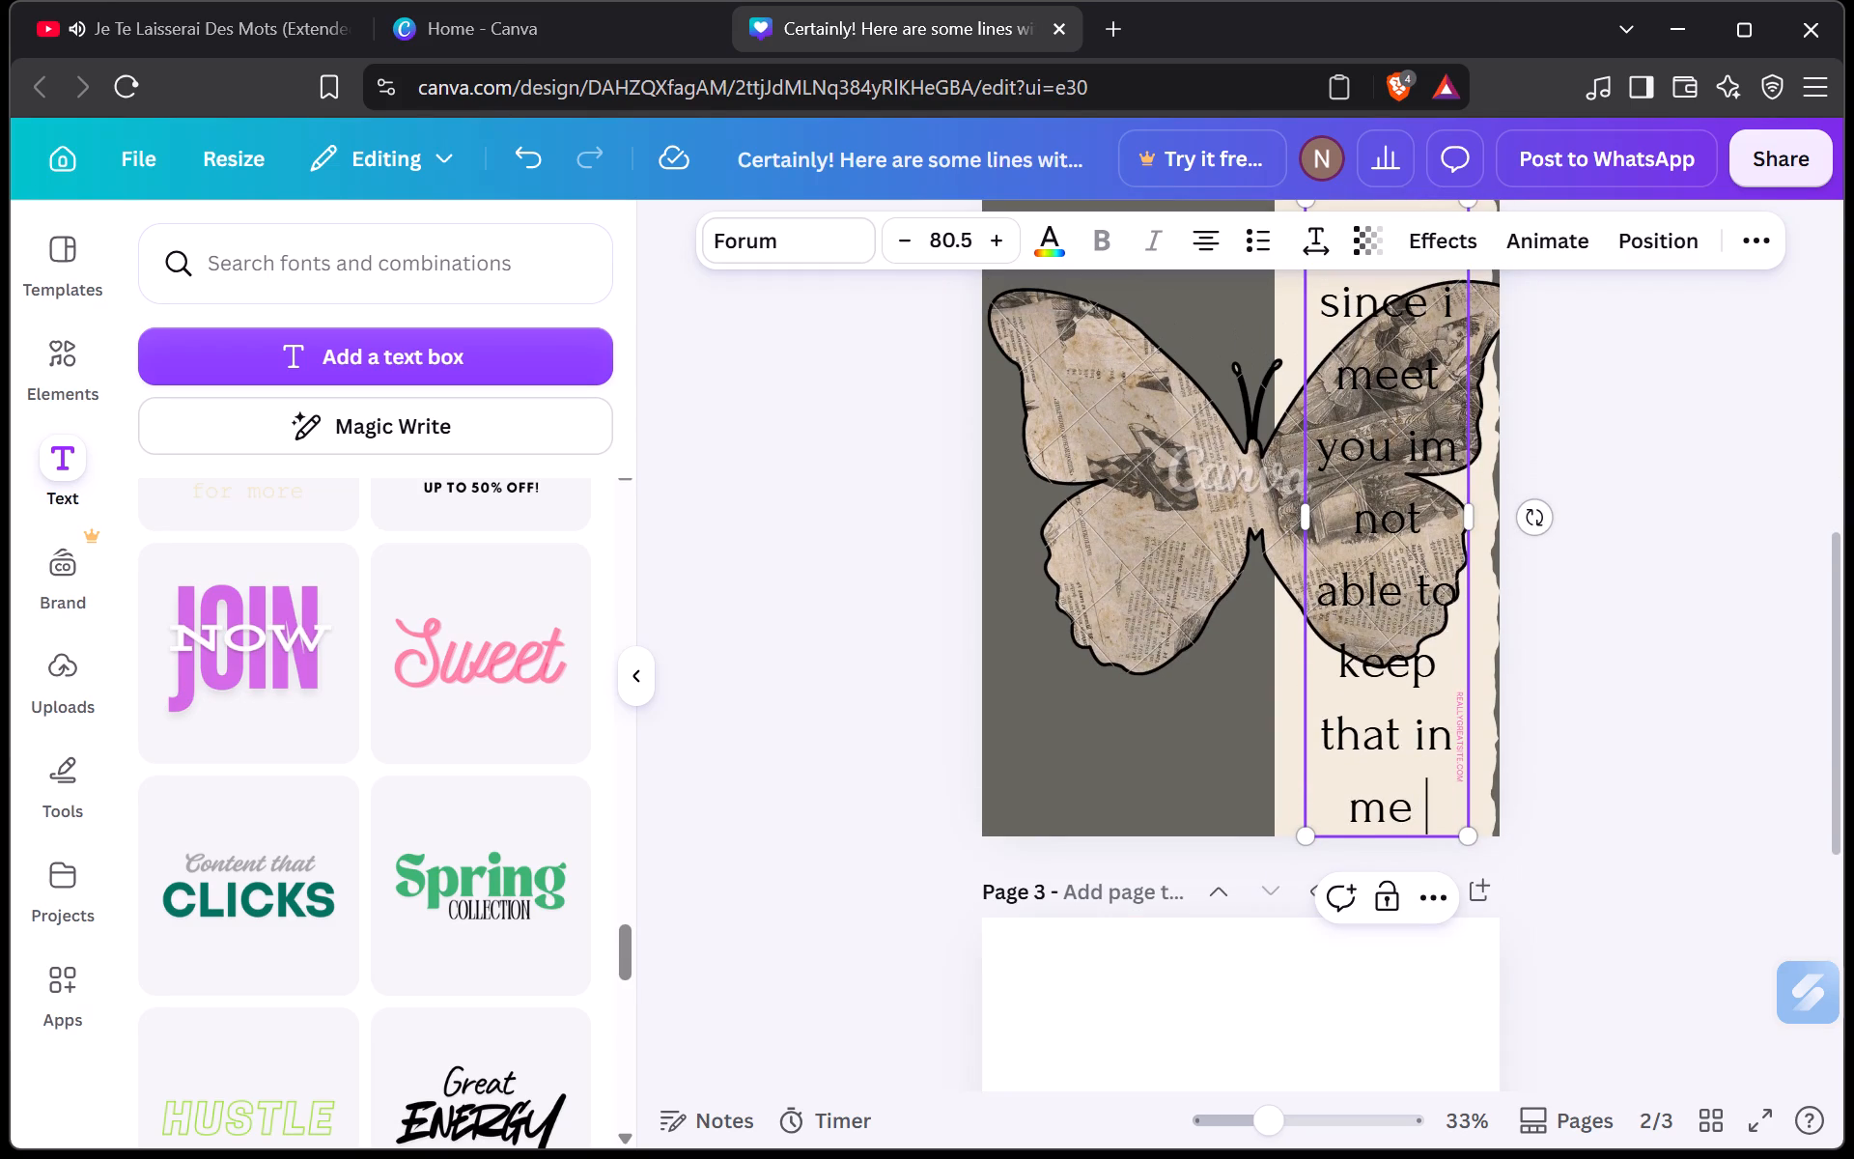
key(BackSpace)
key(BackSpace)
key(BackSpace)
key(BackSpace)
key(BackSpace)
key(BackSpace)
key(BackSpace)
key(BackSpace)
key(BackSpace)
key(BackSpace)
key(BackSpace)
key(BackSpace)
key(BackSpace)
key(BackSpace)
key(BackSpace)
key(BackSpace)
key(BackSpace)
key(BackSpace)
key(BackSpace)
key(BackSpace)
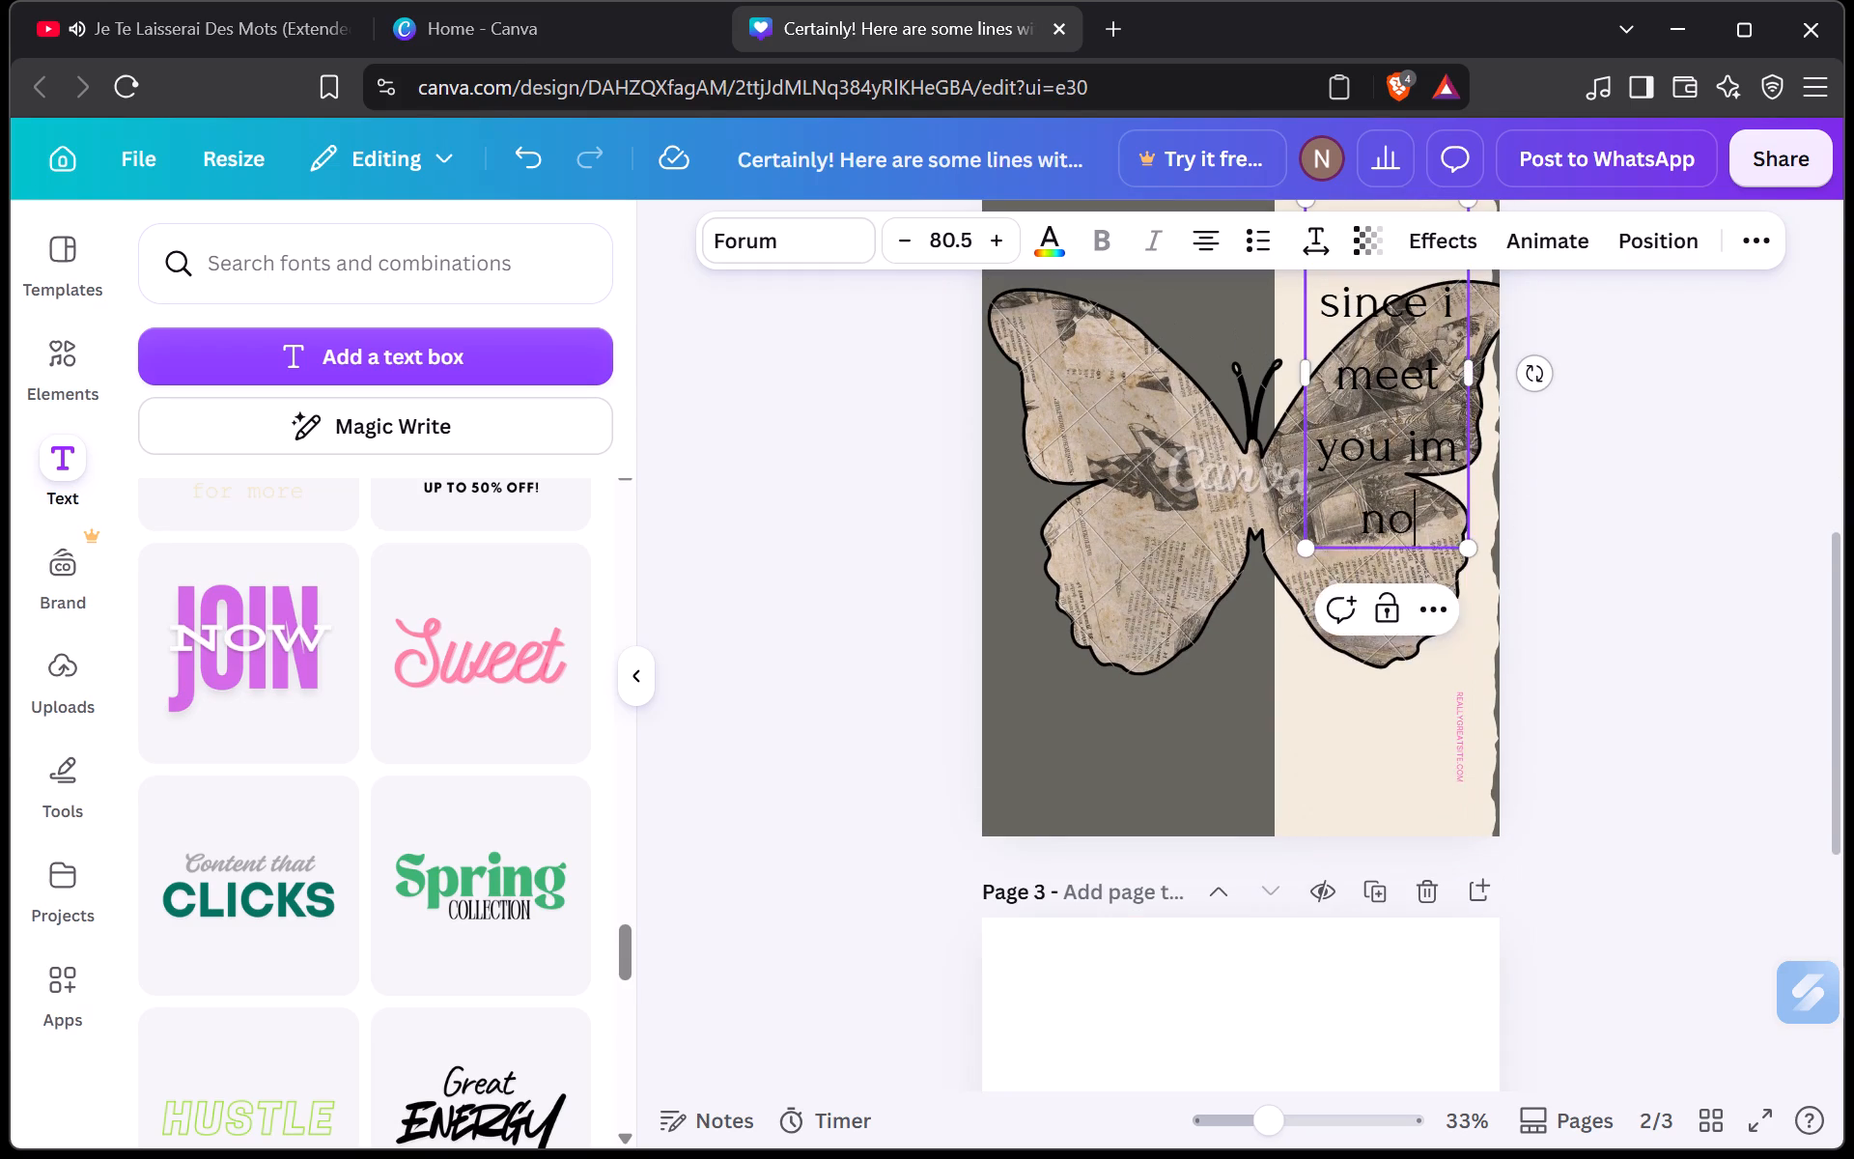
Start the new message in the empty text box on page 2's torn-paper strip with "happies".
scroll(1359, 761, up, 2)
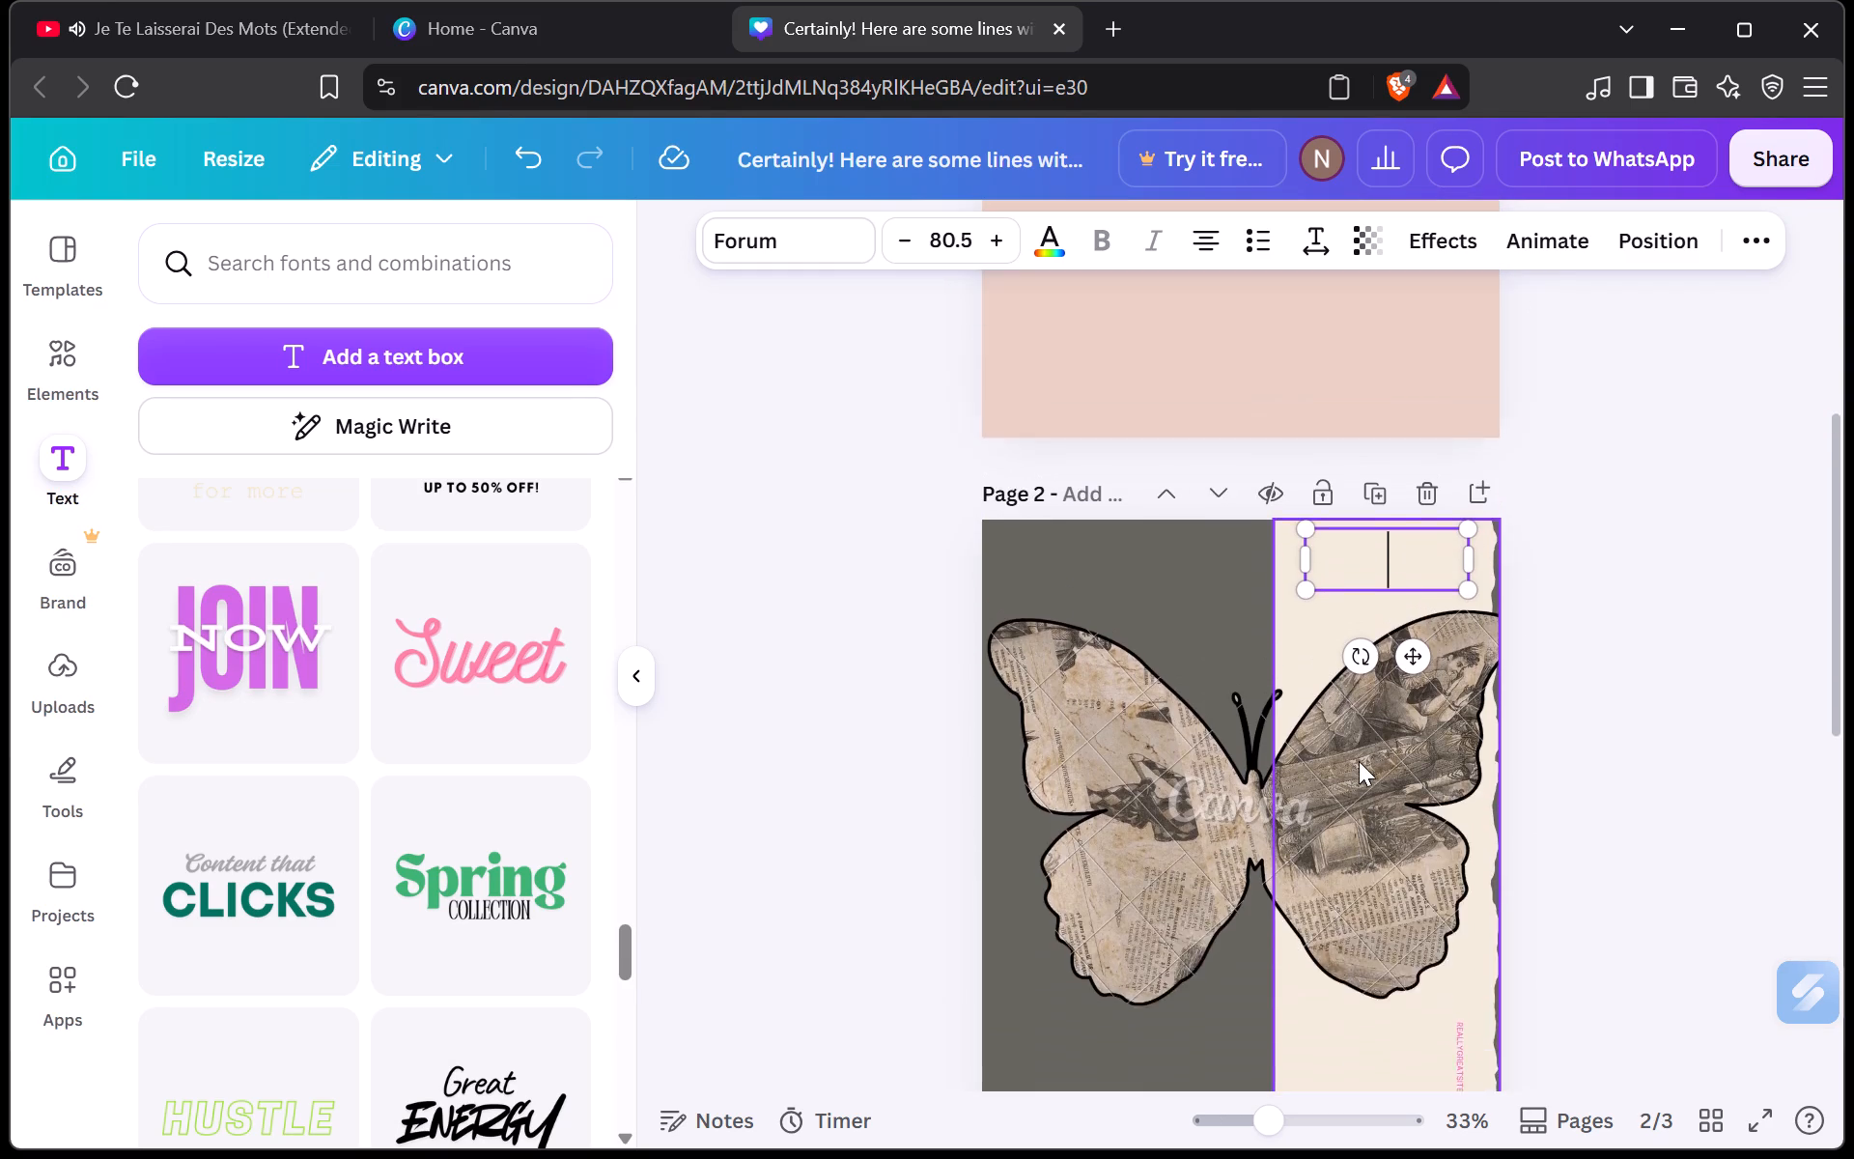
scroll(1359, 761, up, 1)
key(h)
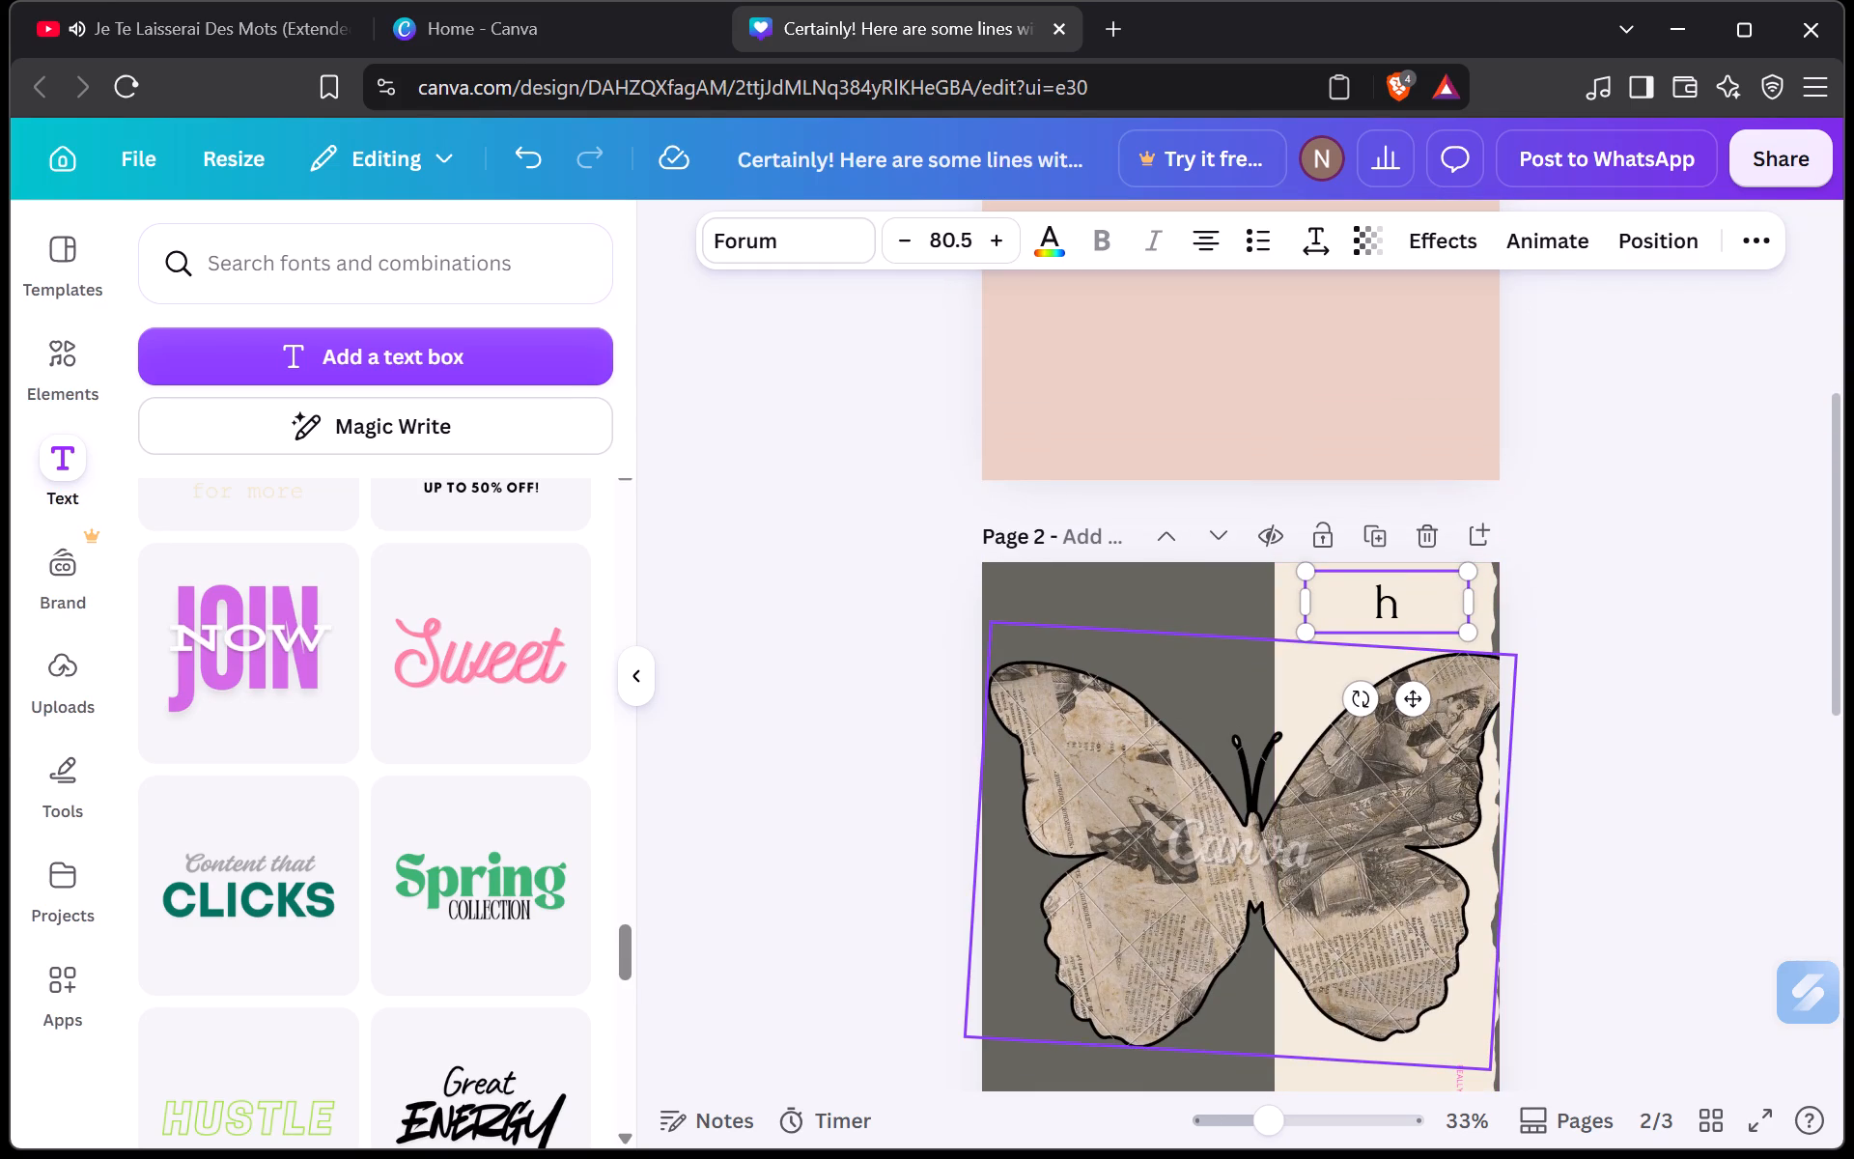
text(appiet)
key(BackSpace)
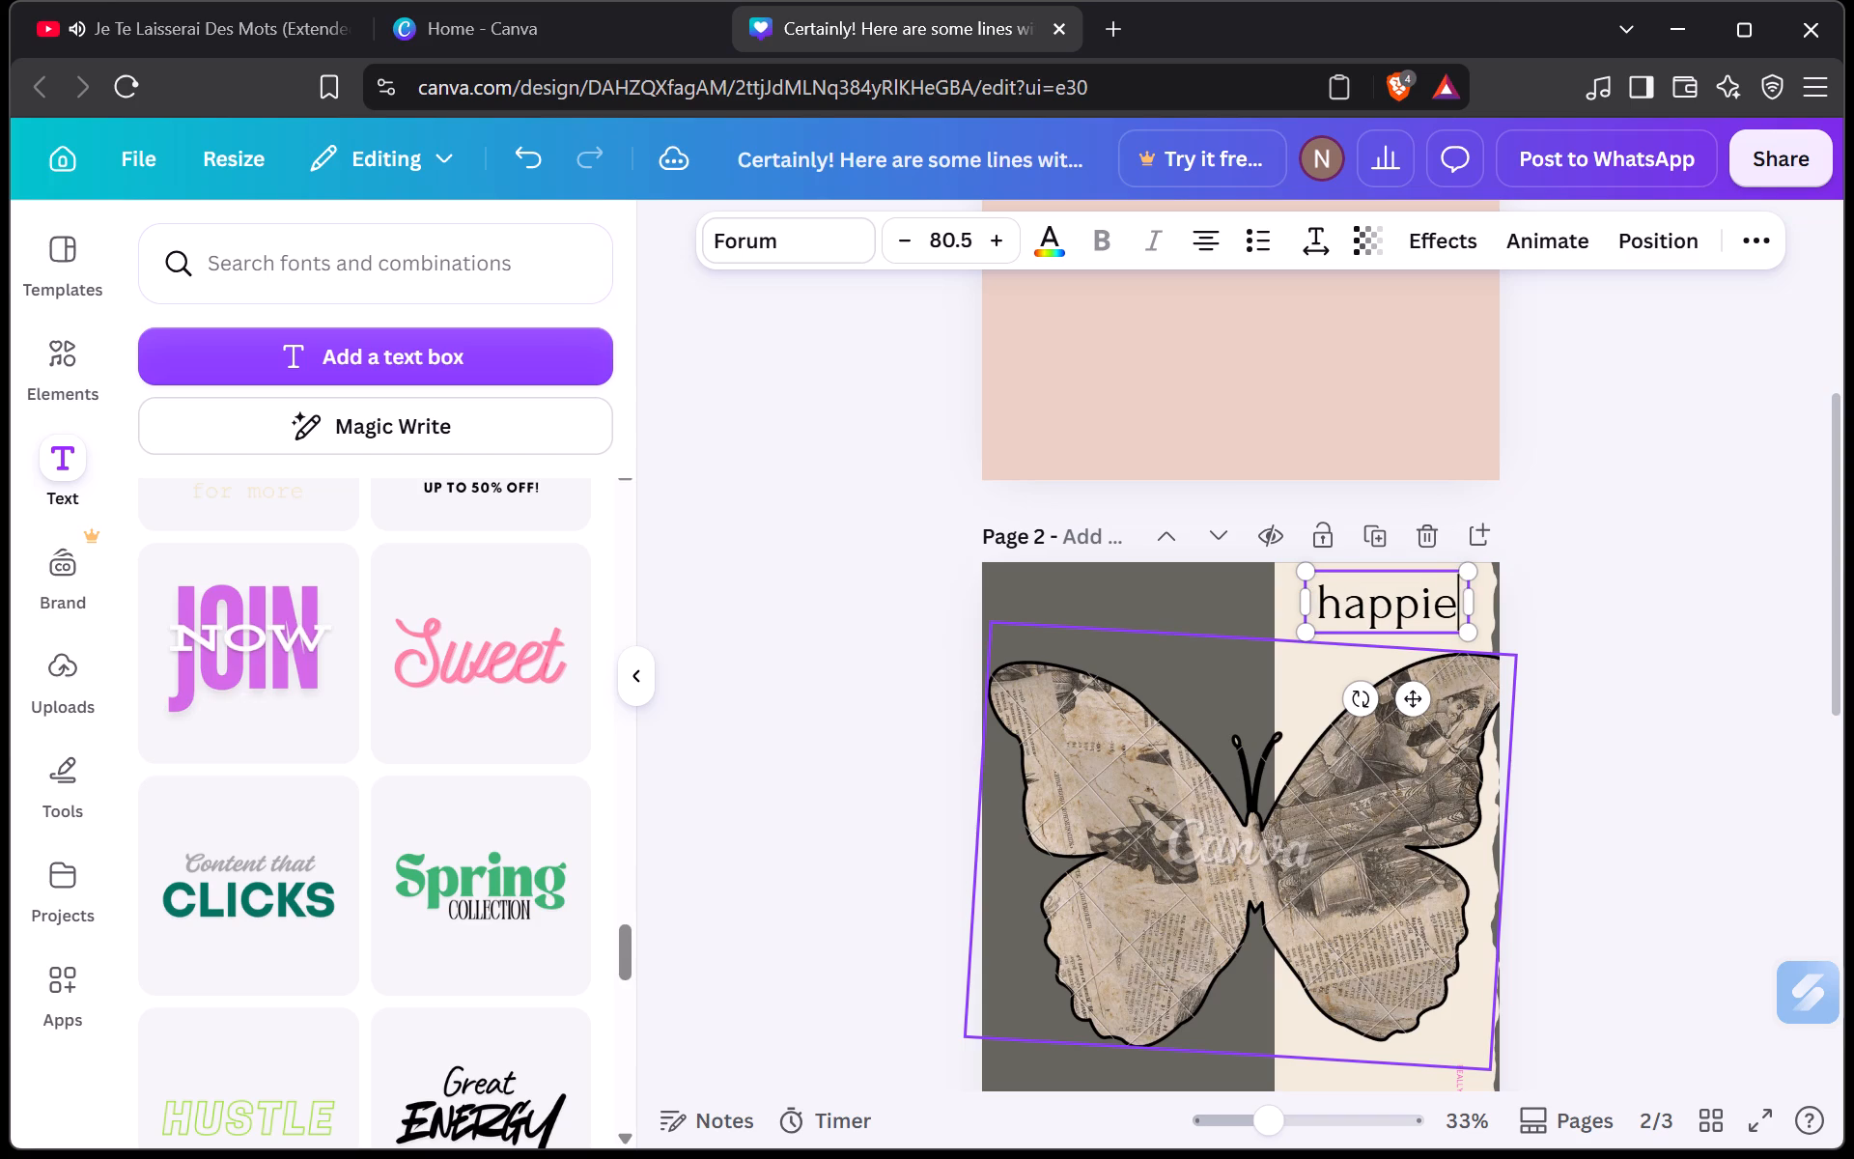
text(st)
key(space)
text(\\\)
key(BackSpace)
key(BackSpace)
key(BackSpace)
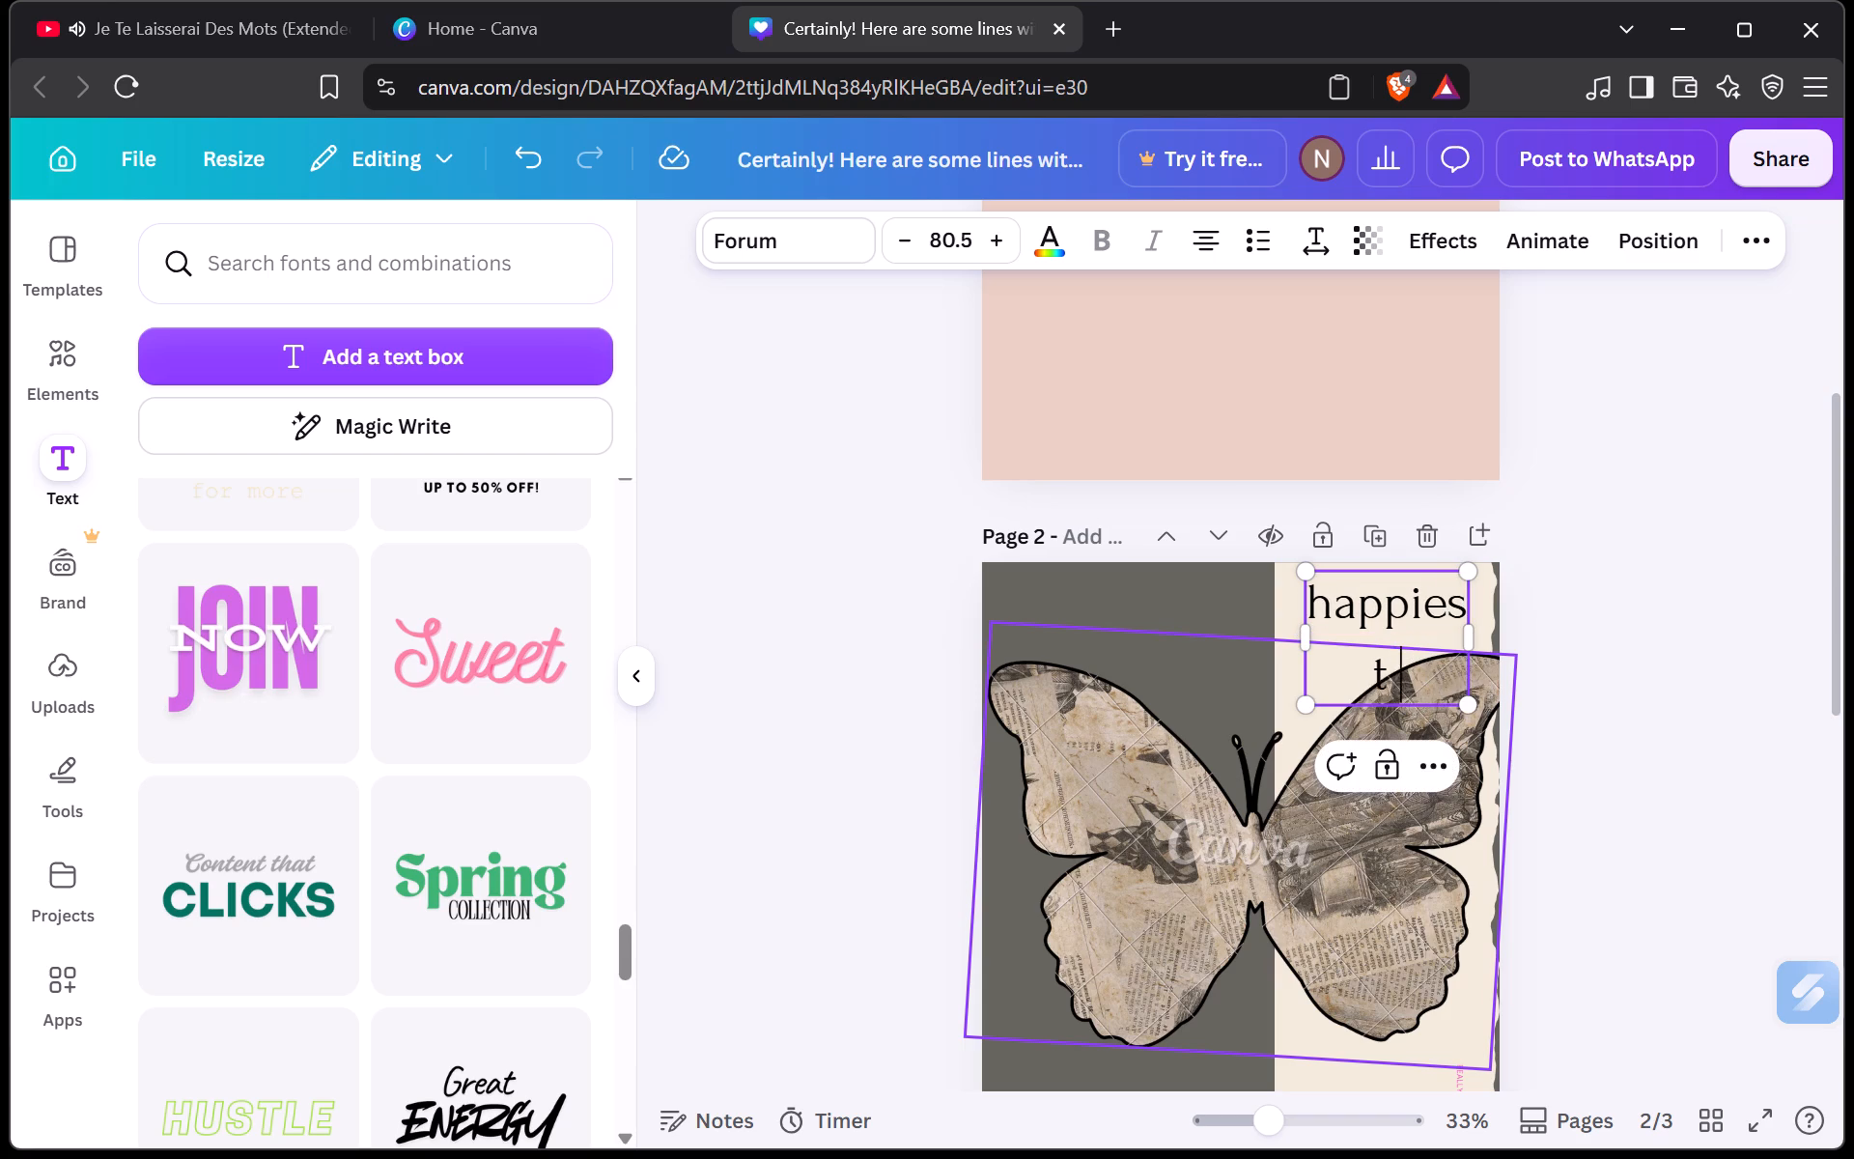
key(BackSpace)
key(BackSpace)
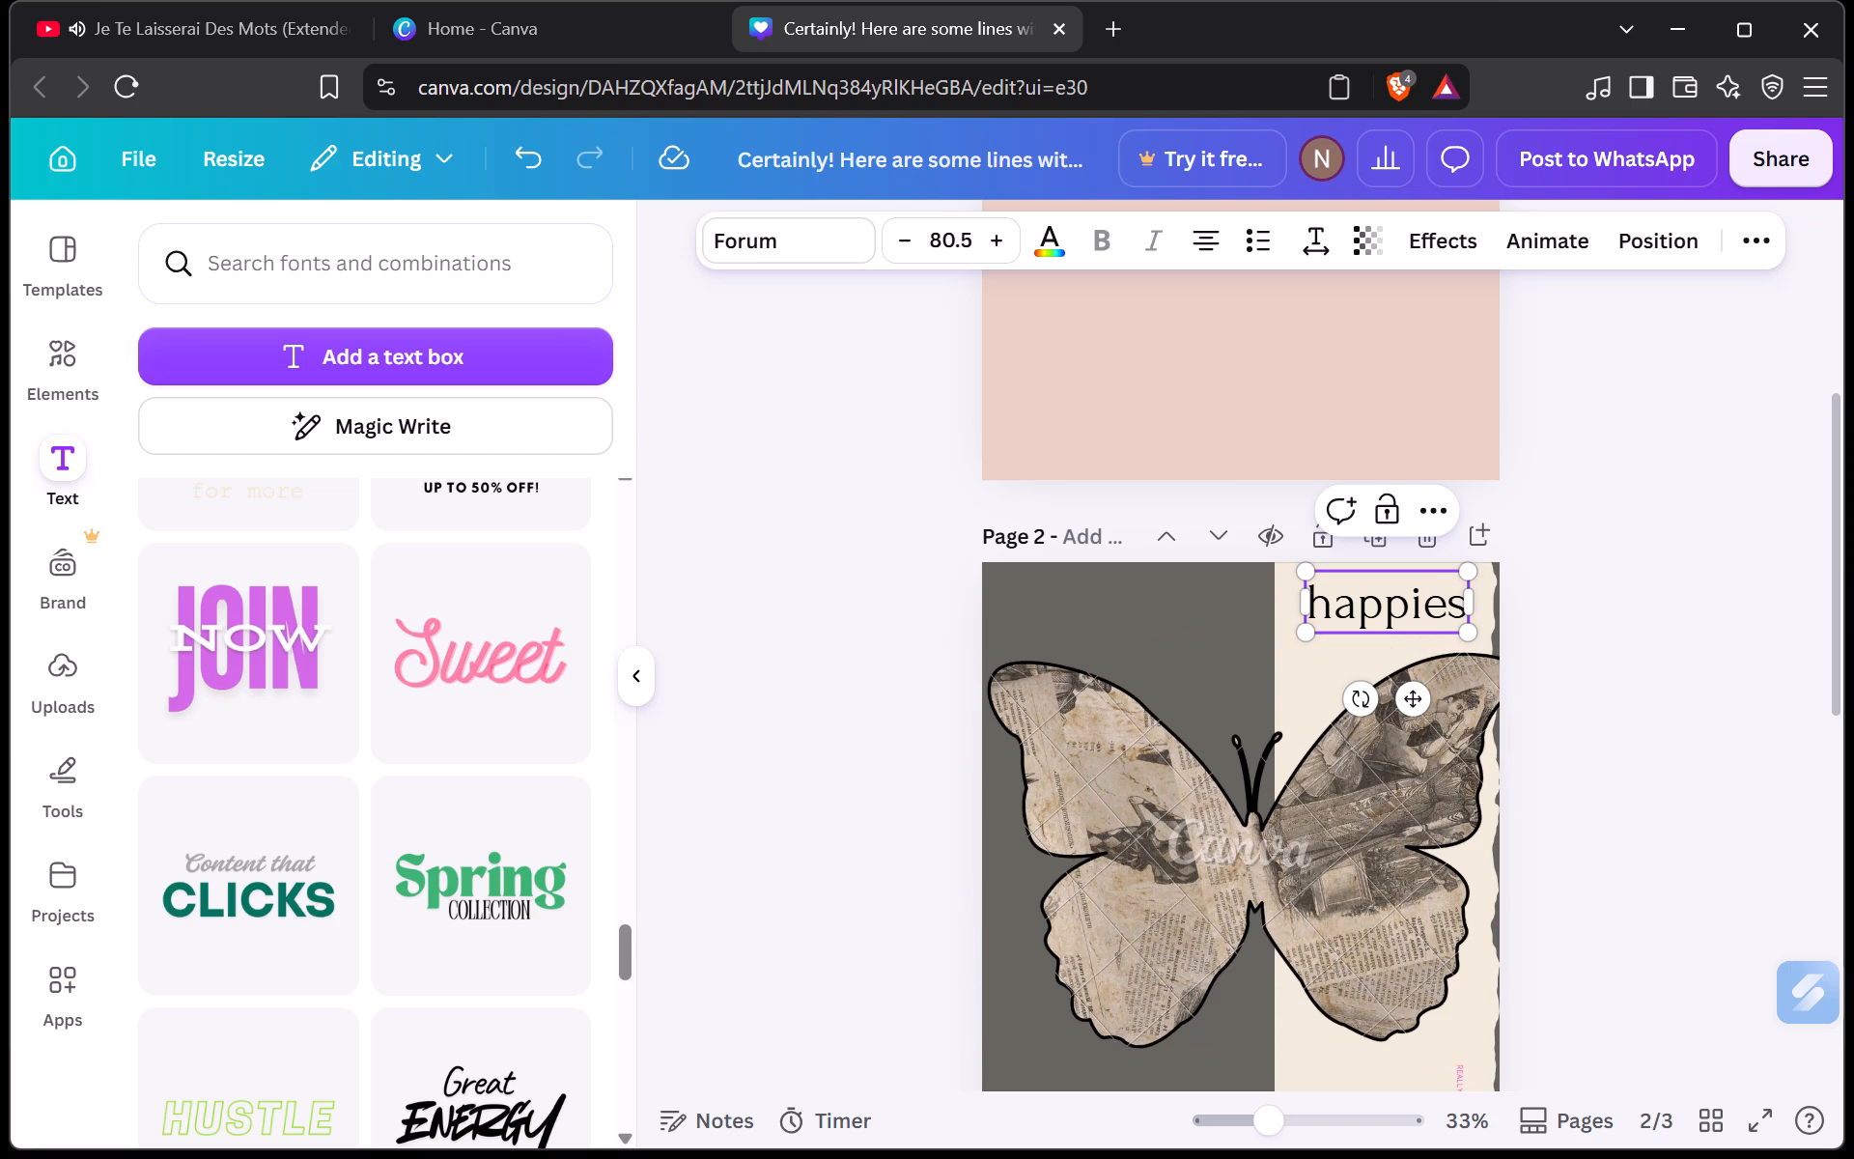
drag(1329, 601, 1310, 602)
Nudge the butterfly slightly lower on page 2, keeping it below the opening line of text.
drag(1334, 664, 1322, 625)
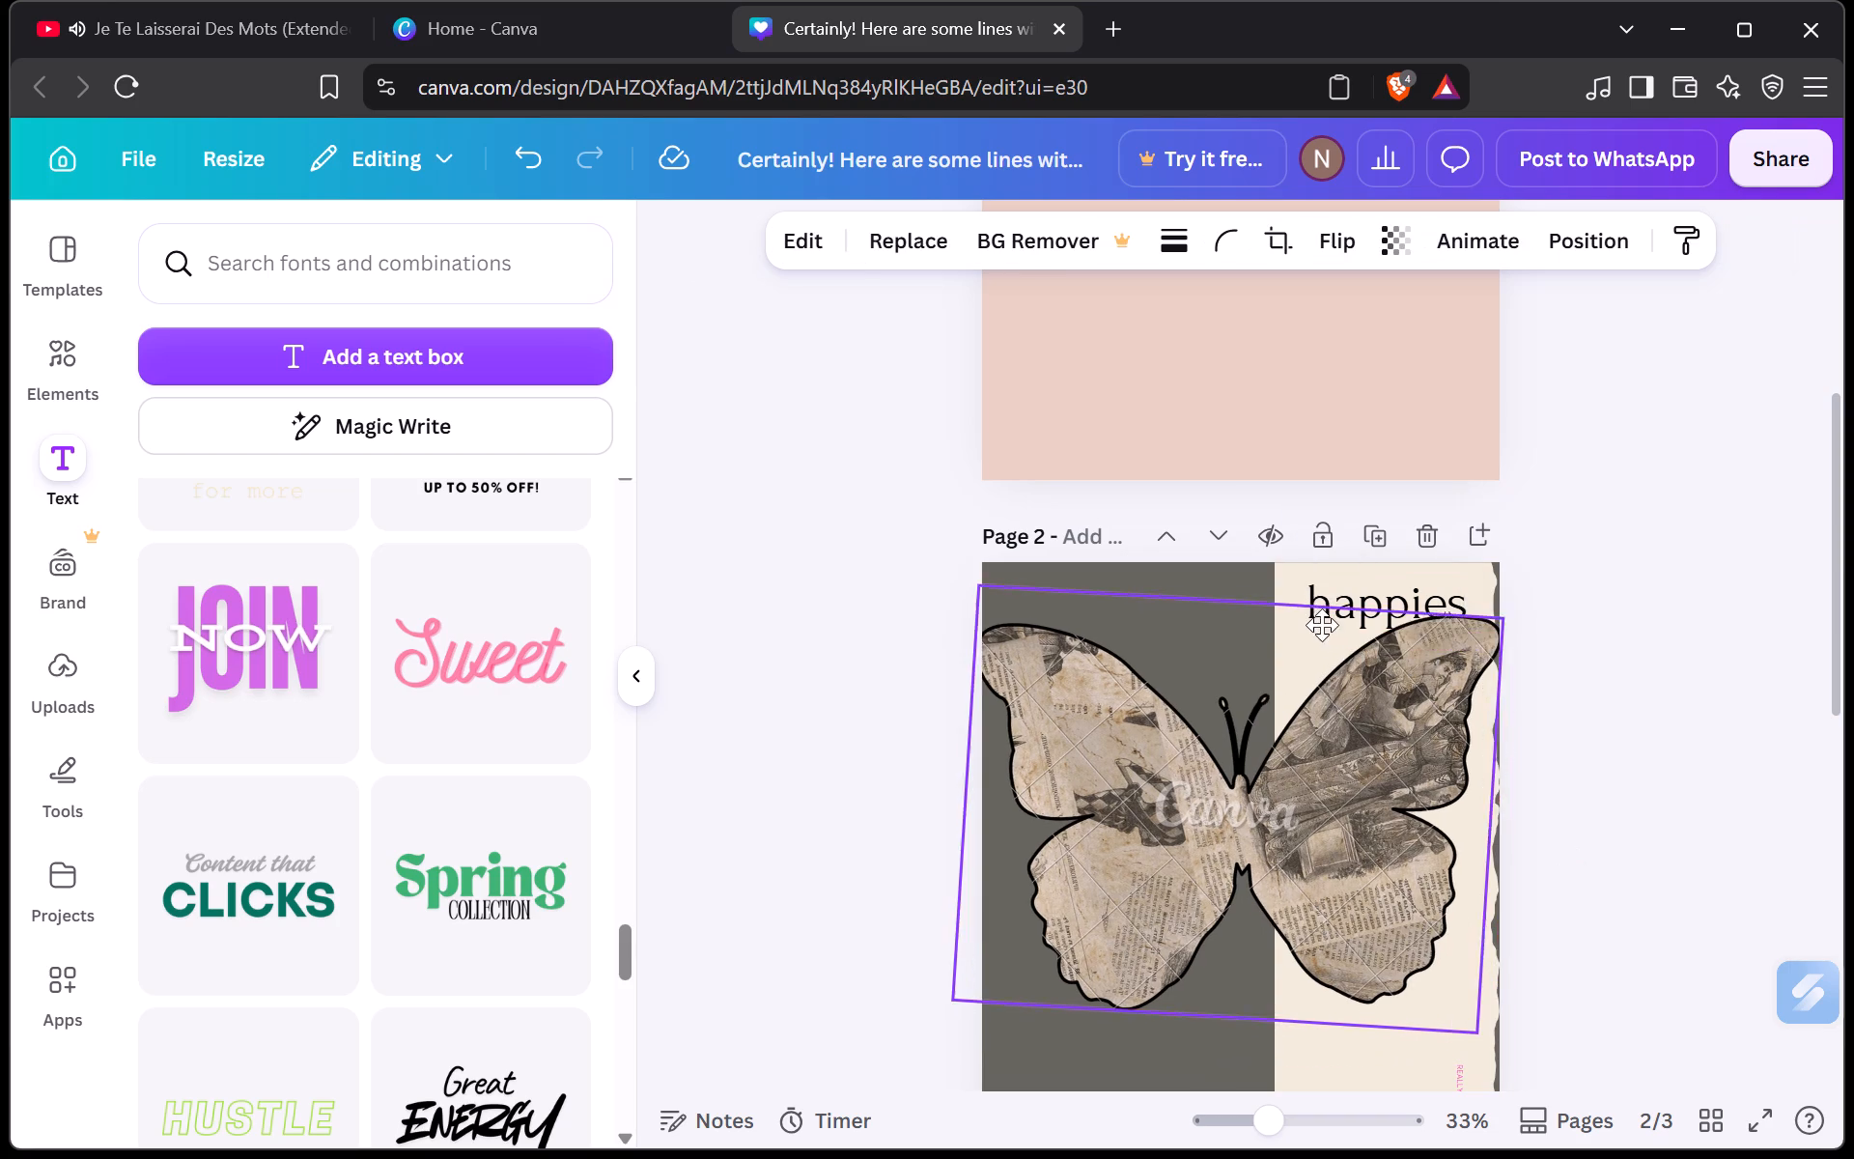
drag(1322, 625, 1328, 675)
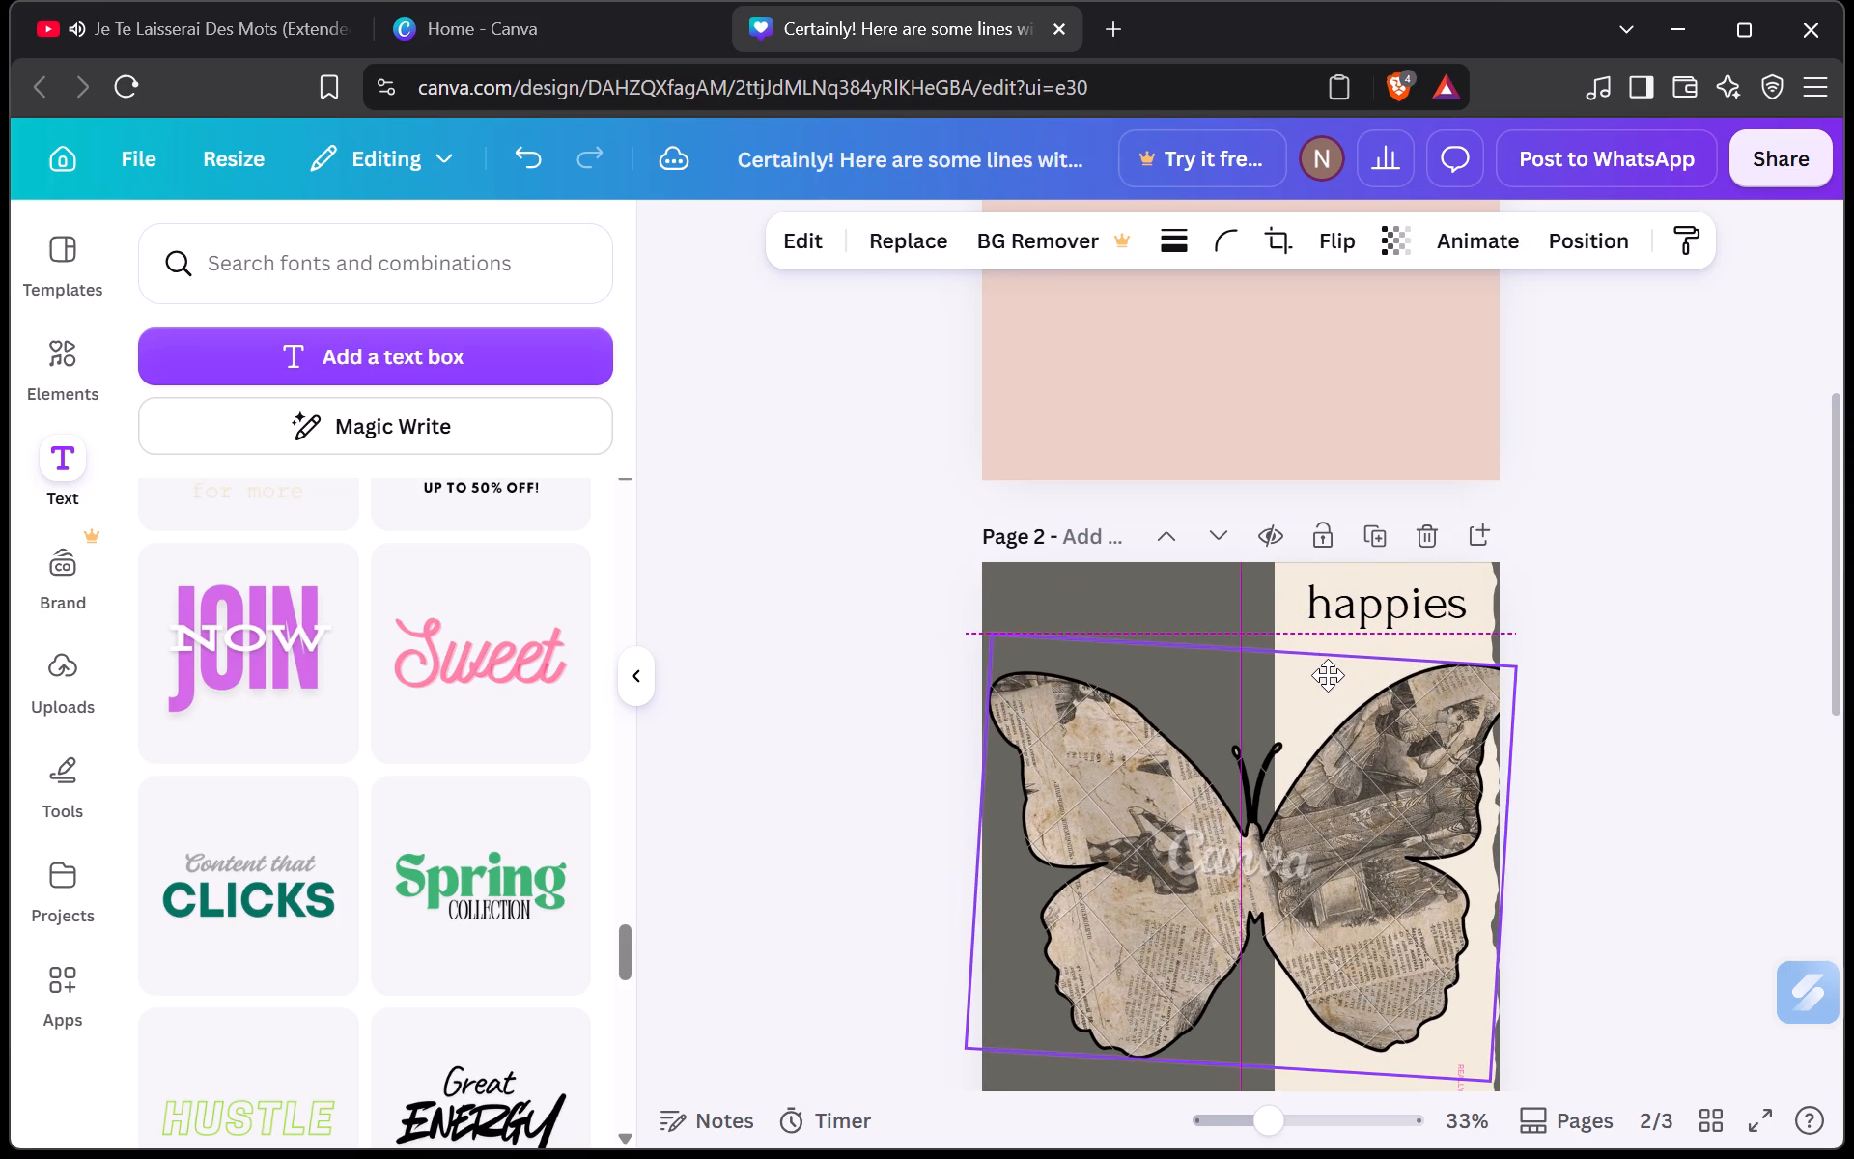
drag(1328, 675, 1331, 674)
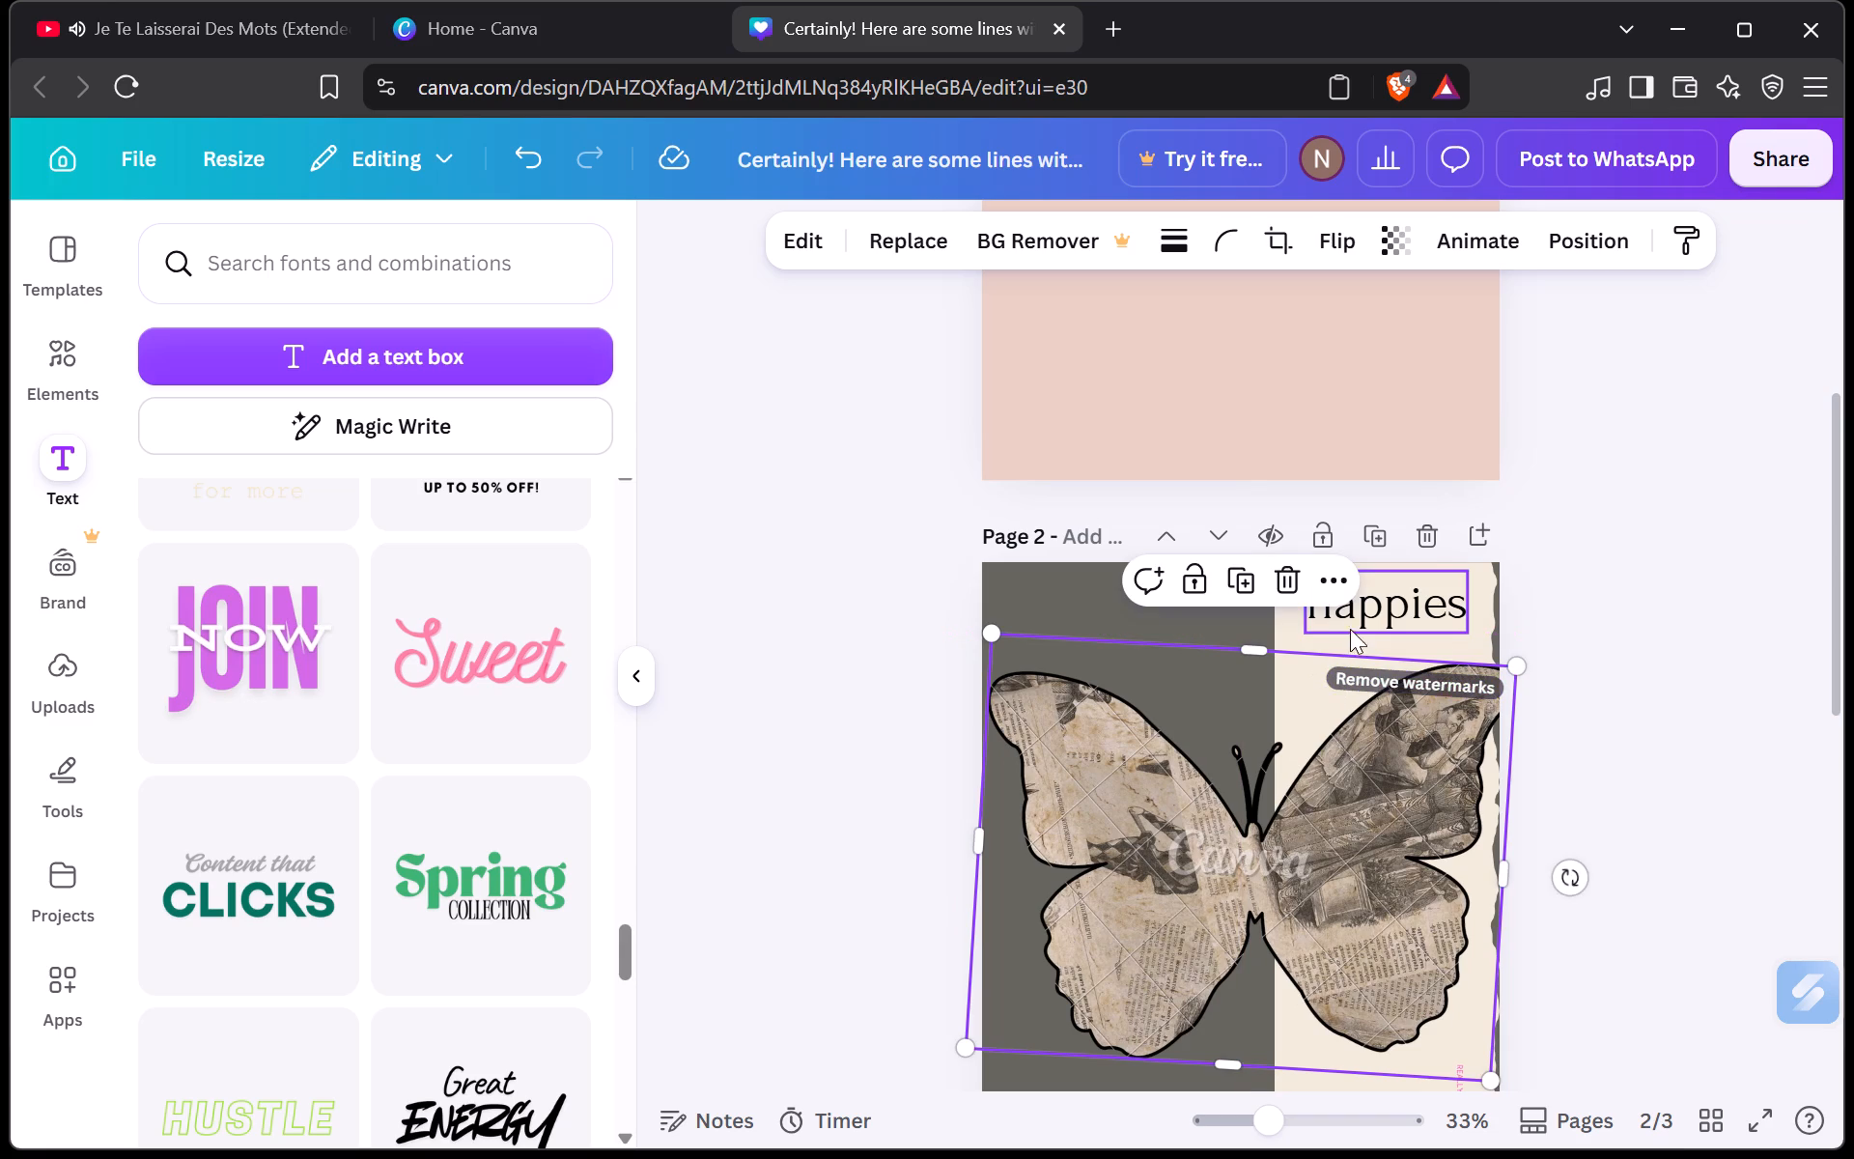
Shift the message text box over so it starts at the torn-paper strip's left edge.
drag(1360, 607, 1333, 609)
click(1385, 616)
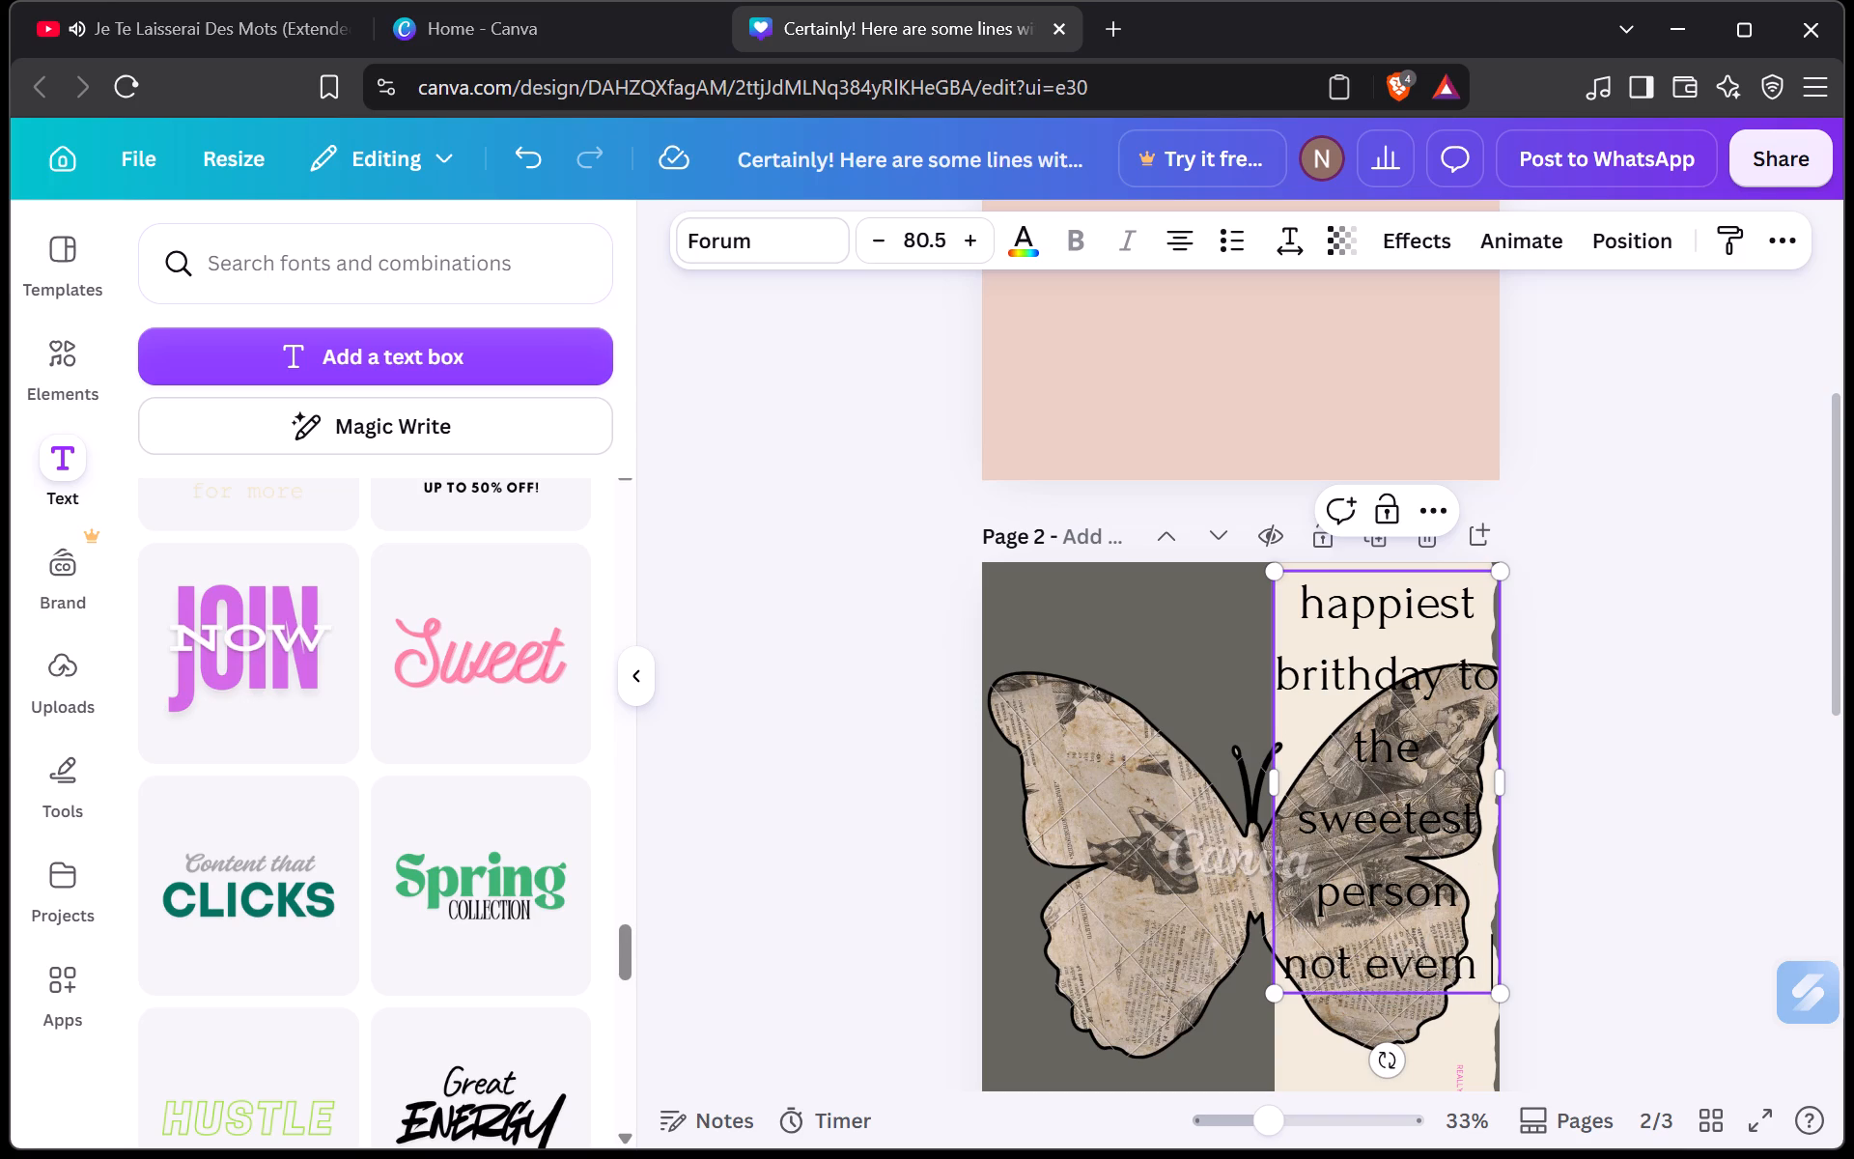
key(BackSpace)
key(BackSpace)
key(BackSpace)
text(en that sweet)
key(space)
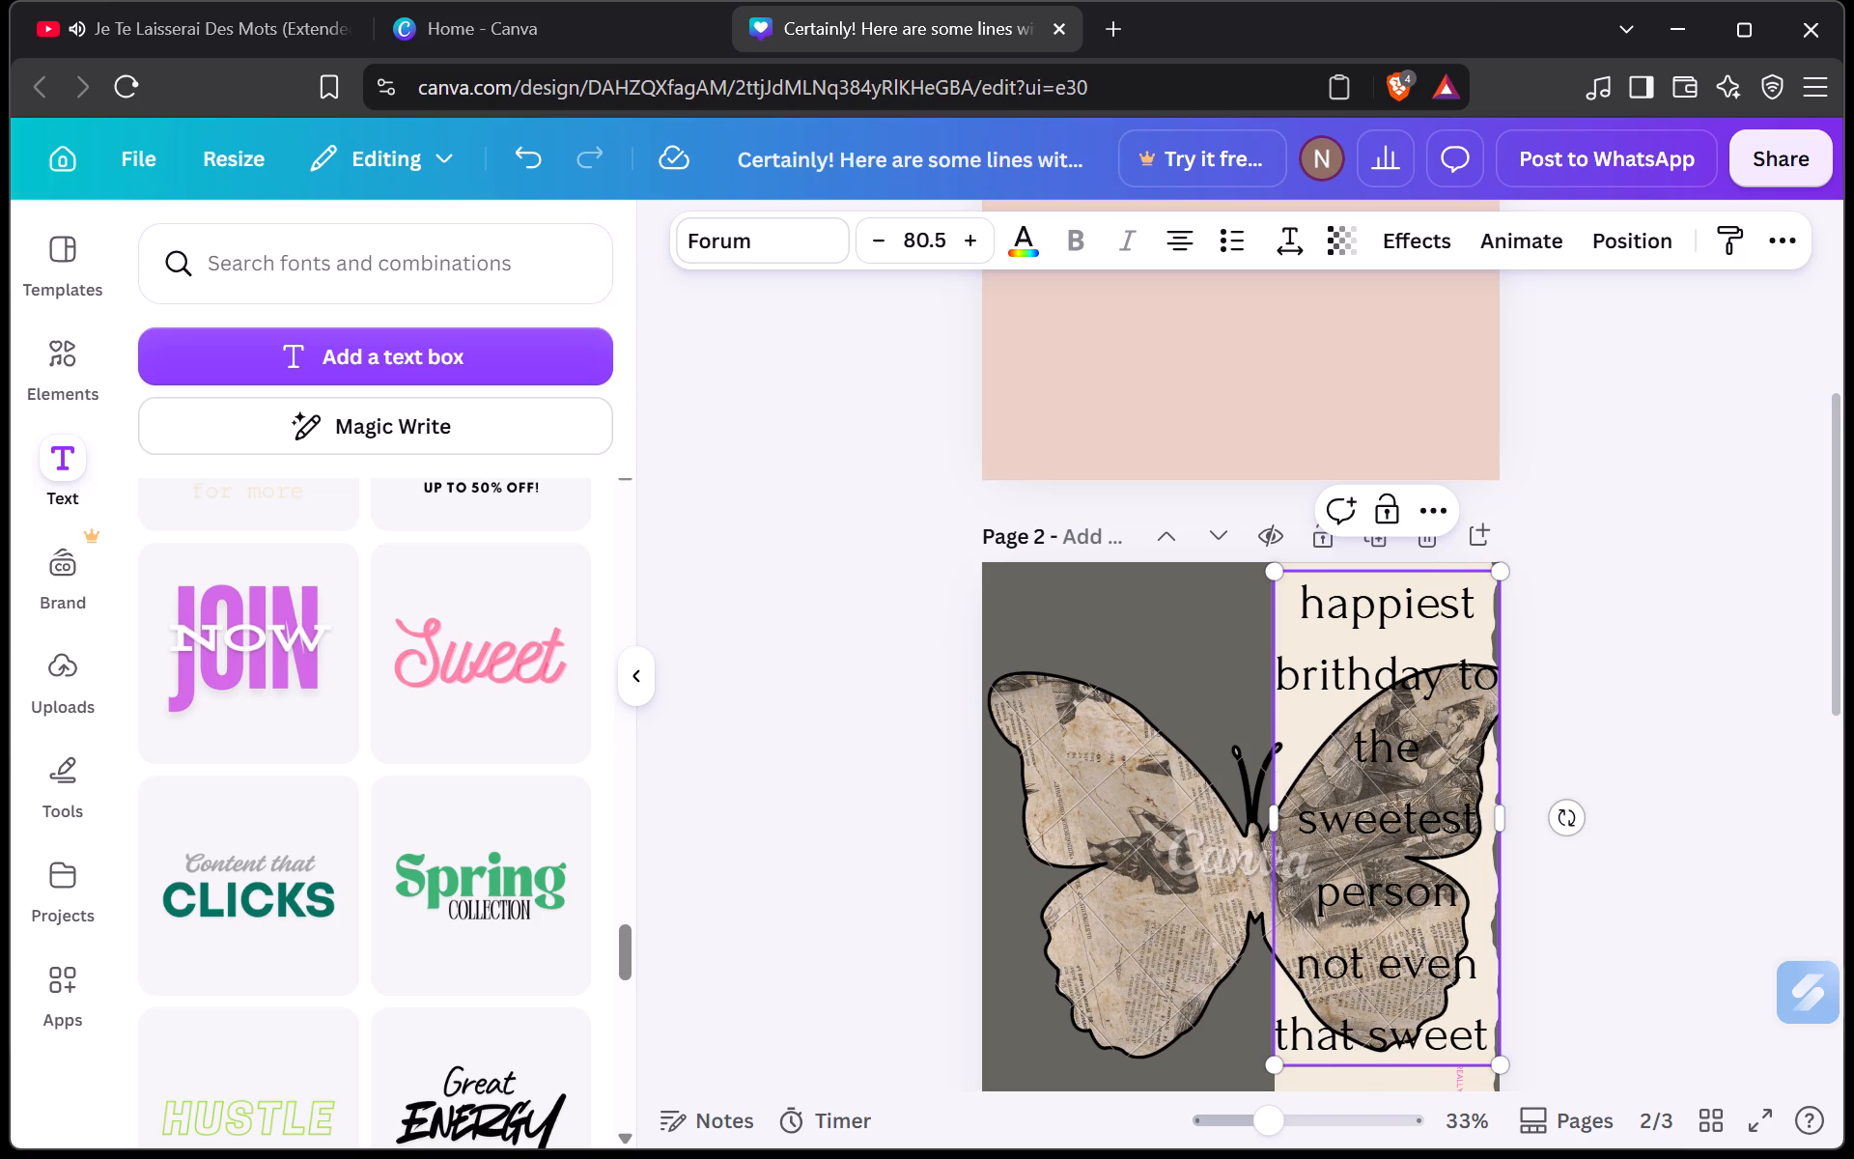
text(bt a)
key(space)
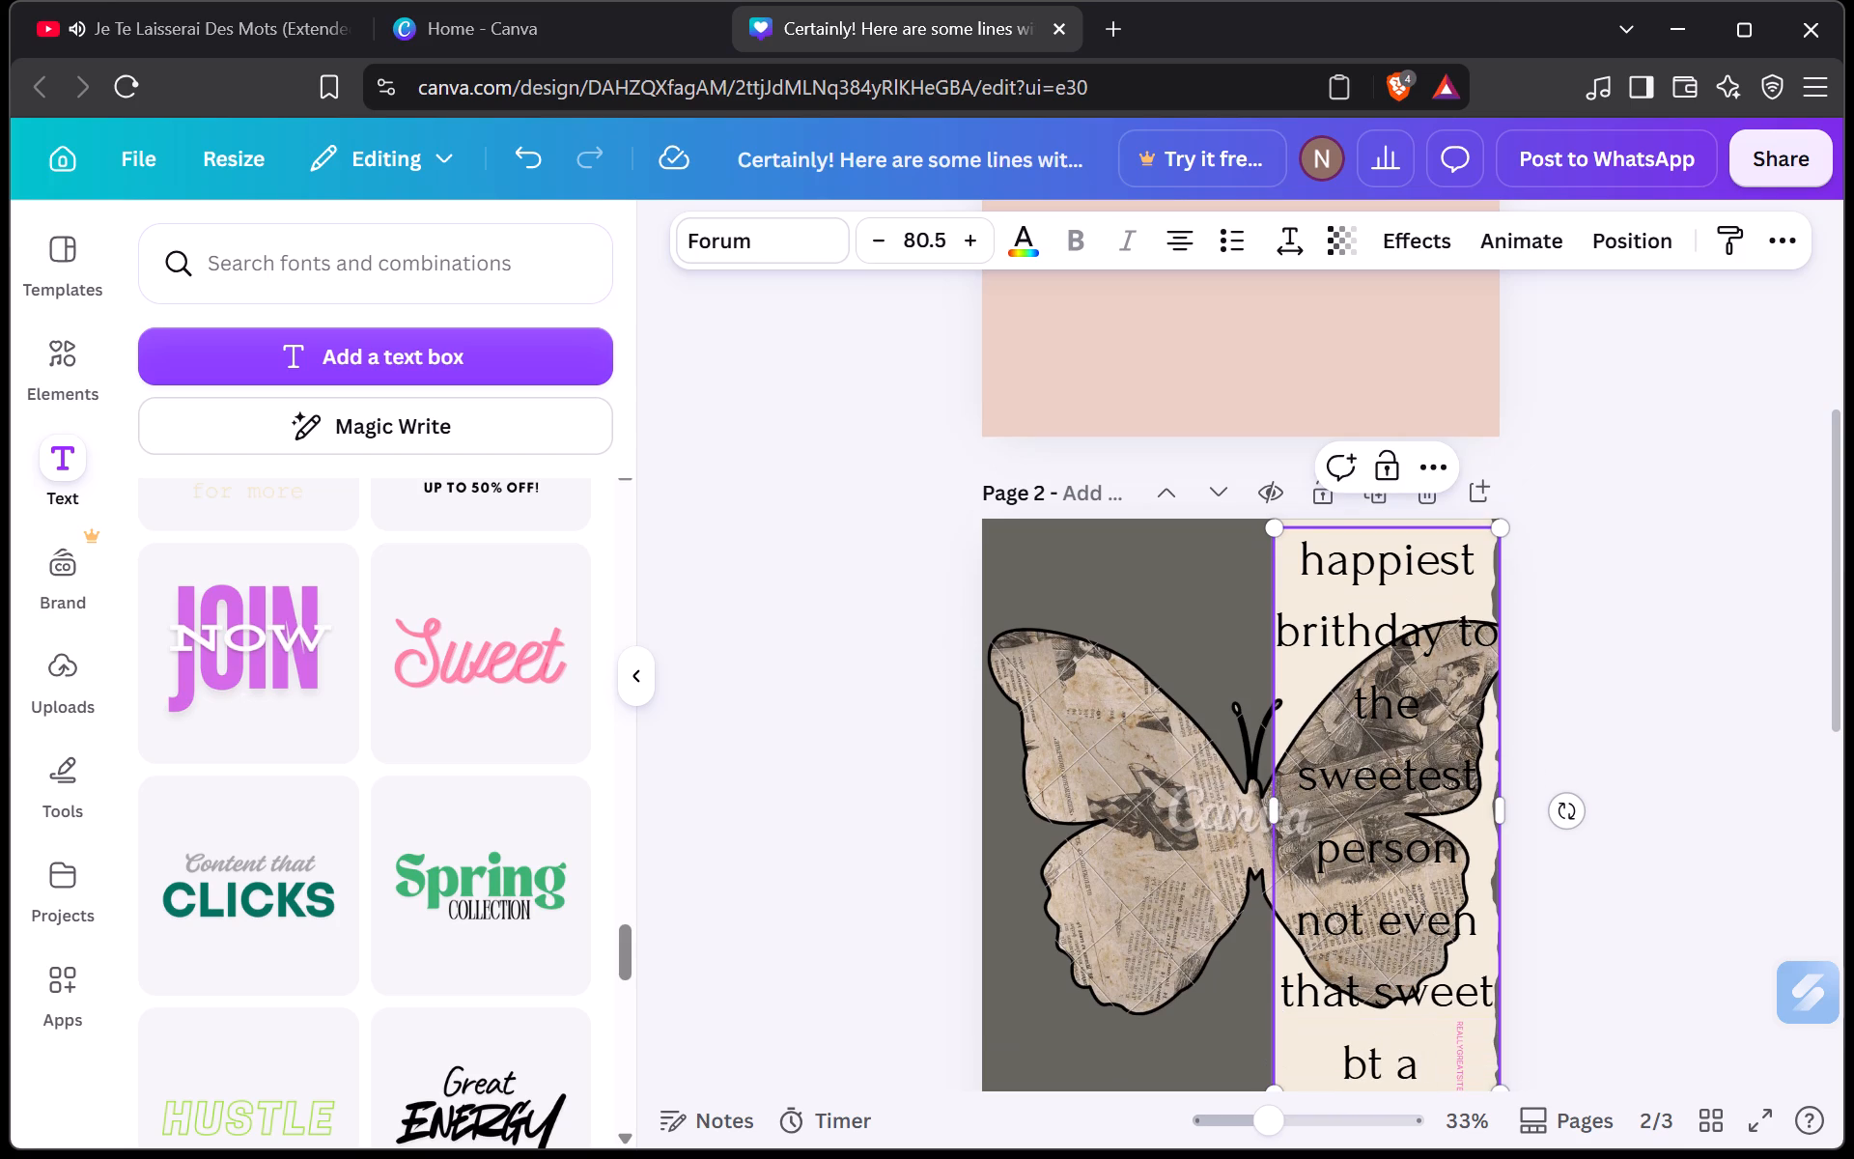
text(genuine persom)
key(BackSpace)
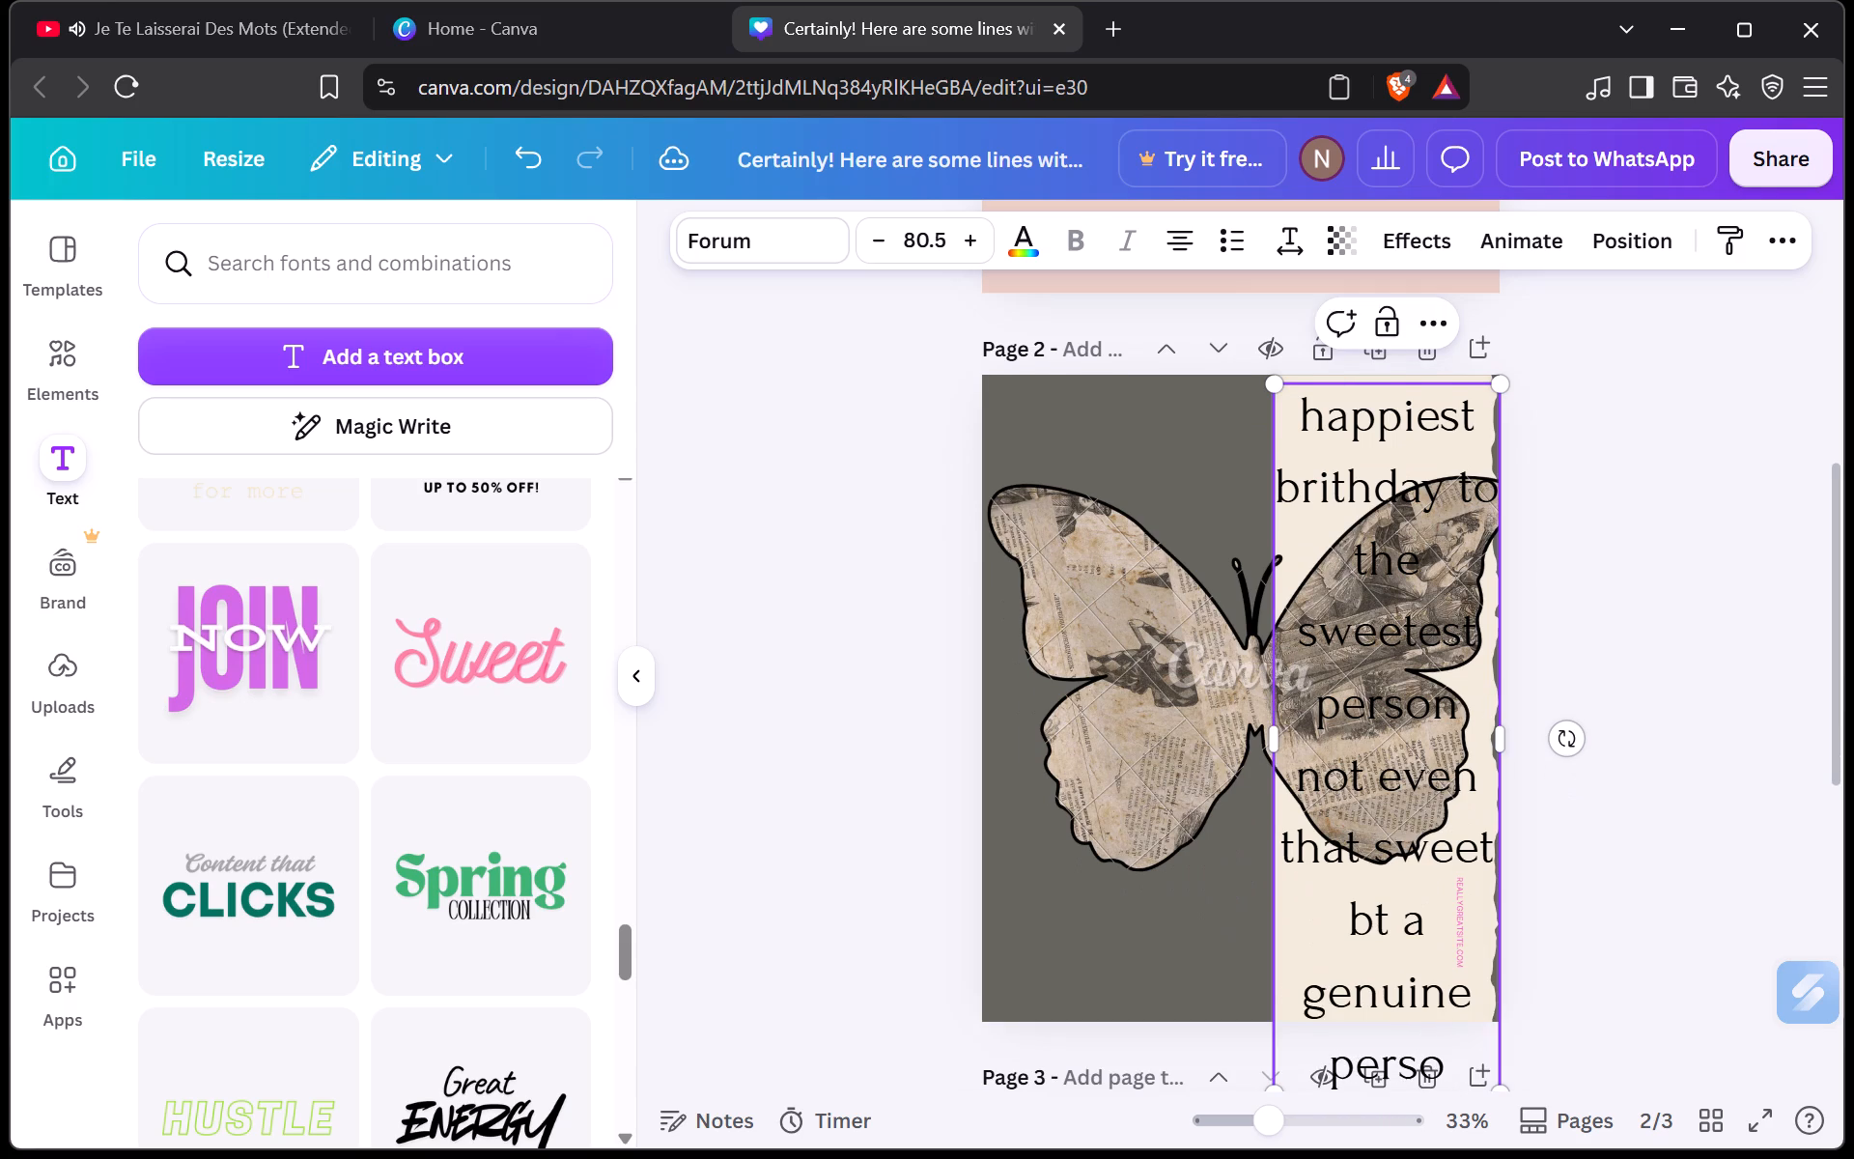
text(n)
key(space)
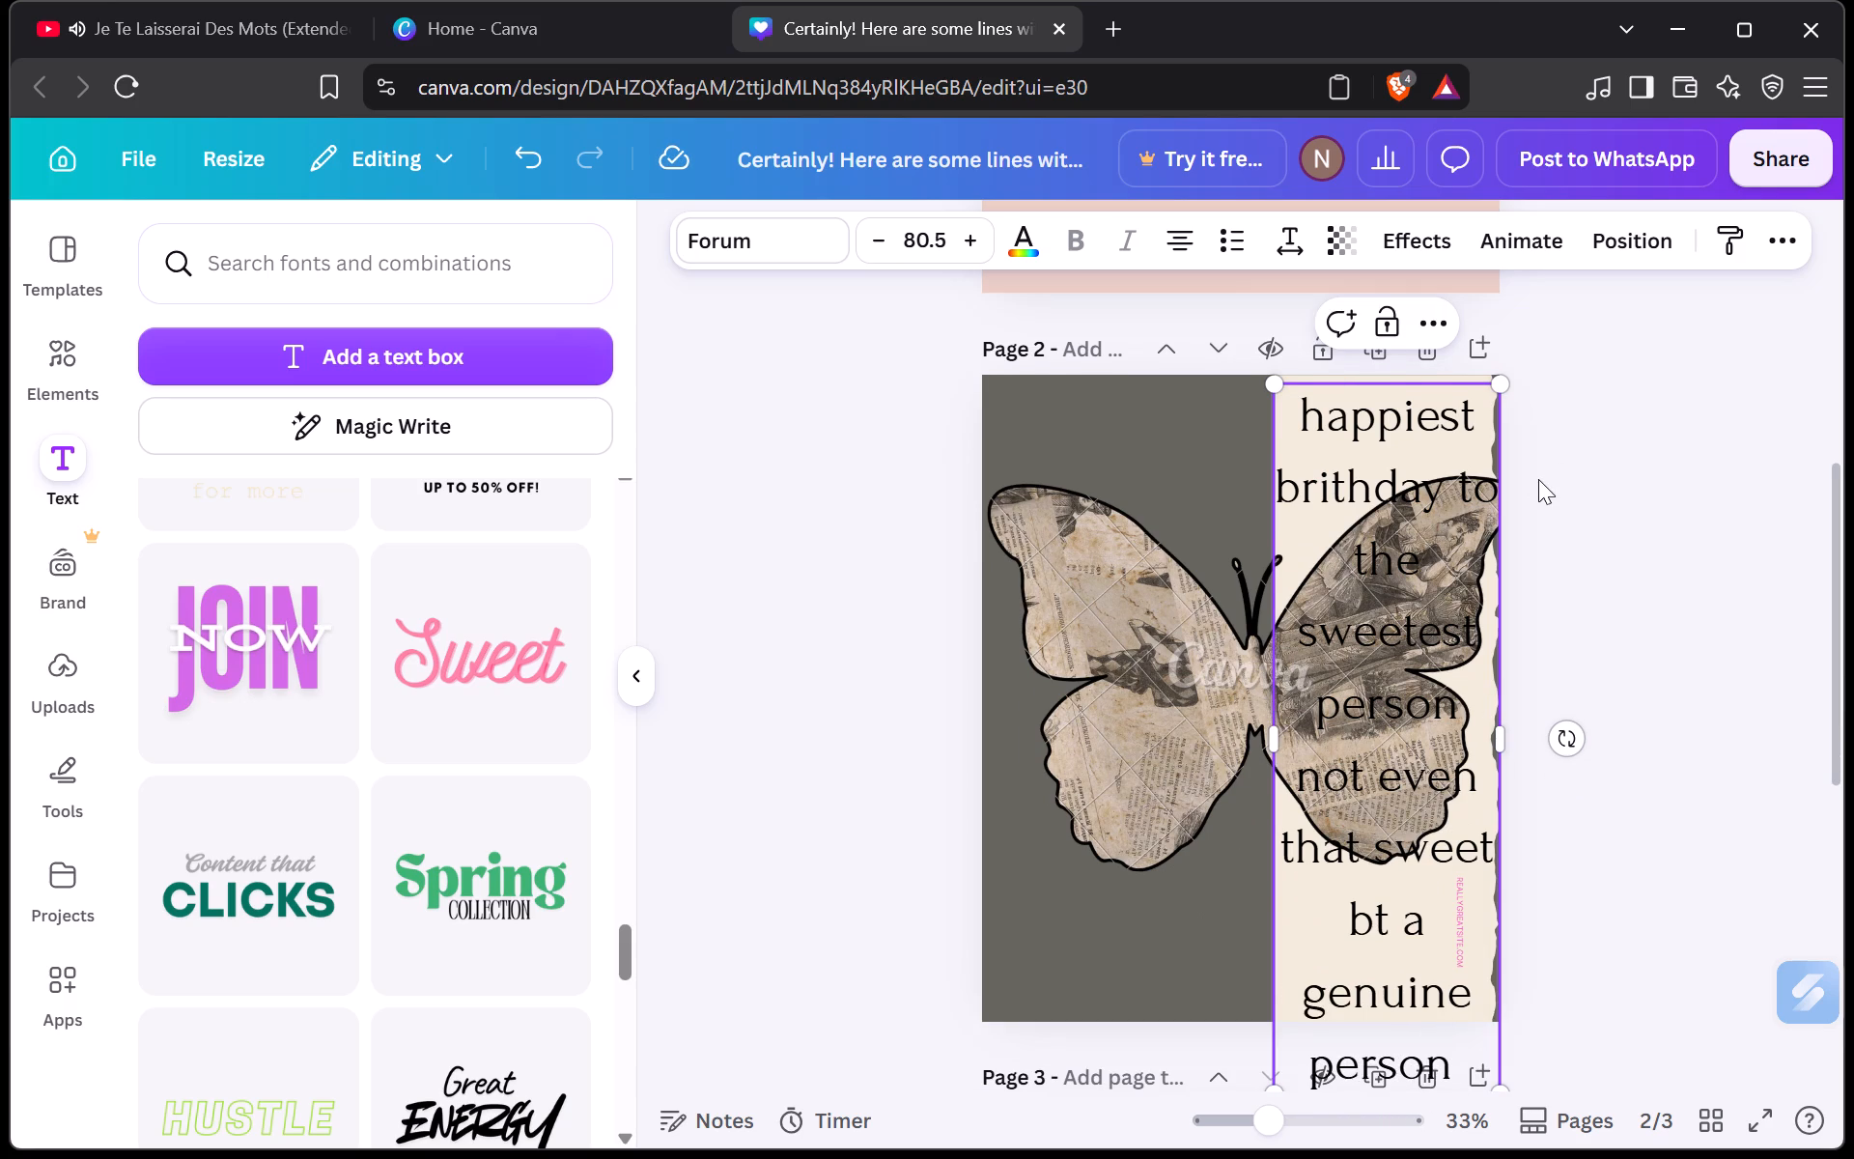
scroll(1433, 805, down, 2)
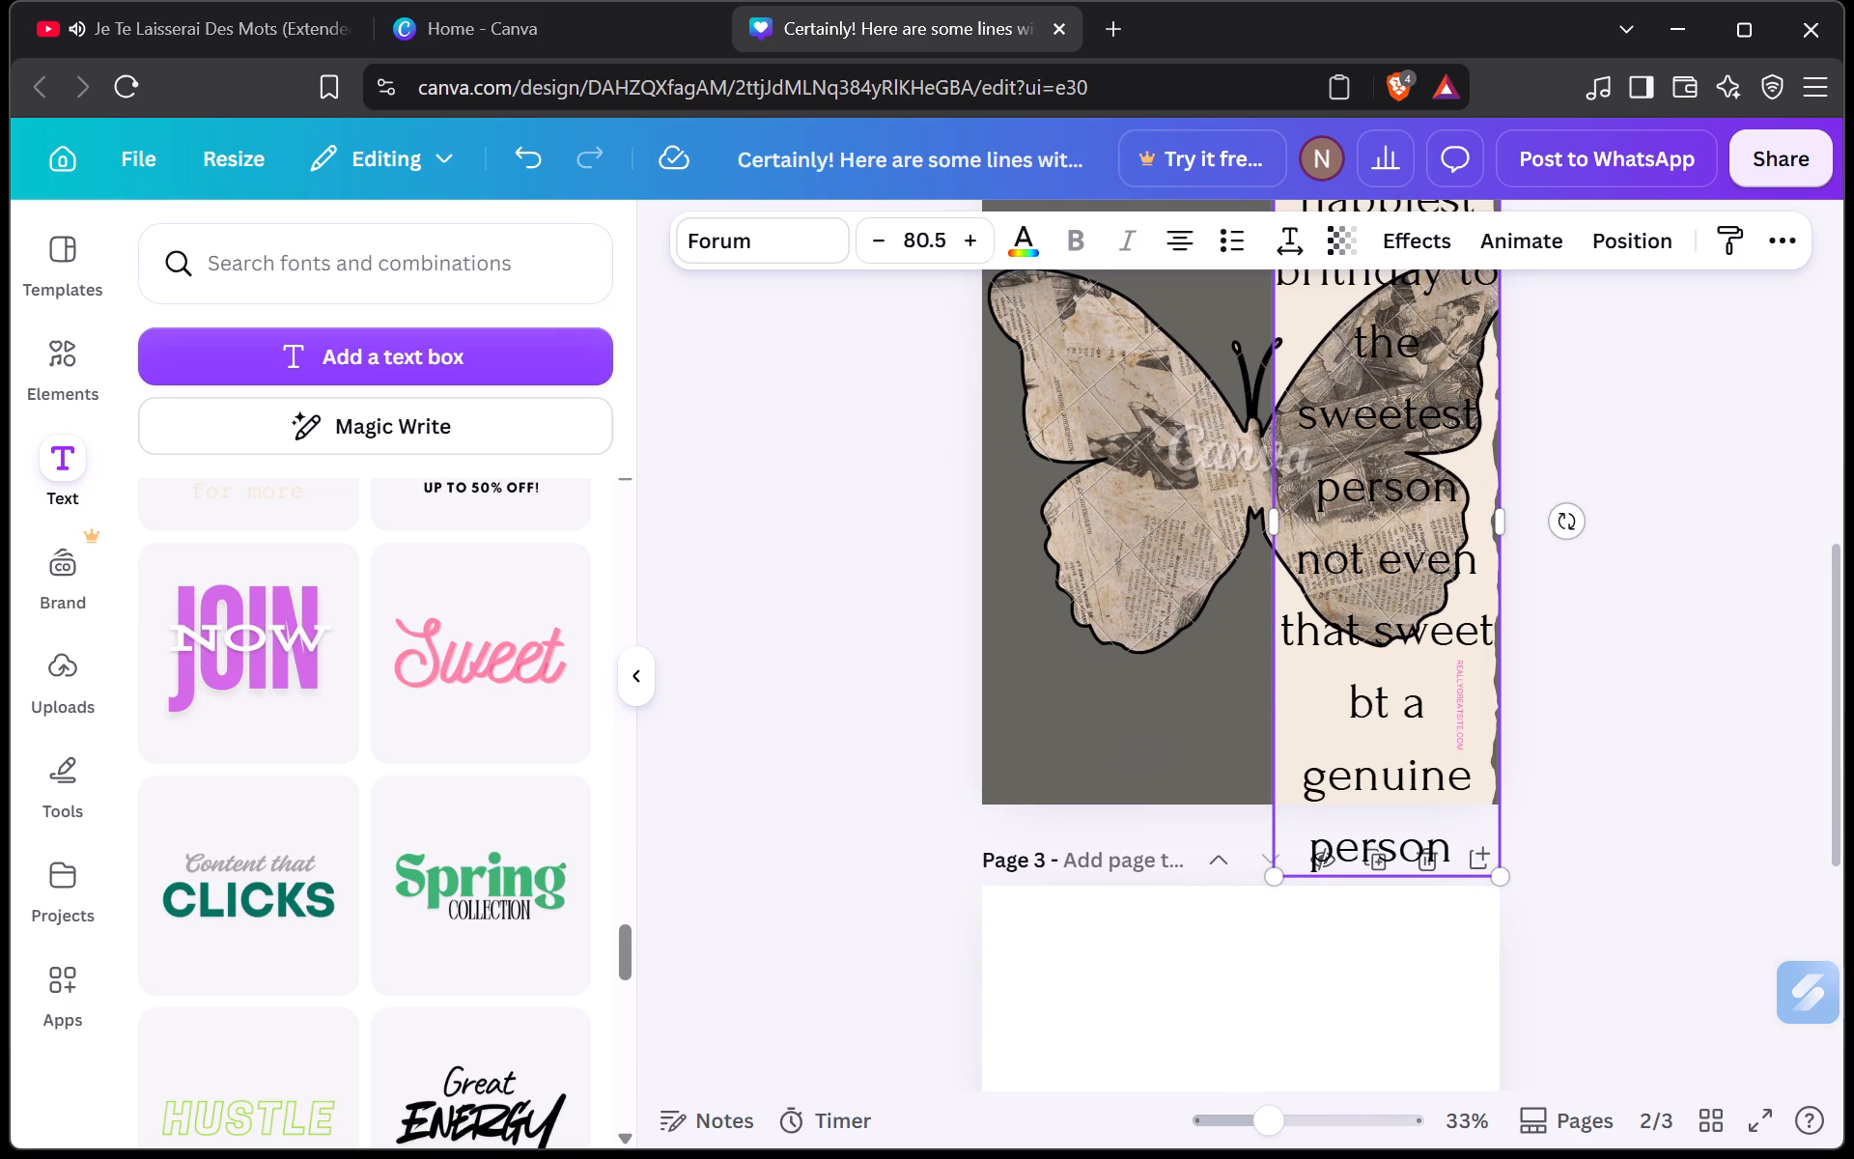
Scale the message box down to a font size of 72.3 so the text fits within page 2.
drag(1497, 882, 1483, 807)
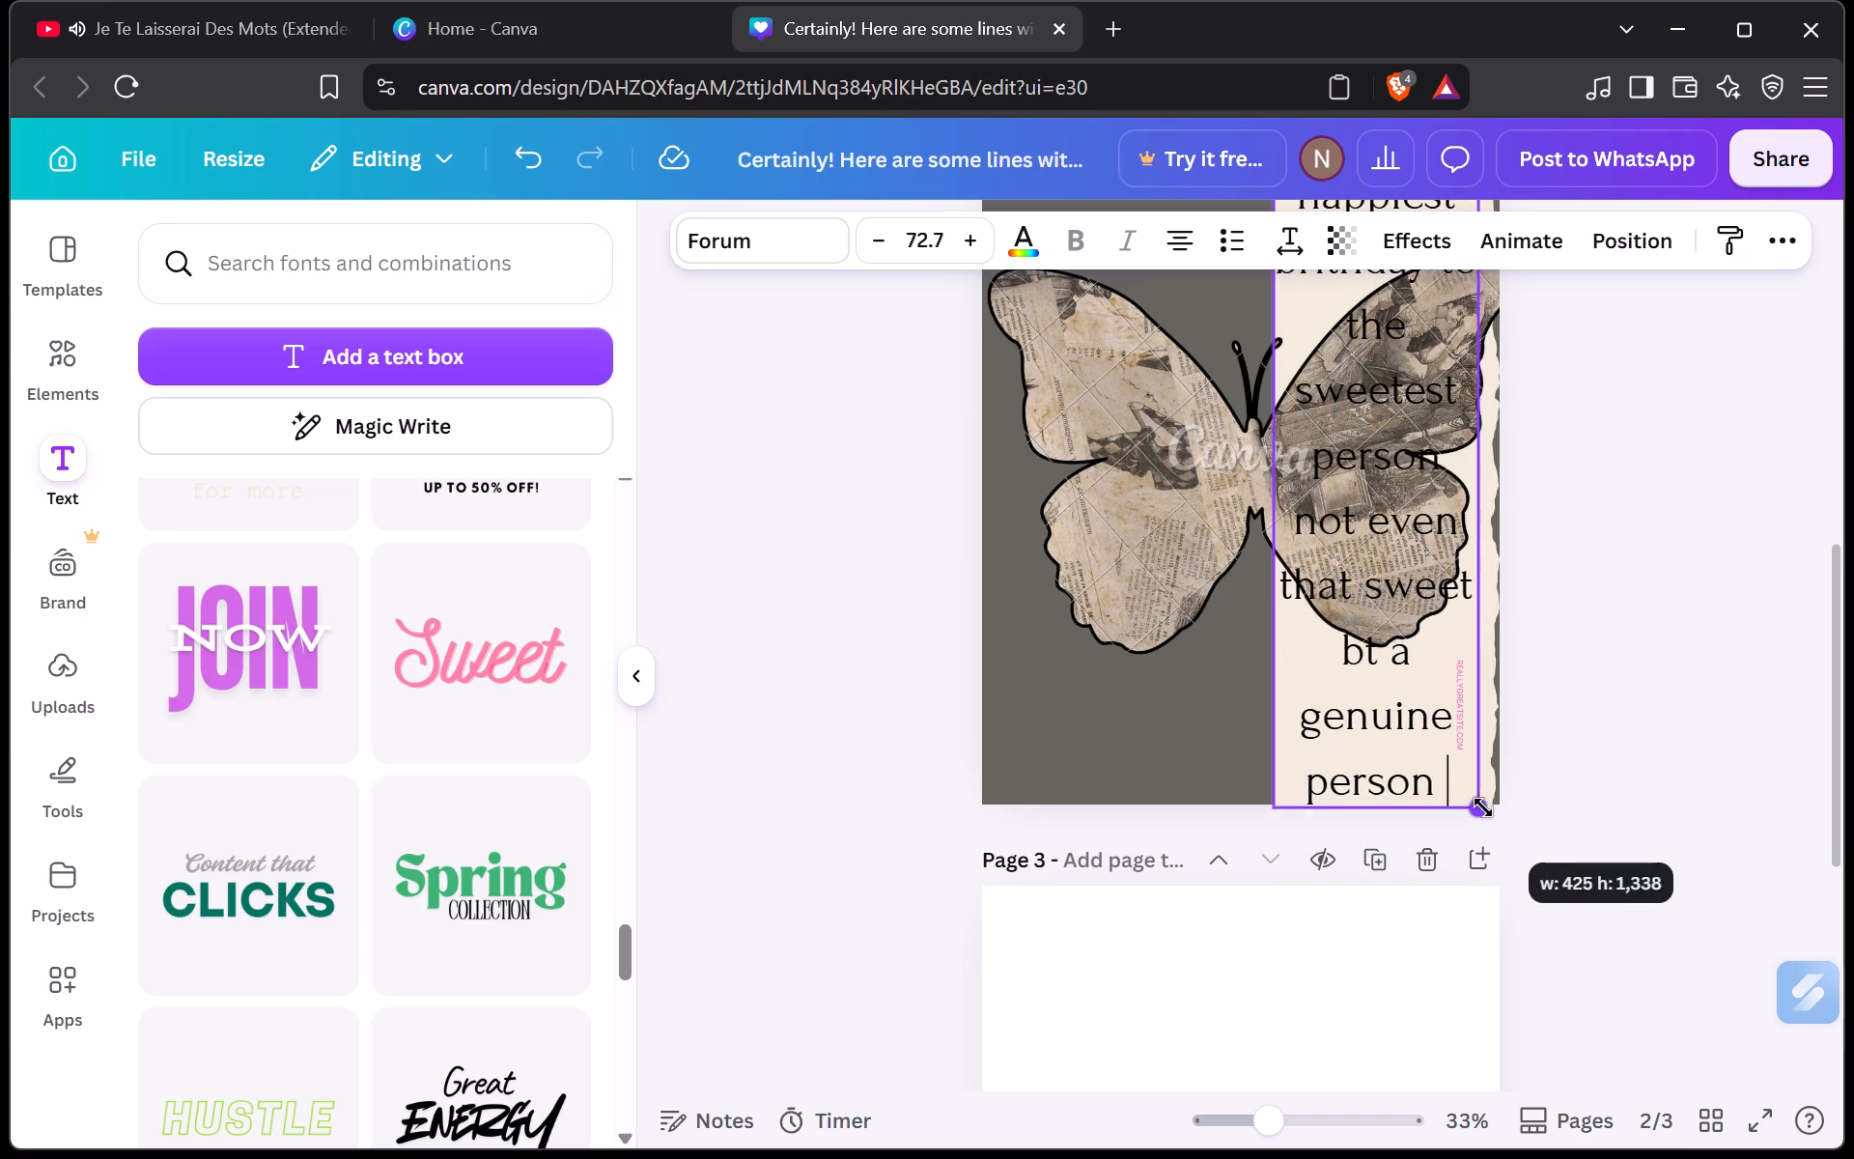
drag(1483, 807, 1491, 802)
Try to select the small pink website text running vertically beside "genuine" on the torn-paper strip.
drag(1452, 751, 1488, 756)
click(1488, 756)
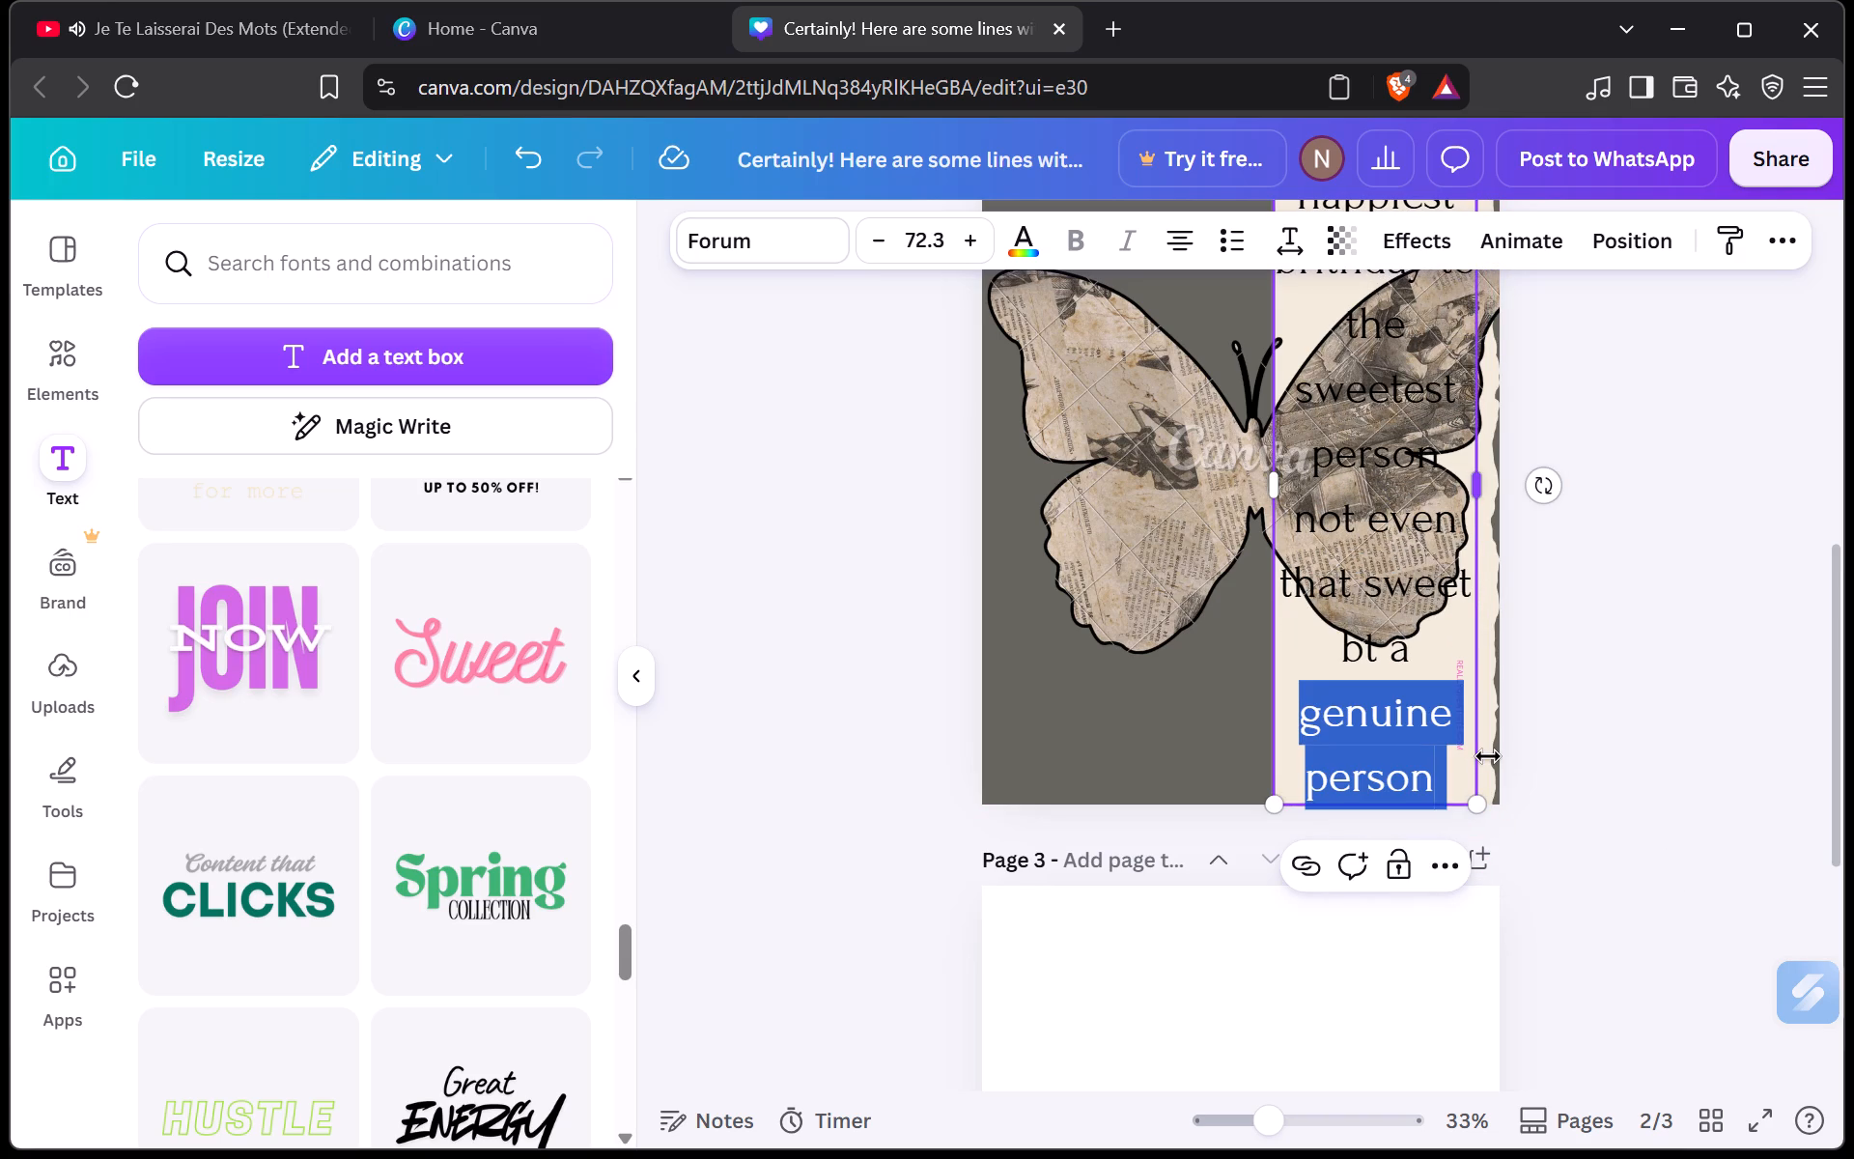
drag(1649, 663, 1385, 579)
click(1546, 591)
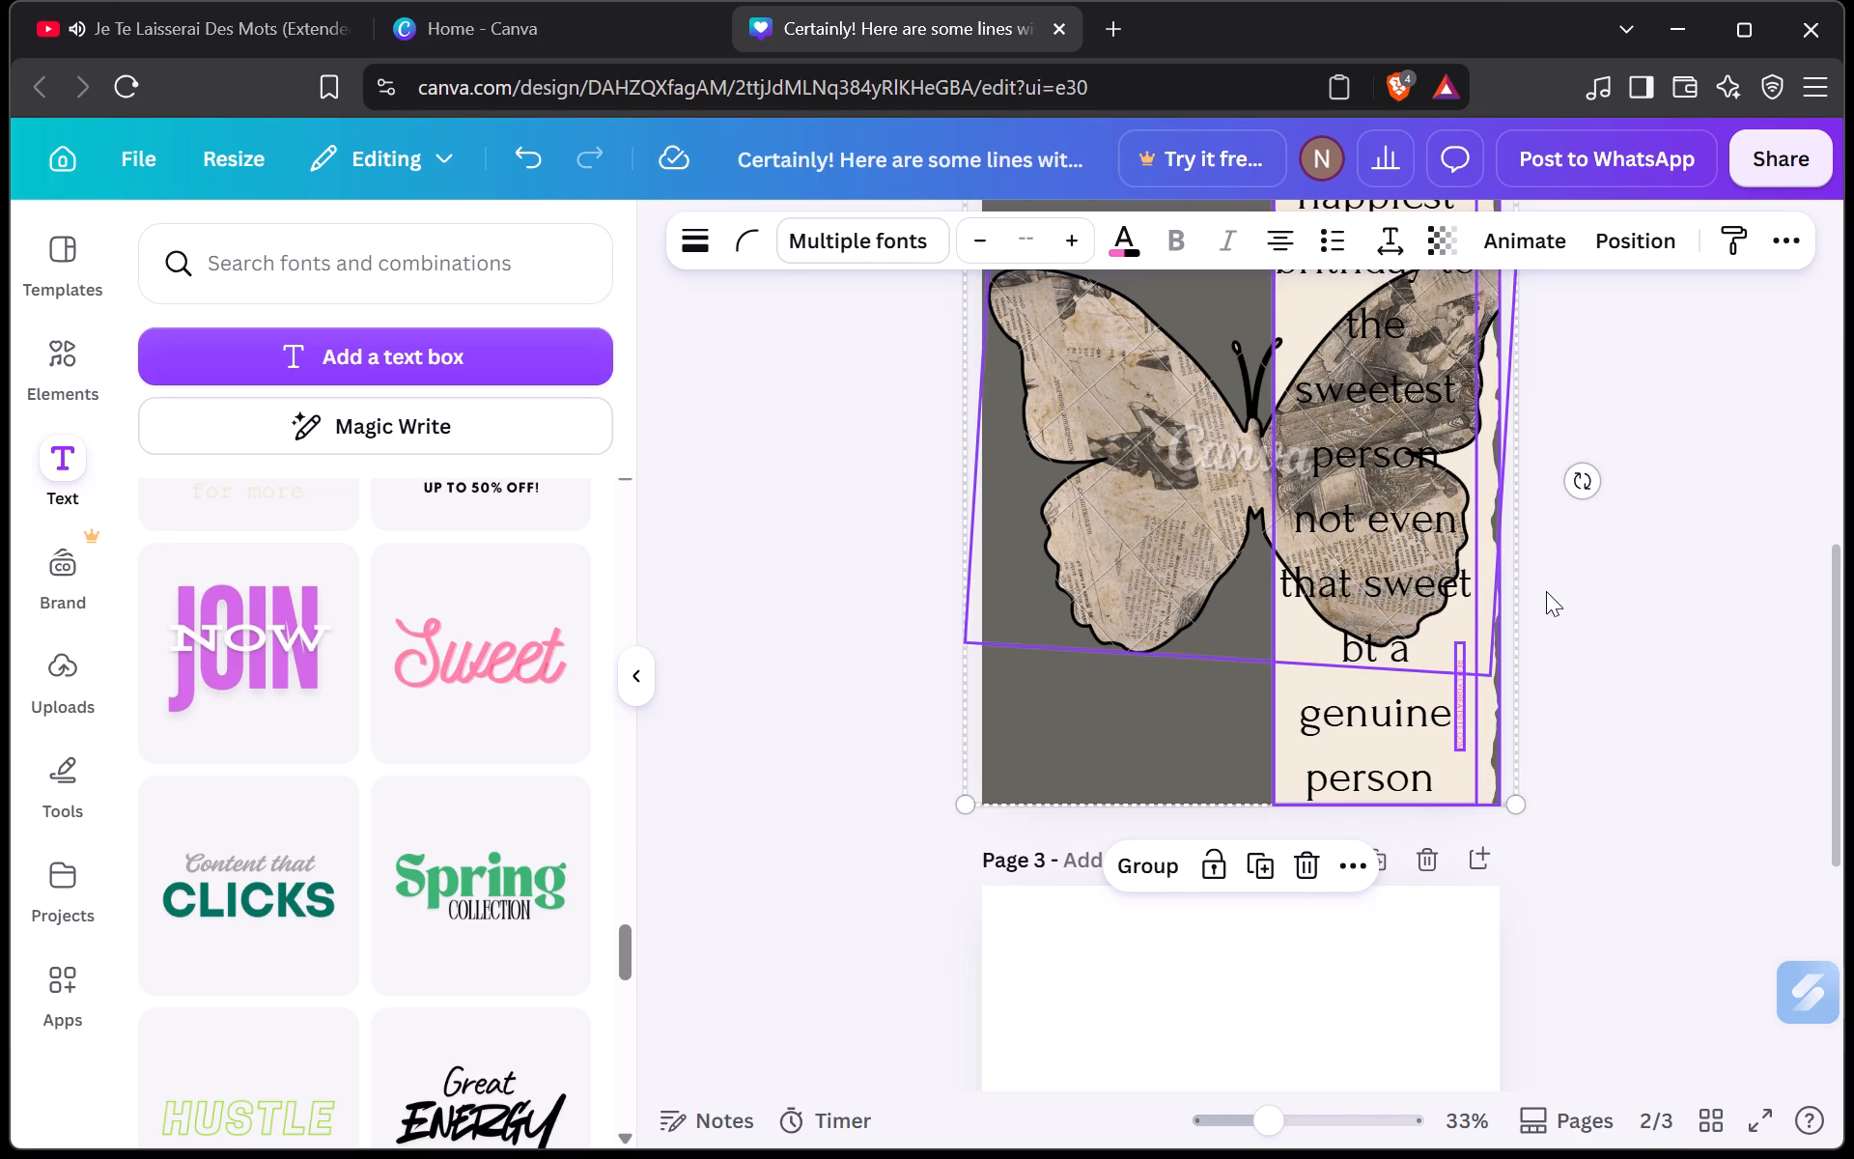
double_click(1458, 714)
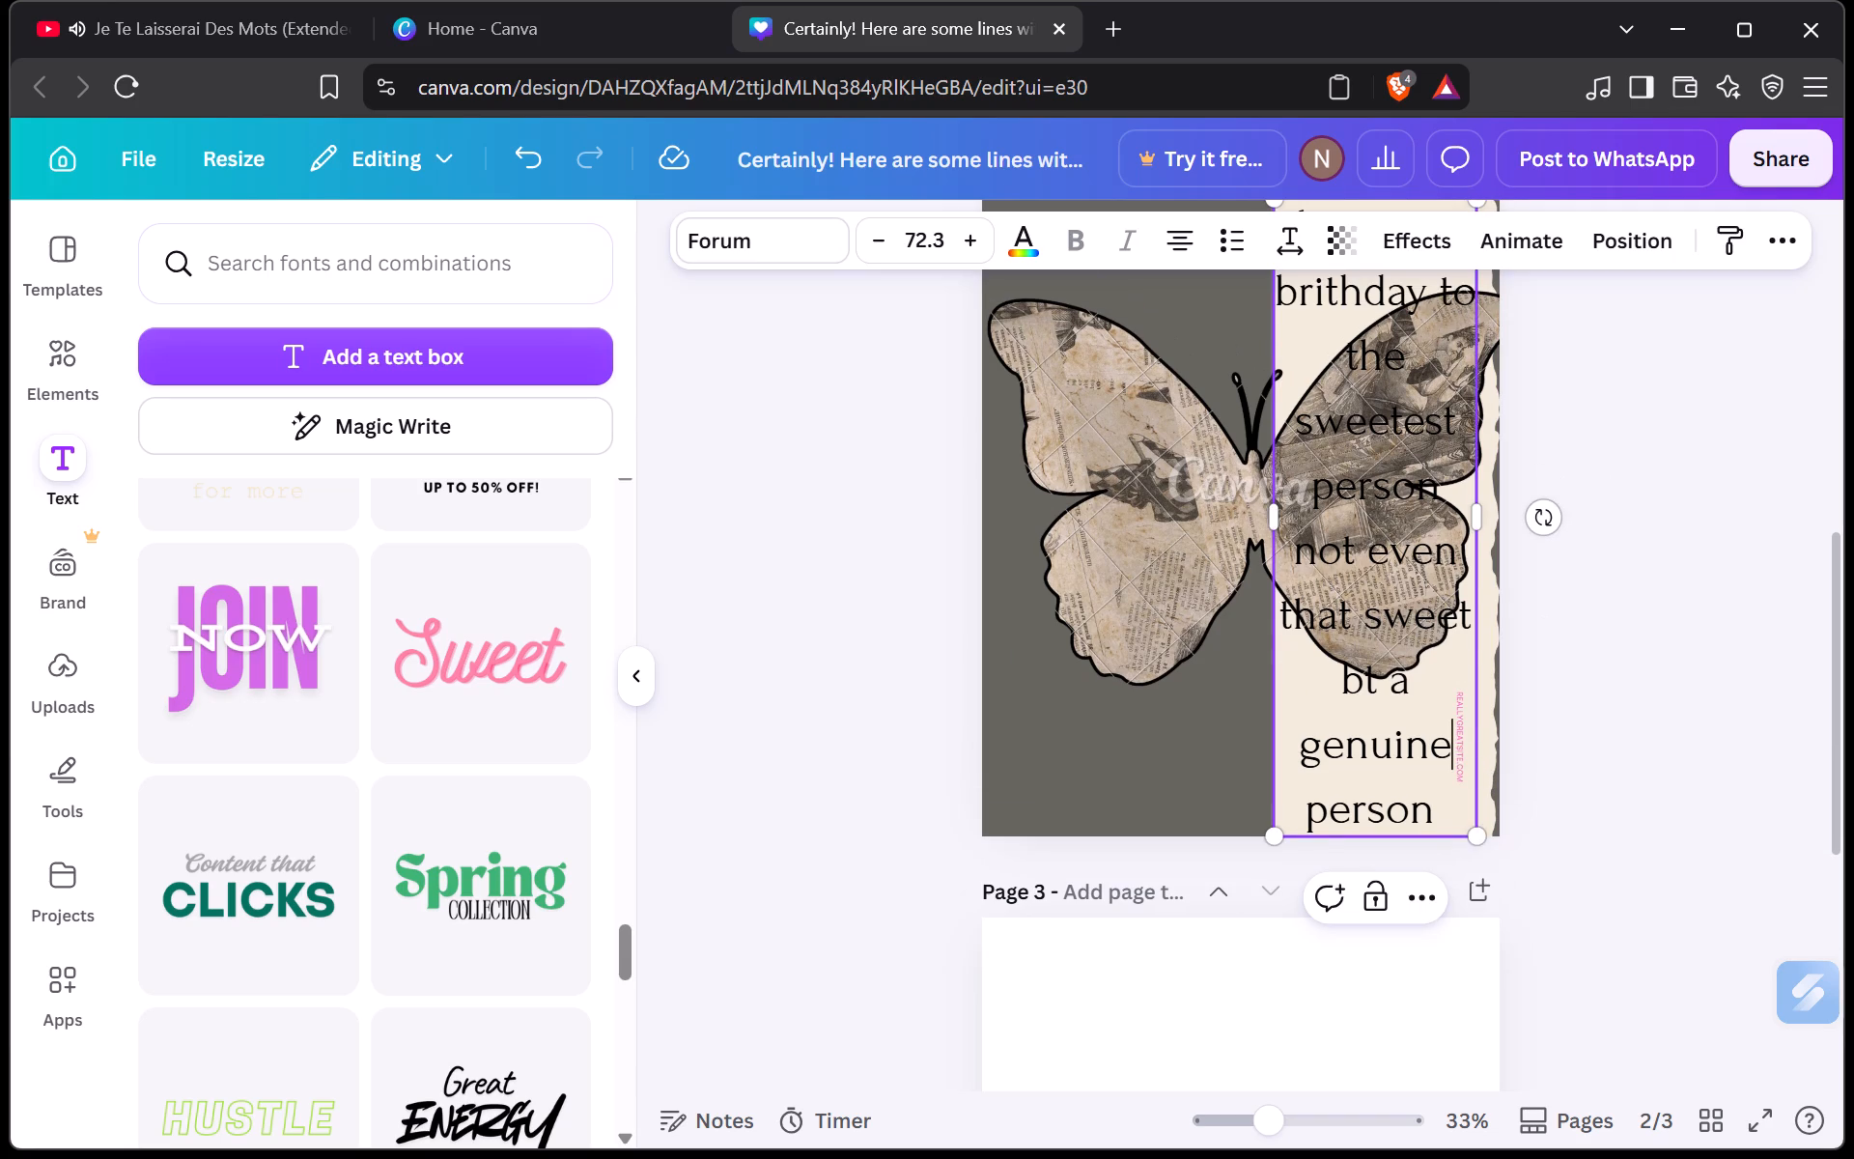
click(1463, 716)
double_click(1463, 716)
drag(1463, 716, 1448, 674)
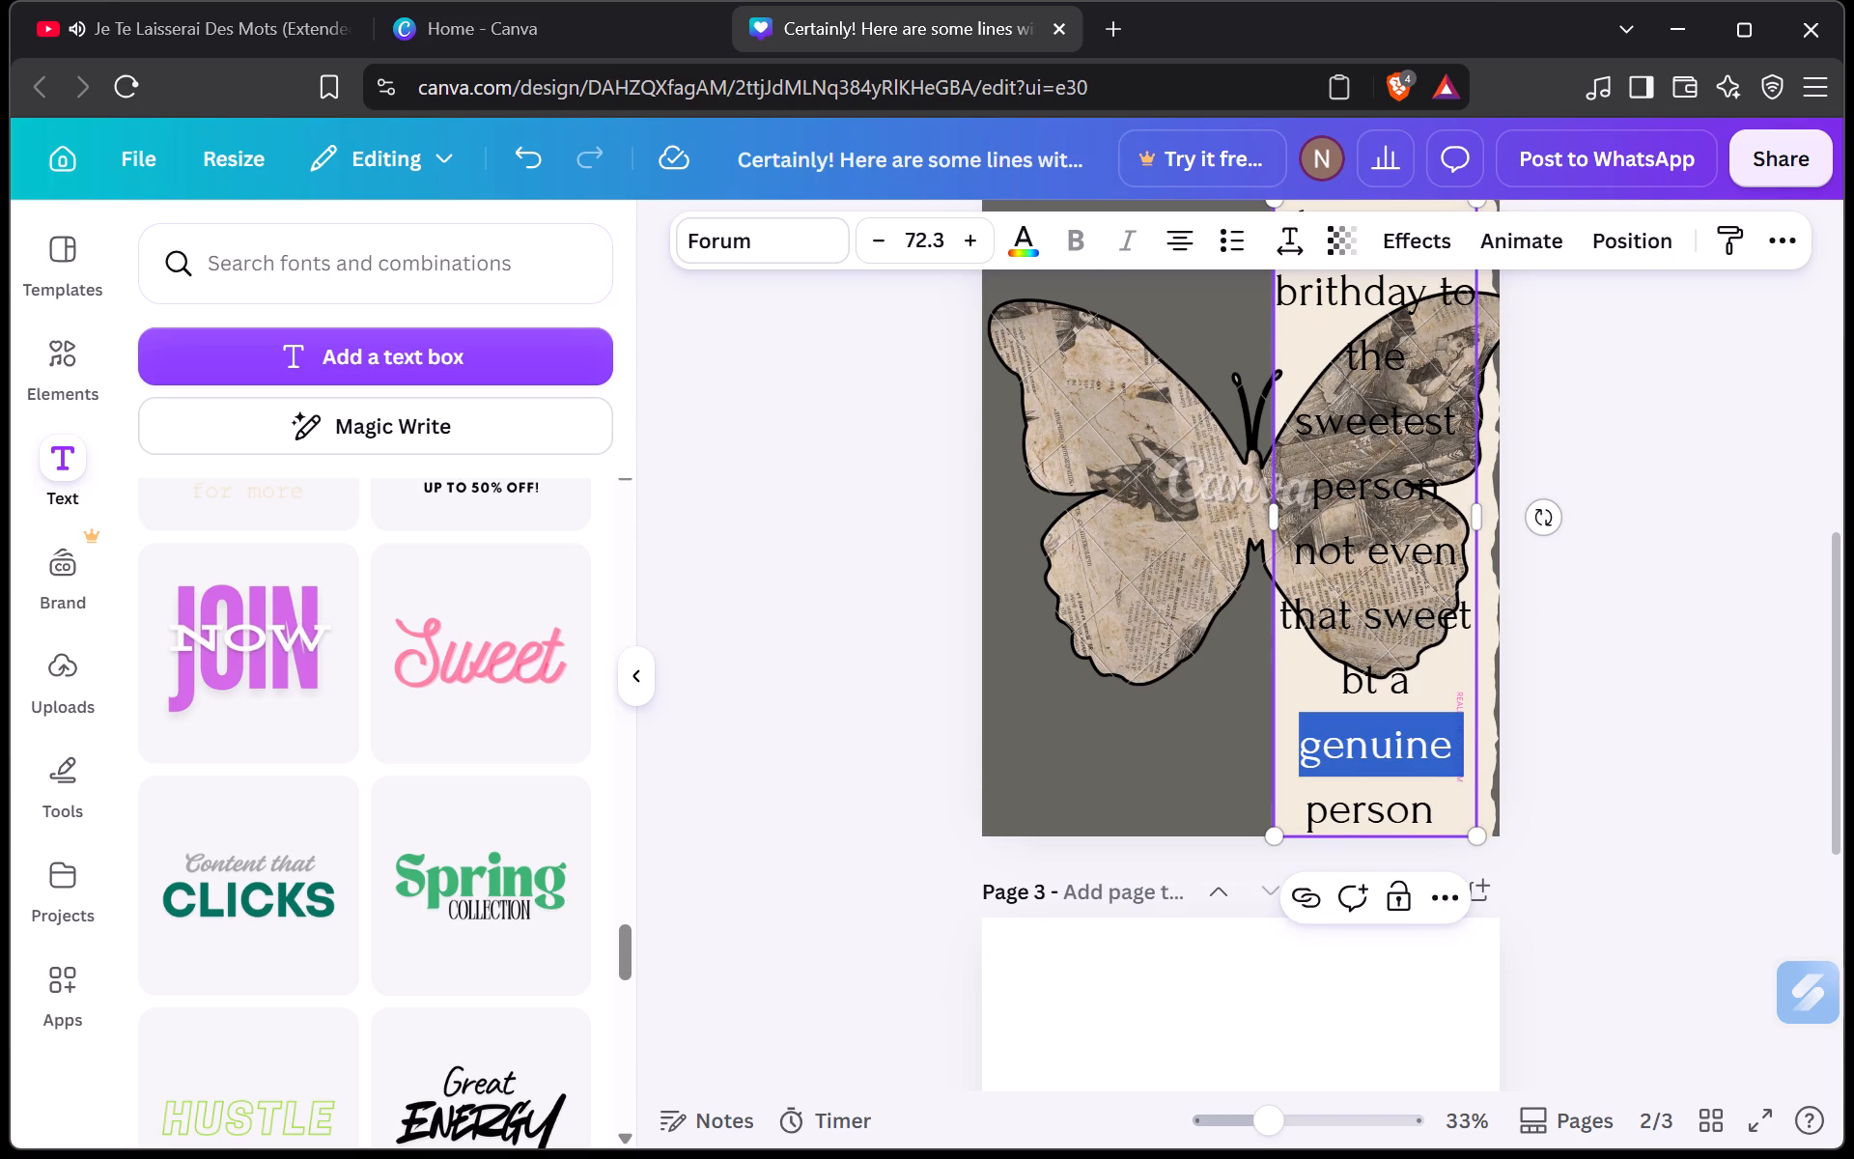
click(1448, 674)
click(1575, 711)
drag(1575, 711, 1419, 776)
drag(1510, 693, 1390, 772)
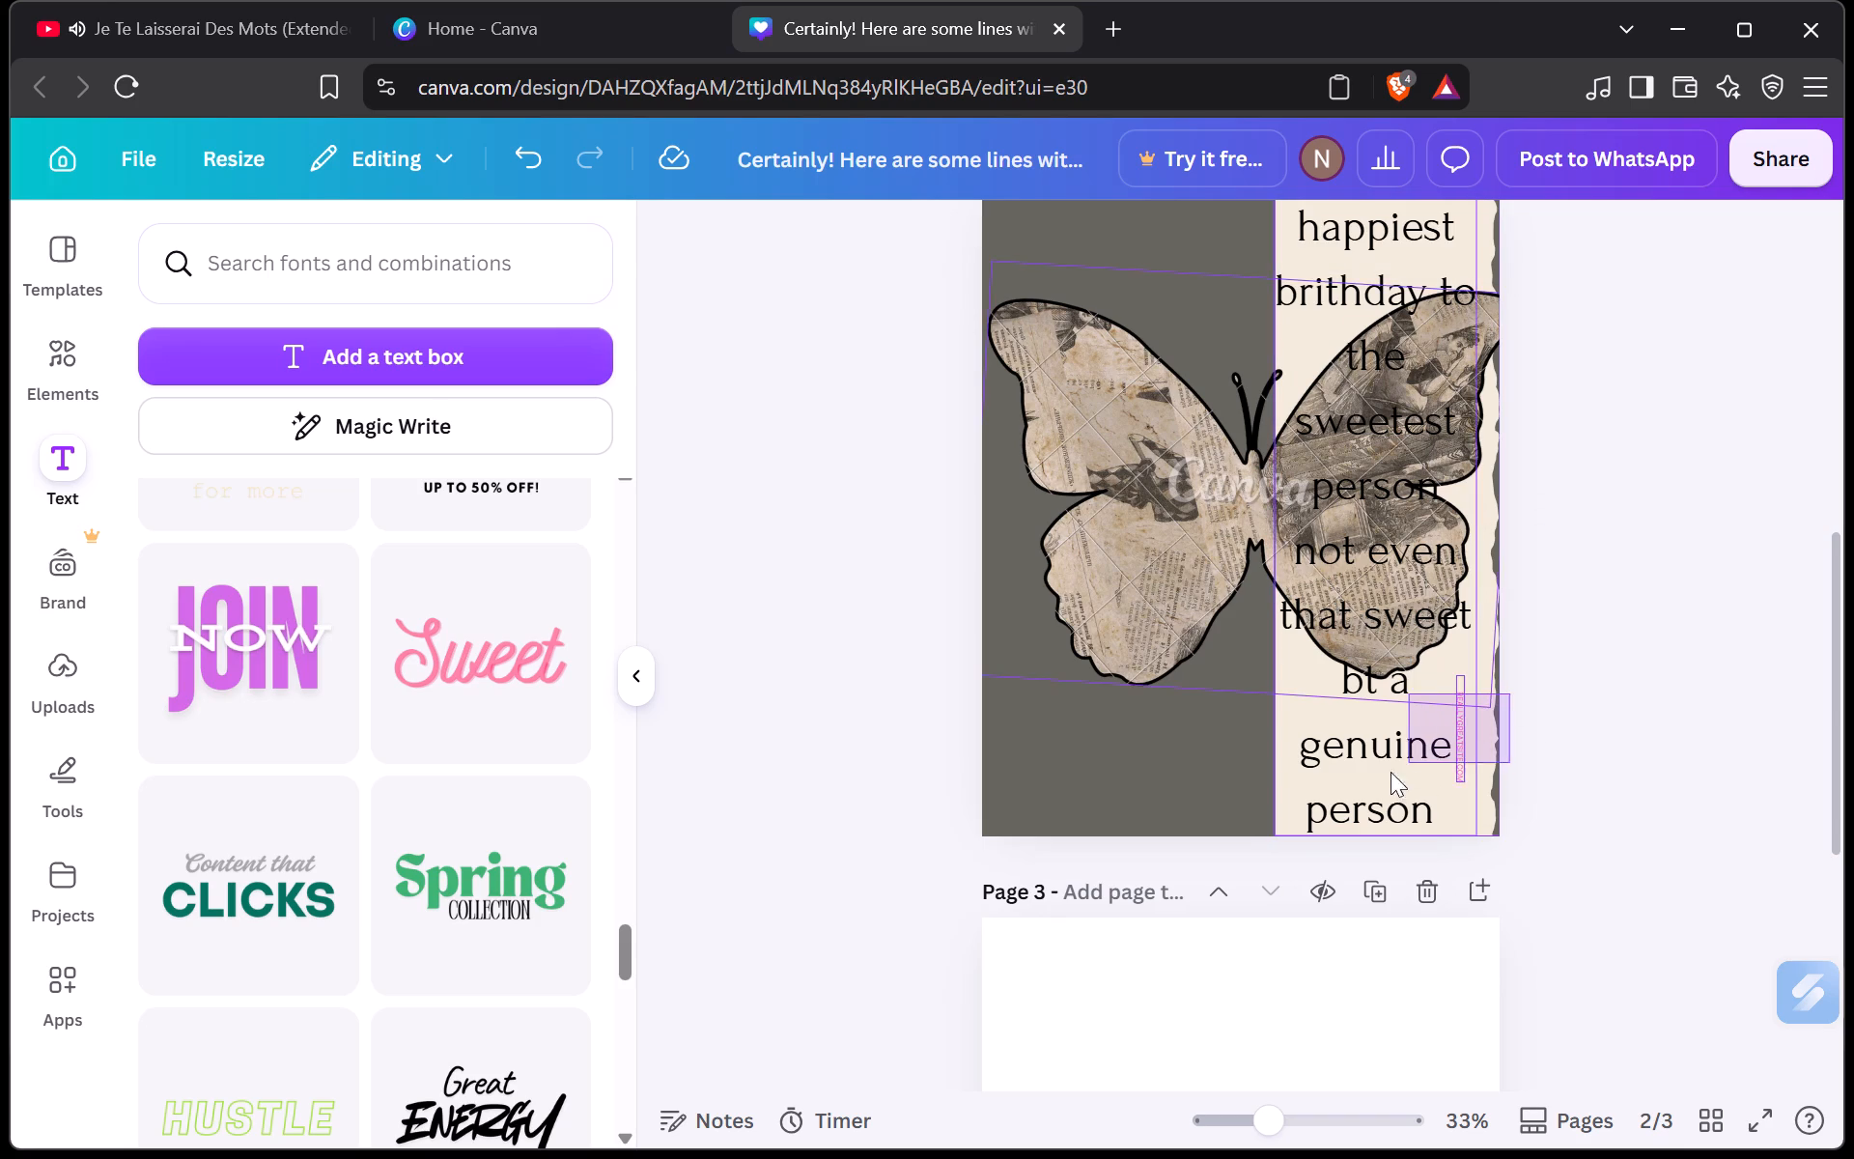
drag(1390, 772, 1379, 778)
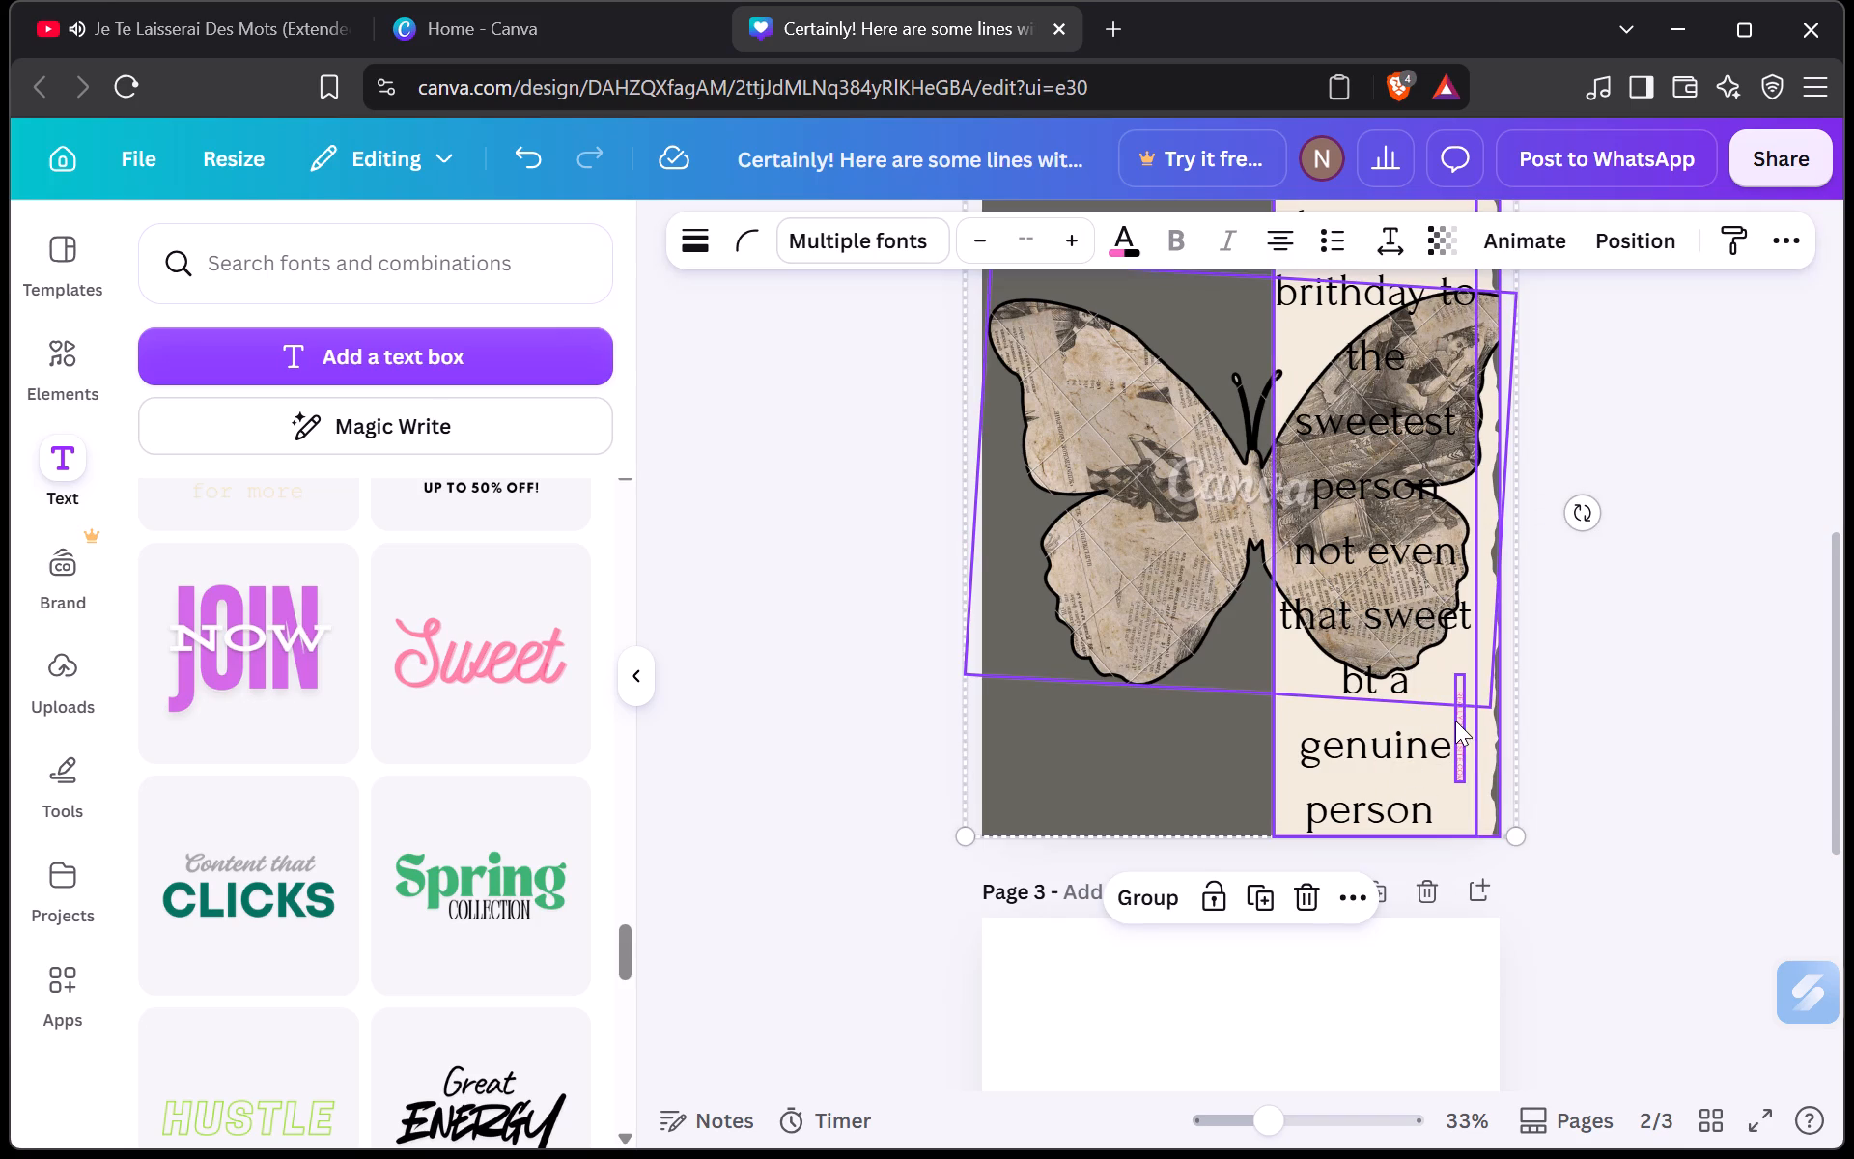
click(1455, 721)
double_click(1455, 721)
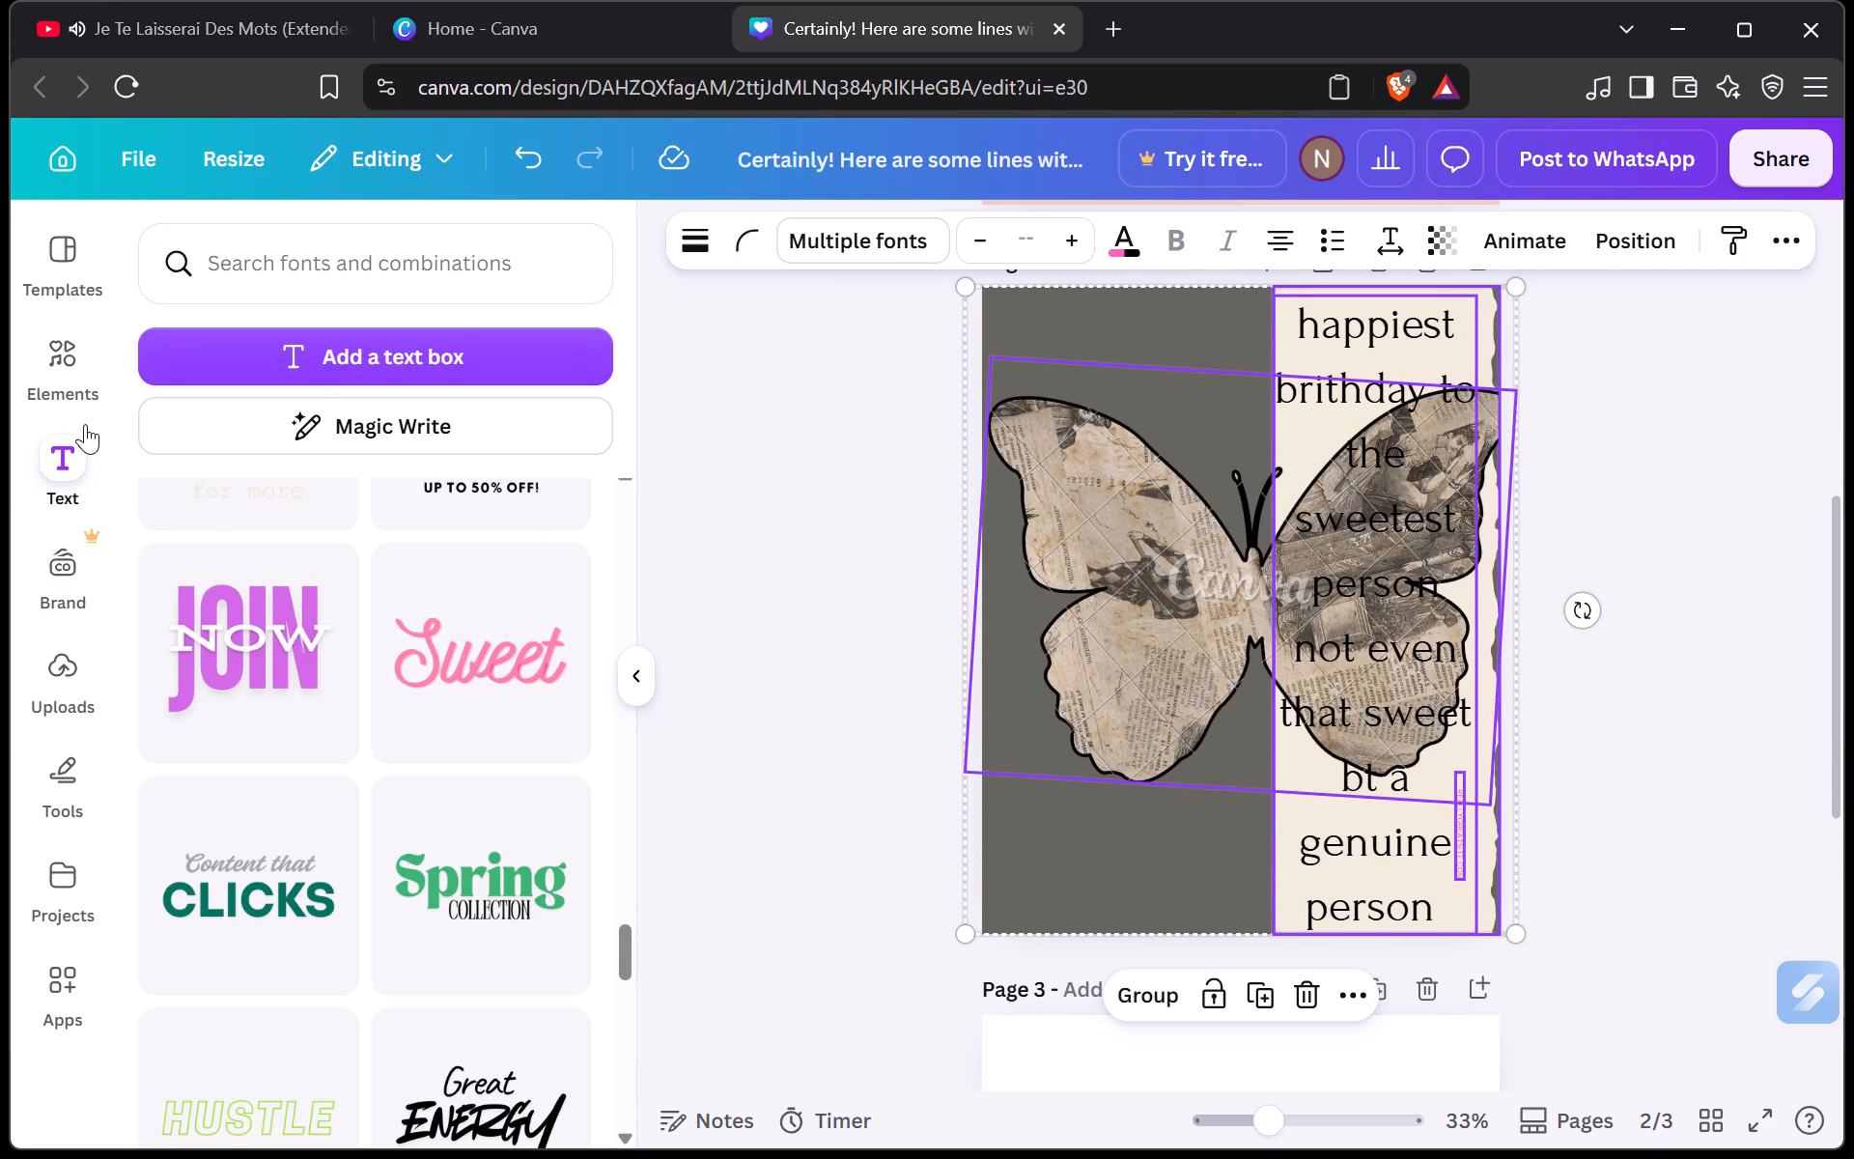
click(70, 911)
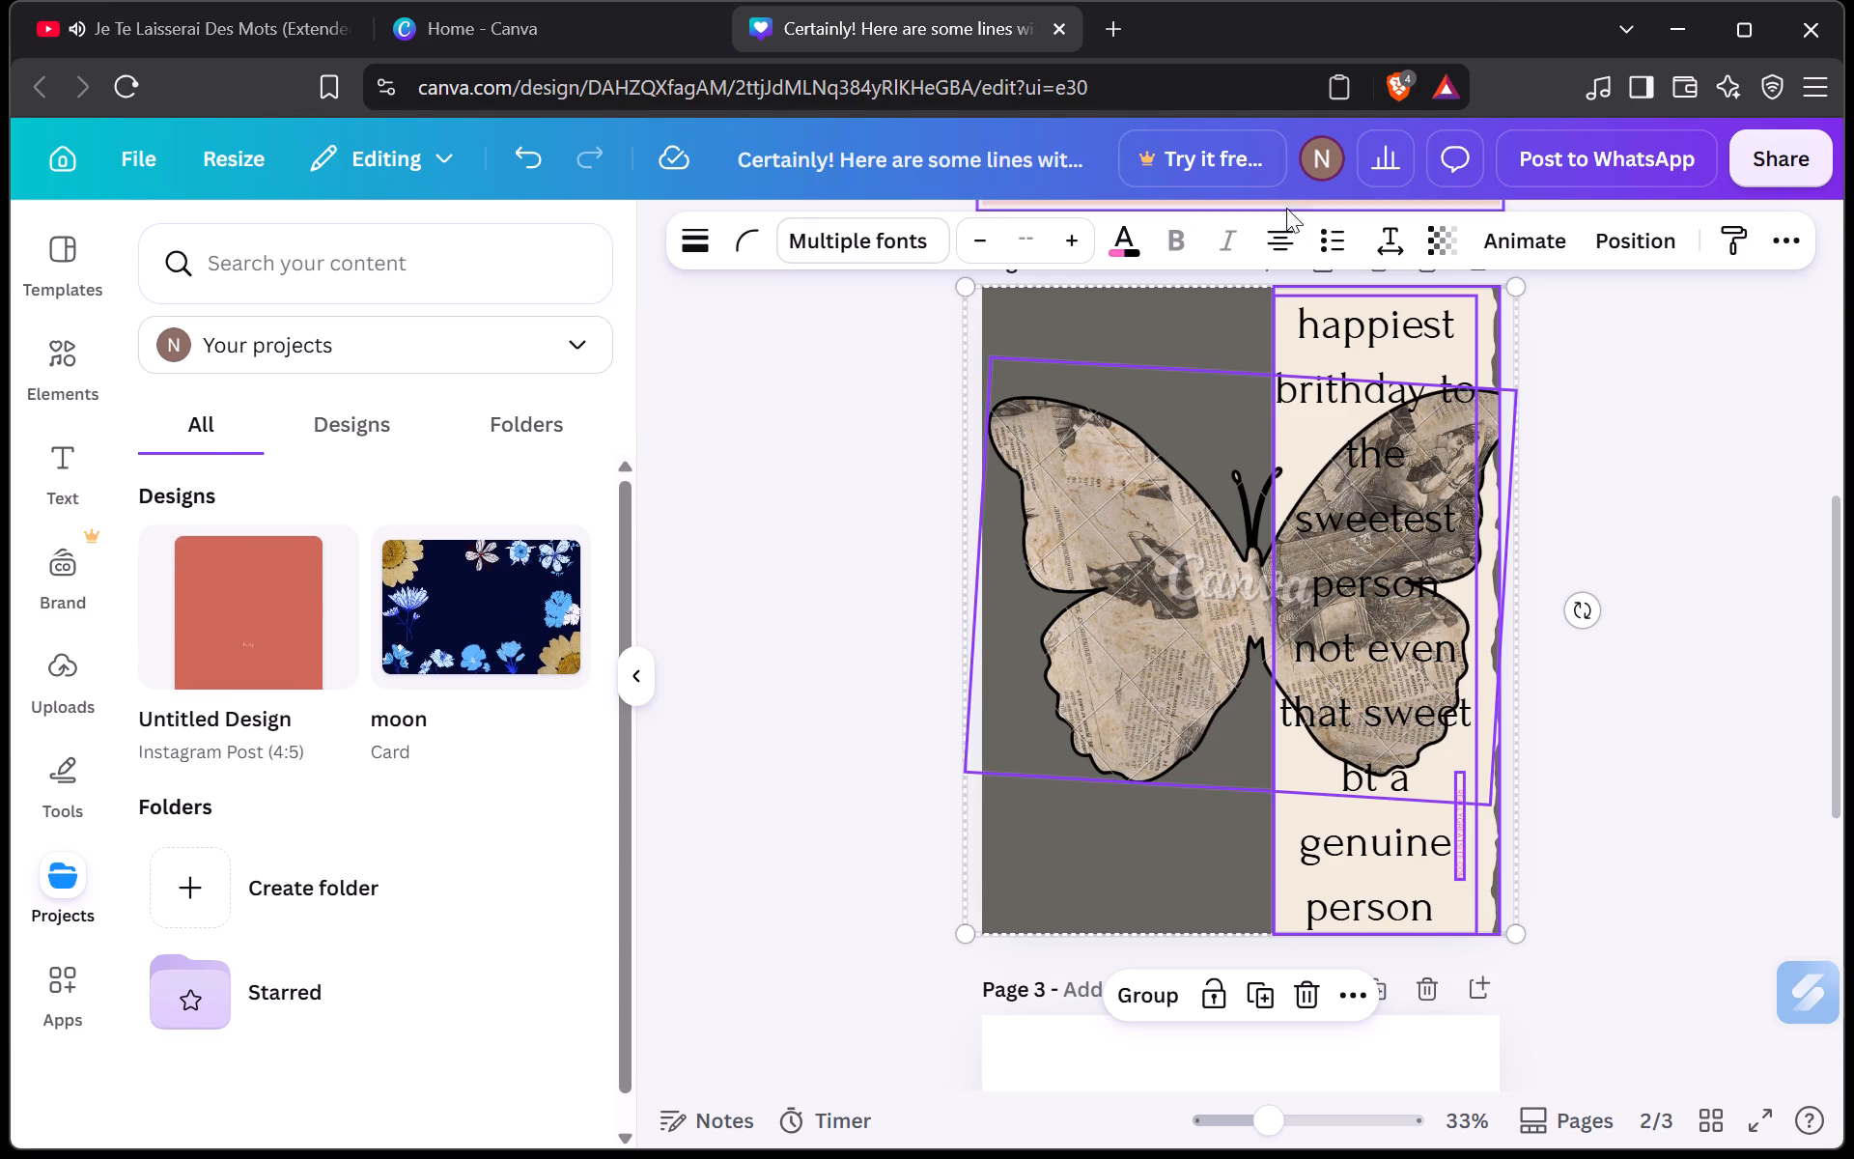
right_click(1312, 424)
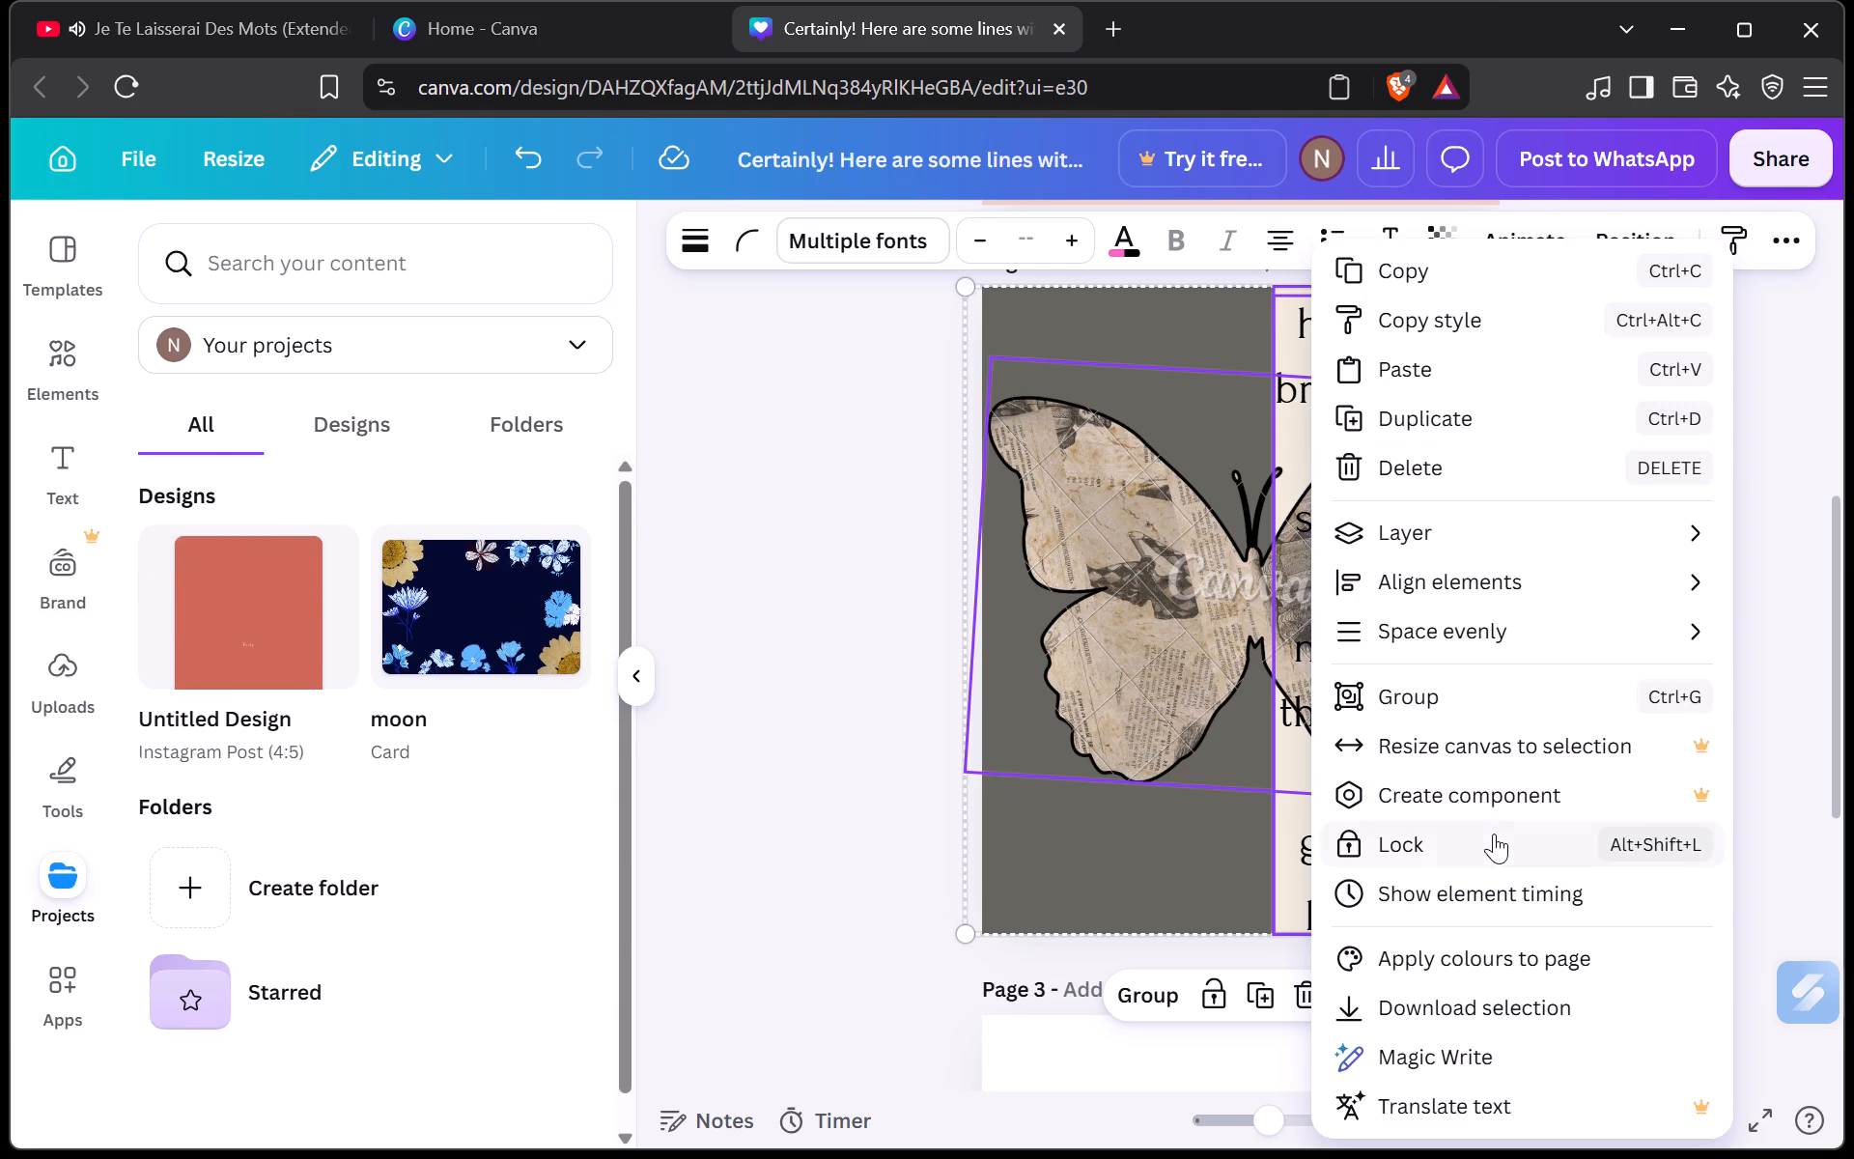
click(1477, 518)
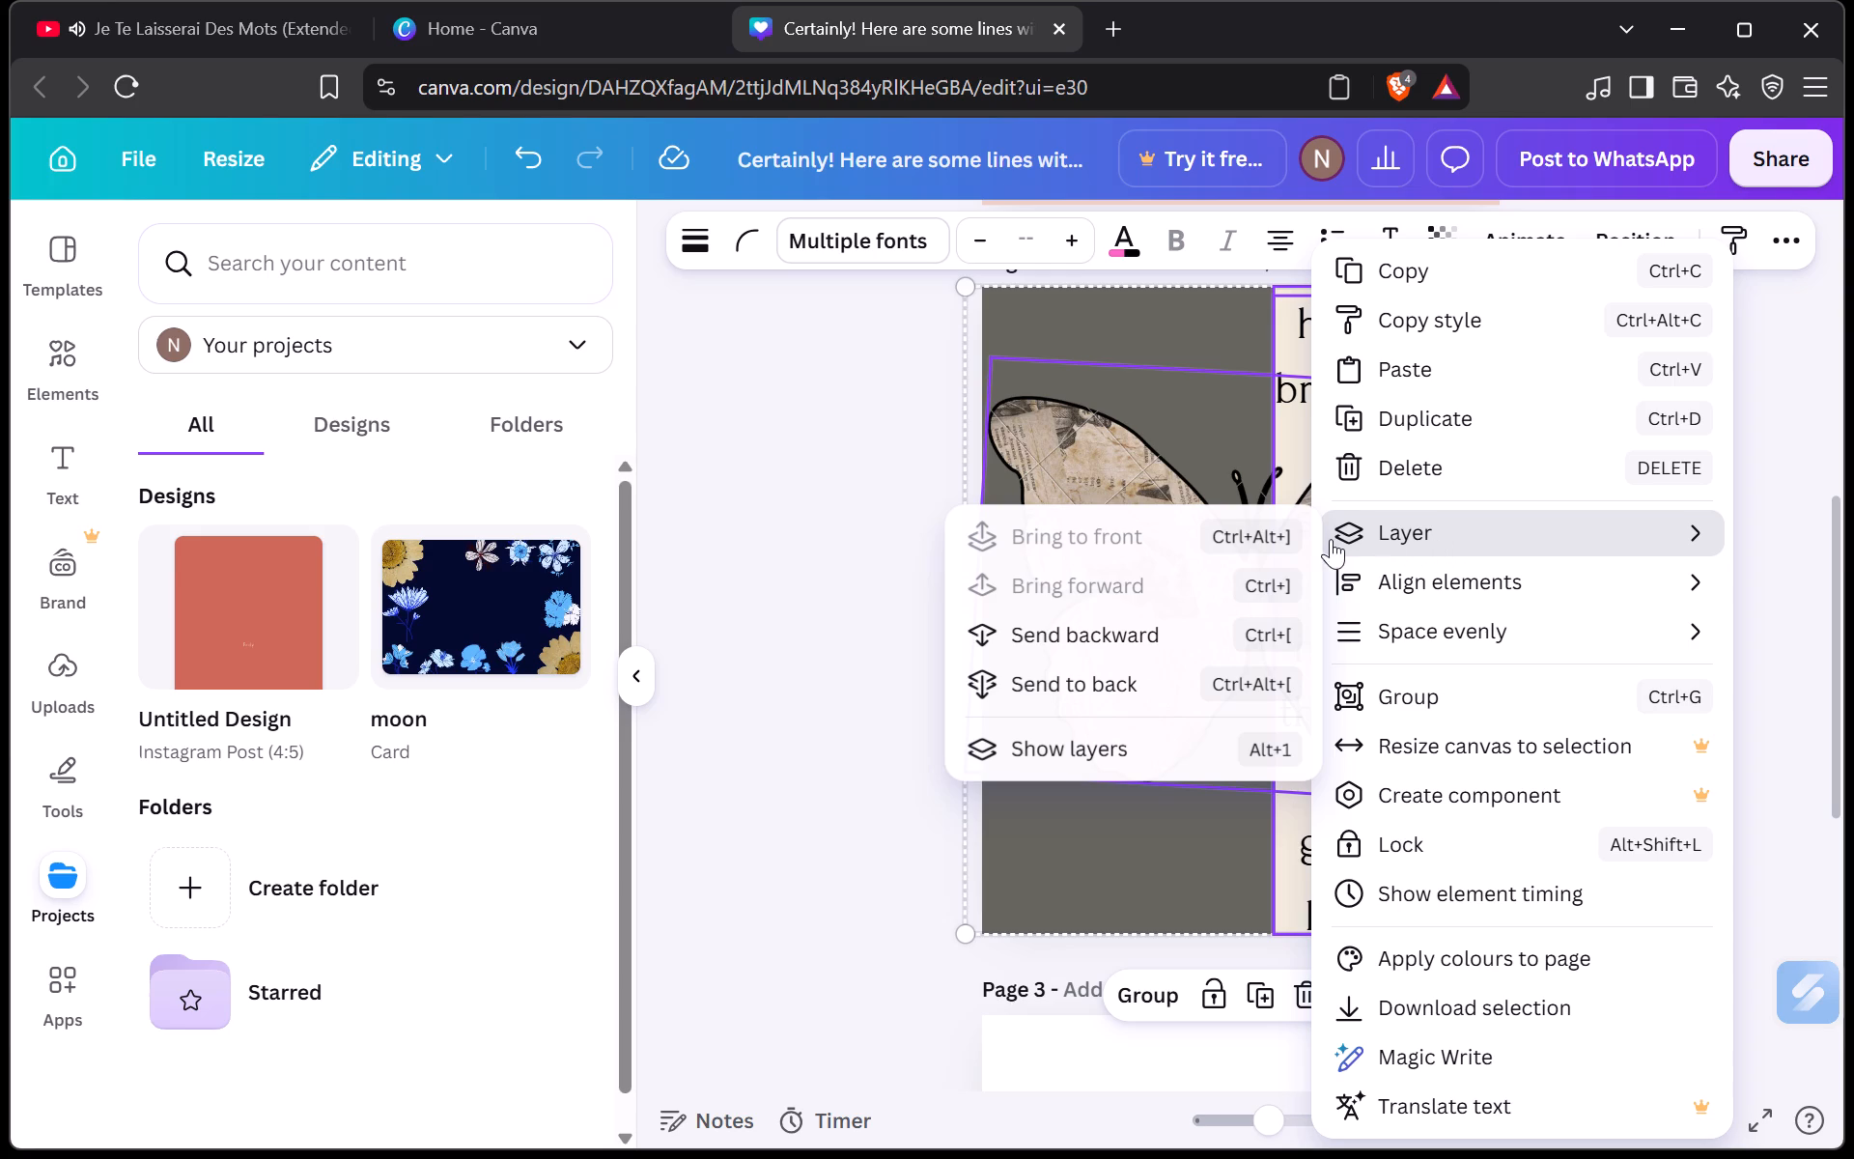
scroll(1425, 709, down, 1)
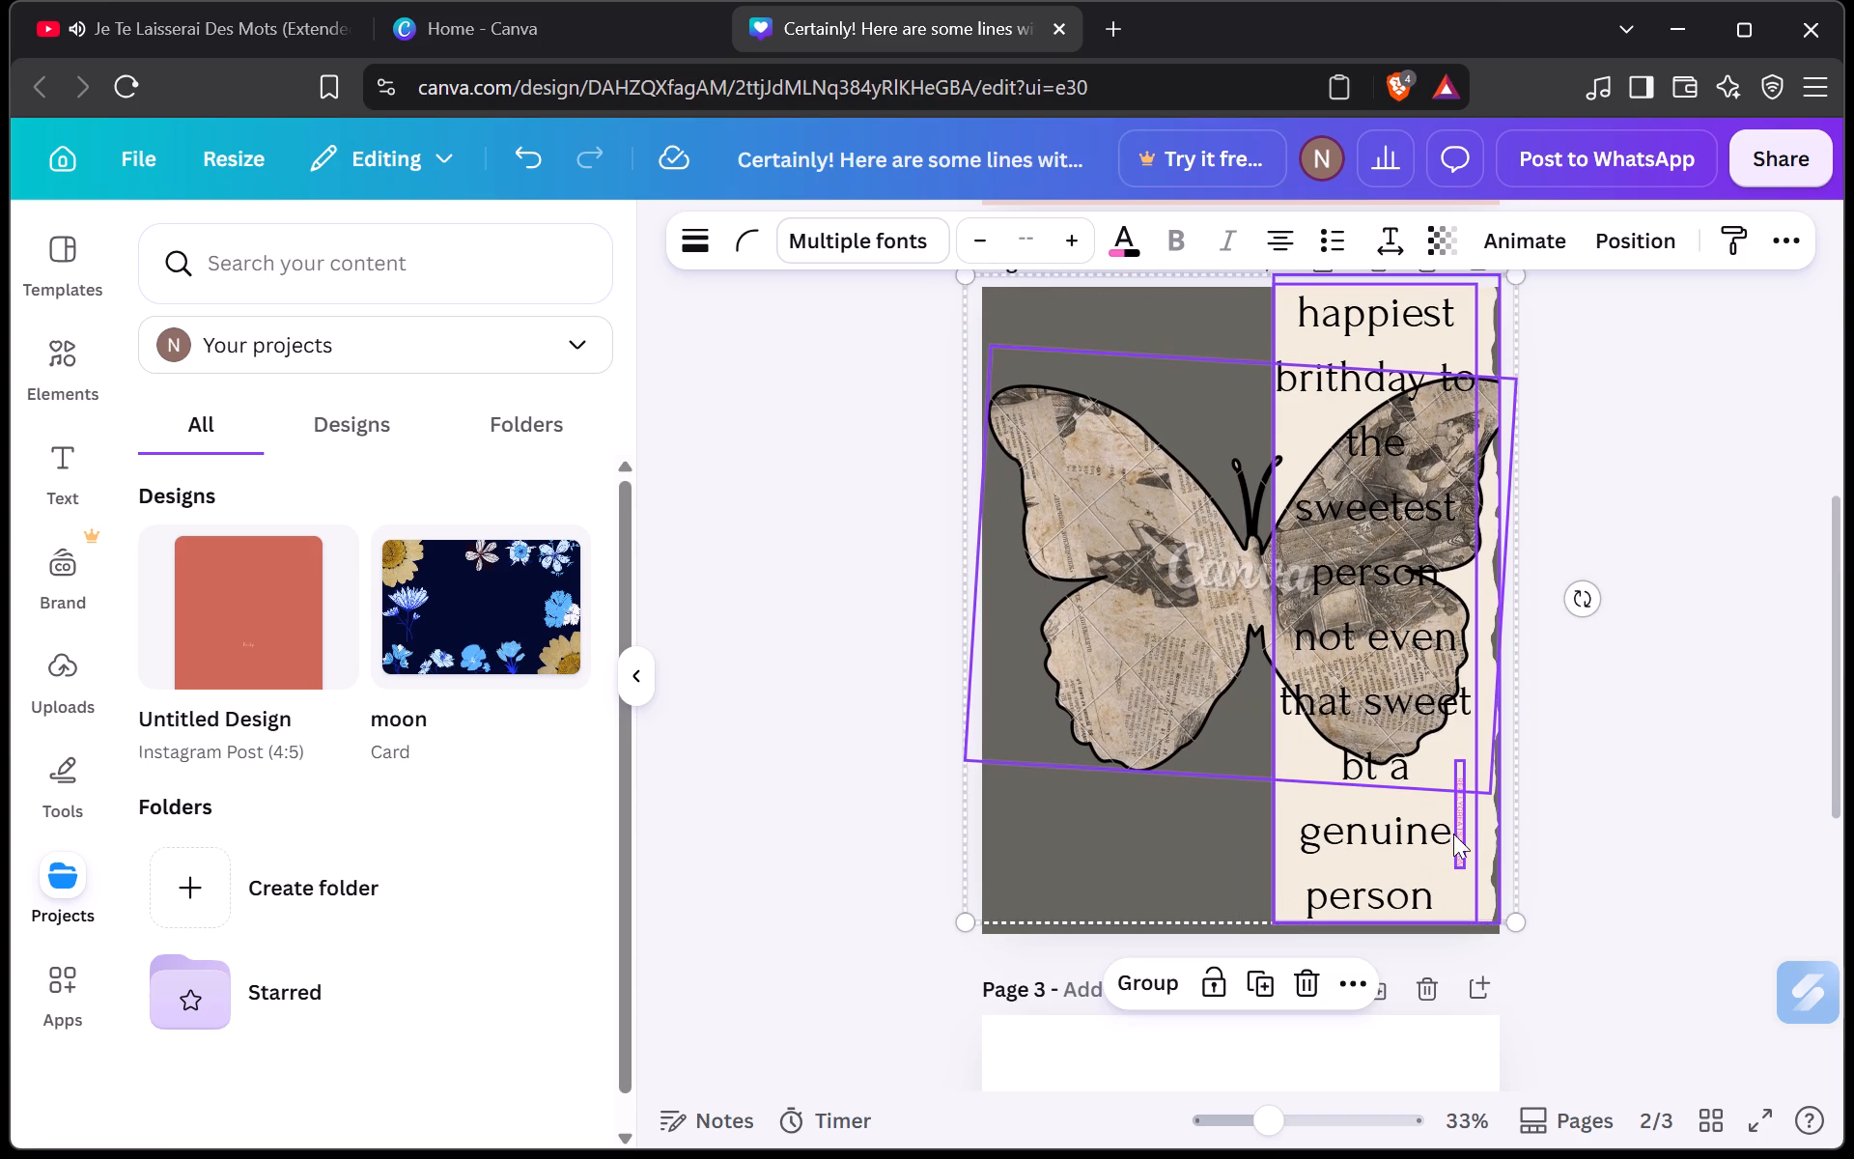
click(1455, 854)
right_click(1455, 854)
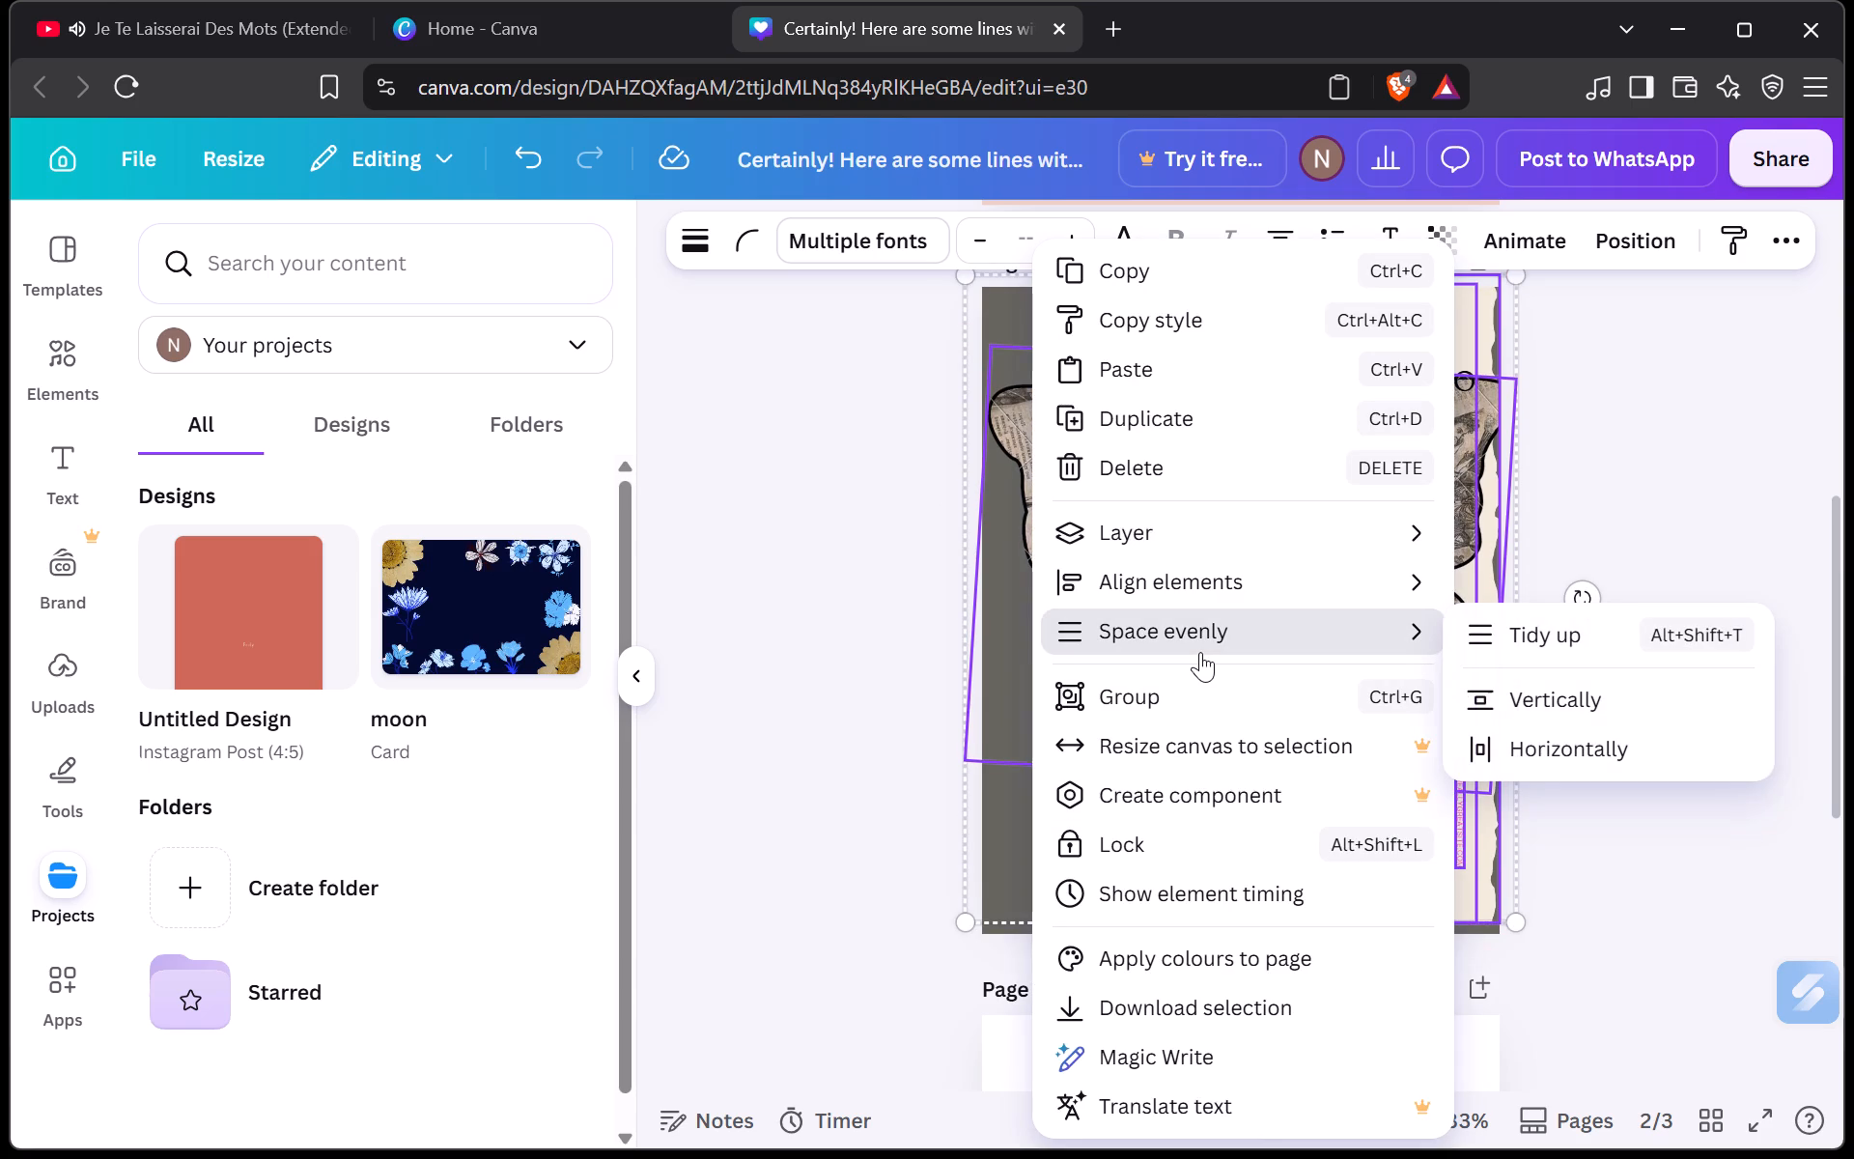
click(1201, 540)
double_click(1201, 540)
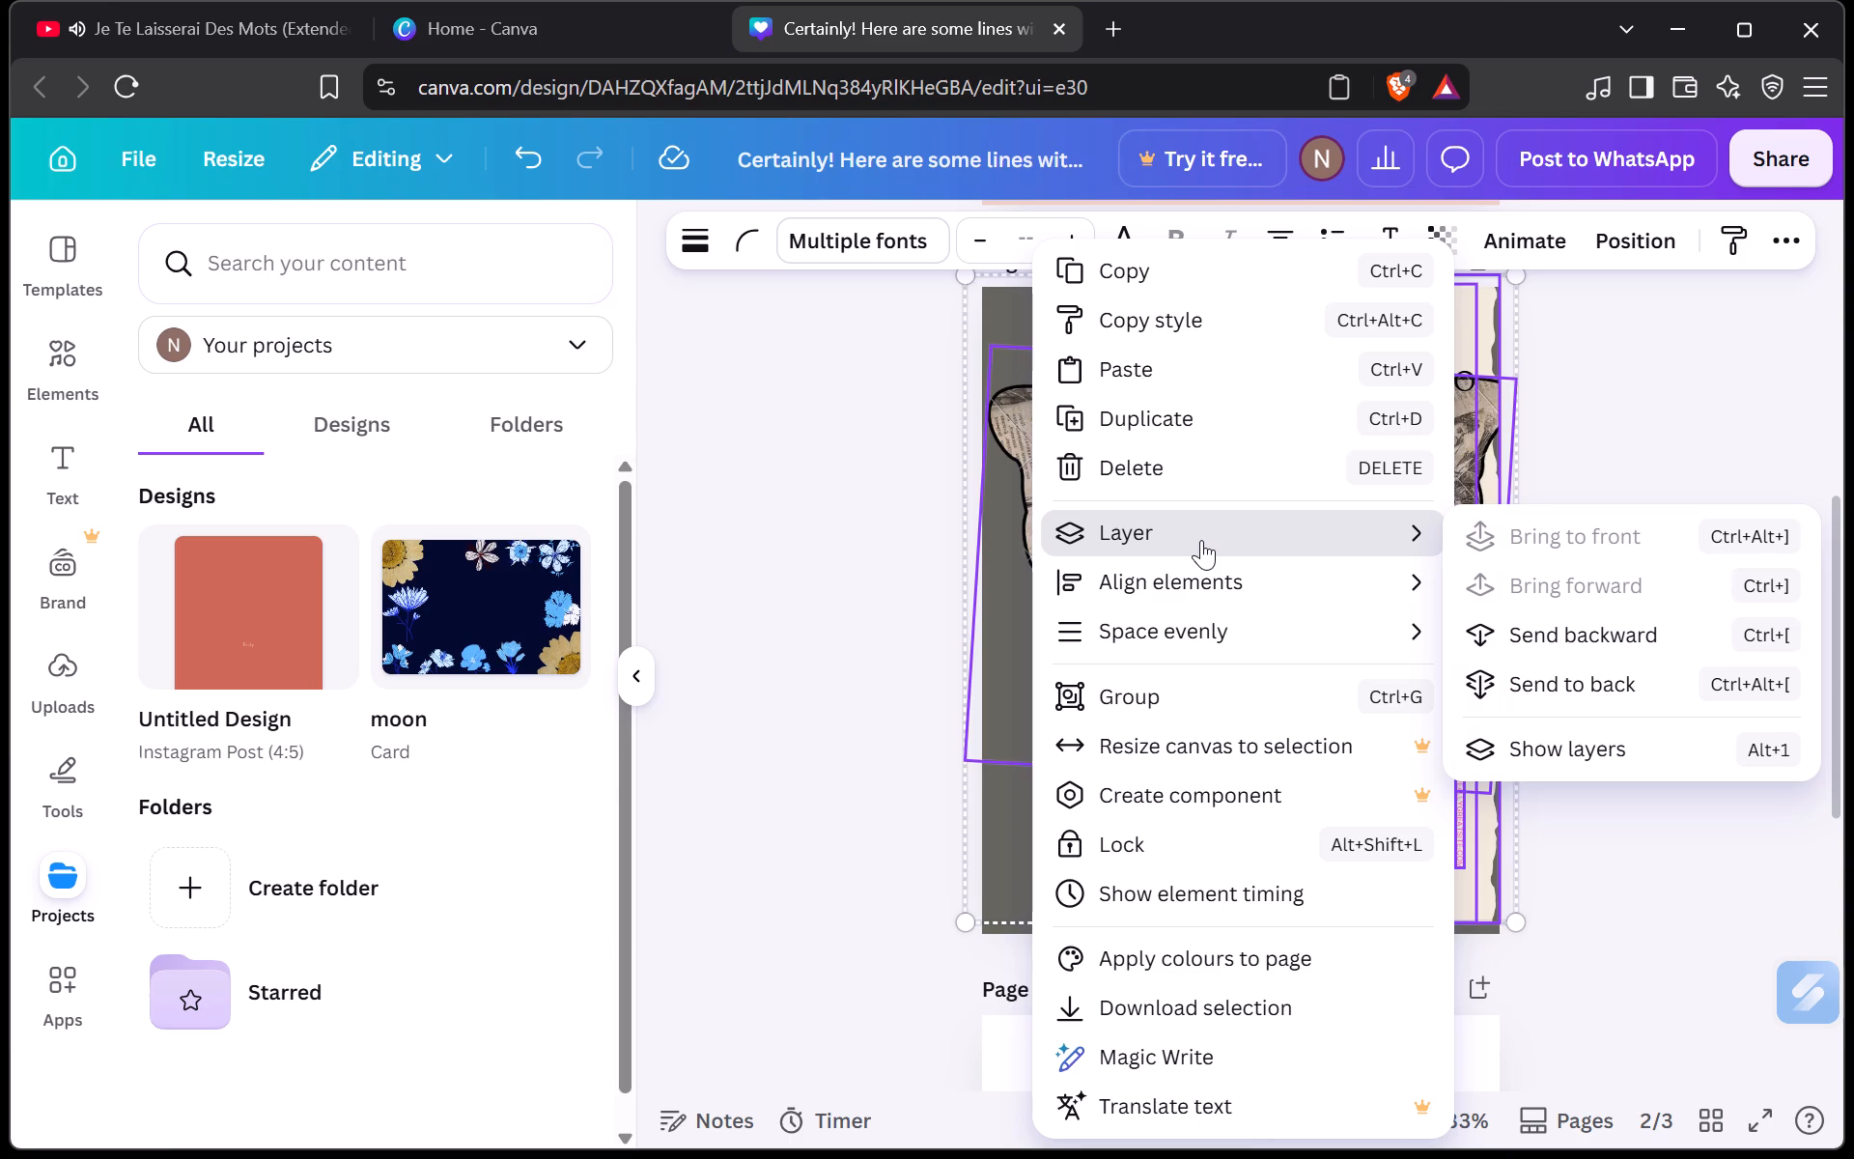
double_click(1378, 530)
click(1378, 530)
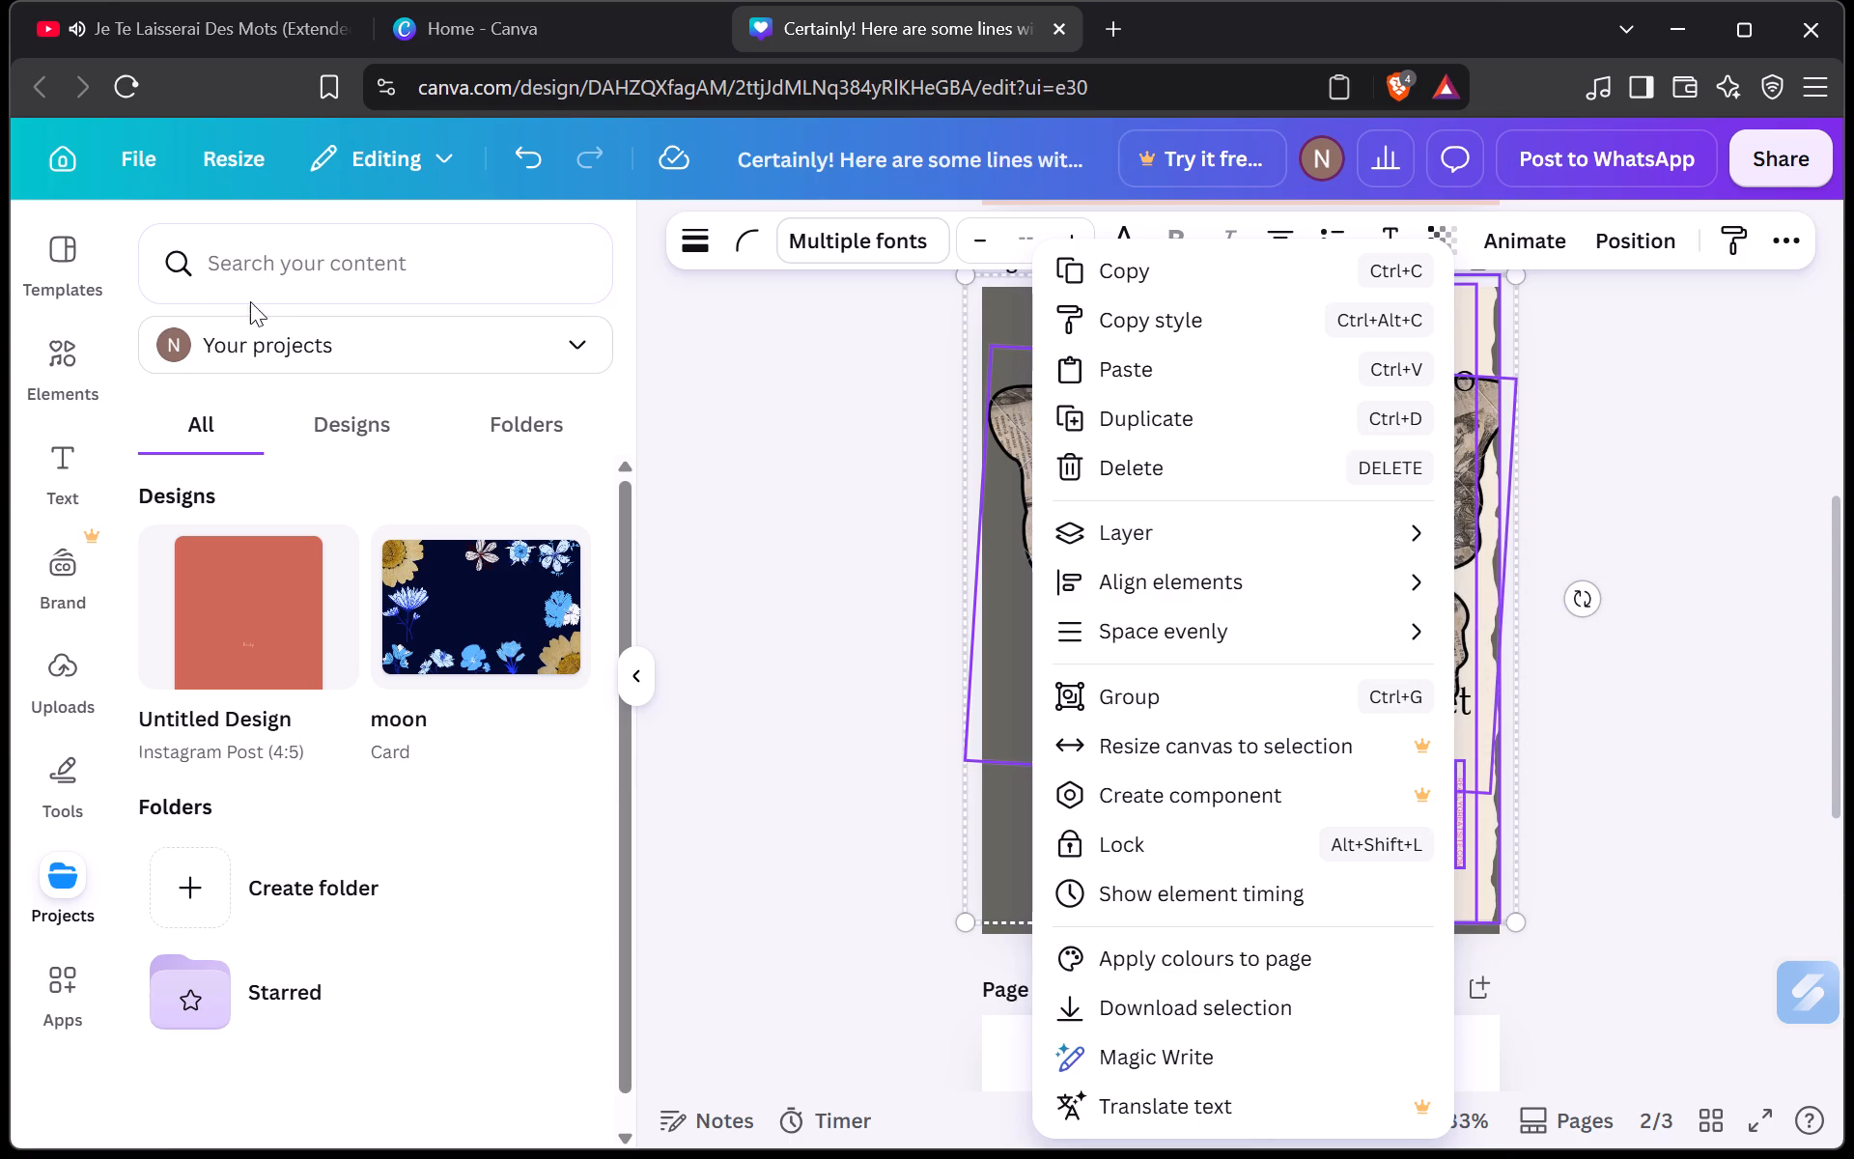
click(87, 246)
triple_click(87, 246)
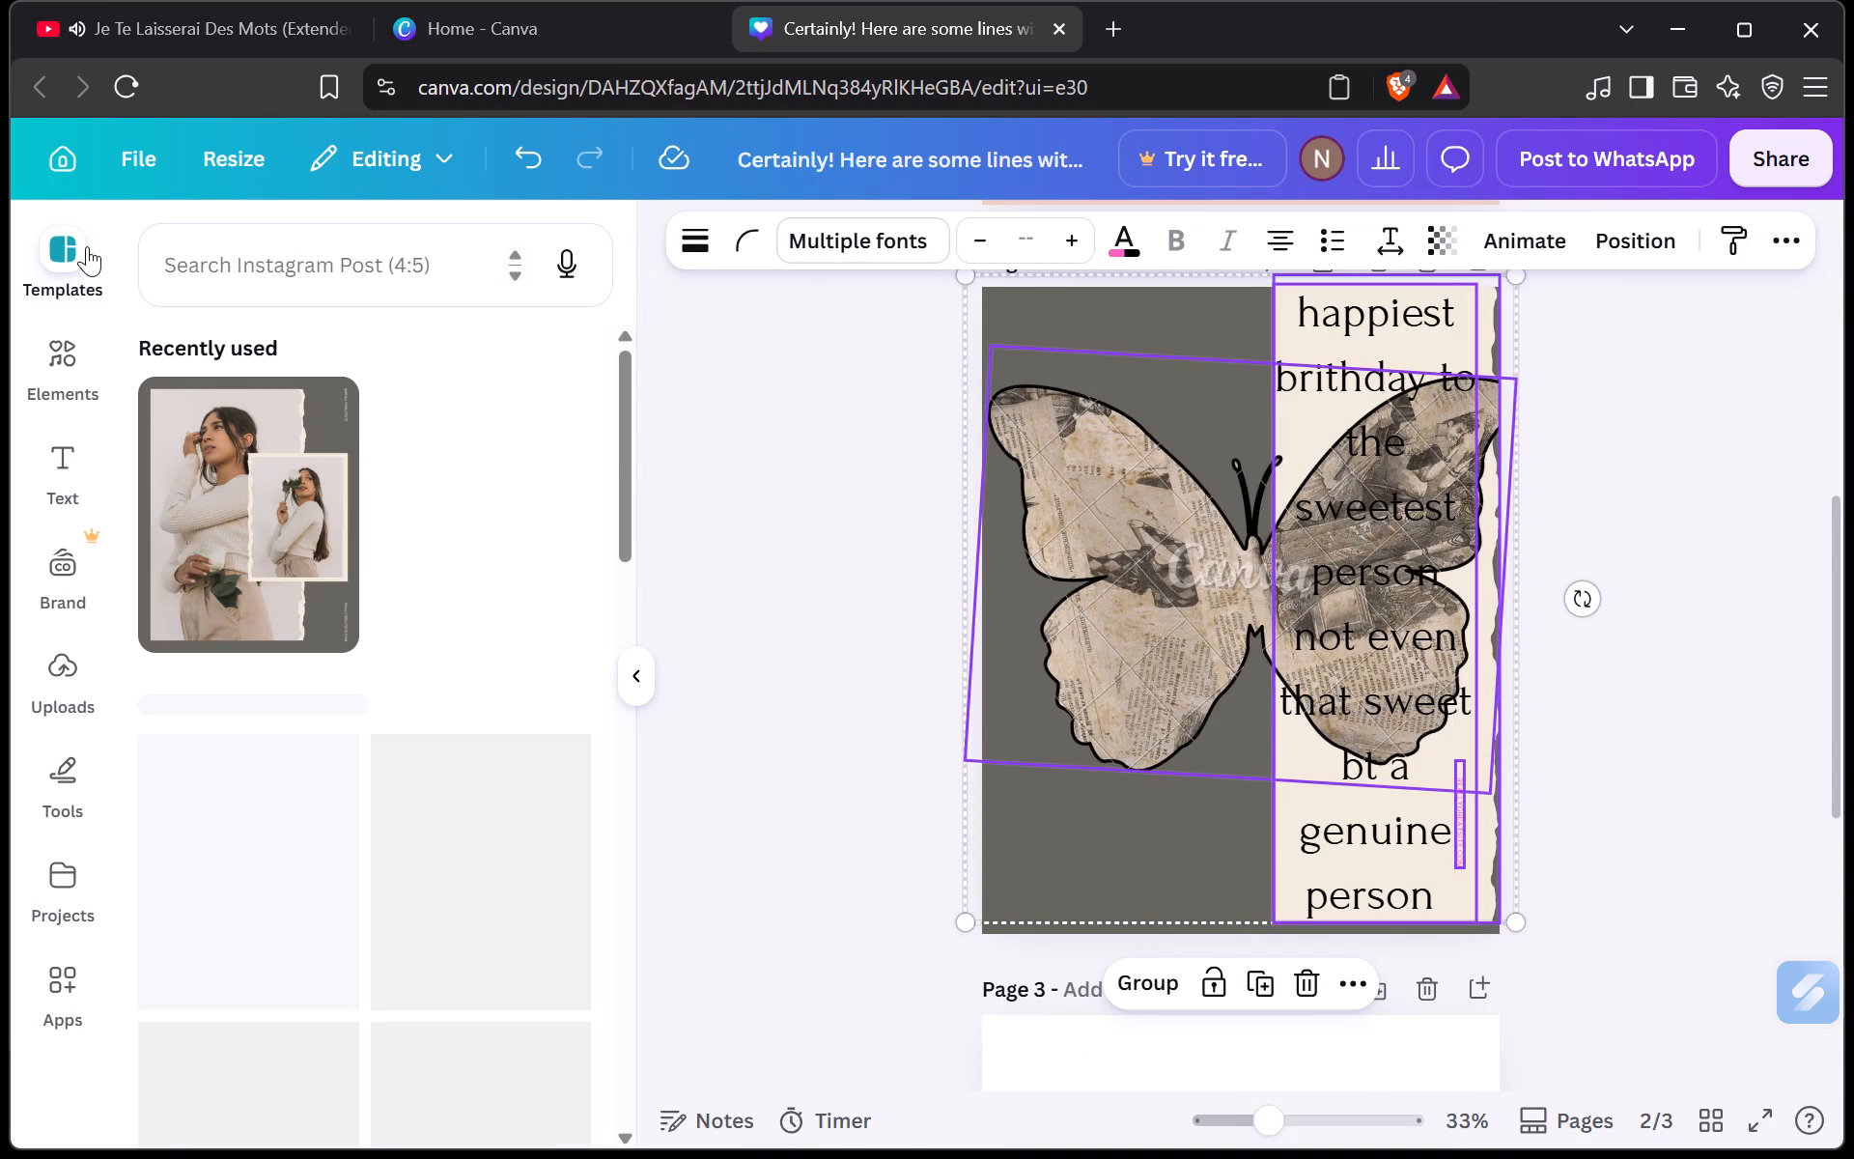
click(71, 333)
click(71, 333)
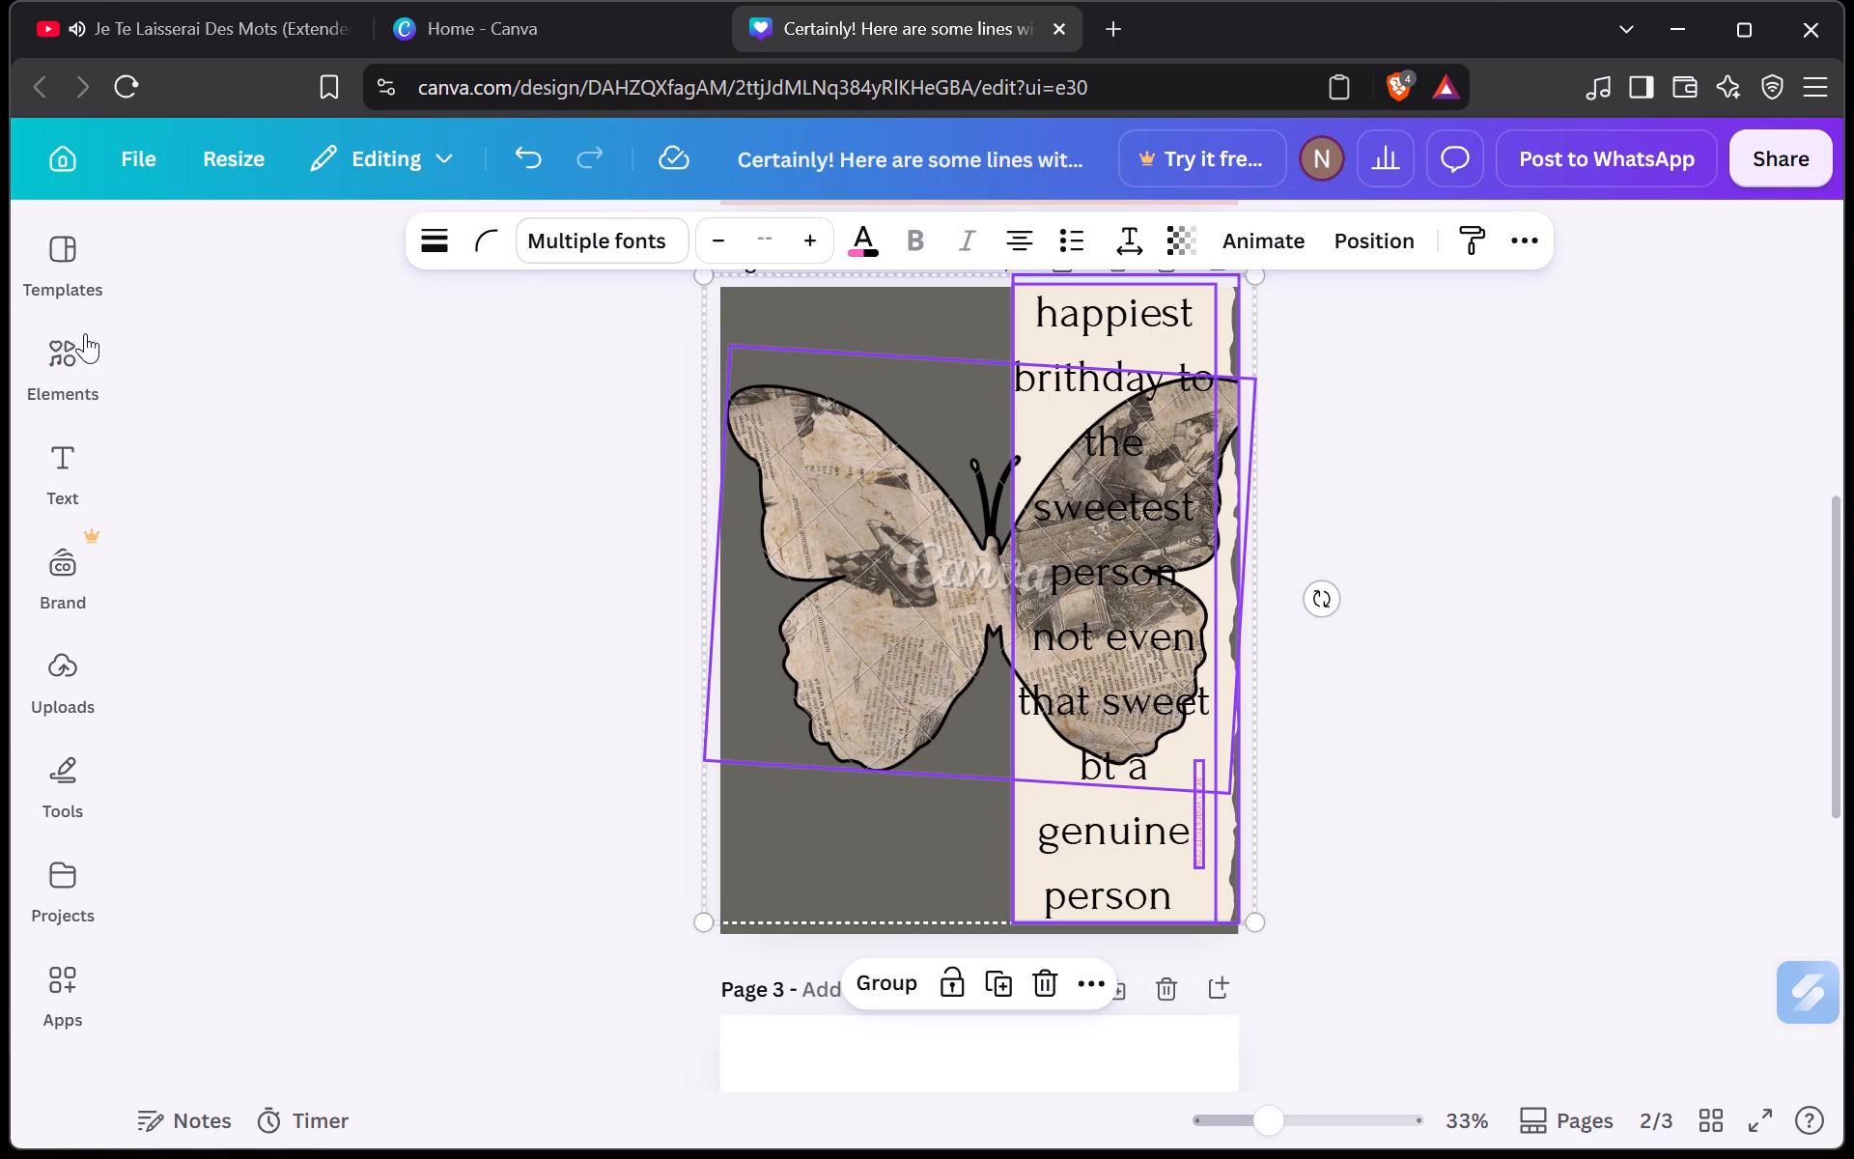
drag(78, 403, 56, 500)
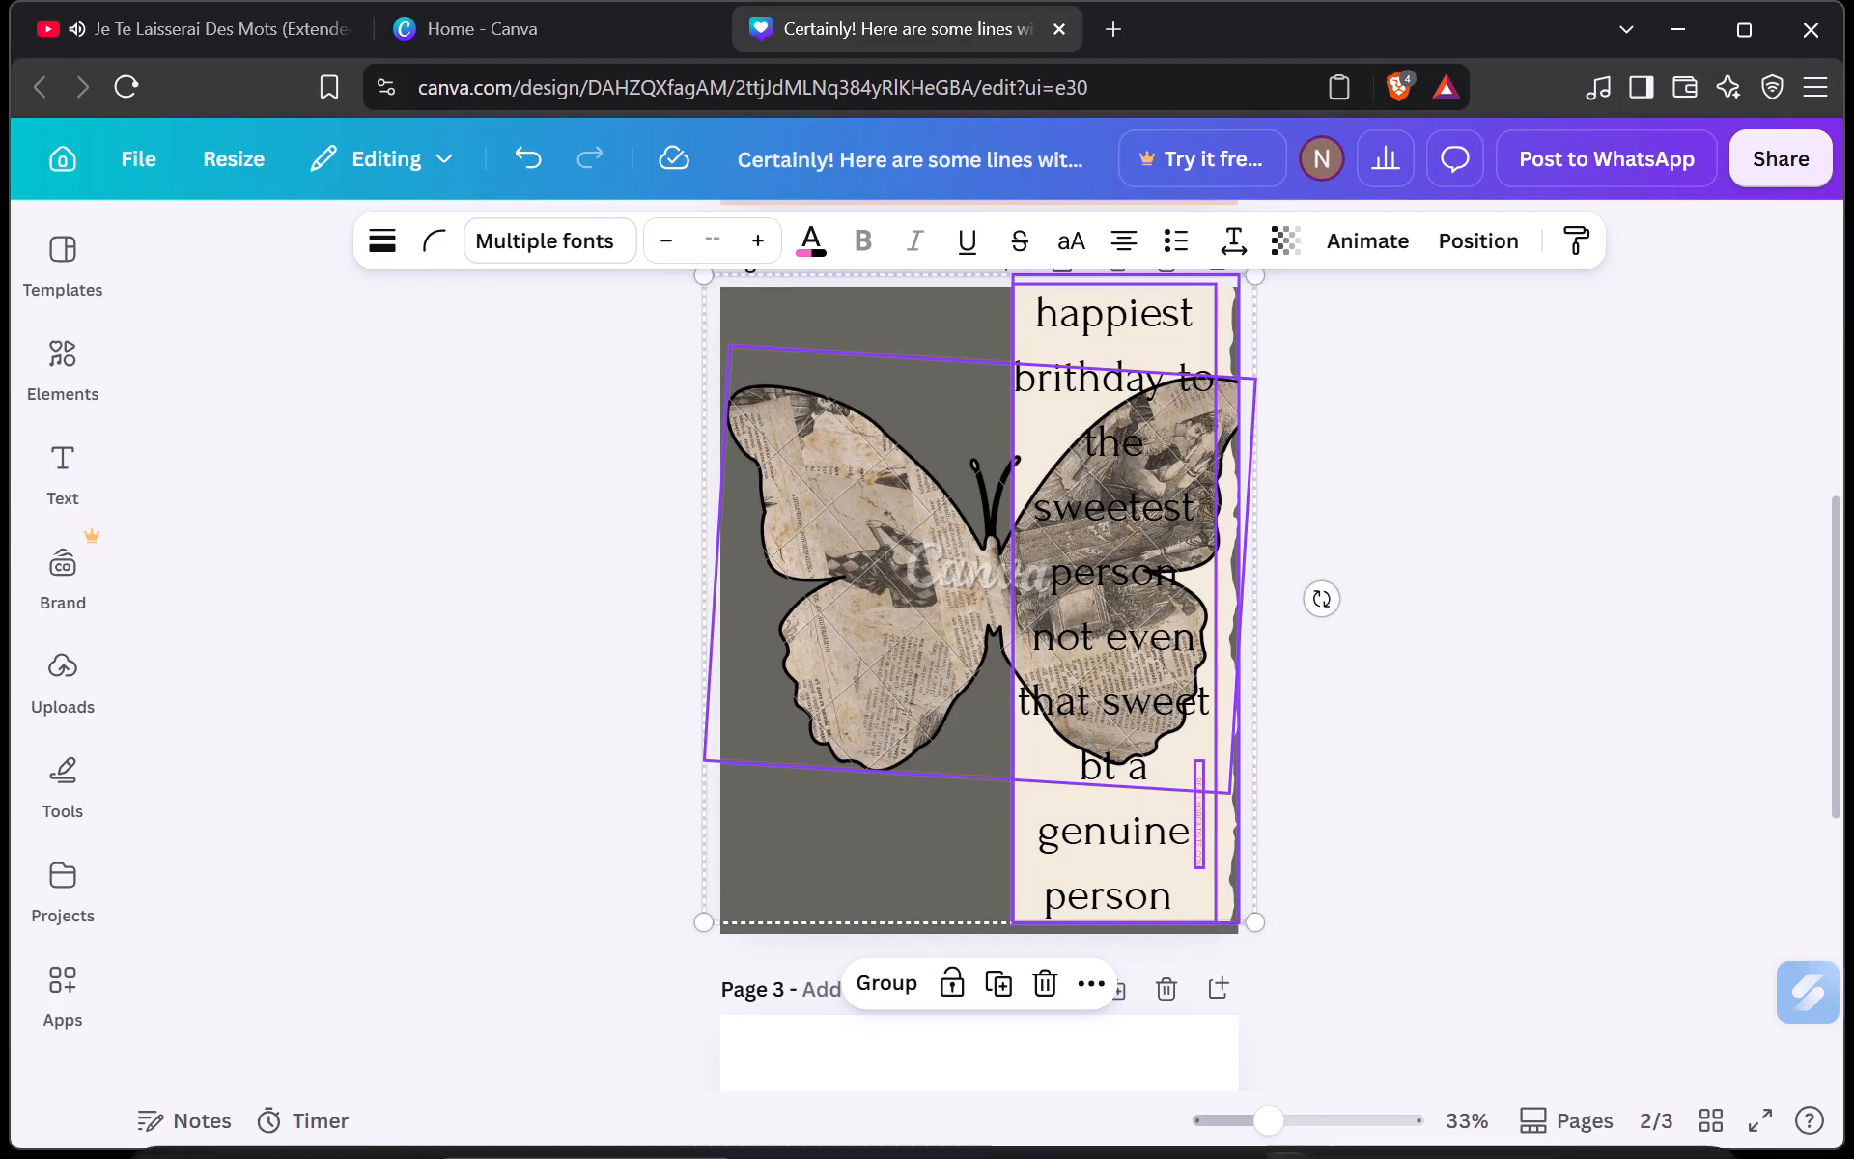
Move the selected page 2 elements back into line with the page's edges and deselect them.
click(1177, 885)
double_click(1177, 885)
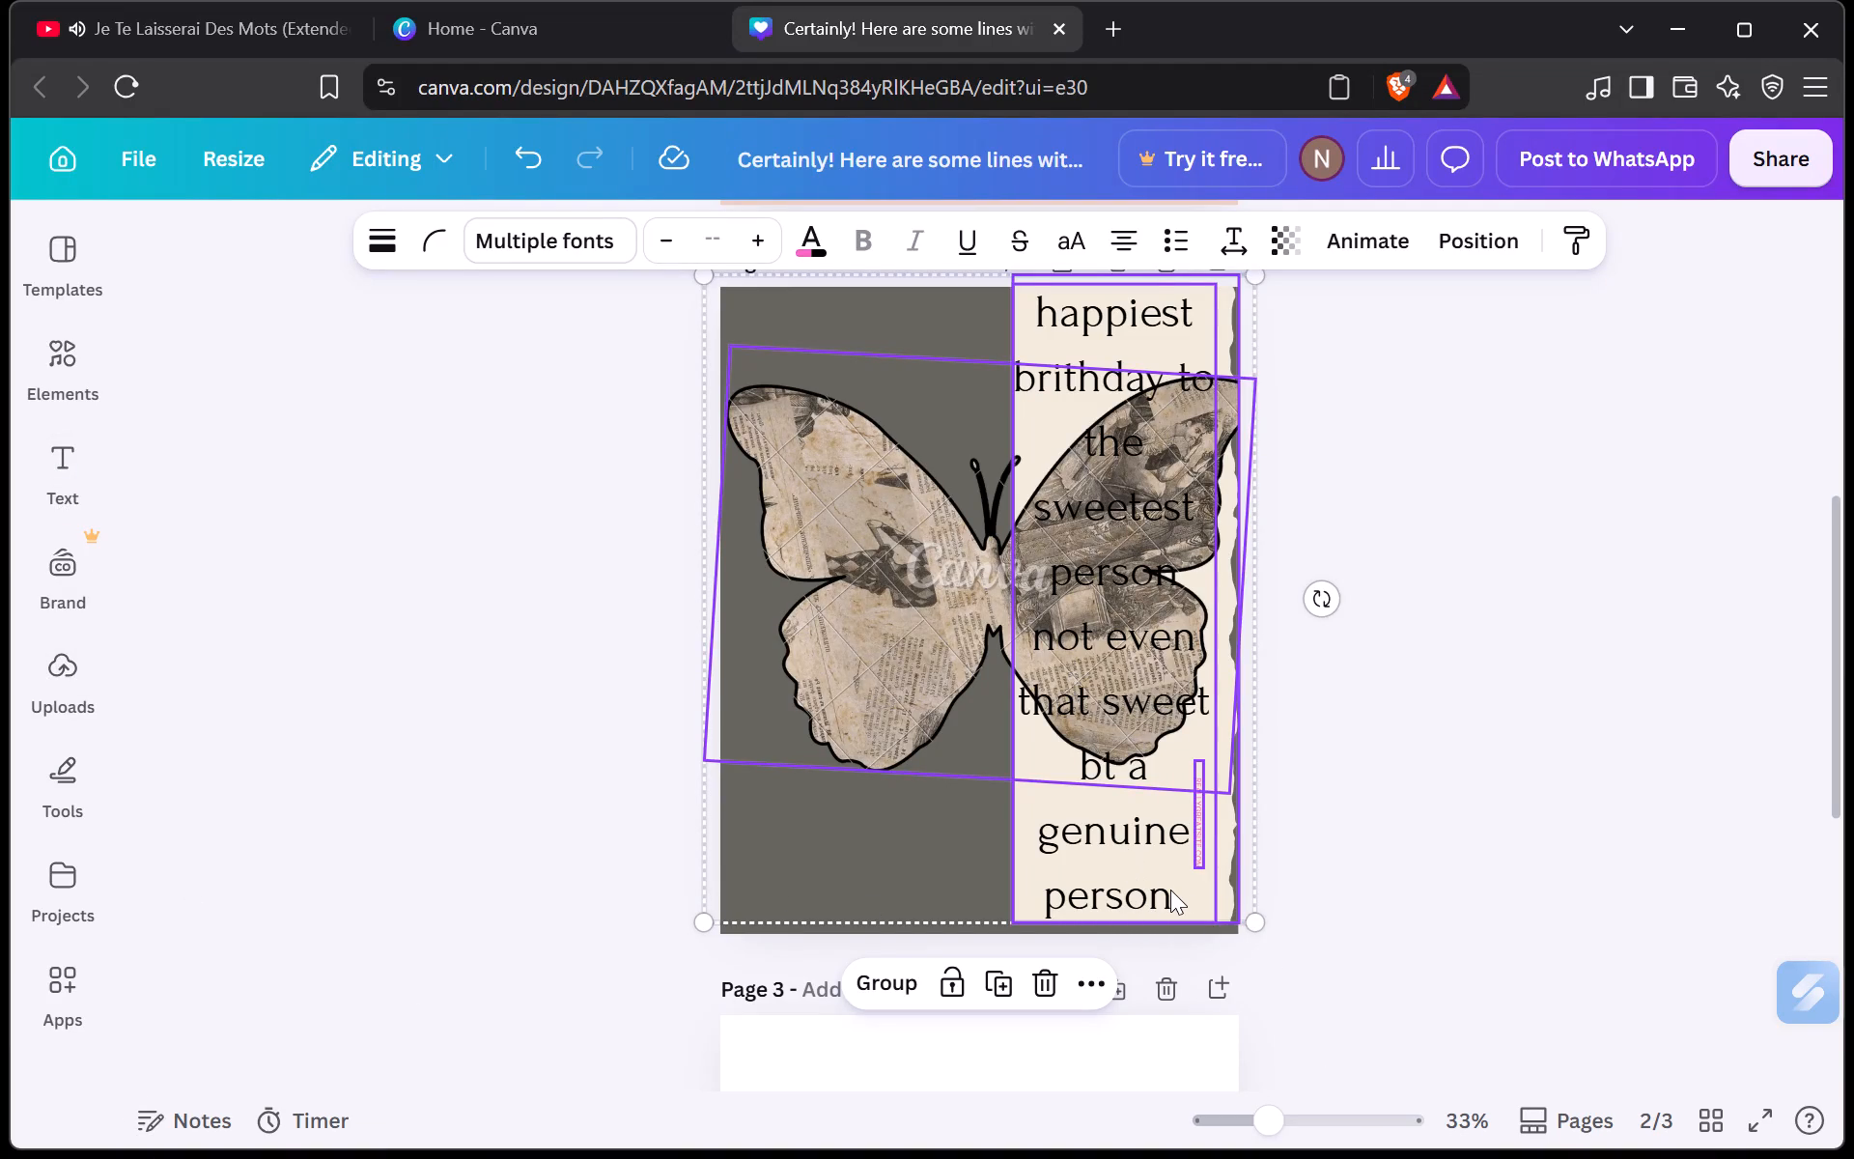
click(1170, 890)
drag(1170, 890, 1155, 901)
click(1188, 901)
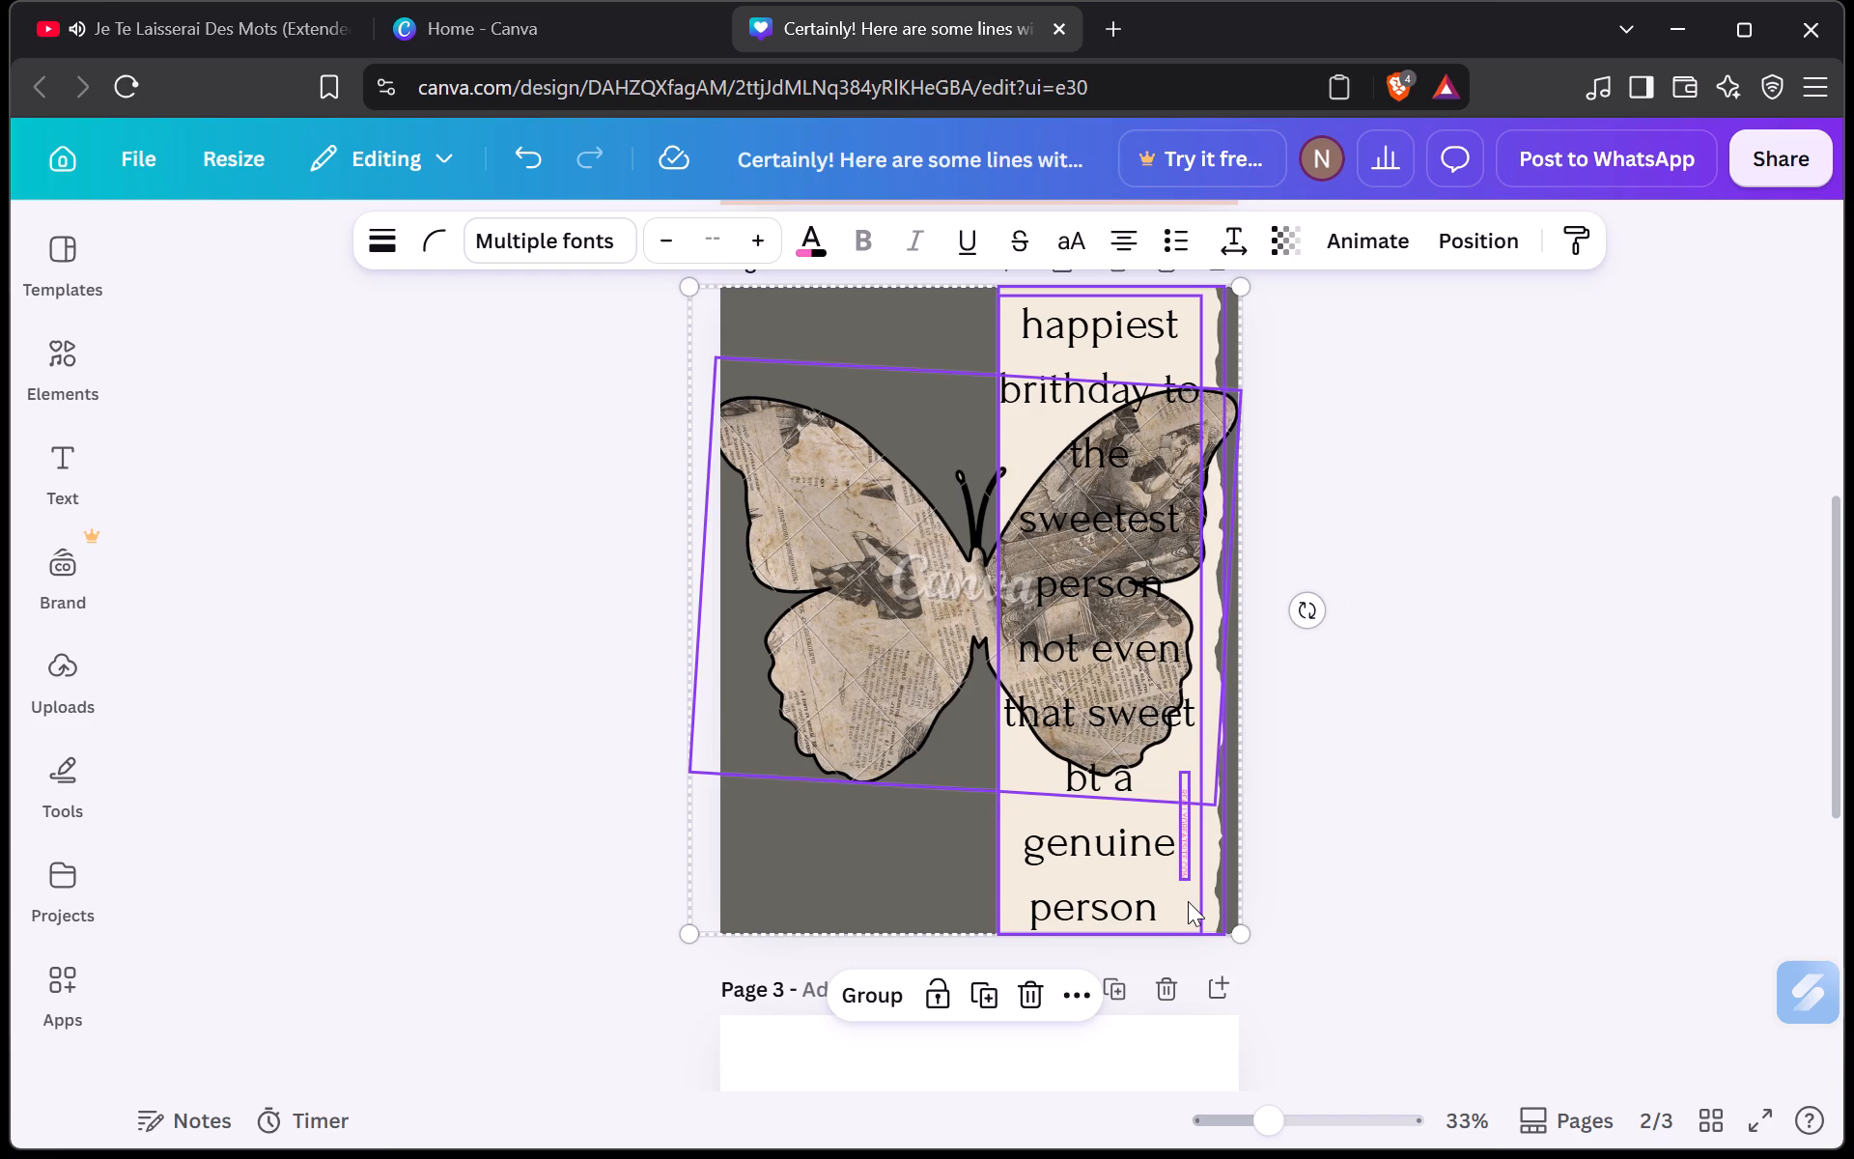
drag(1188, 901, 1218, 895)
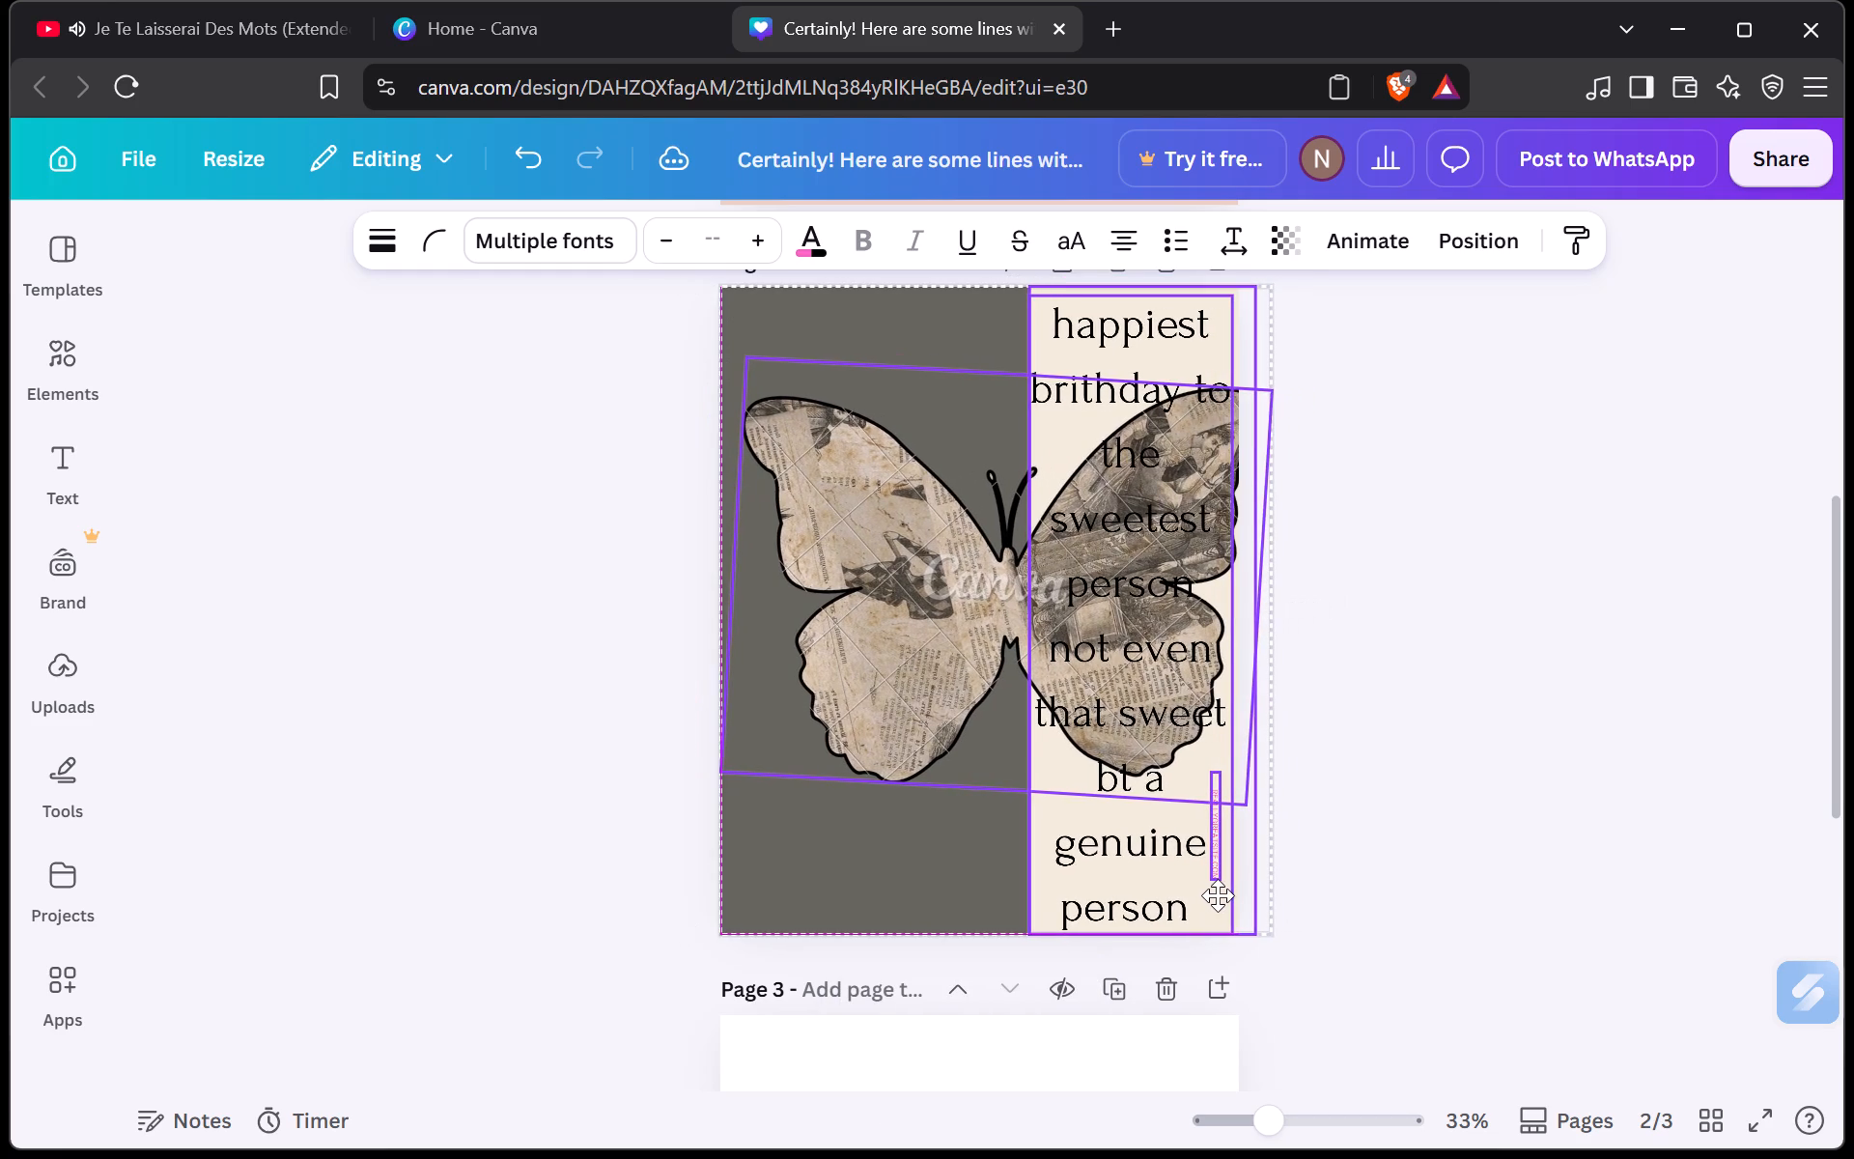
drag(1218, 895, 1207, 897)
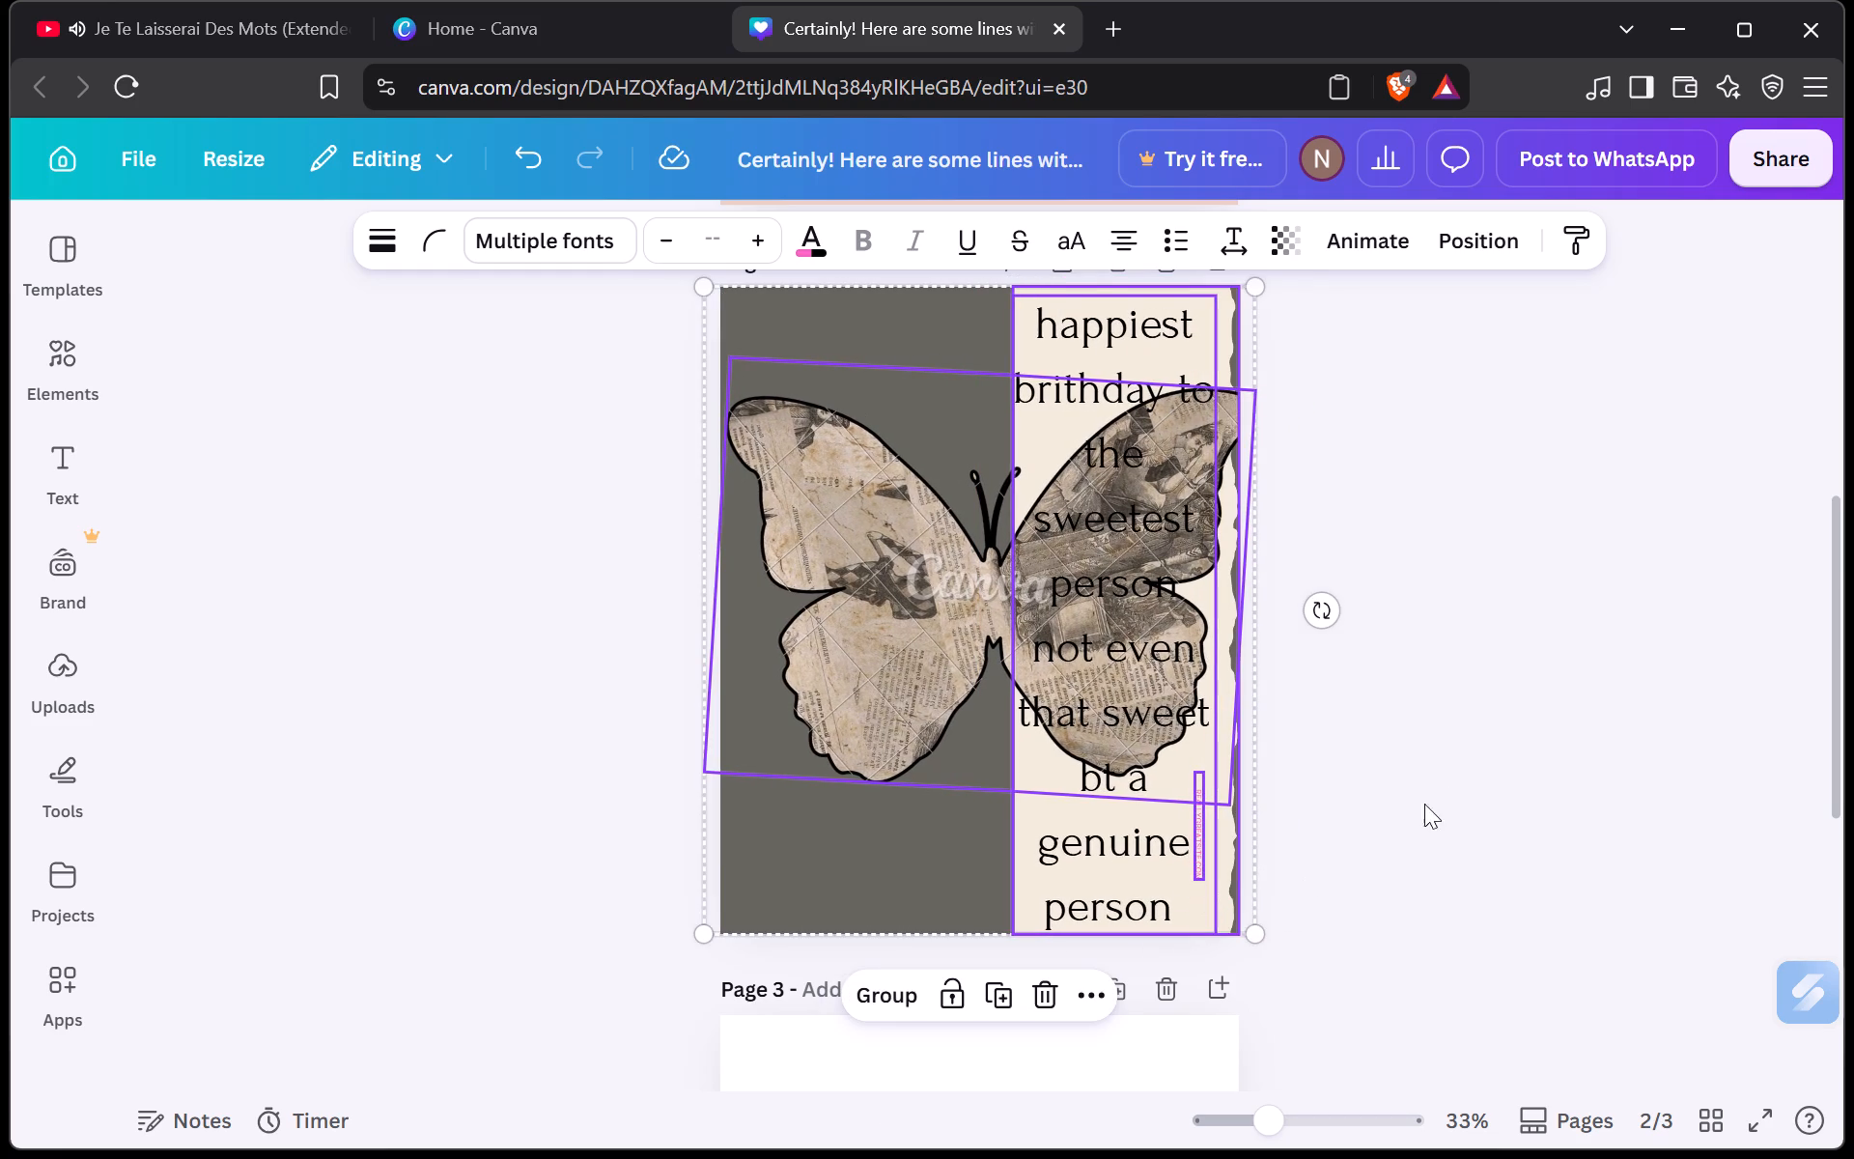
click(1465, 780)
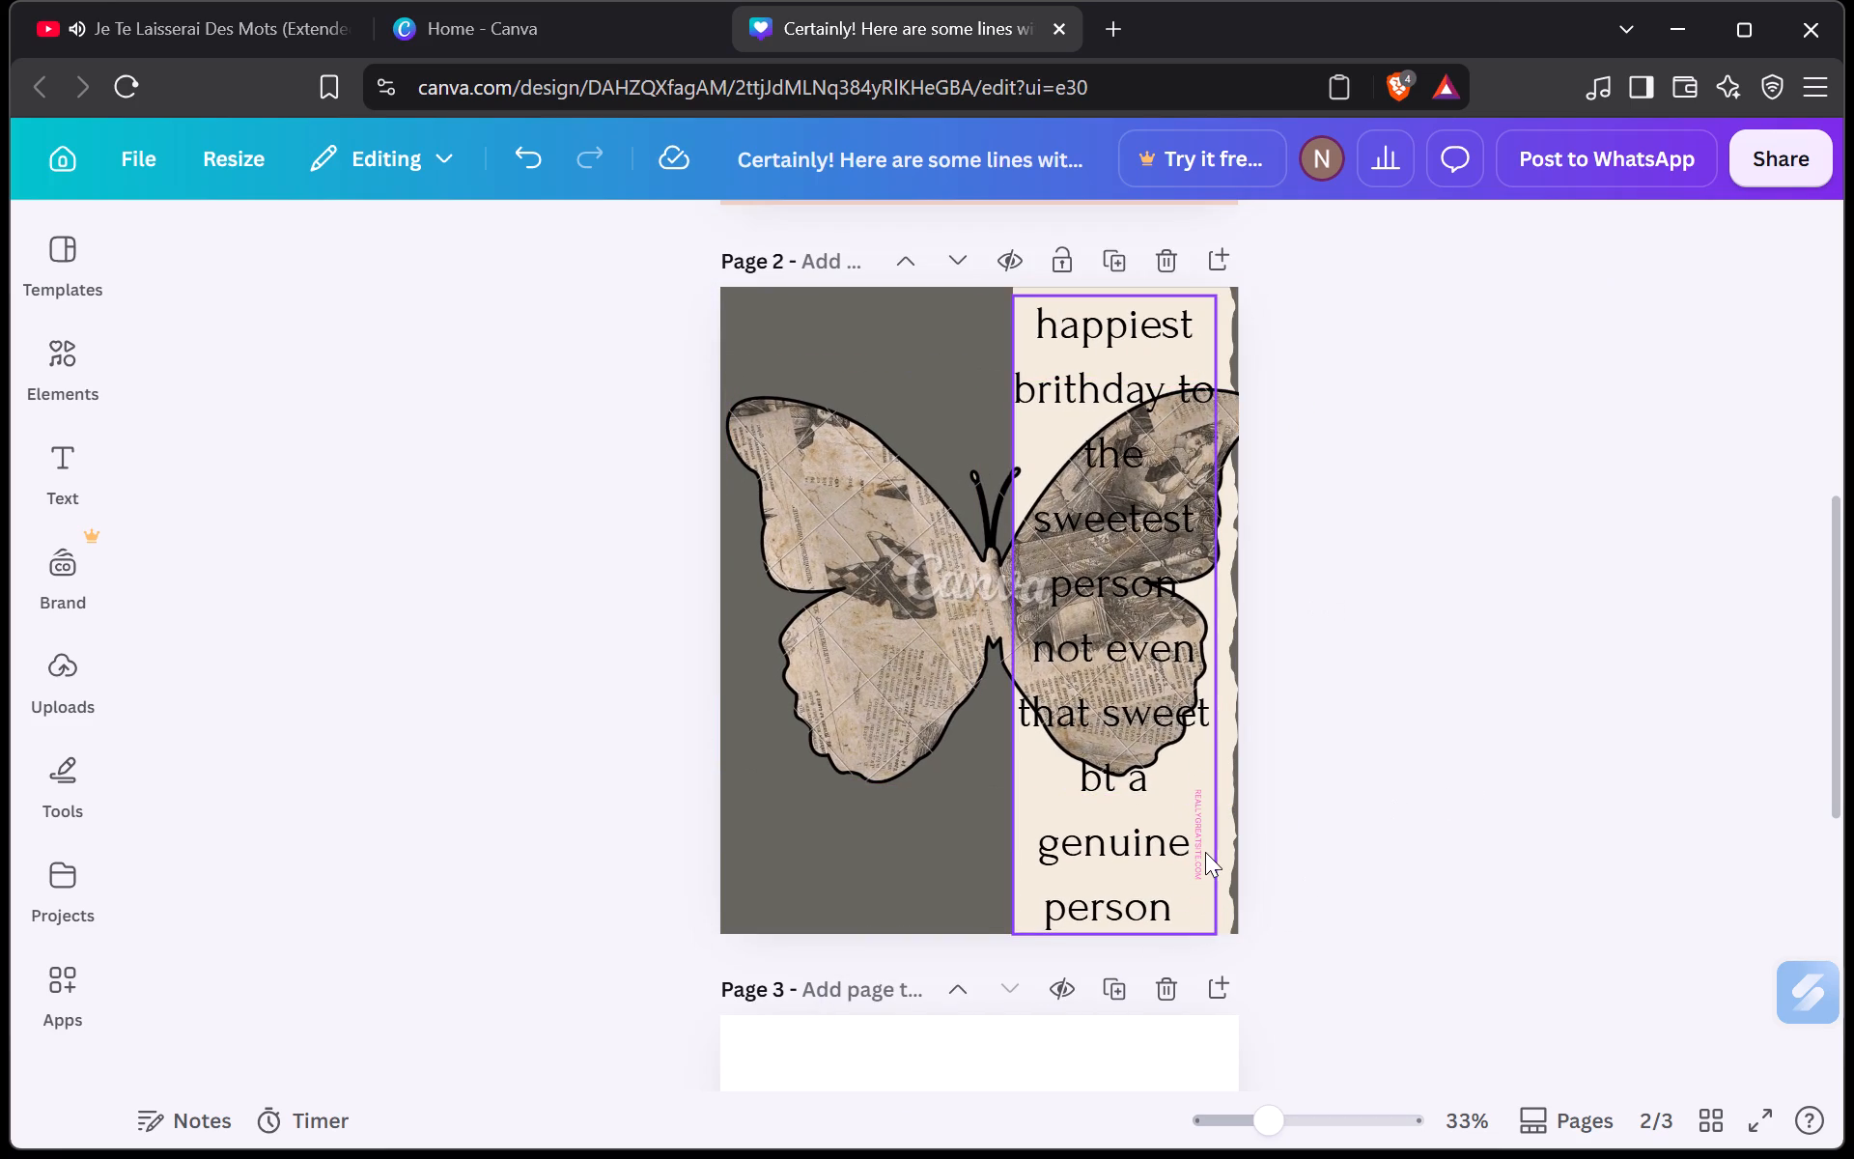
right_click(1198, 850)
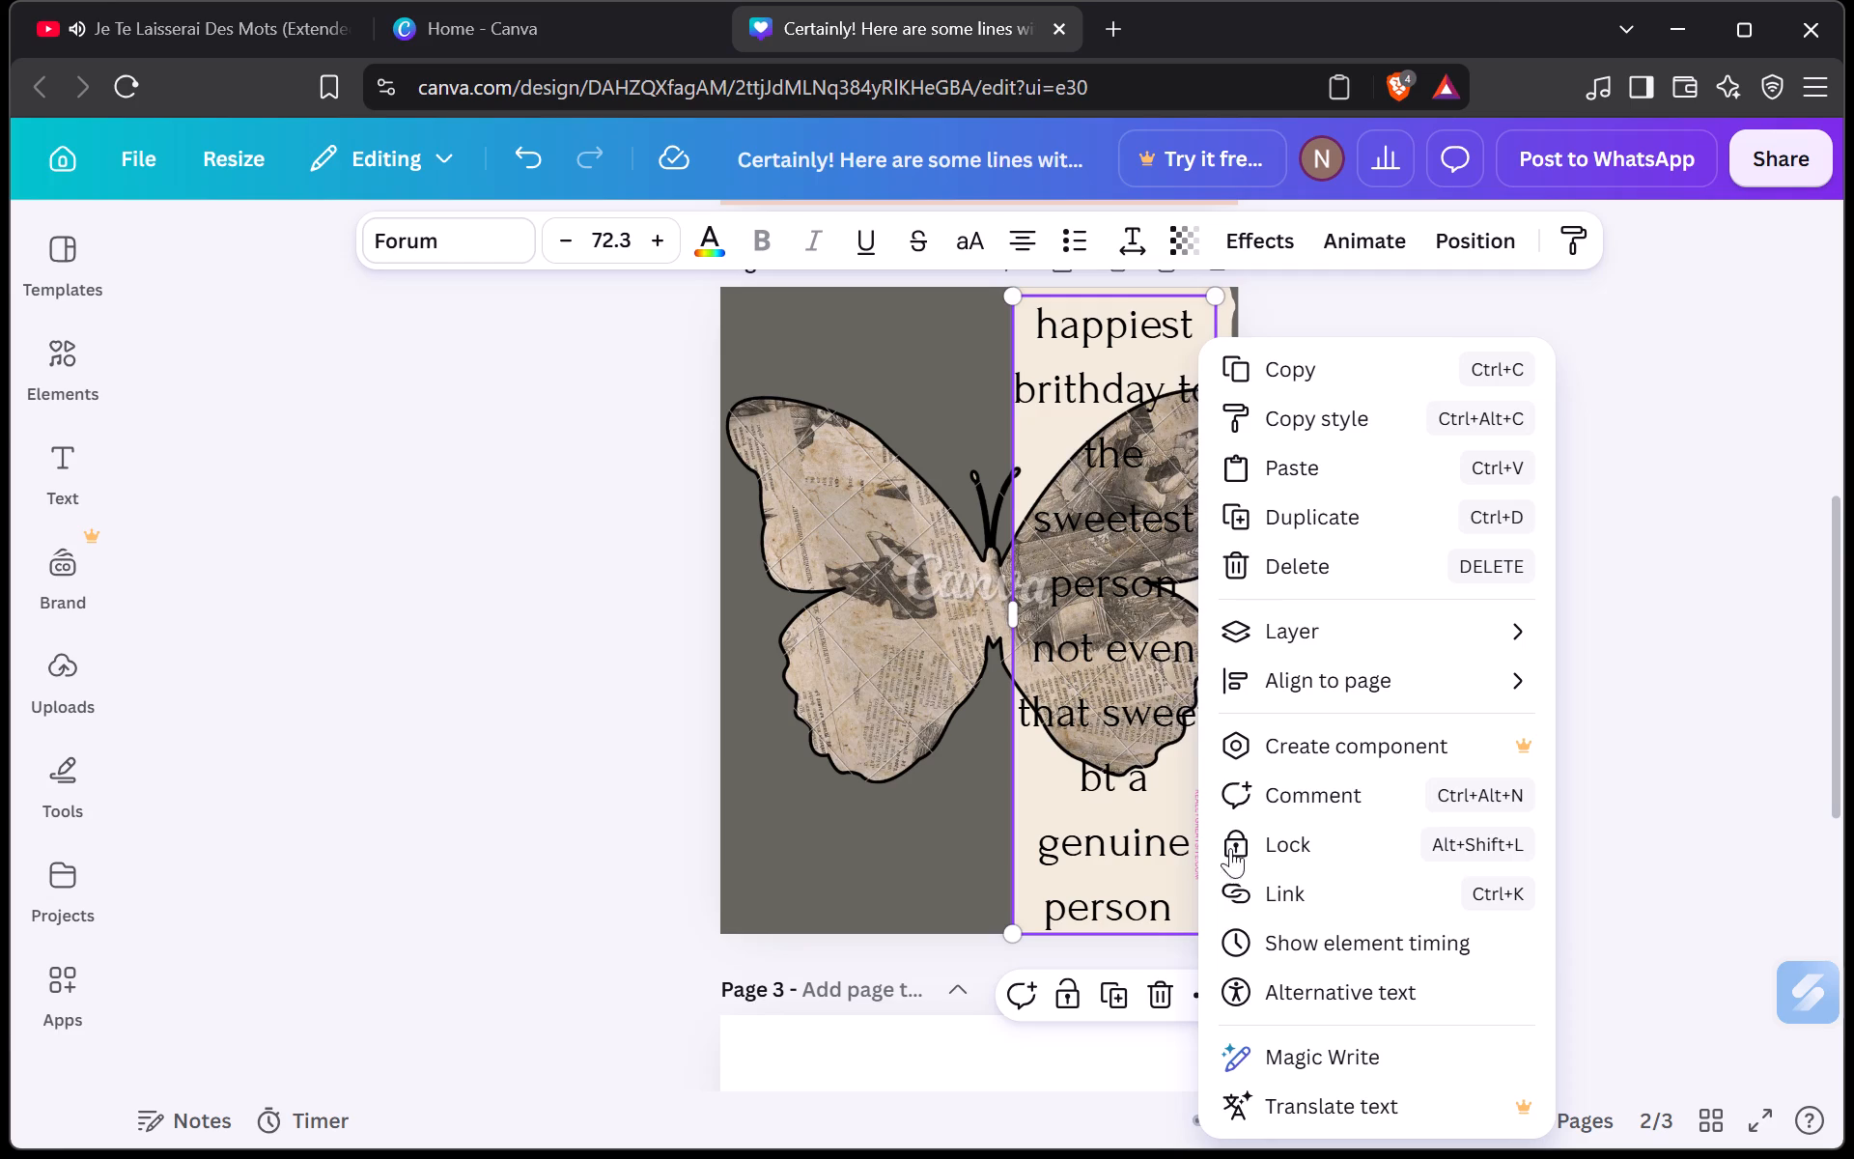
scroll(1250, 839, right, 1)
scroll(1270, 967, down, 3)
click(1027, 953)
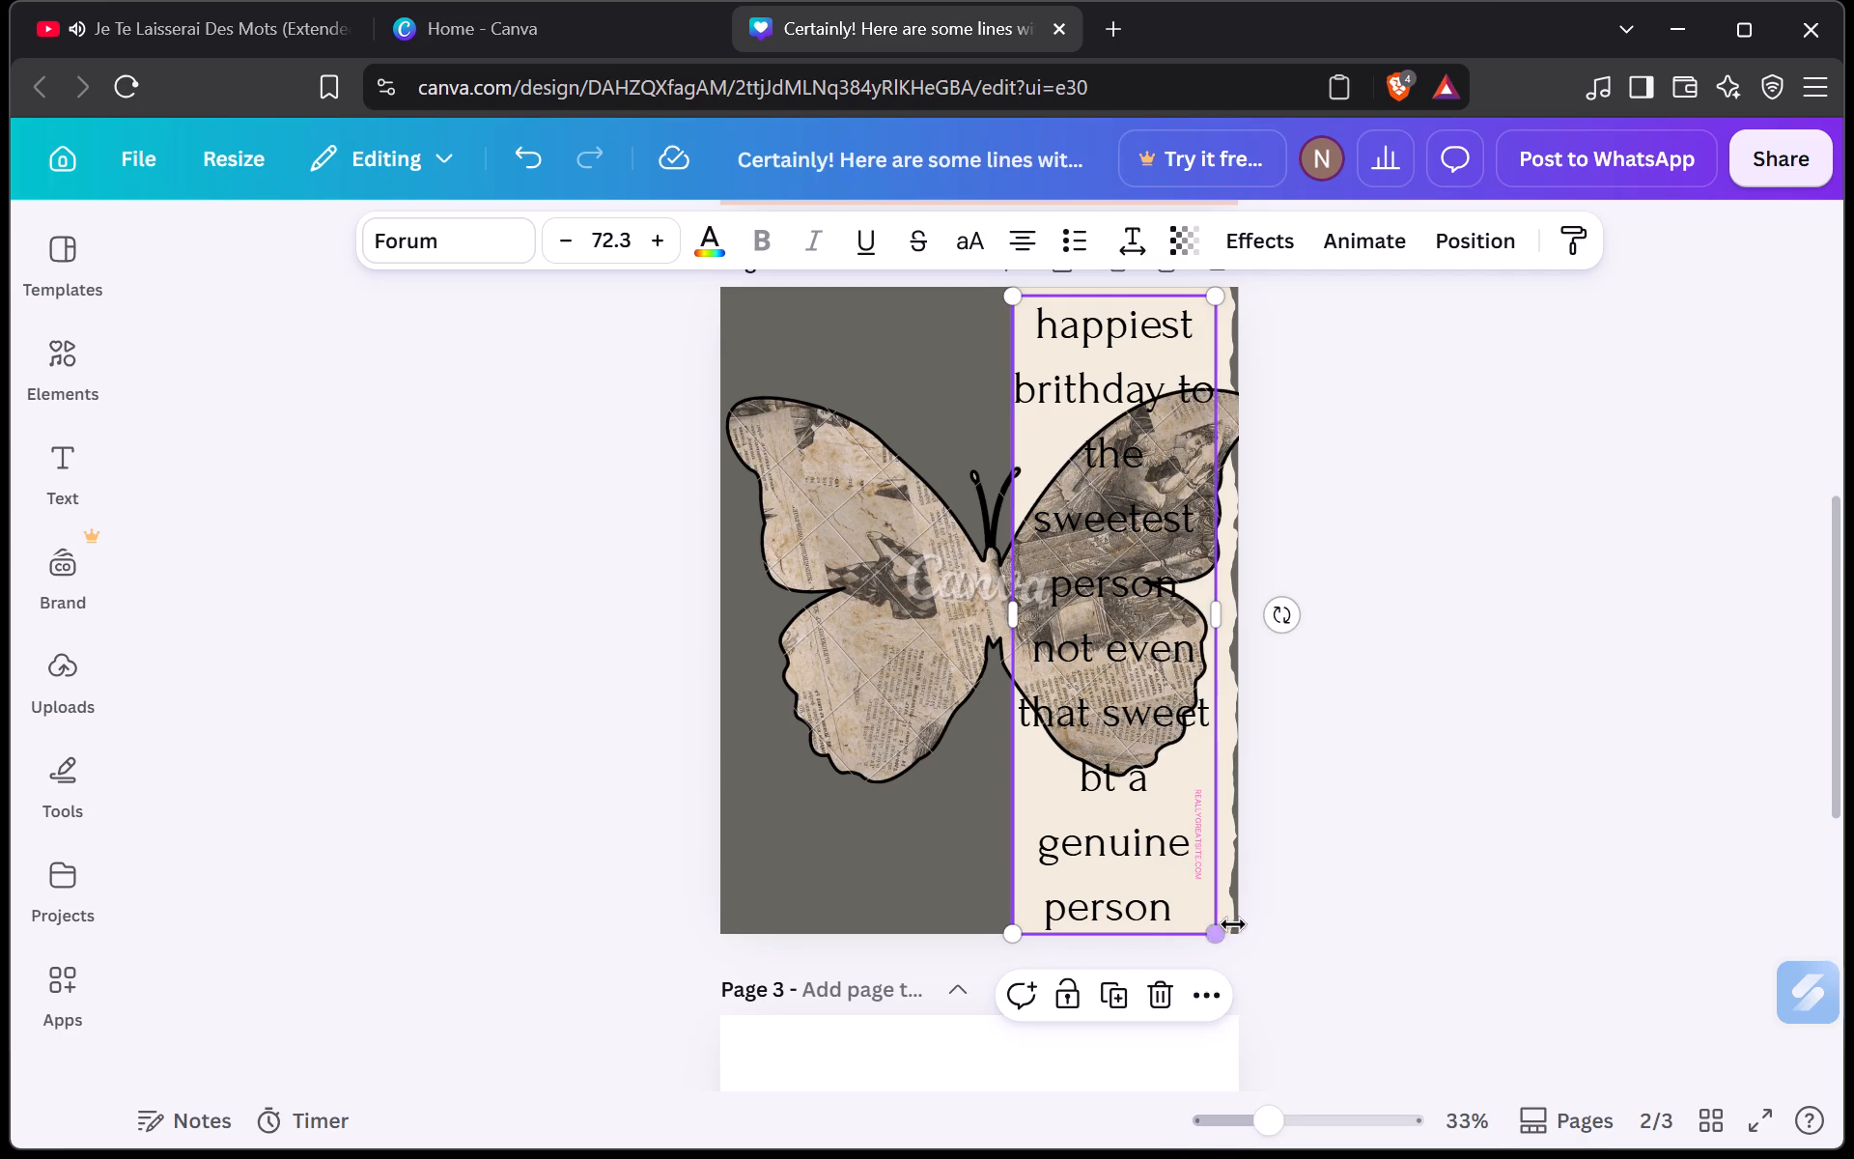
Delete the entire birthday message from the text box on the torn-paper strip, leaving the box empty.
click(1178, 899)
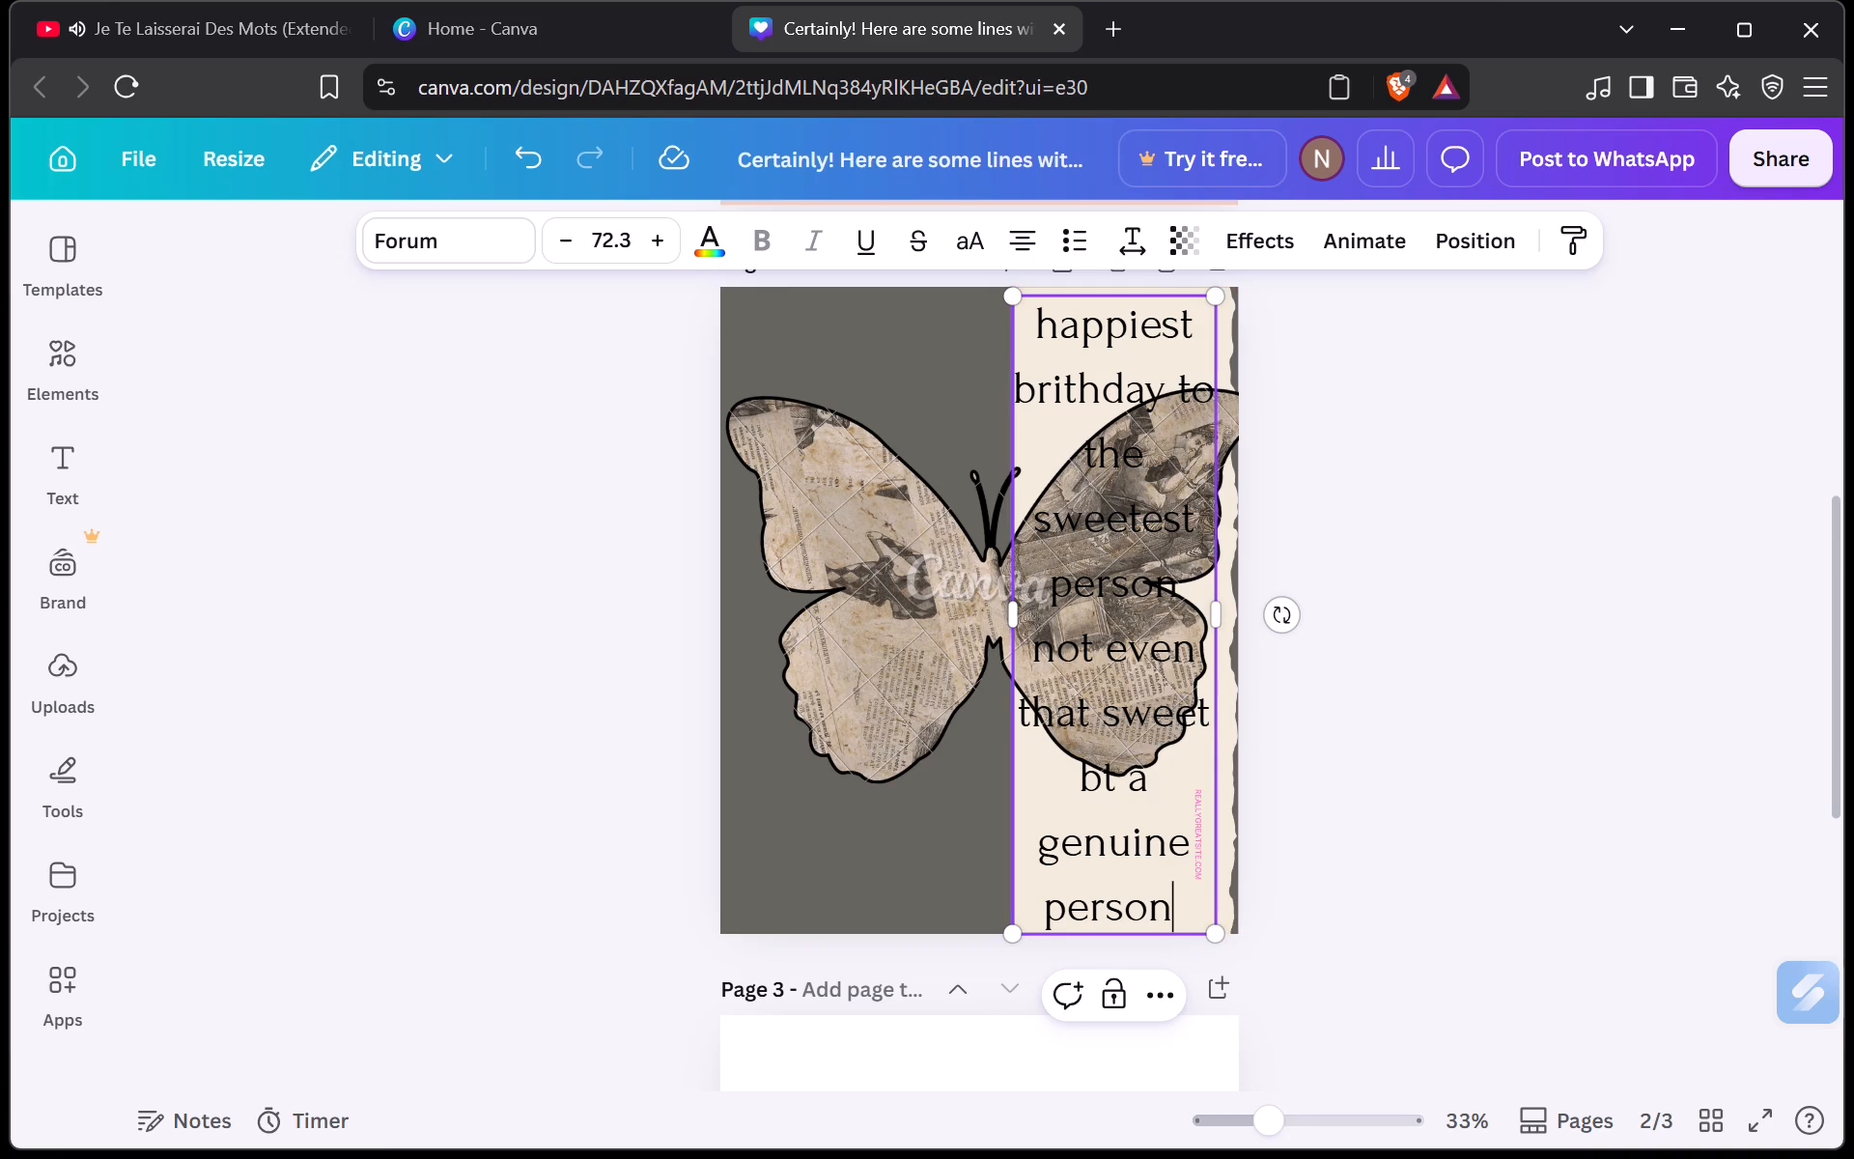
click(1178, 899)
key(BackSpace)
key(BackSpace)
key(BackSpace)
key(BackSpace)
key(BackSpace)
key(BackSpace)
key(BackSpace)
key(BackSpace)
key(BackSpace)
key(BackSpace)
key(BackSpace)
key(BackSpace)
key(BackSpace)
key(BackSpace)
key(BackSpace)
key(BackSpace)
key(BackSpace)
key(BackSpace)
key(BackSpace)
key(BackSpace)
key(BackSpace)
key(BackSpace)
key(BackSpace)
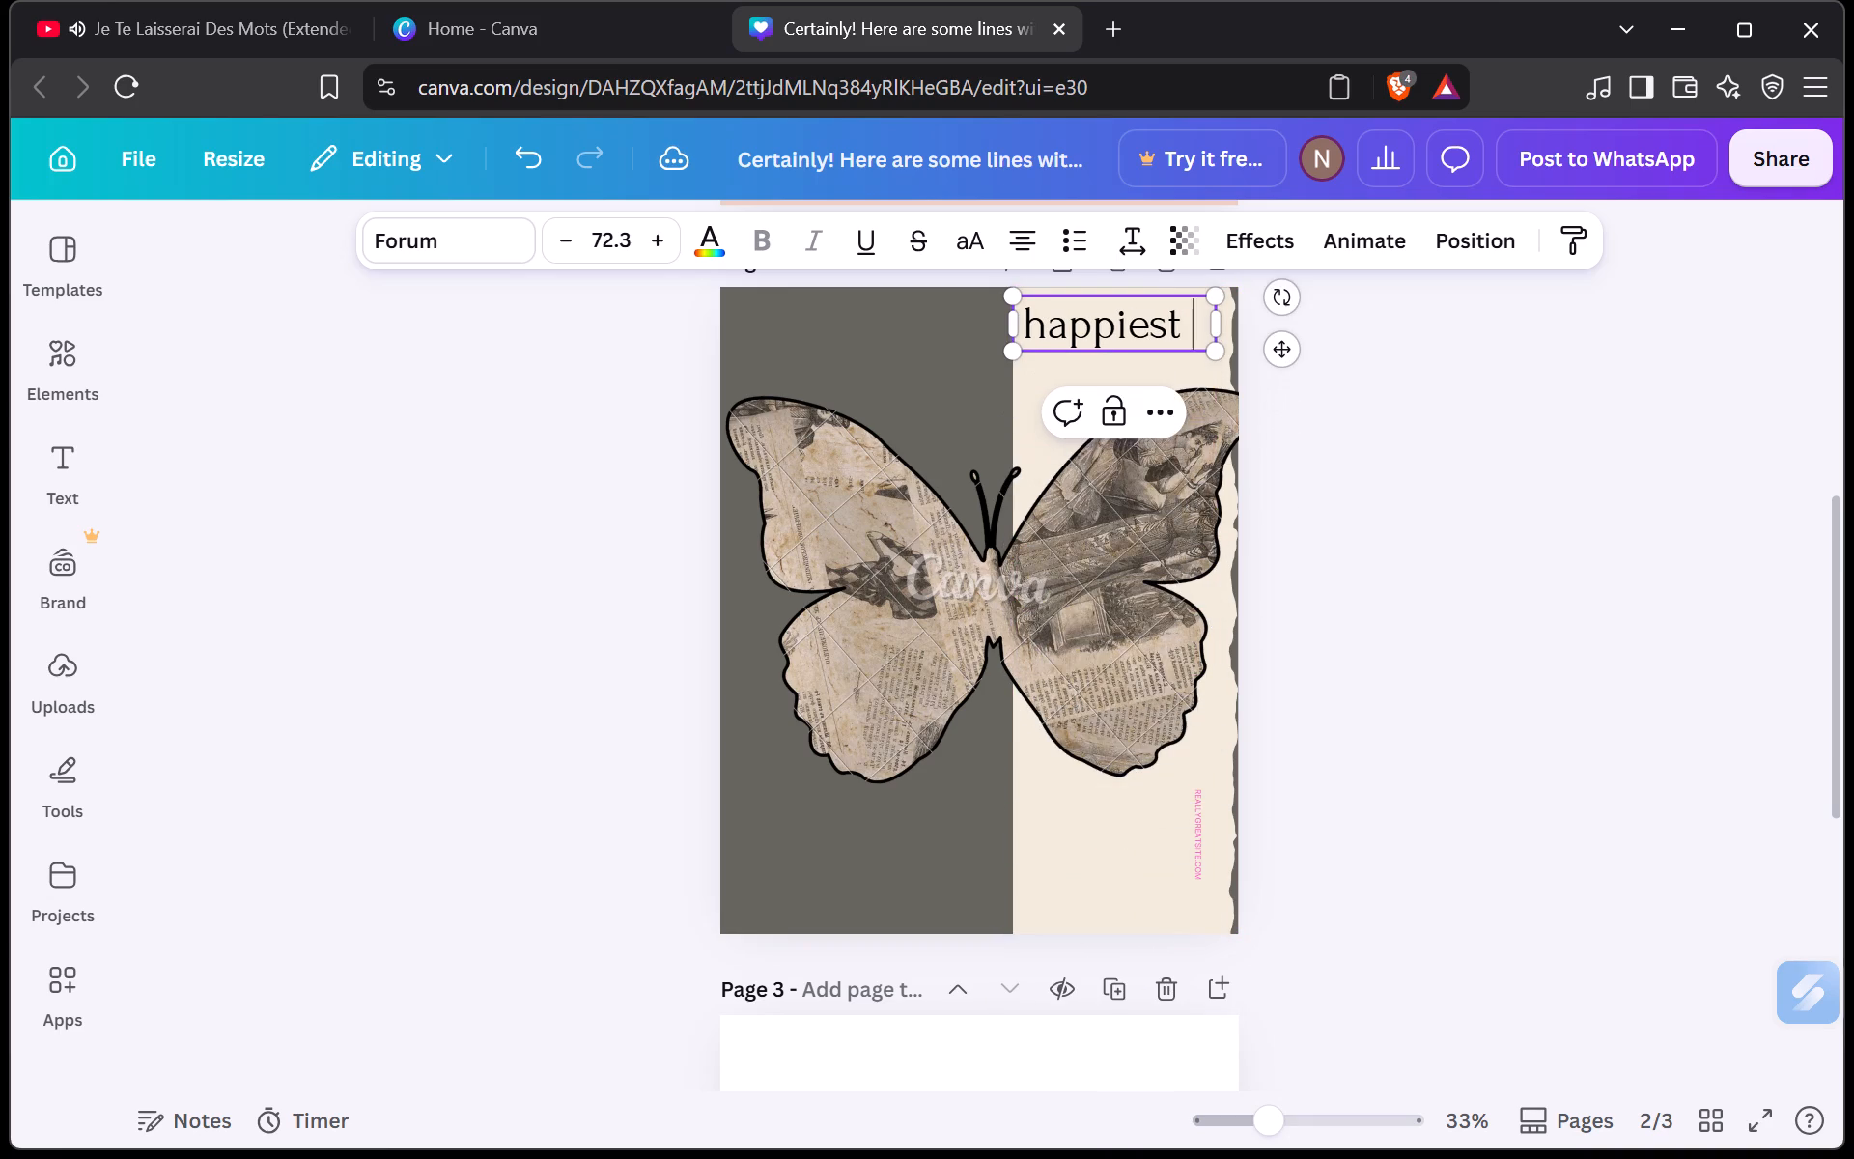
key(BackSpace)
key(BackSpace)
key(BackSpace)
key(BackSpace)
key(BackSpace)
key(BackSpace)
key(BackSpace)
key(BackSpace)
key(BackSpace)
key(BackSpace)
key(BackSpace)
key(BackSpace)
key(BackSpace)
key(BackSpace)
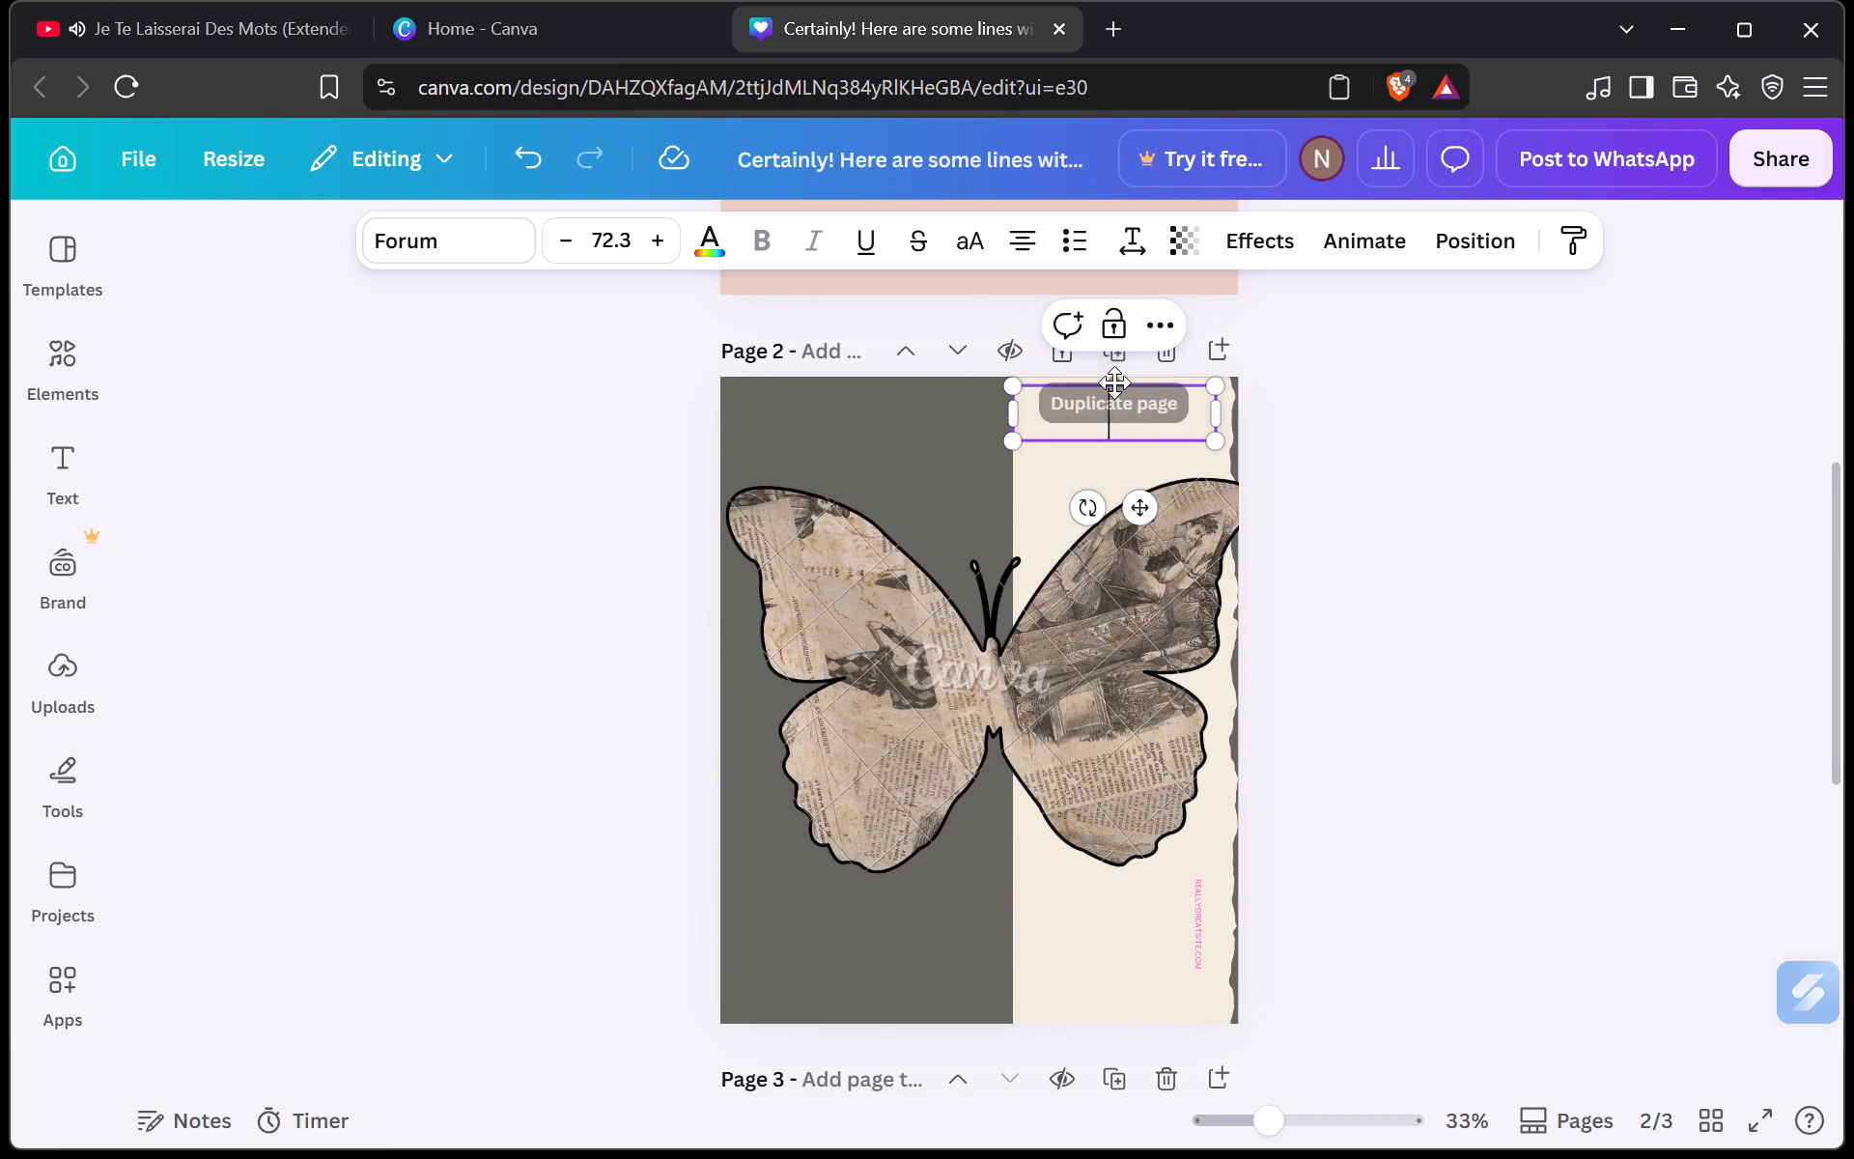
click(1128, 410)
double_click(1128, 410)
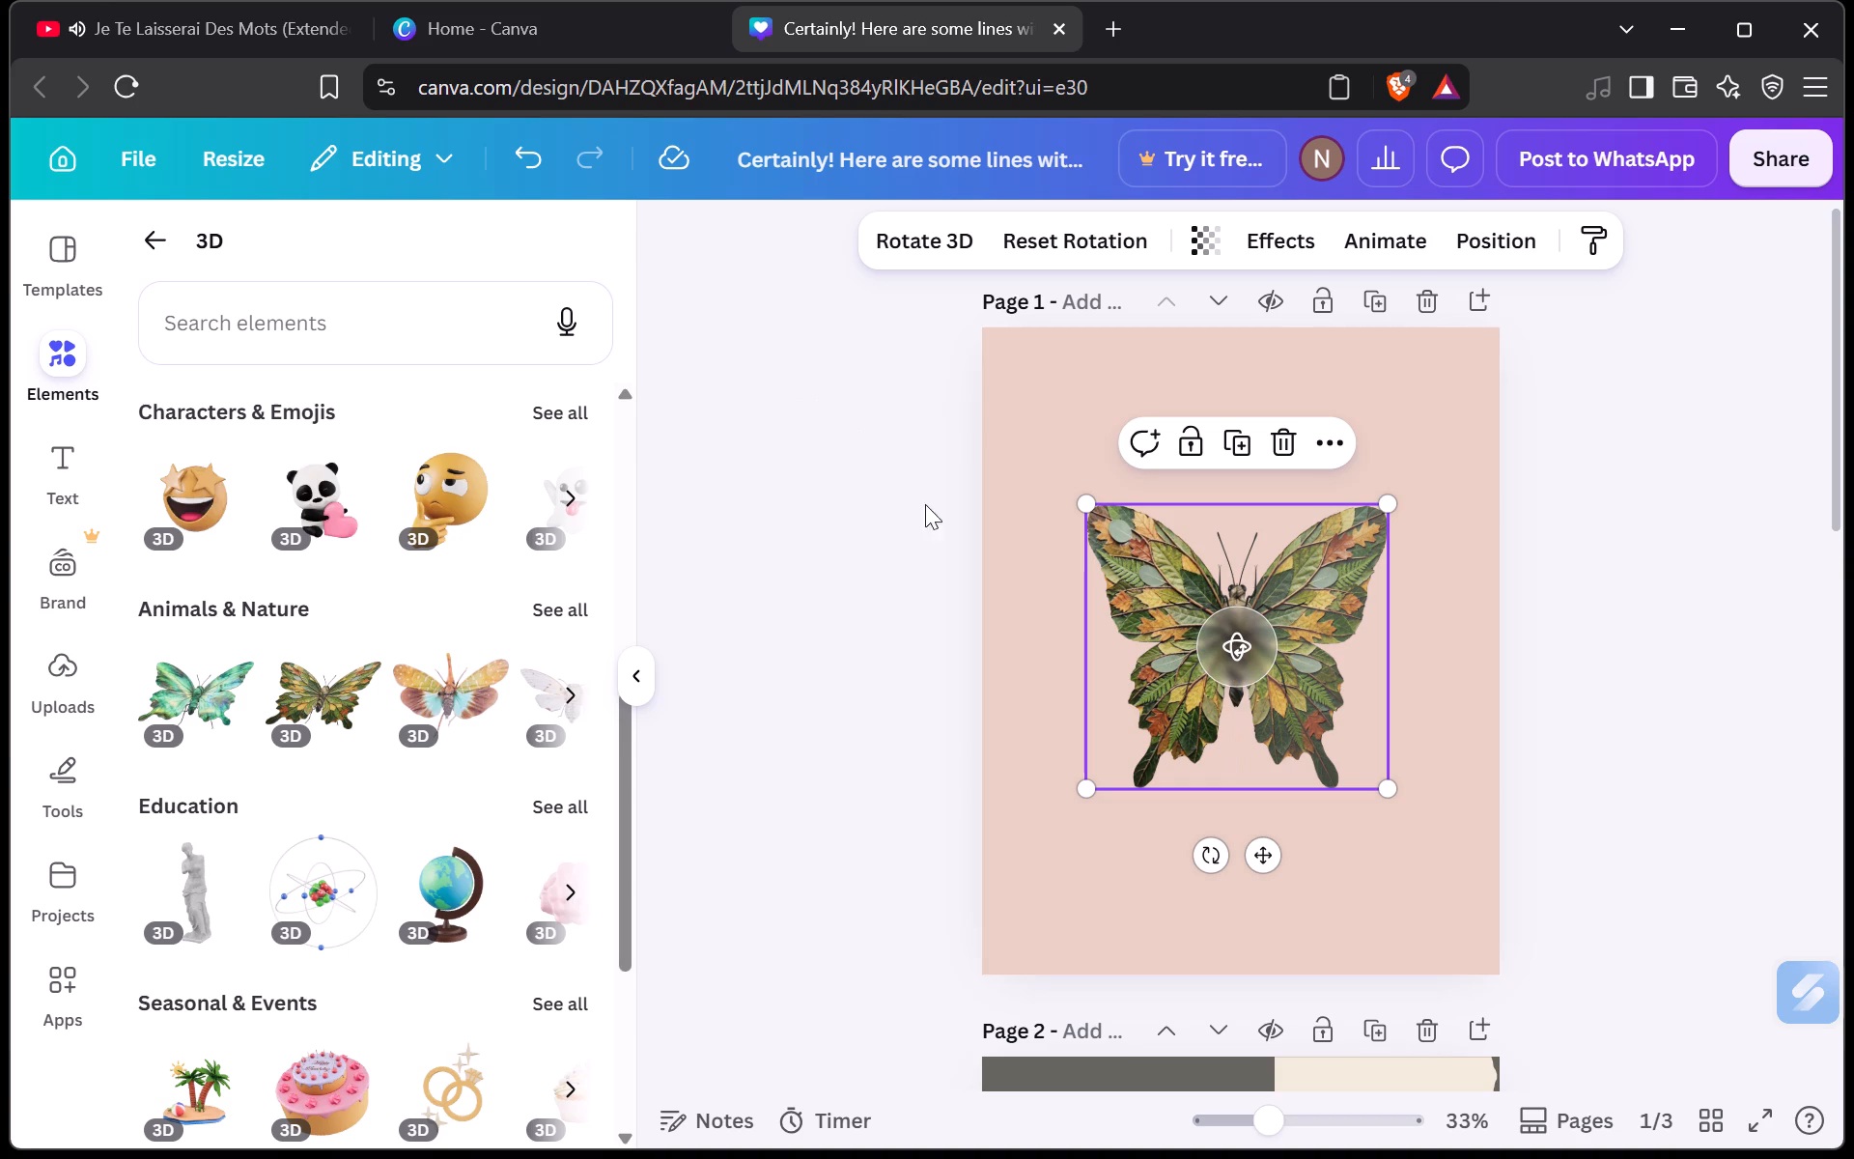
click(1118, 832)
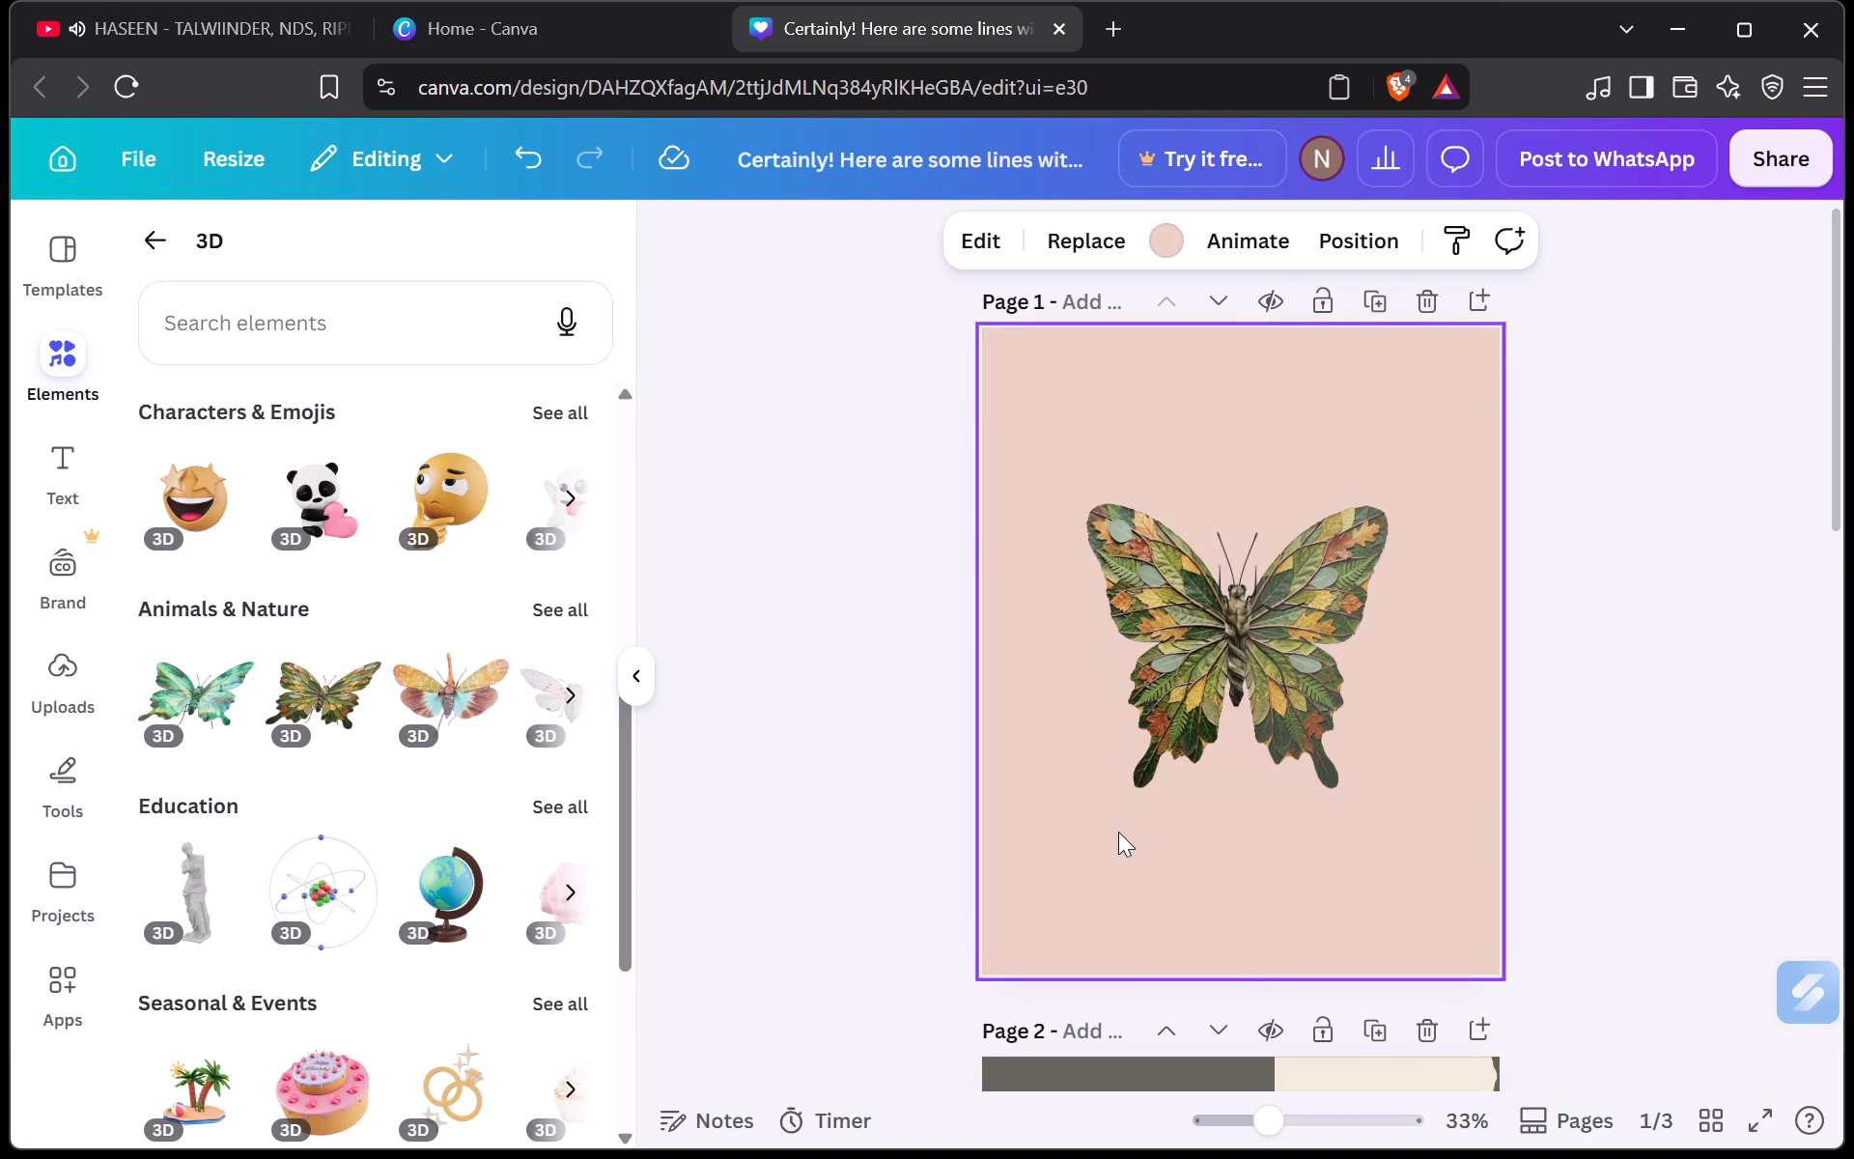
Look over pages 1 to 3 of the design to check how they look so far.
scroll(1118, 832, right, 1)
scroll(1125, 573, up, 1)
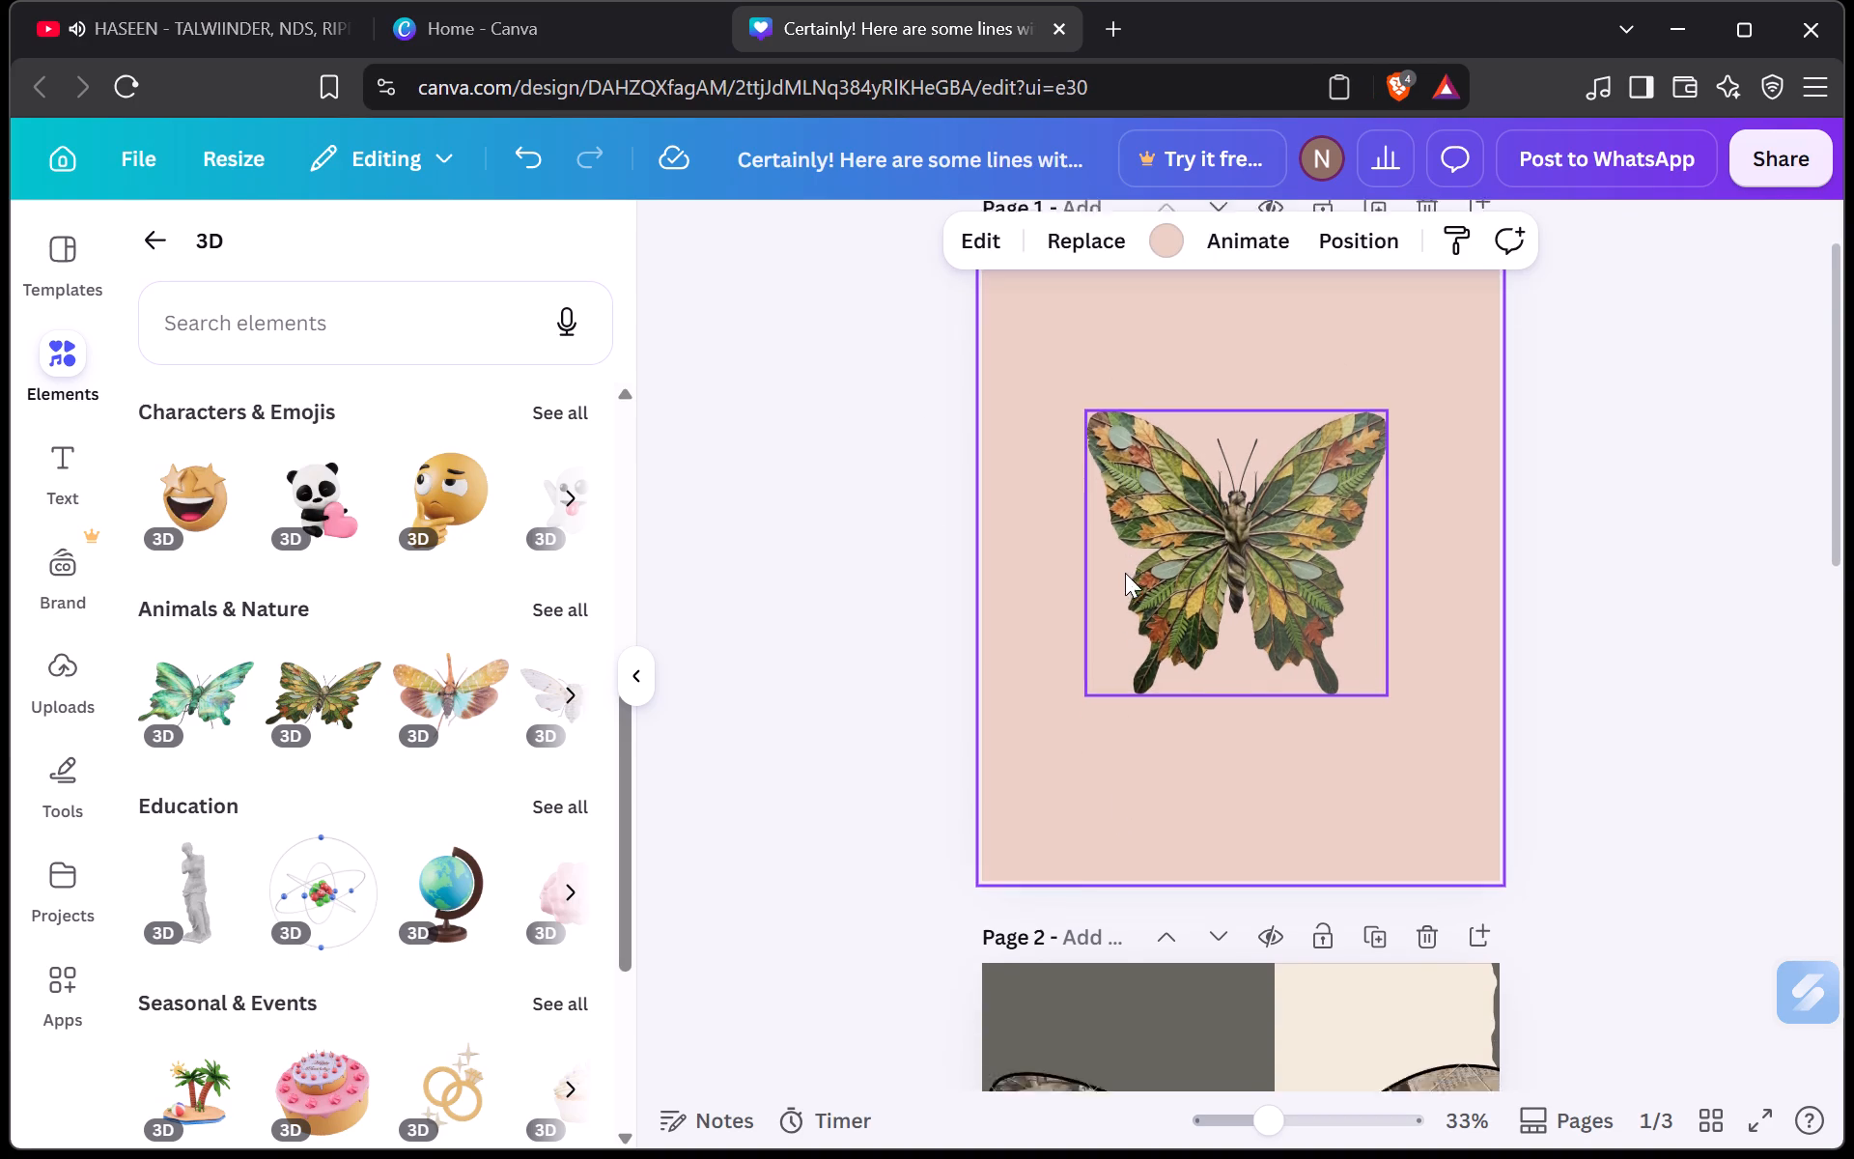
scroll(1125, 573, up, 2)
scroll(1125, 573, down, 4)
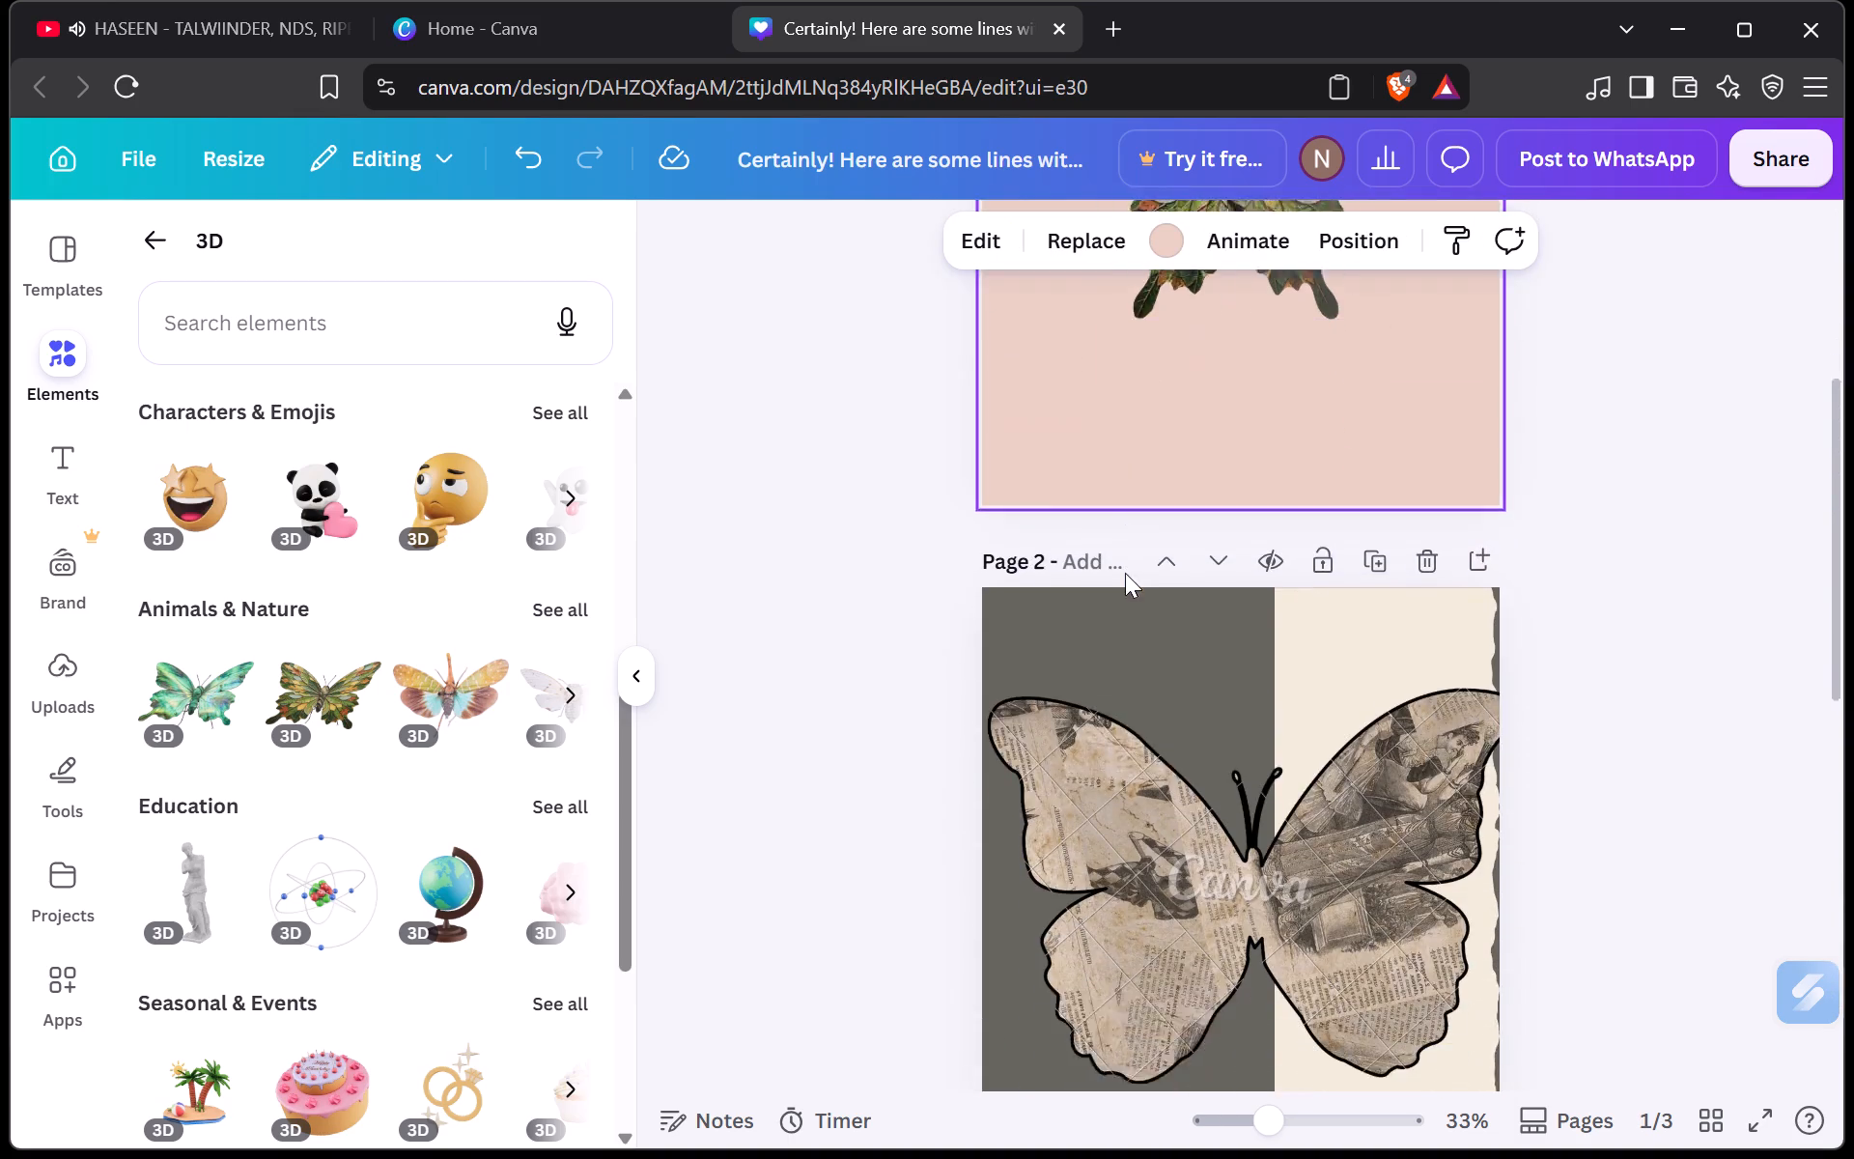
scroll(1125, 573, down, 7)
scroll(1100, 411, up, 7)
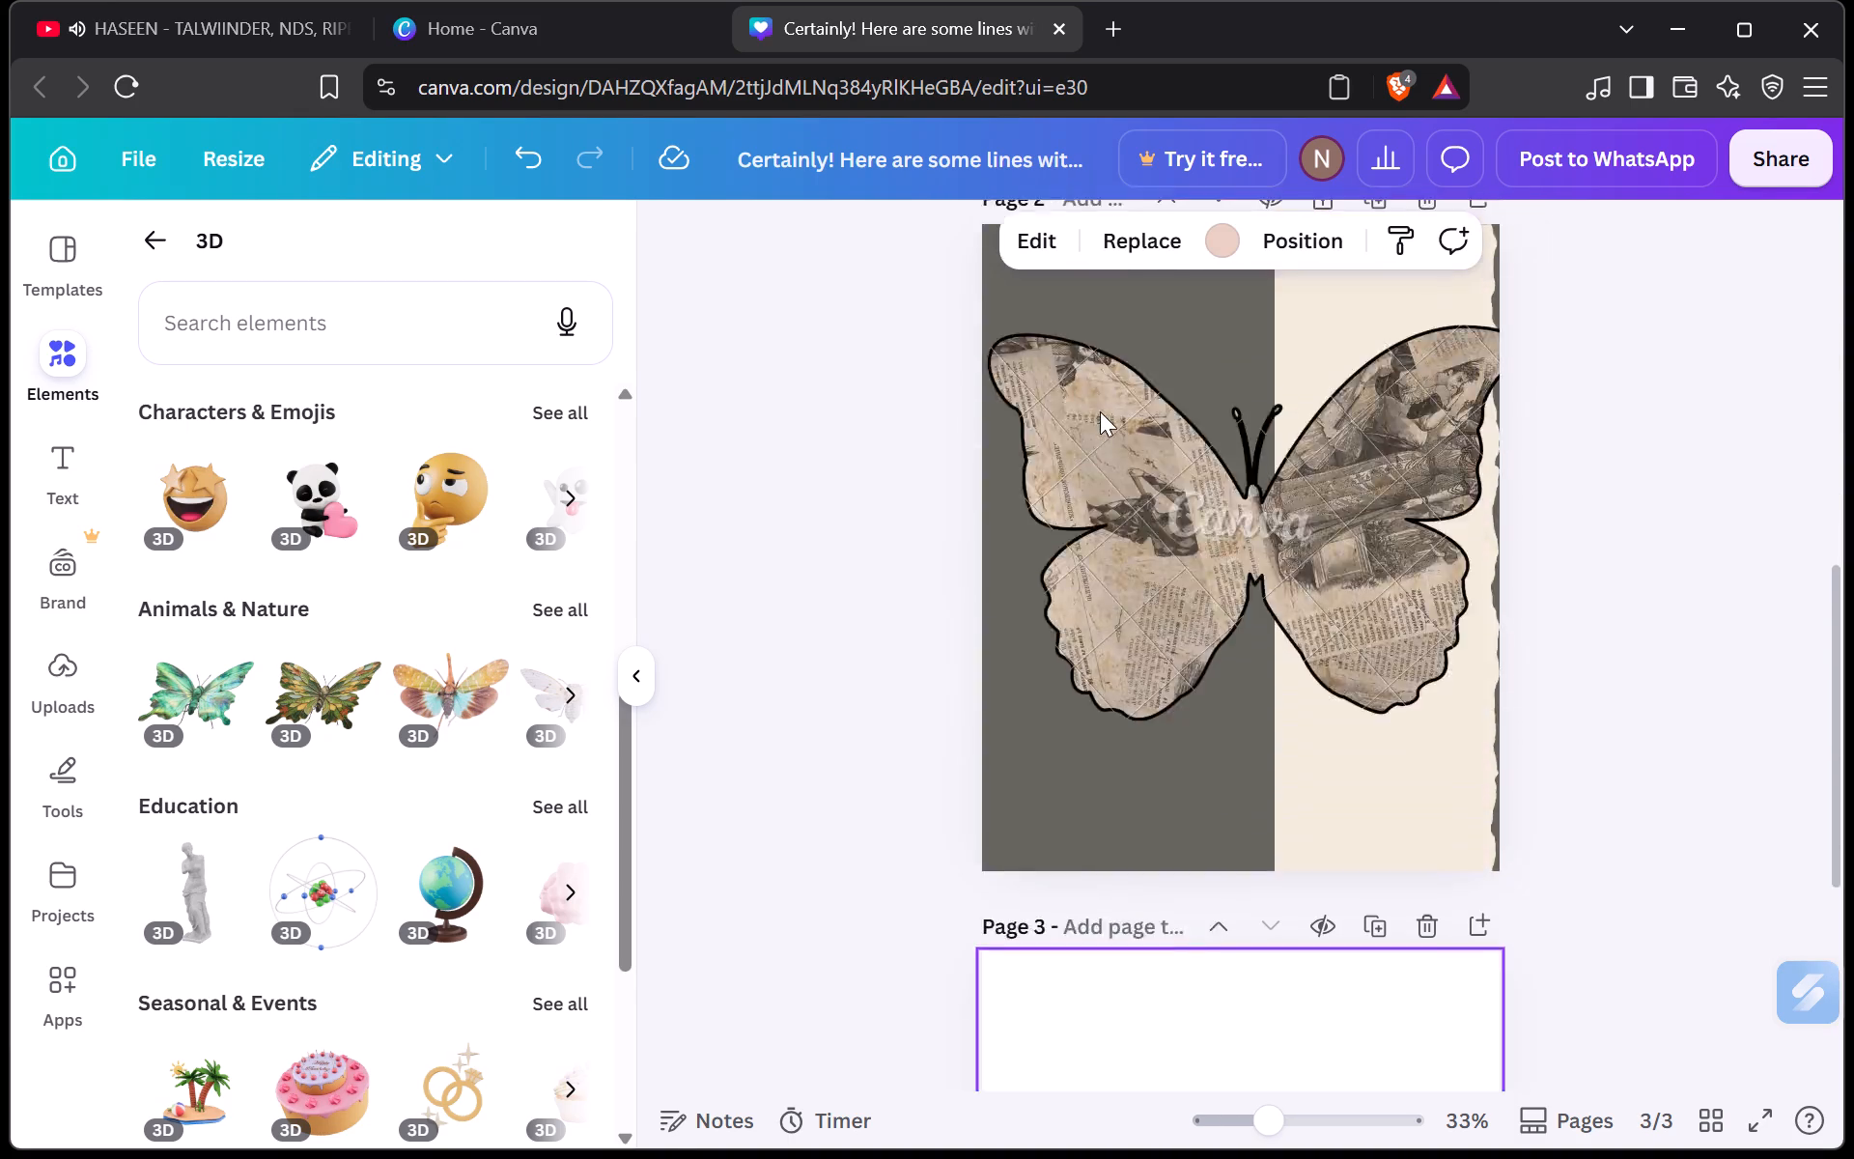
scroll(1111, 418, right, 1)
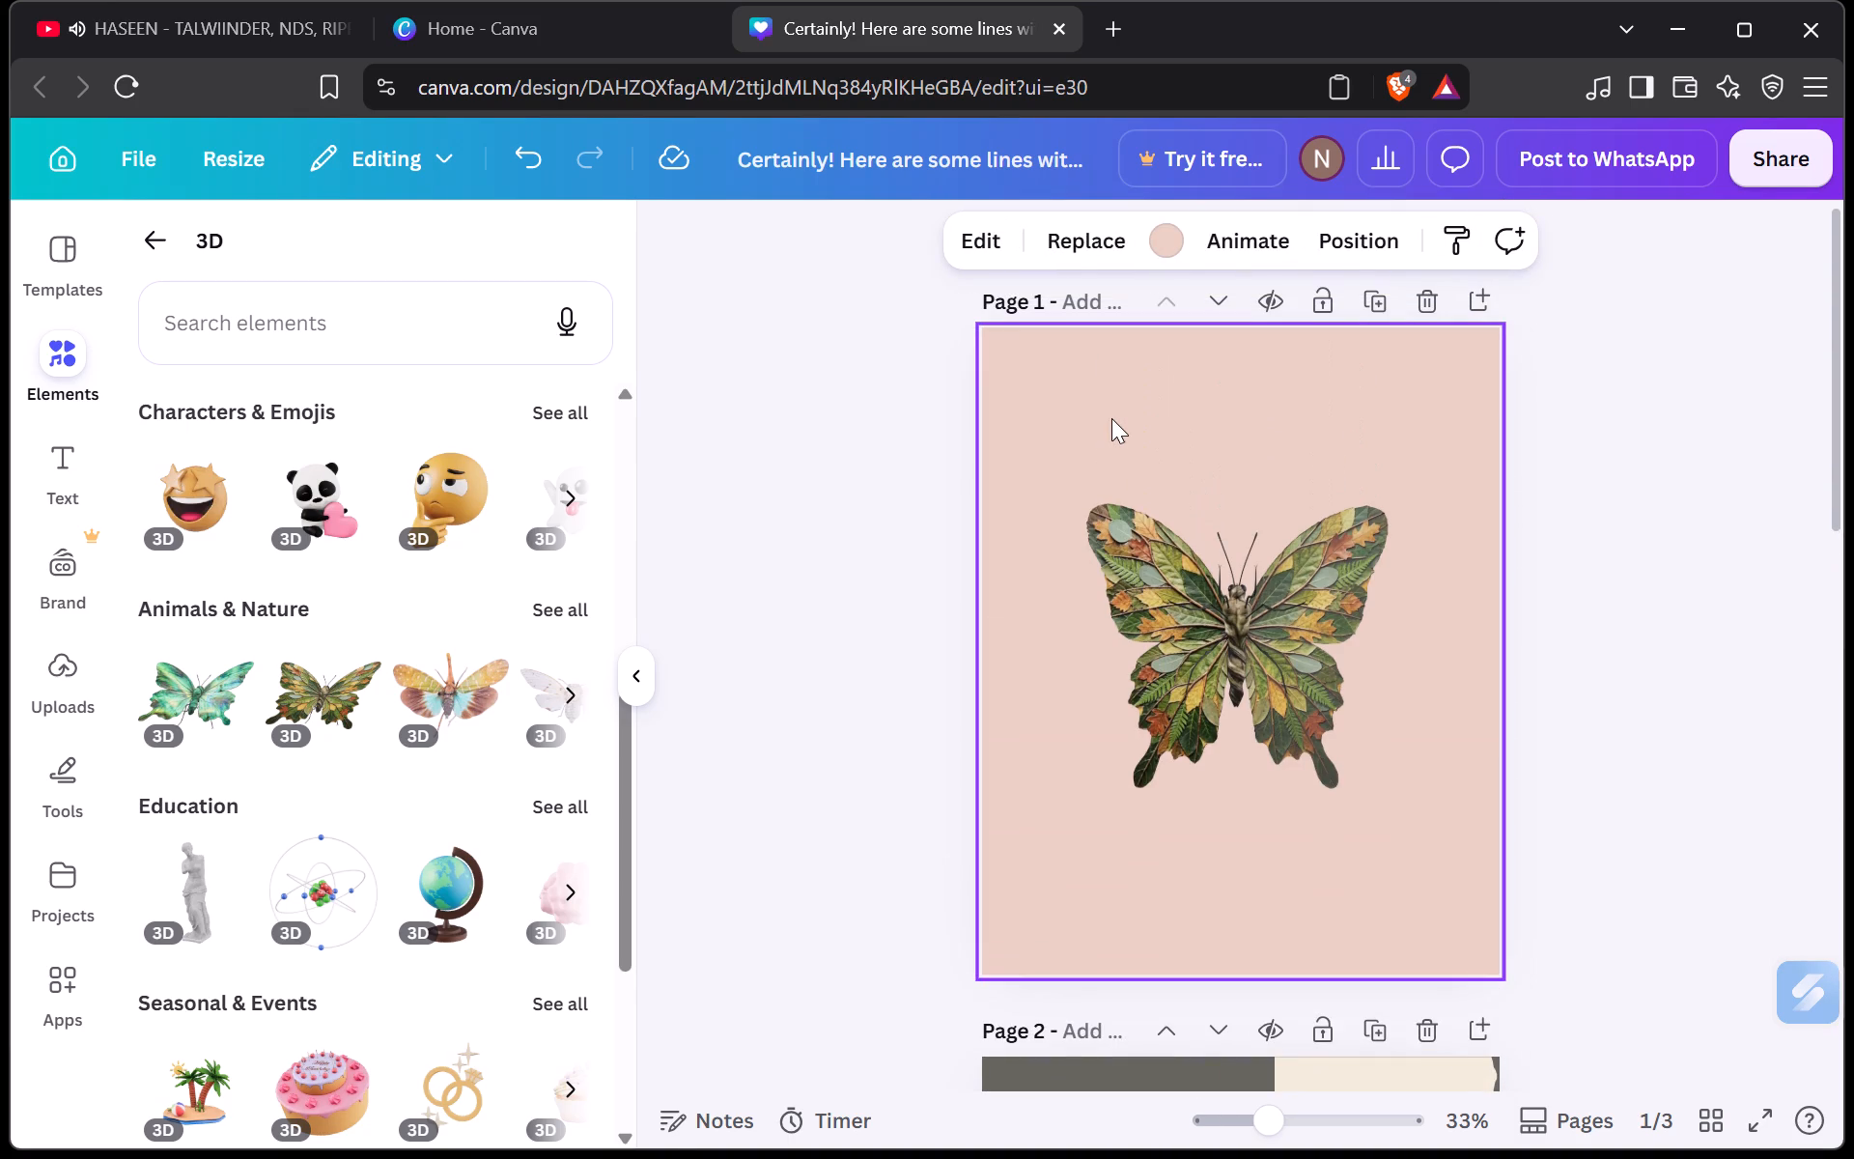
Browse the 3D element categories for something else to add to page 1.
scroll(505, 653, down, 2)
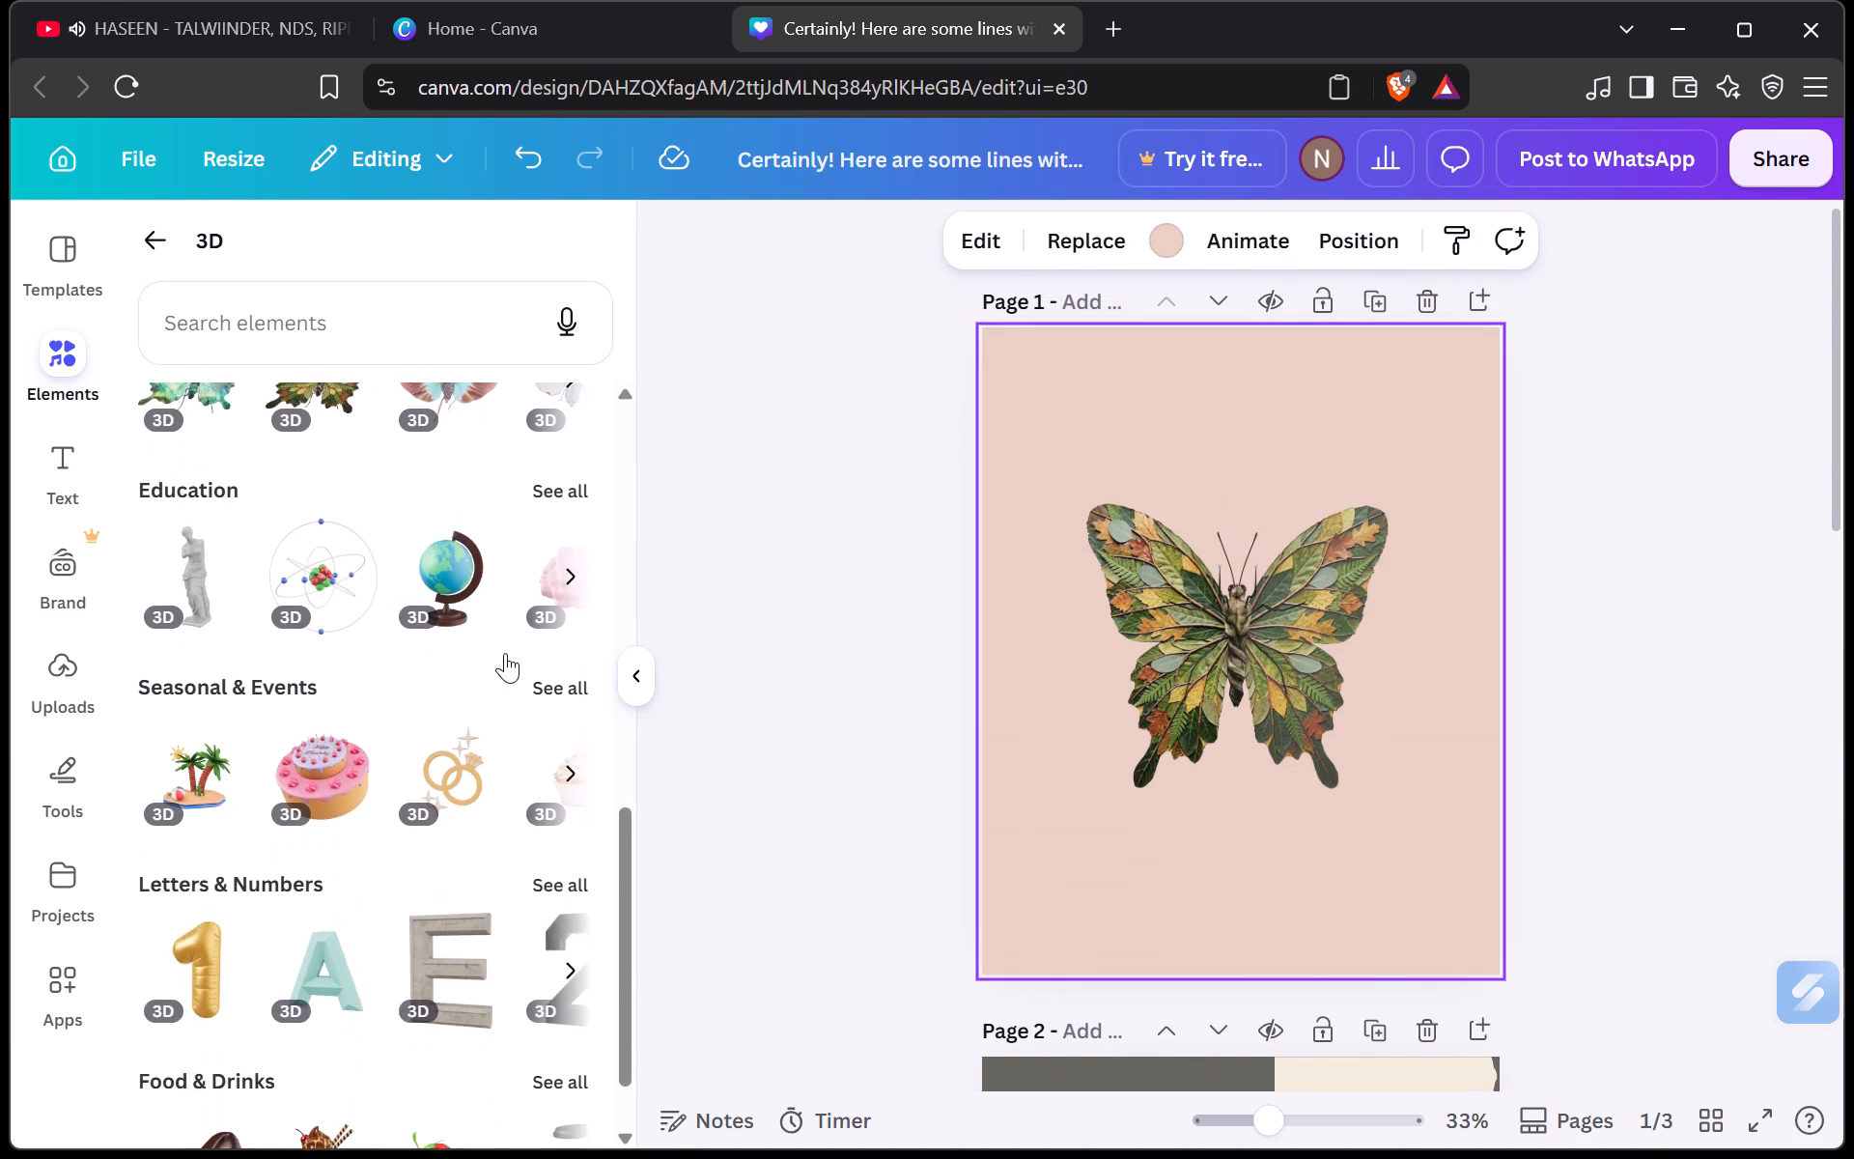
scroll(505, 653, down, 4)
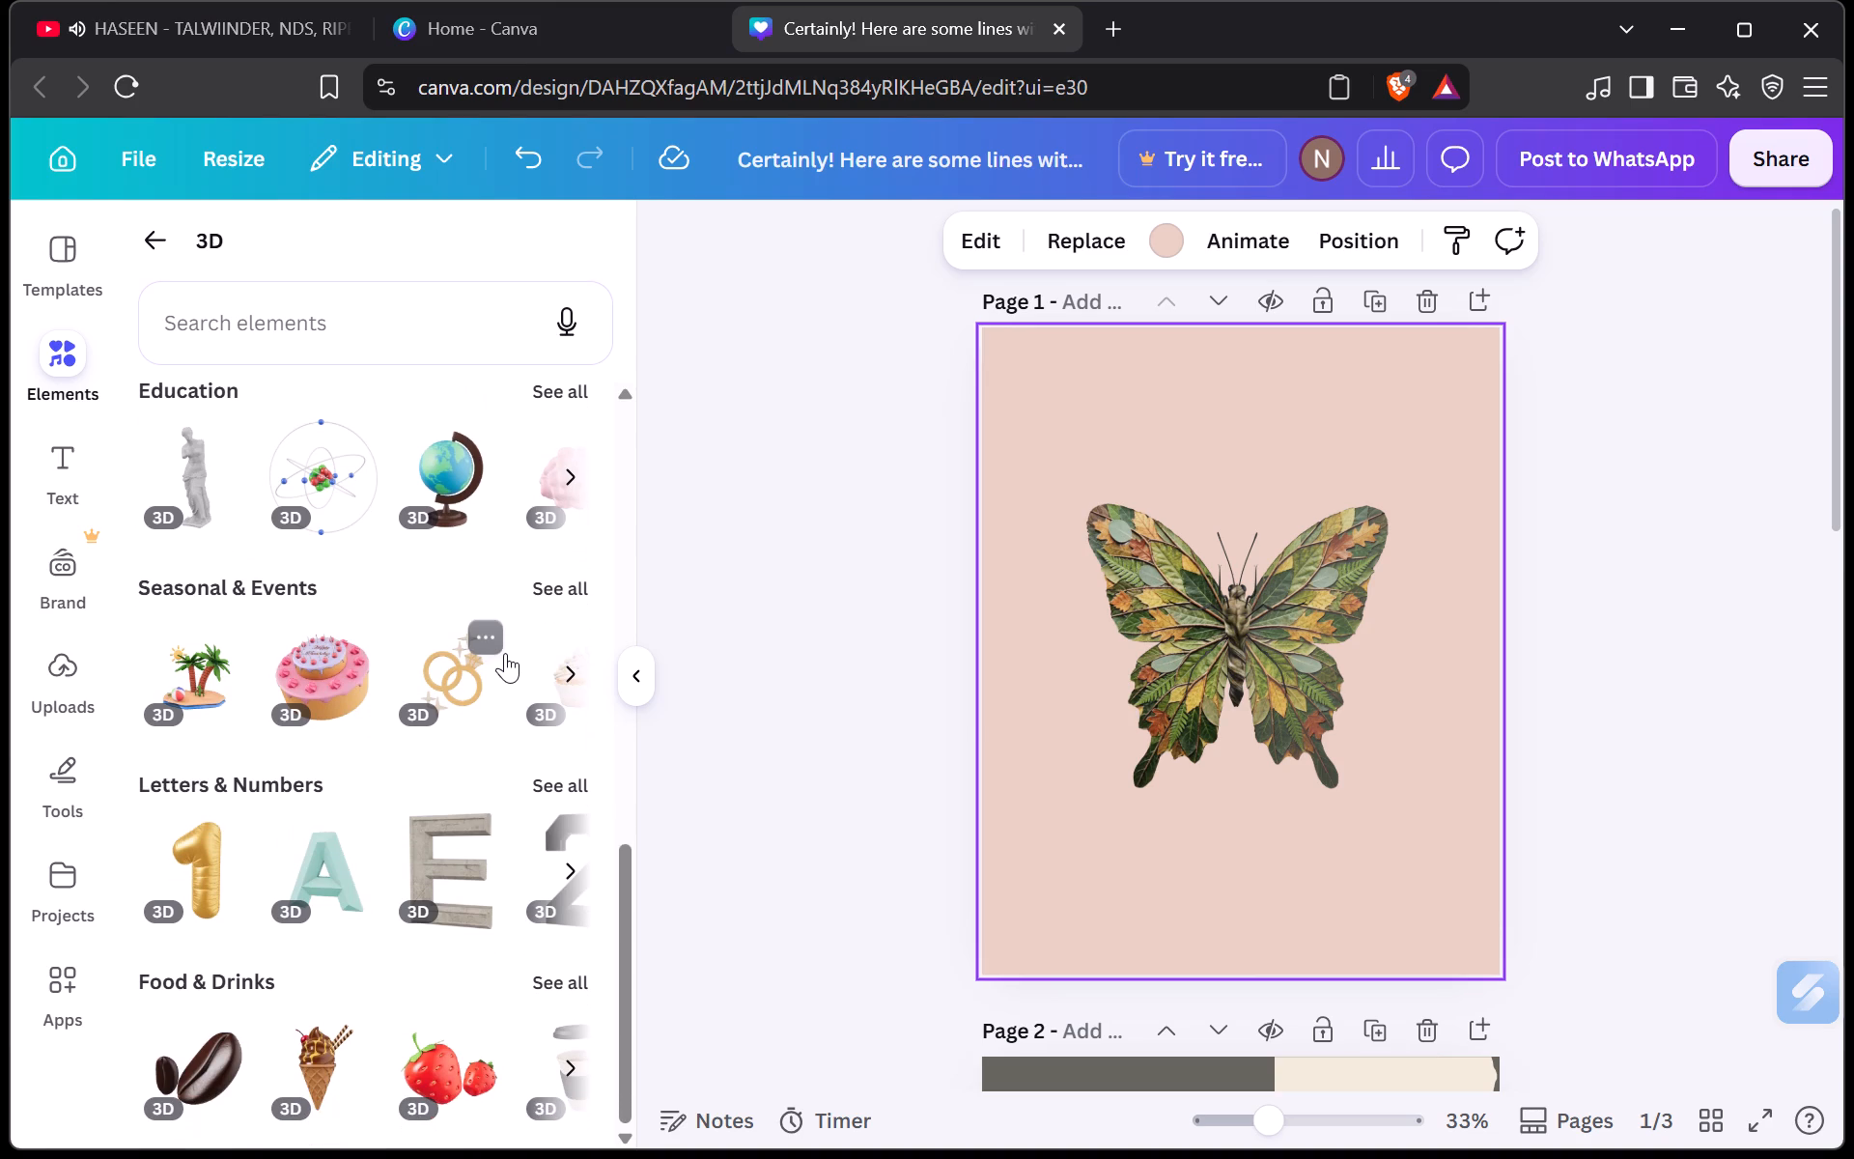
scroll(505, 653, down, 1)
scroll(325, 753, down, 5)
scroll(325, 753, up, 6)
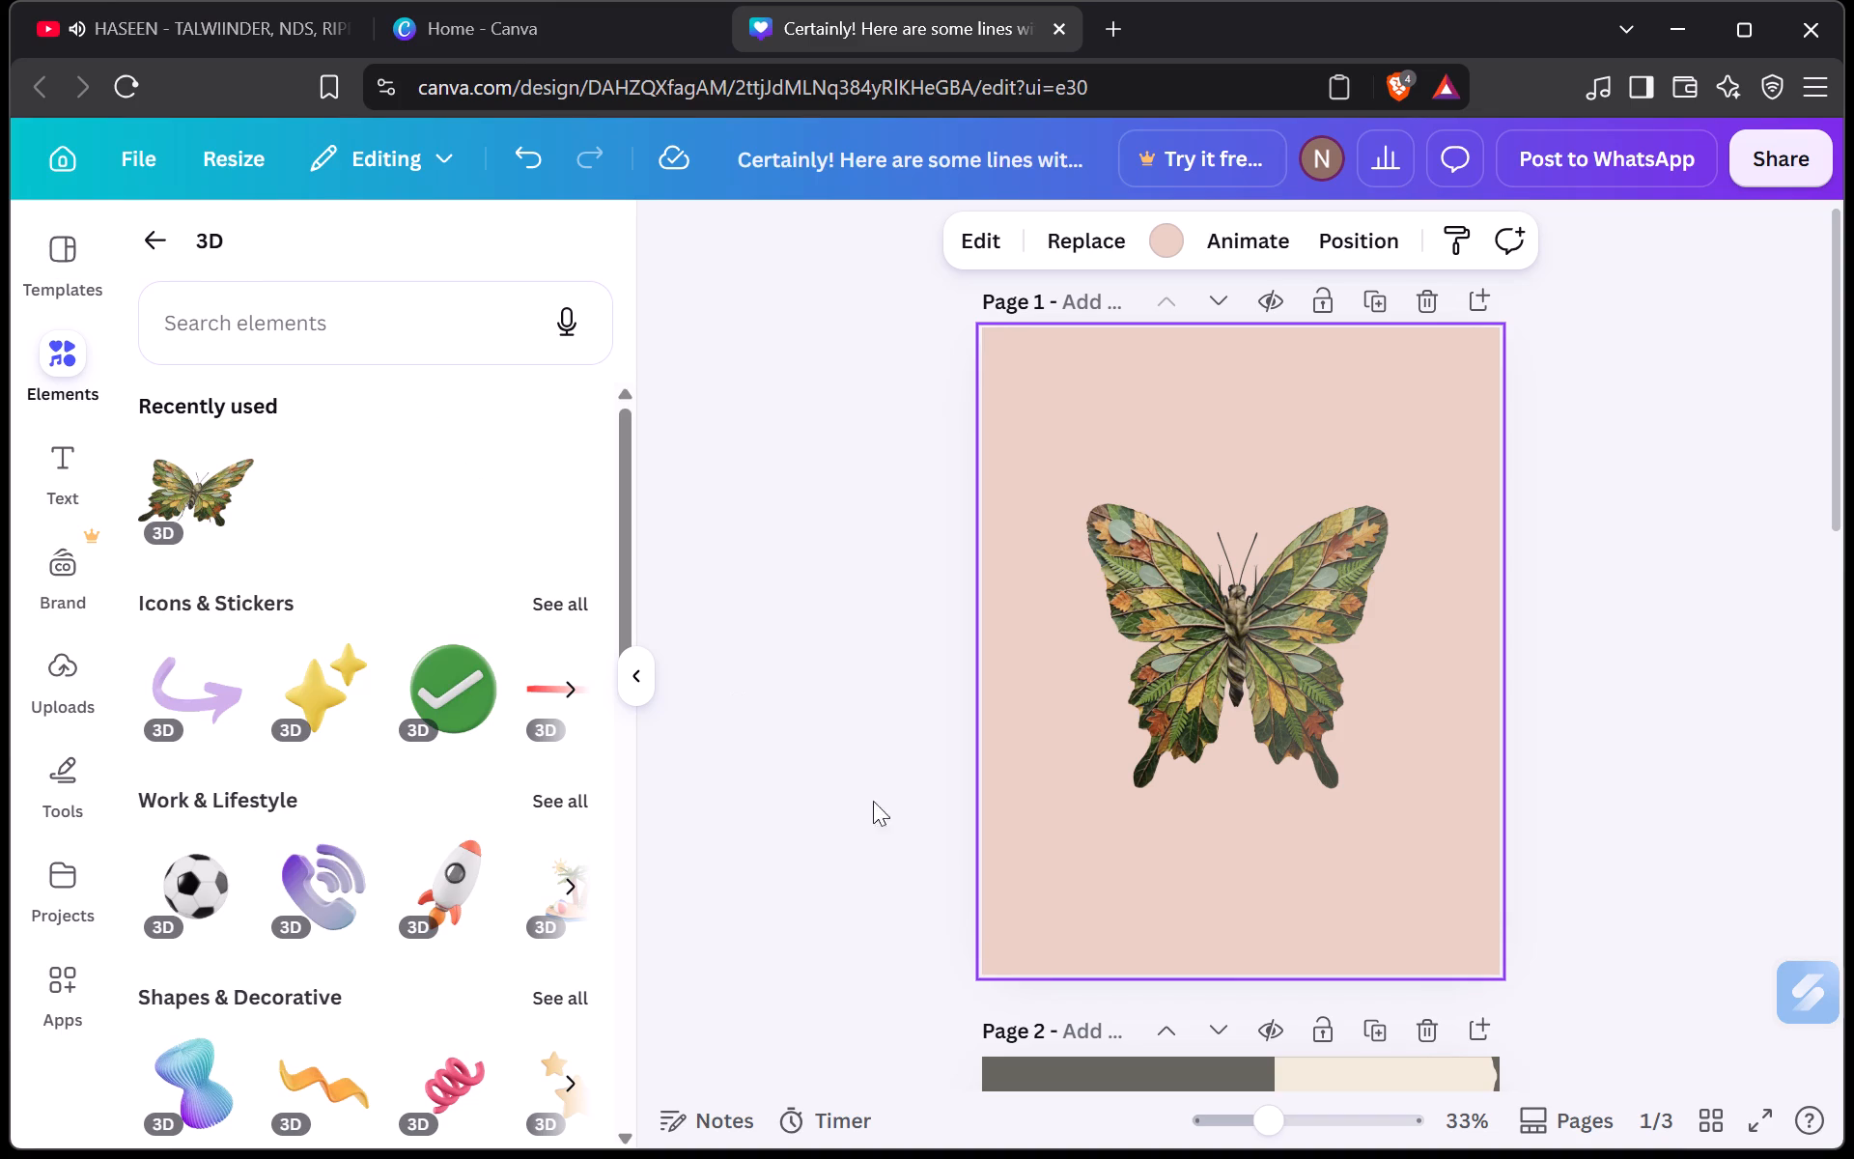
scroll(1099, 574, up, 5)
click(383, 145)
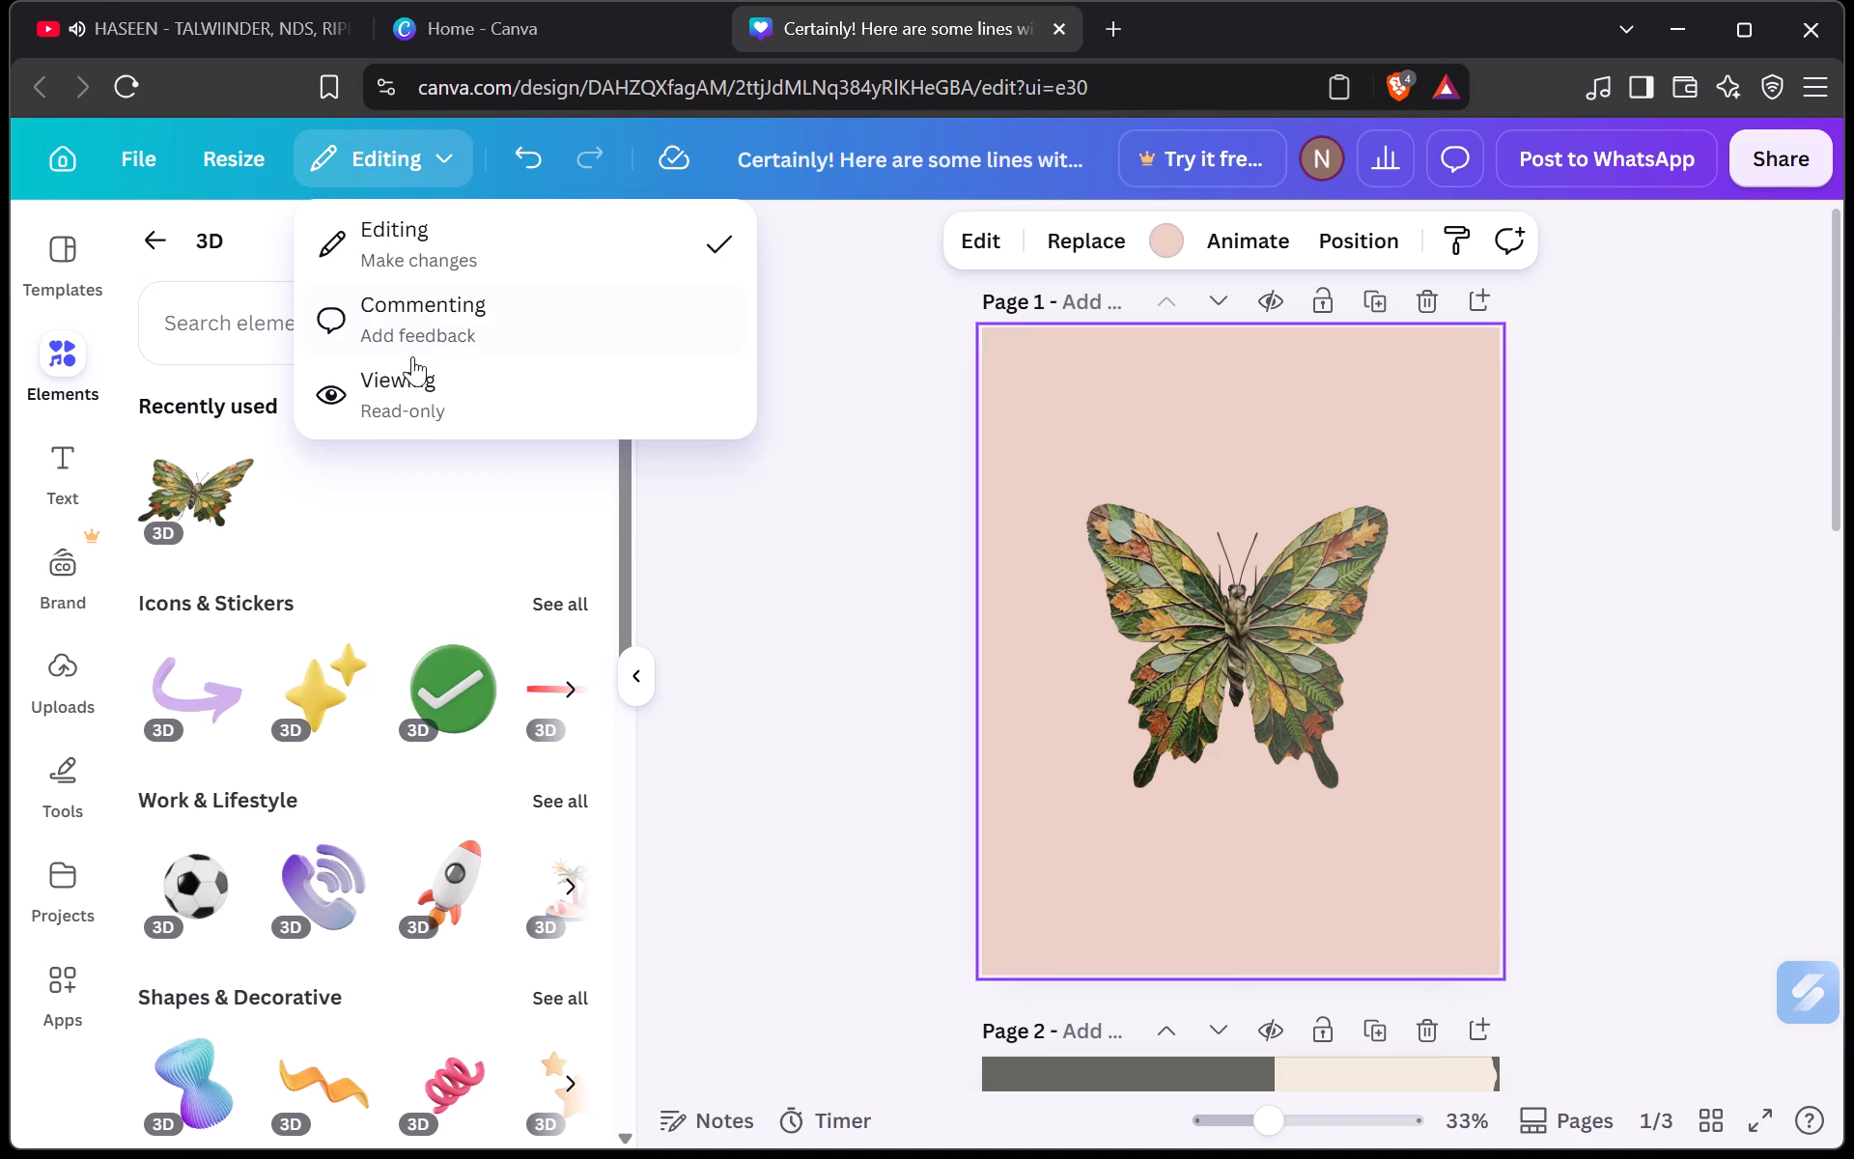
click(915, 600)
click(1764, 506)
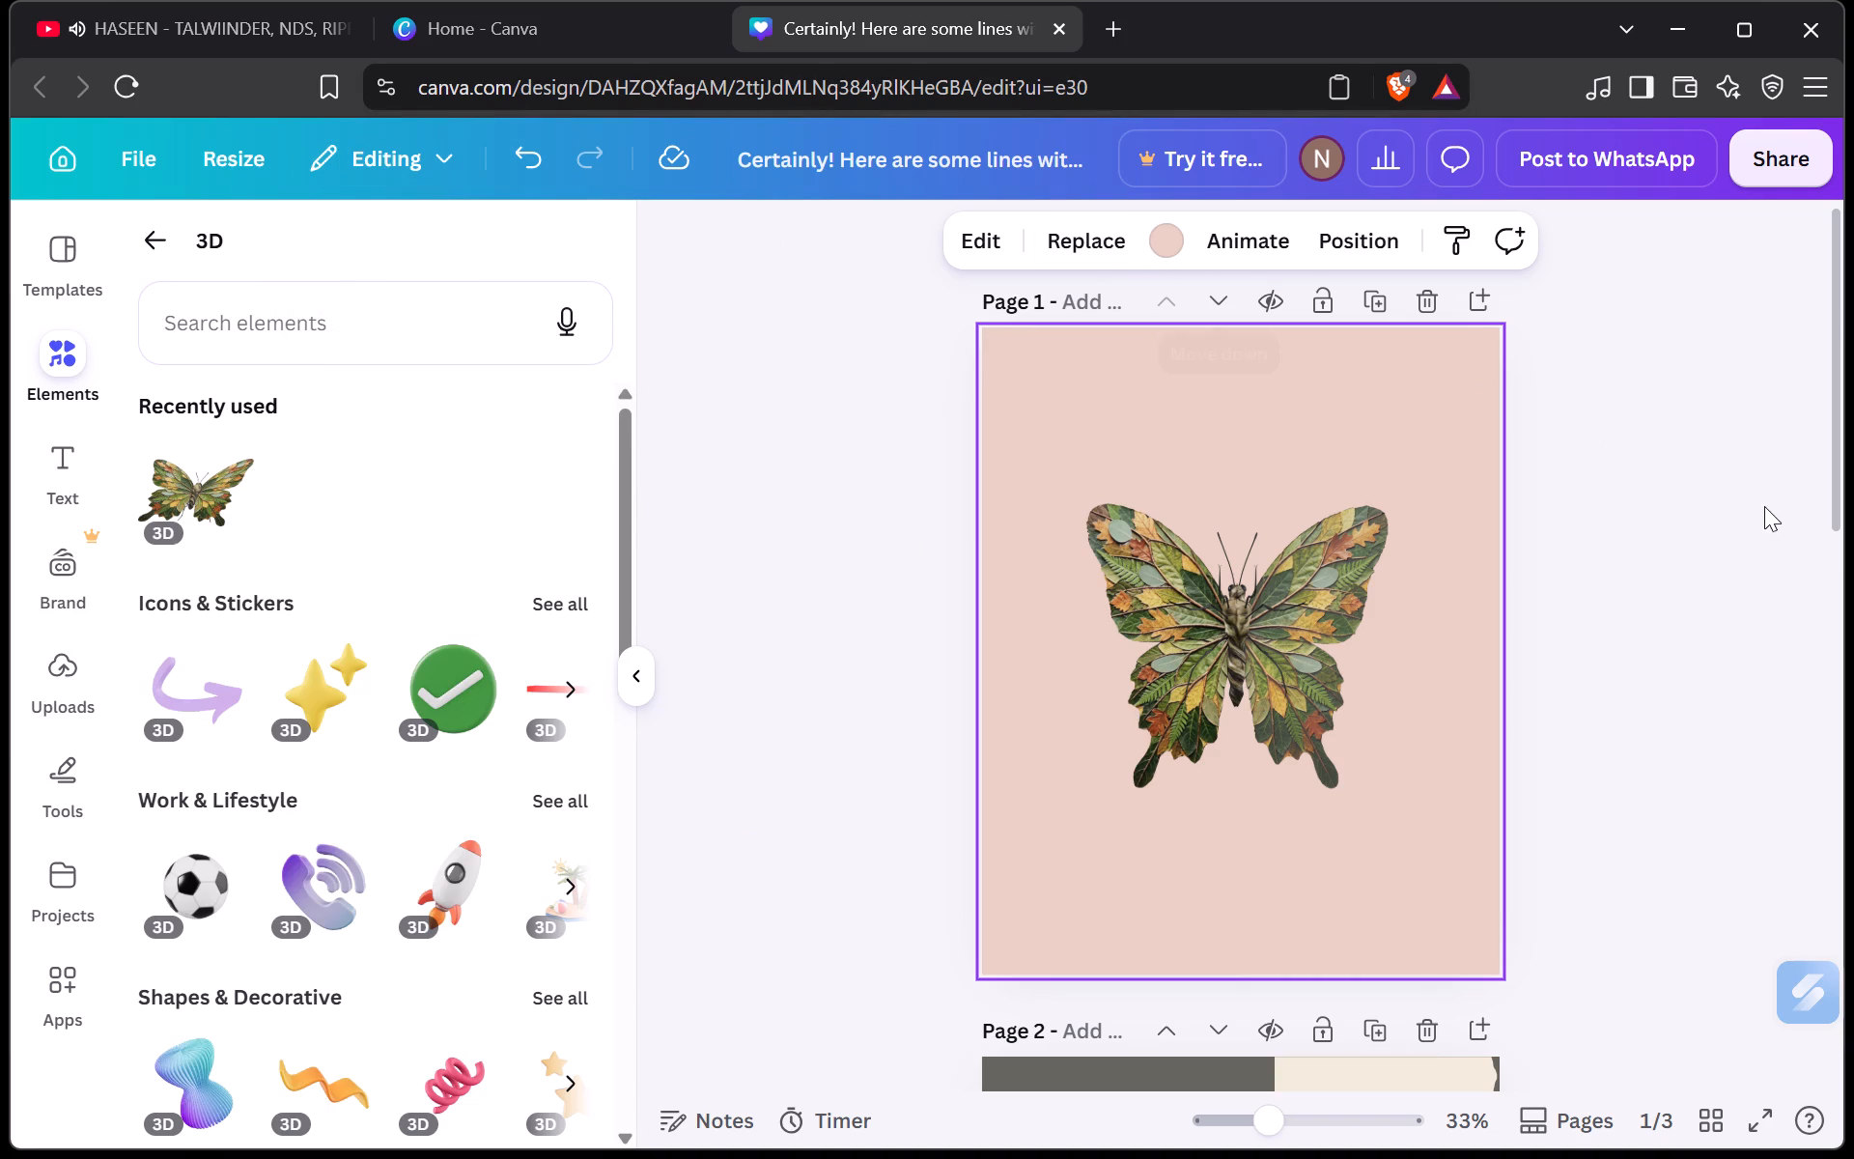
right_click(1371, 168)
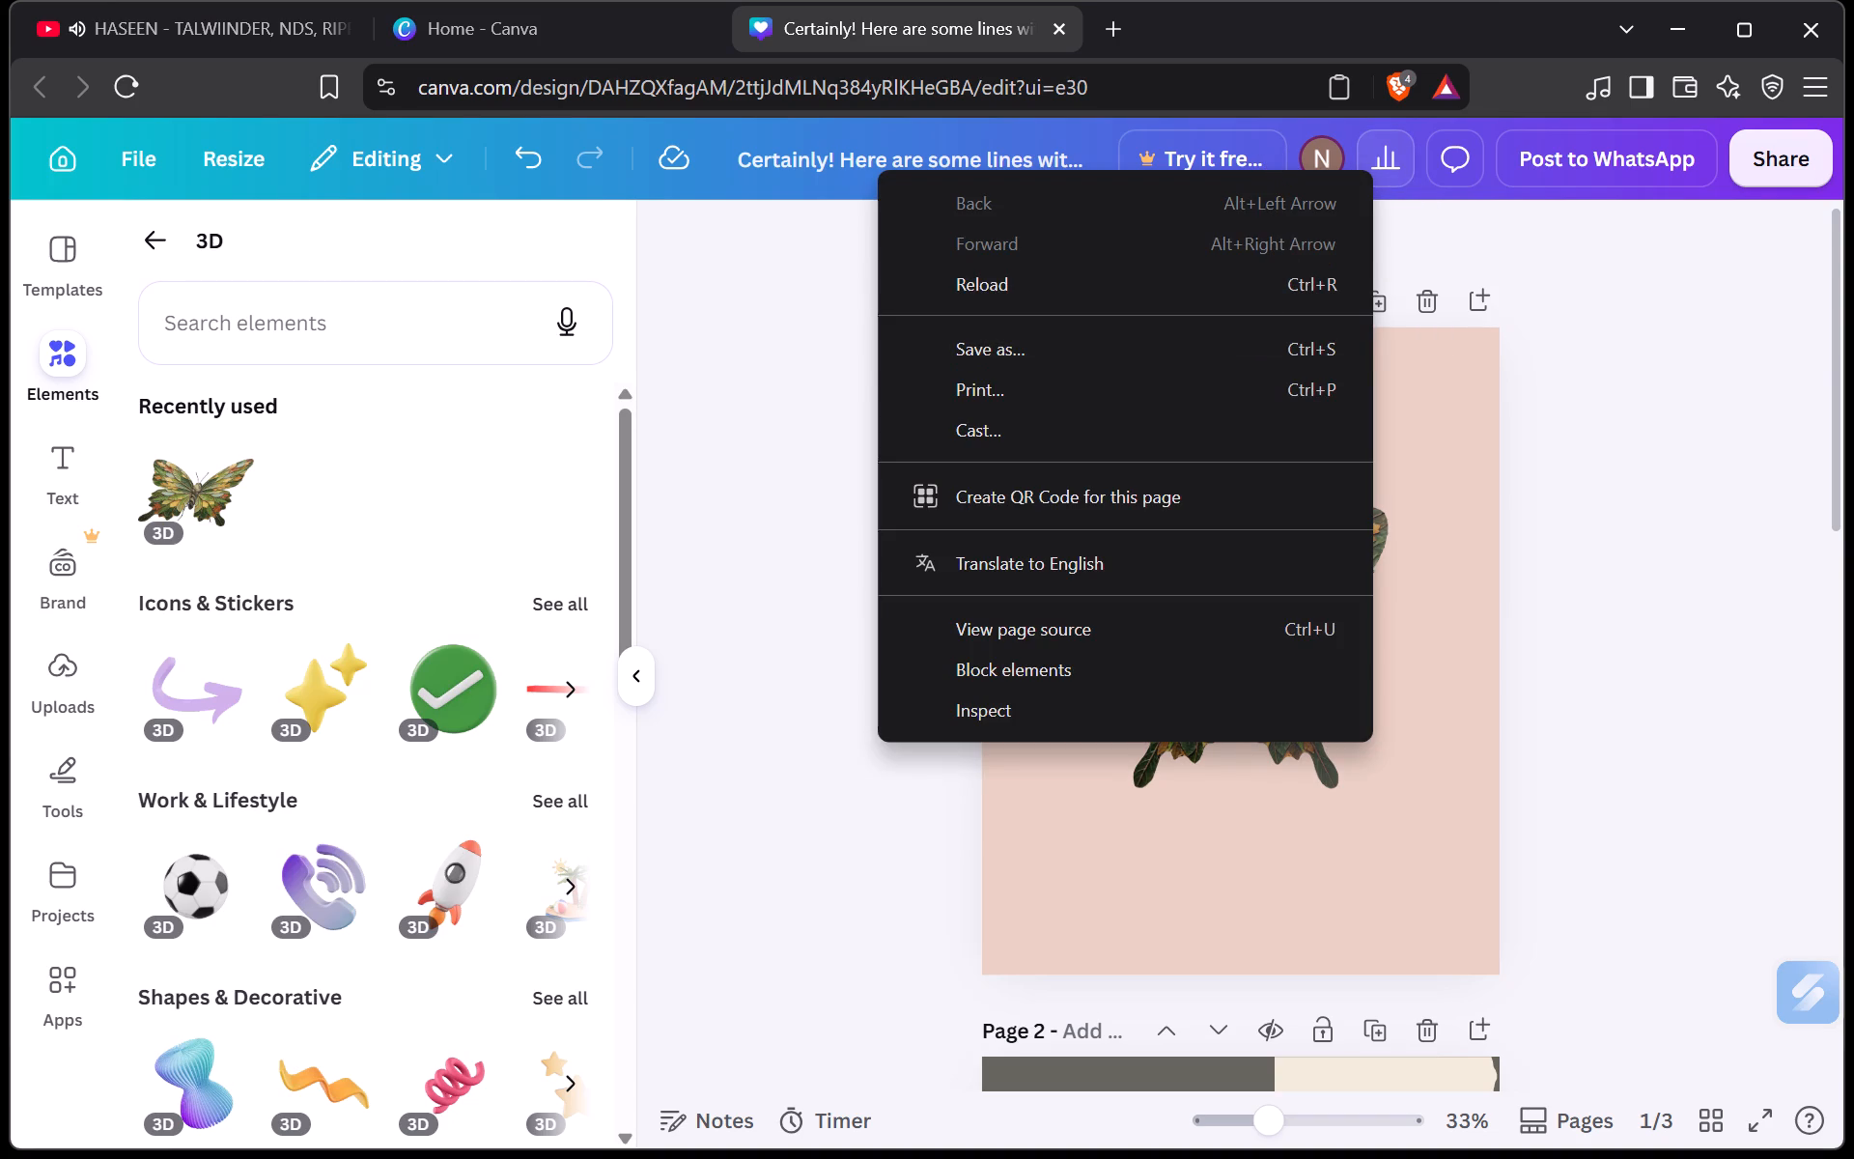
Save the design.
key(ctrl+s)
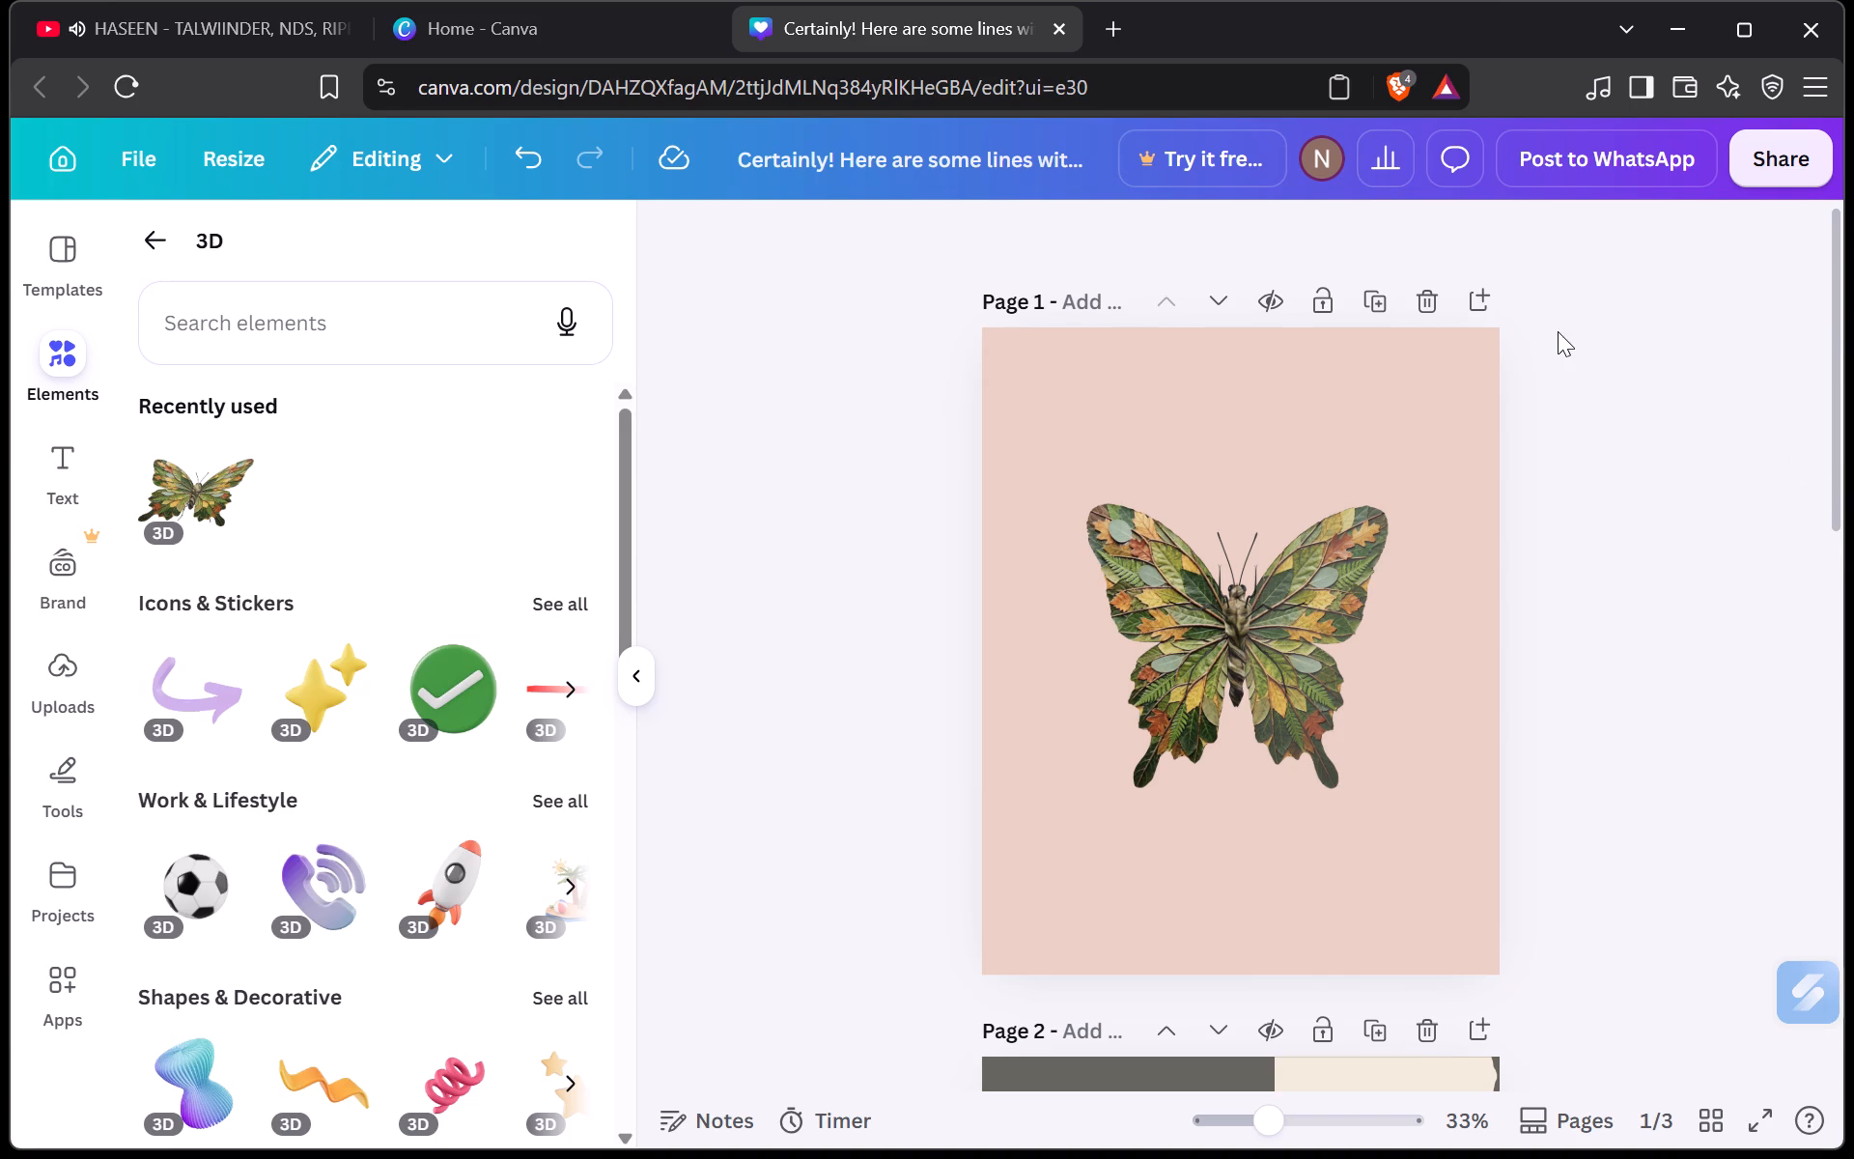
key(ctrl+s)
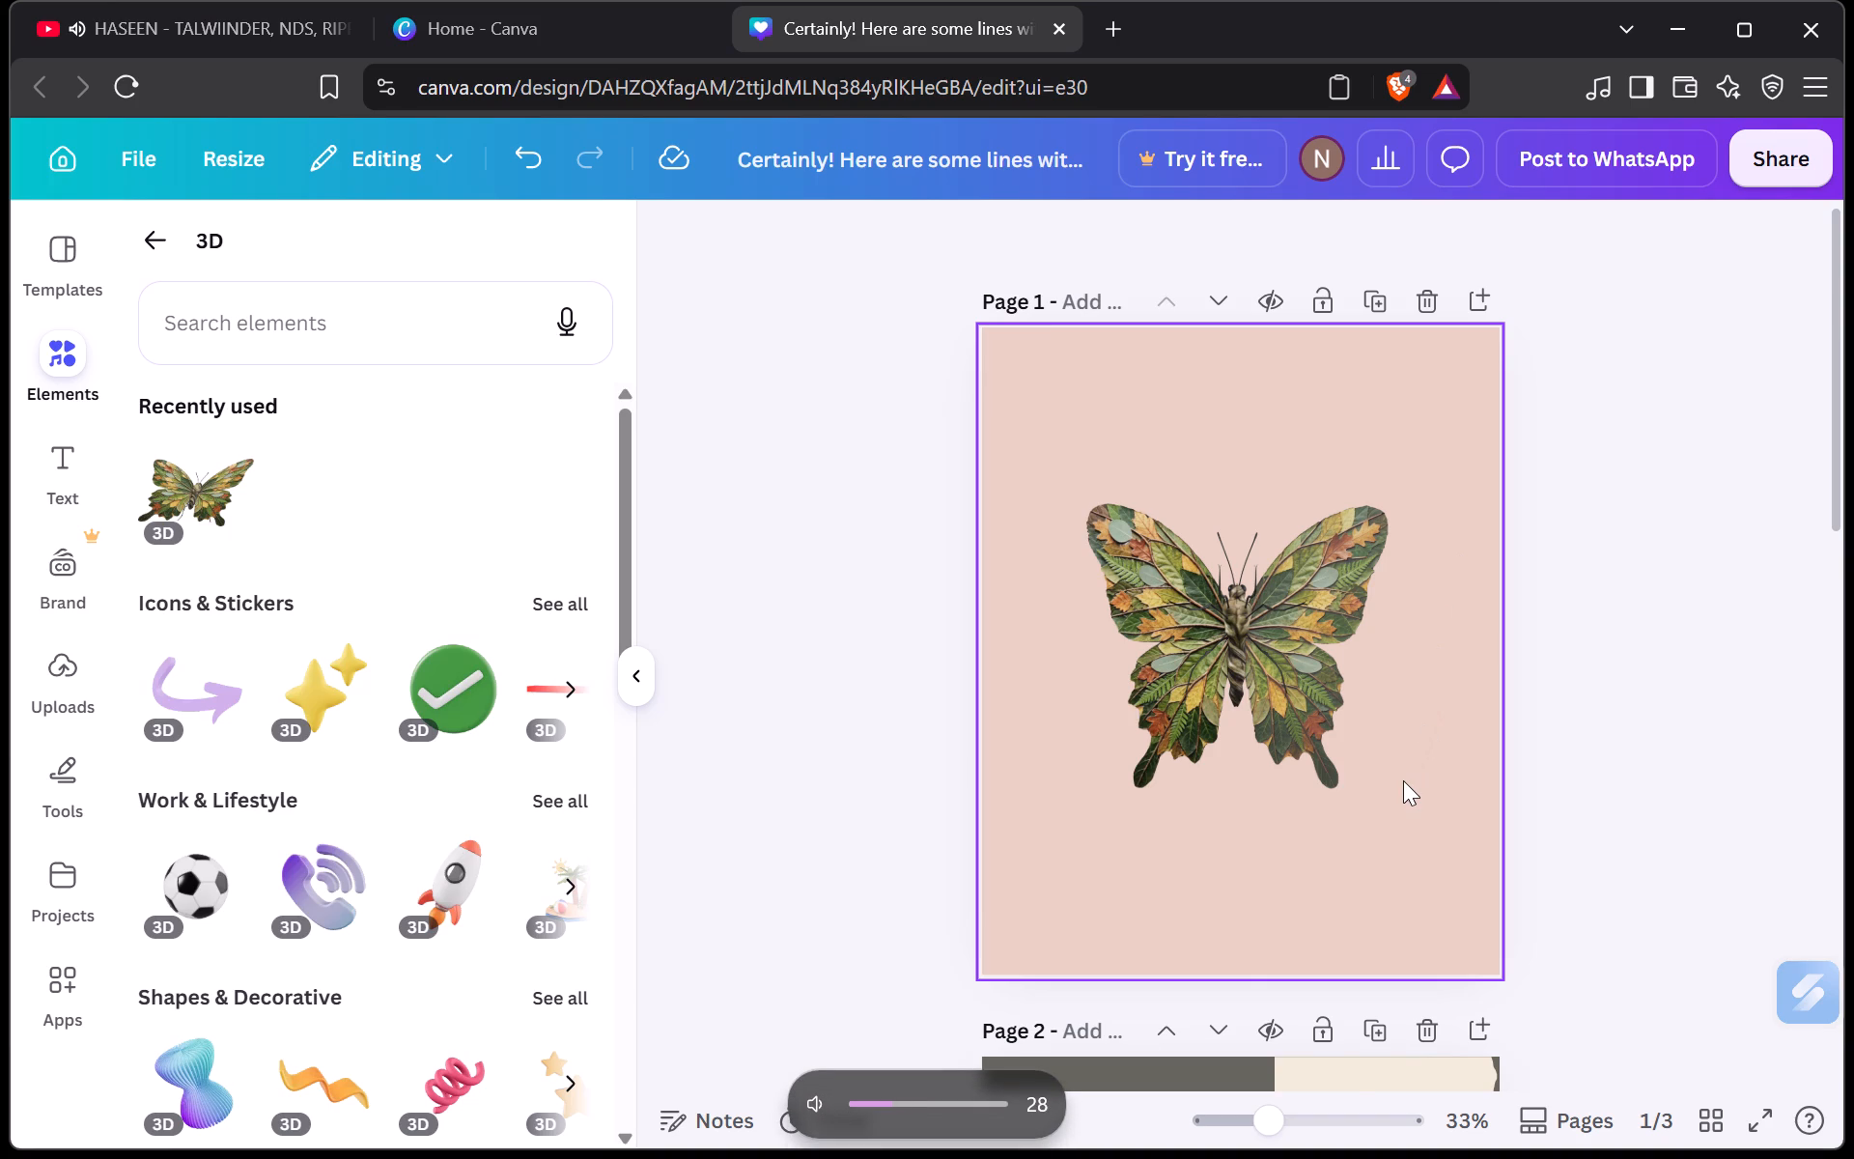
Examine the butterfly pages and the blank page 3 at different zoom levels.
scroll(1403, 780, down, 1)
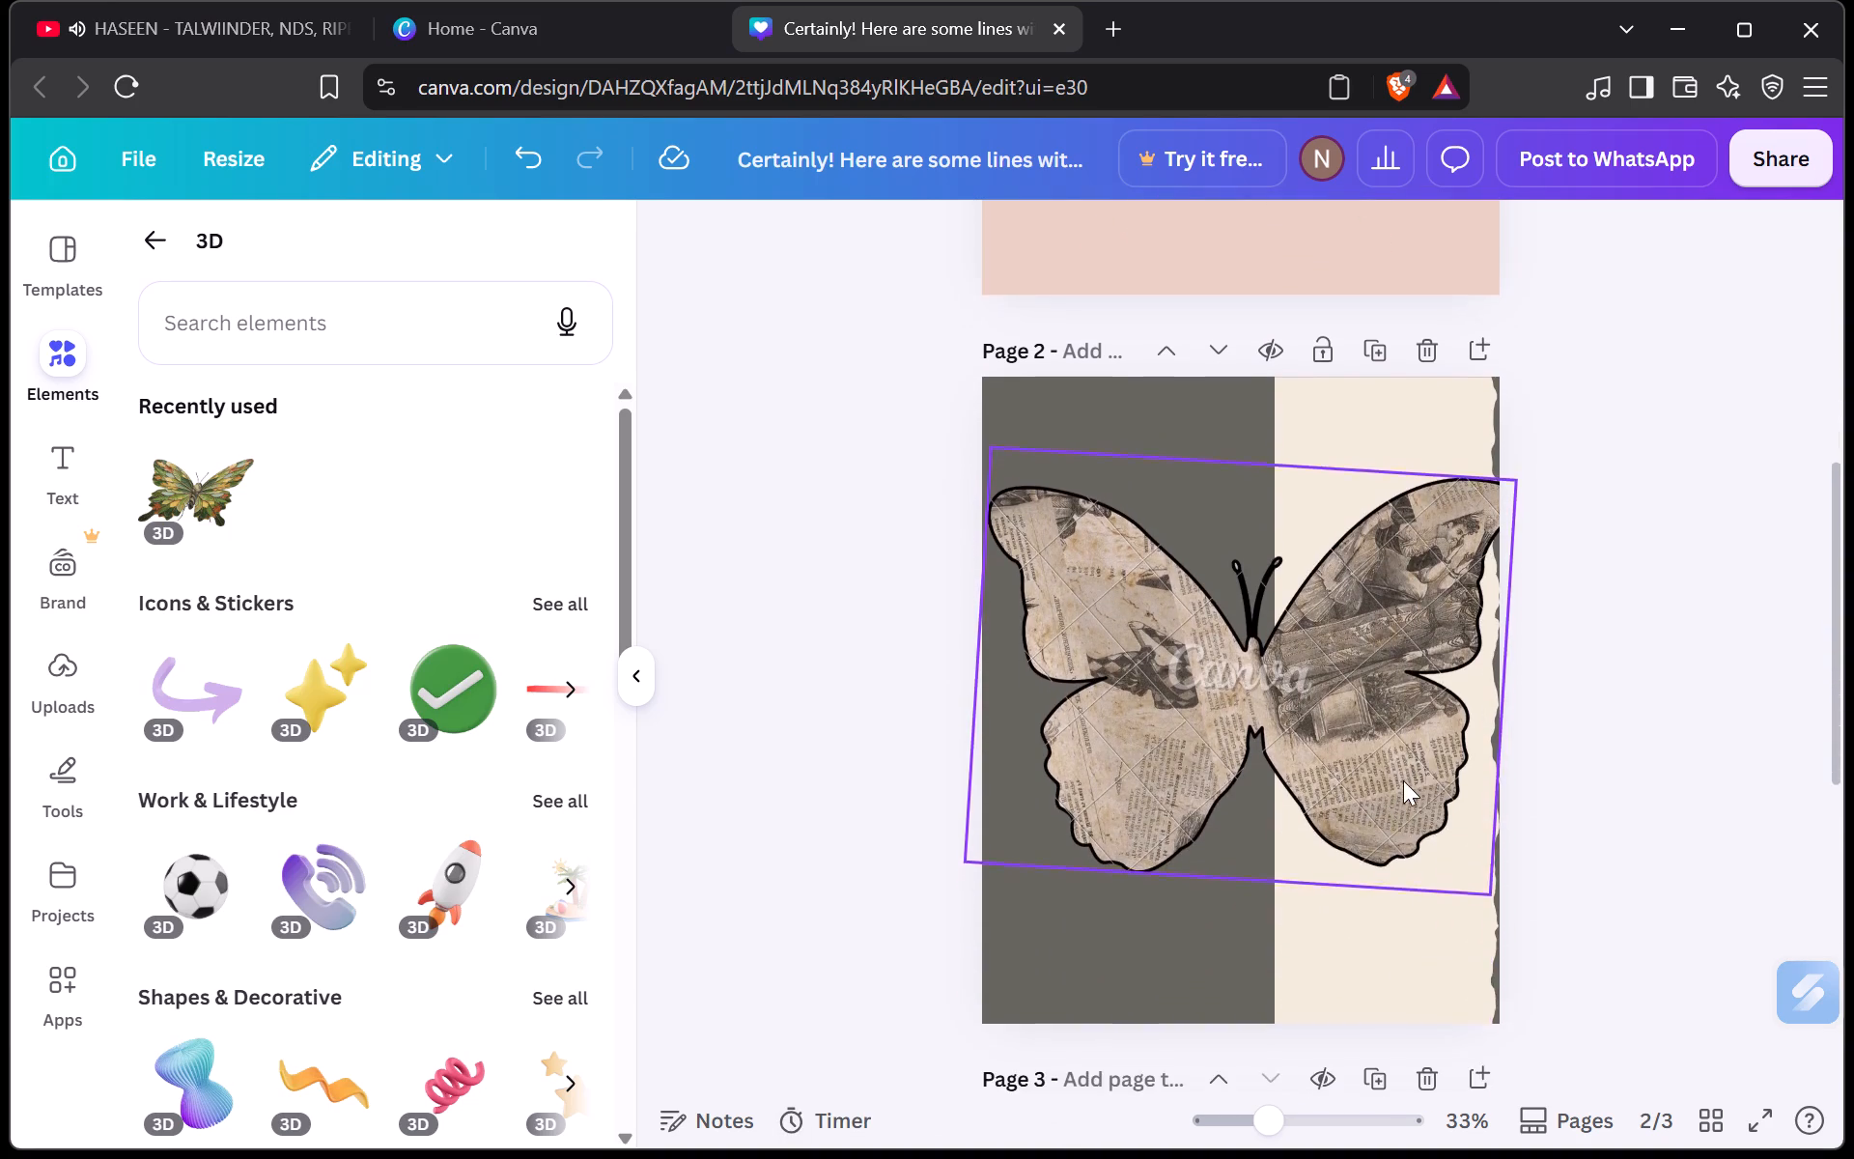
scroll(1403, 780, down, 1)
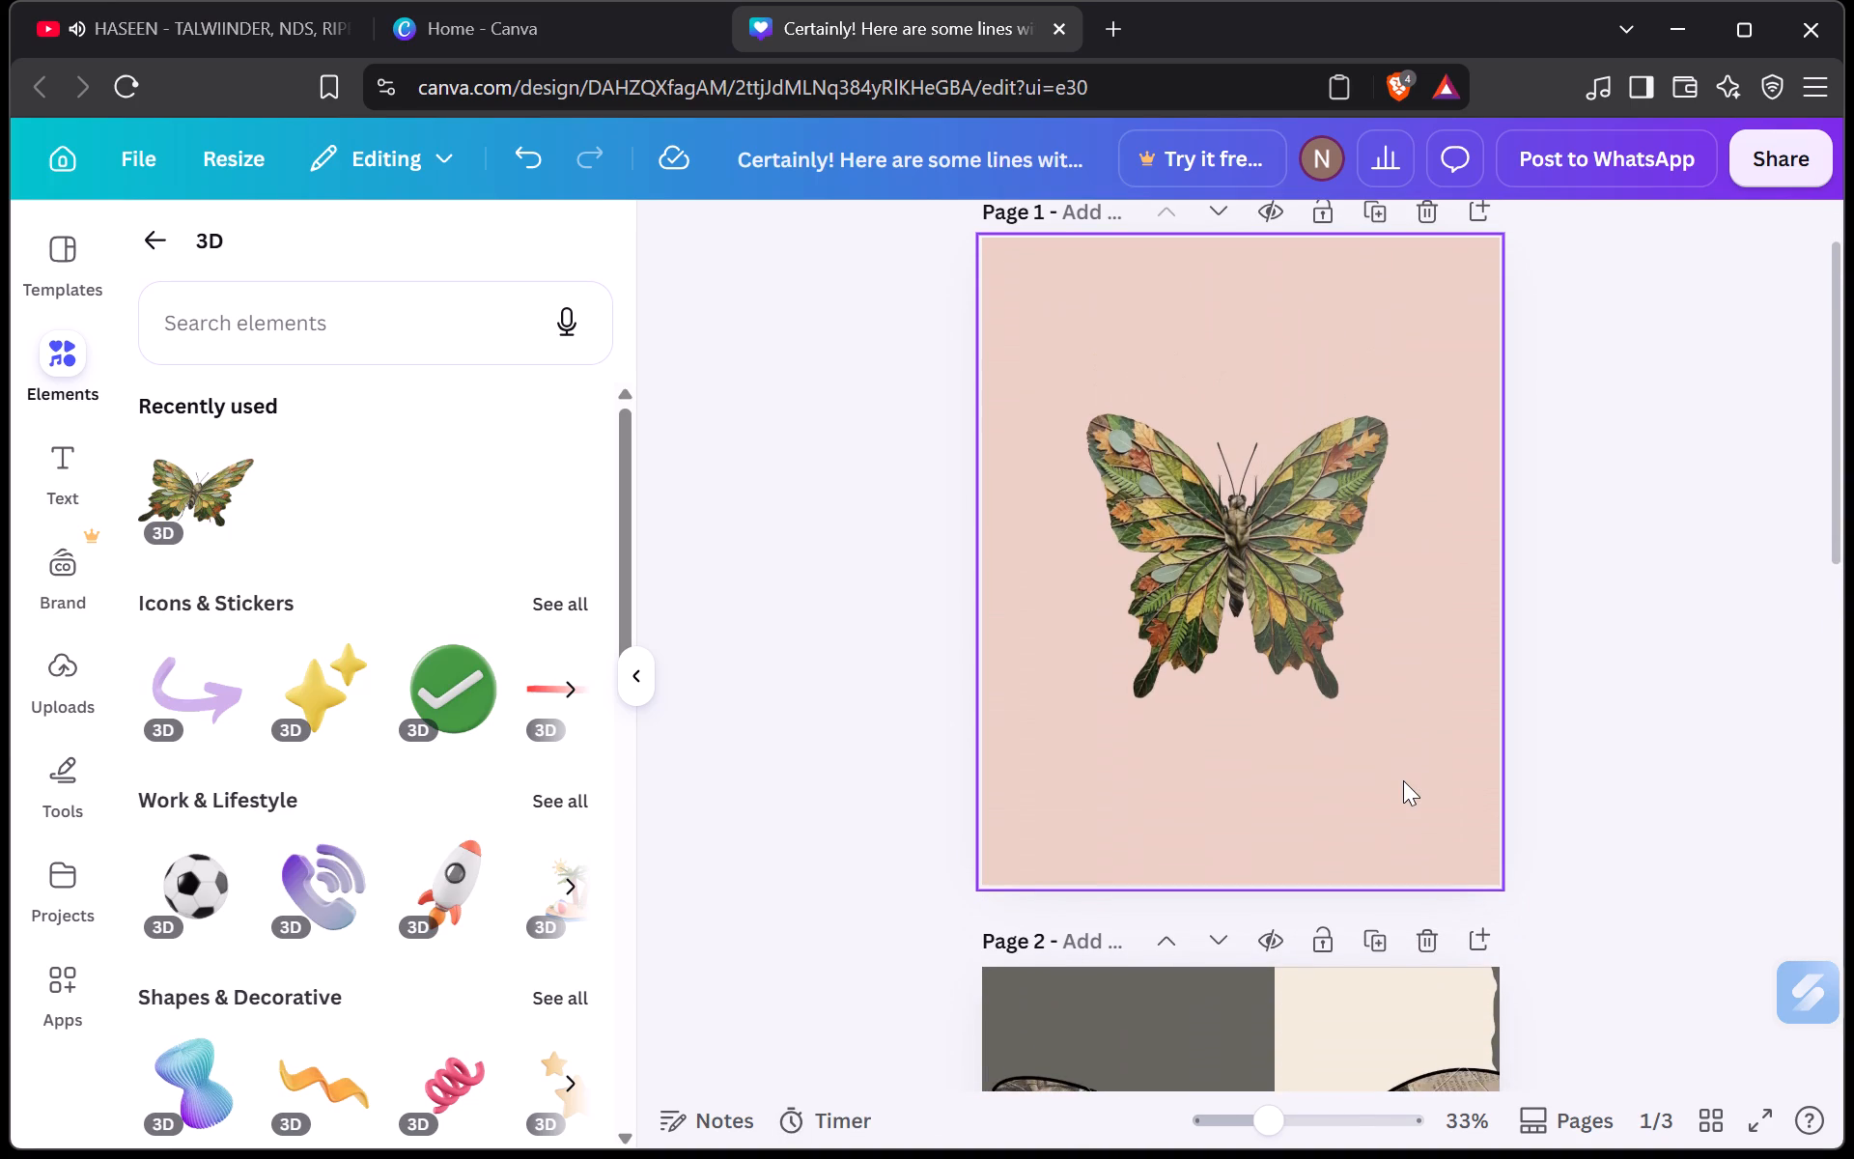
scroll(1403, 780, down, 1)
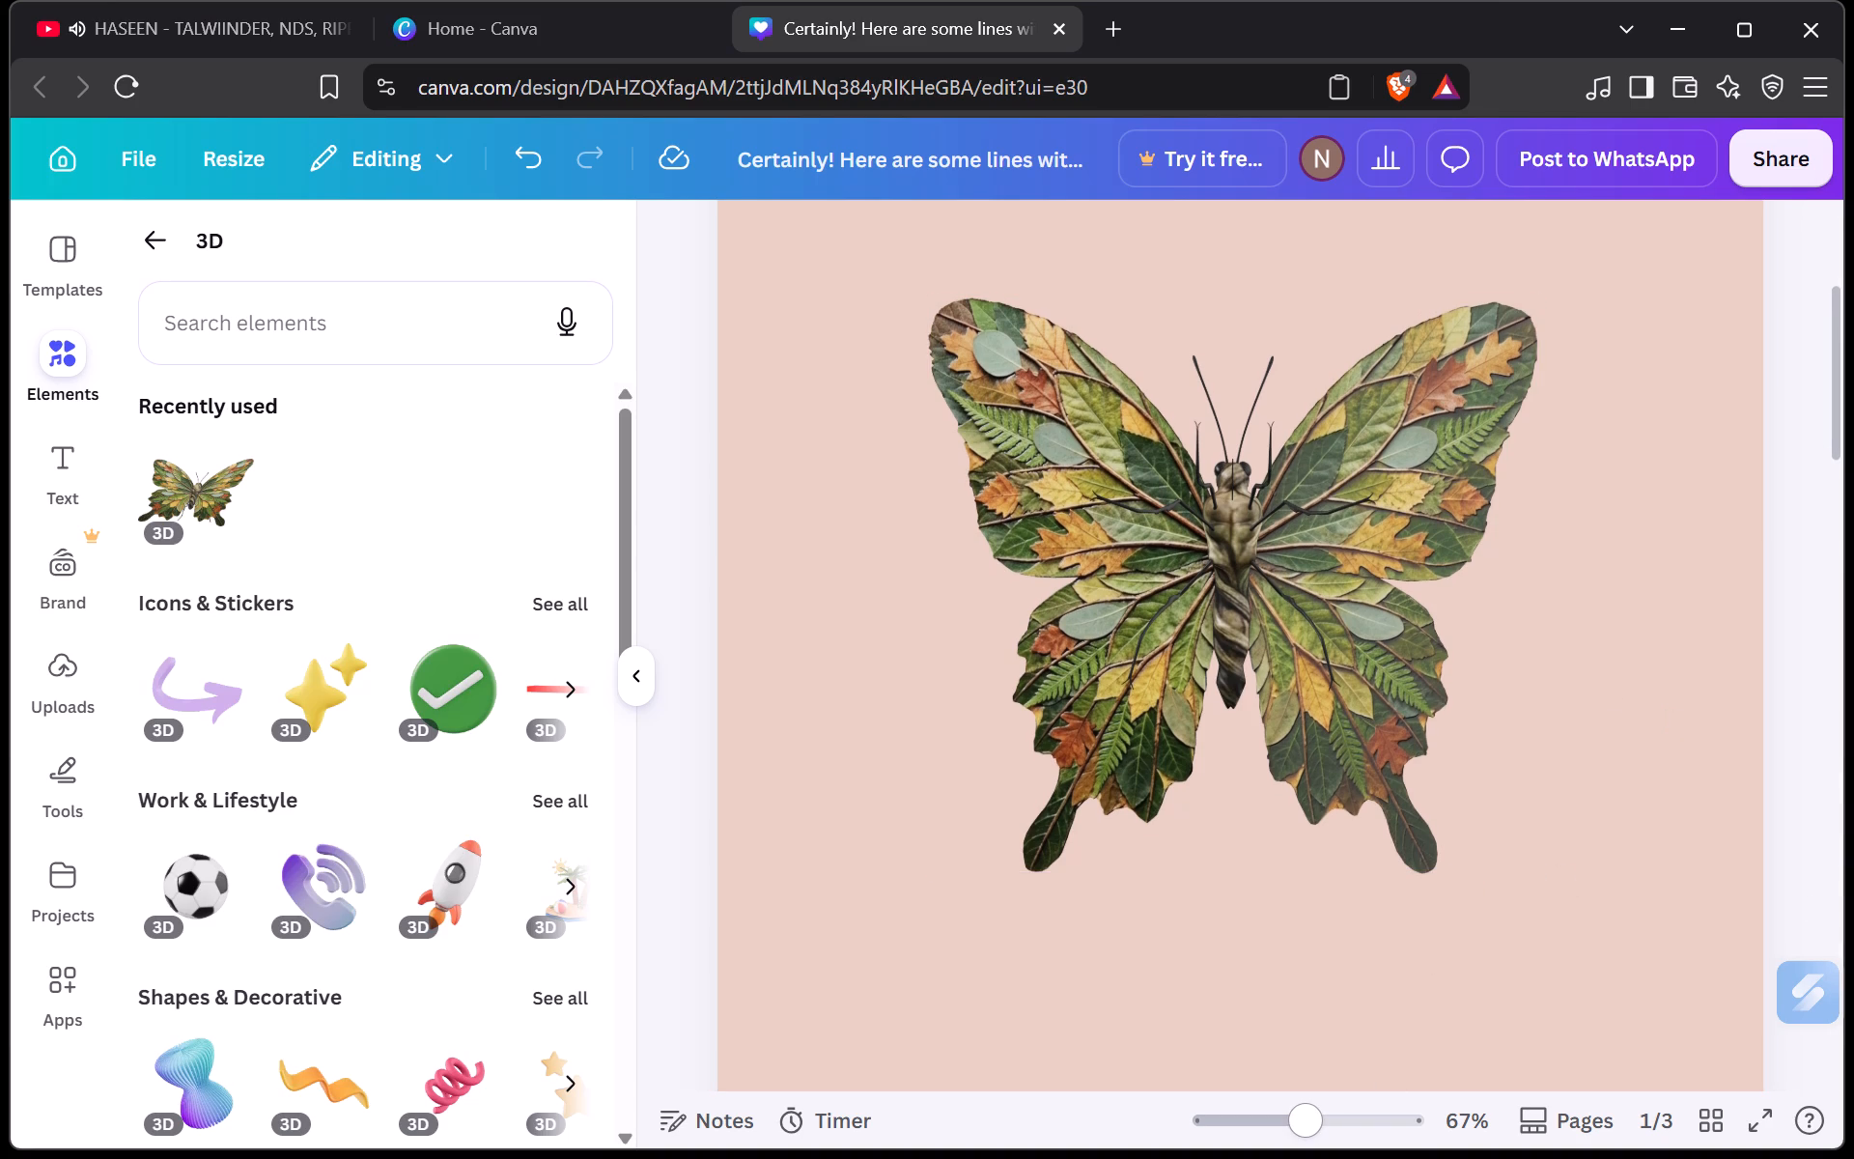
drag(1295, 1123, 1278, 1140)
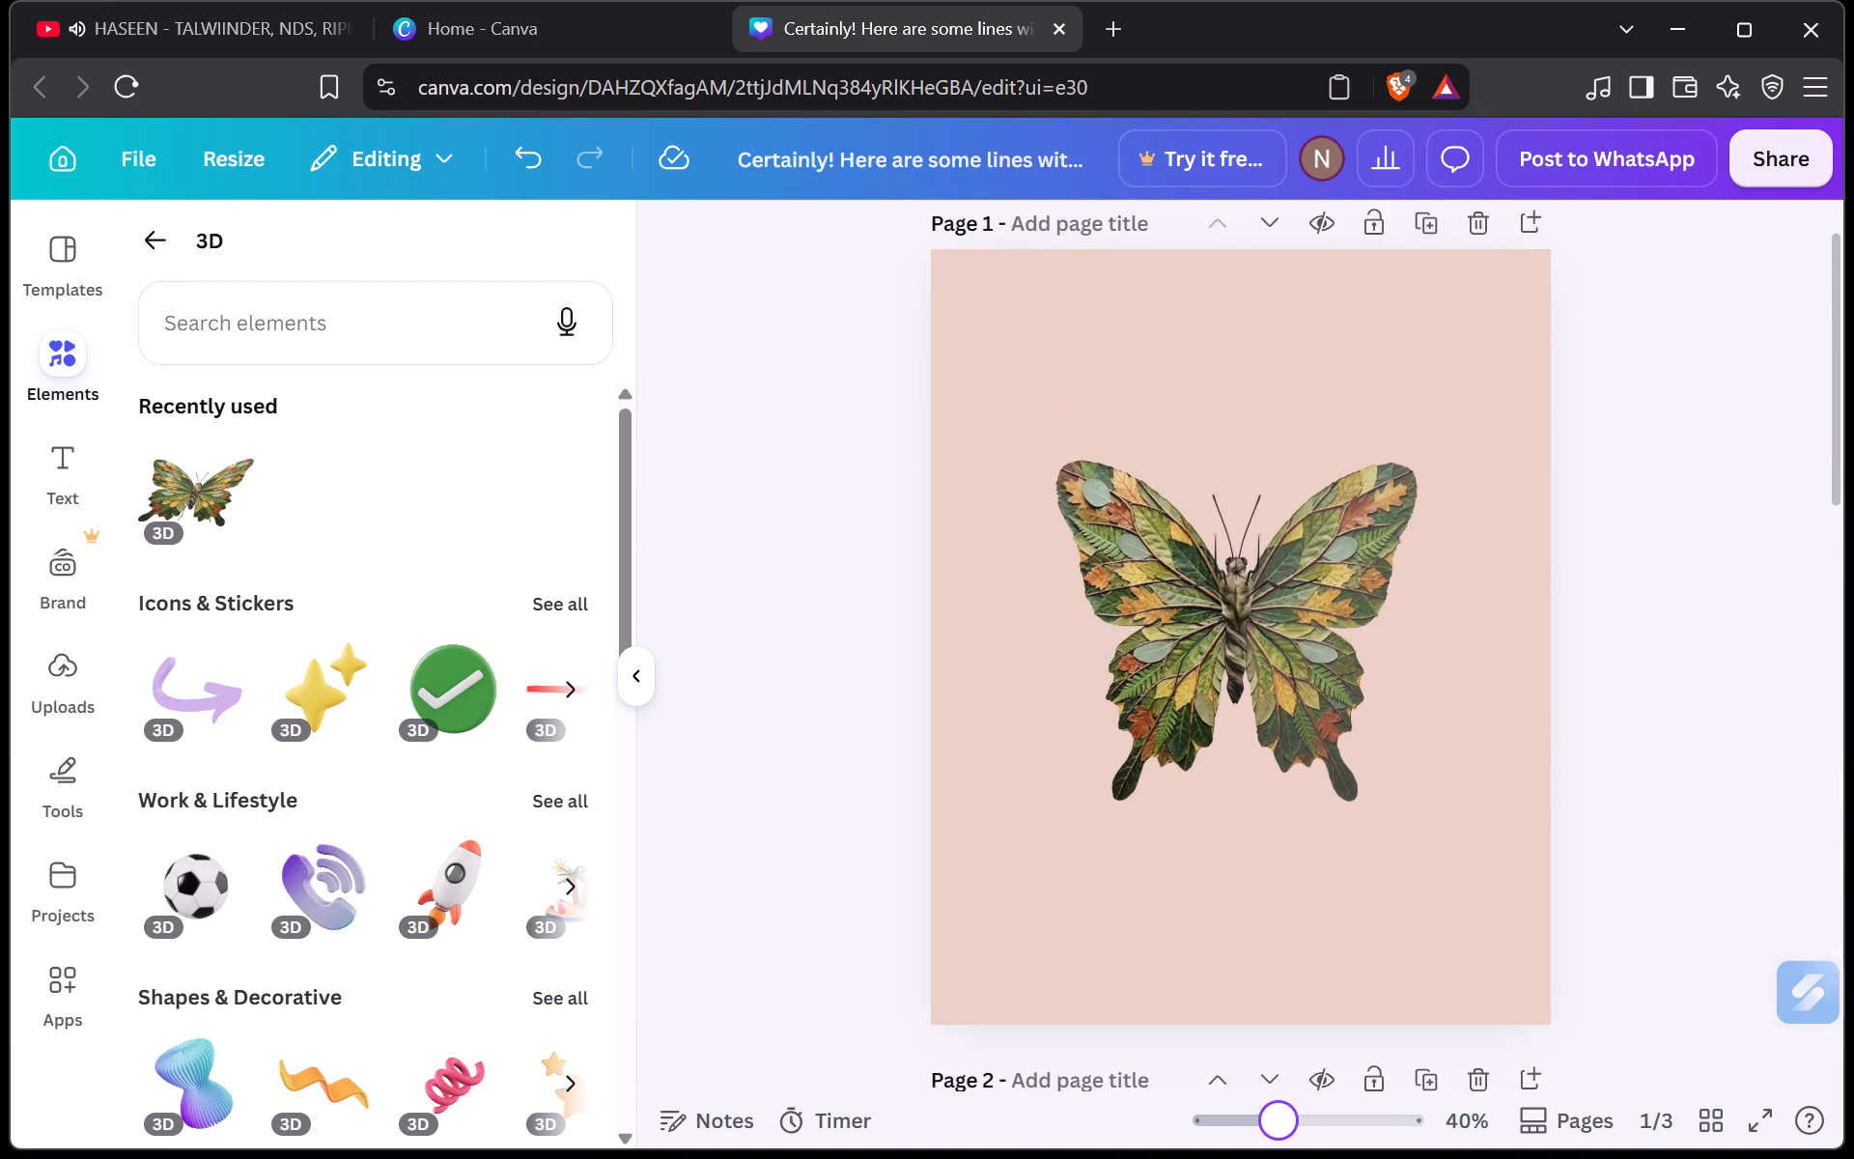
drag(1278, 1140, 1272, 1138)
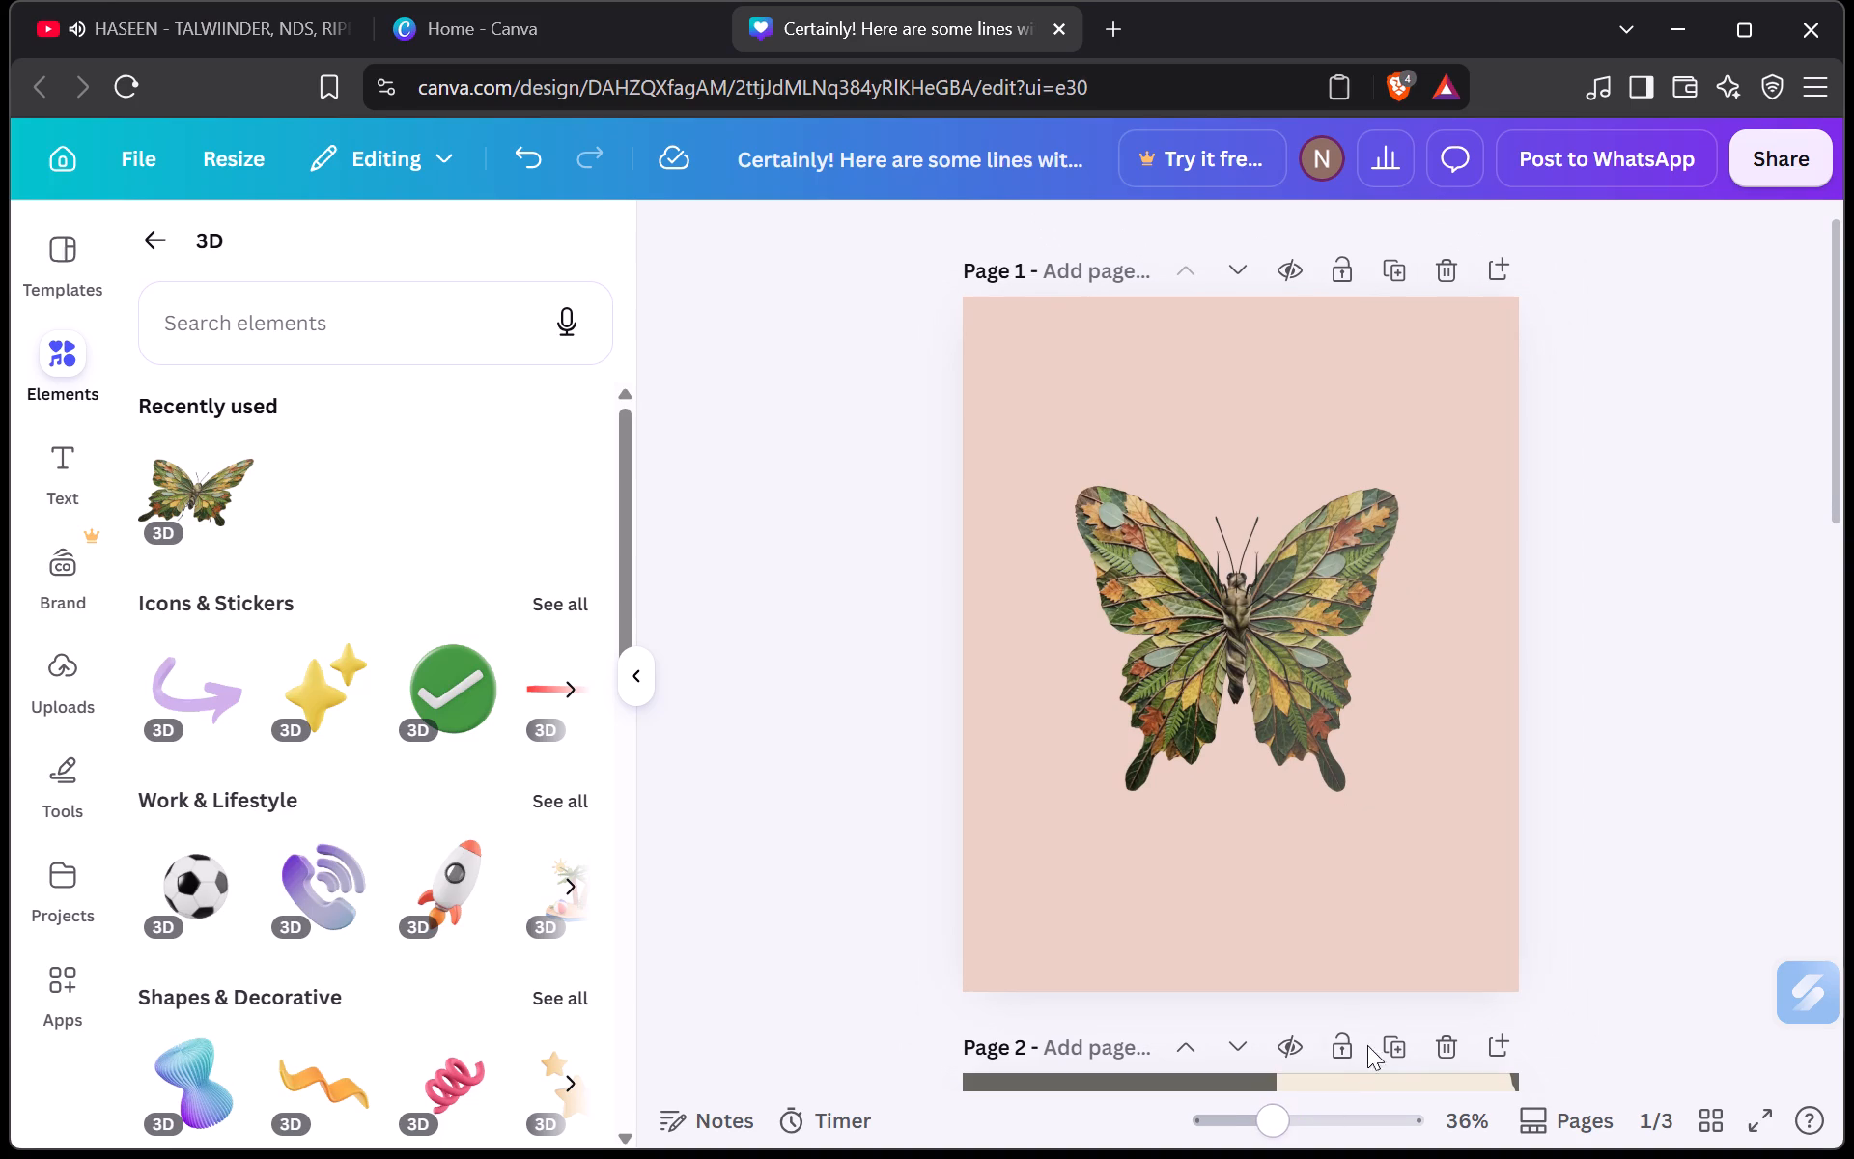
click(1554, 990)
scroll(1507, 881, down, 12)
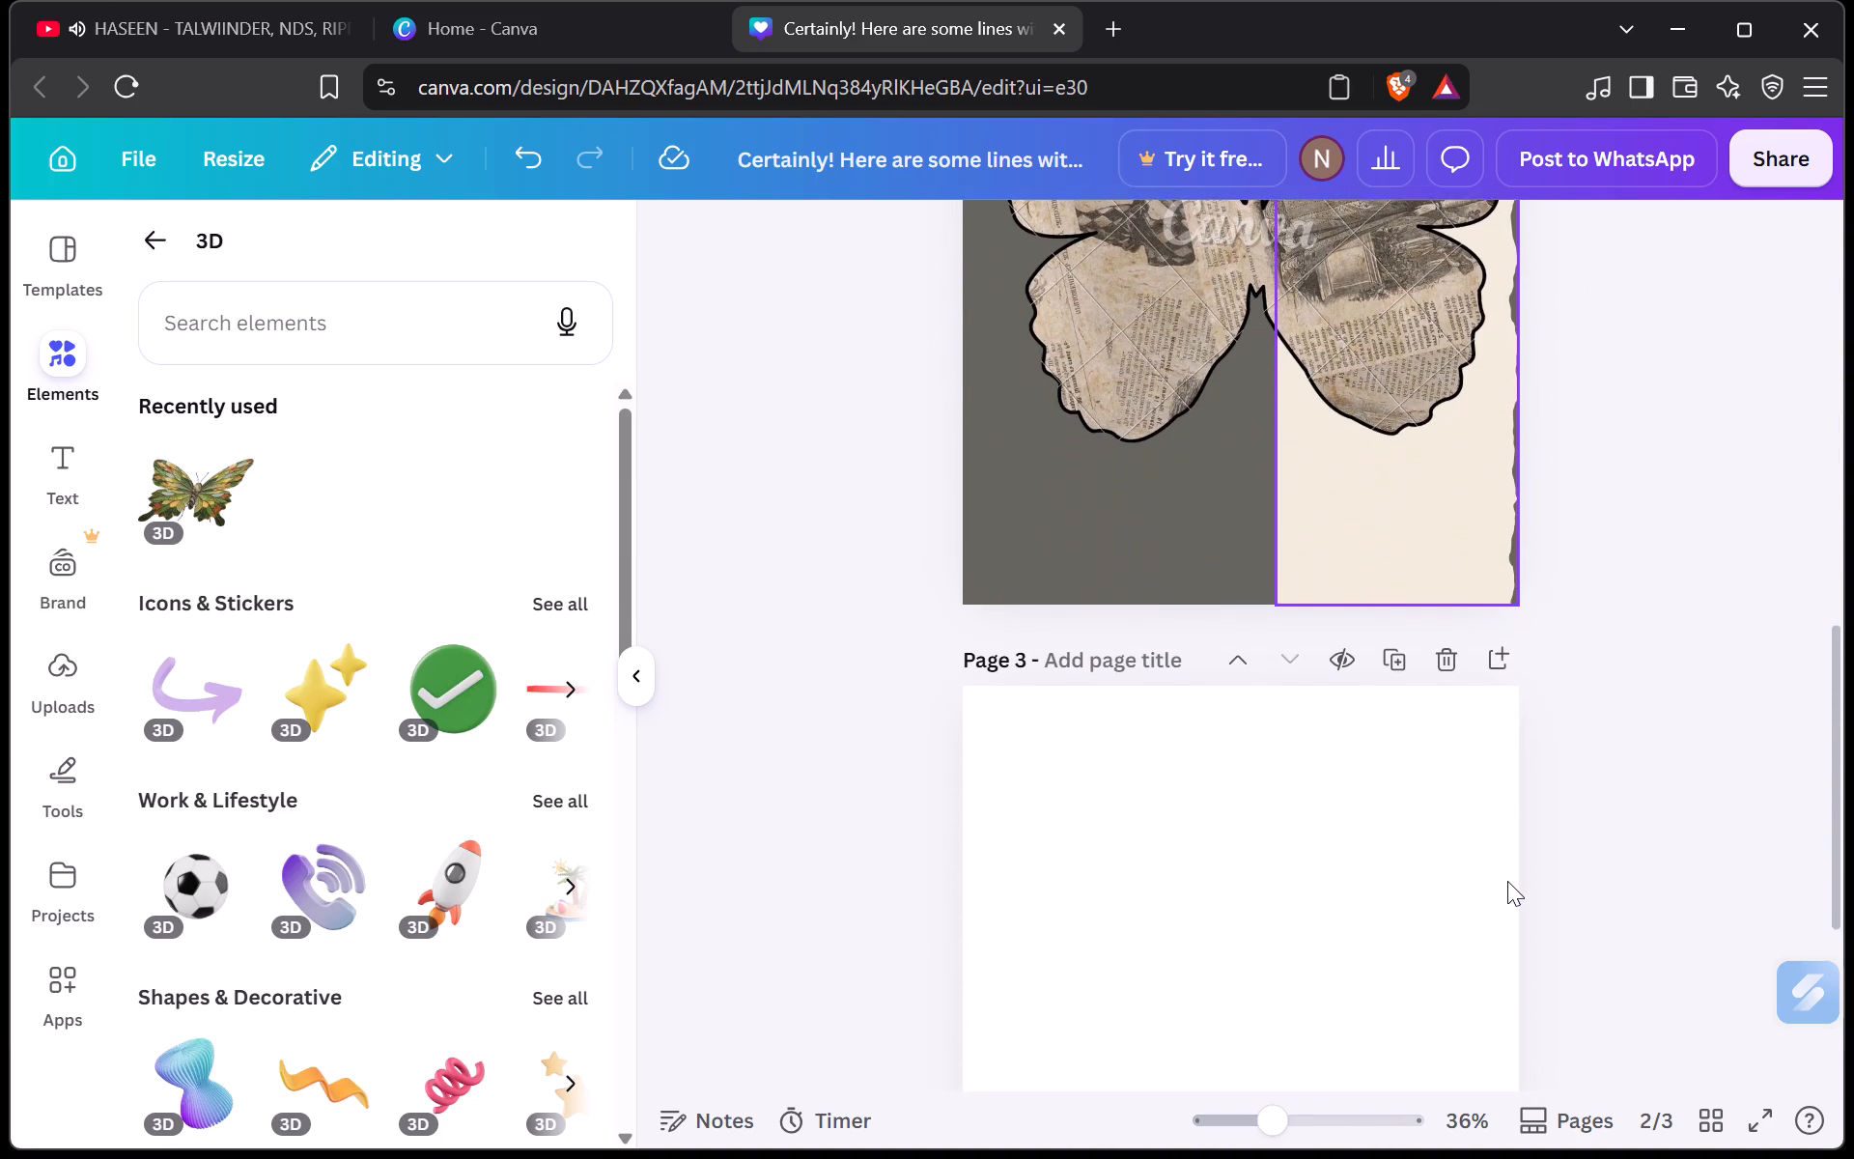
scroll(1507, 881, down, 4)
scroll(1507, 881, up, 6)
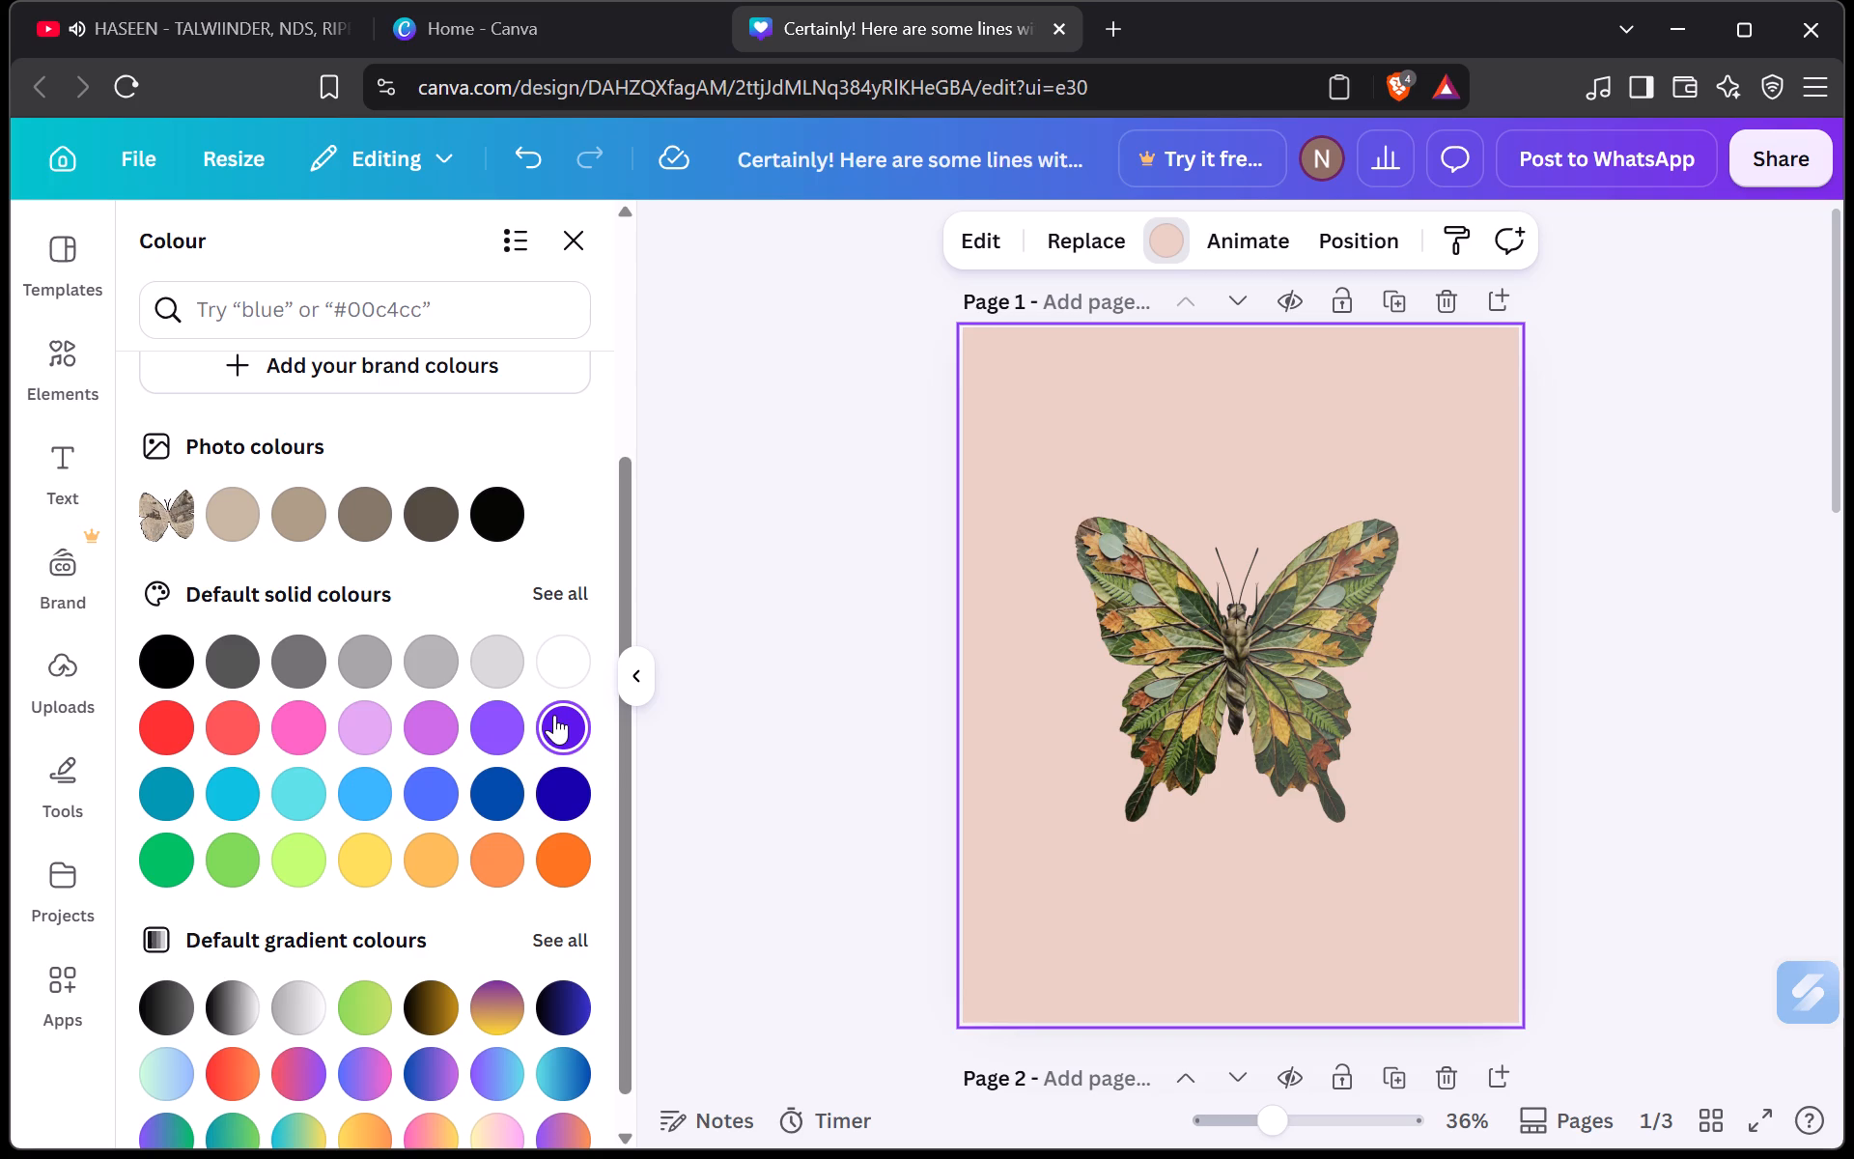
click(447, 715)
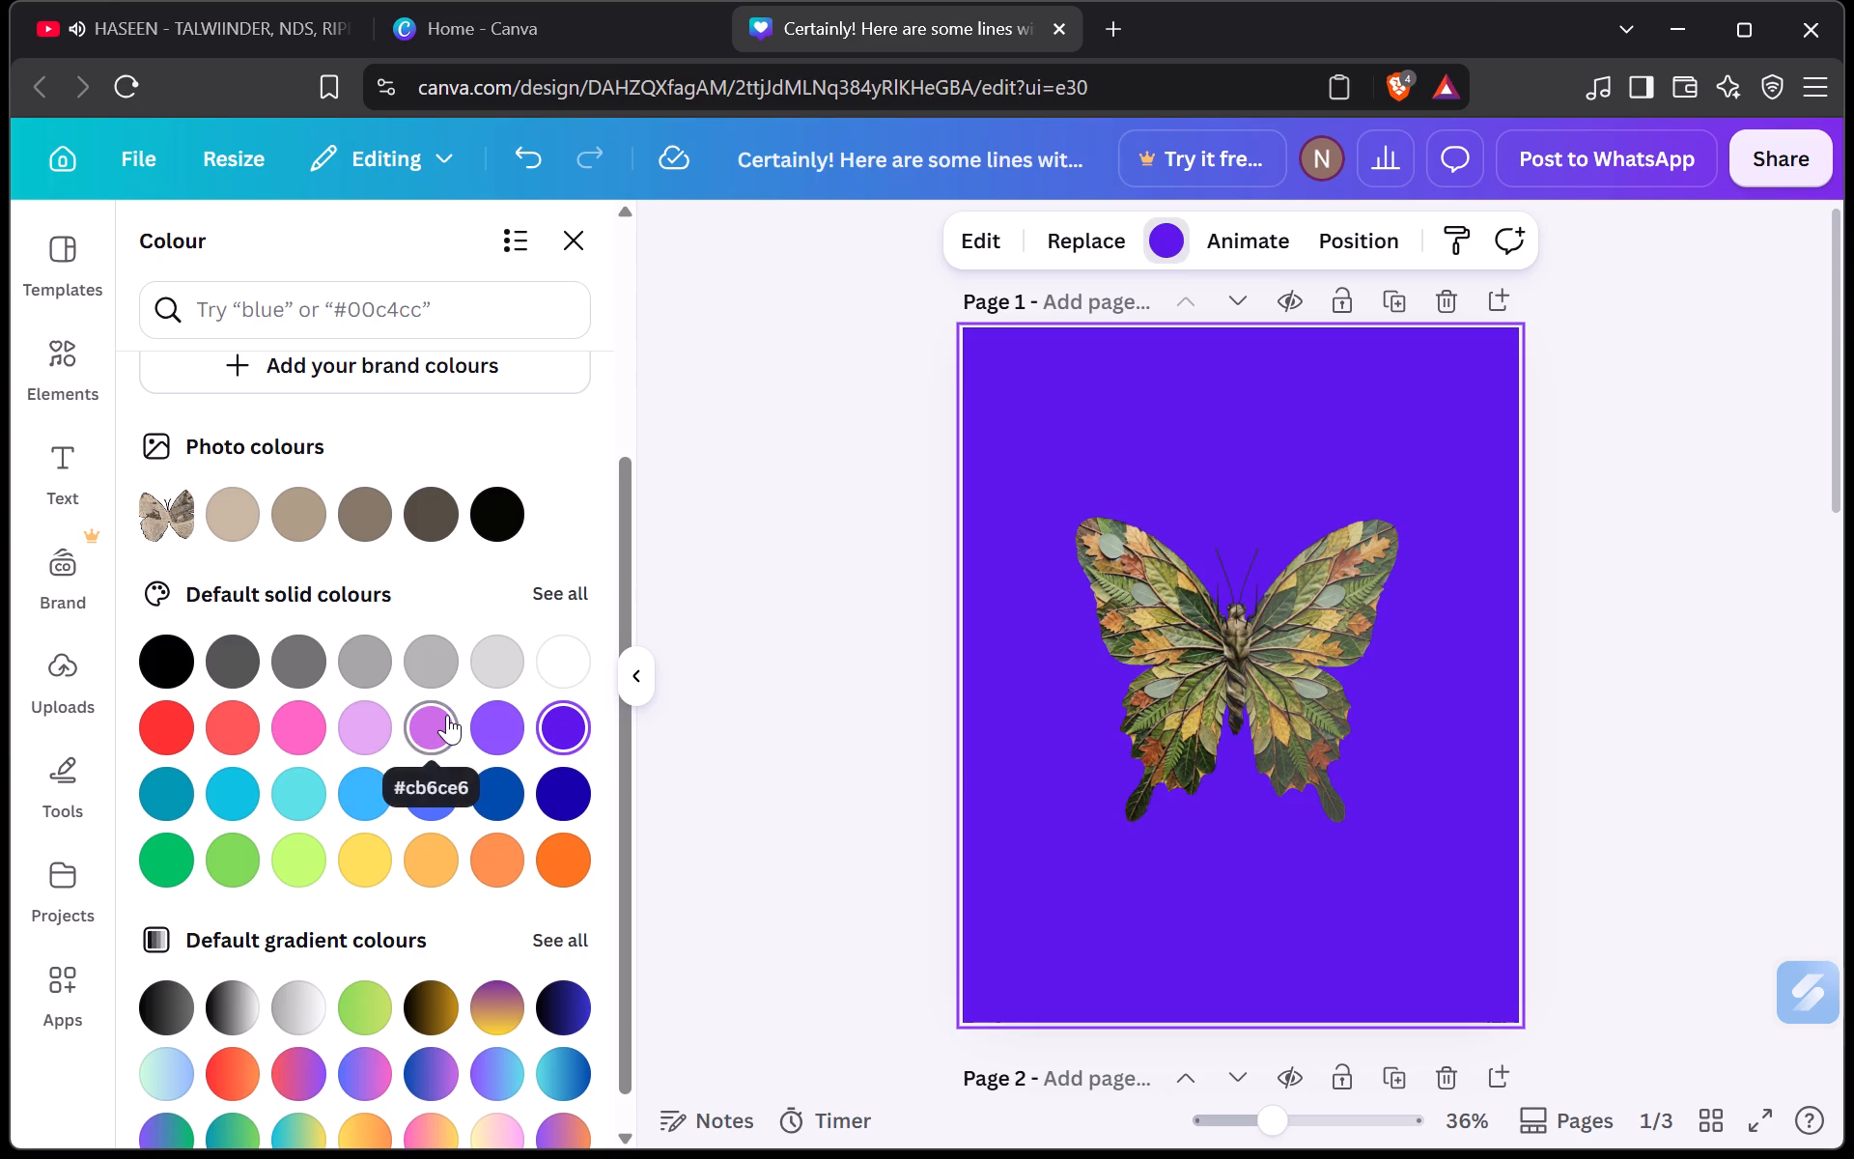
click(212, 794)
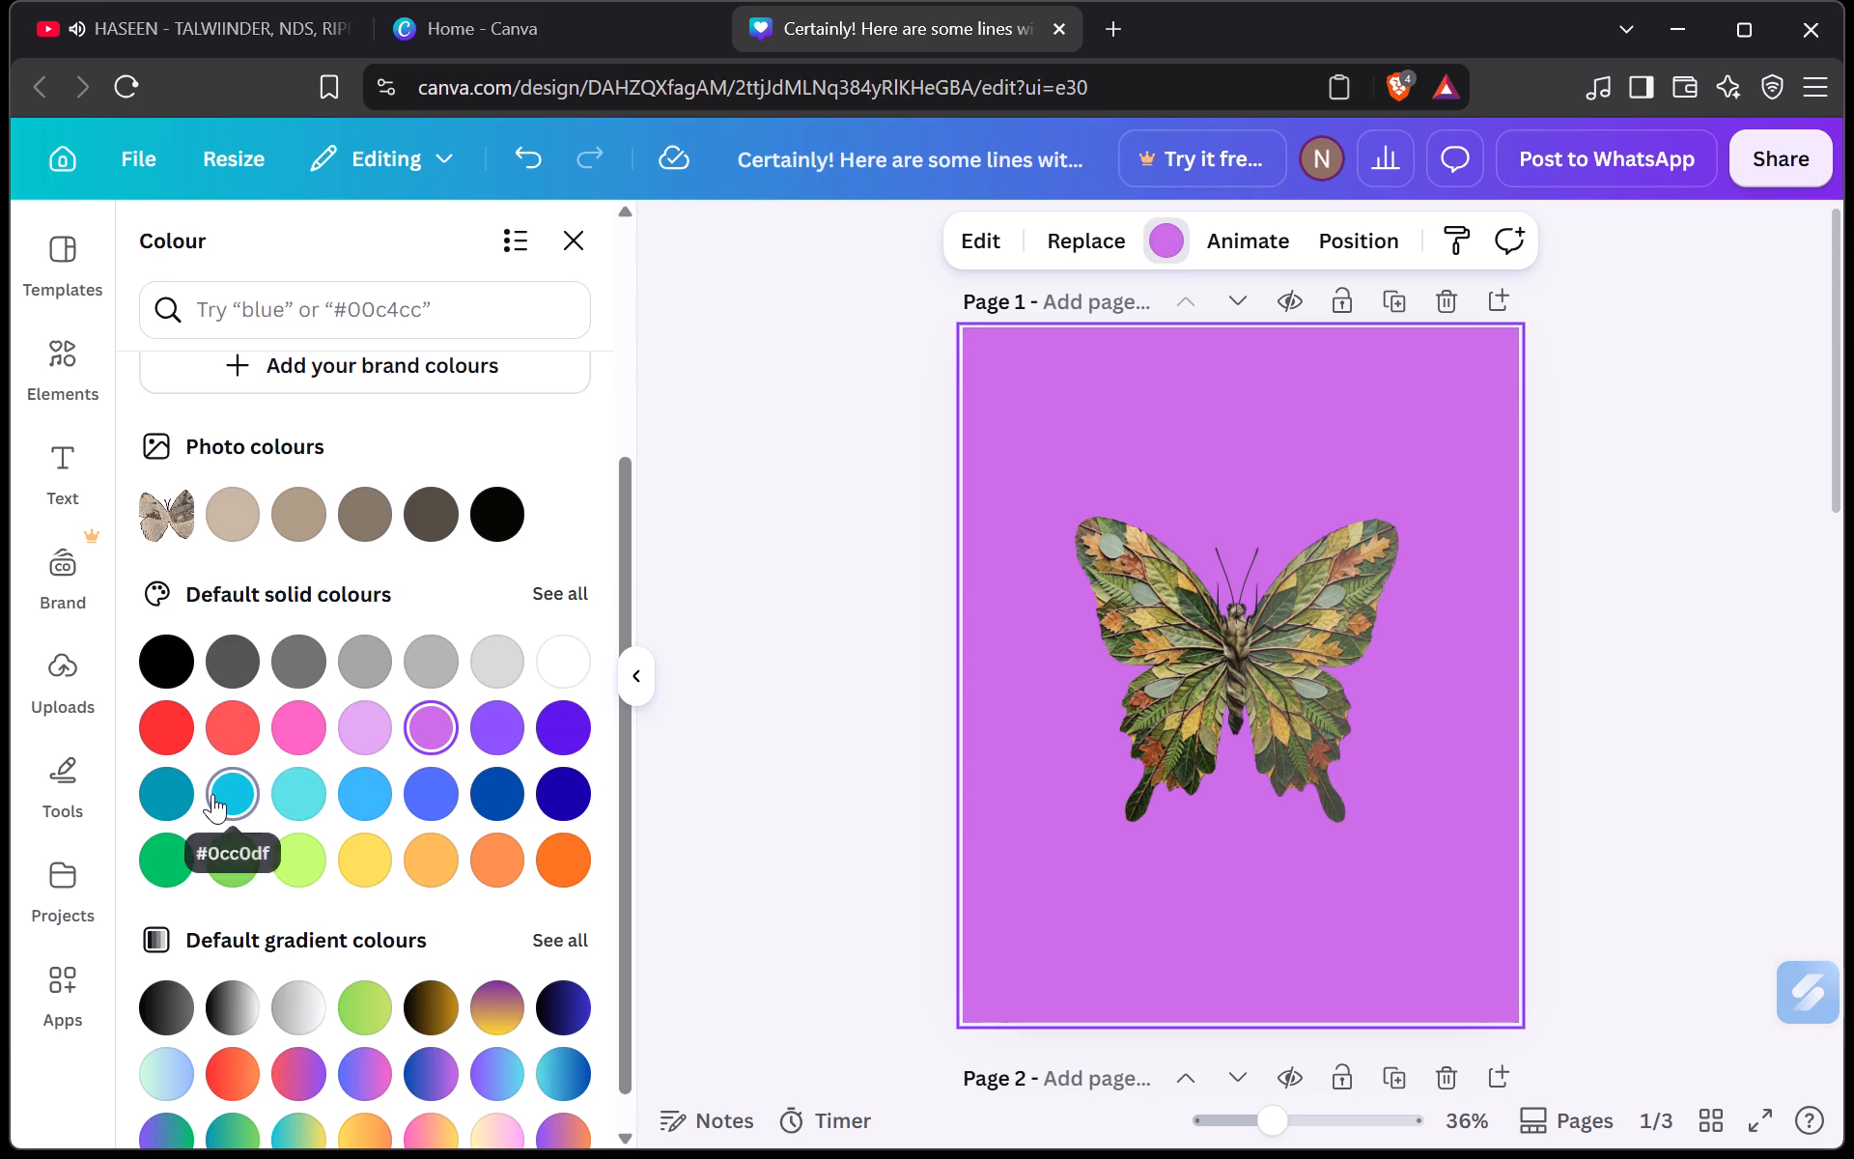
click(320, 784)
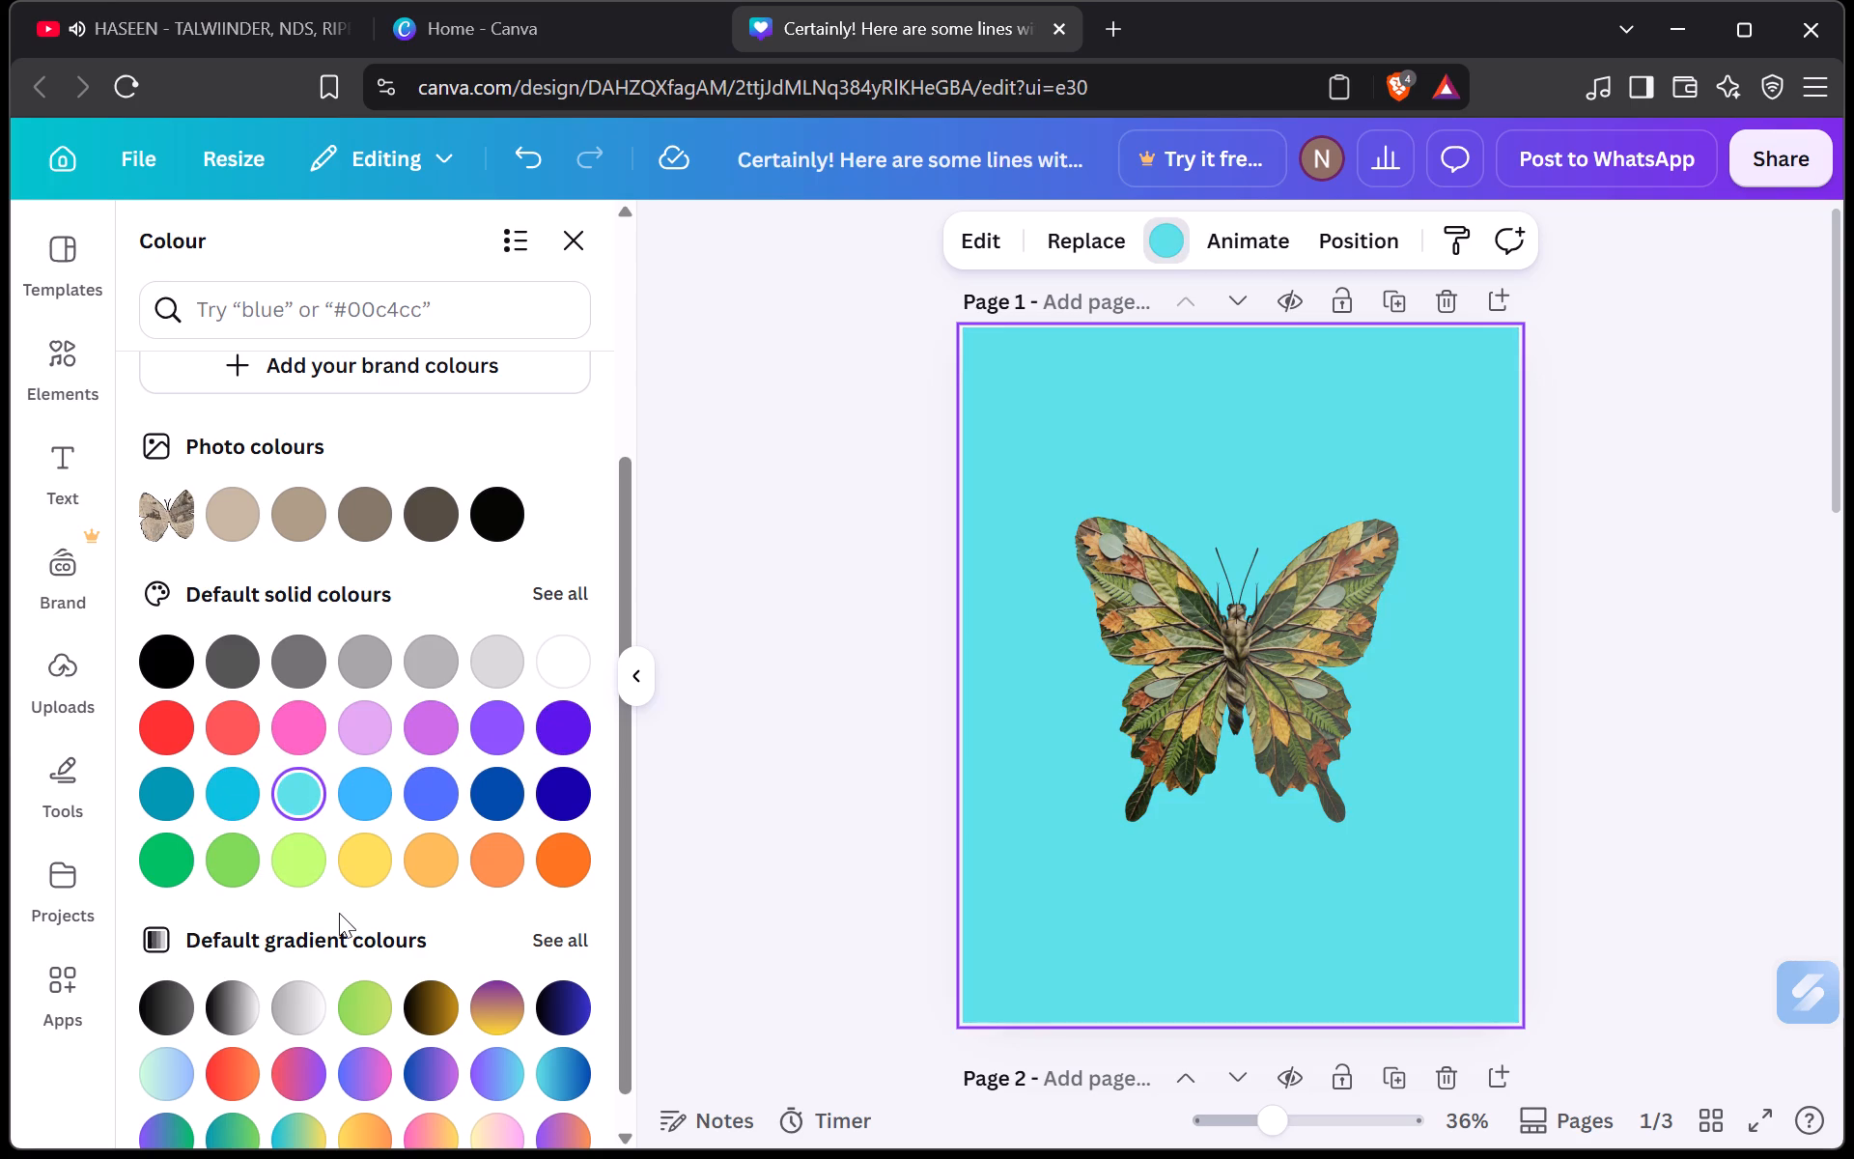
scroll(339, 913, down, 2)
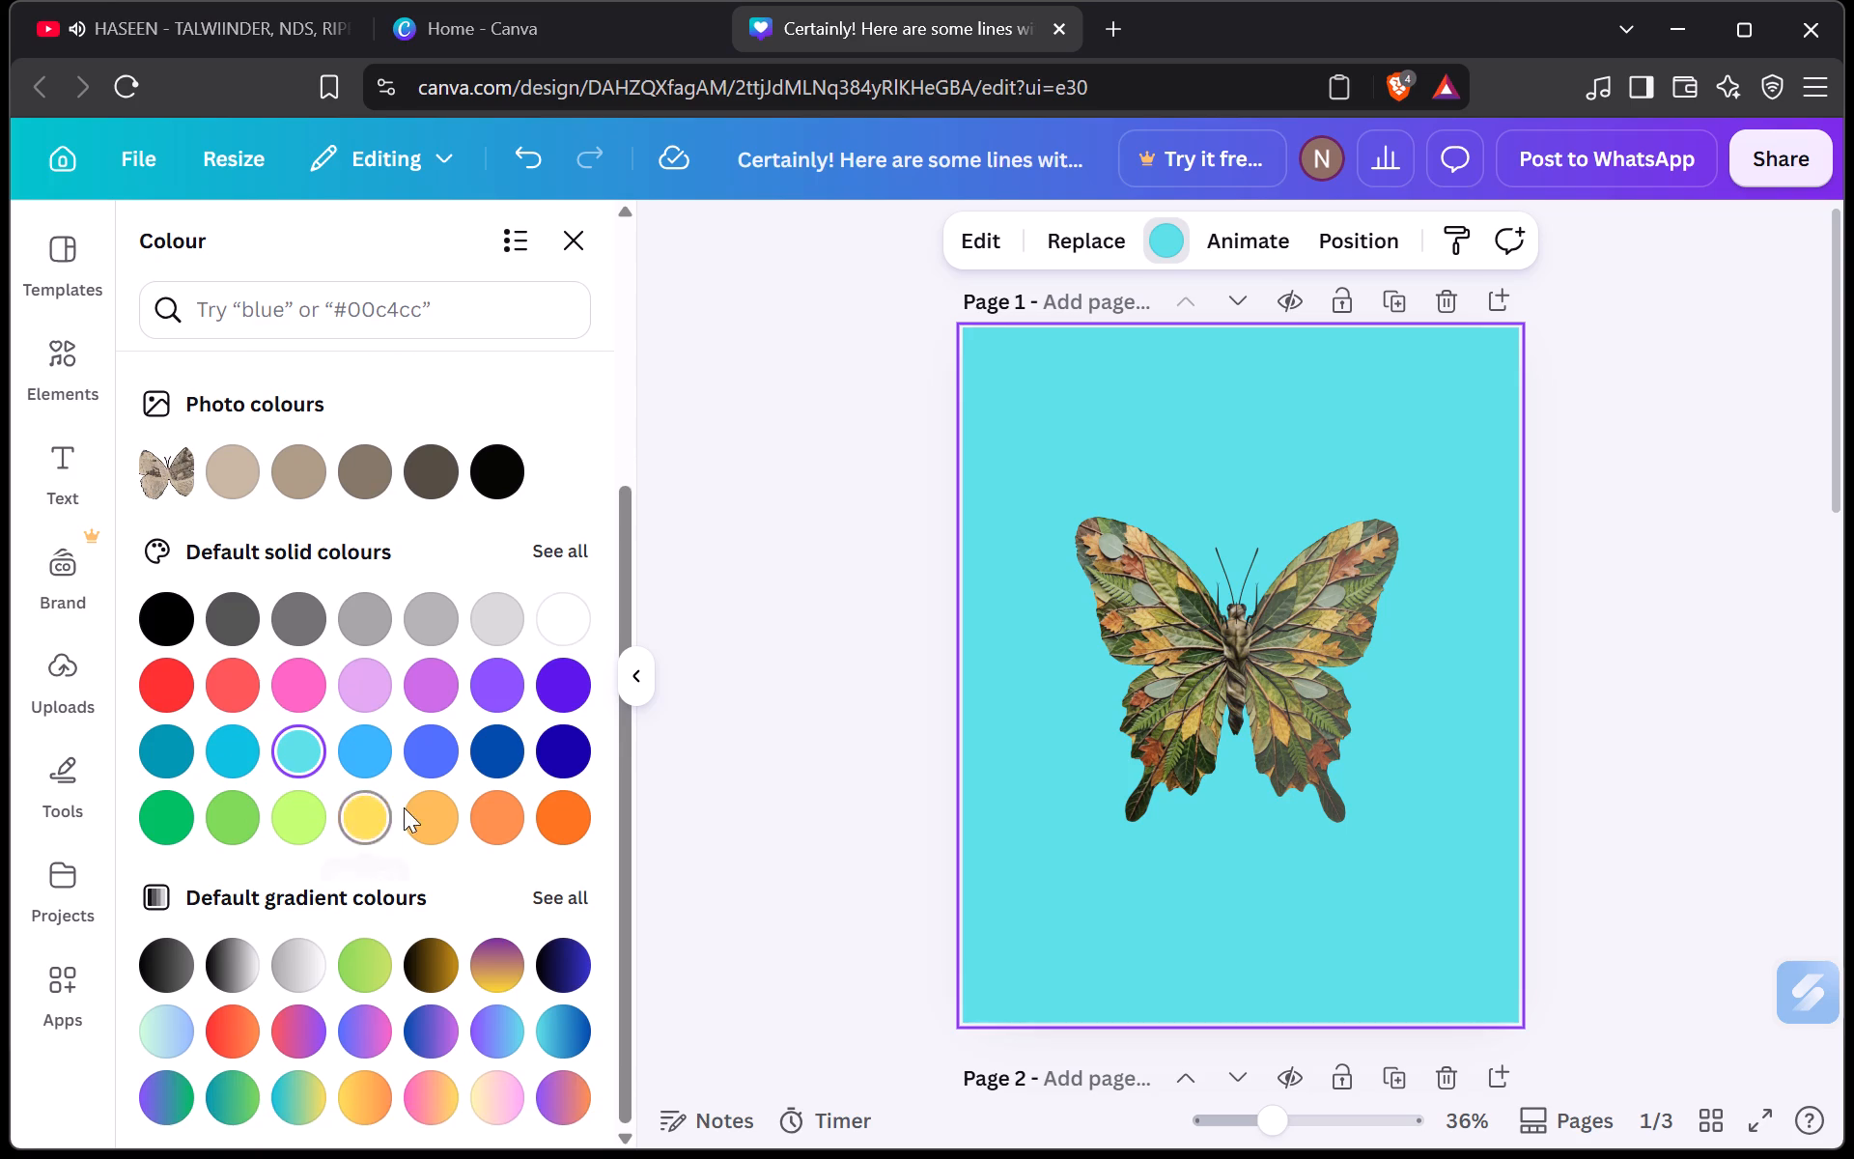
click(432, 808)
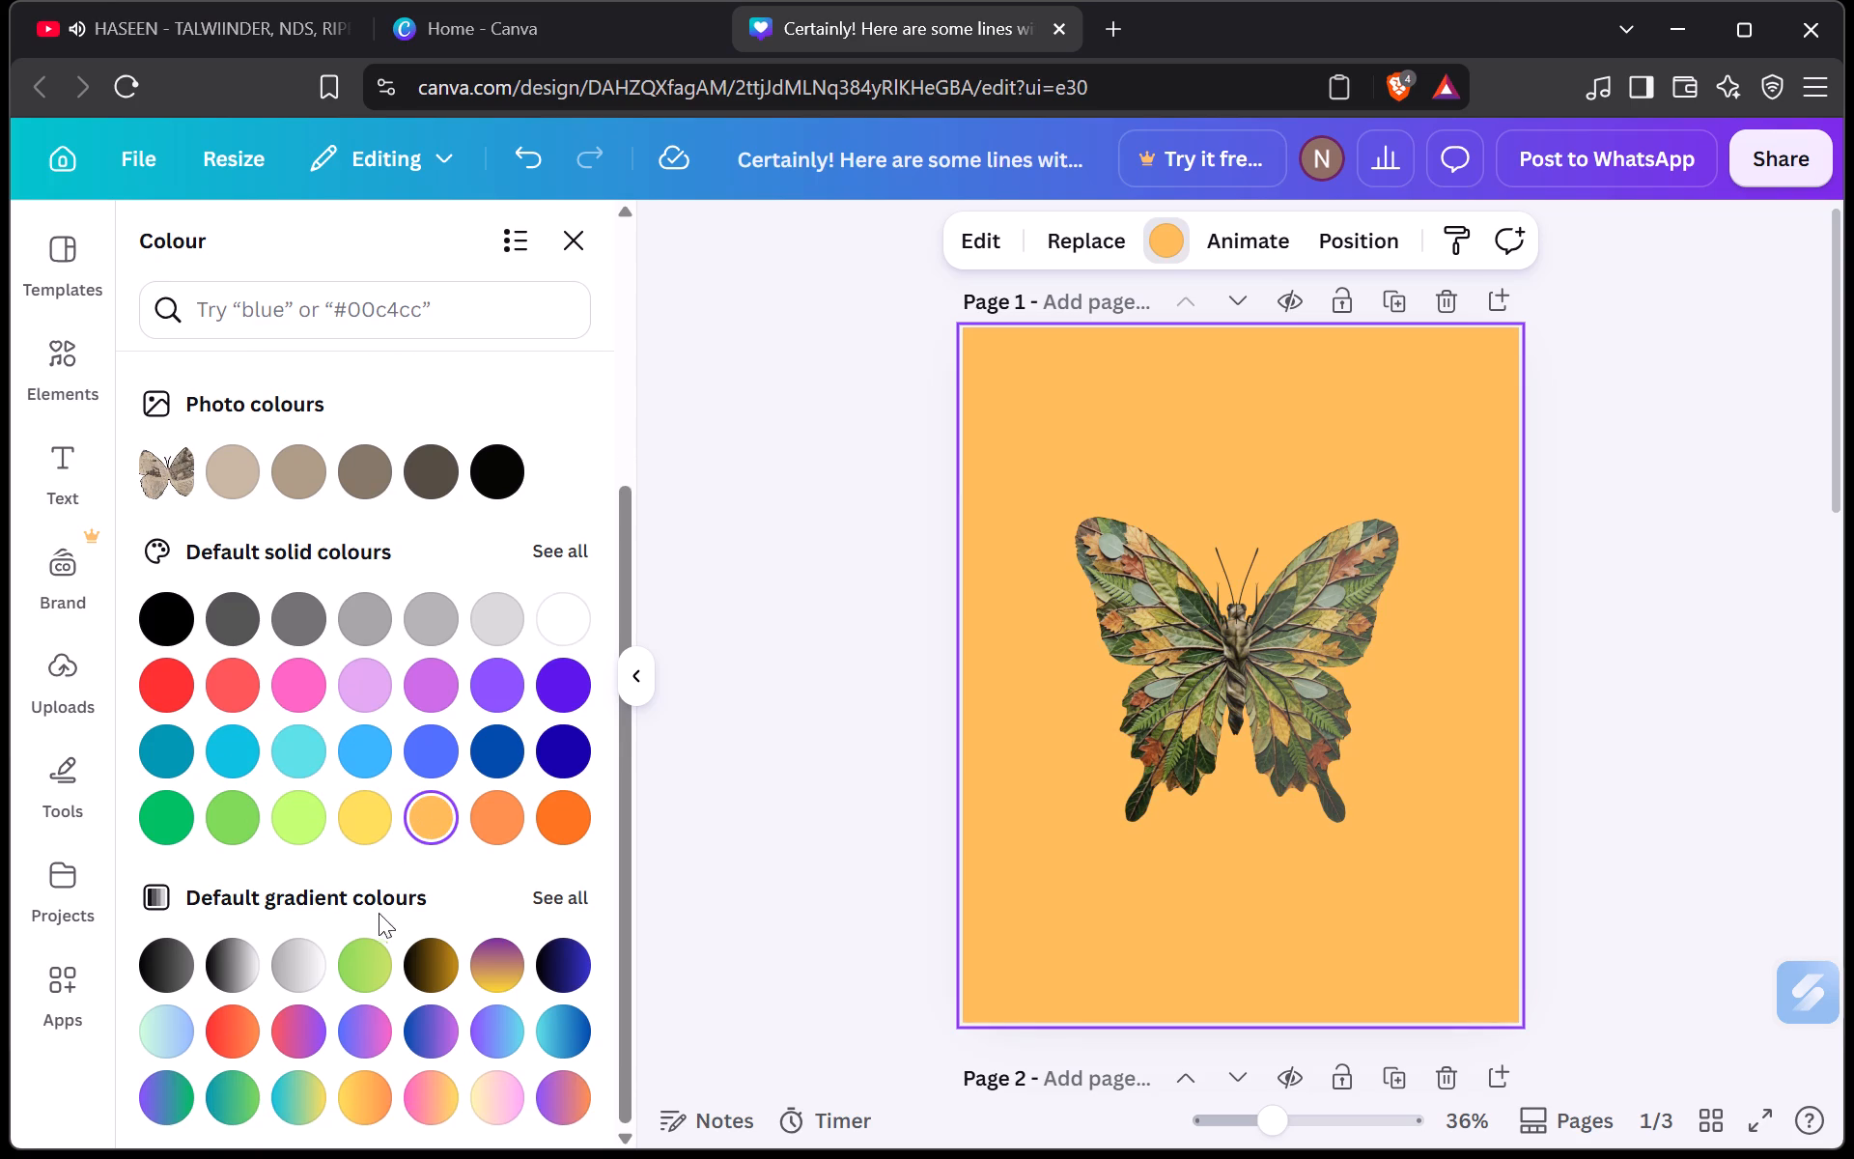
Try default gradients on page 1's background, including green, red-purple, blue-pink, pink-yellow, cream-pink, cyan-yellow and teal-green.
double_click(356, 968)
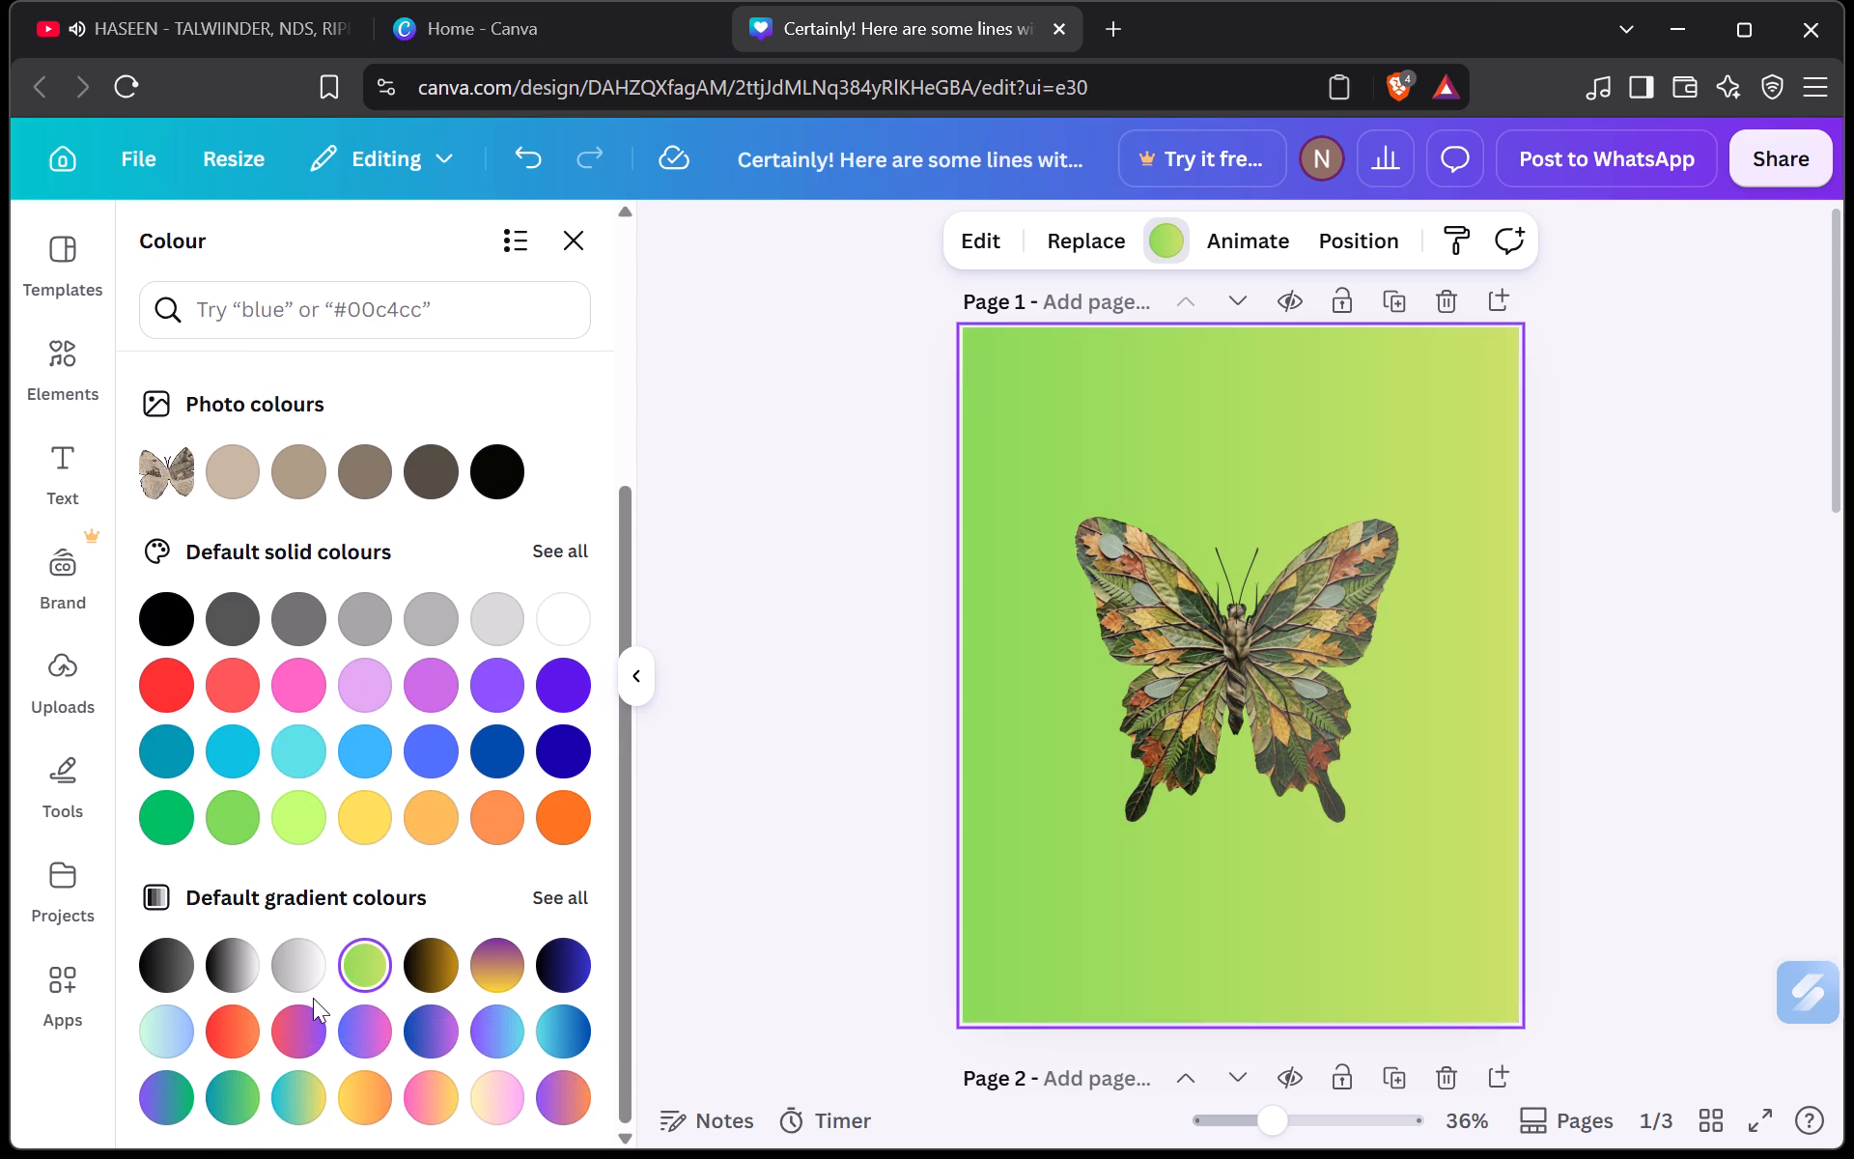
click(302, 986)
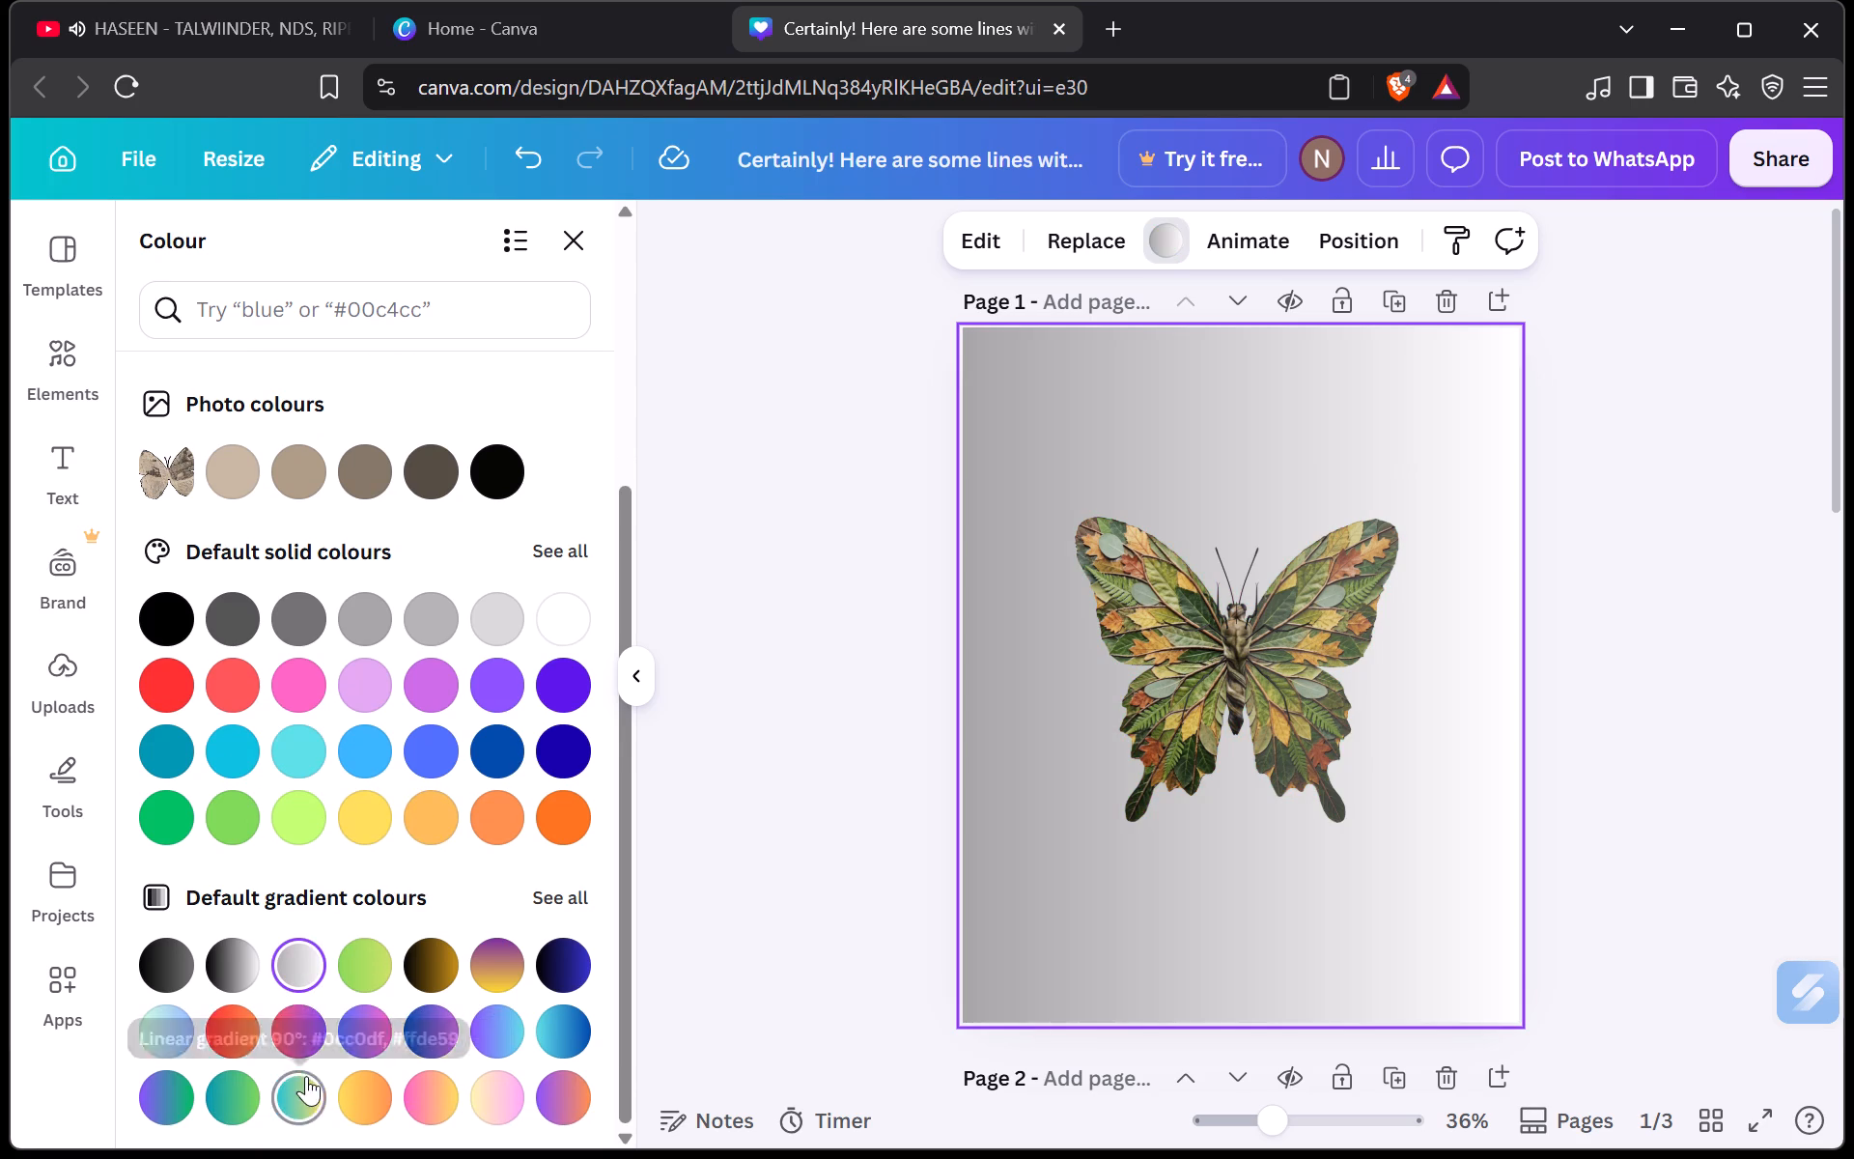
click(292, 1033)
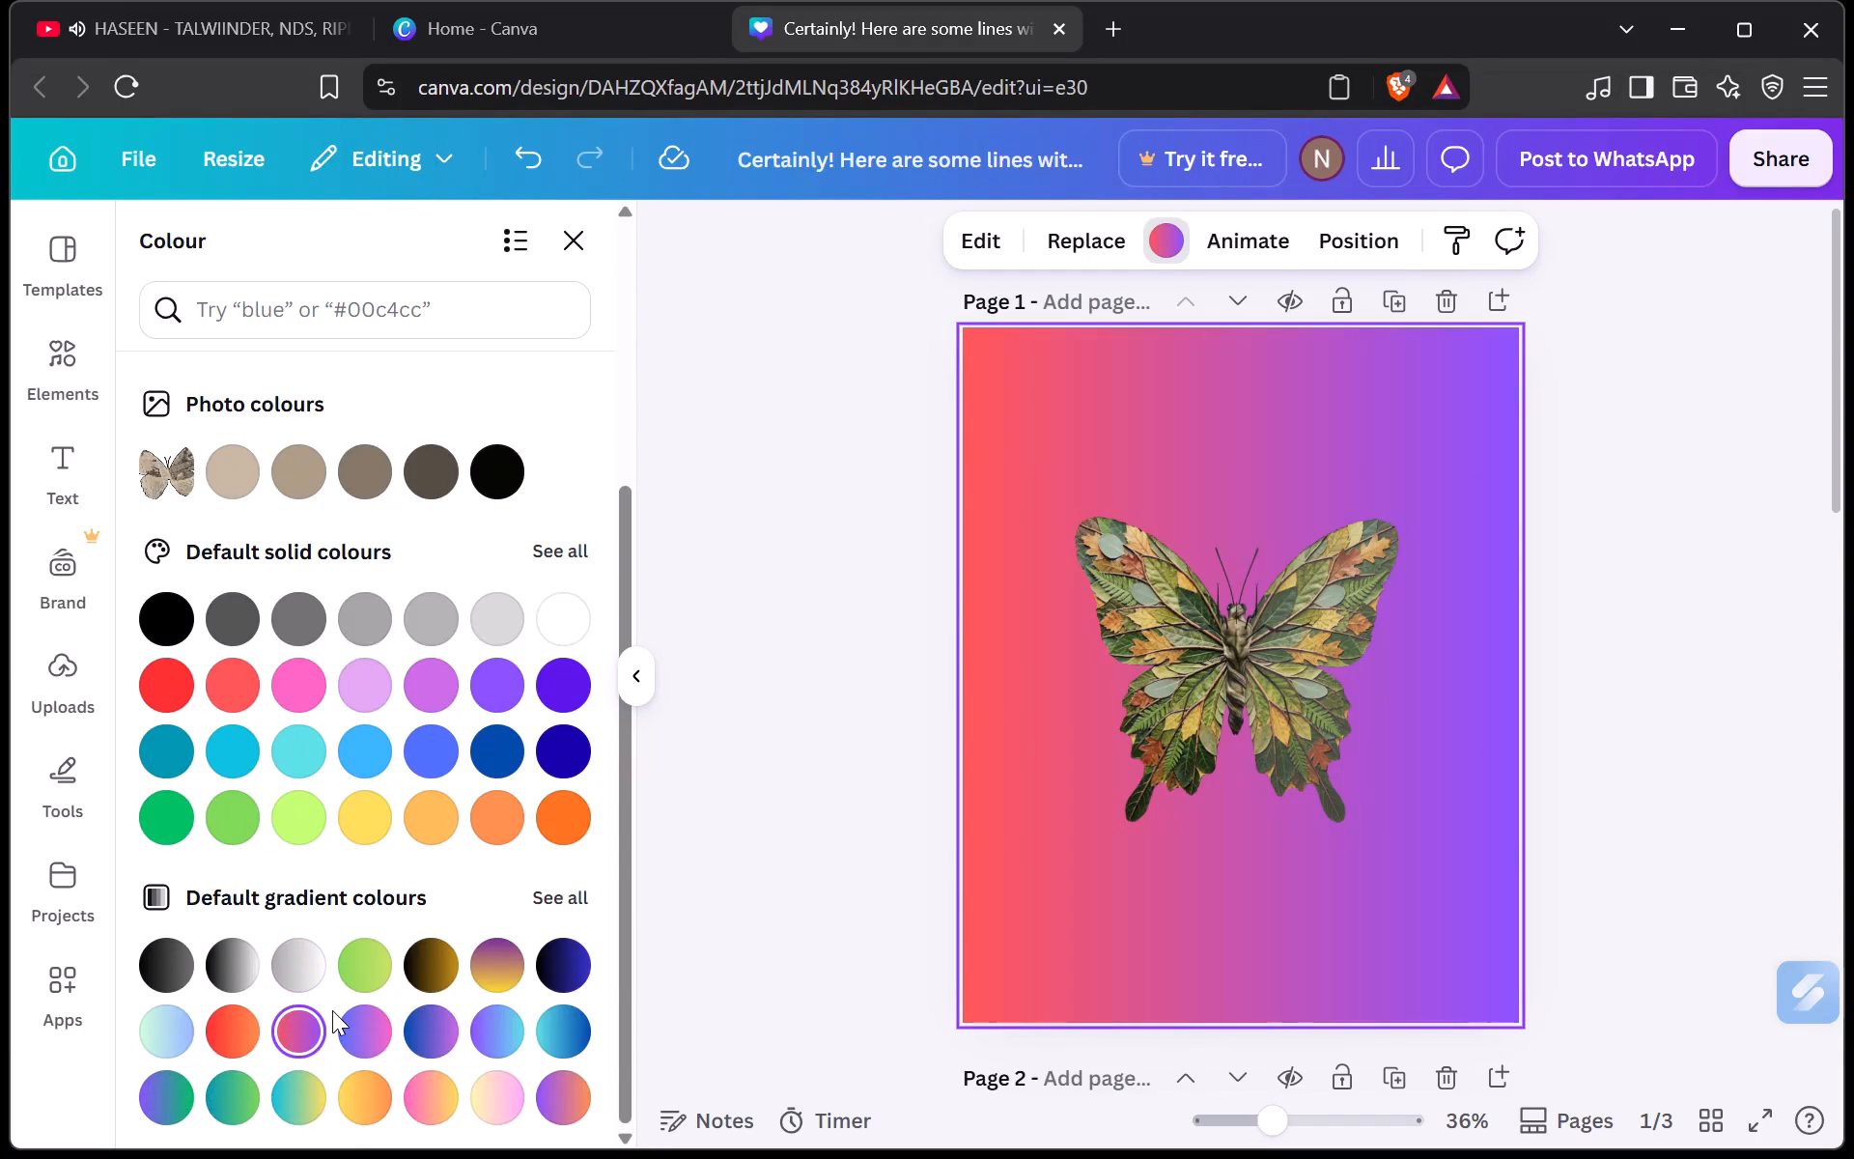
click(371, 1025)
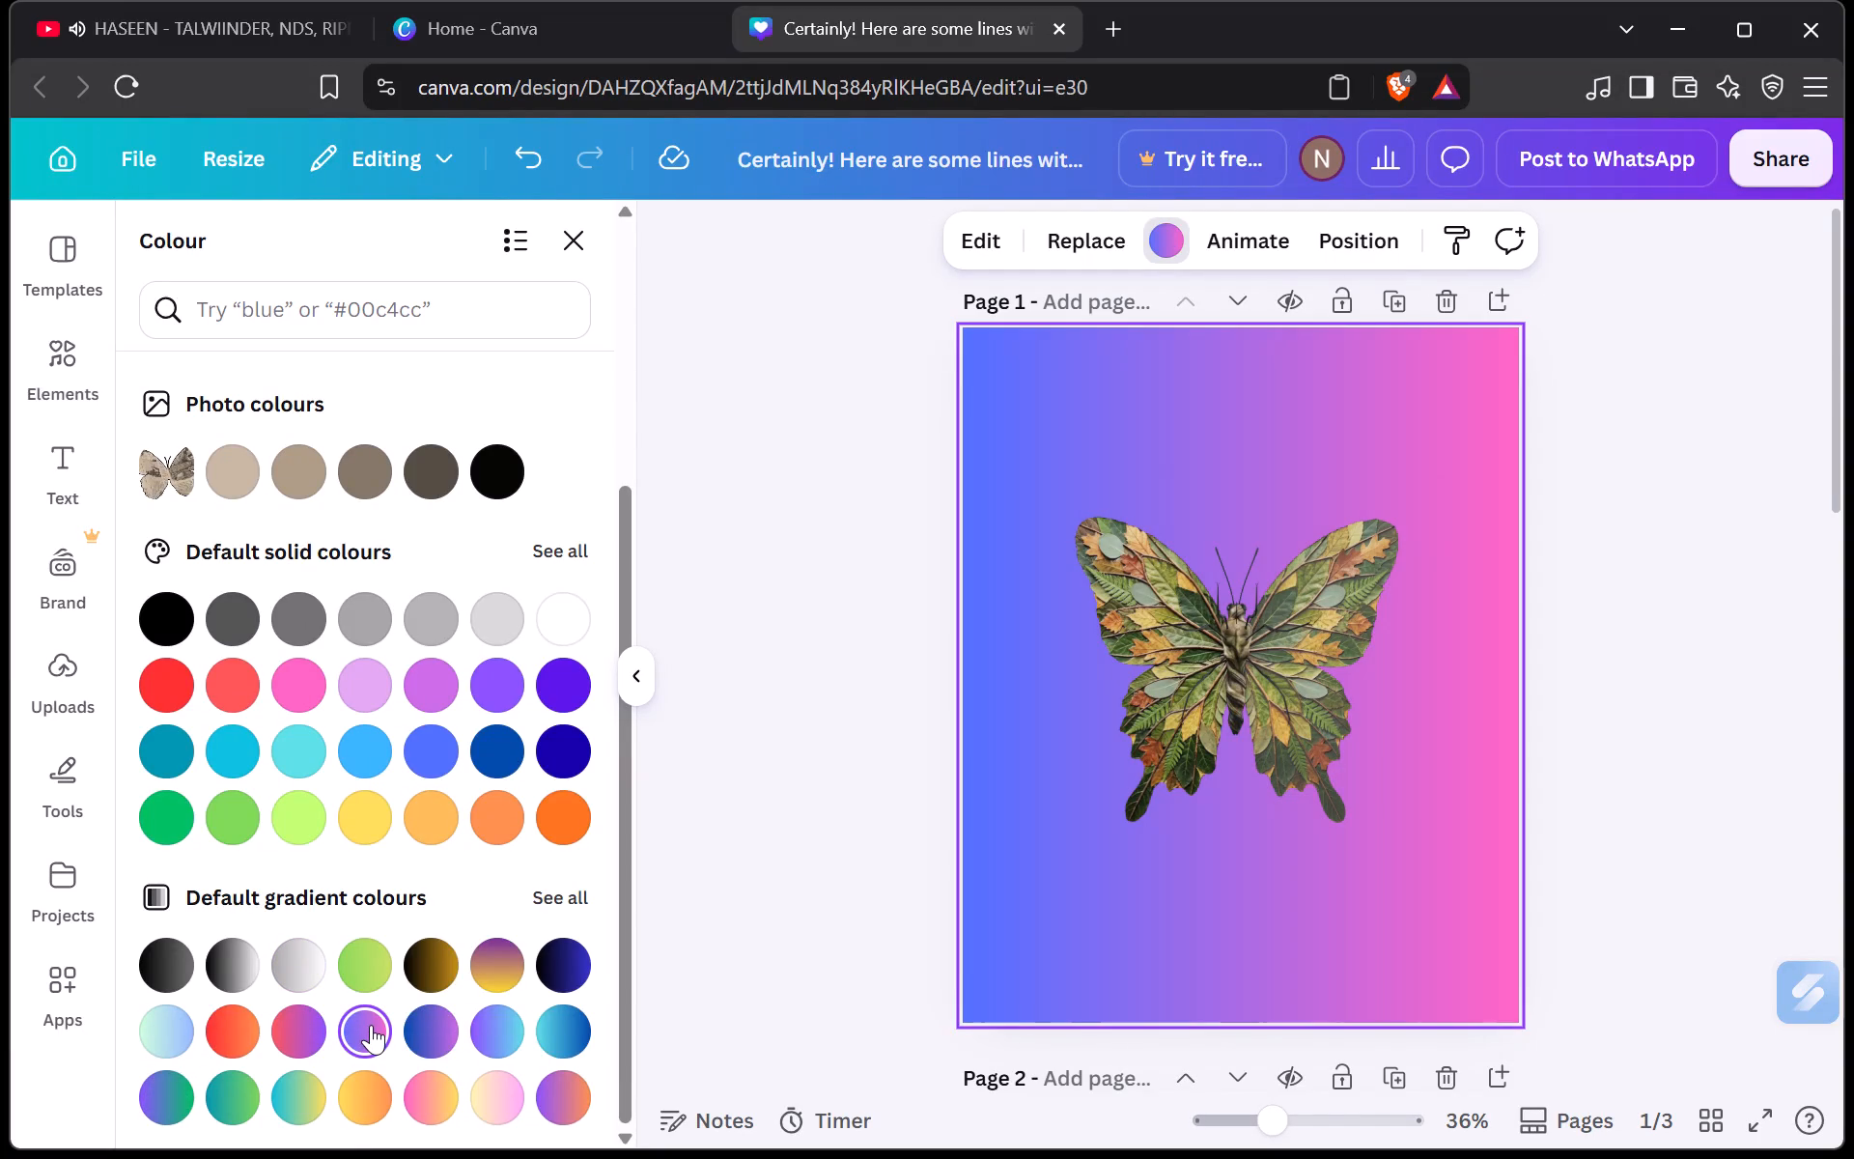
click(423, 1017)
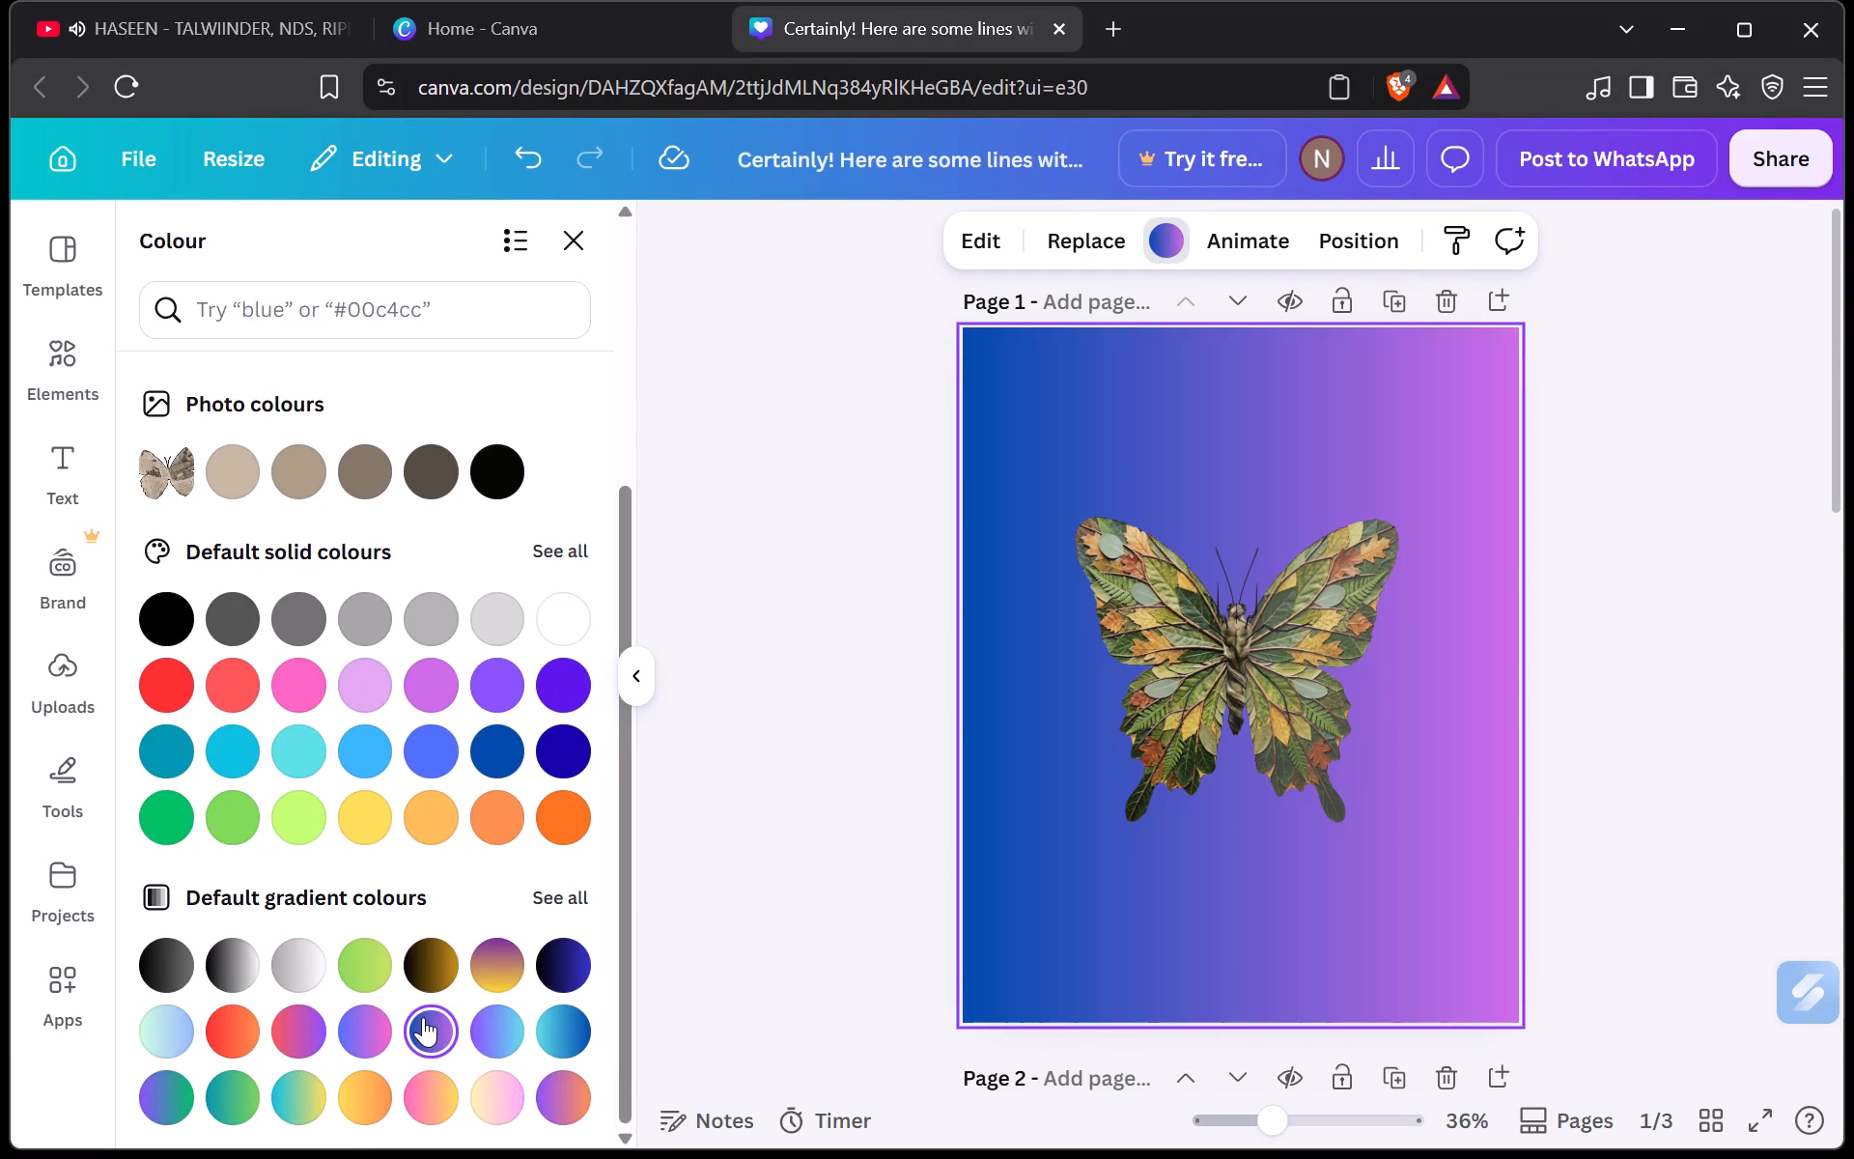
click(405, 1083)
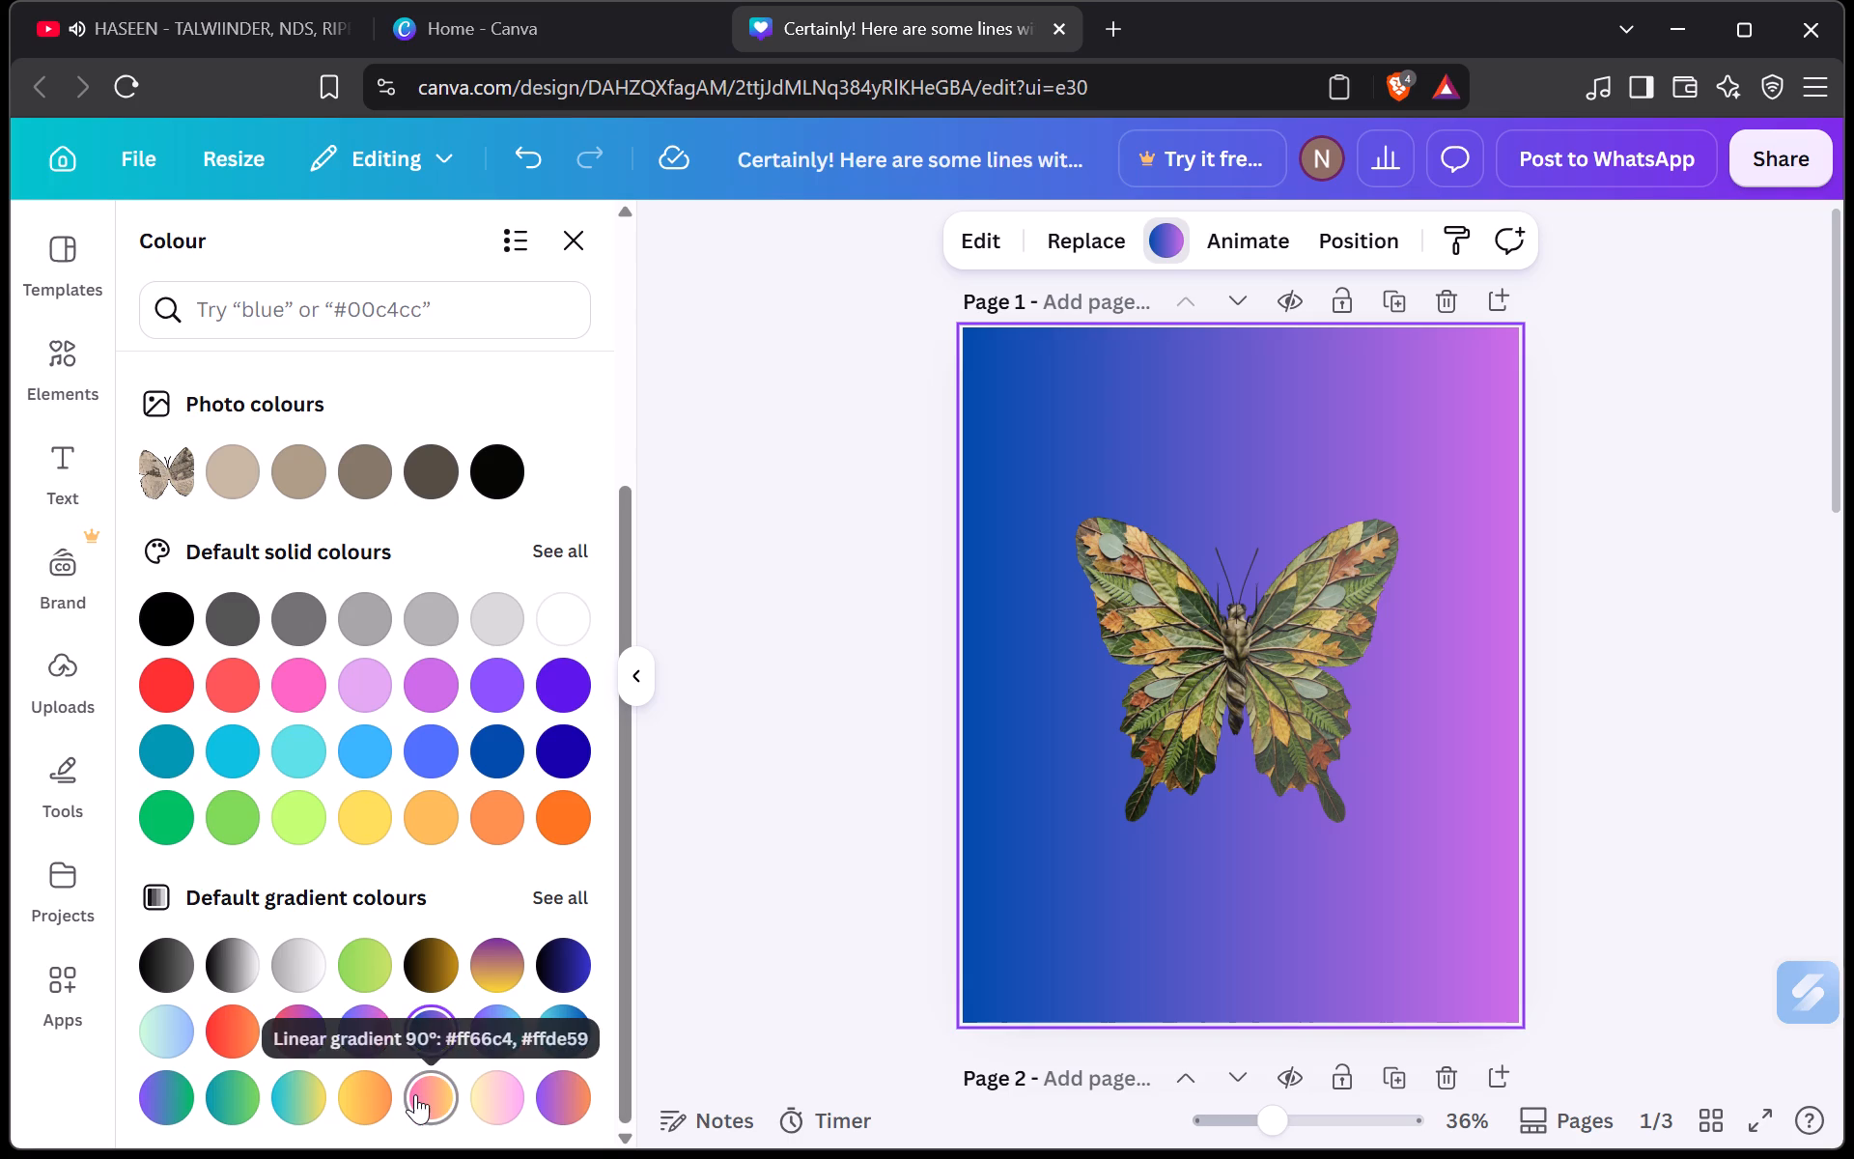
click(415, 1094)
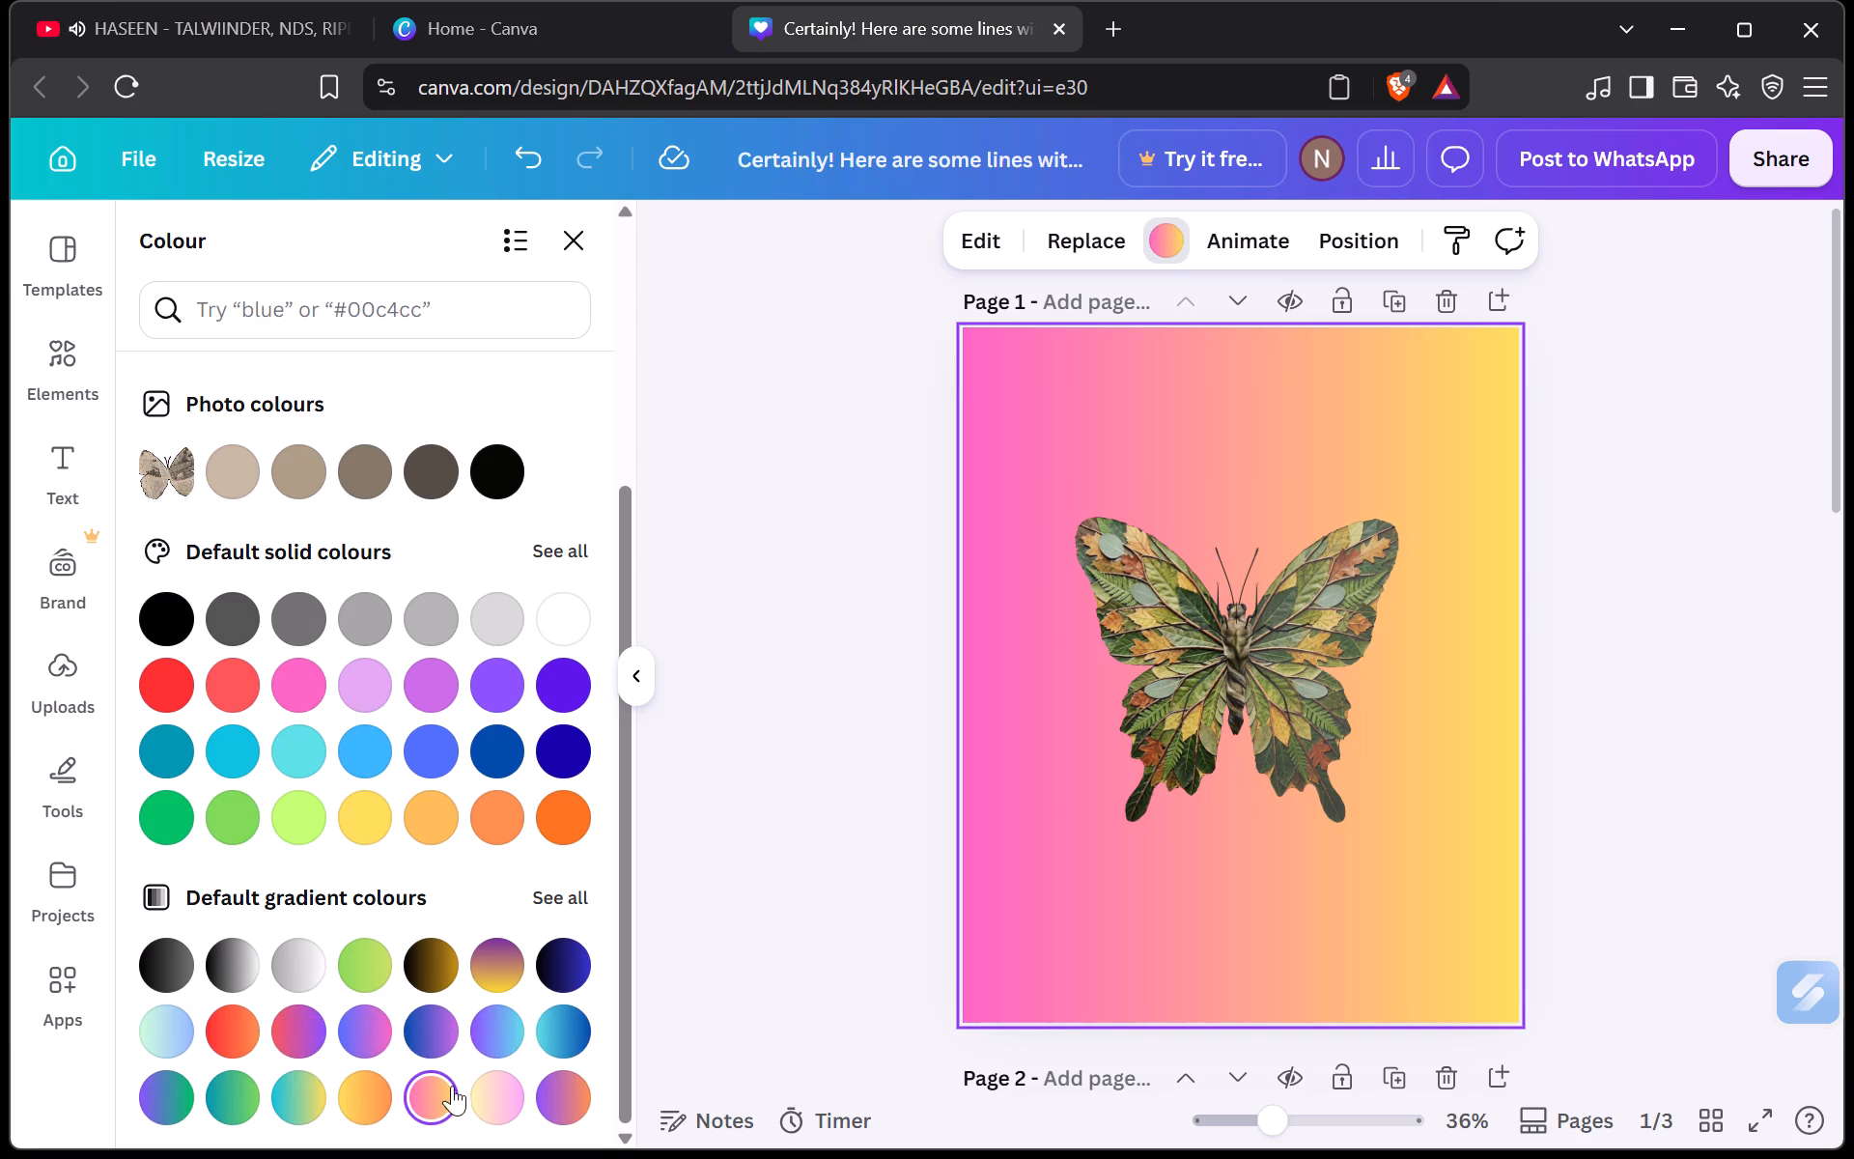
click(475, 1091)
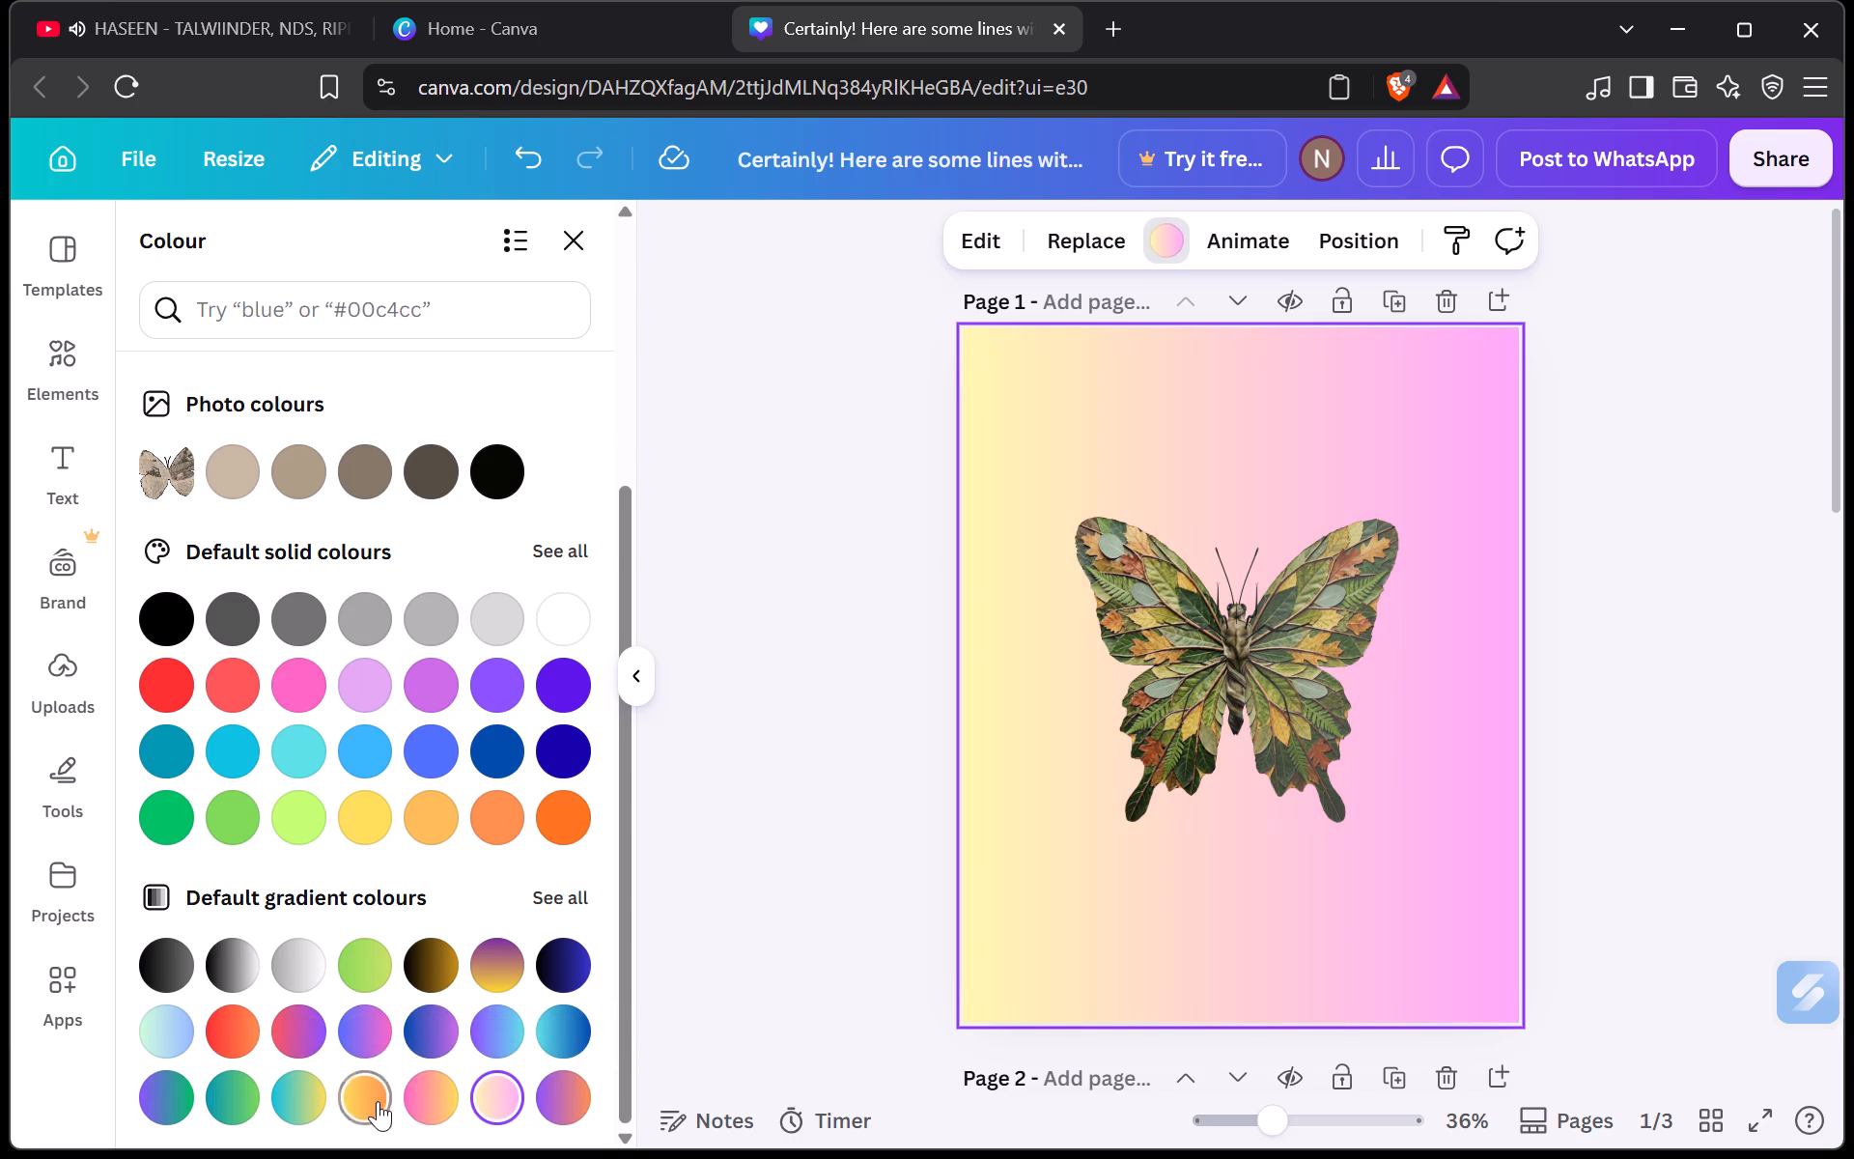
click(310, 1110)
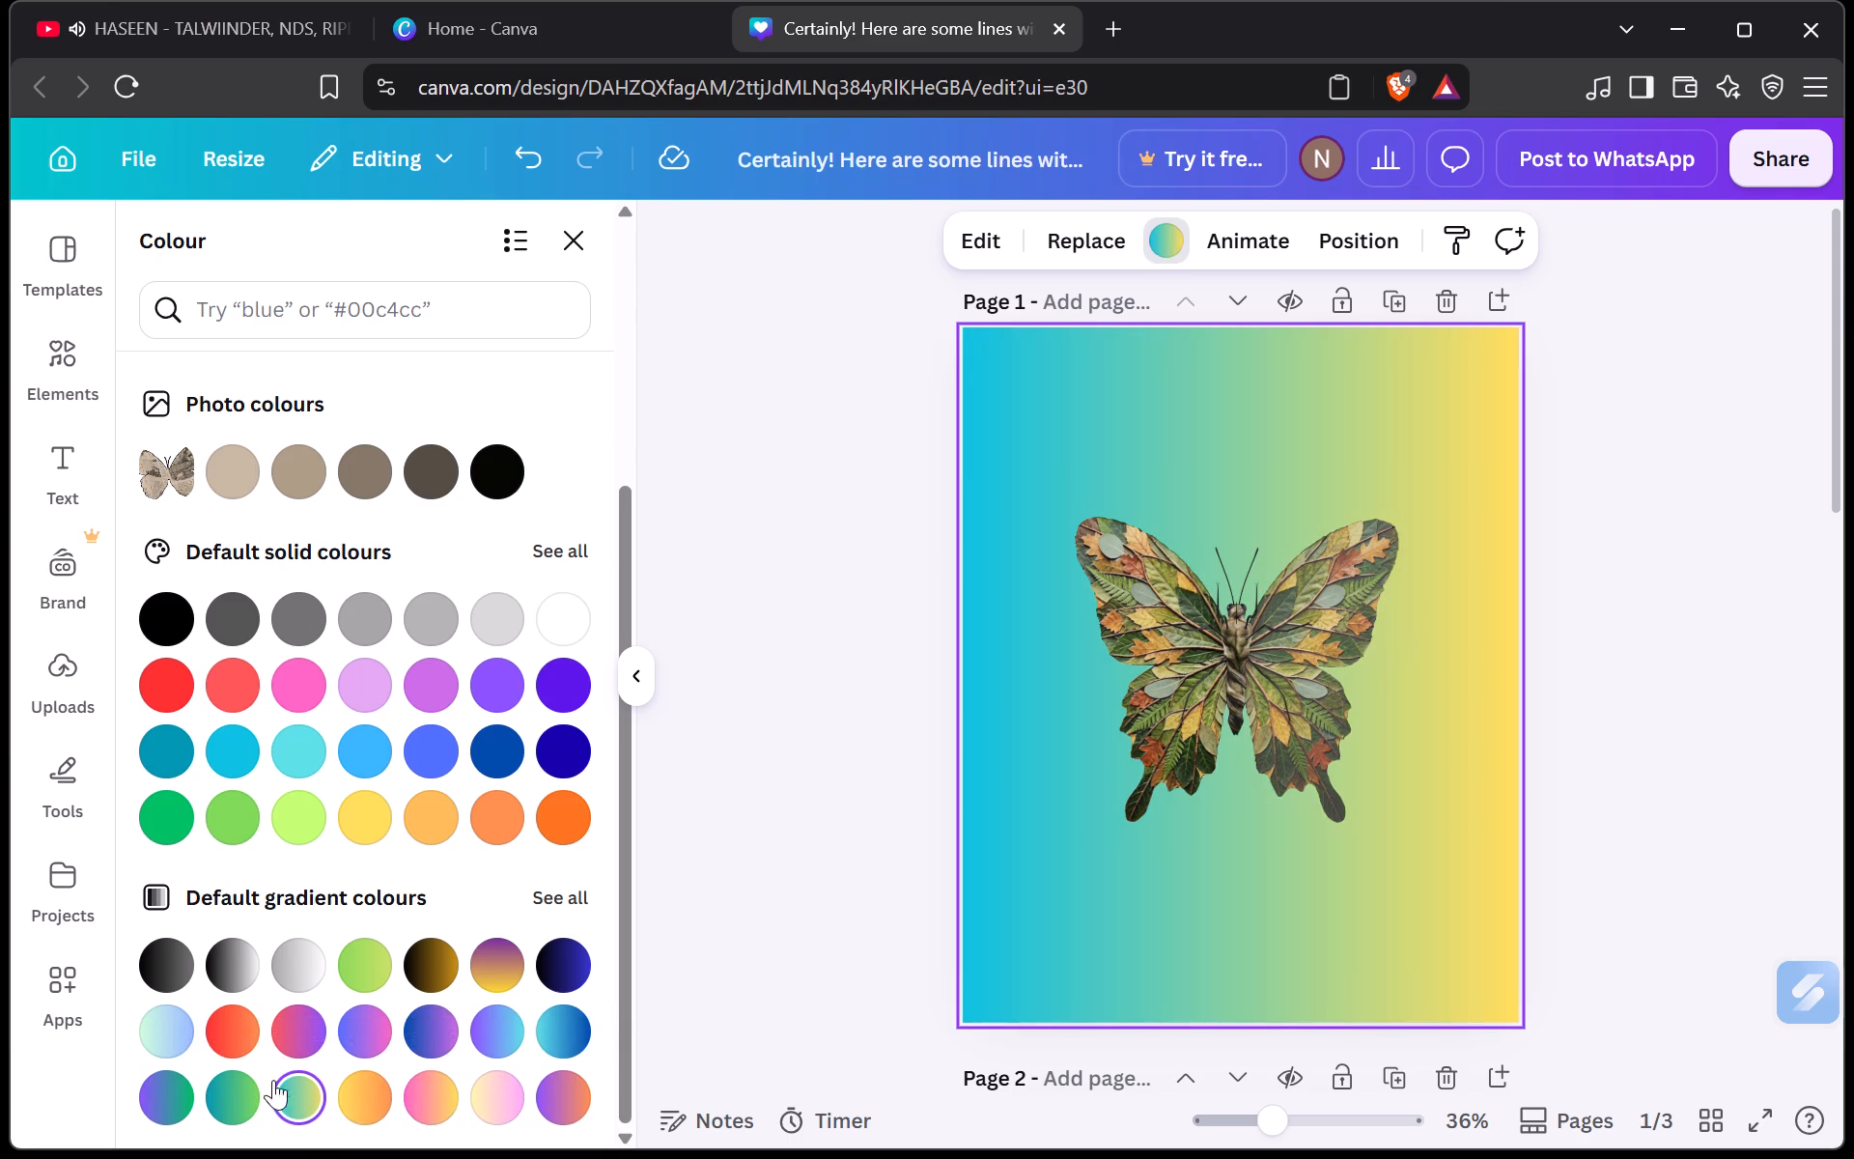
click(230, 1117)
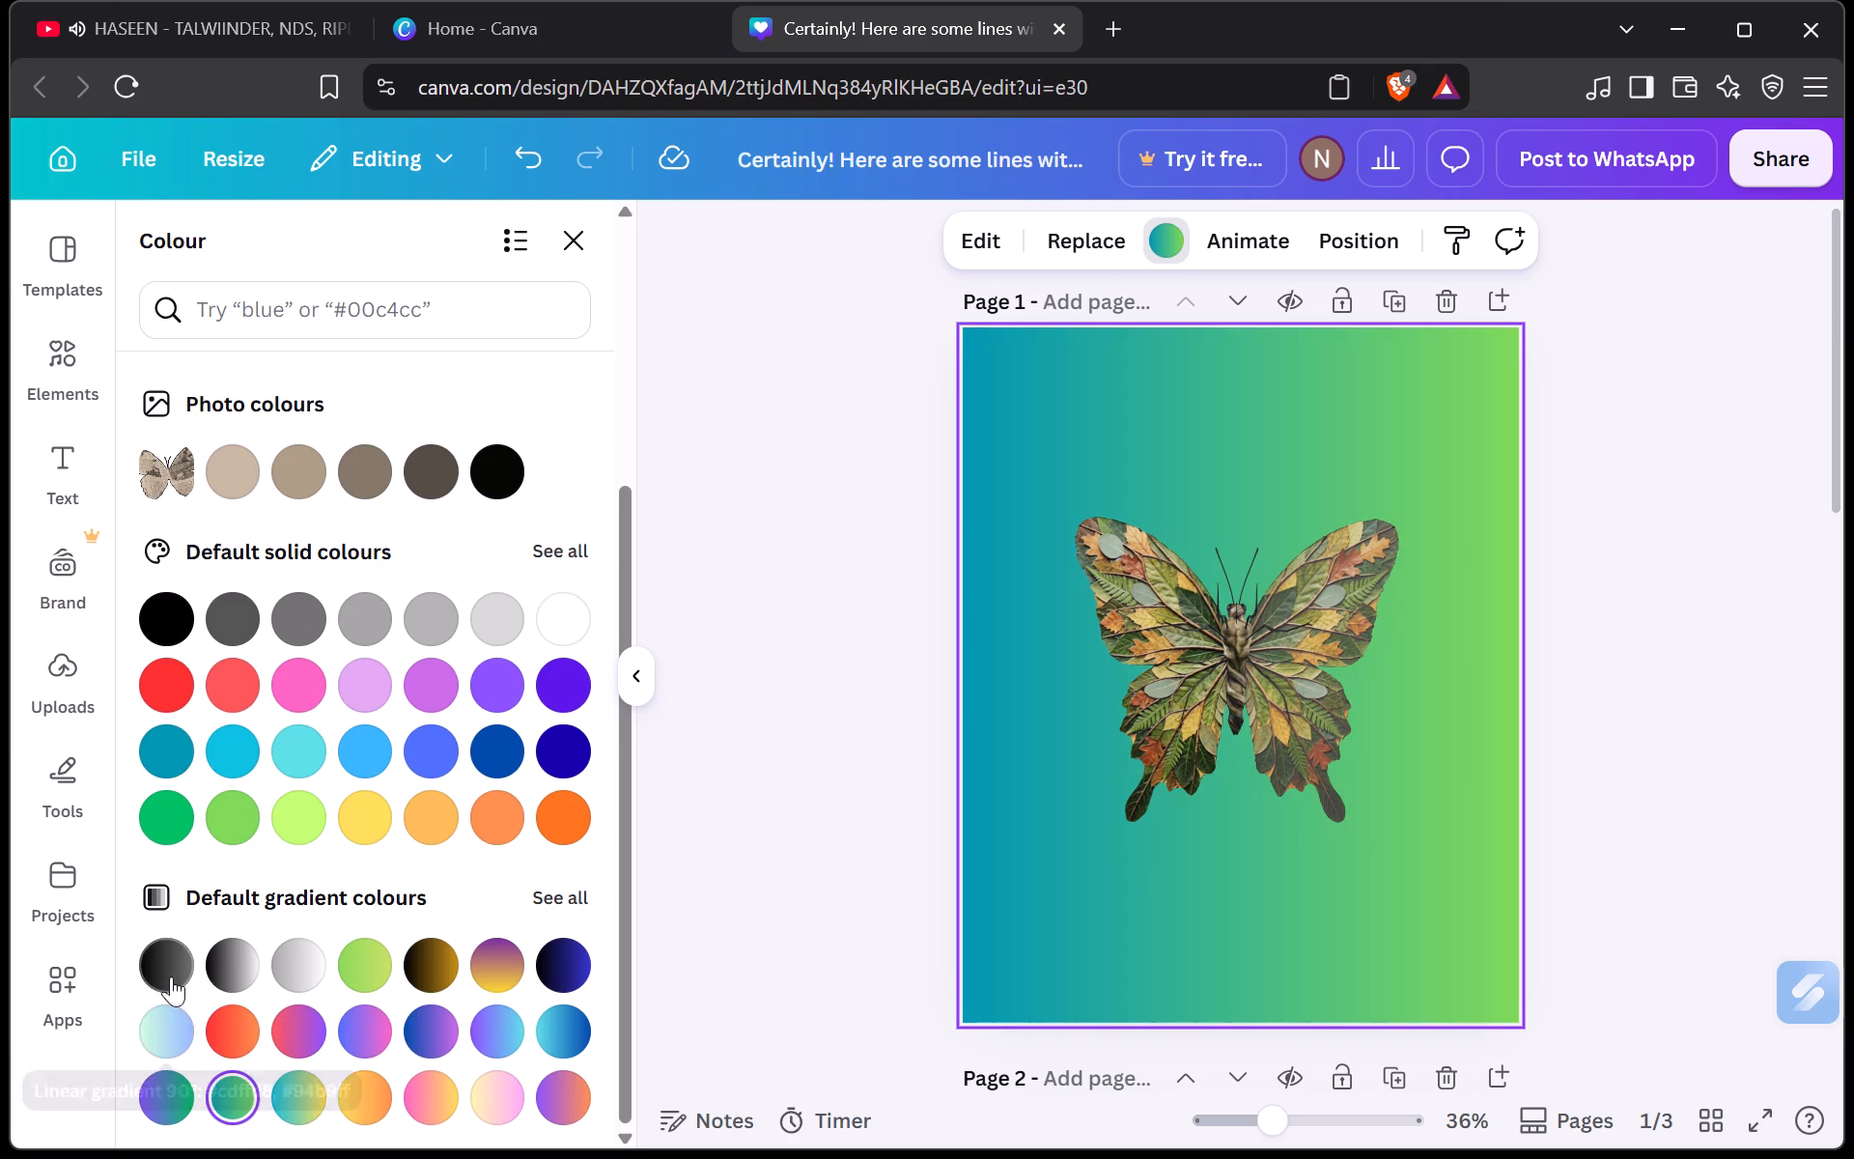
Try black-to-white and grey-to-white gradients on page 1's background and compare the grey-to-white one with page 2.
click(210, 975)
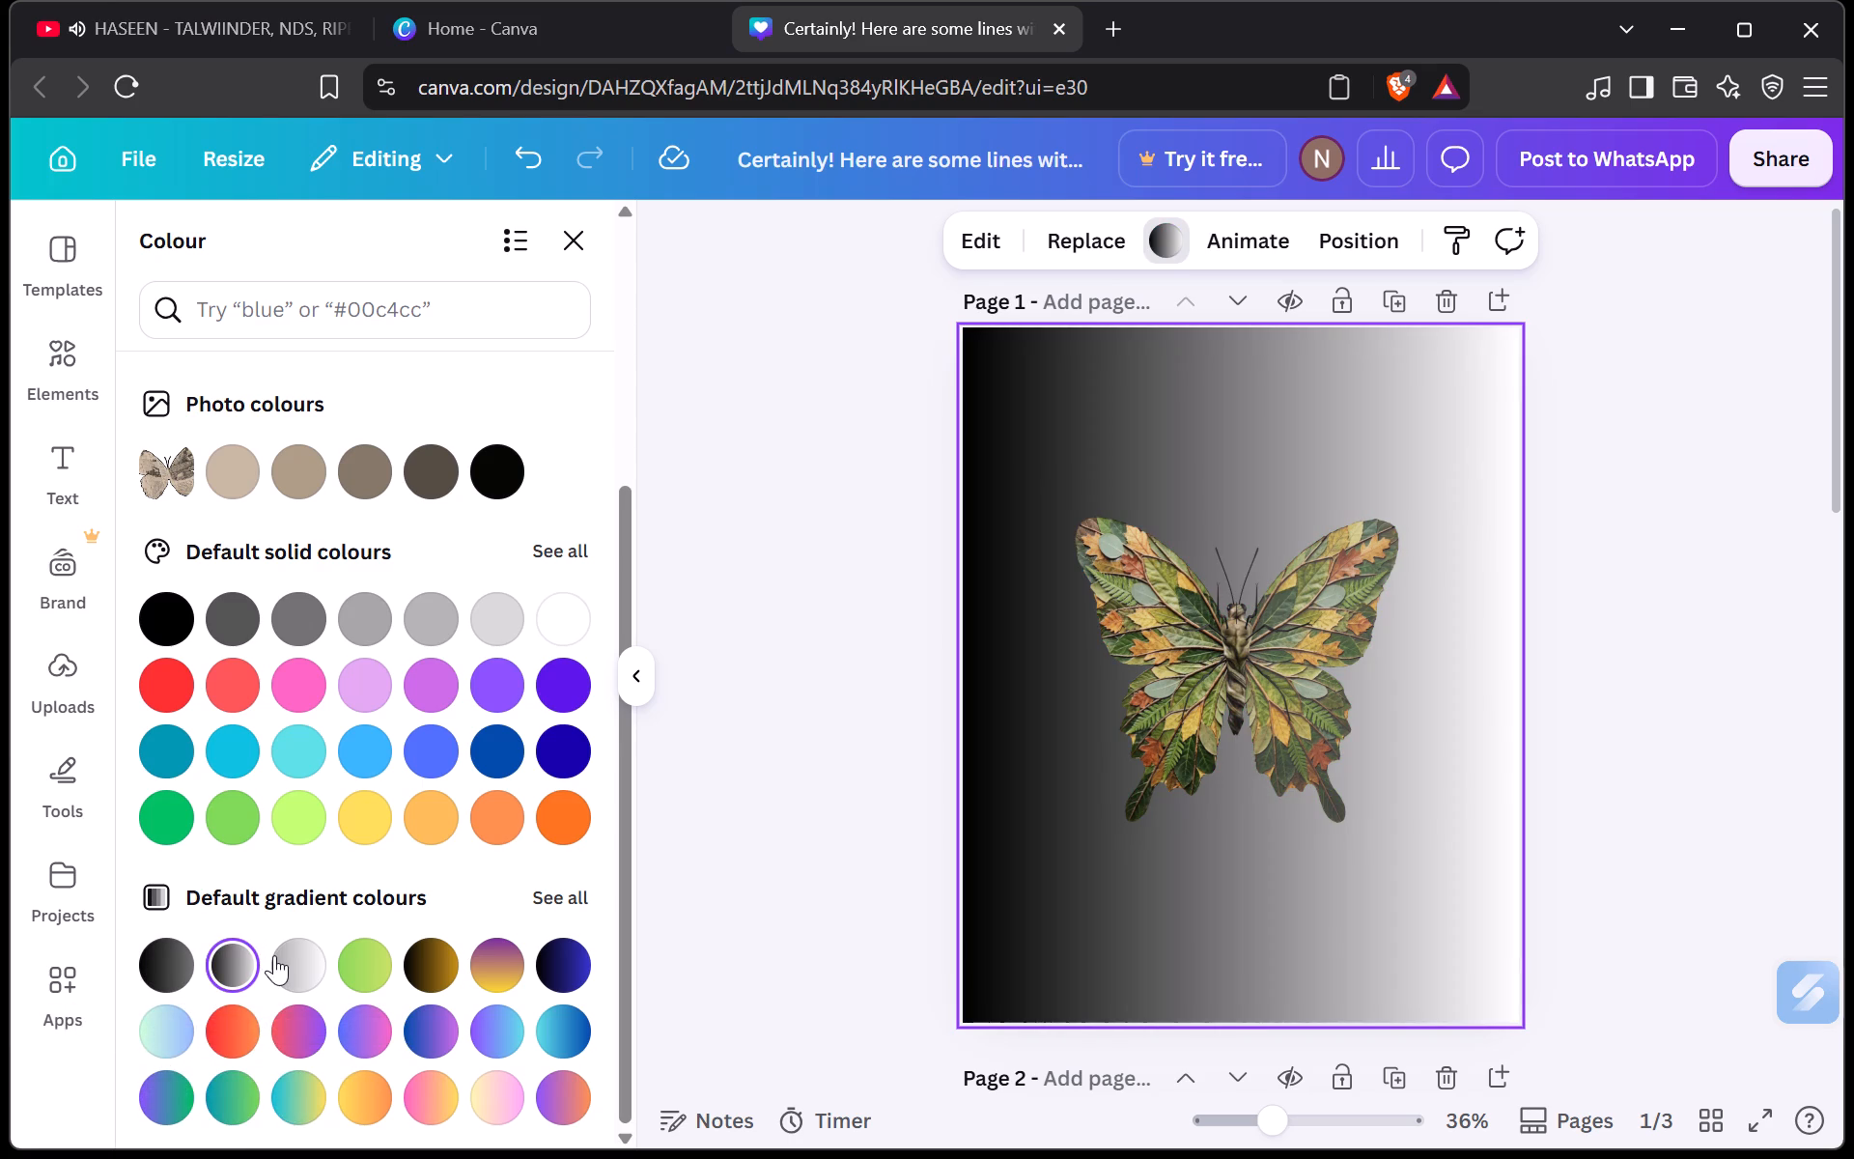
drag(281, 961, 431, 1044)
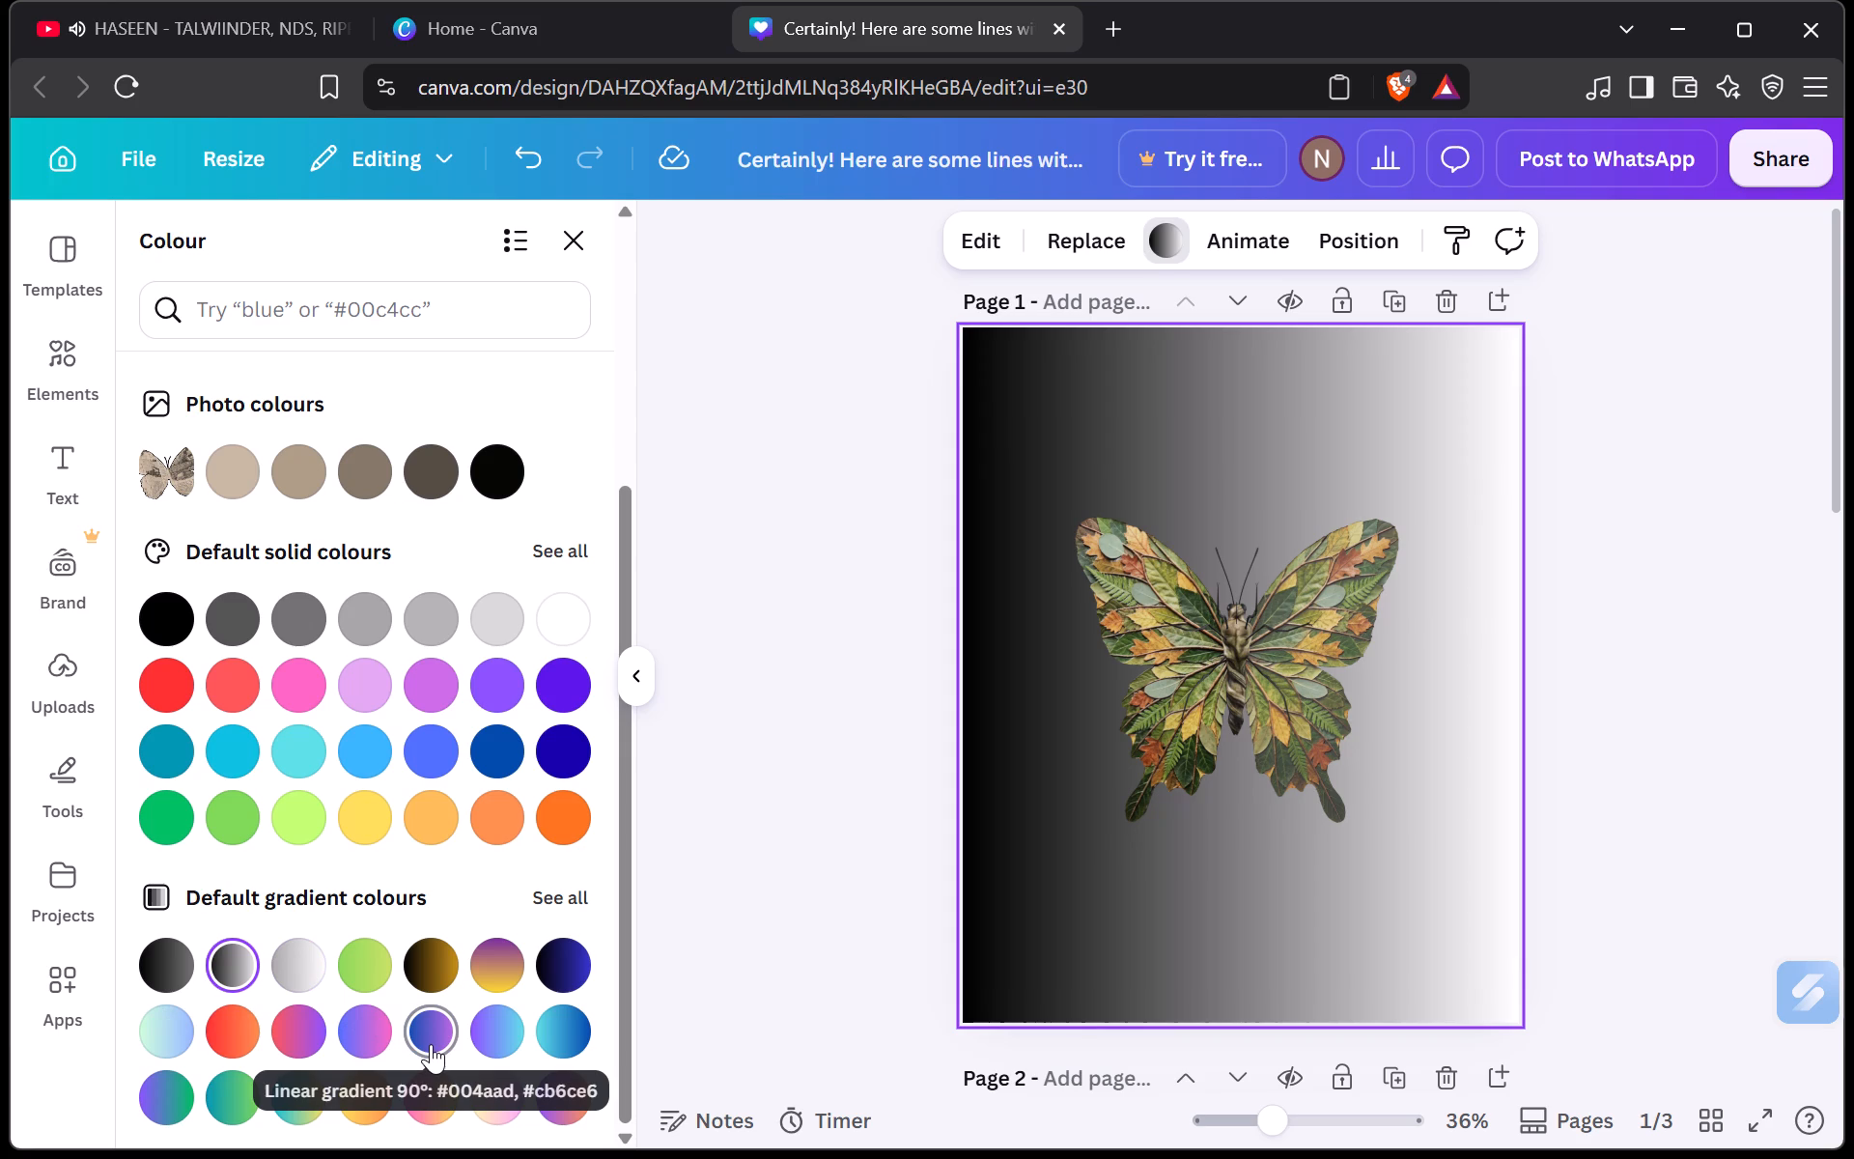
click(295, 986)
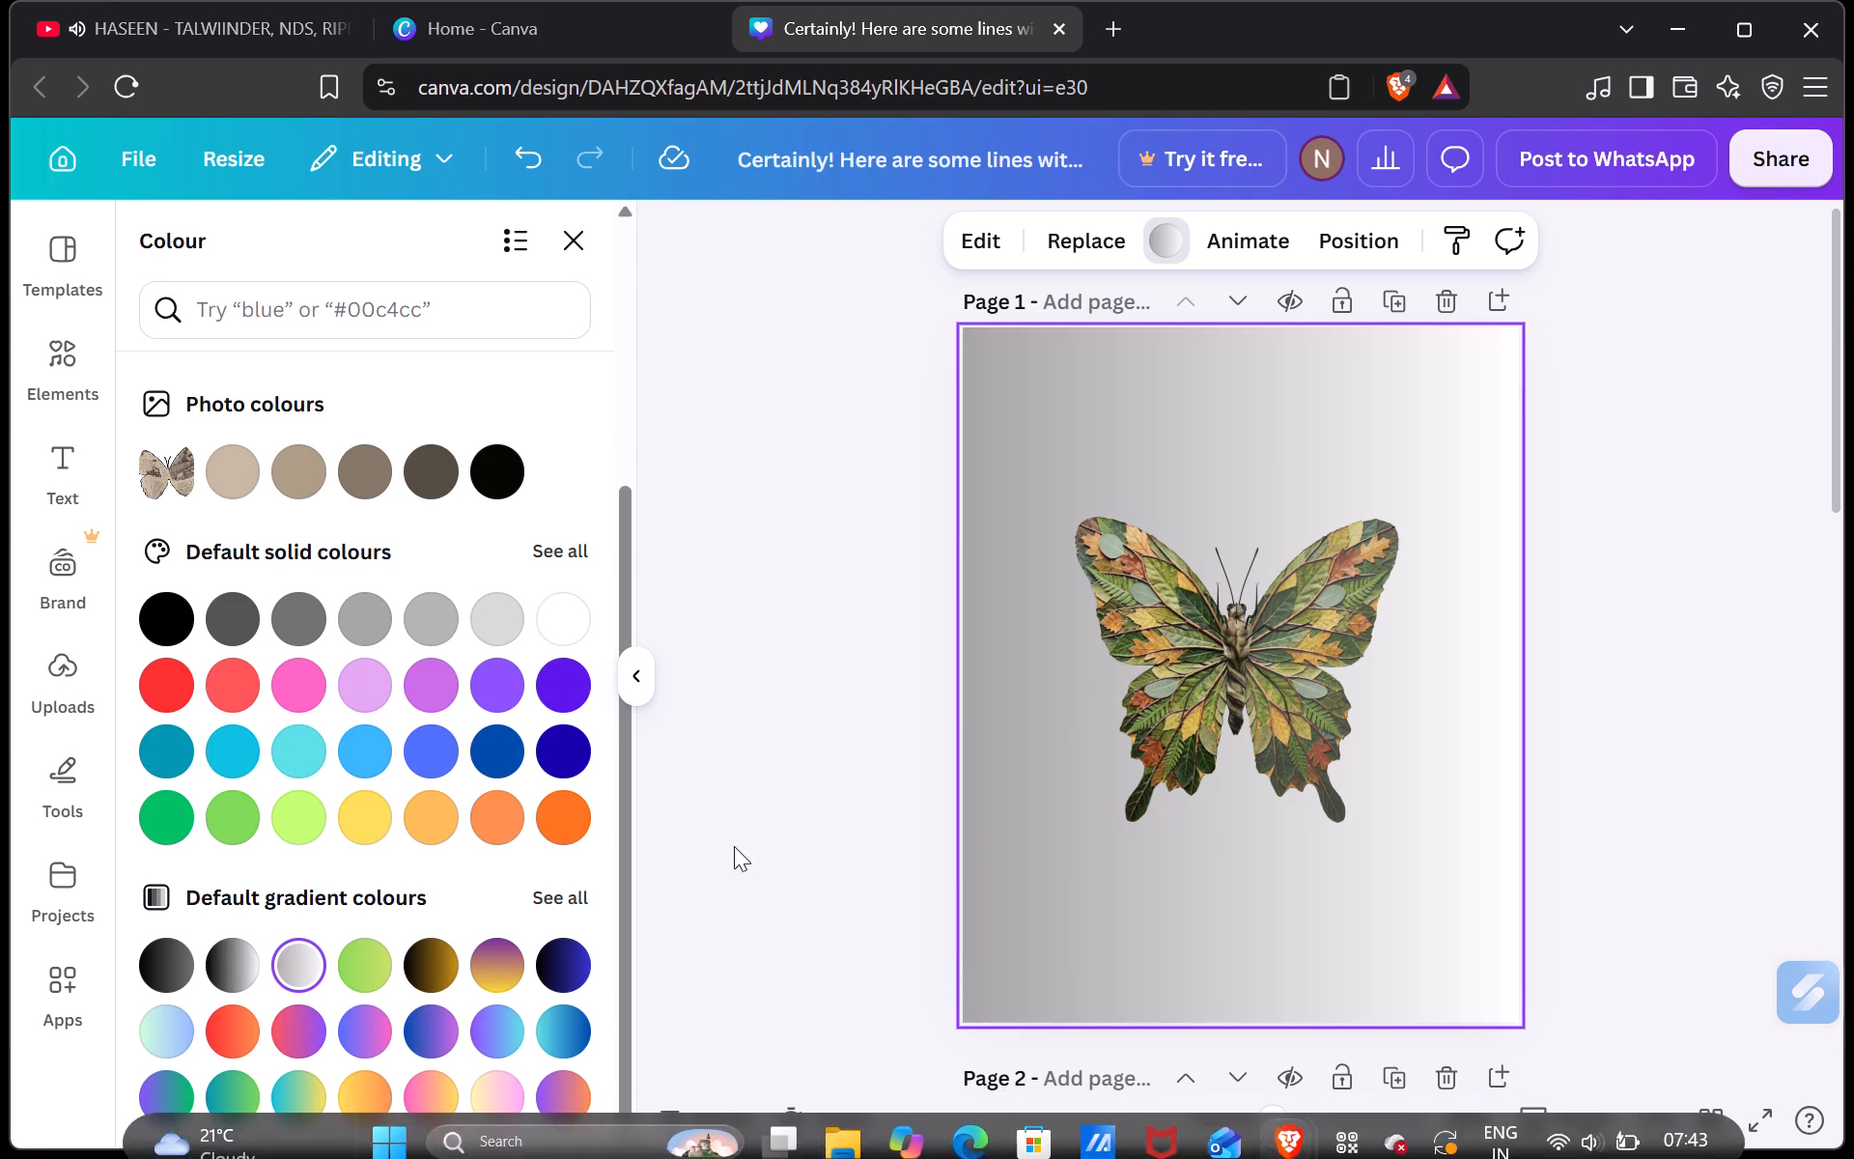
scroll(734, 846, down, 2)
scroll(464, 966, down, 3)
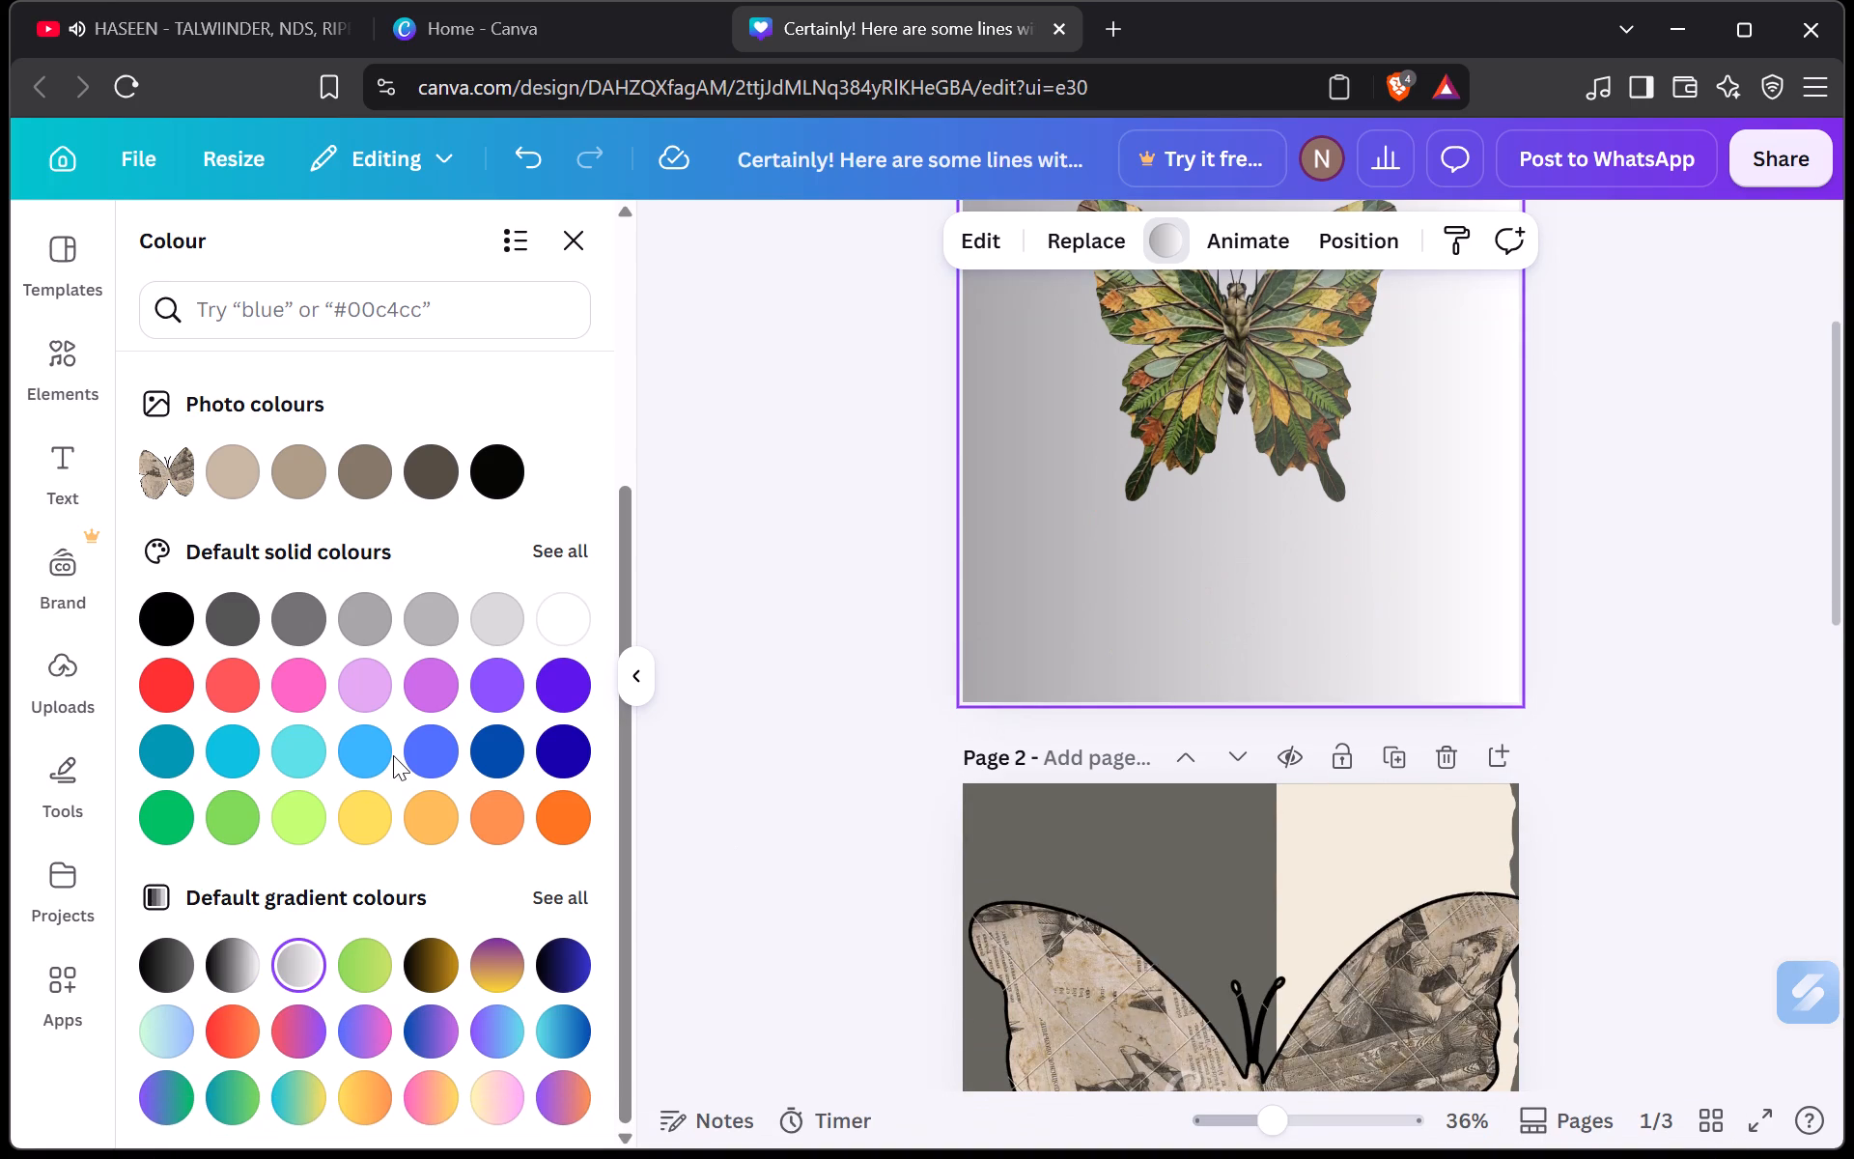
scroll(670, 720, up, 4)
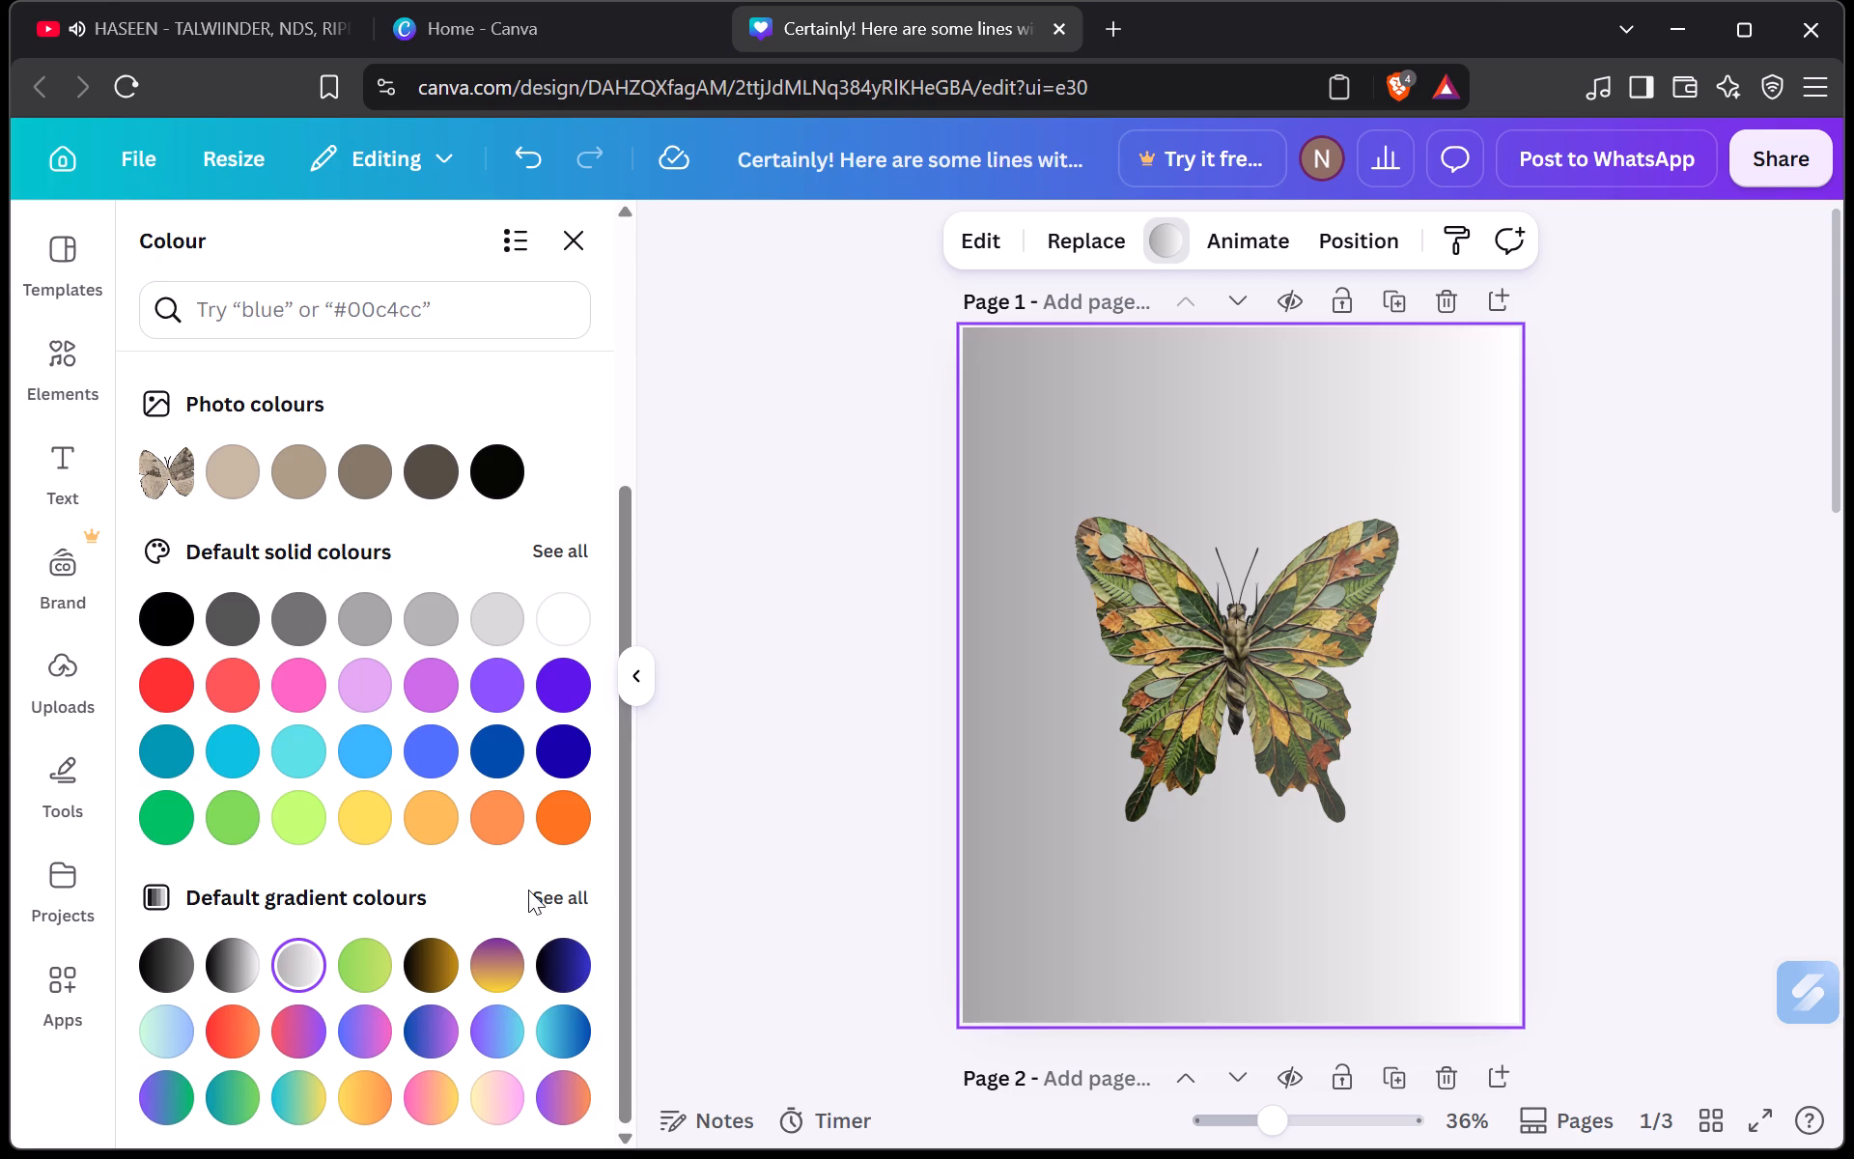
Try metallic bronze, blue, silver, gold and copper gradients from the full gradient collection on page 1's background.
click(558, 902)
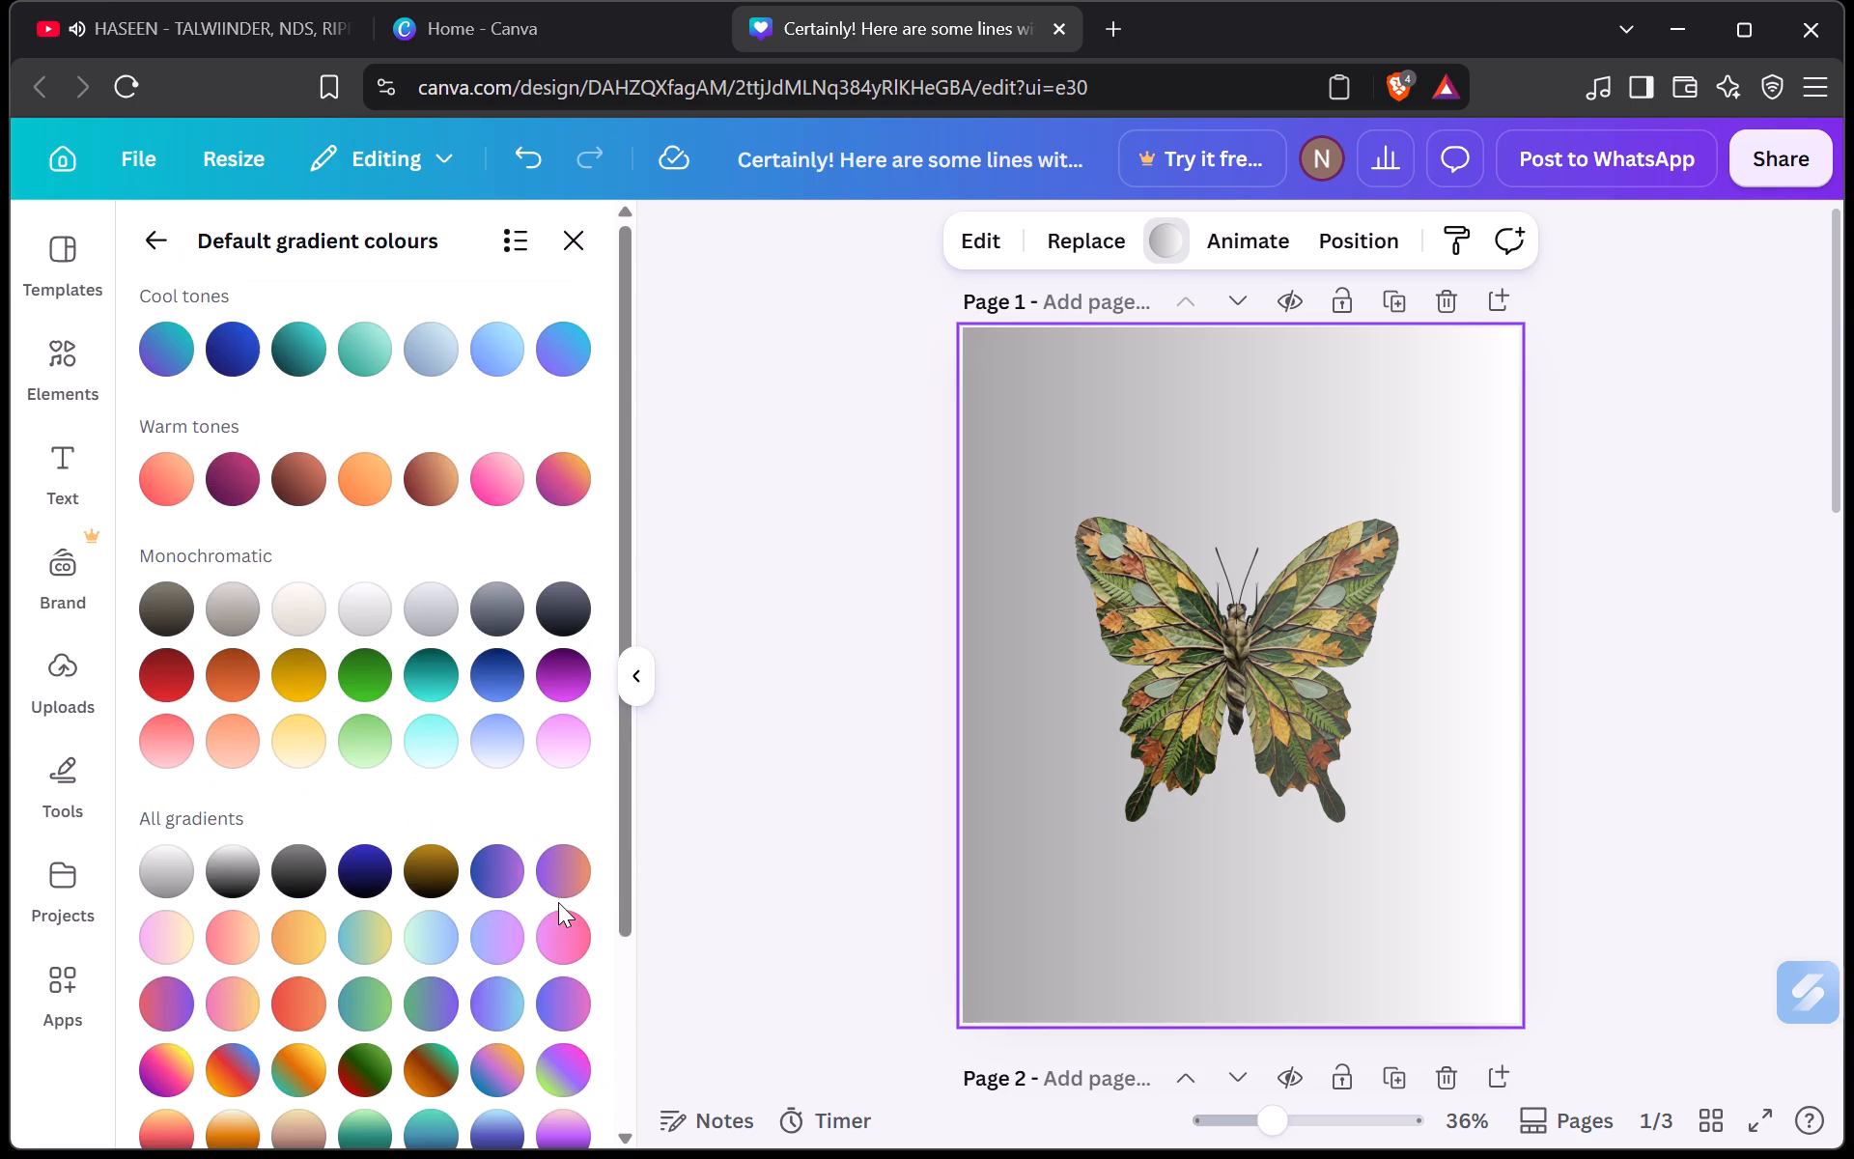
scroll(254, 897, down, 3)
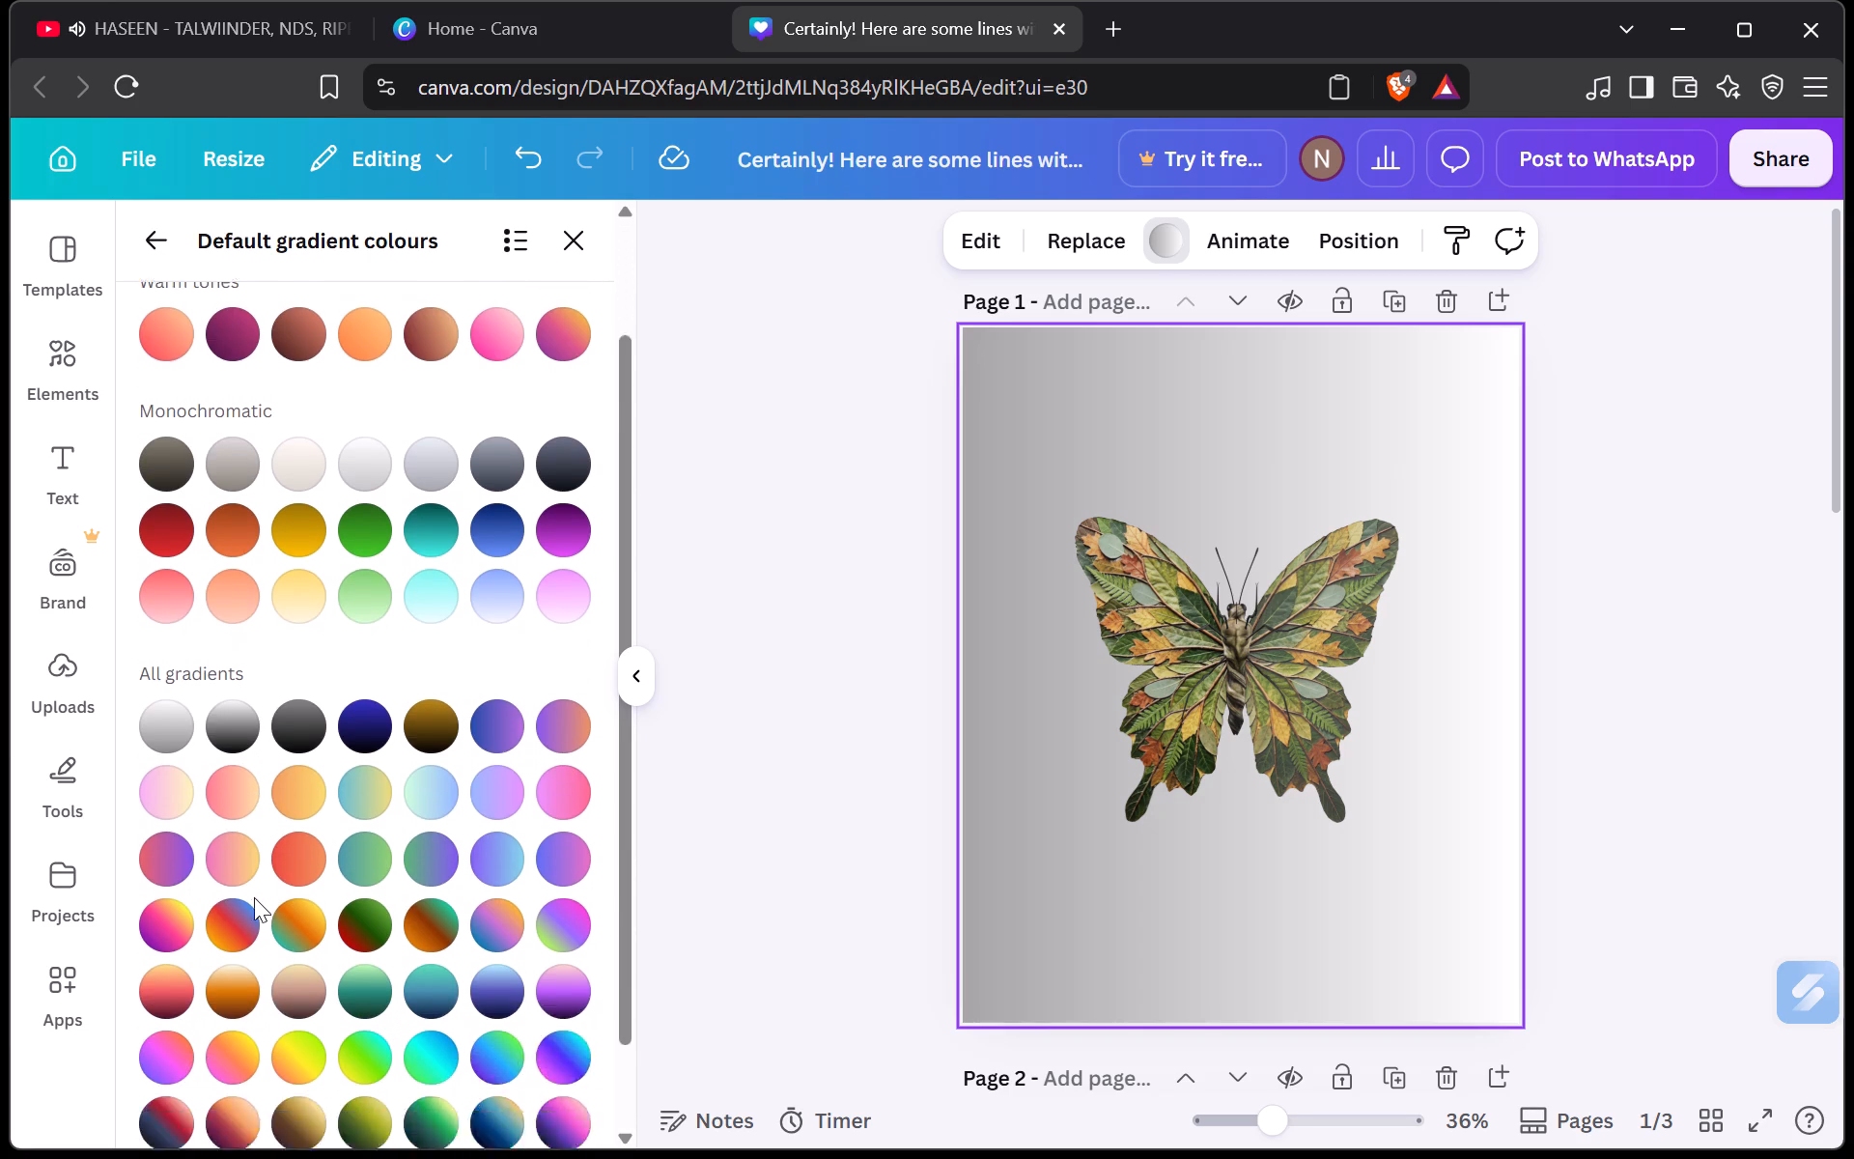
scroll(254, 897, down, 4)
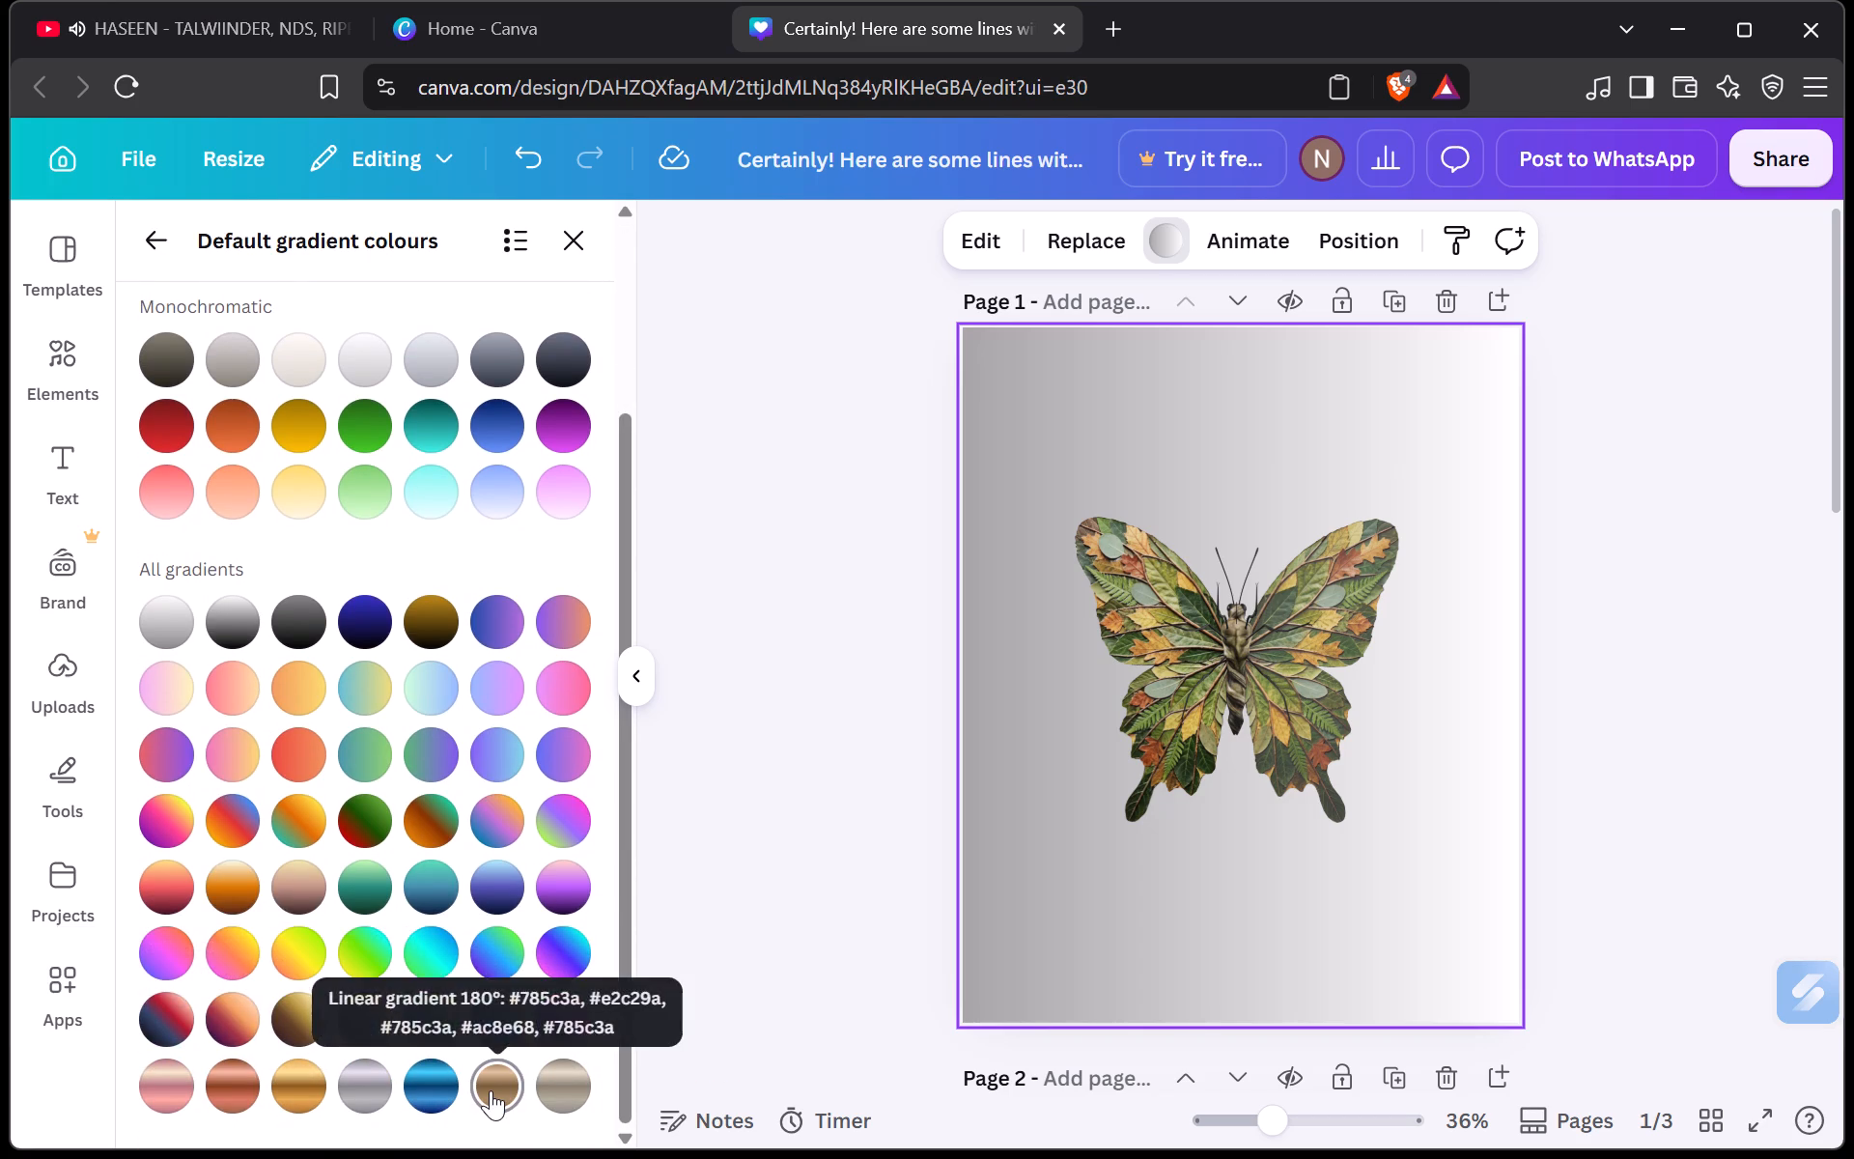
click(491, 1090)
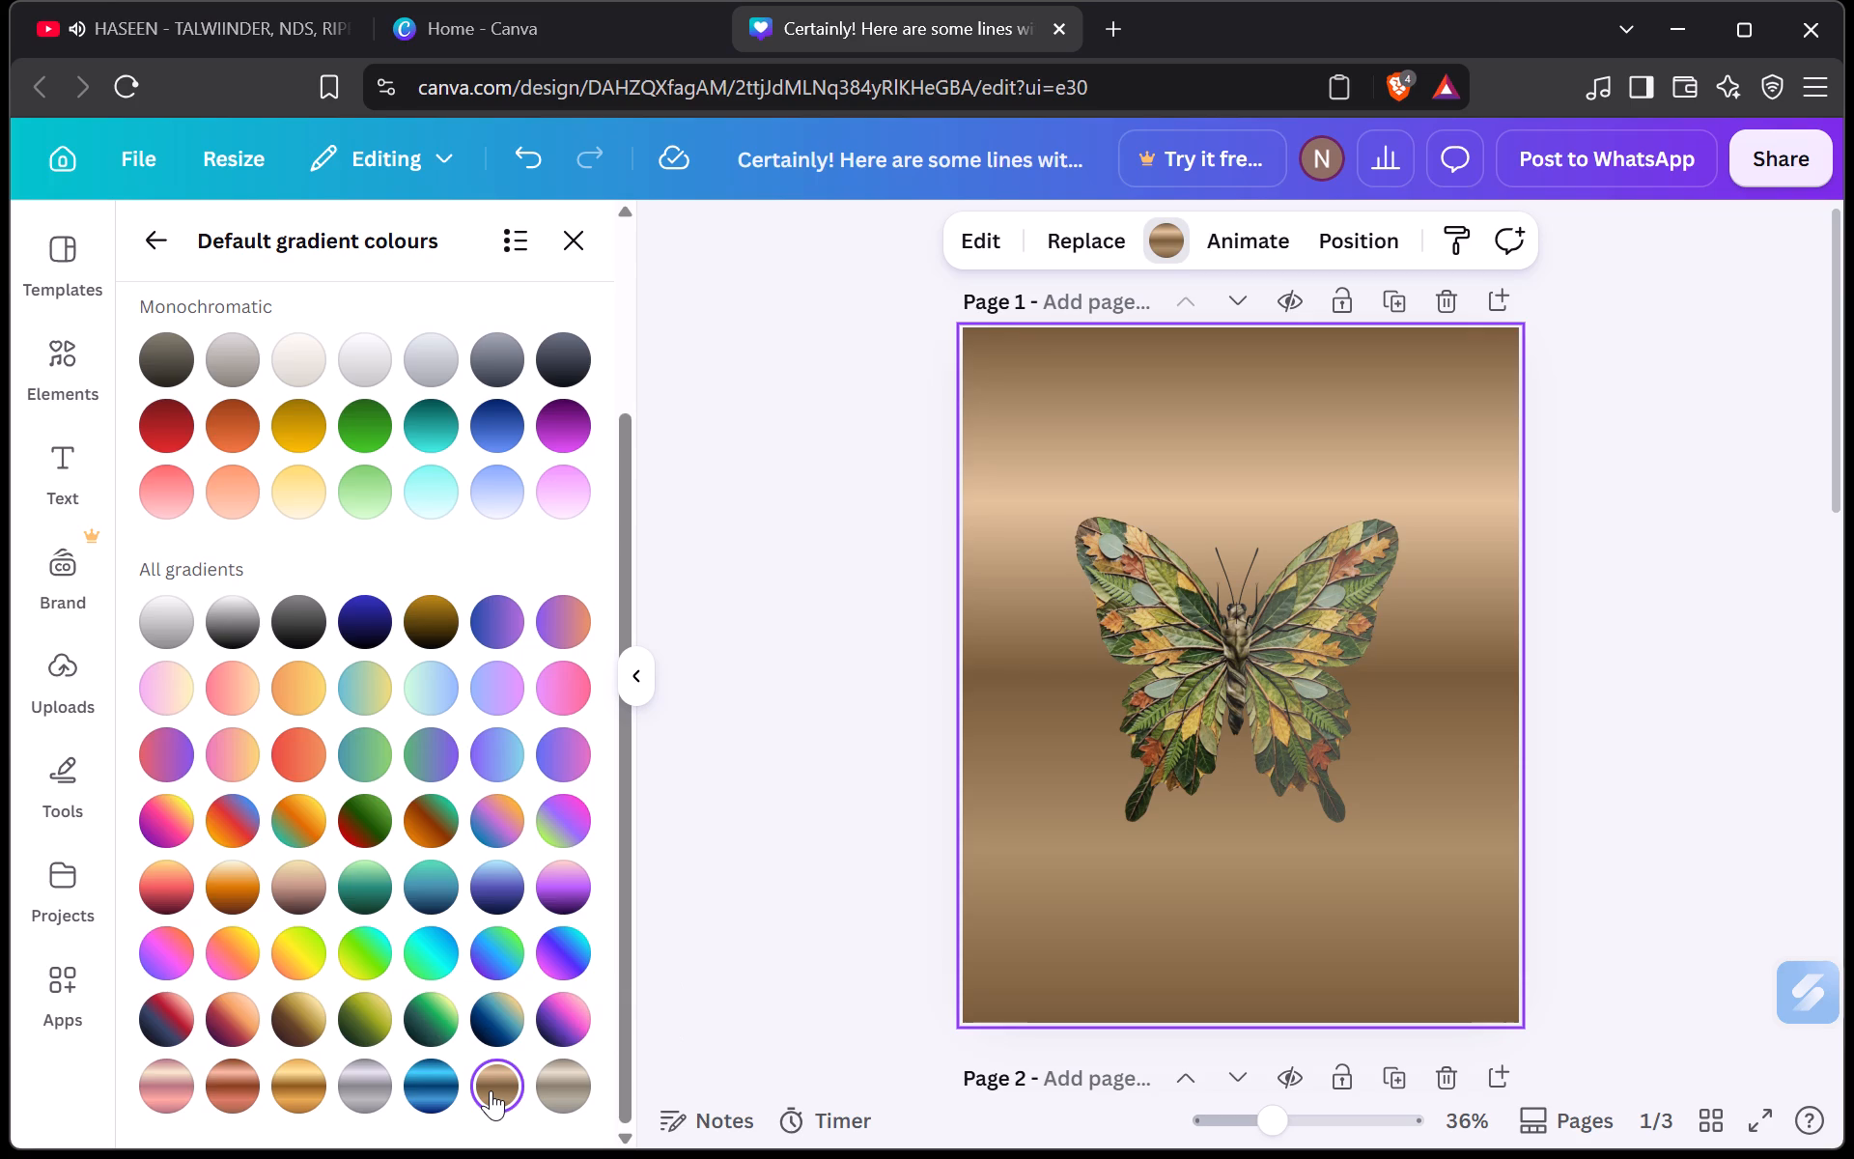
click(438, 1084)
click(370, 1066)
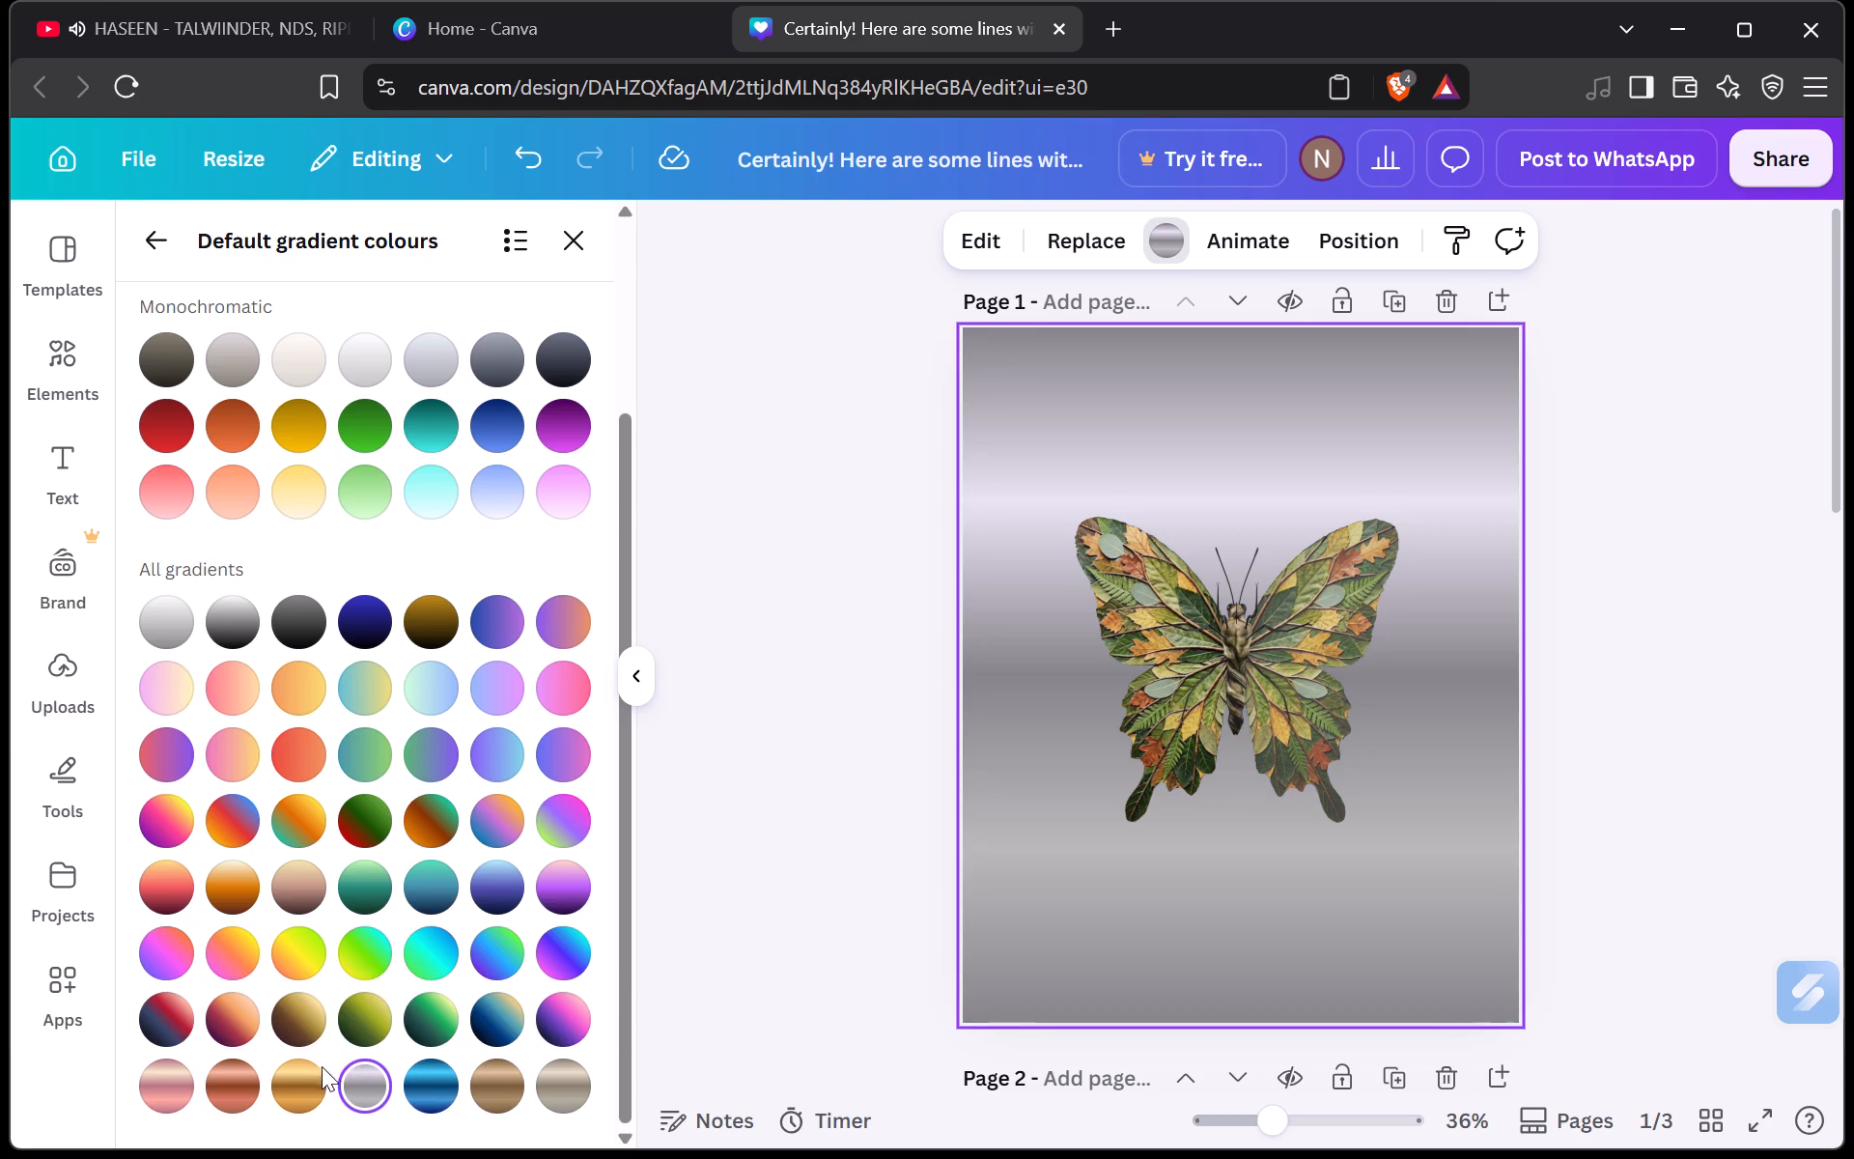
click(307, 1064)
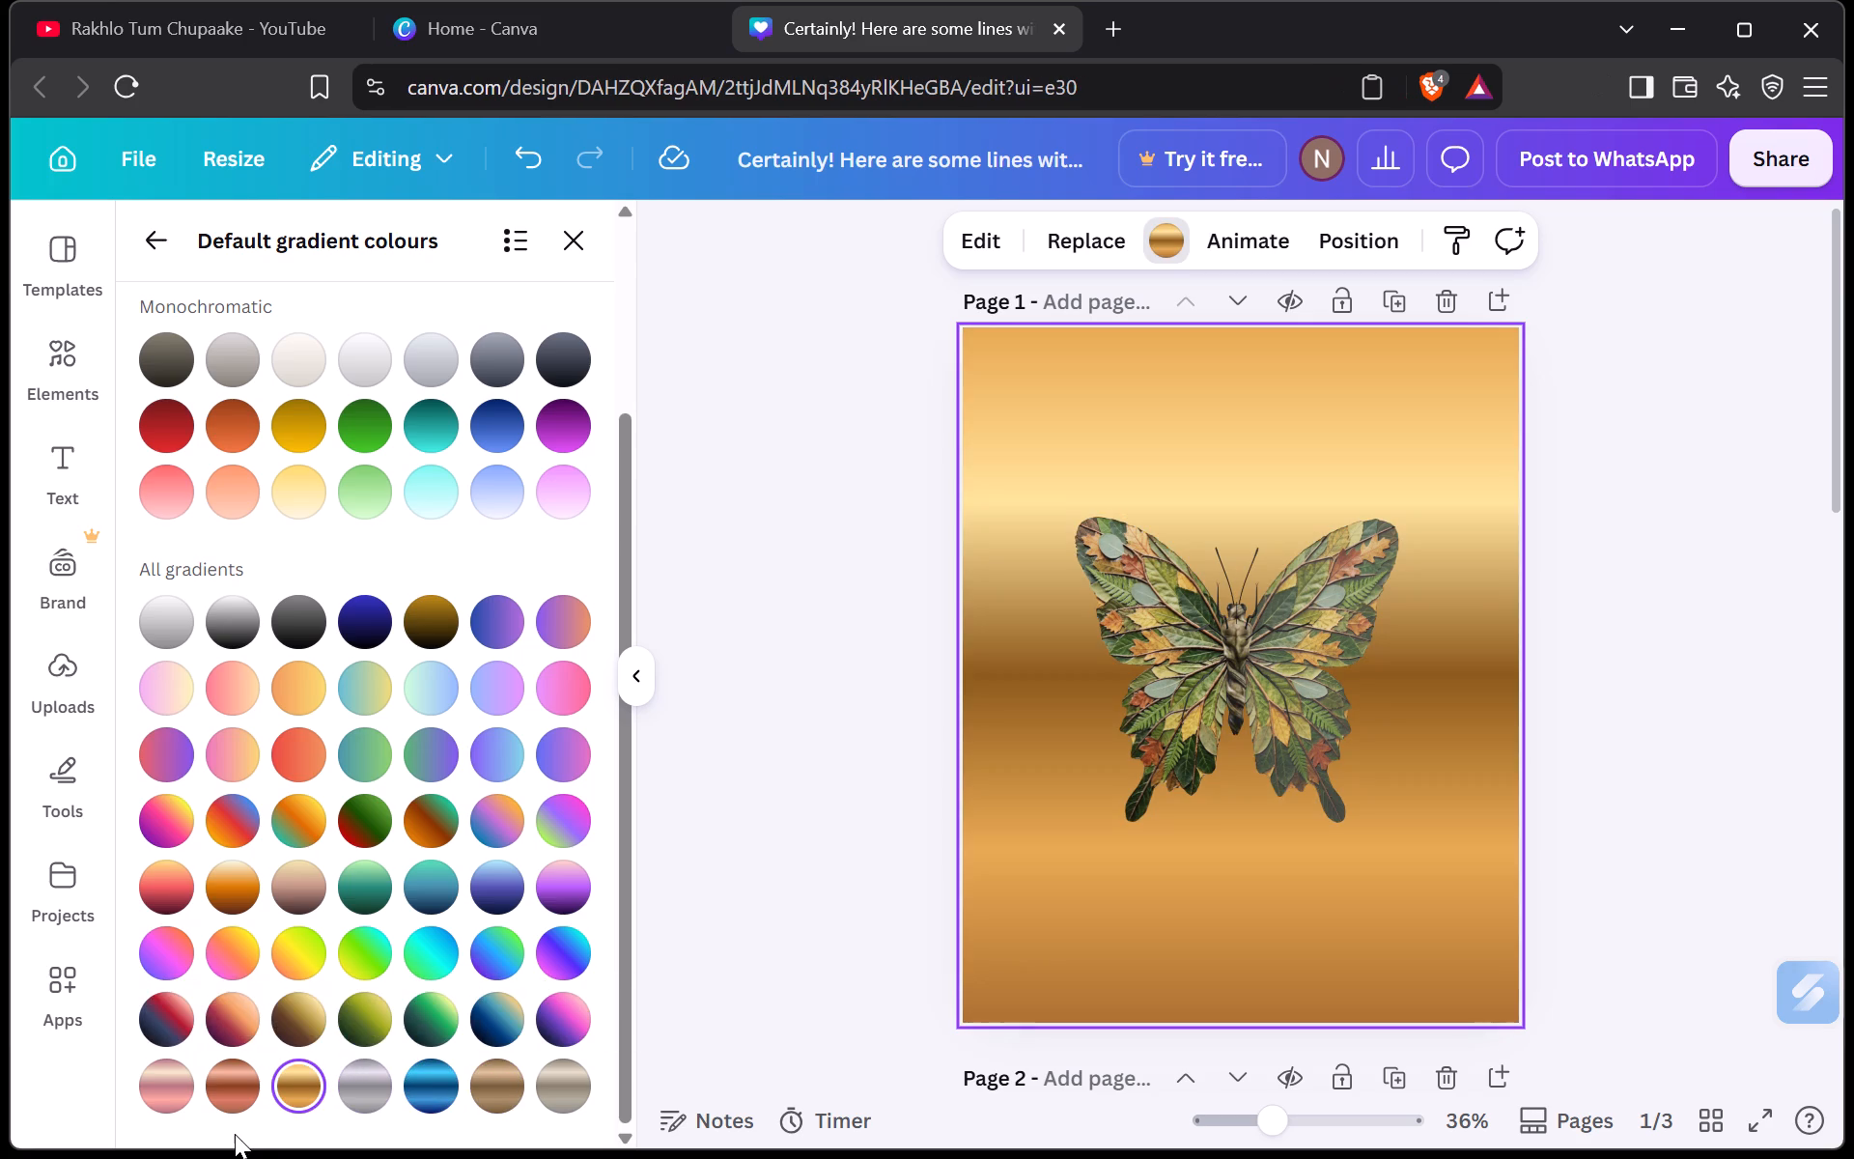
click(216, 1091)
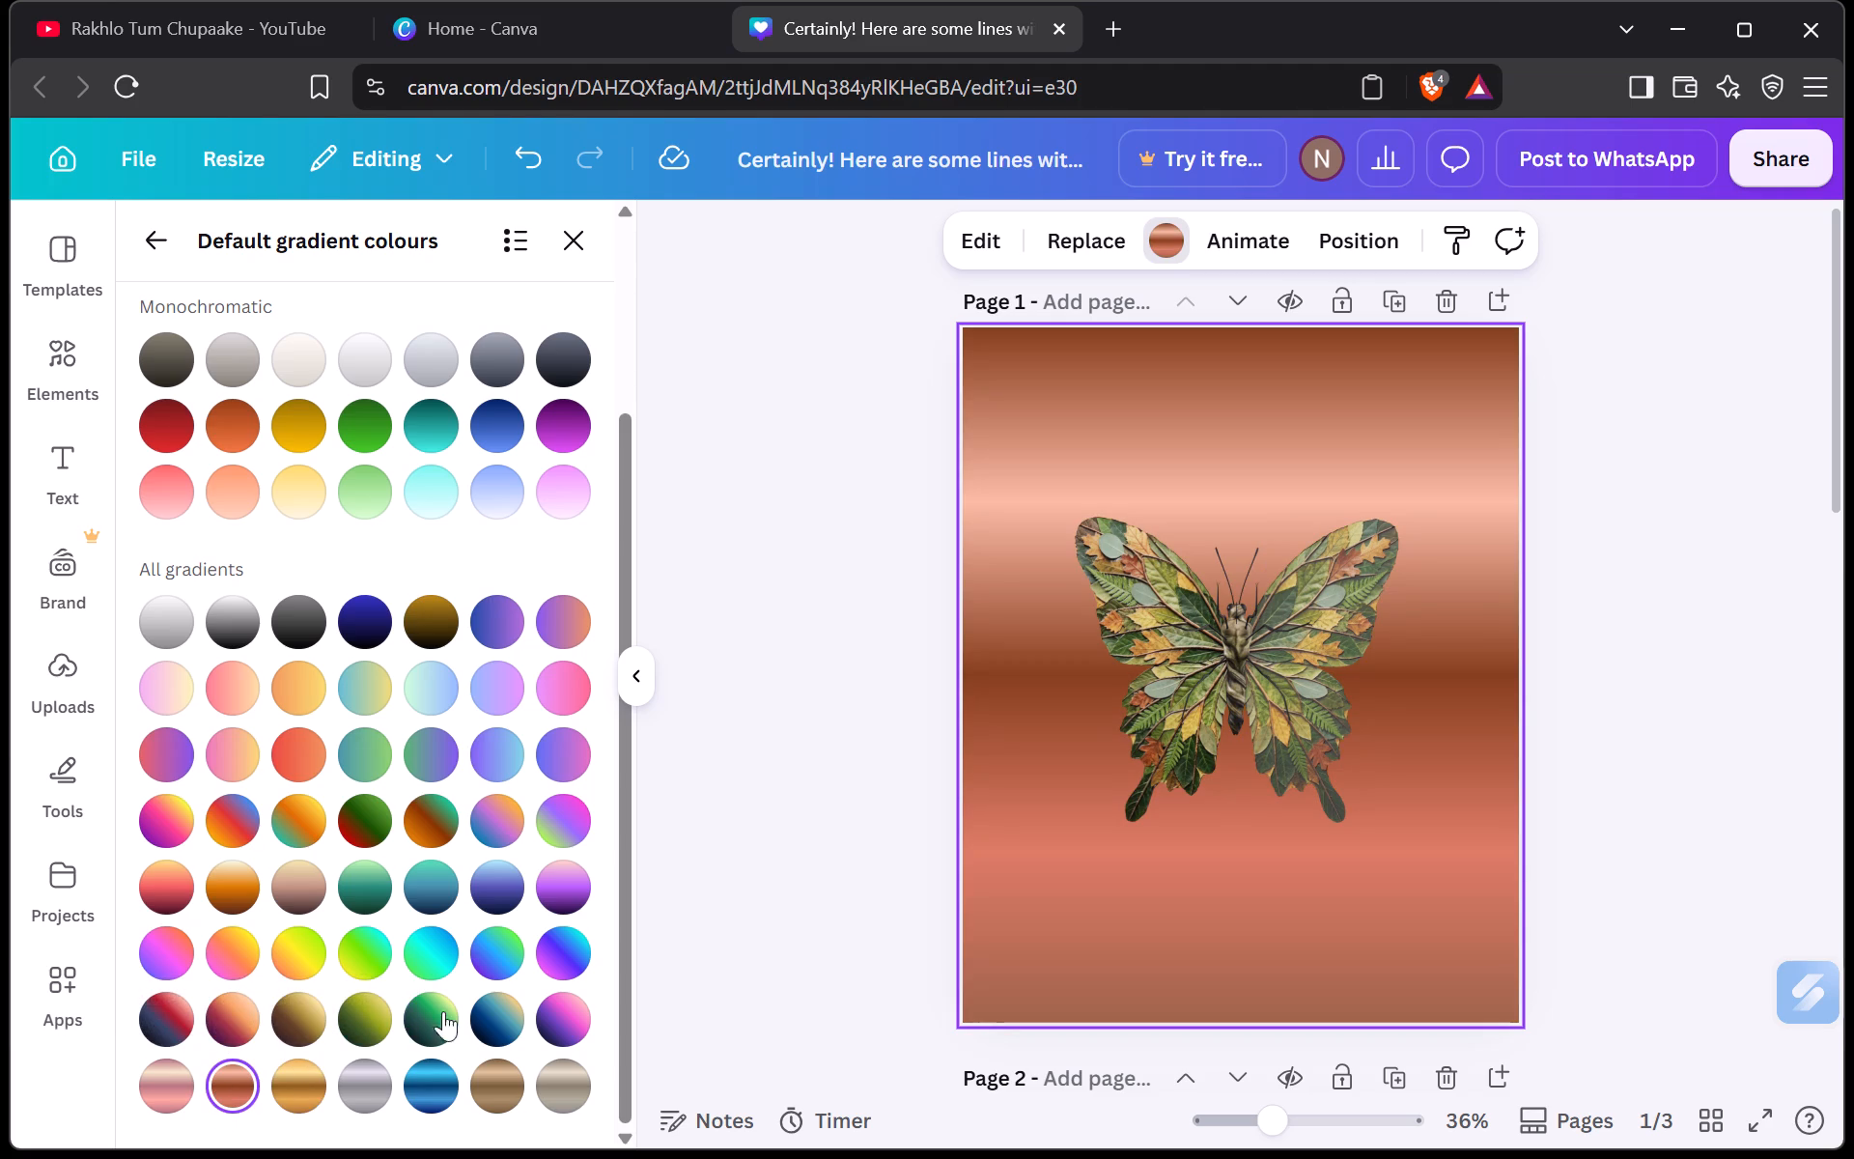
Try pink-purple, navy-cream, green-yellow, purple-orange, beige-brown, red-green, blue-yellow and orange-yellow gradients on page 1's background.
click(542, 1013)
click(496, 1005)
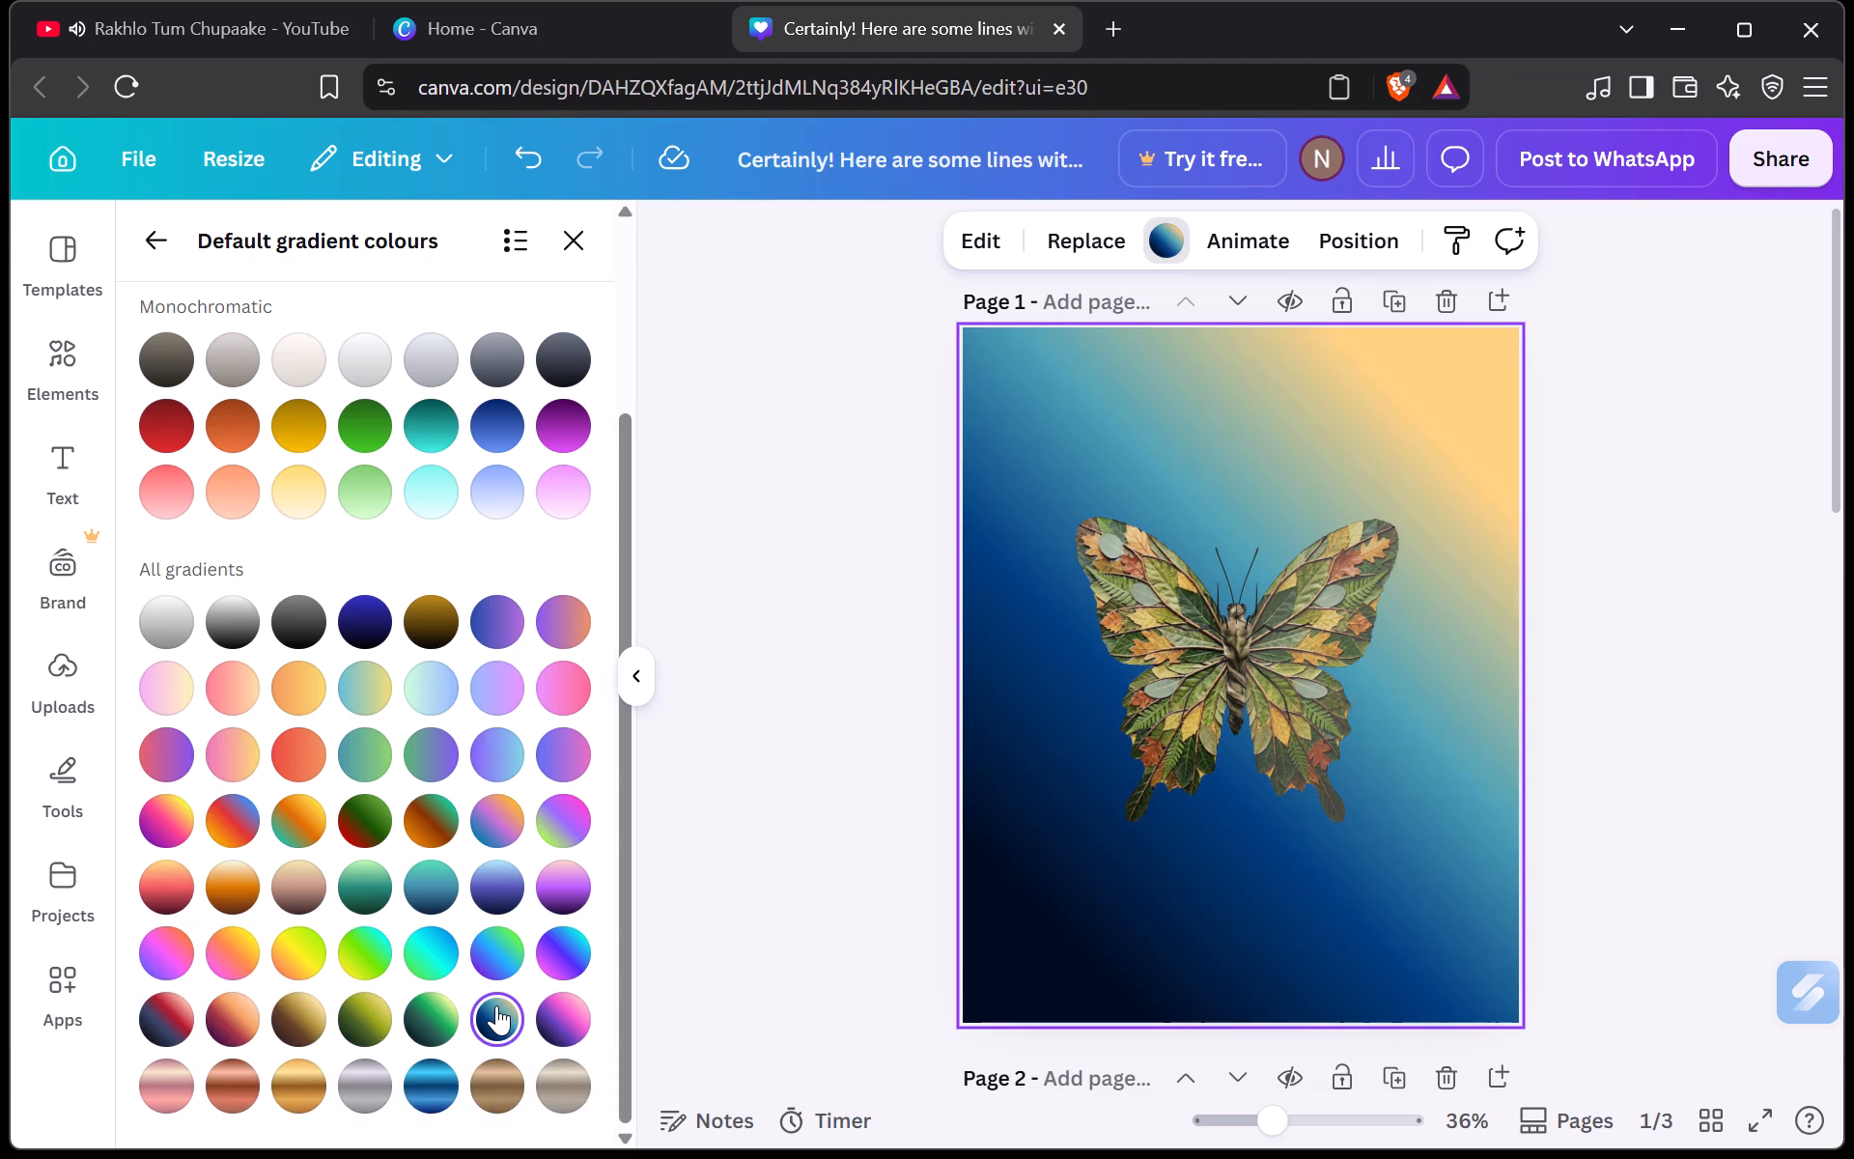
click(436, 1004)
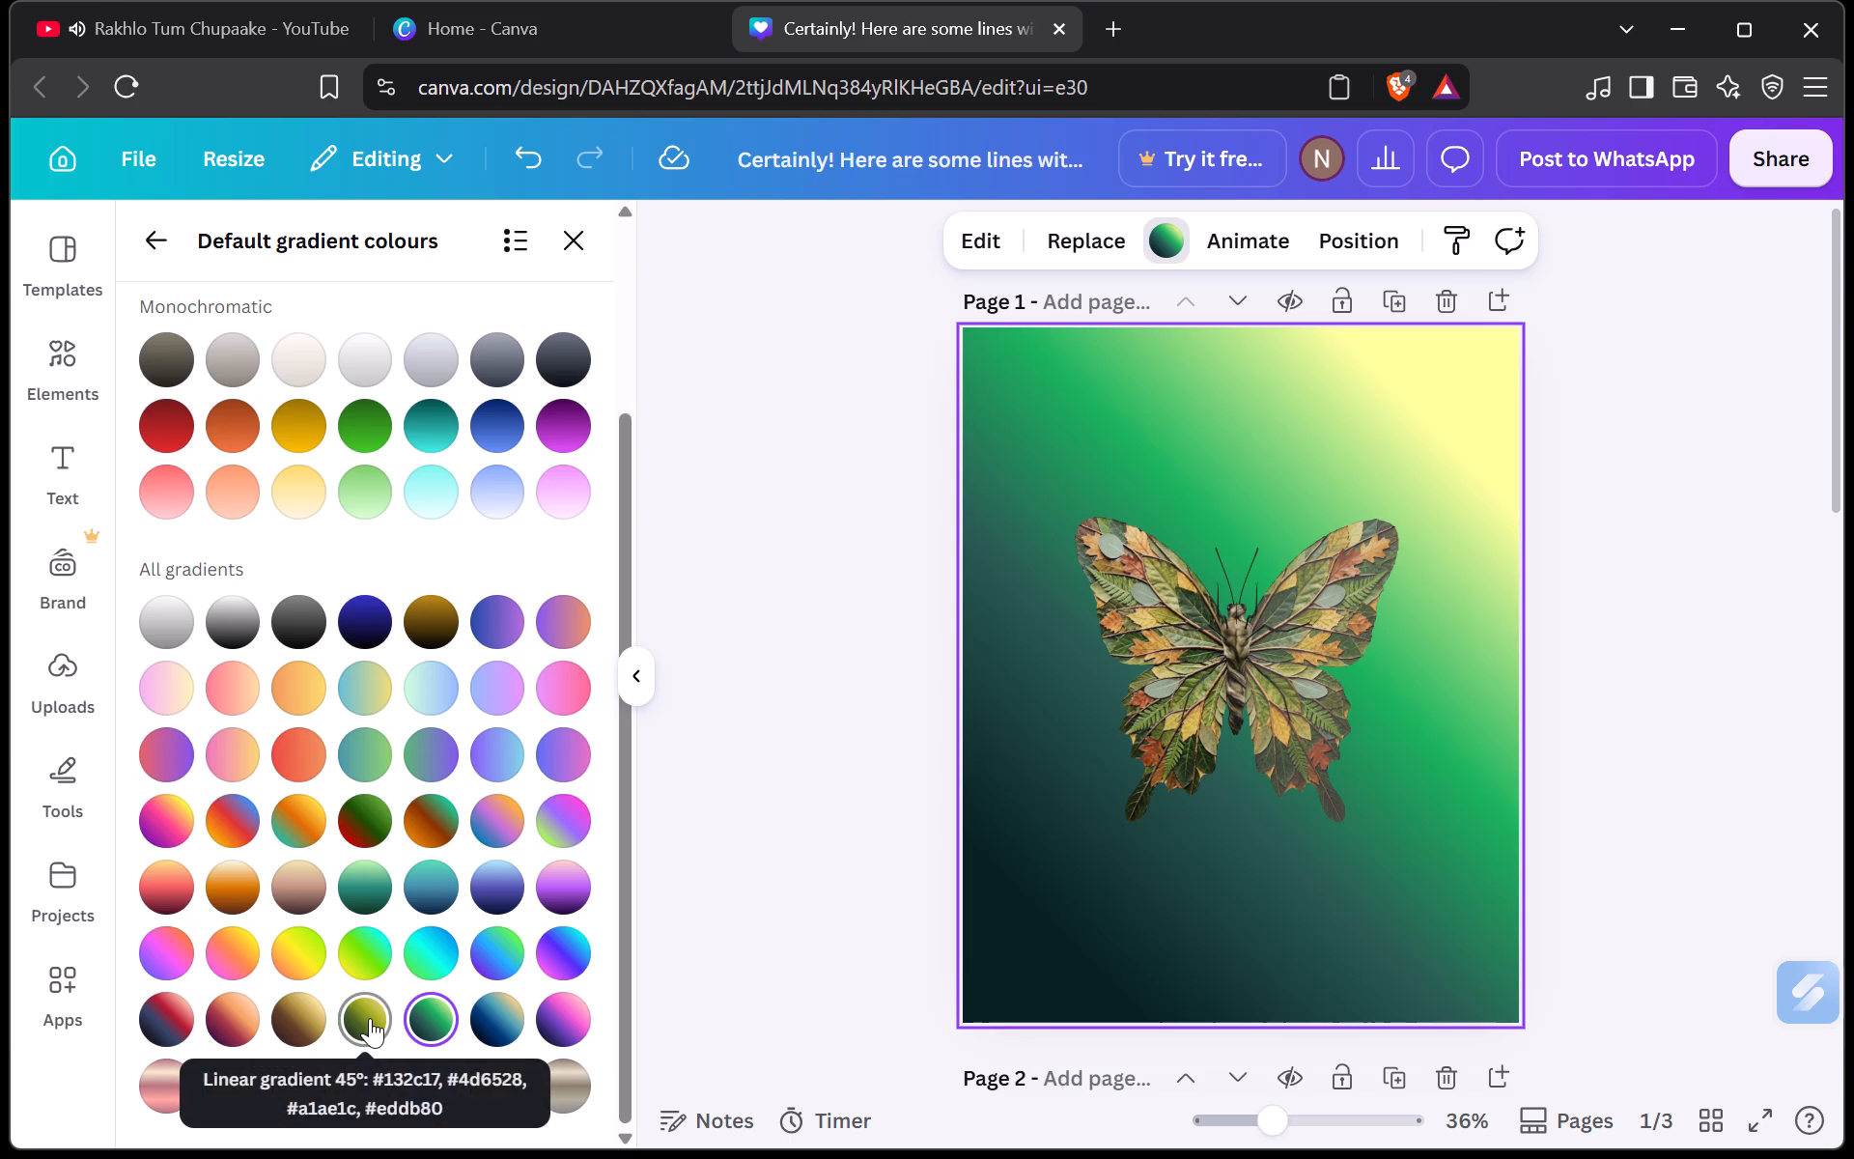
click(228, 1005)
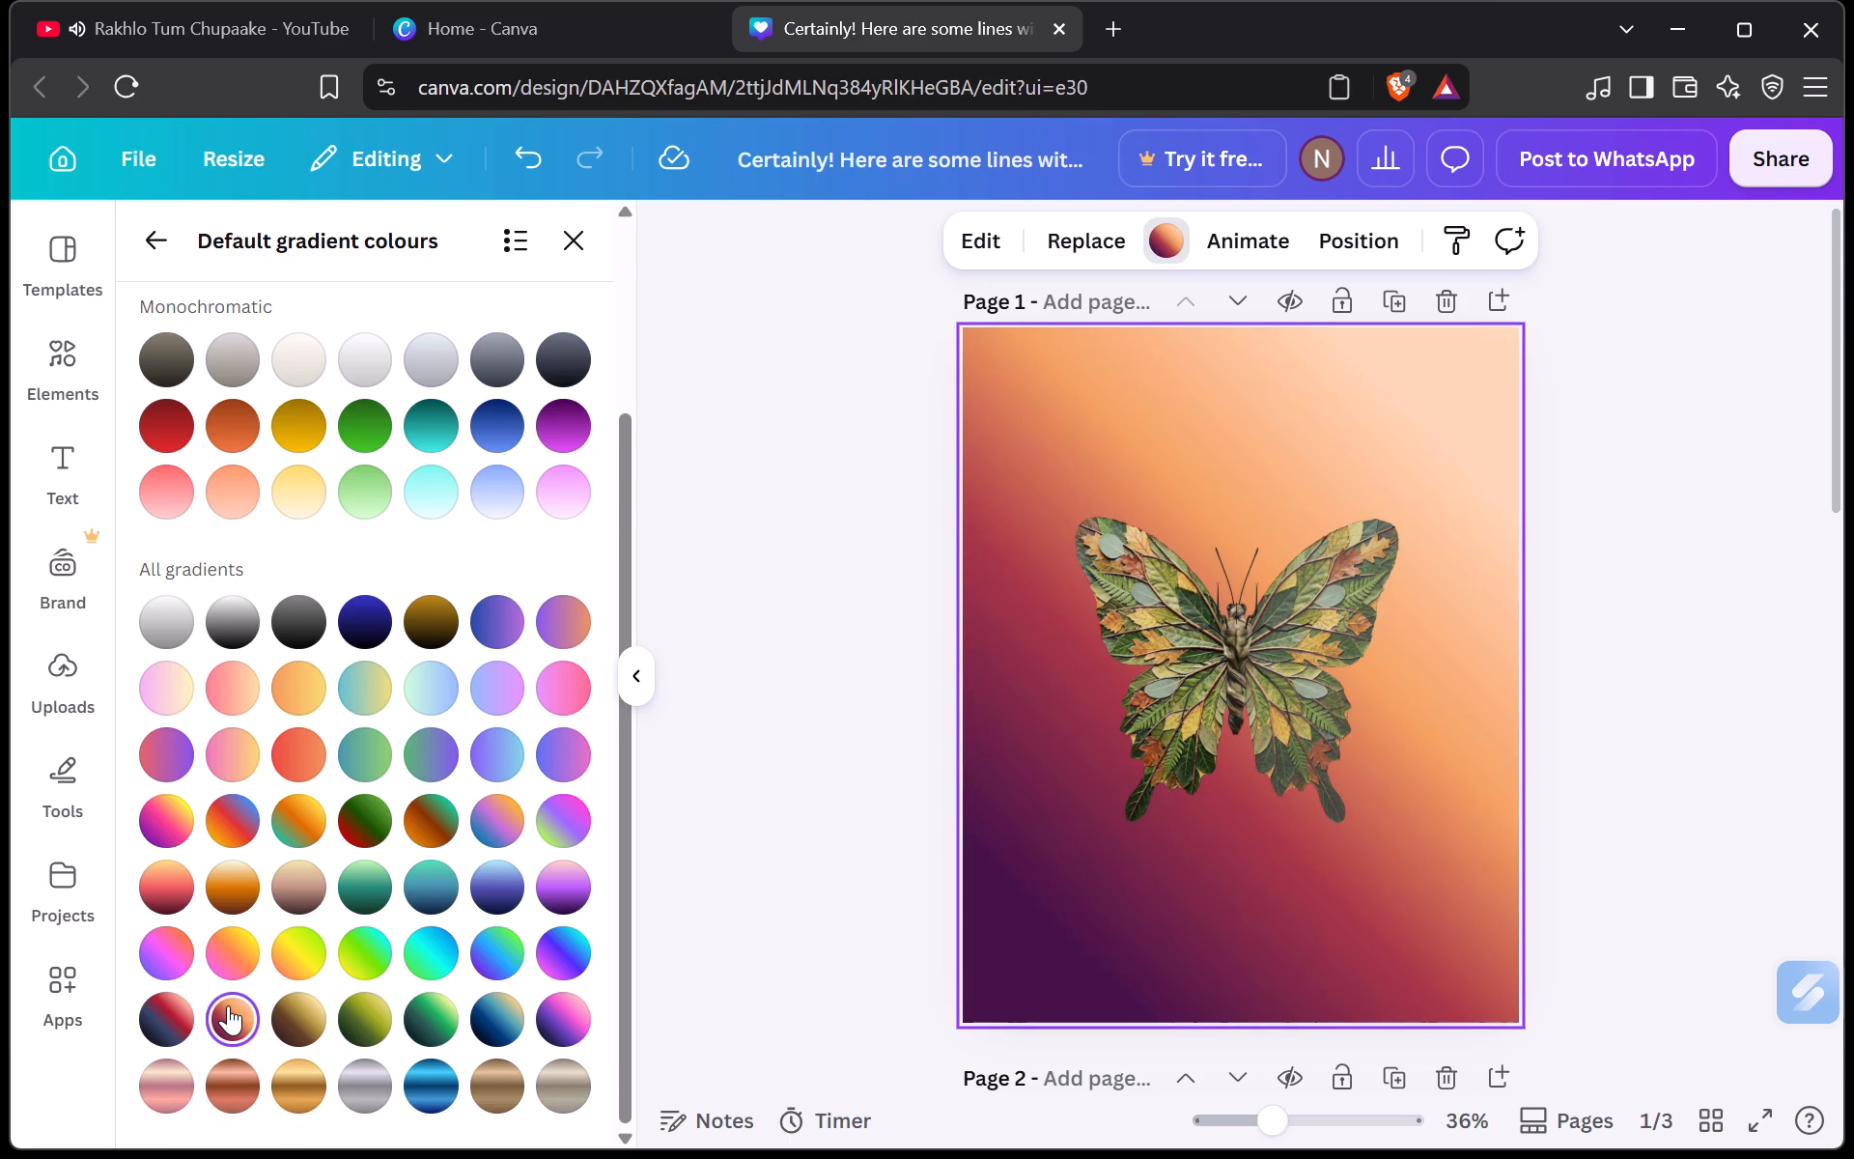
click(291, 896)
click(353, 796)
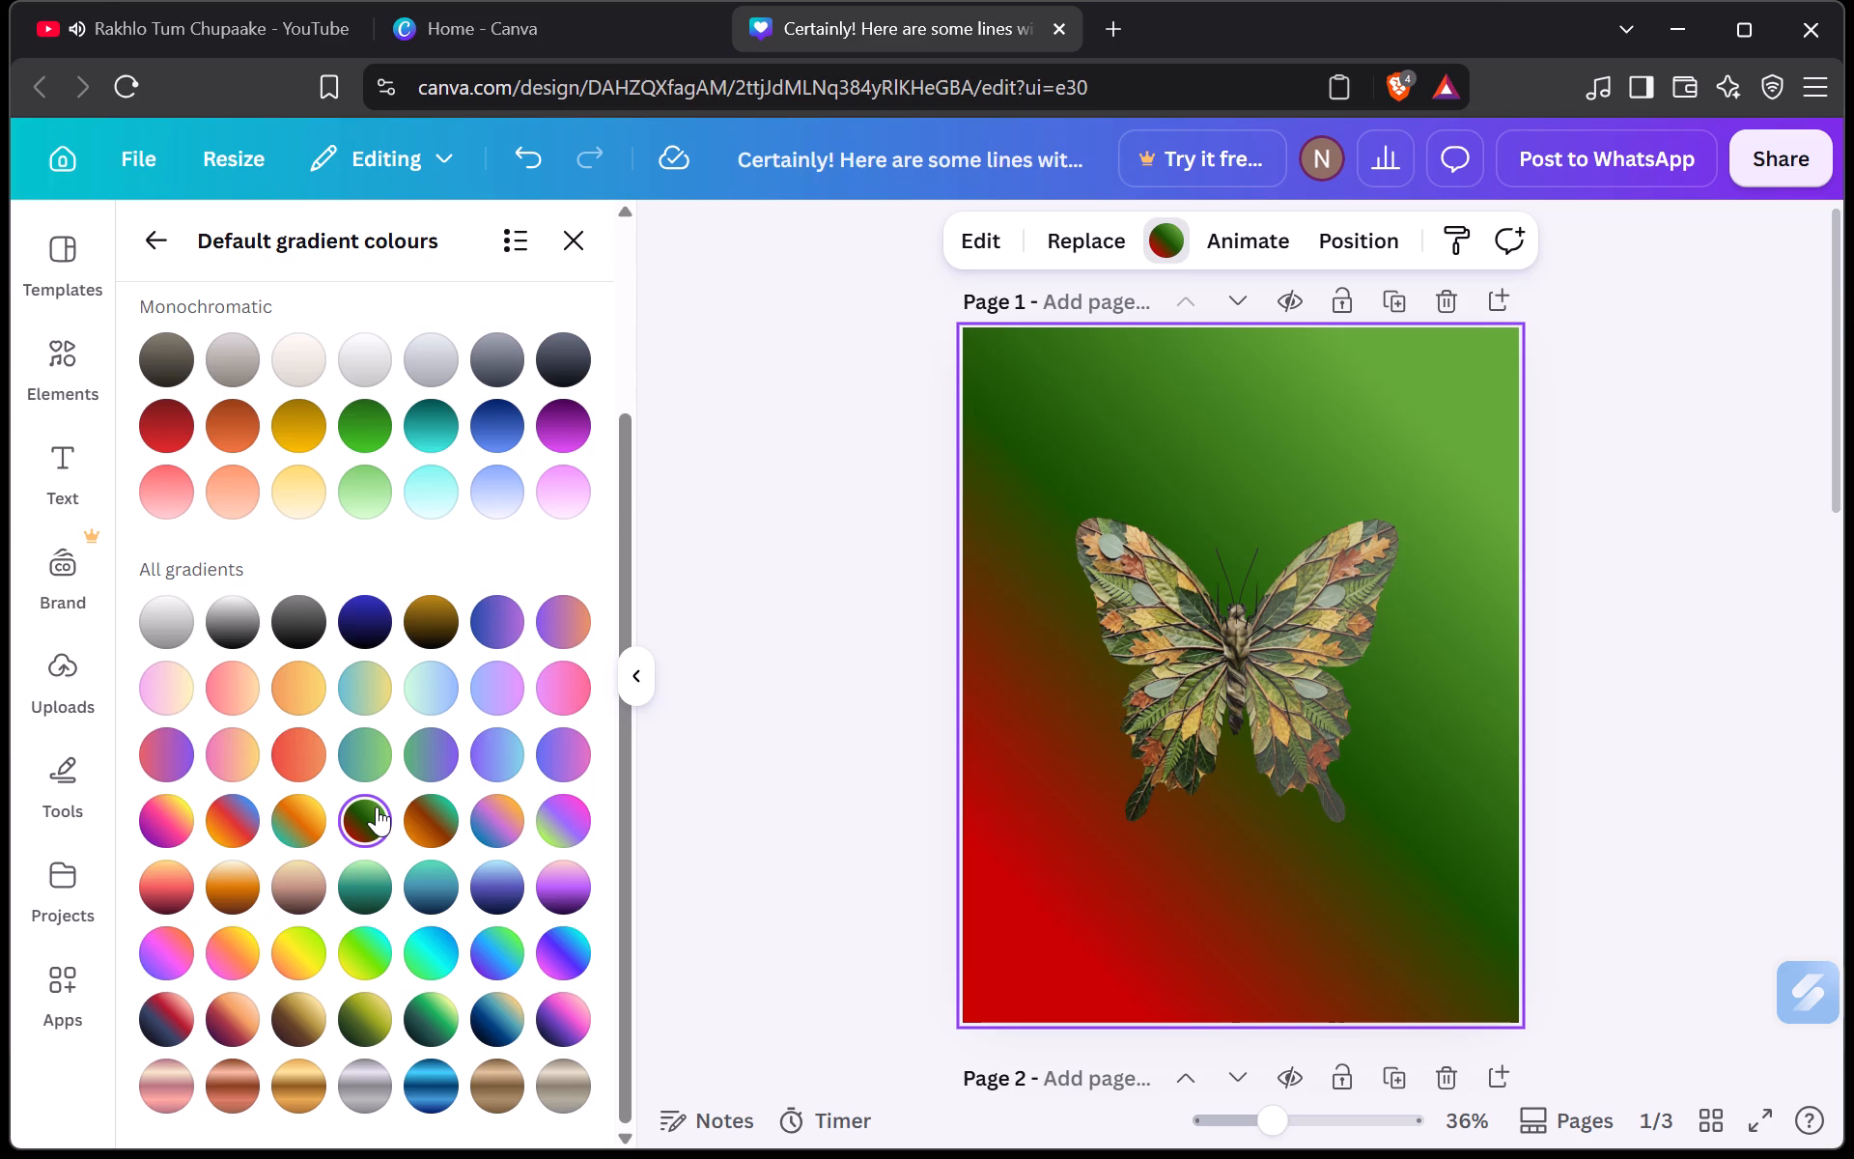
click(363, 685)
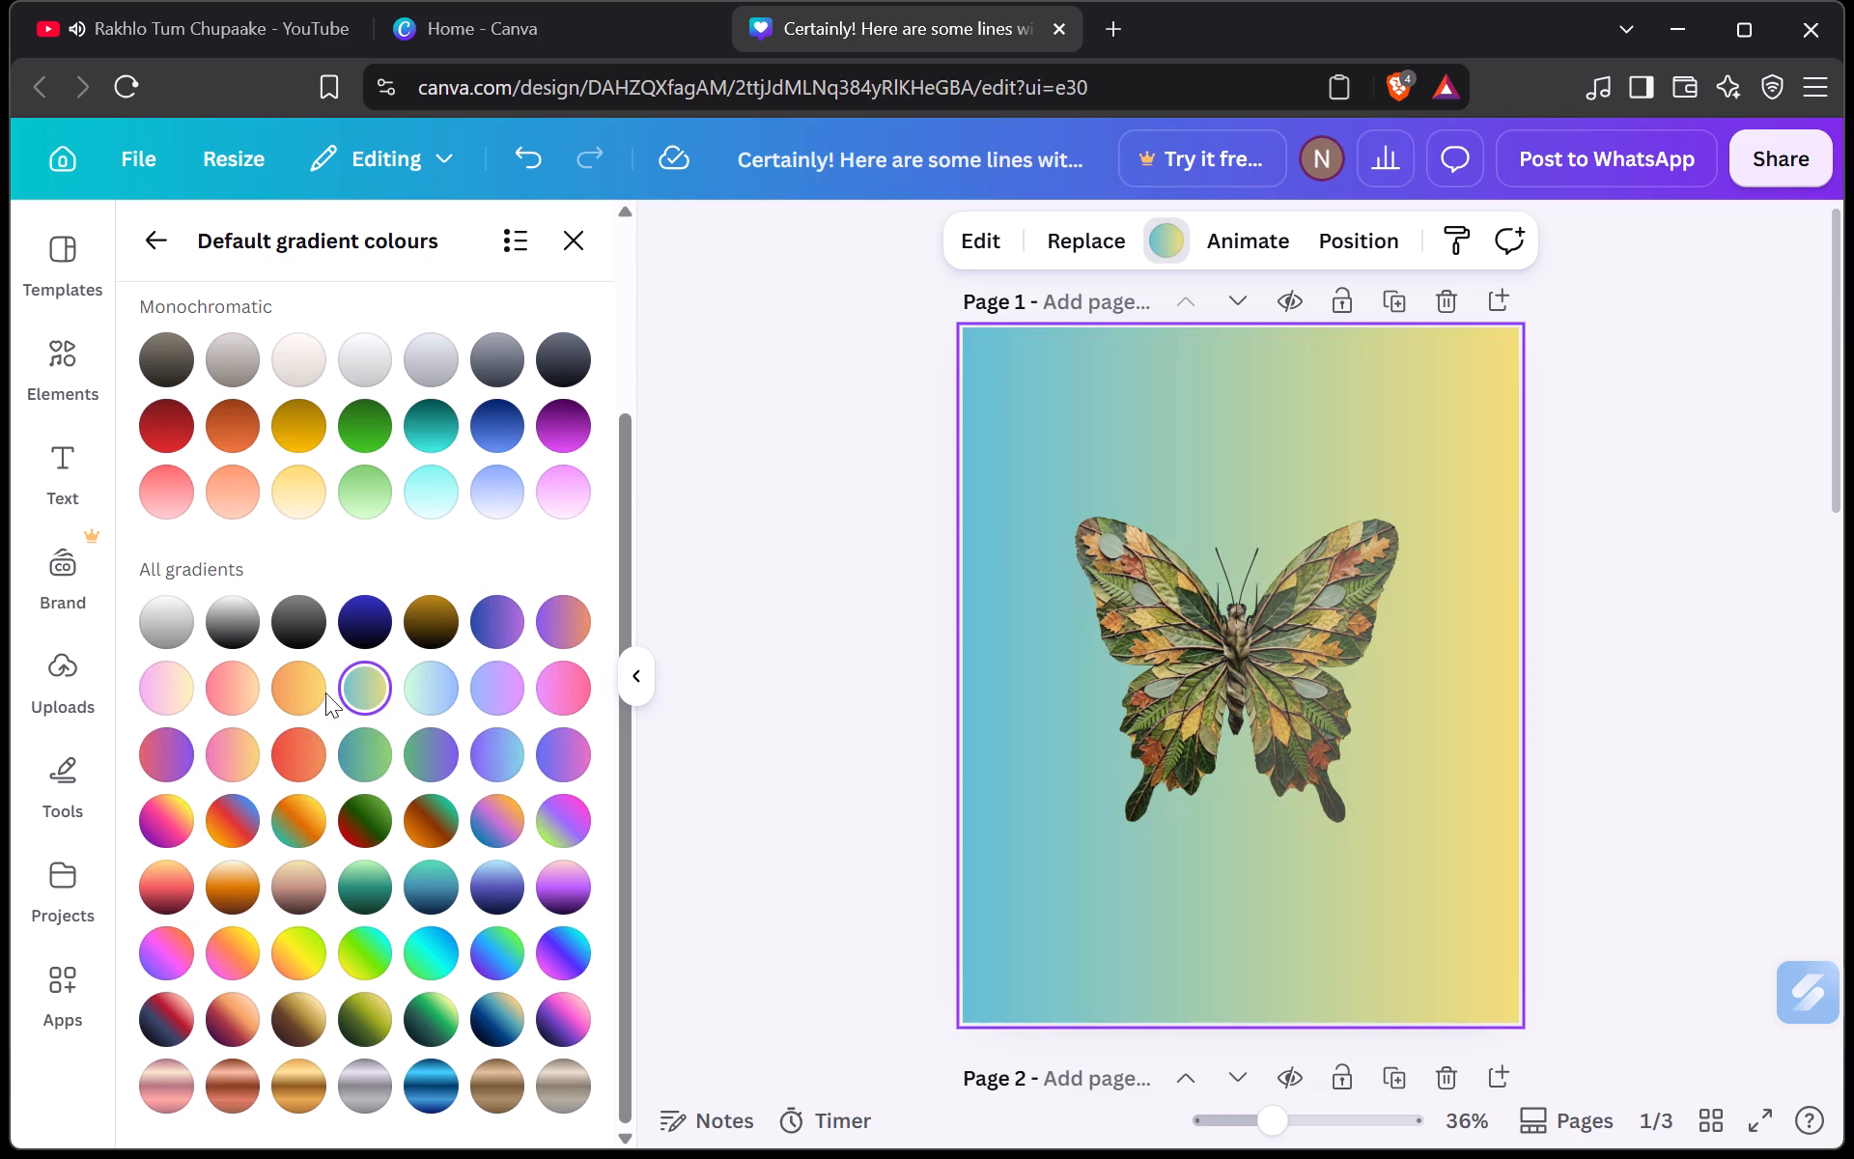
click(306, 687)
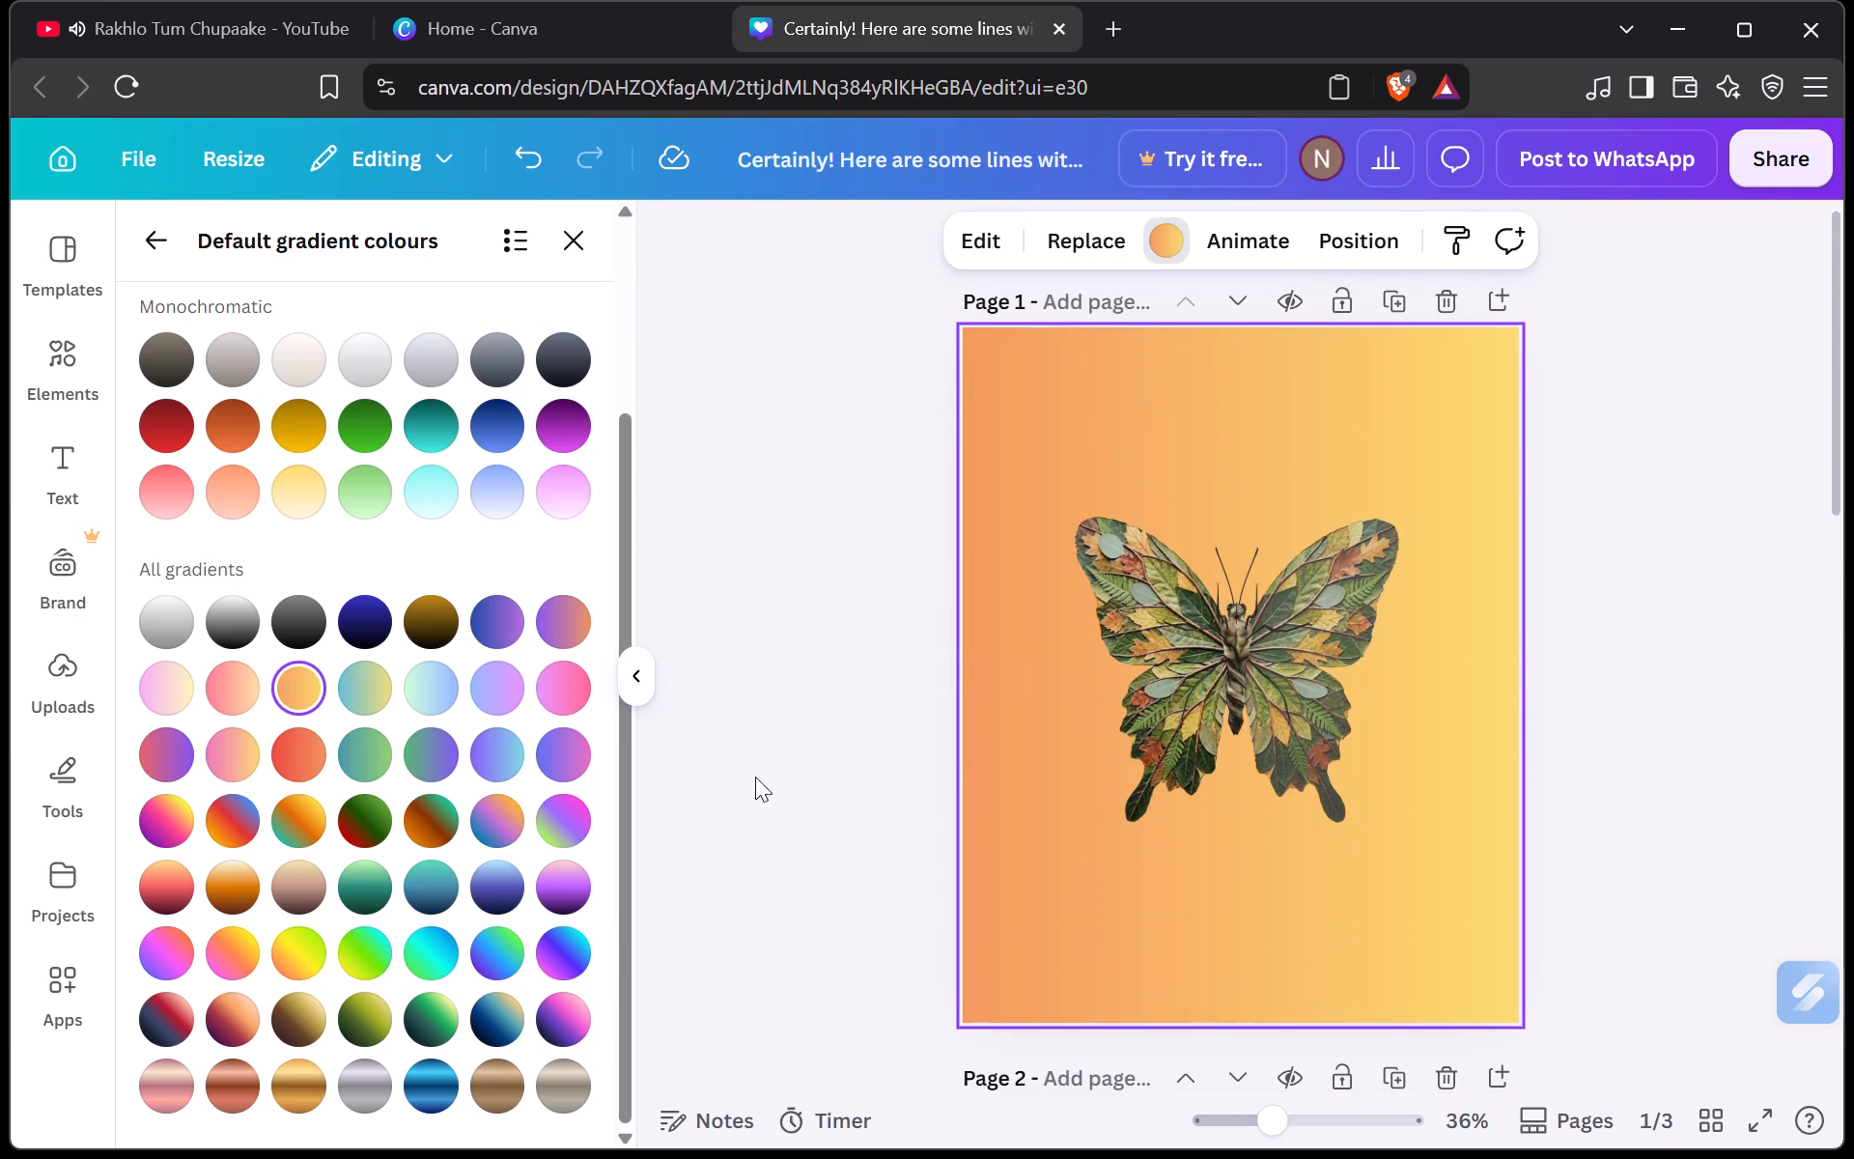
Set page 1's background to the monochromatic dark-gold-to-yellow linear gradient (180°, #997300 to #ffc000).
scroll(566, 766, up, 2)
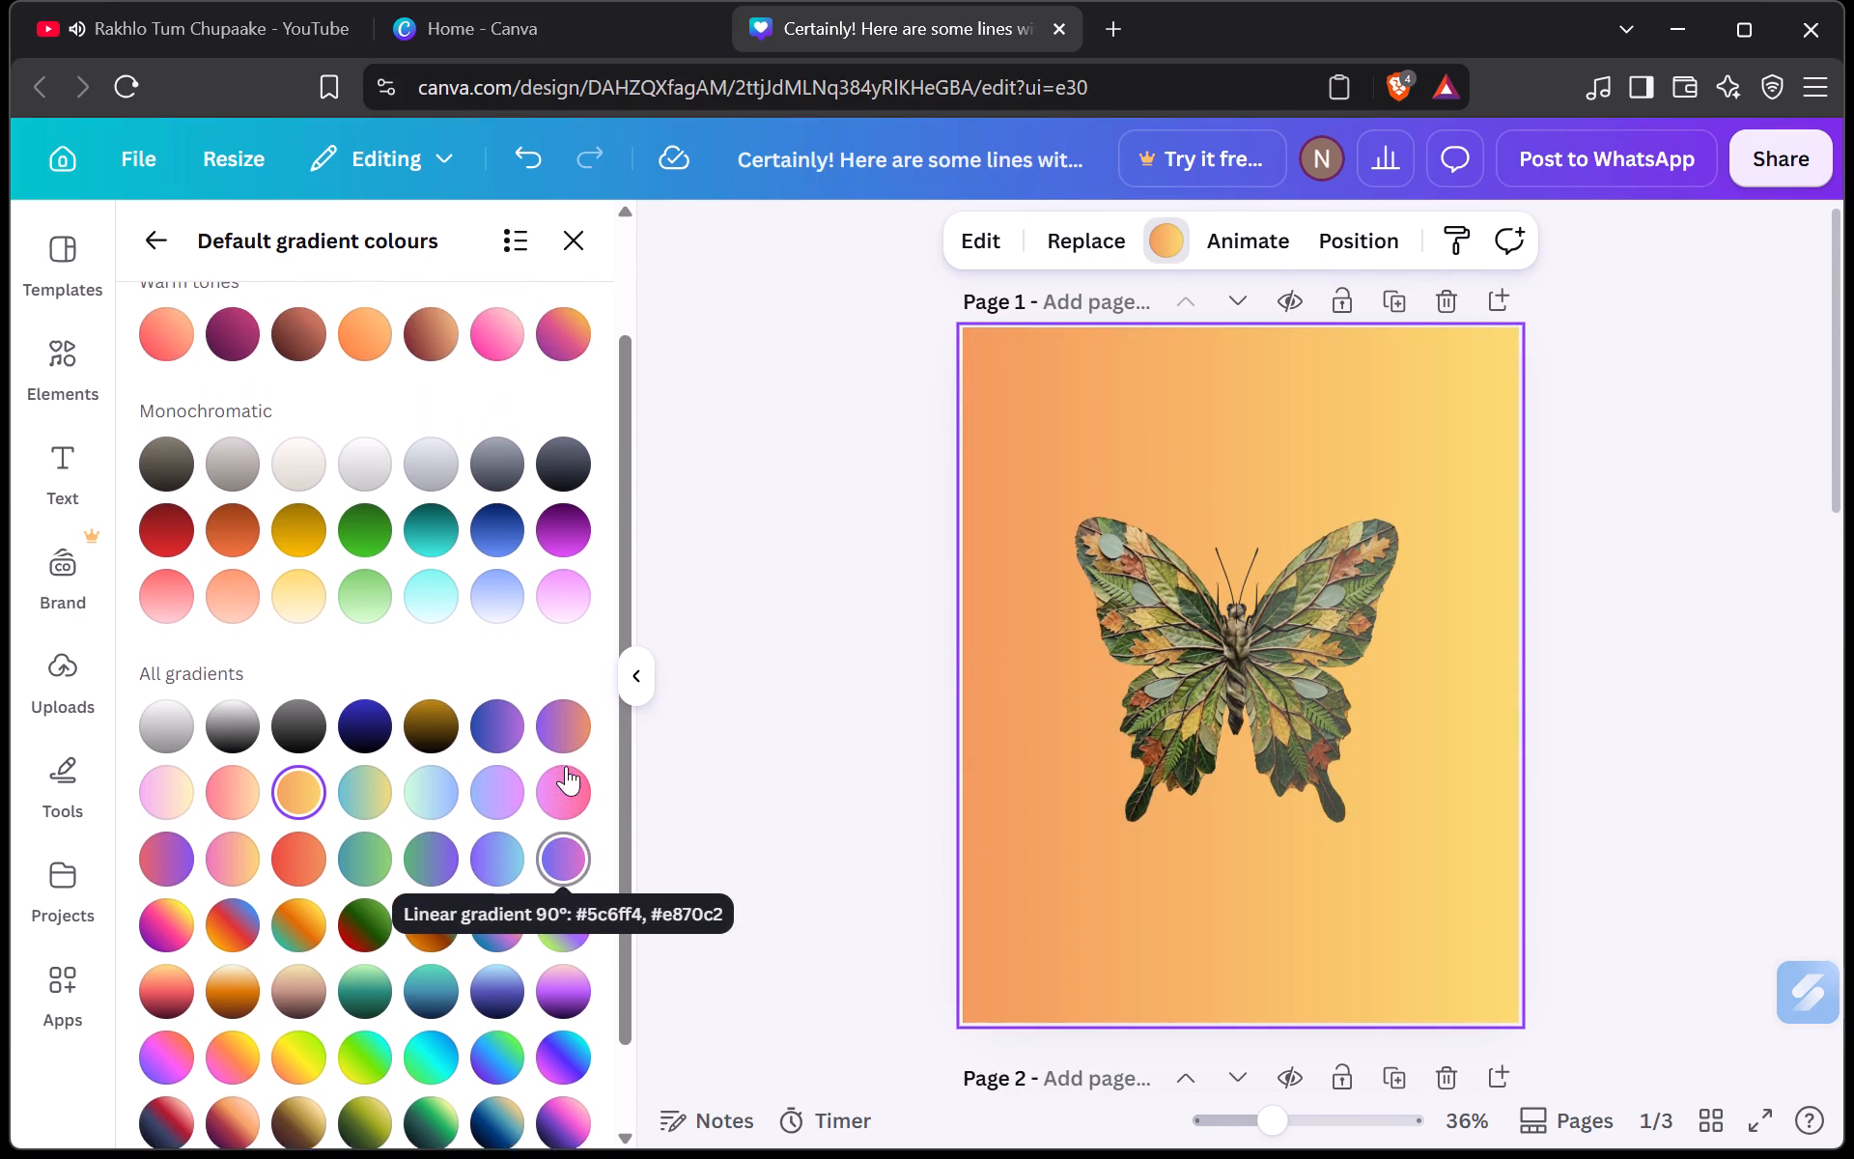
scroll(566, 766, up, 2)
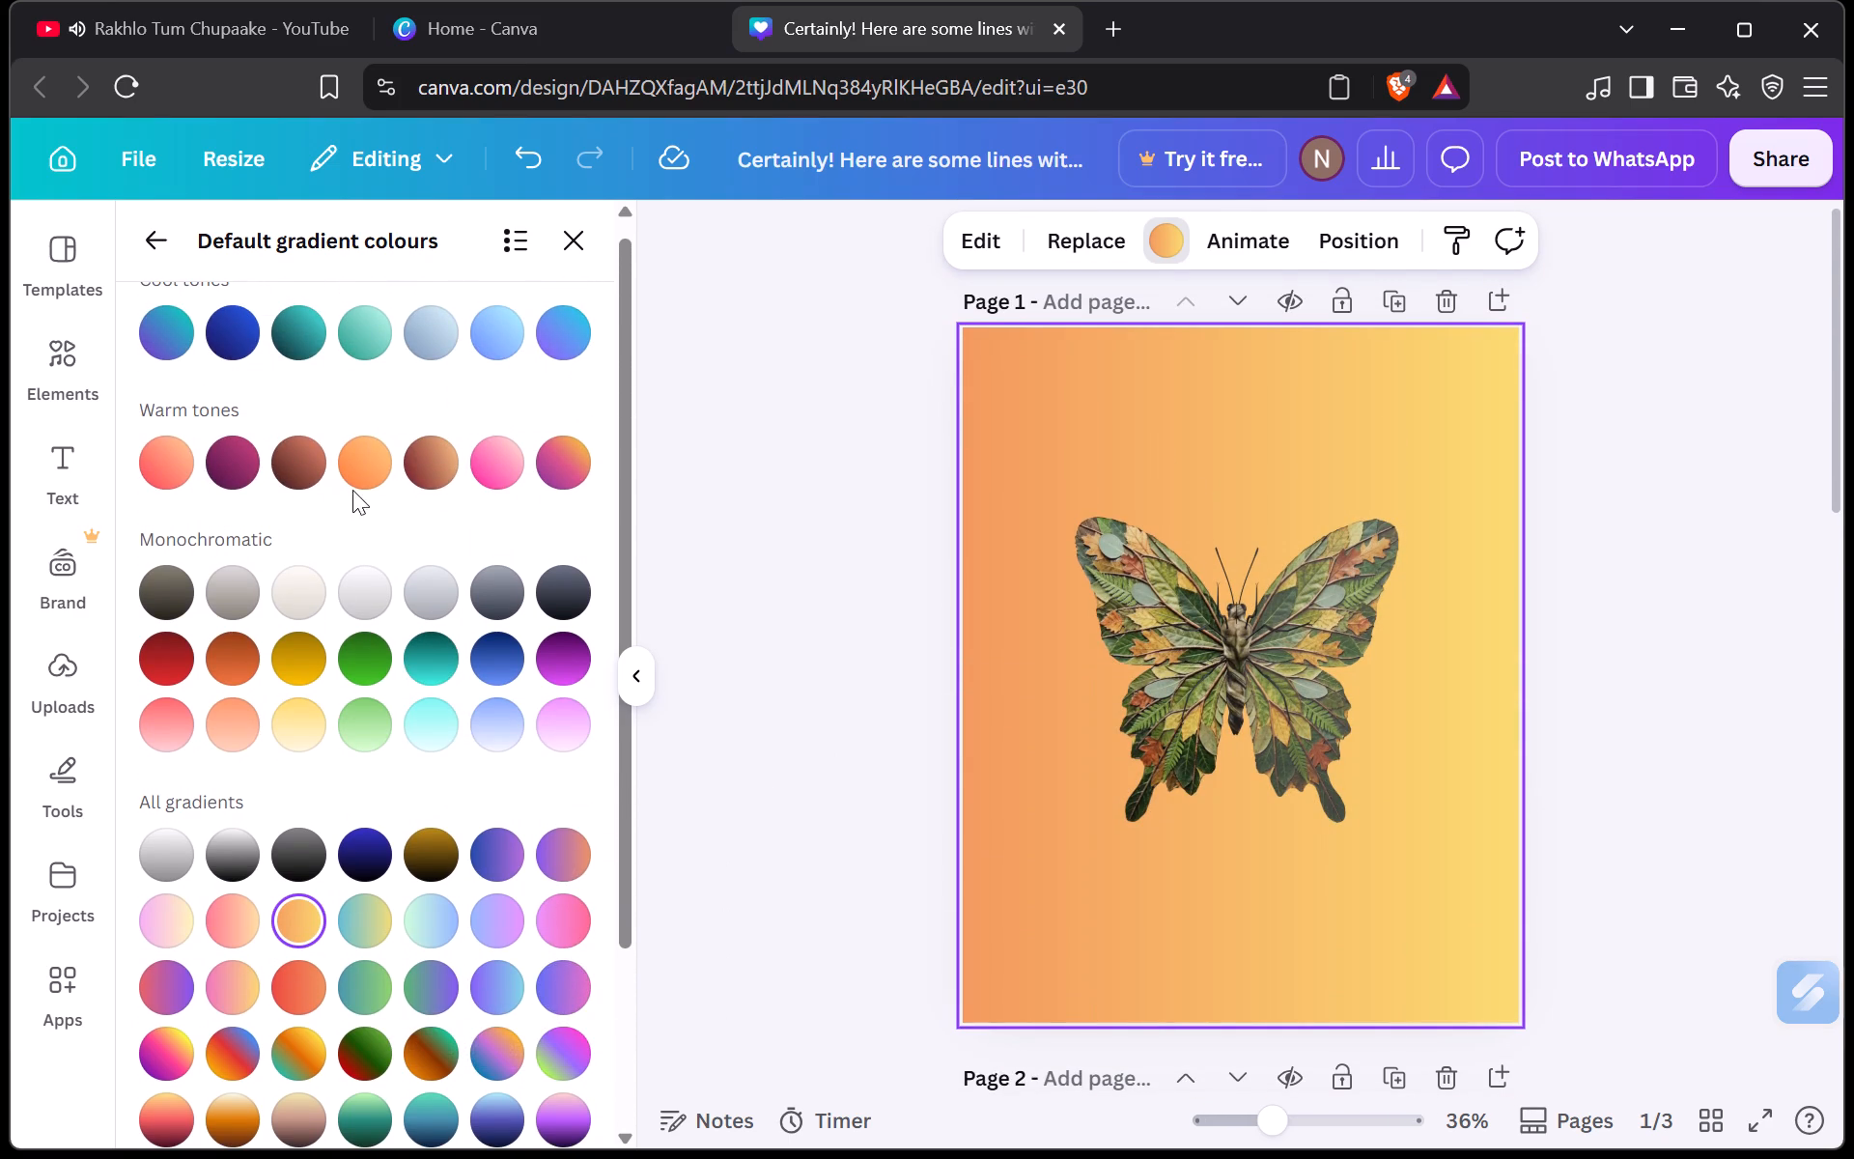
scroll(394, 473, up, 1)
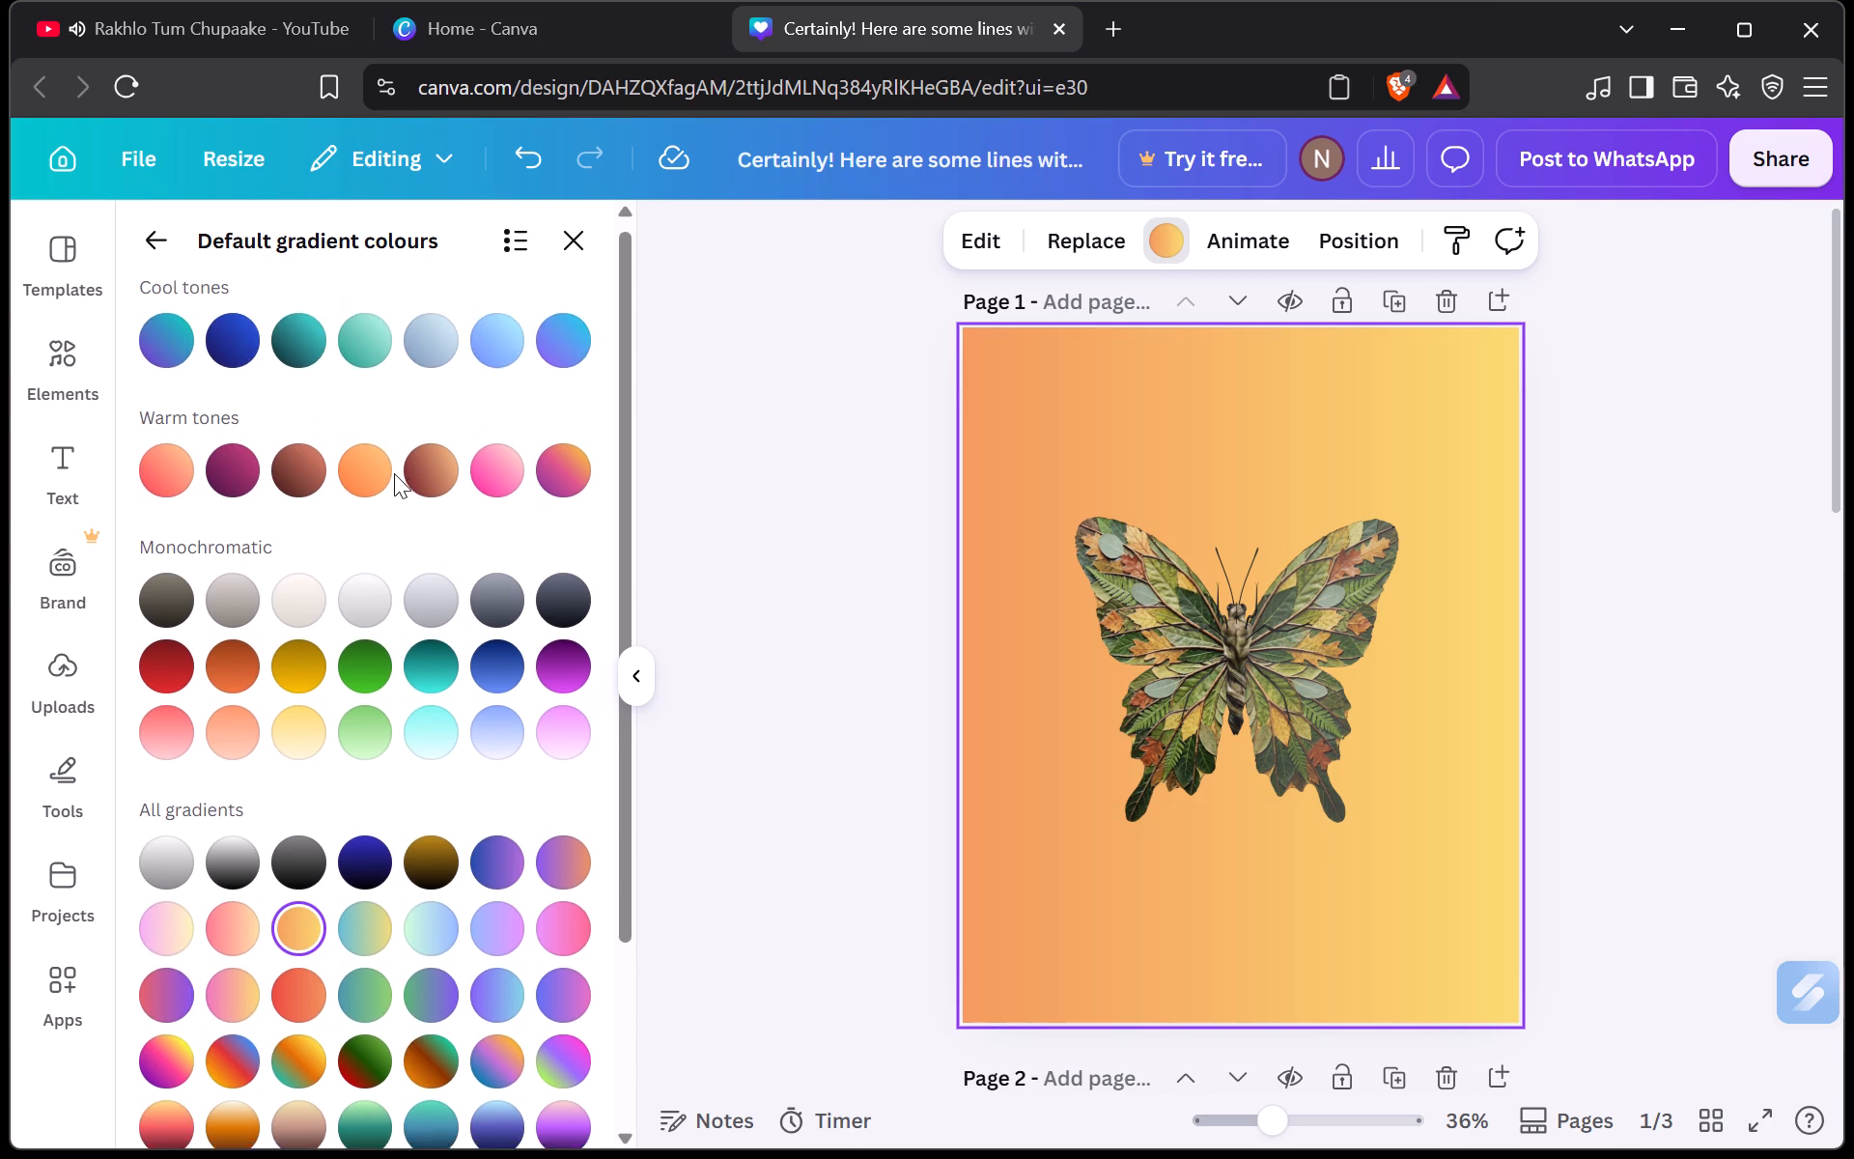
scroll(394, 473, up, 1)
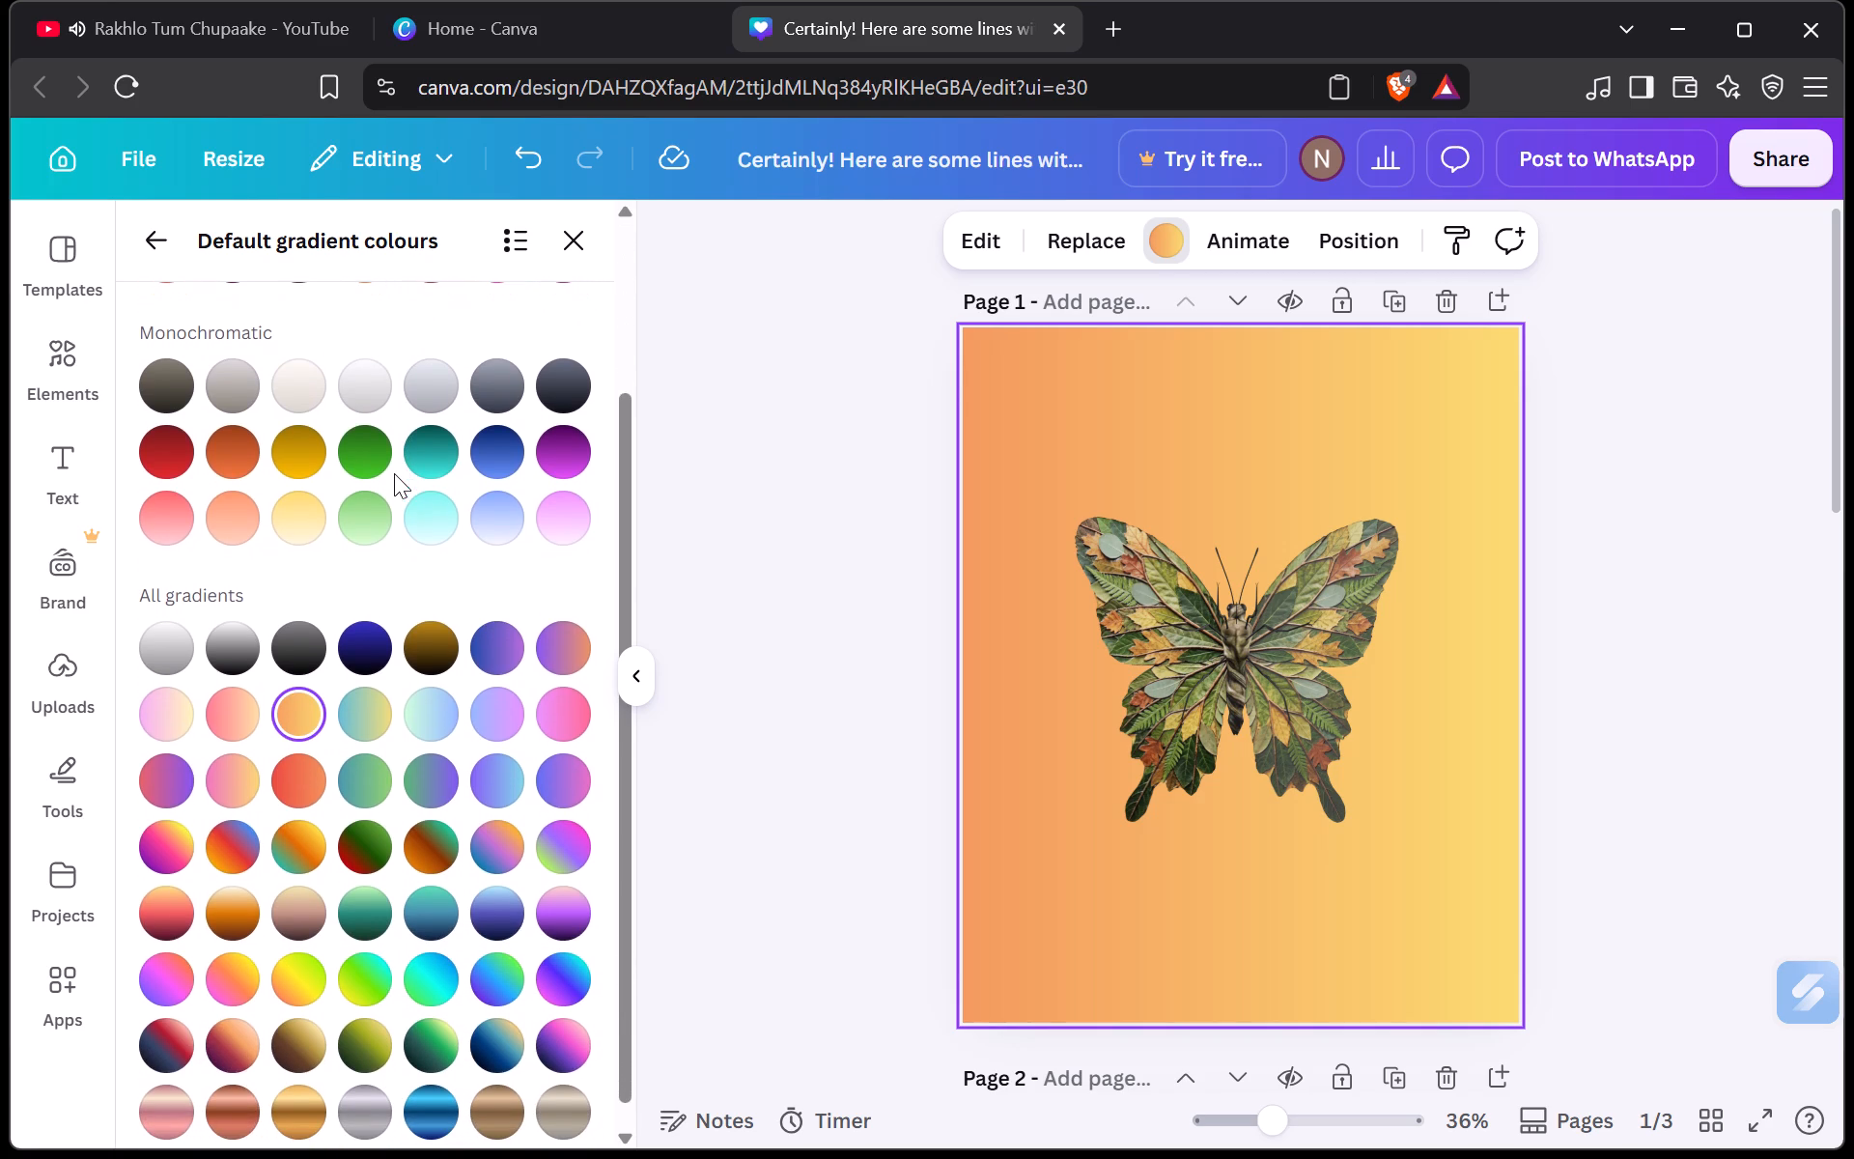
click(280, 447)
Compare page 1's golden gradient background with page 2's newspaper butterfly and the blank page 3.
scroll(871, 617, down, 2)
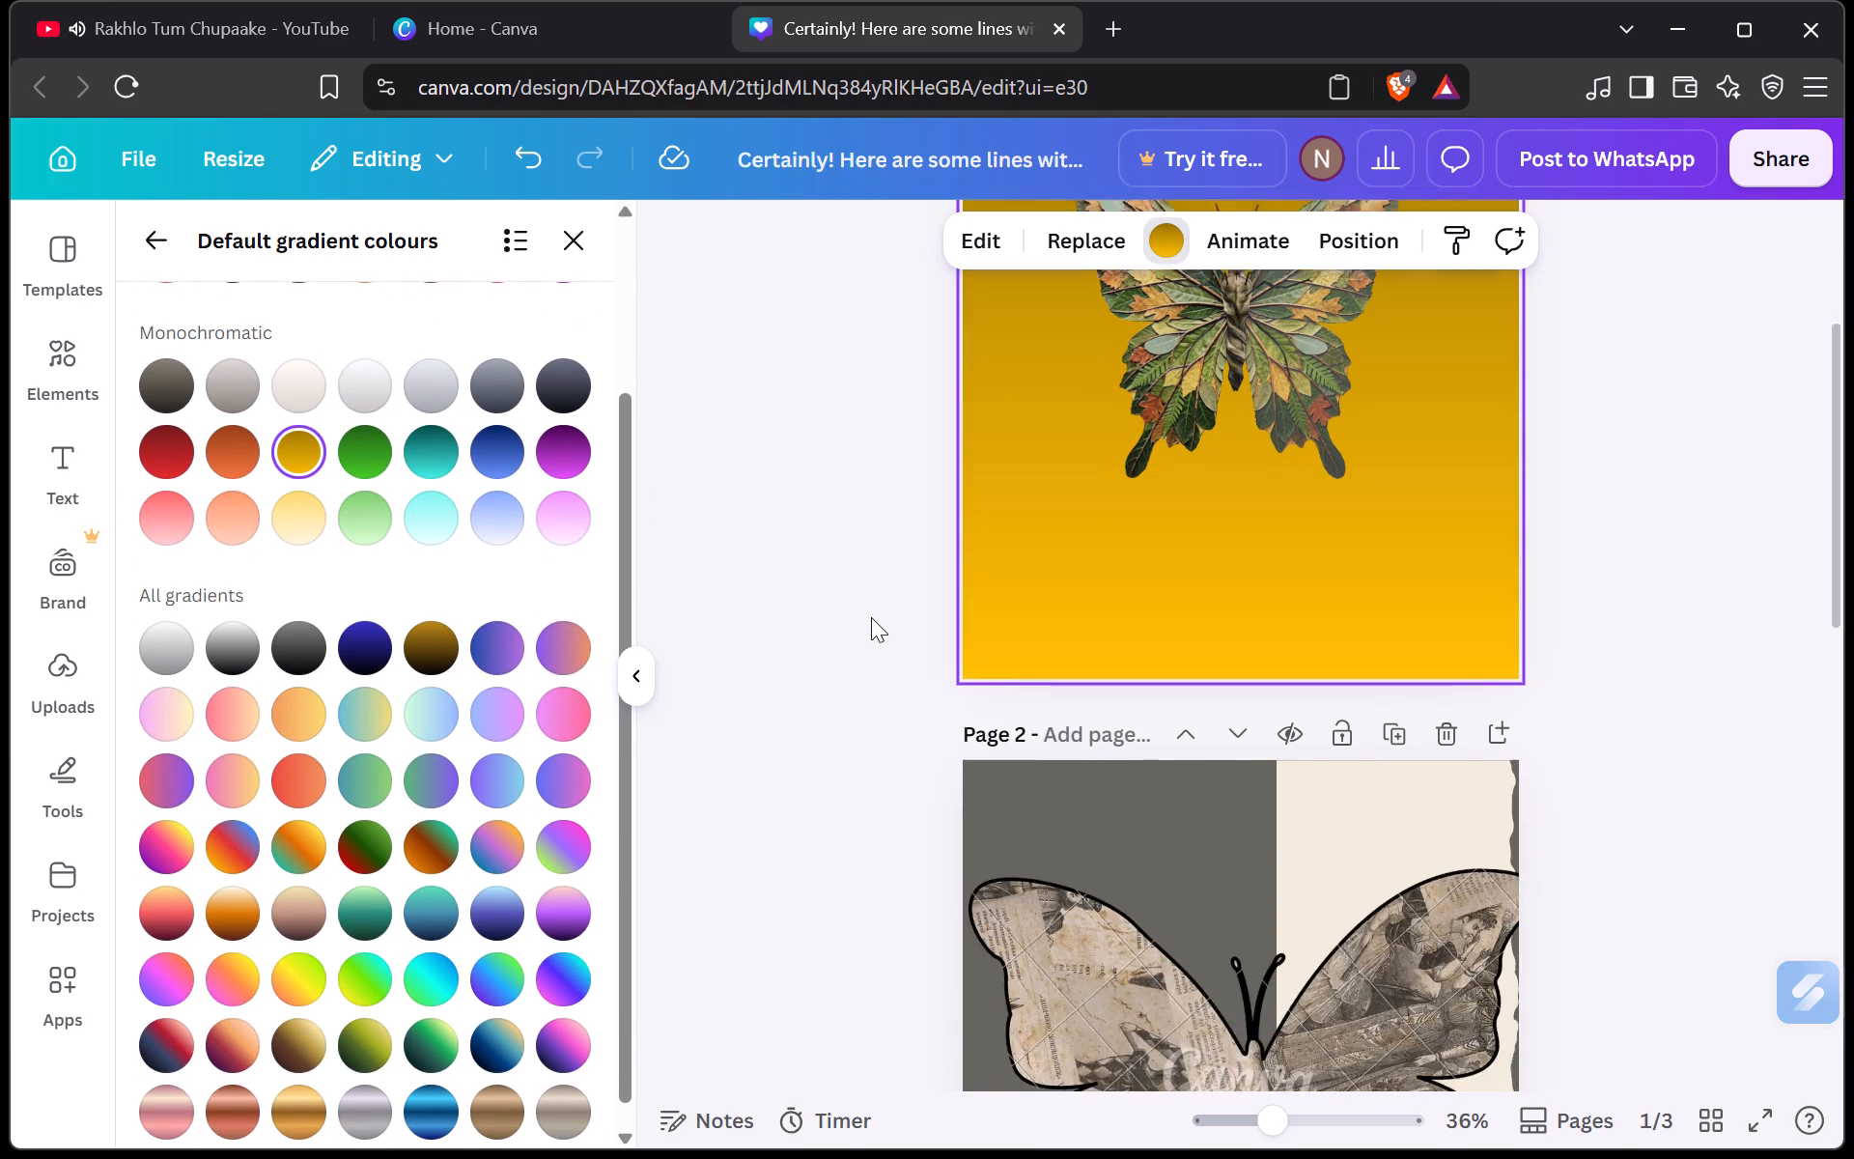
scroll(871, 617, down, 4)
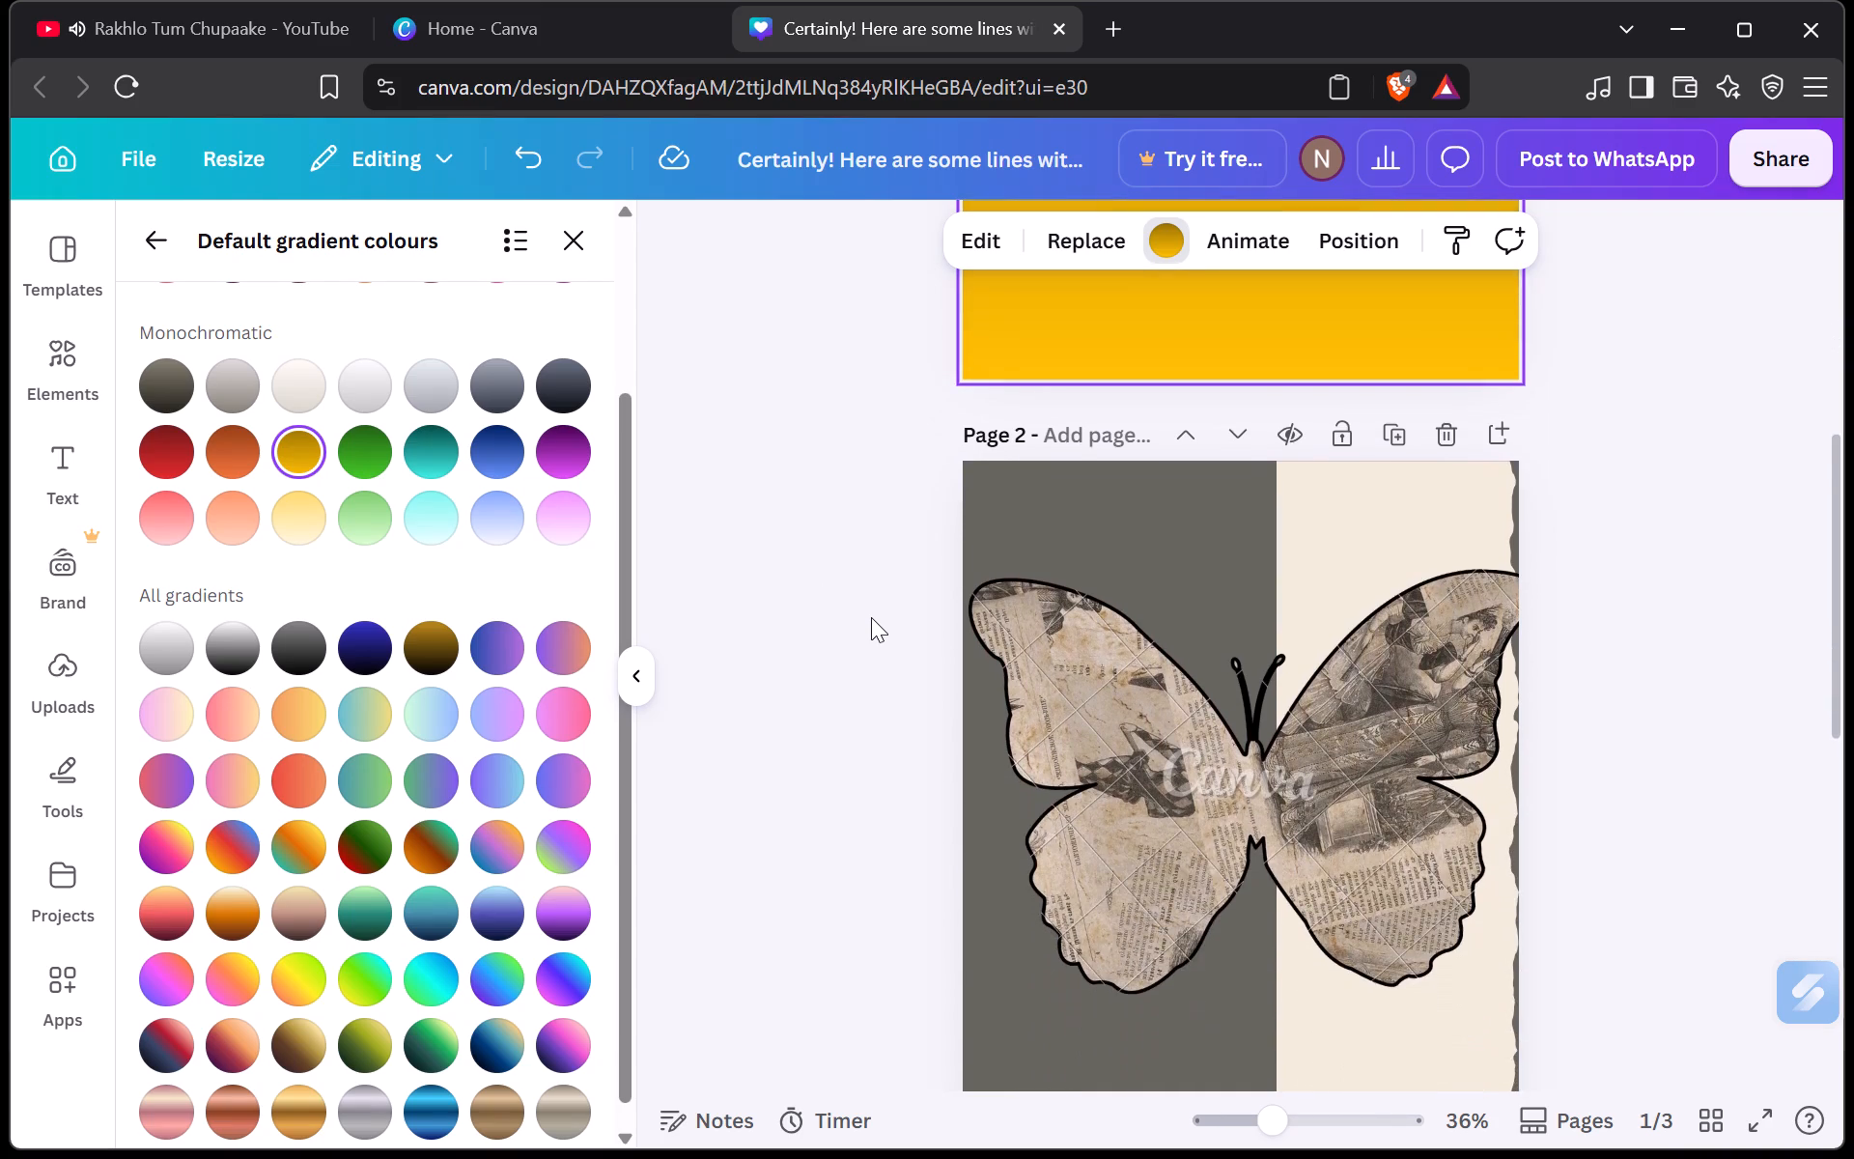
scroll(871, 617, up, 7)
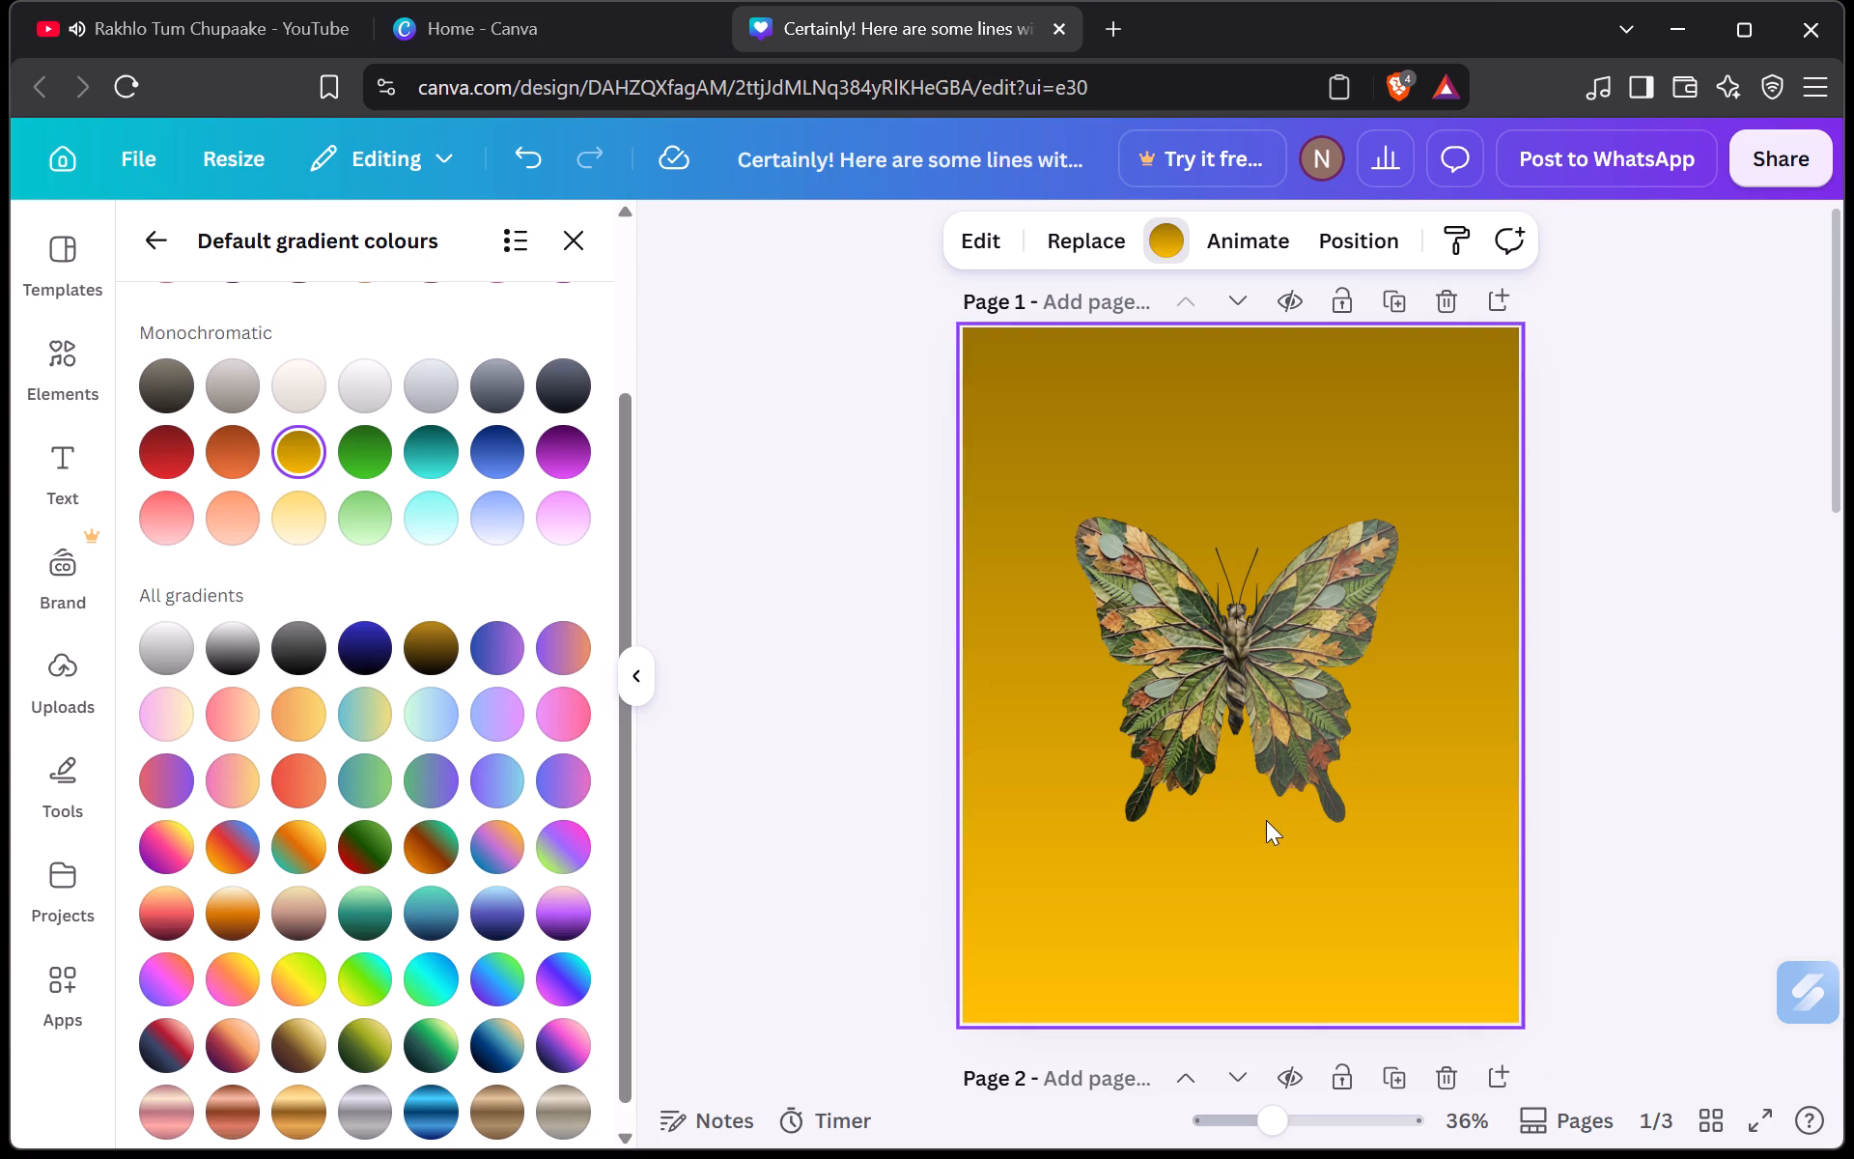
scroll(1267, 823, down, 7)
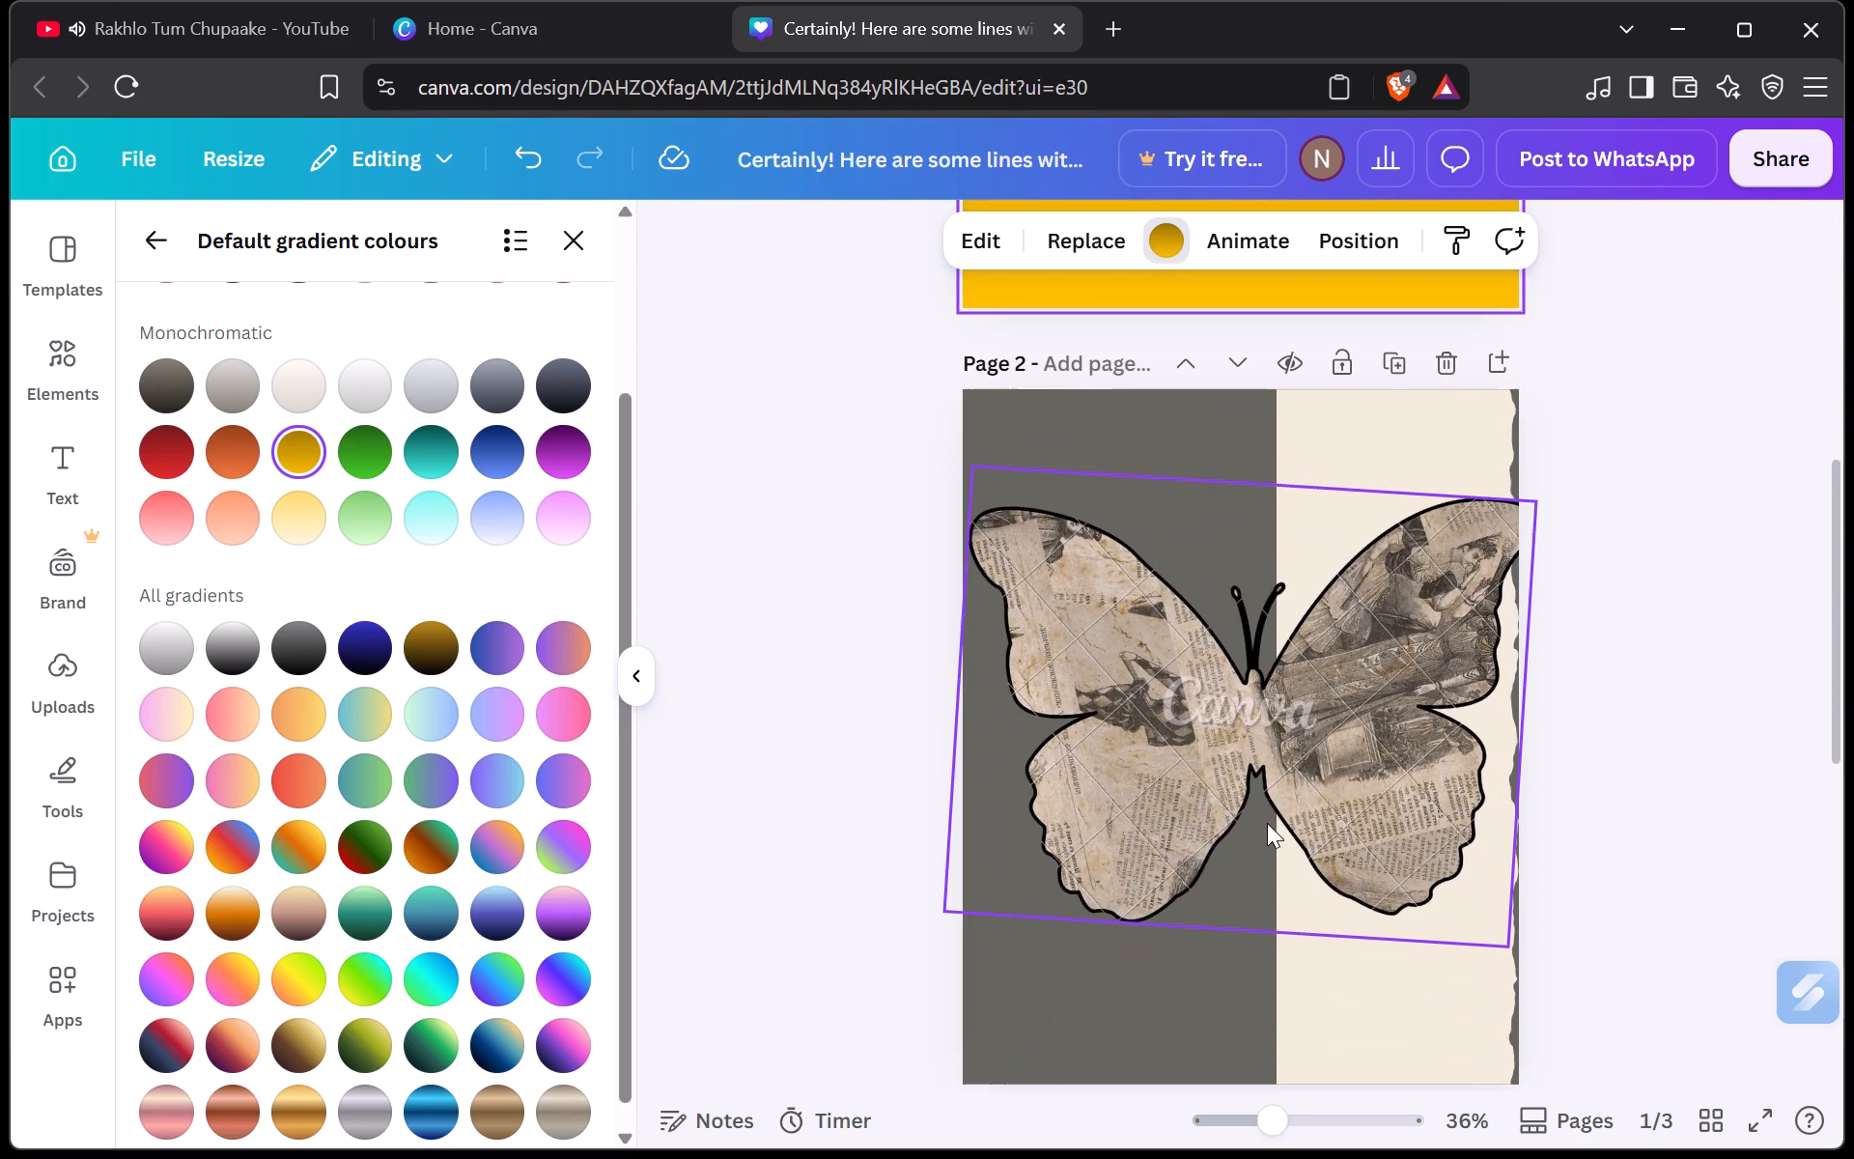
scroll(1267, 823, down, 6)
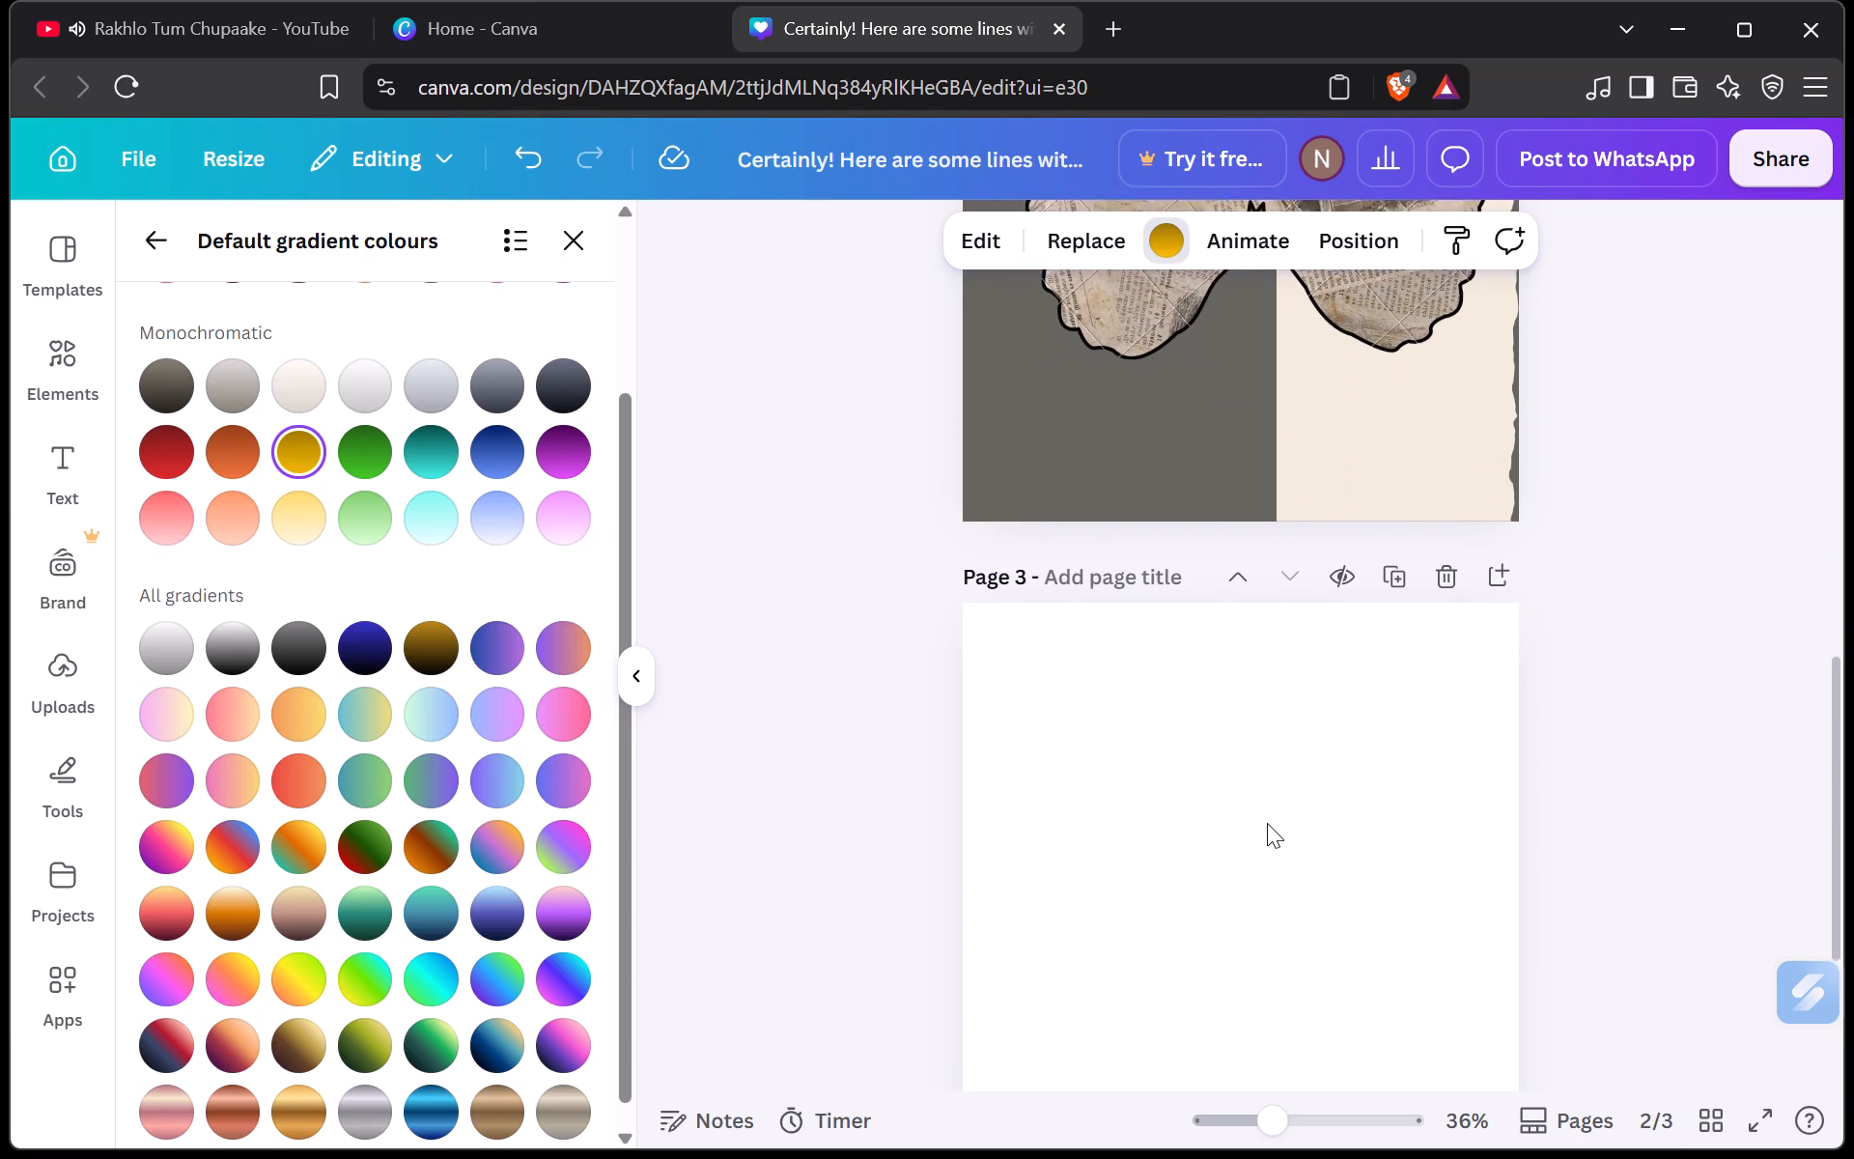
scroll(1267, 823, down, 1)
scroll(1267, 823, up, 9)
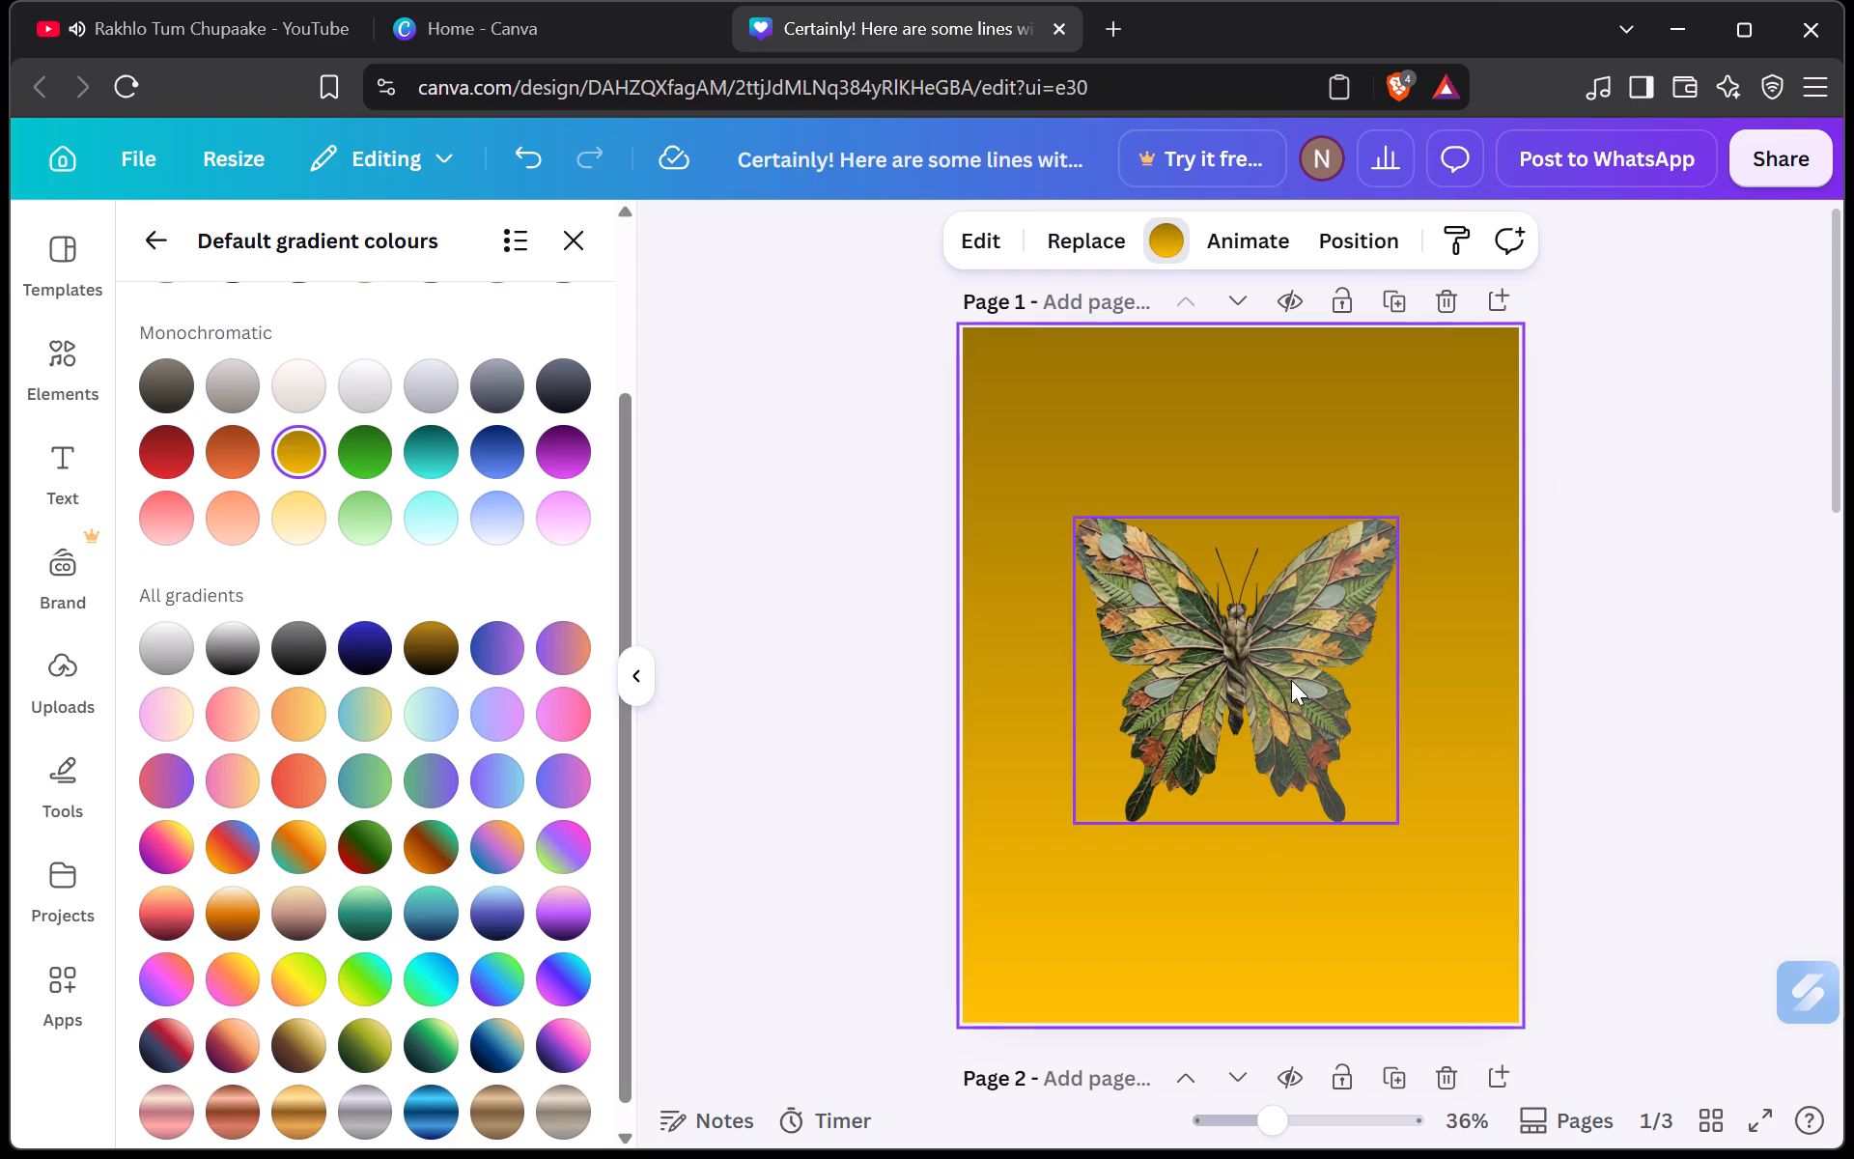
scroll(1269, 584, down, 4)
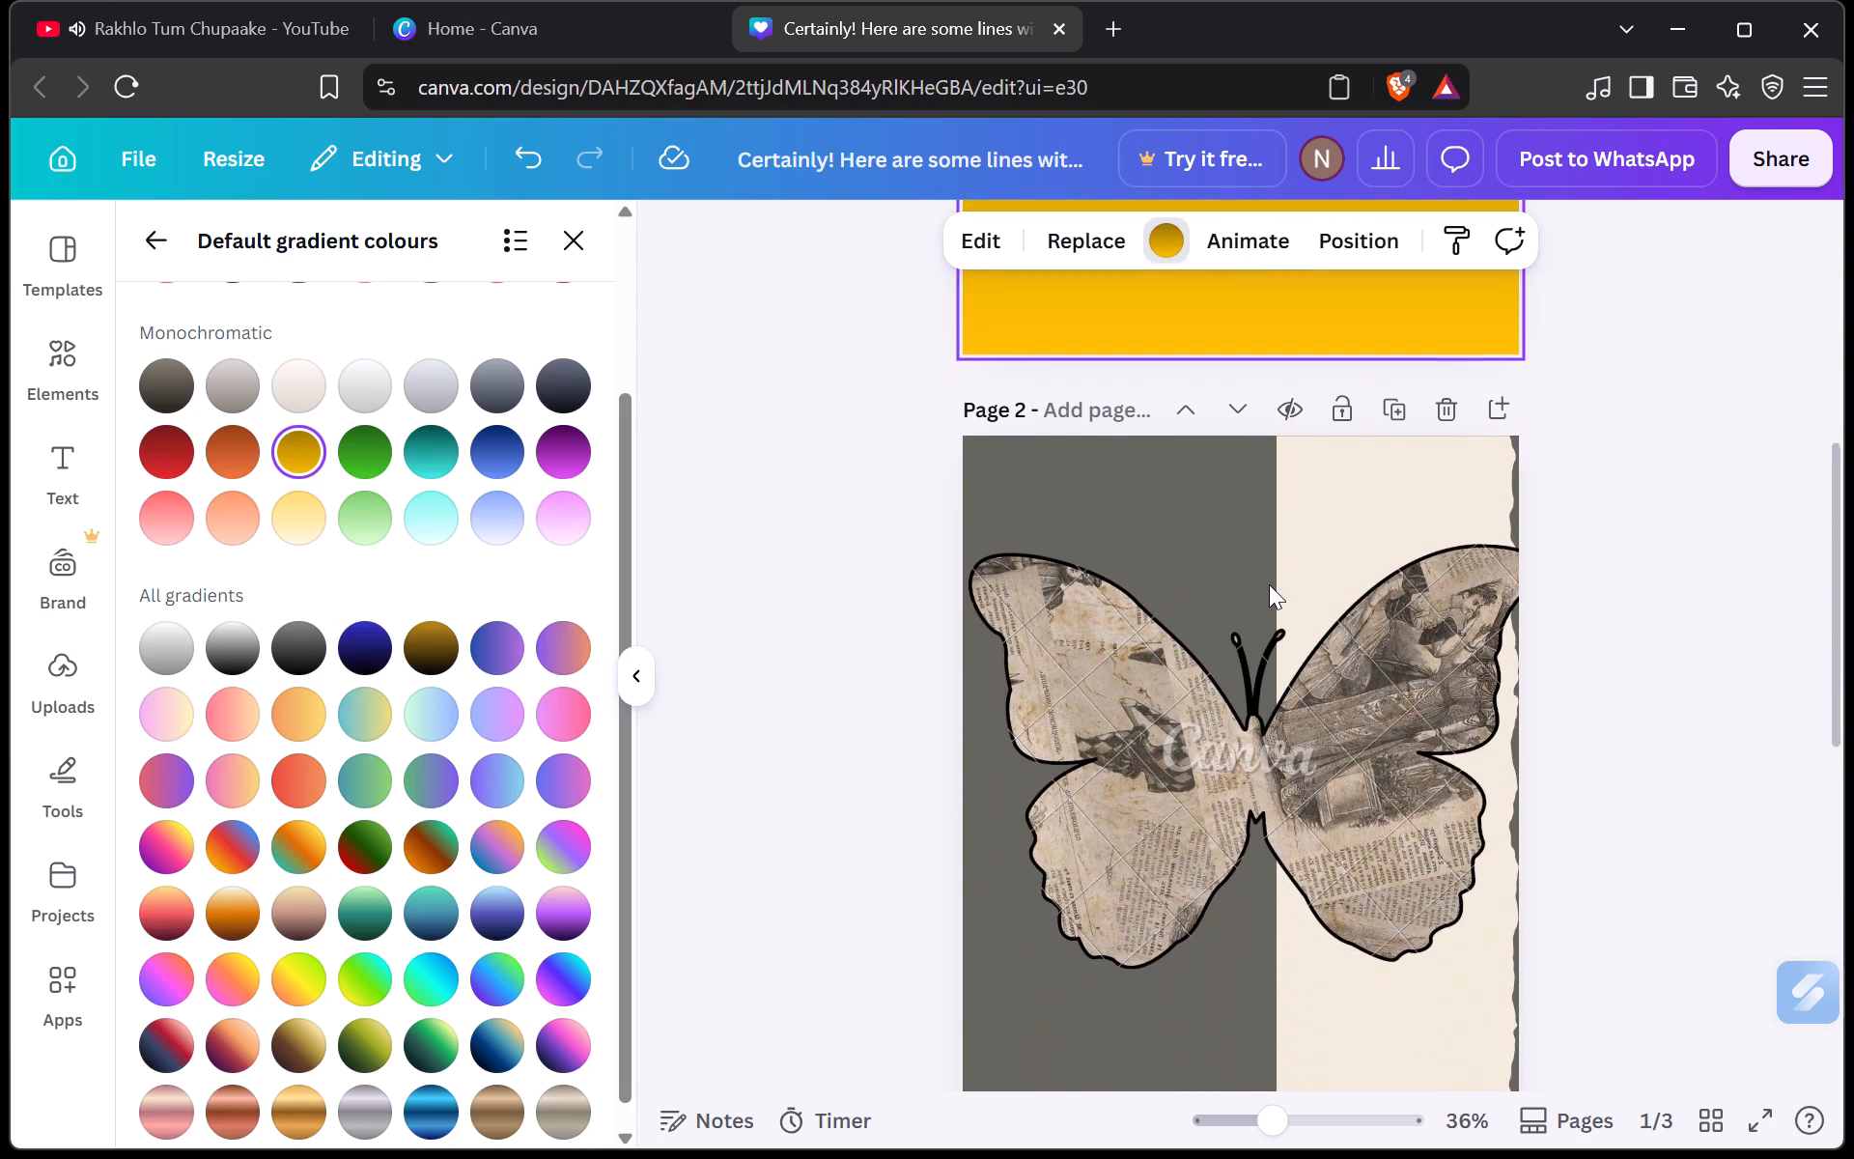
scroll(1269, 584, down, 5)
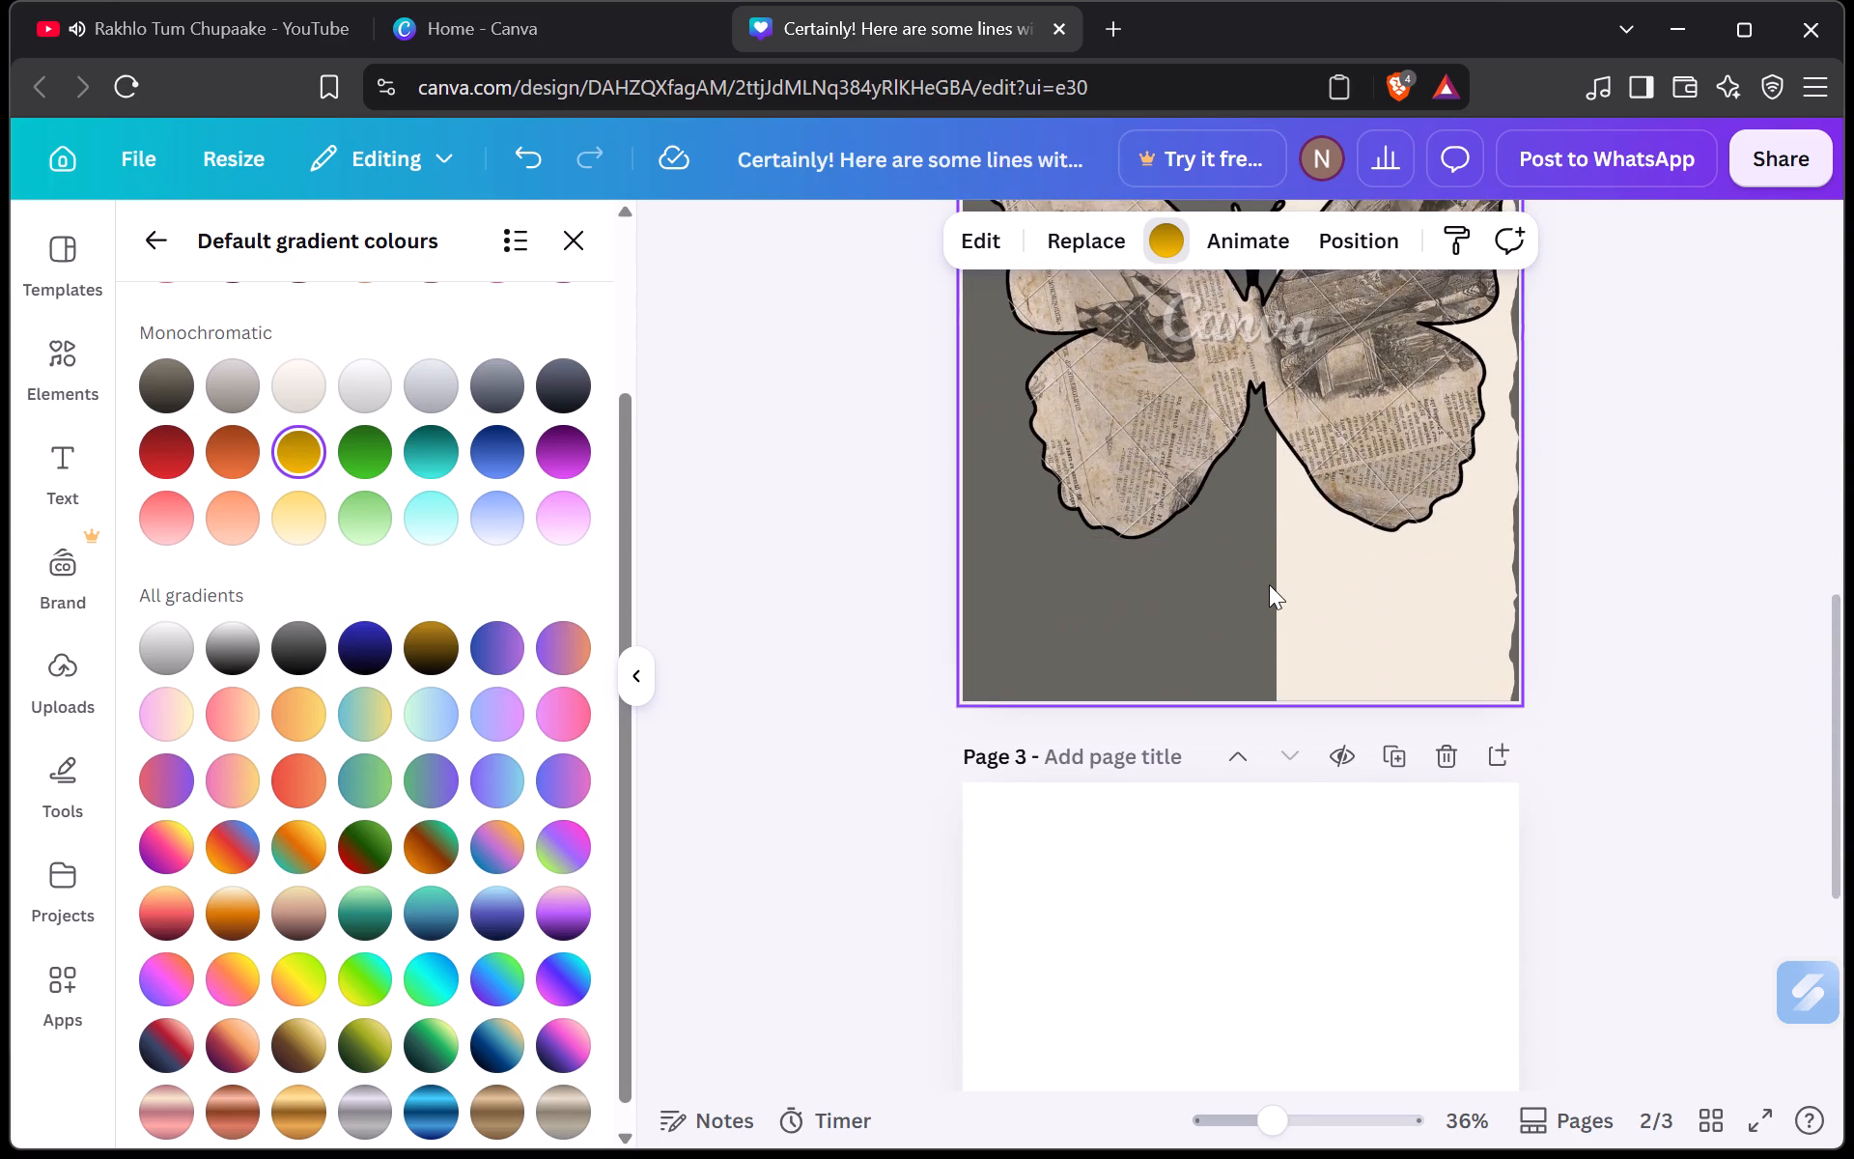
scroll(1269, 584, up, 3)
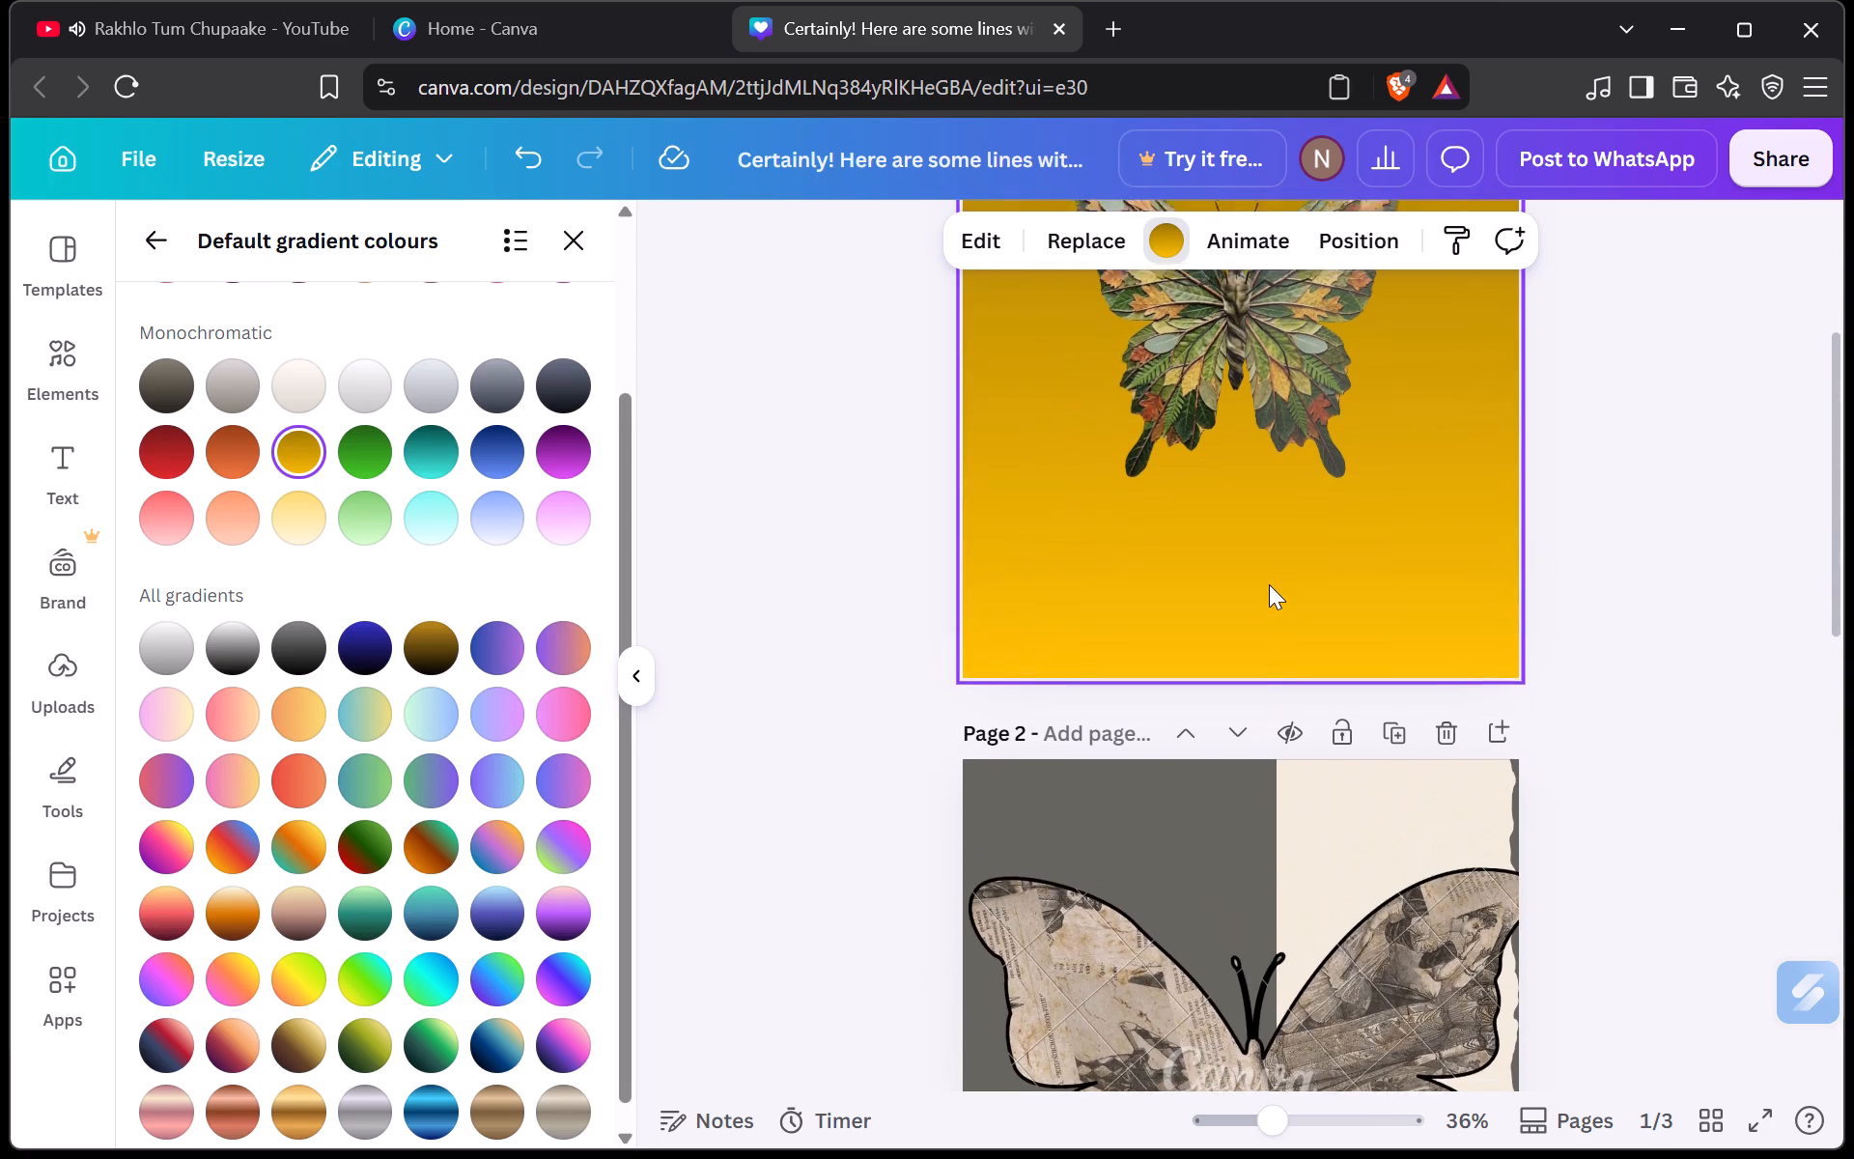
scroll(1269, 584, up, 1)
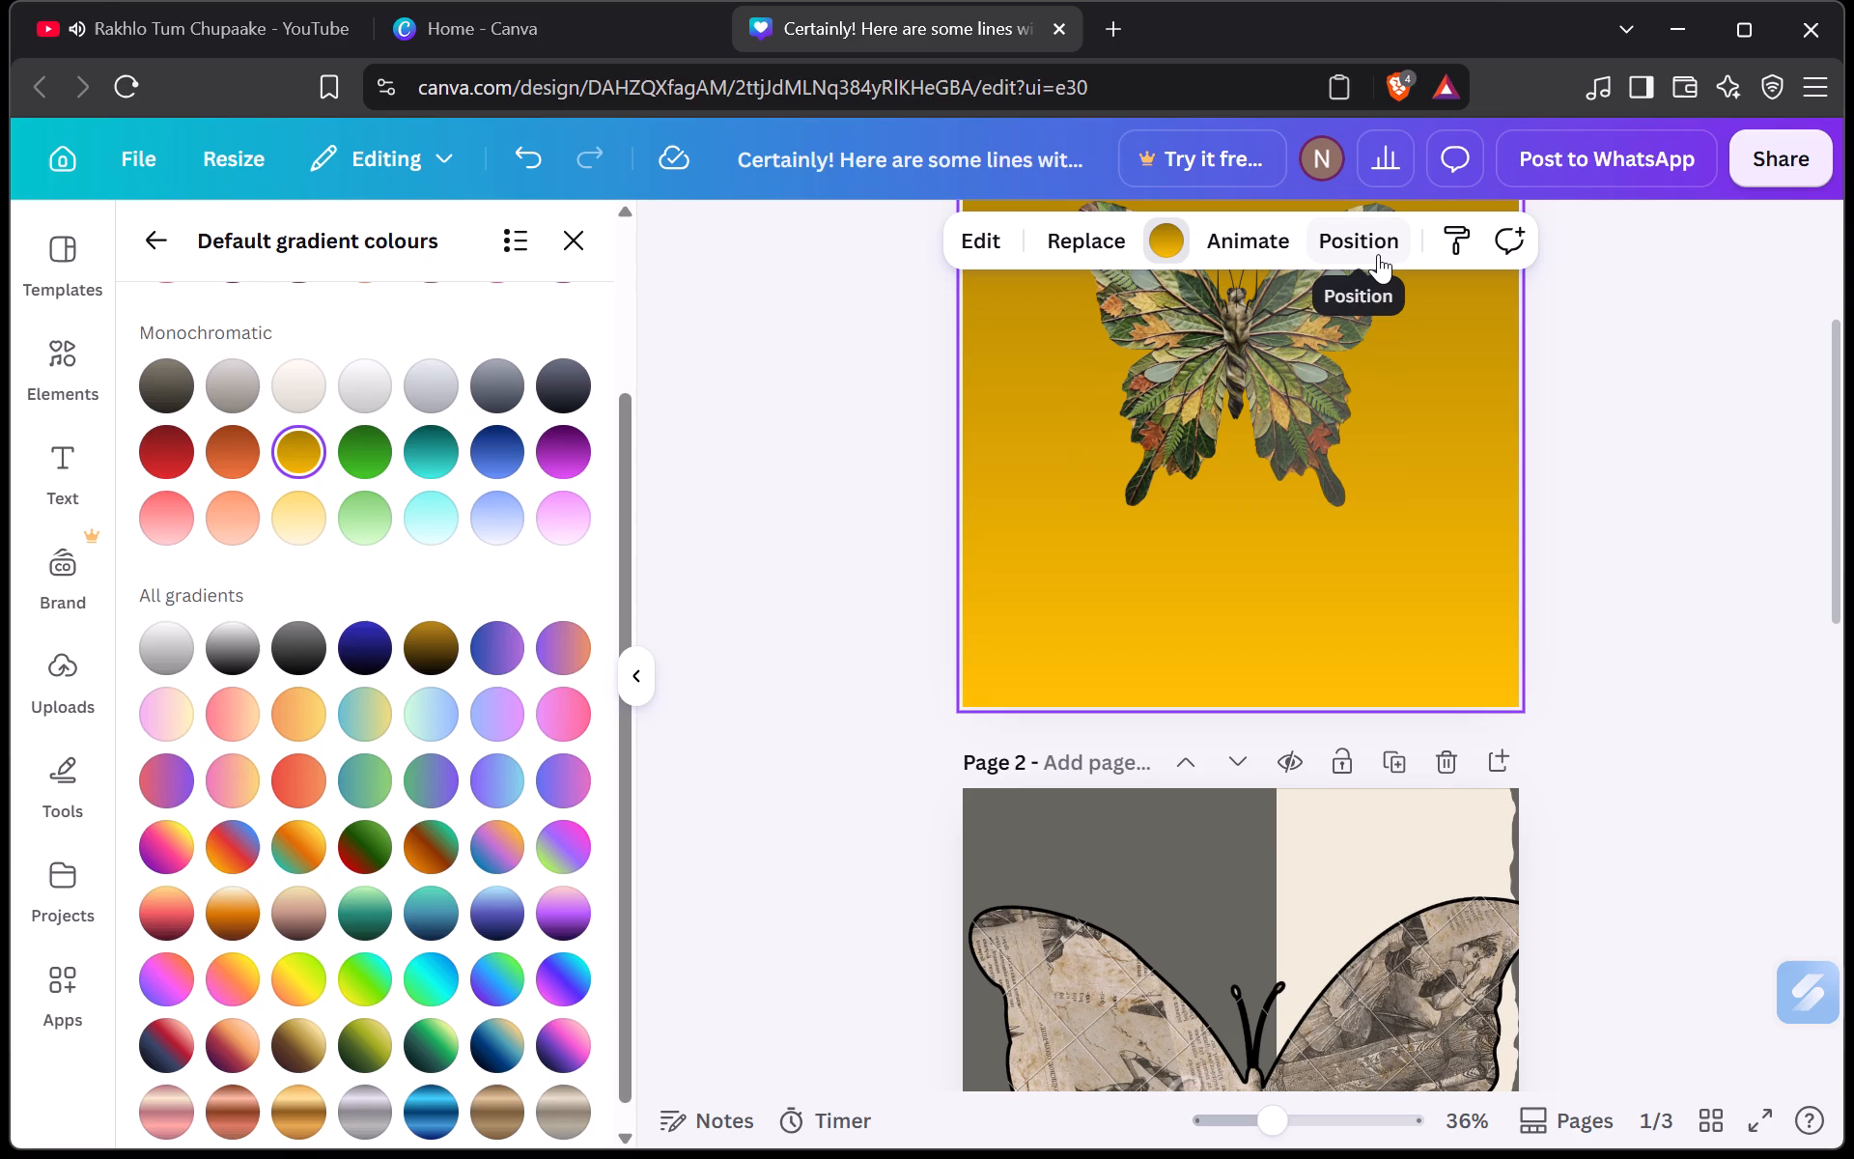
Show page 1's layers and inspect the golden gradient background layer.
click(1370, 250)
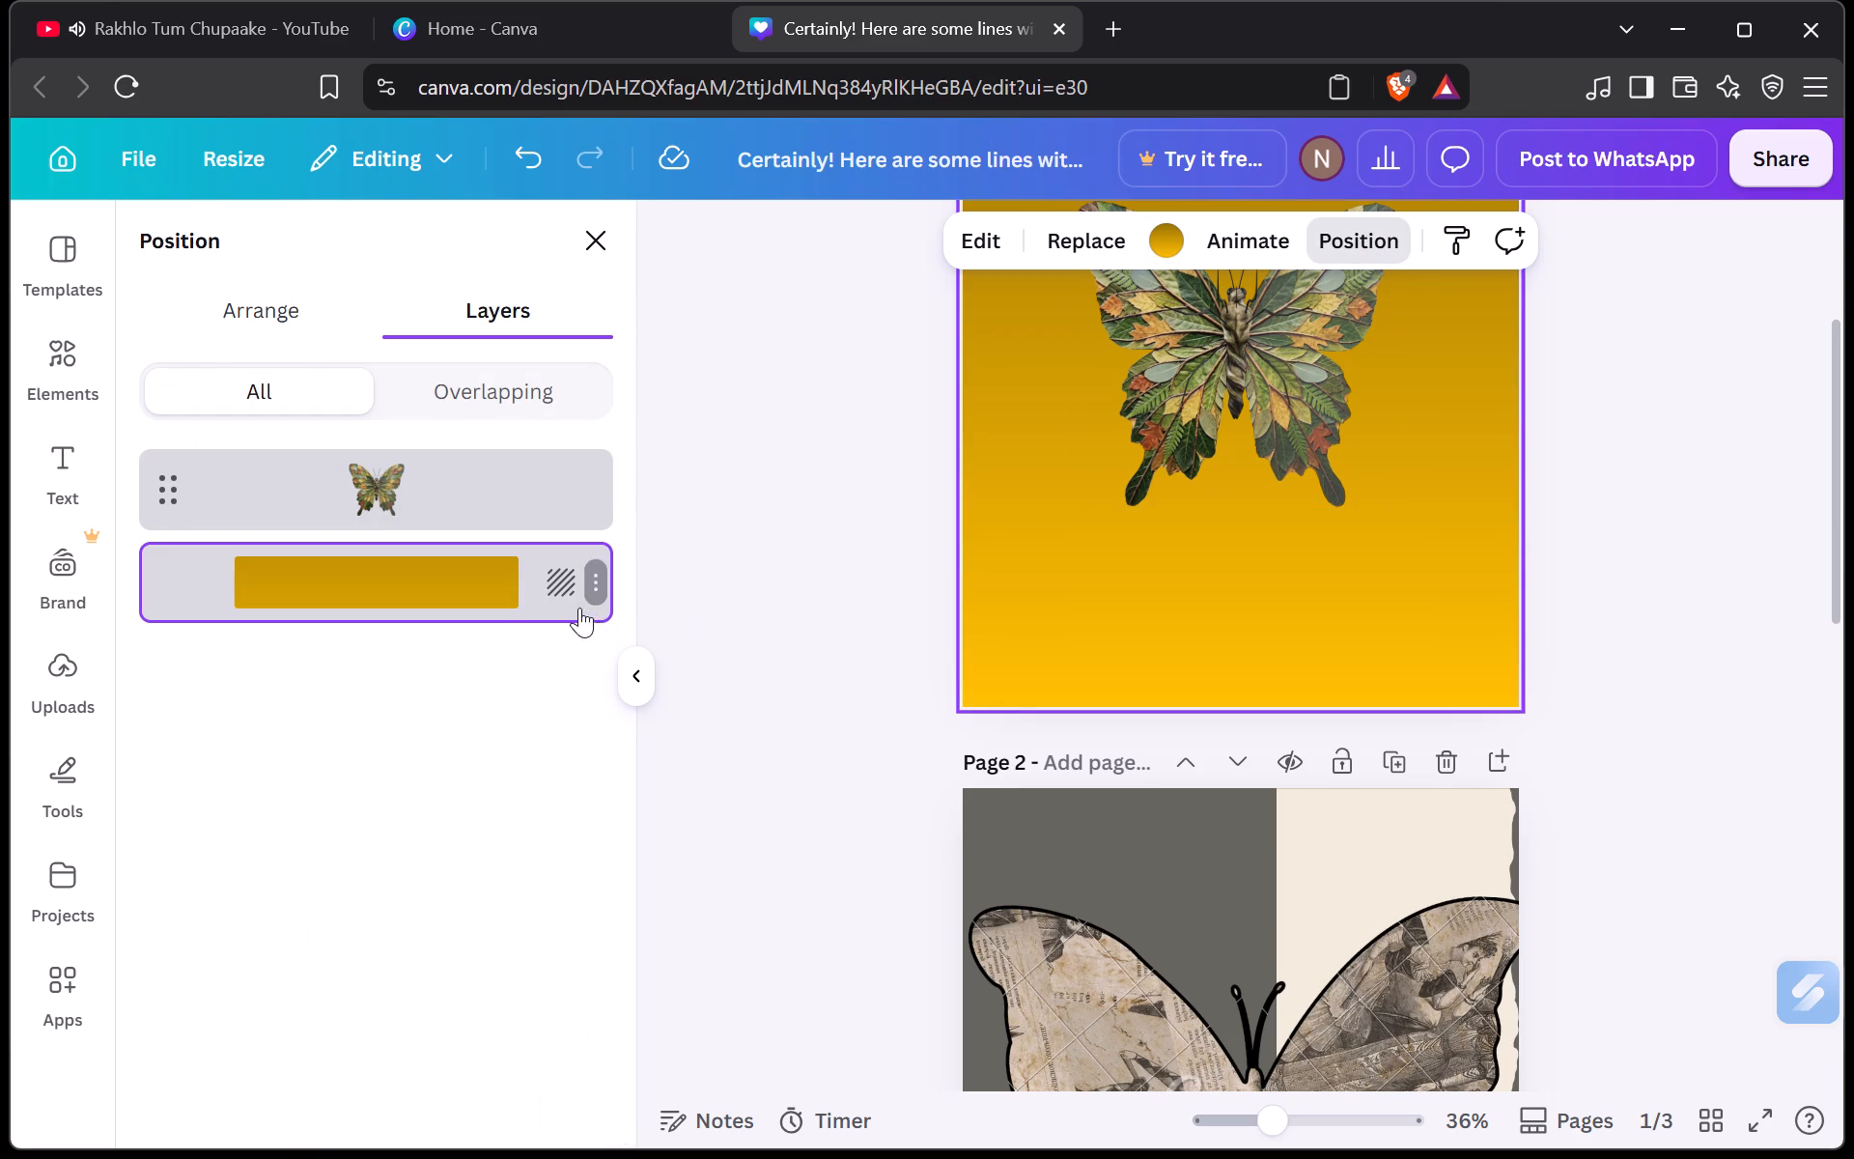
click(495, 598)
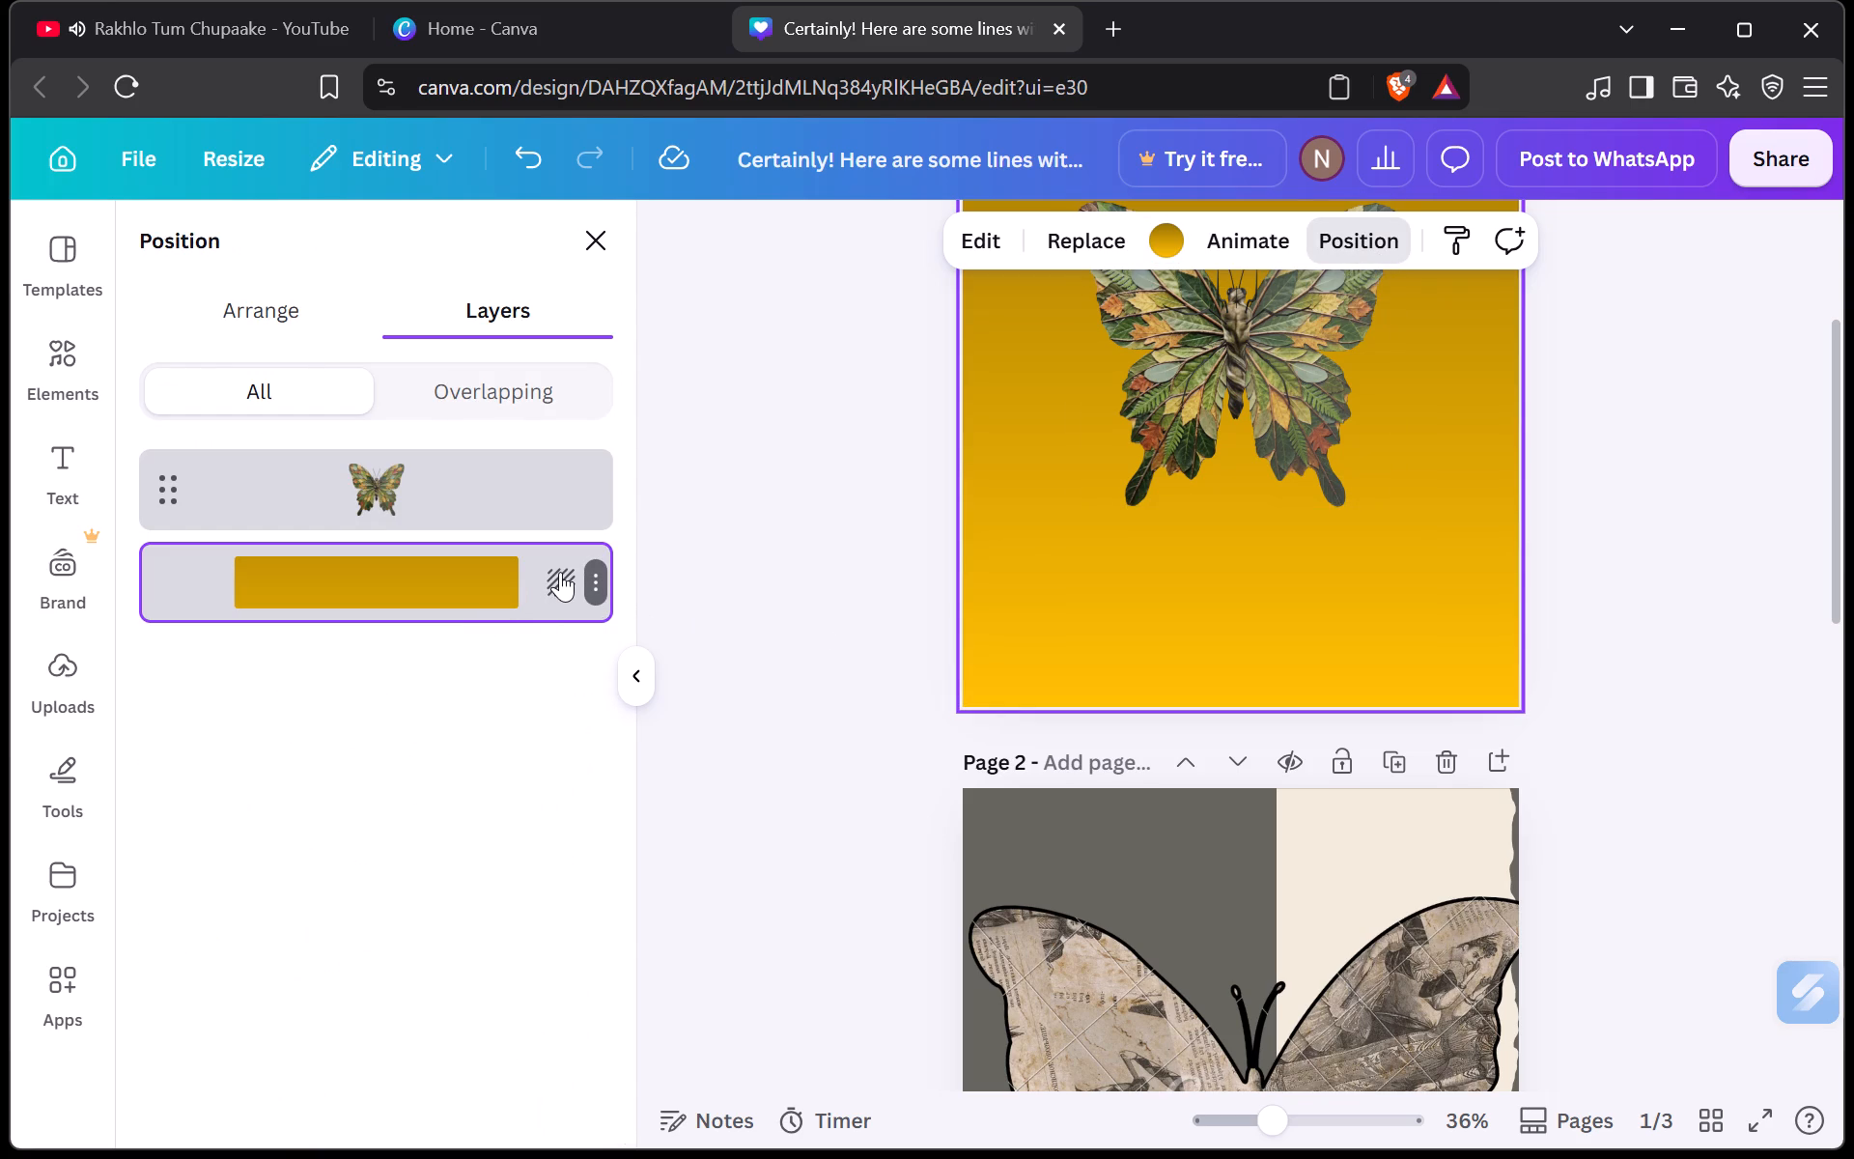
double_click(560, 572)
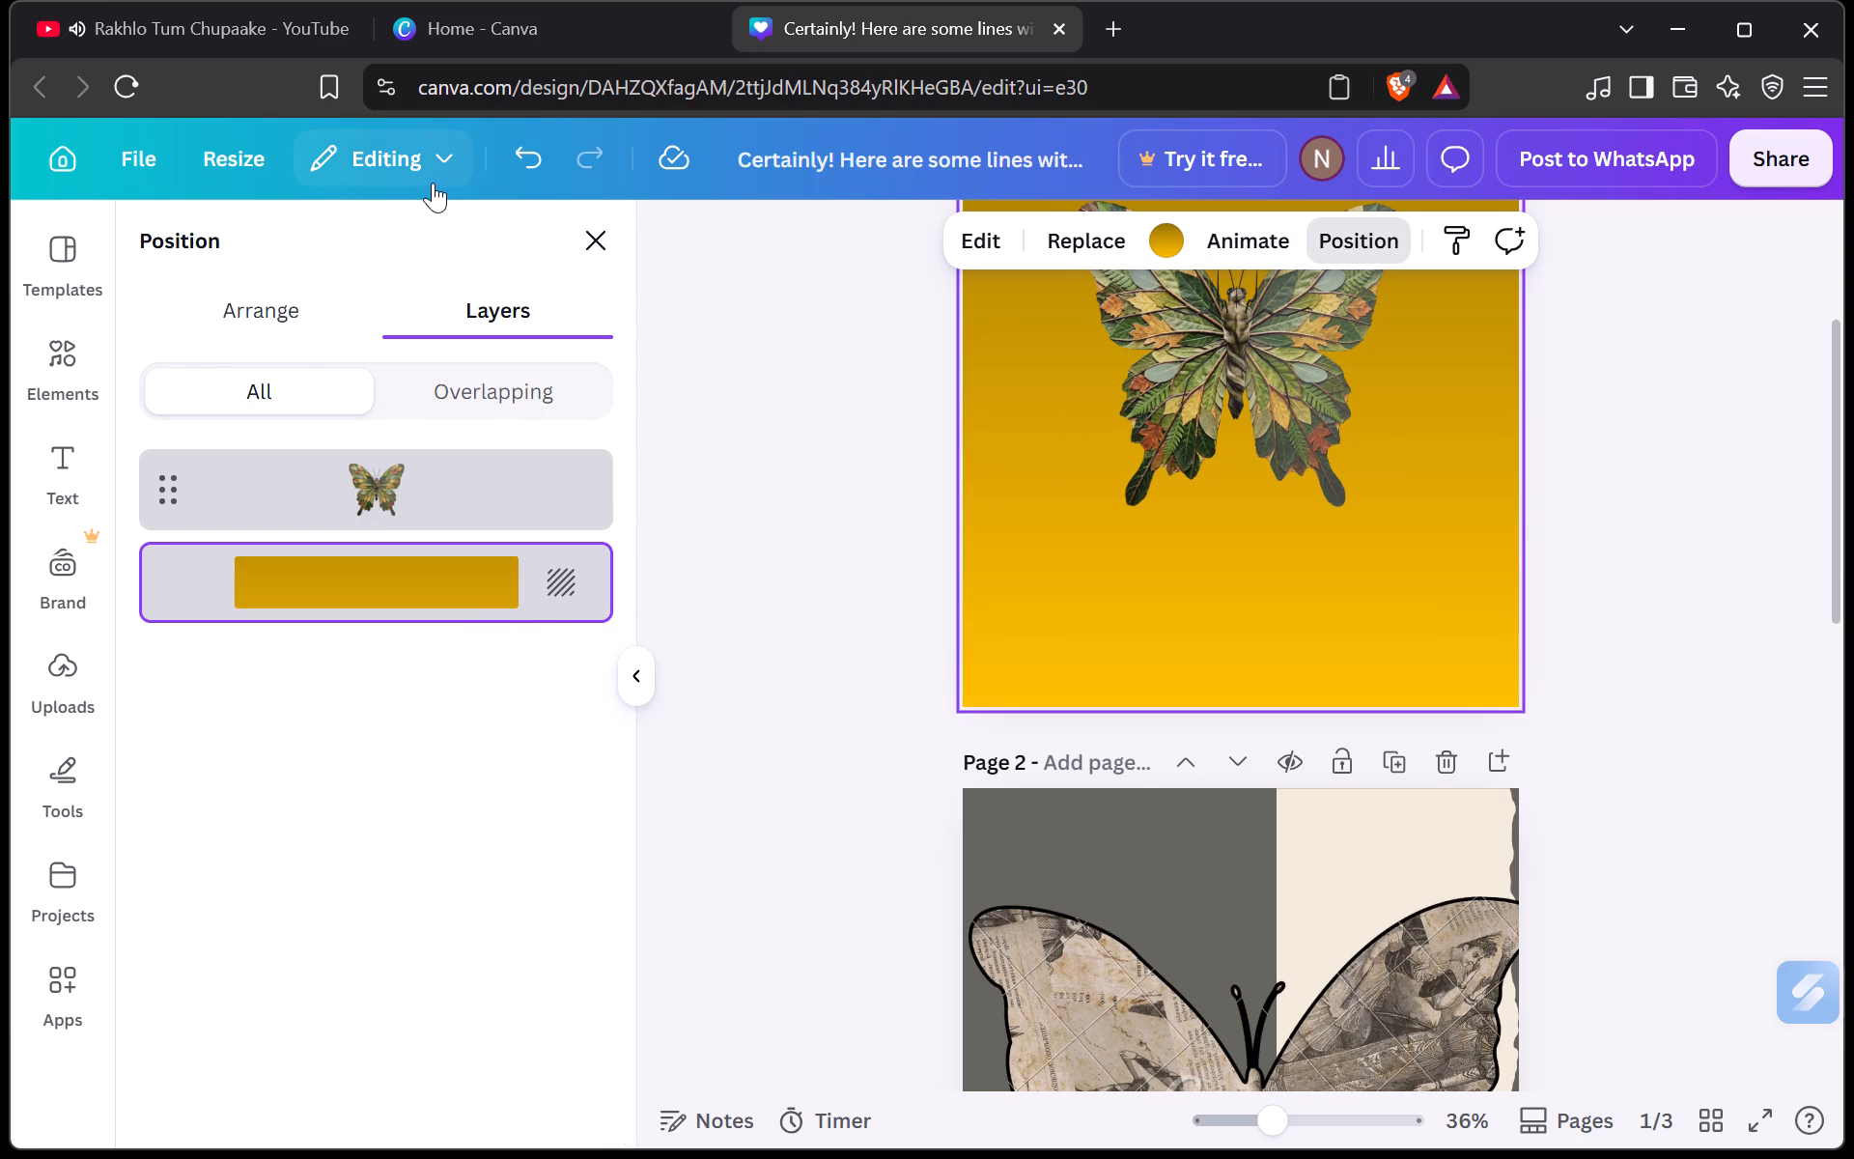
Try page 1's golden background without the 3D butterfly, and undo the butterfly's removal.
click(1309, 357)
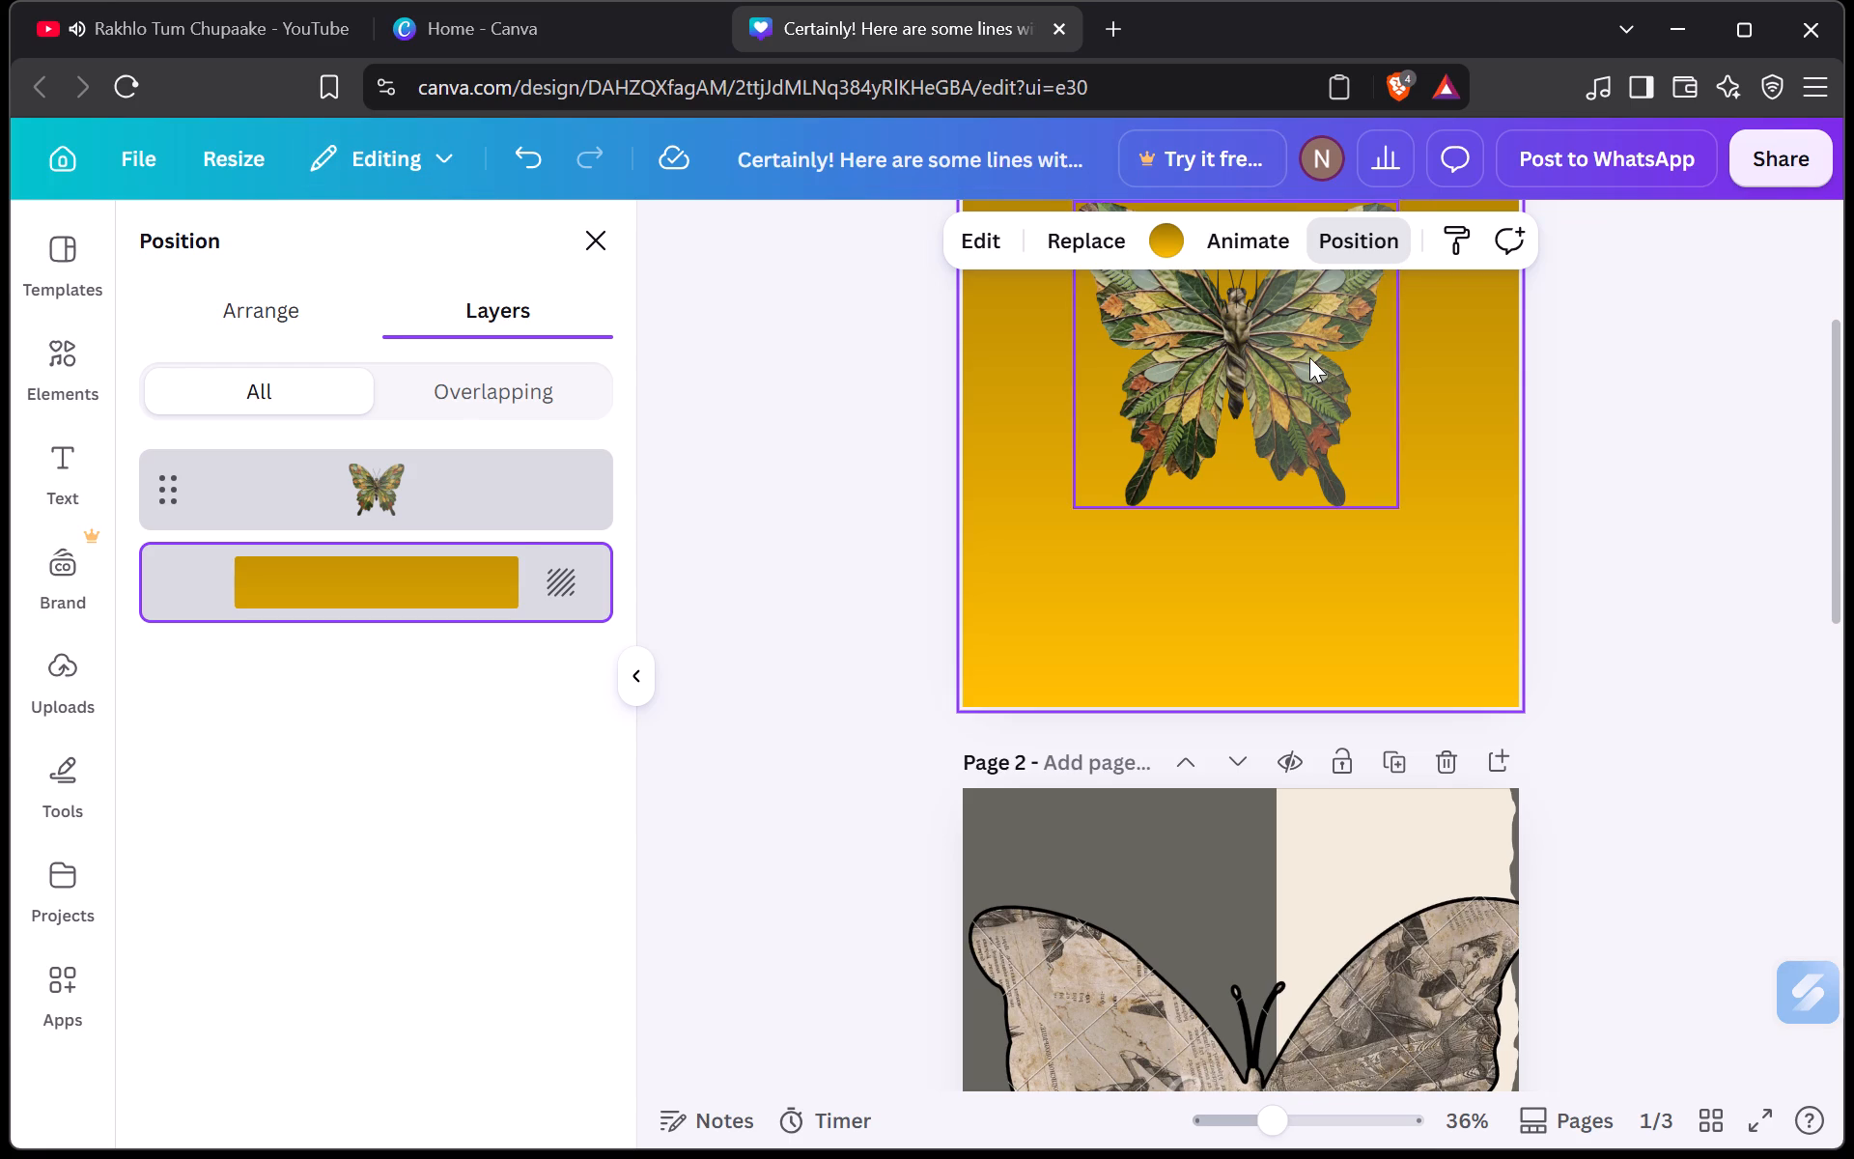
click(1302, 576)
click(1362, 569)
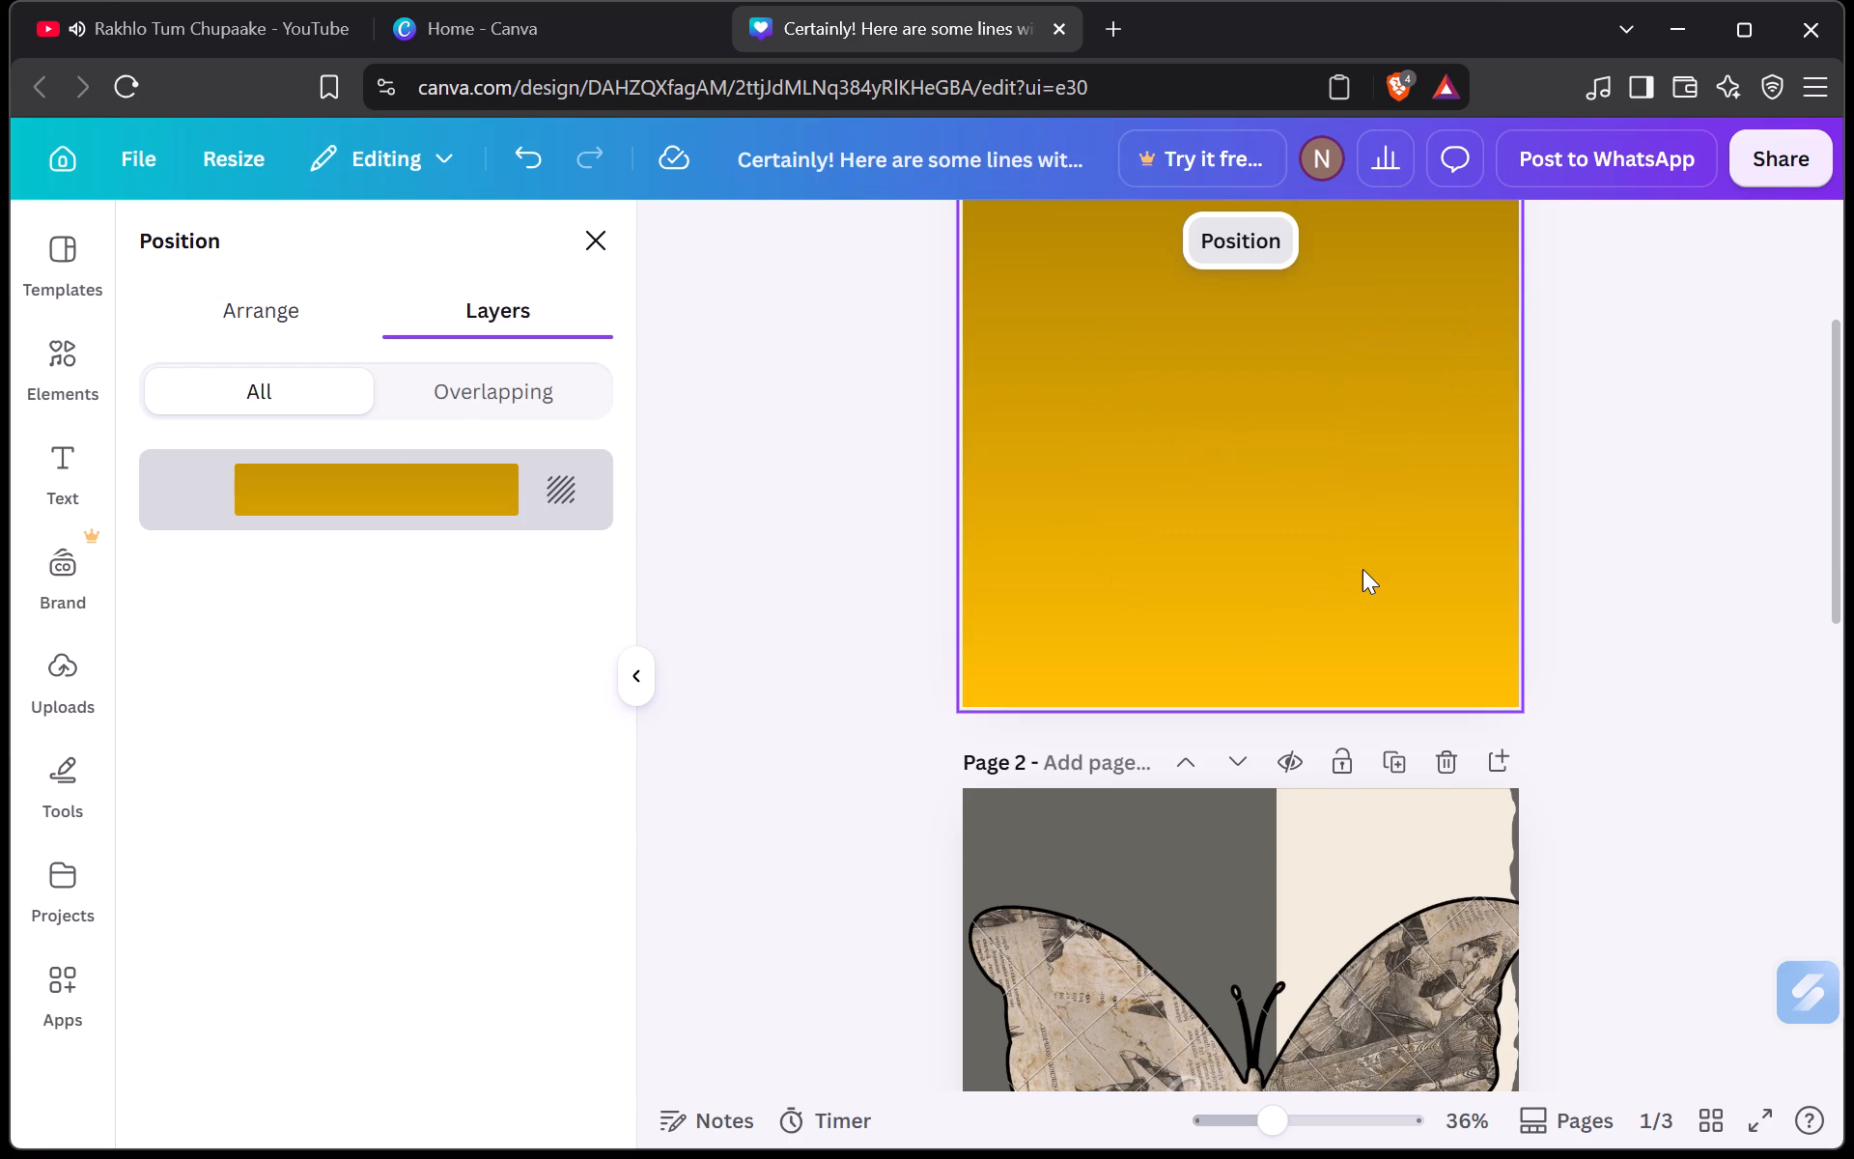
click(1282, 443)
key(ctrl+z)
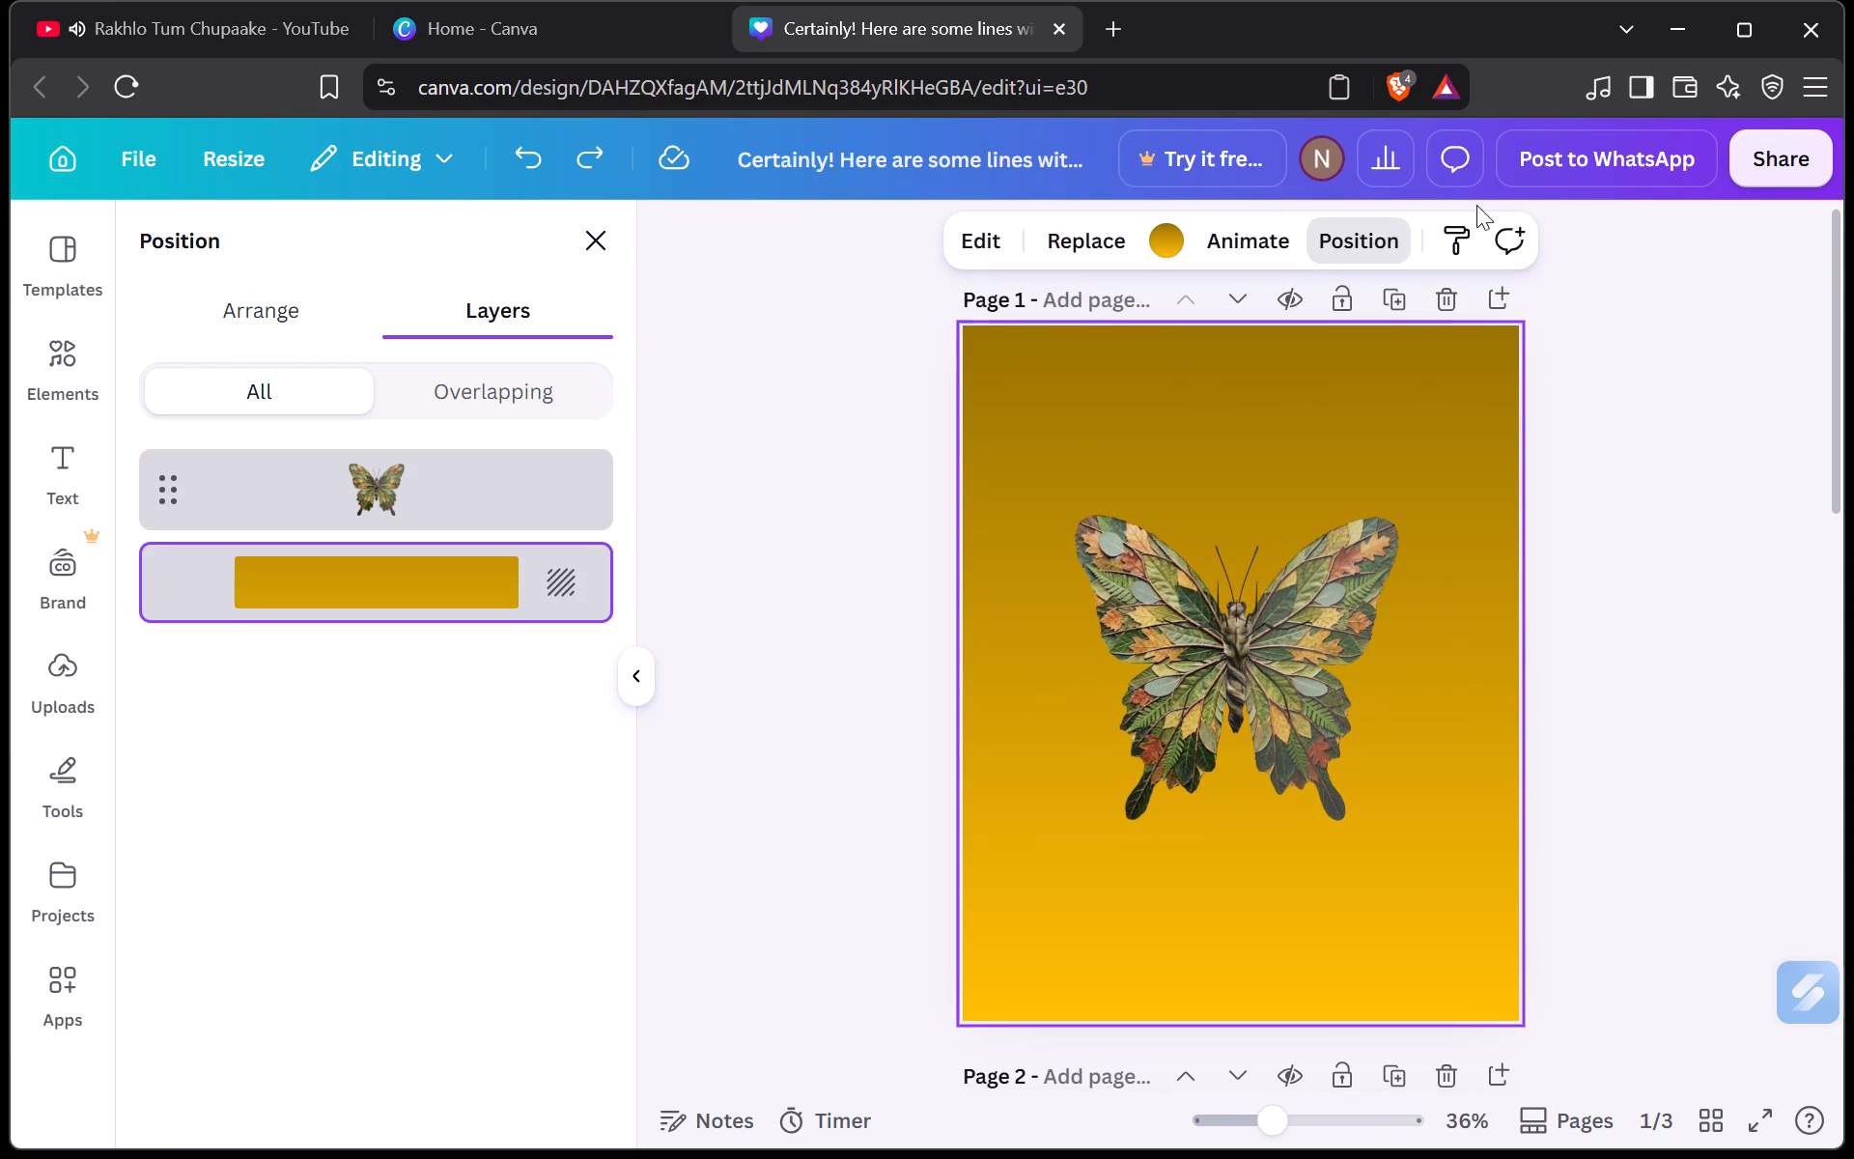
scroll(1499, 542, down, 5)
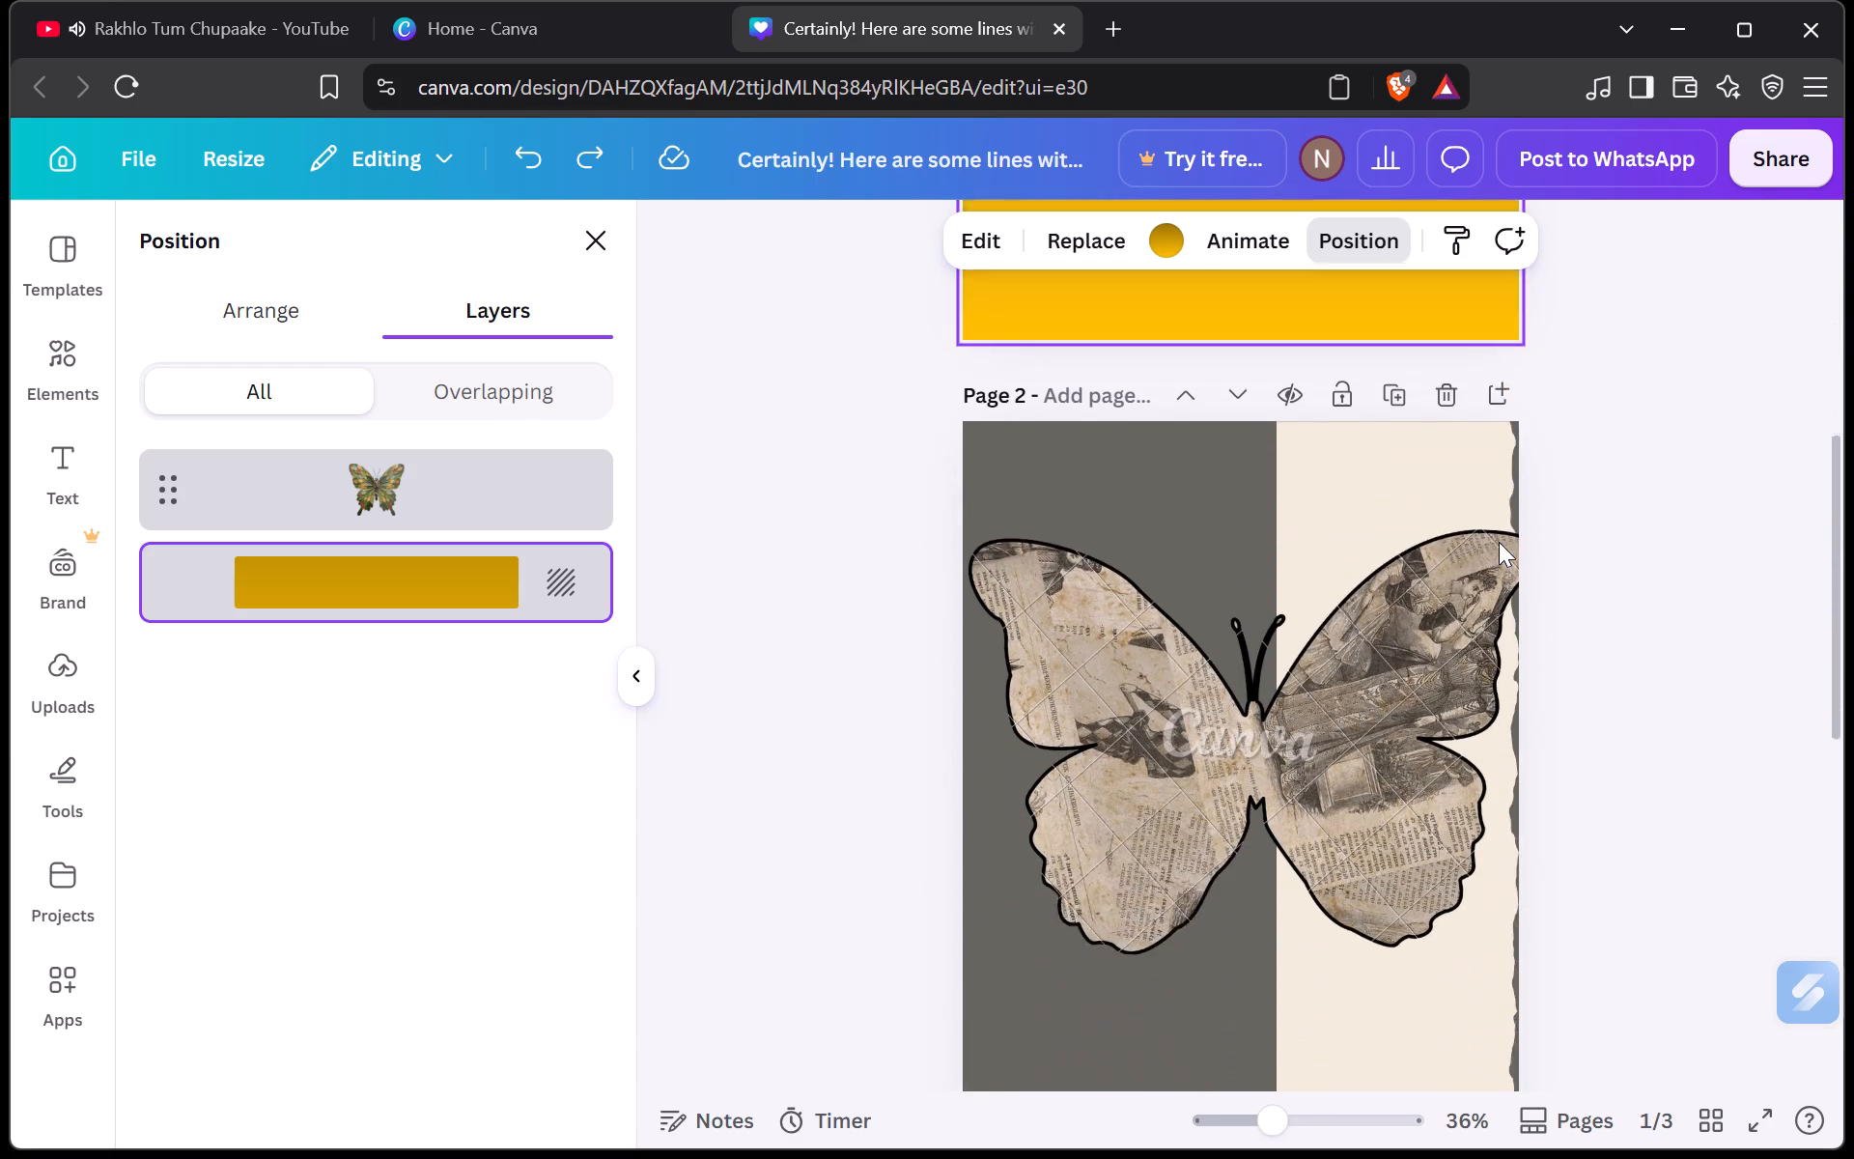
scroll(1499, 542, down, 2)
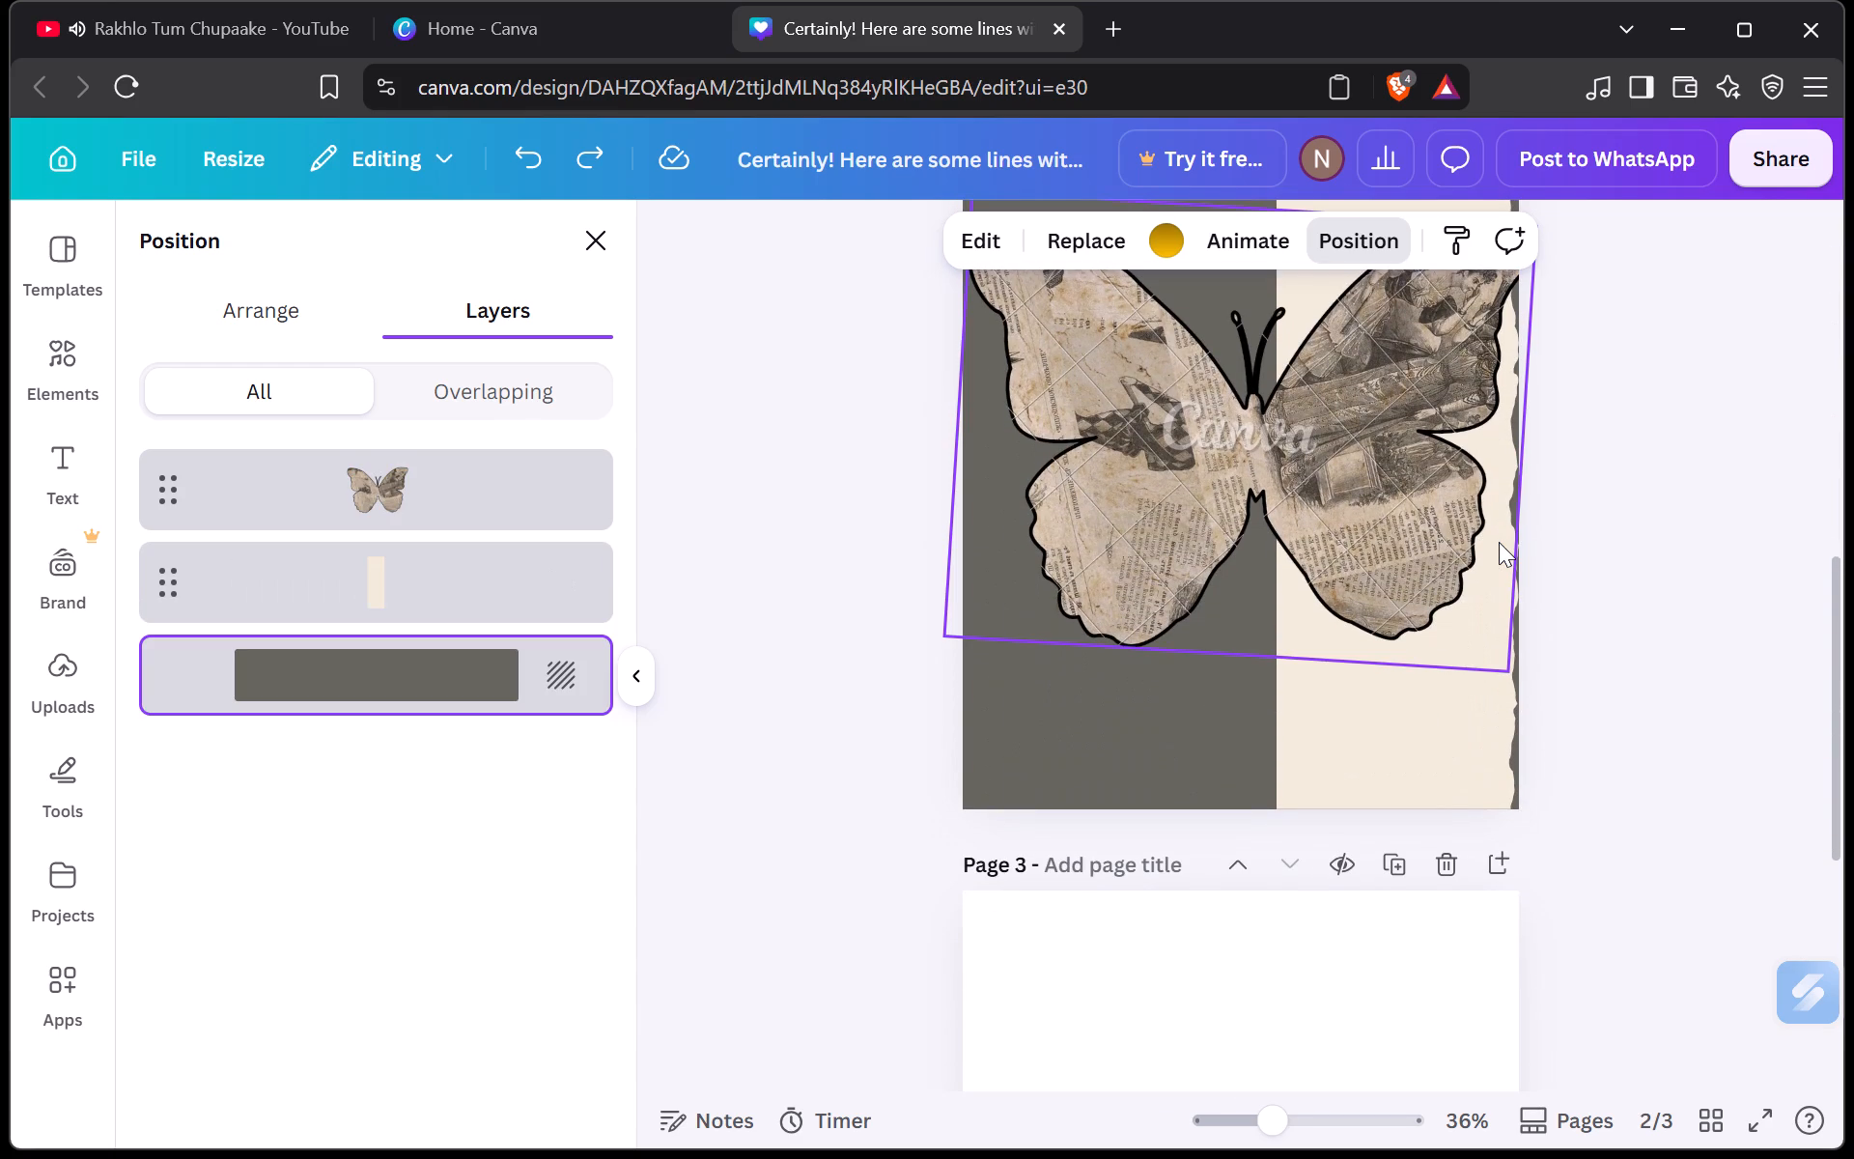
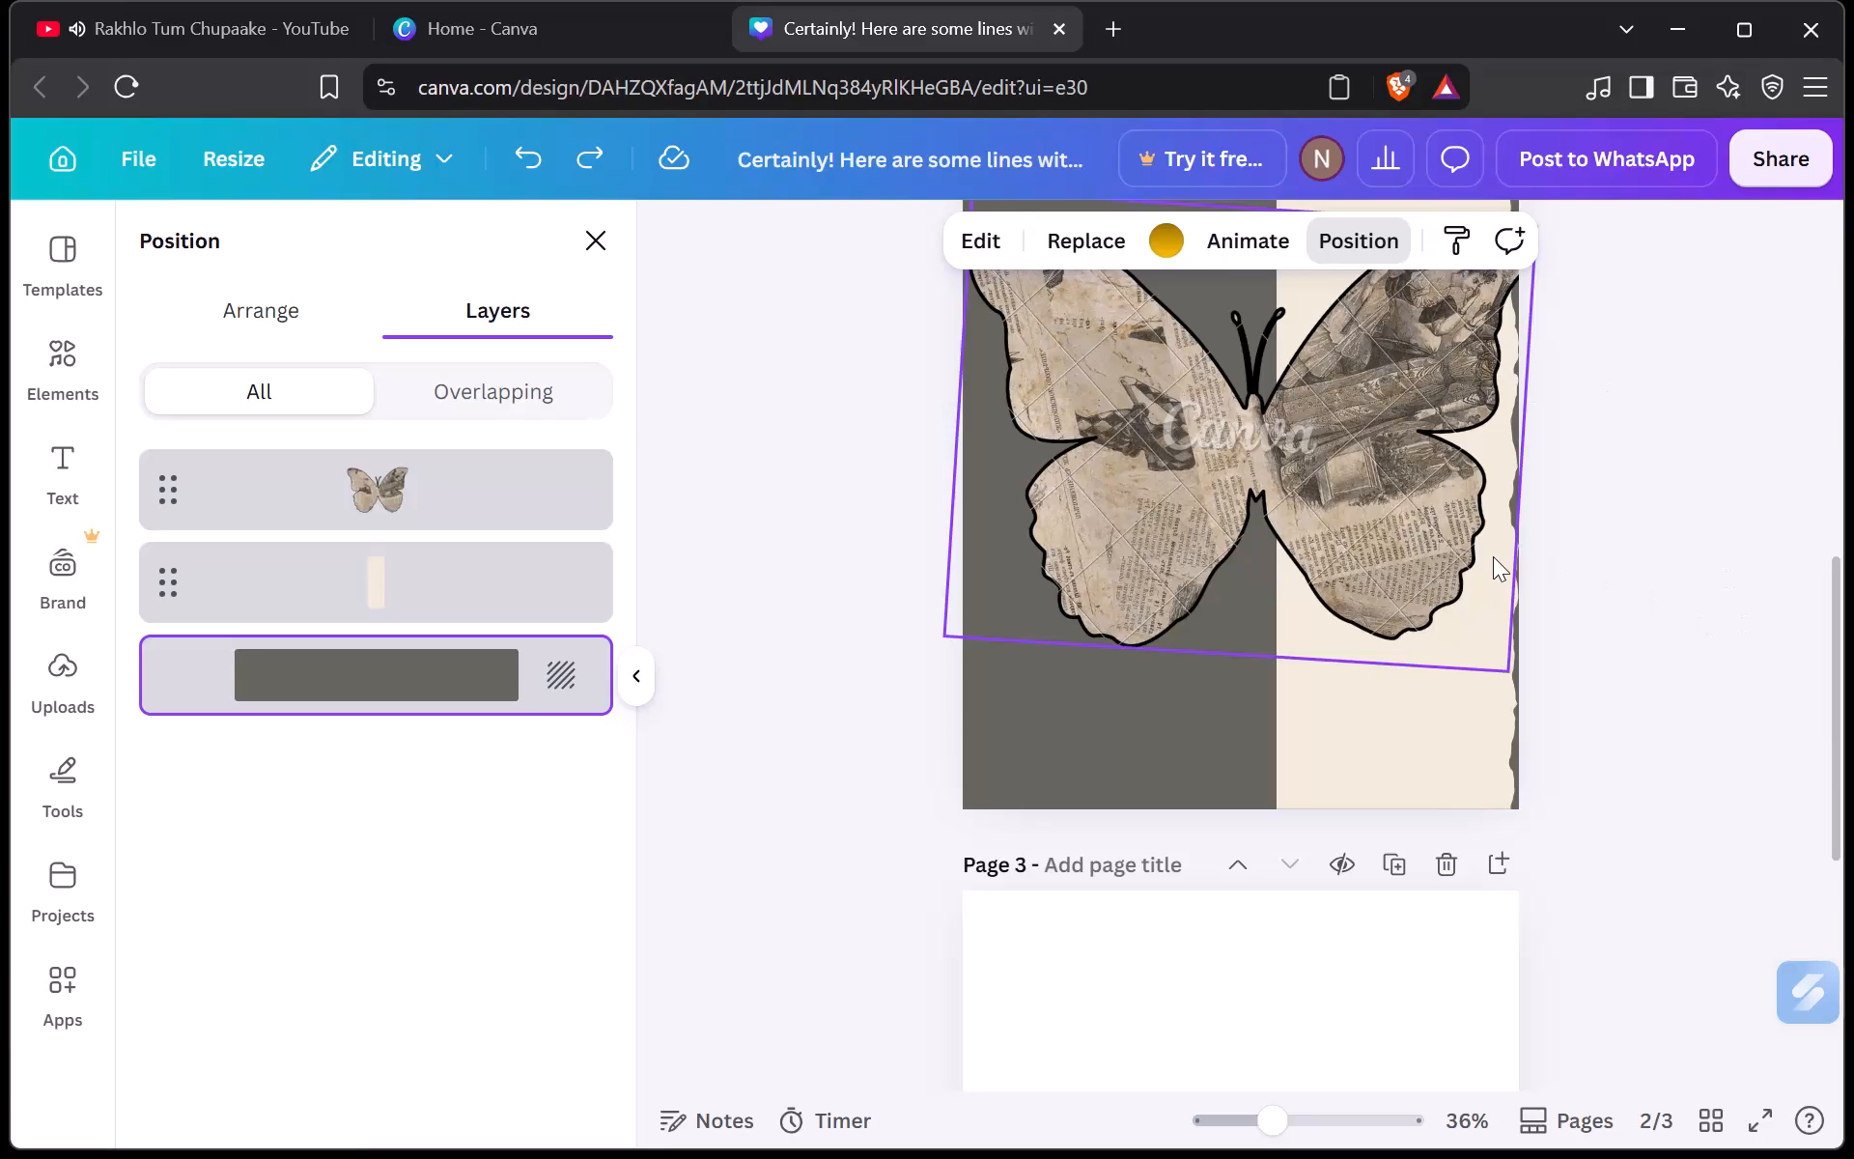
Go back to page 1 and look through the options available for its golden background layer.
scroll(1493, 556, up, 1)
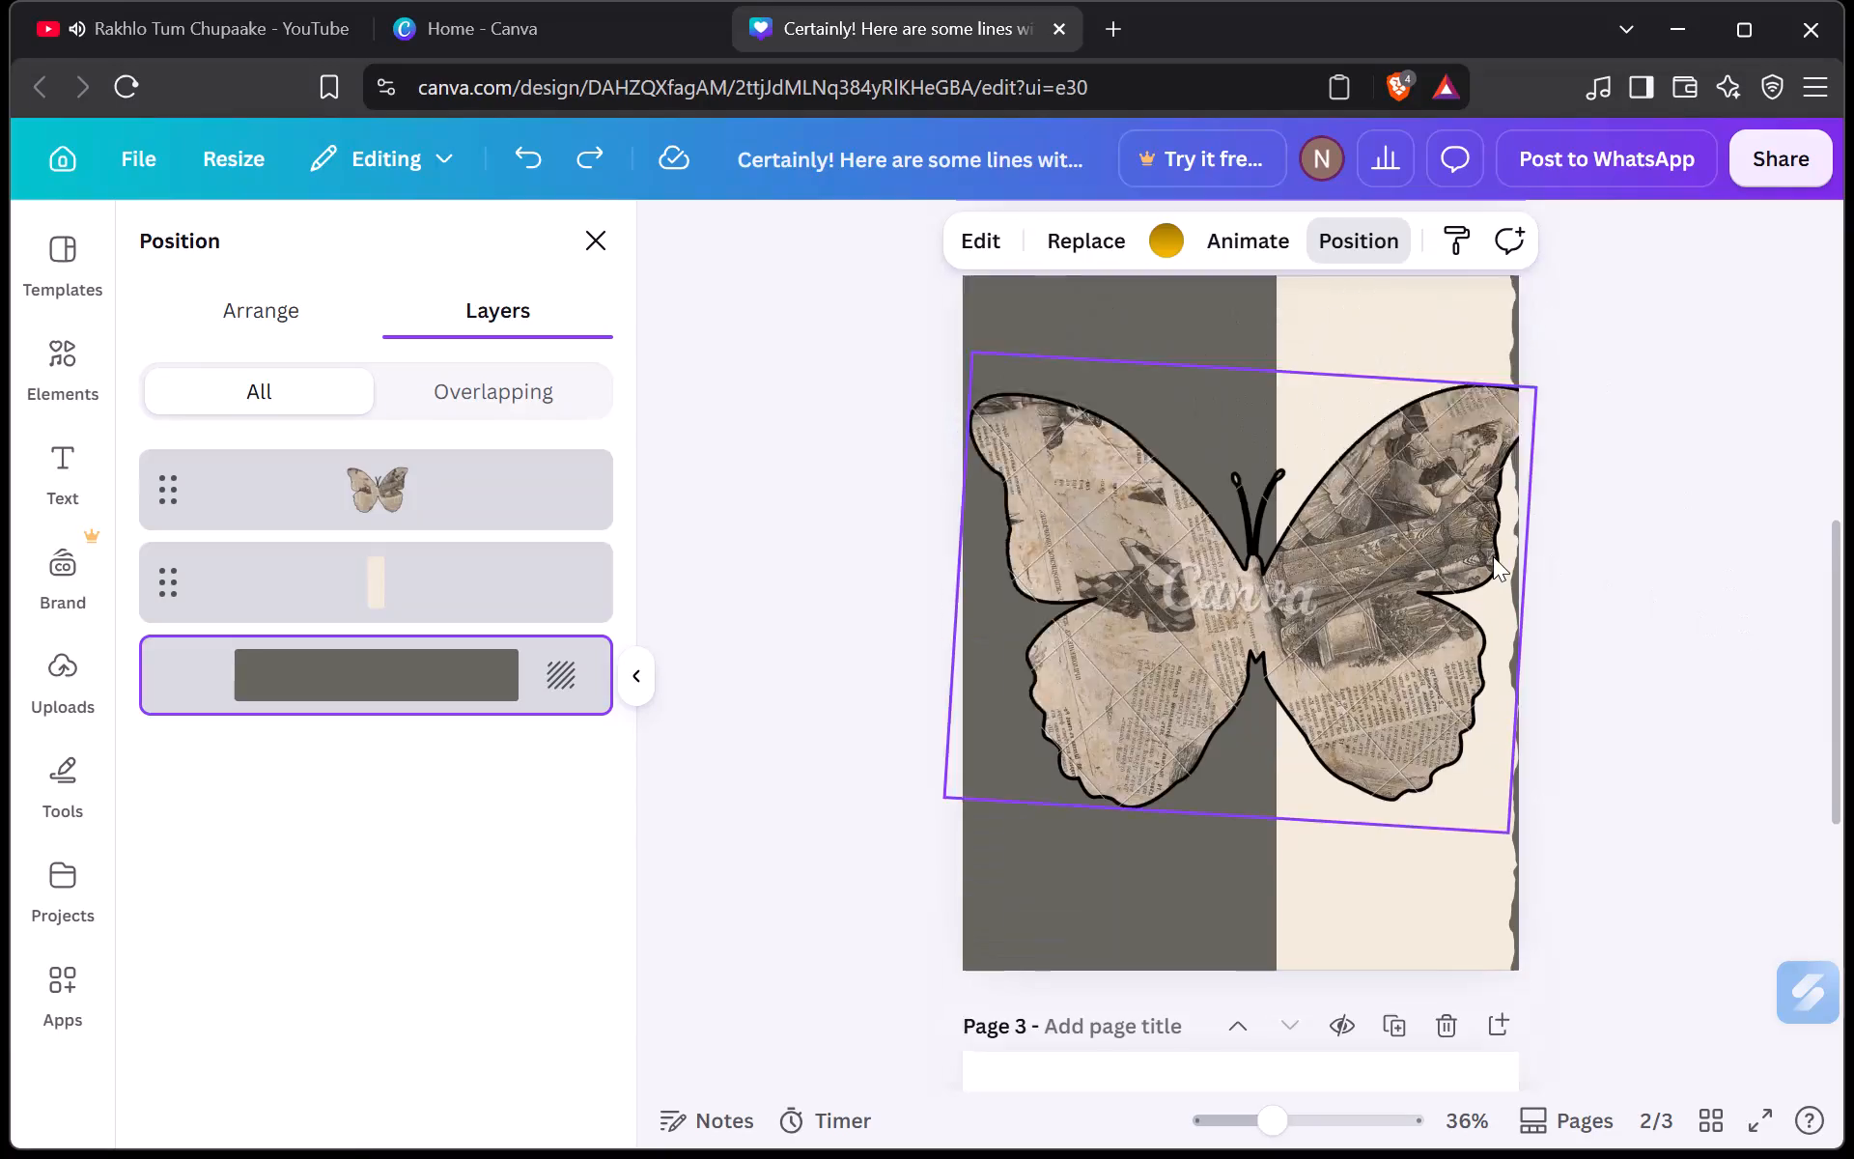
scroll(1493, 556, up, 6)
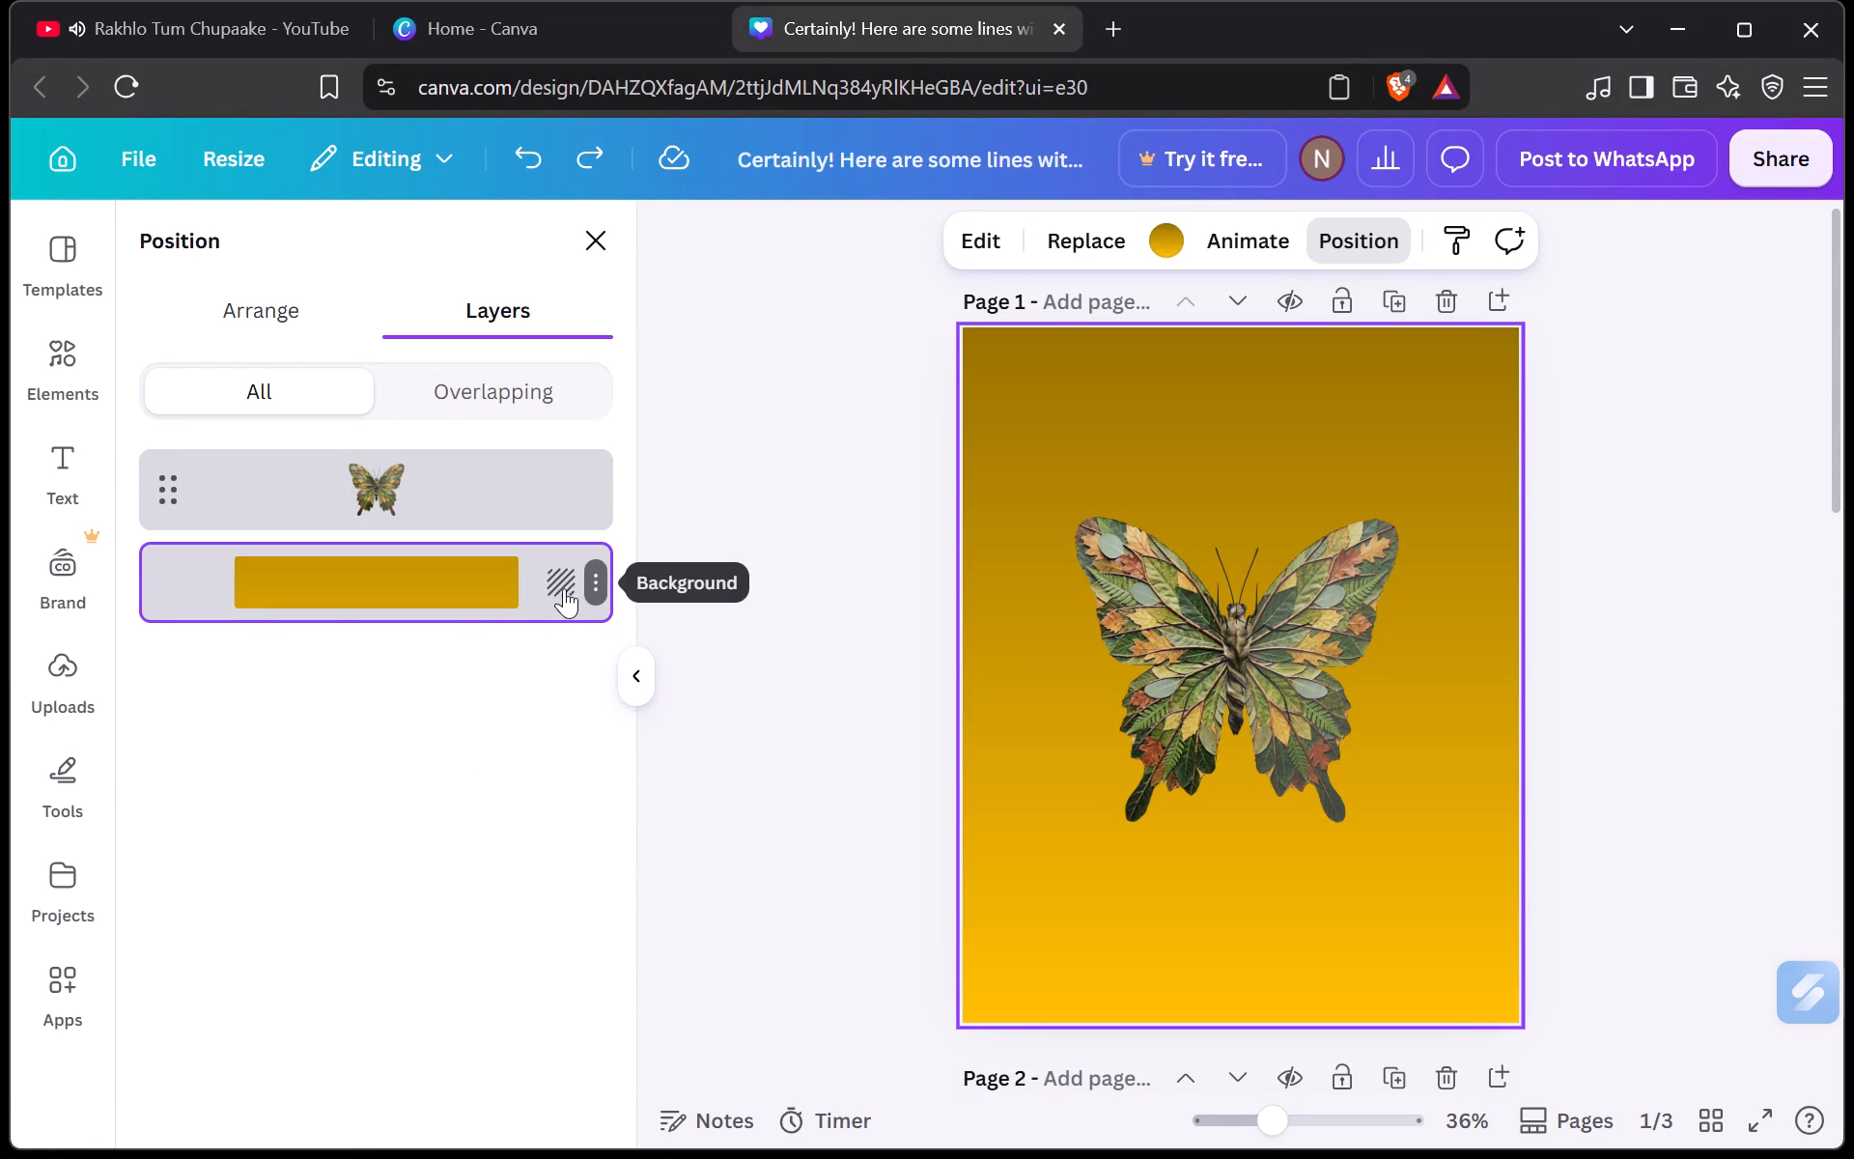
click(586, 573)
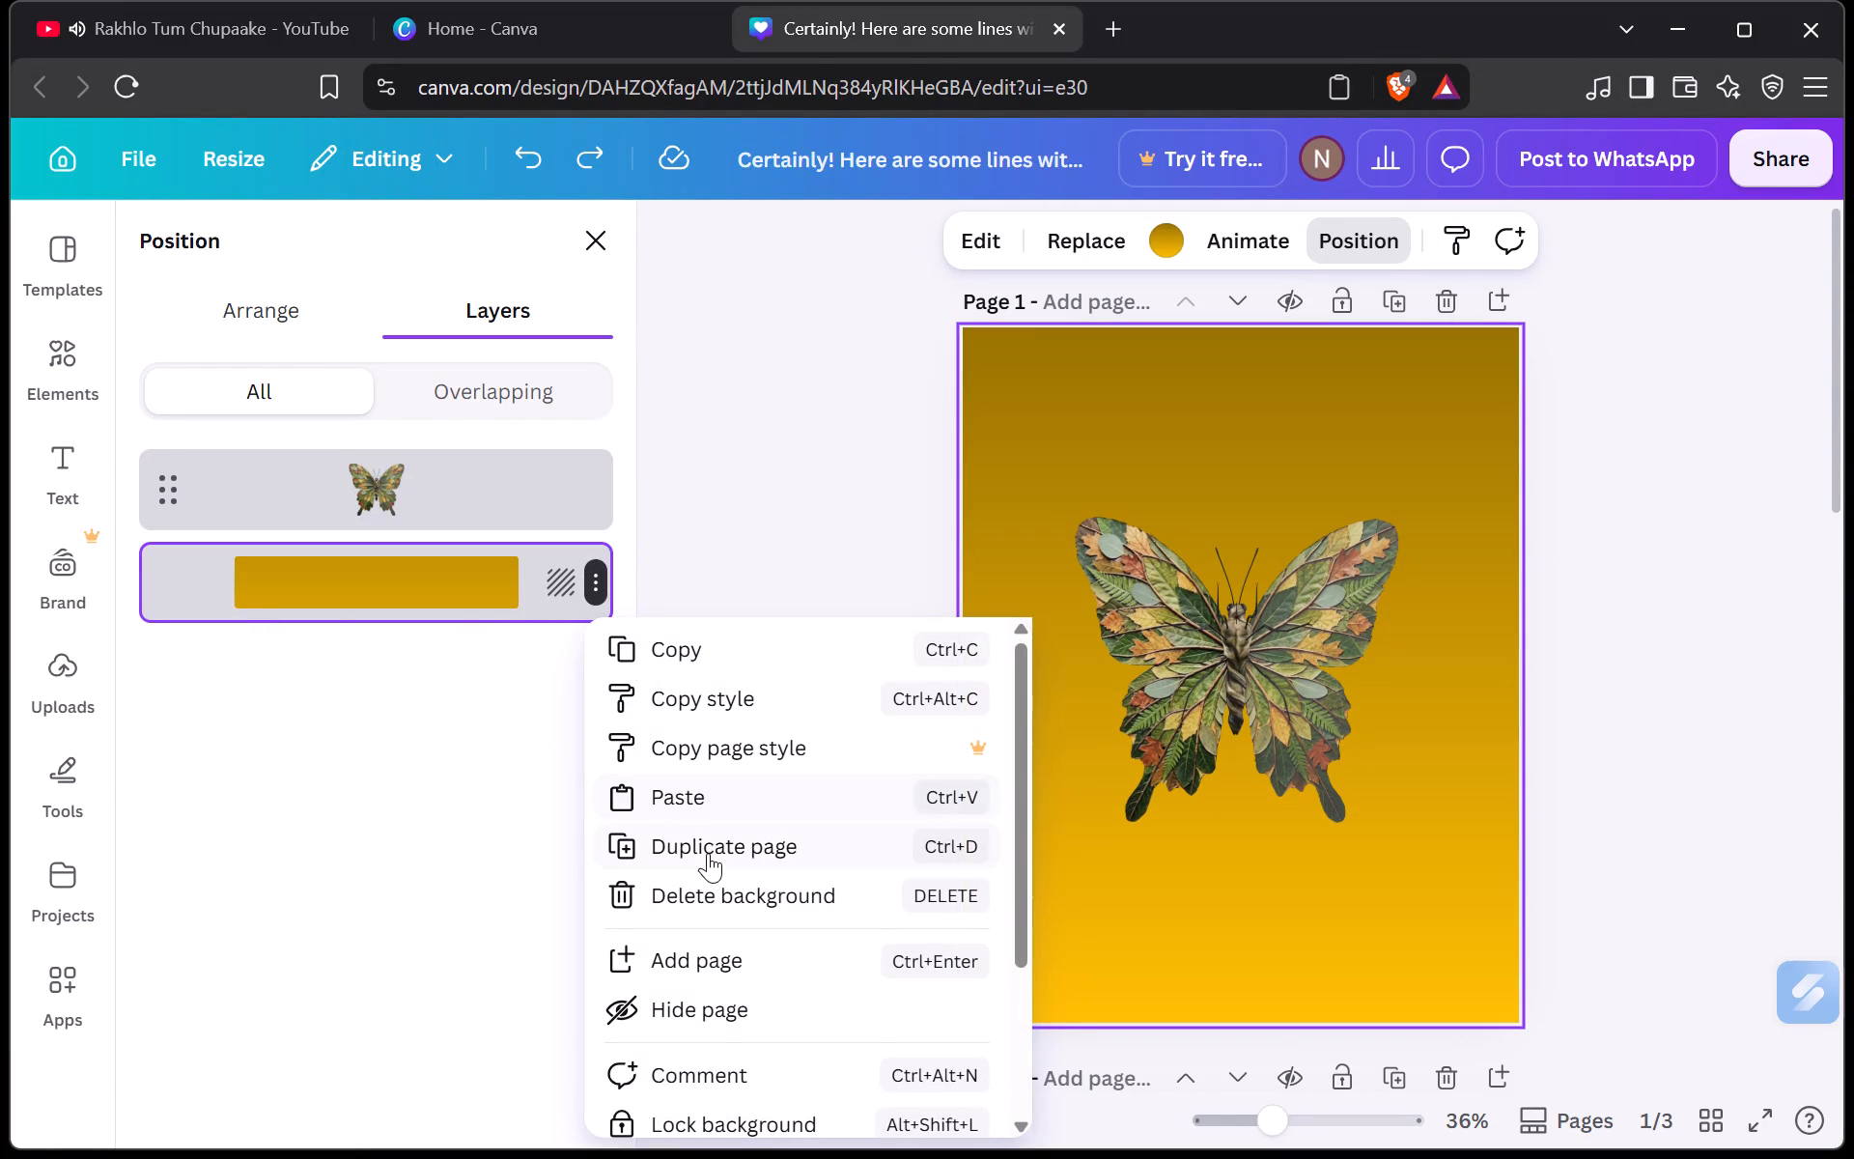
scroll(708, 853, down, 5)
click(699, 503)
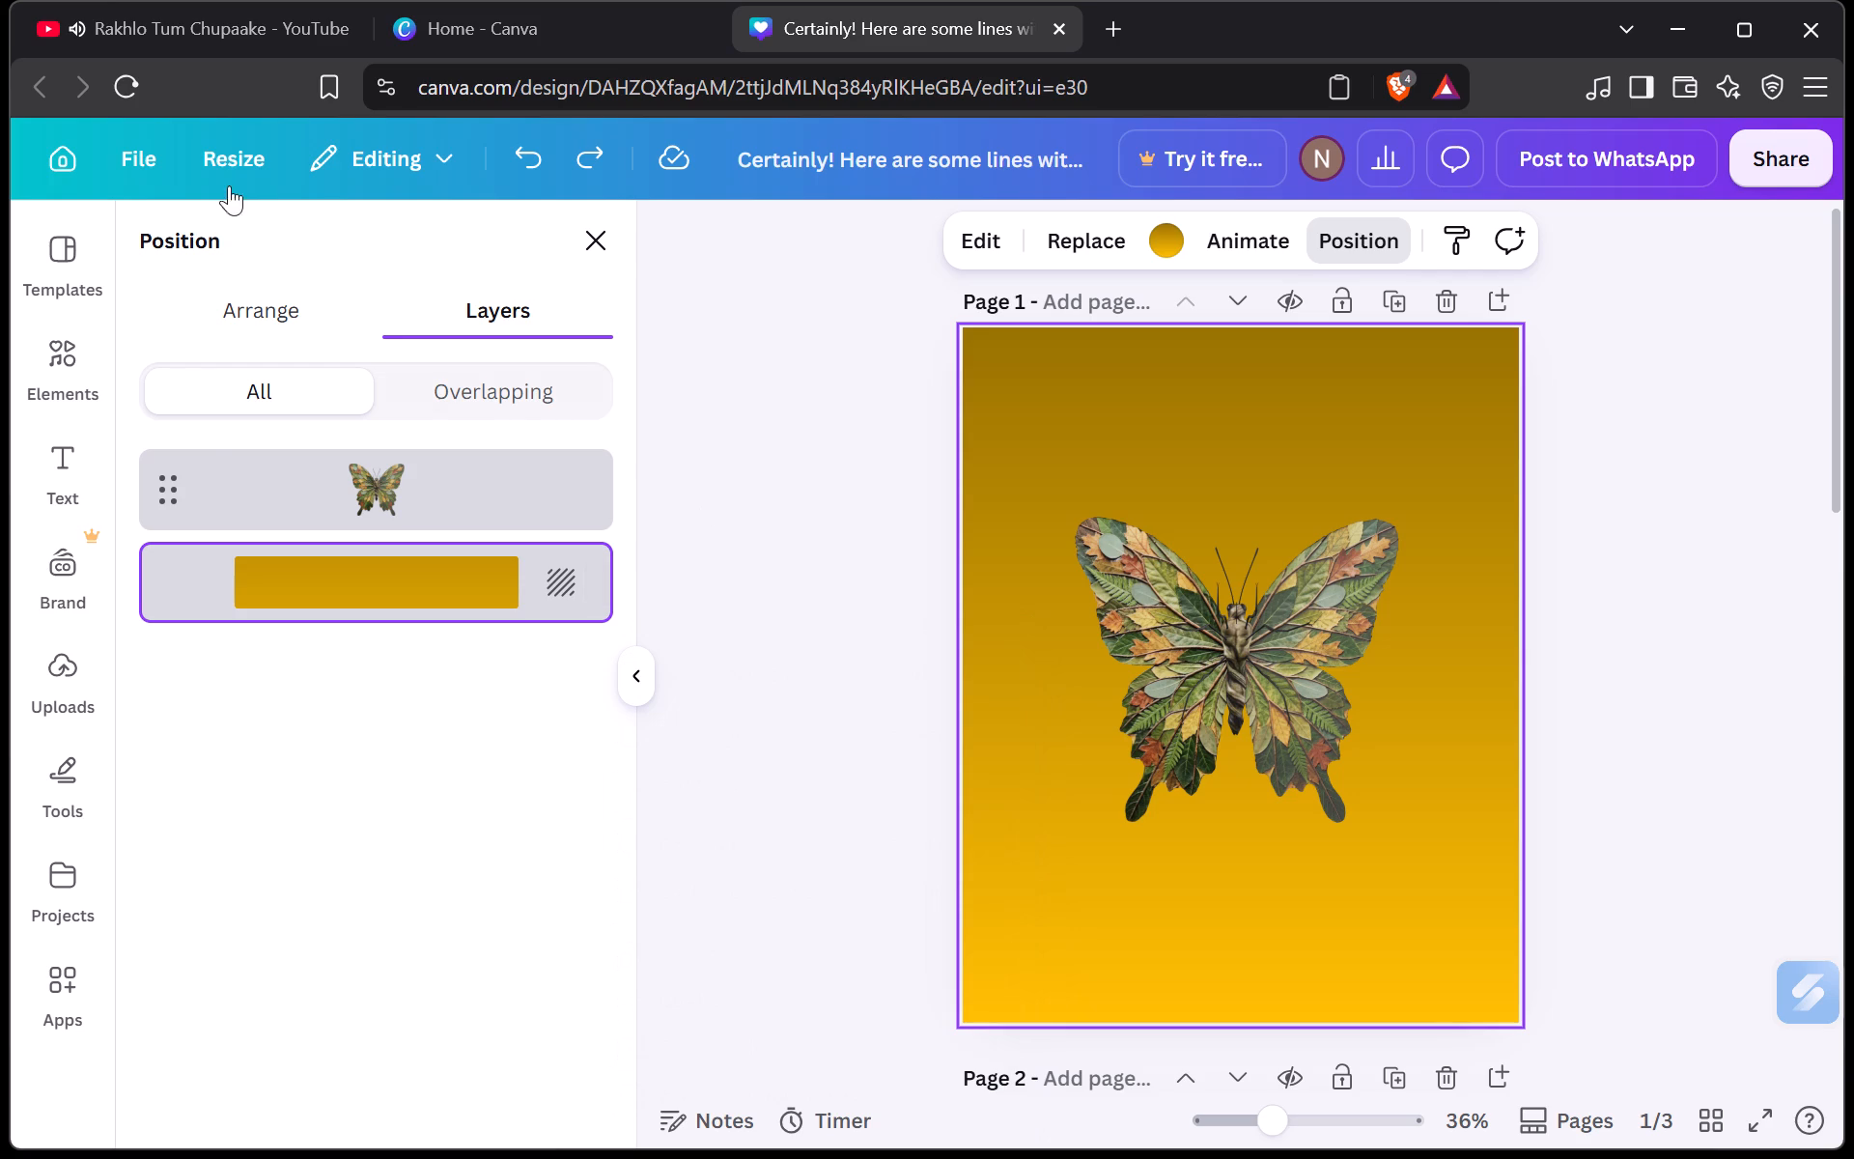
scroll(210, 442, down, 2)
Browse the ready-made font combinations available for adding text to page 1.
click(30, 476)
scroll(242, 613, down, 3)
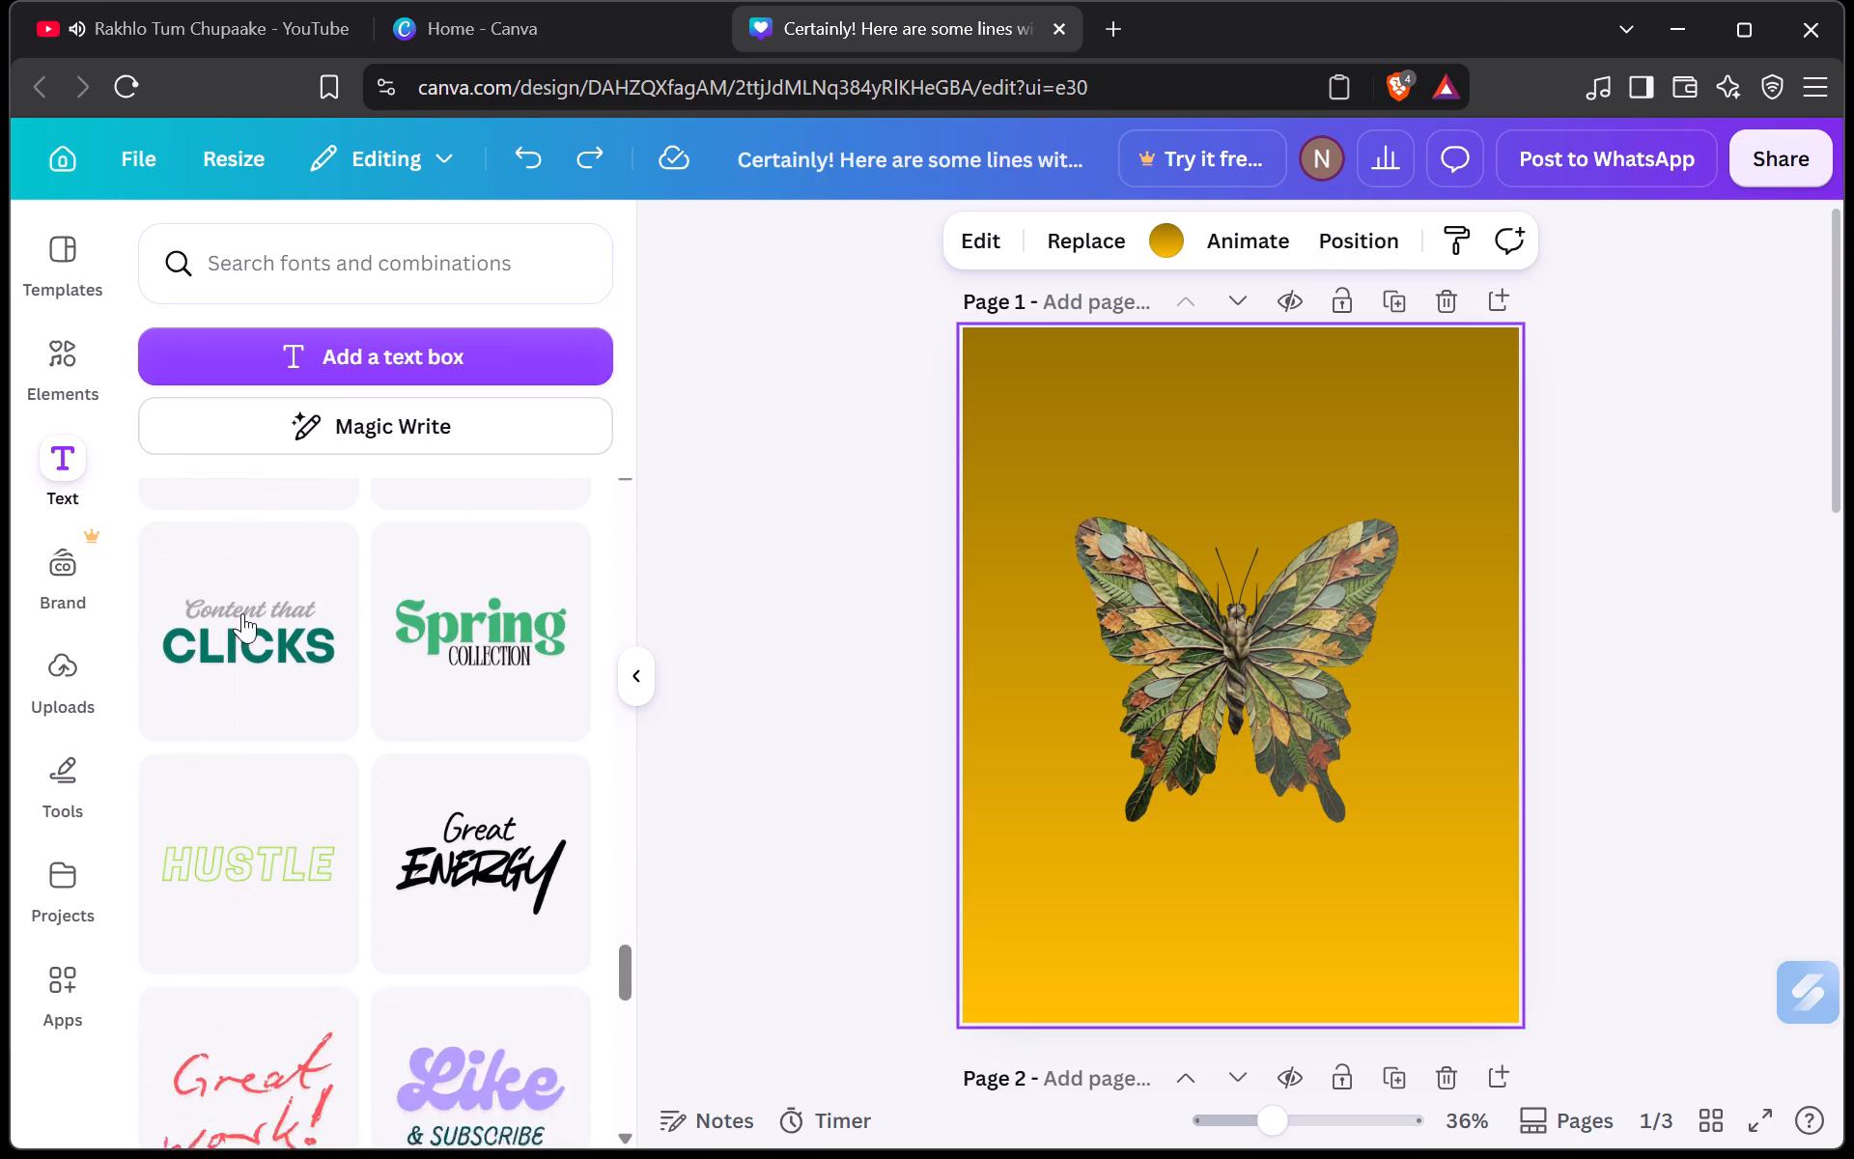
scroll(242, 613, down, 3)
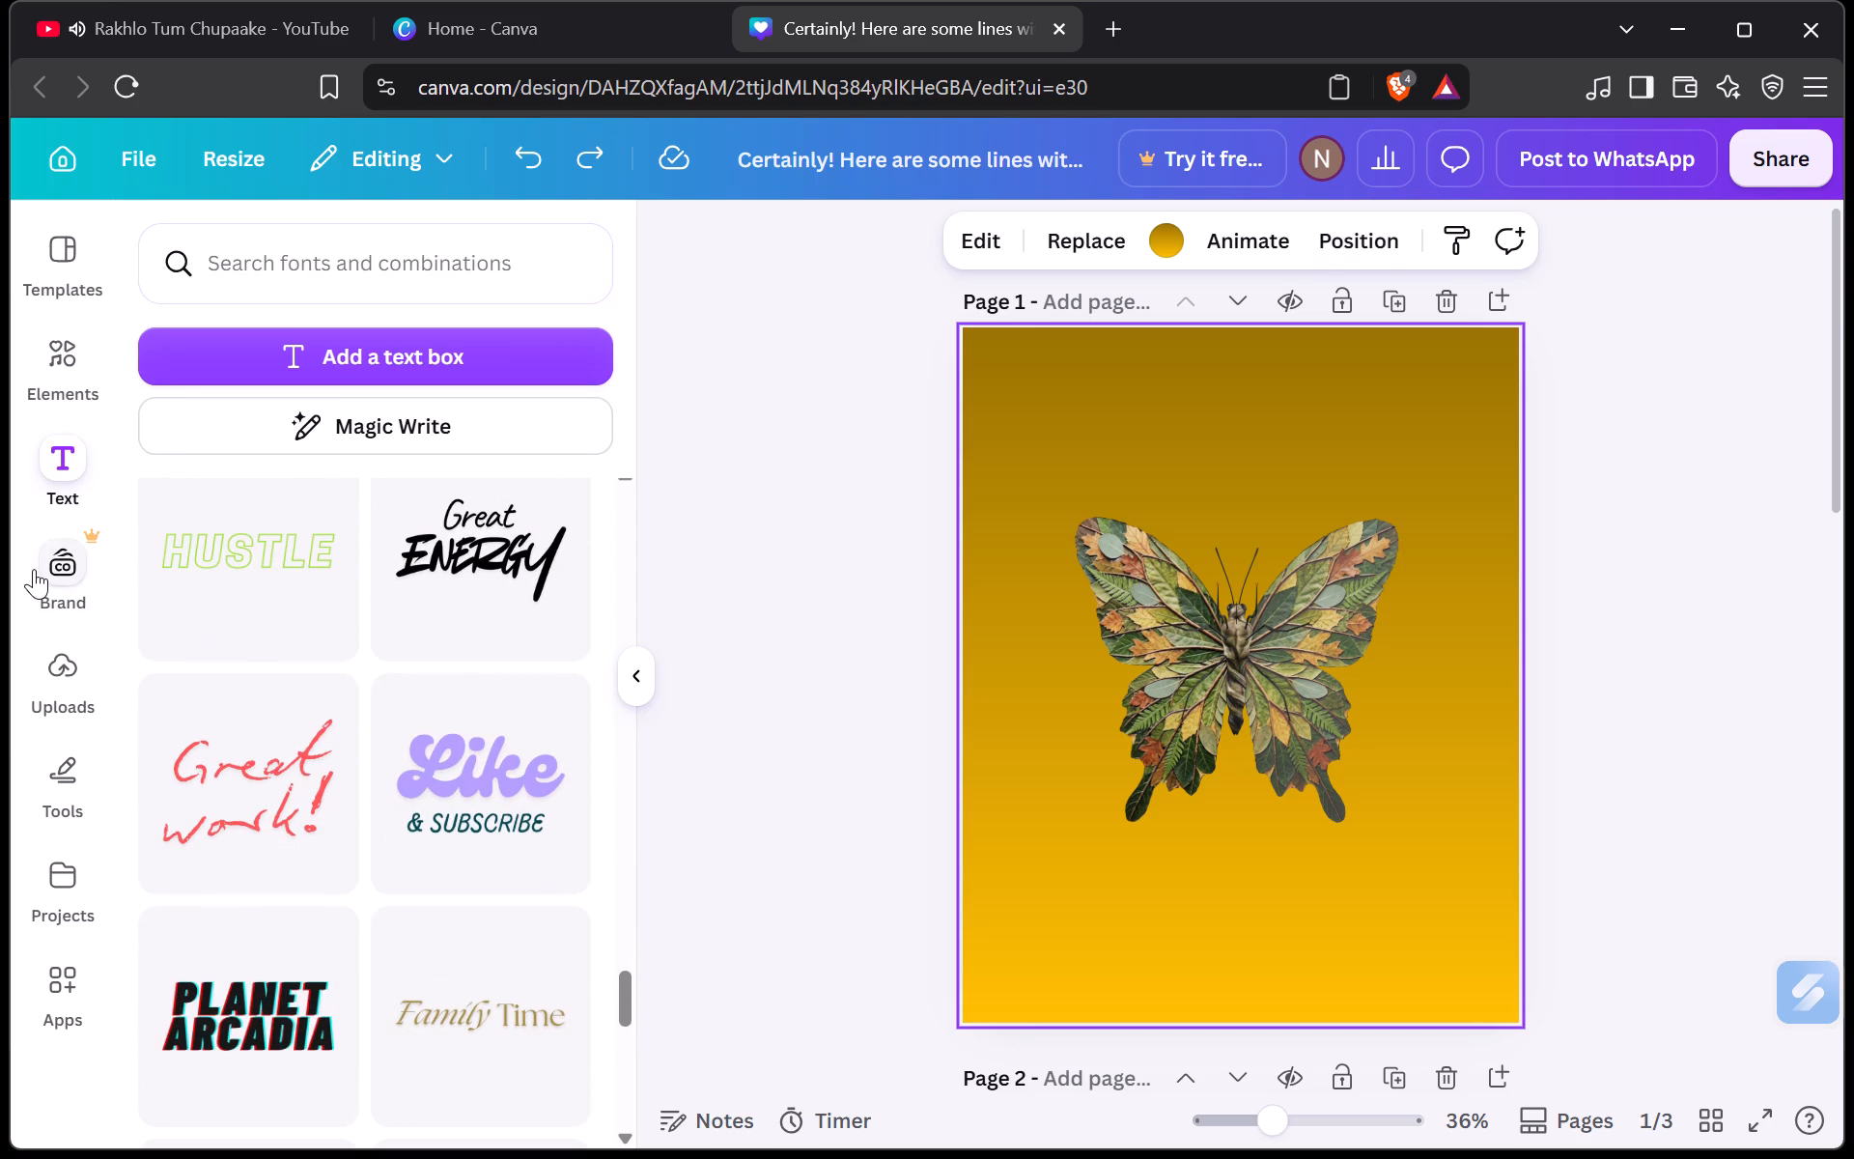
Open the Google Photos app from the upload sources to import media into the design.
click(68, 695)
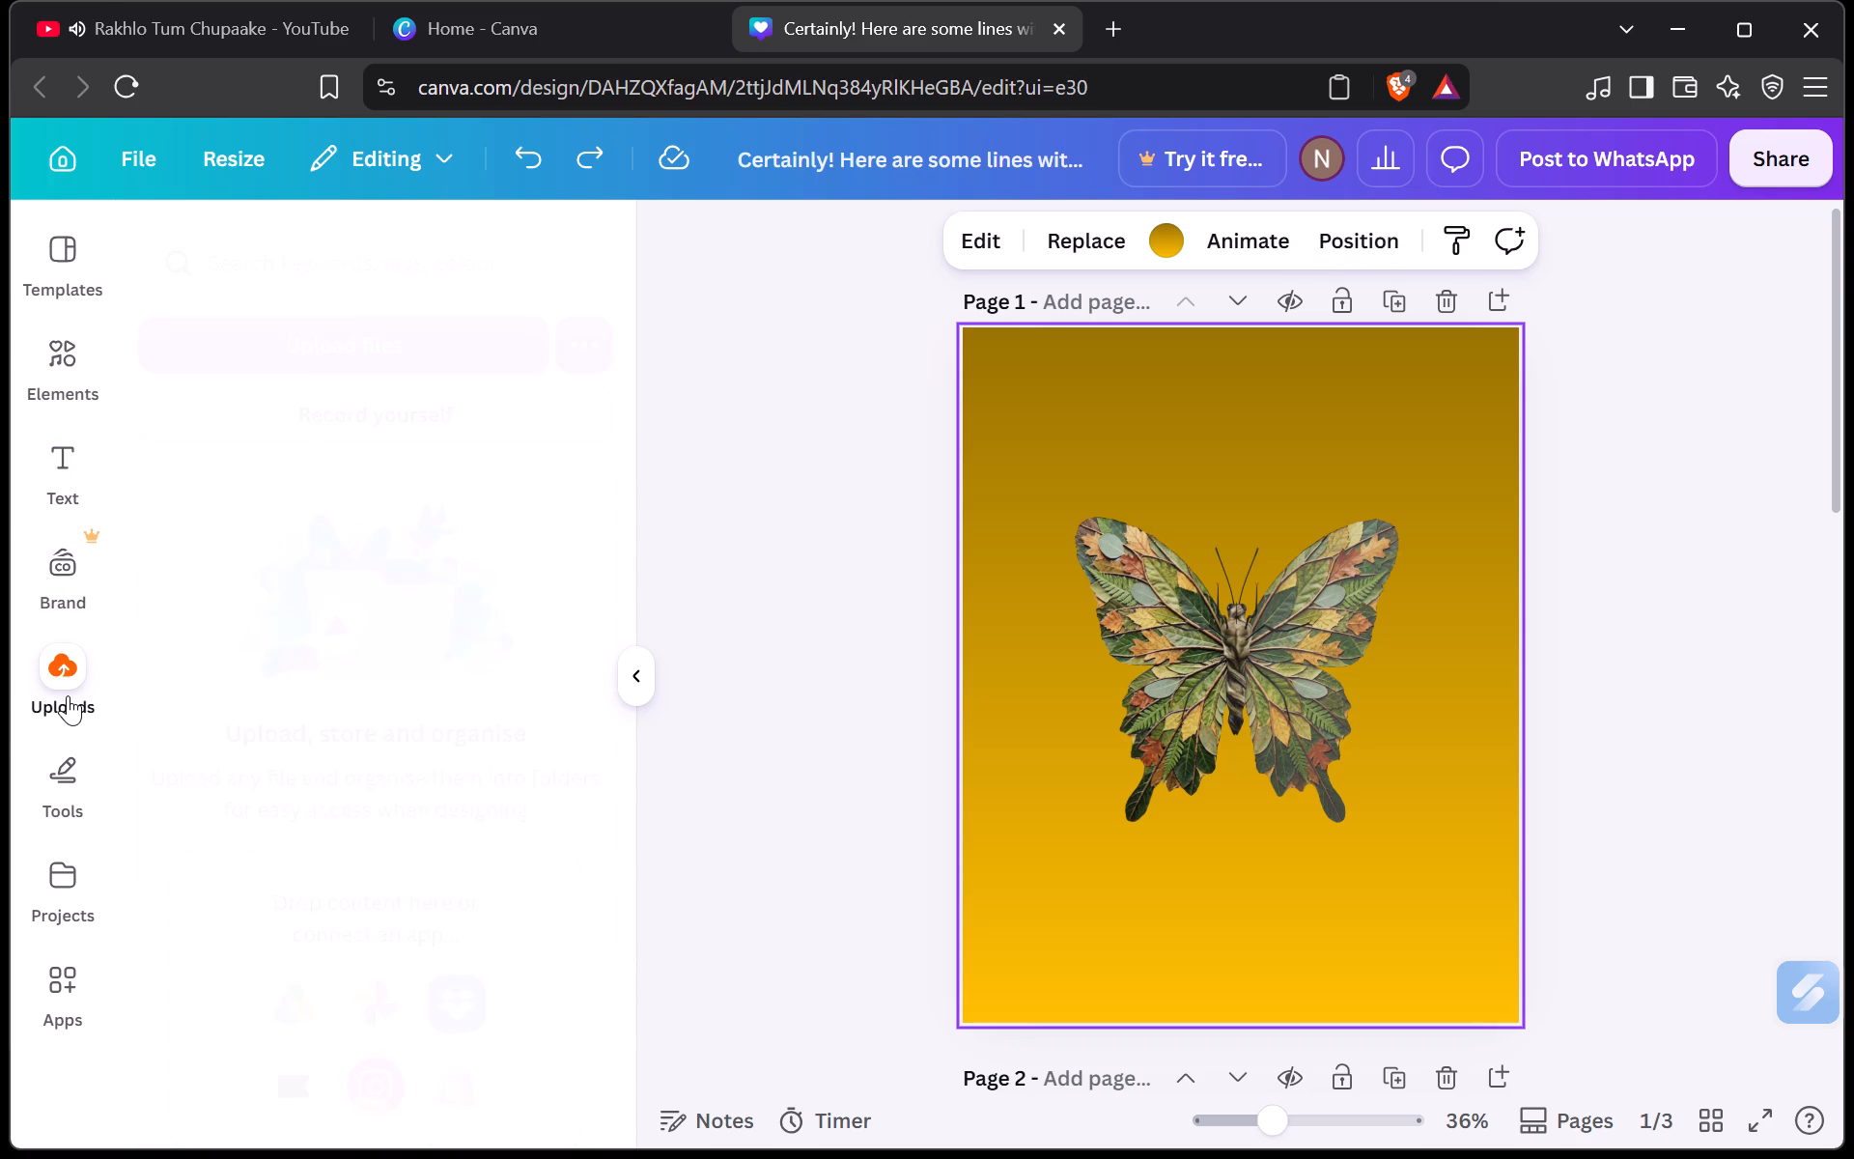
scroll(351, 634, down, 3)
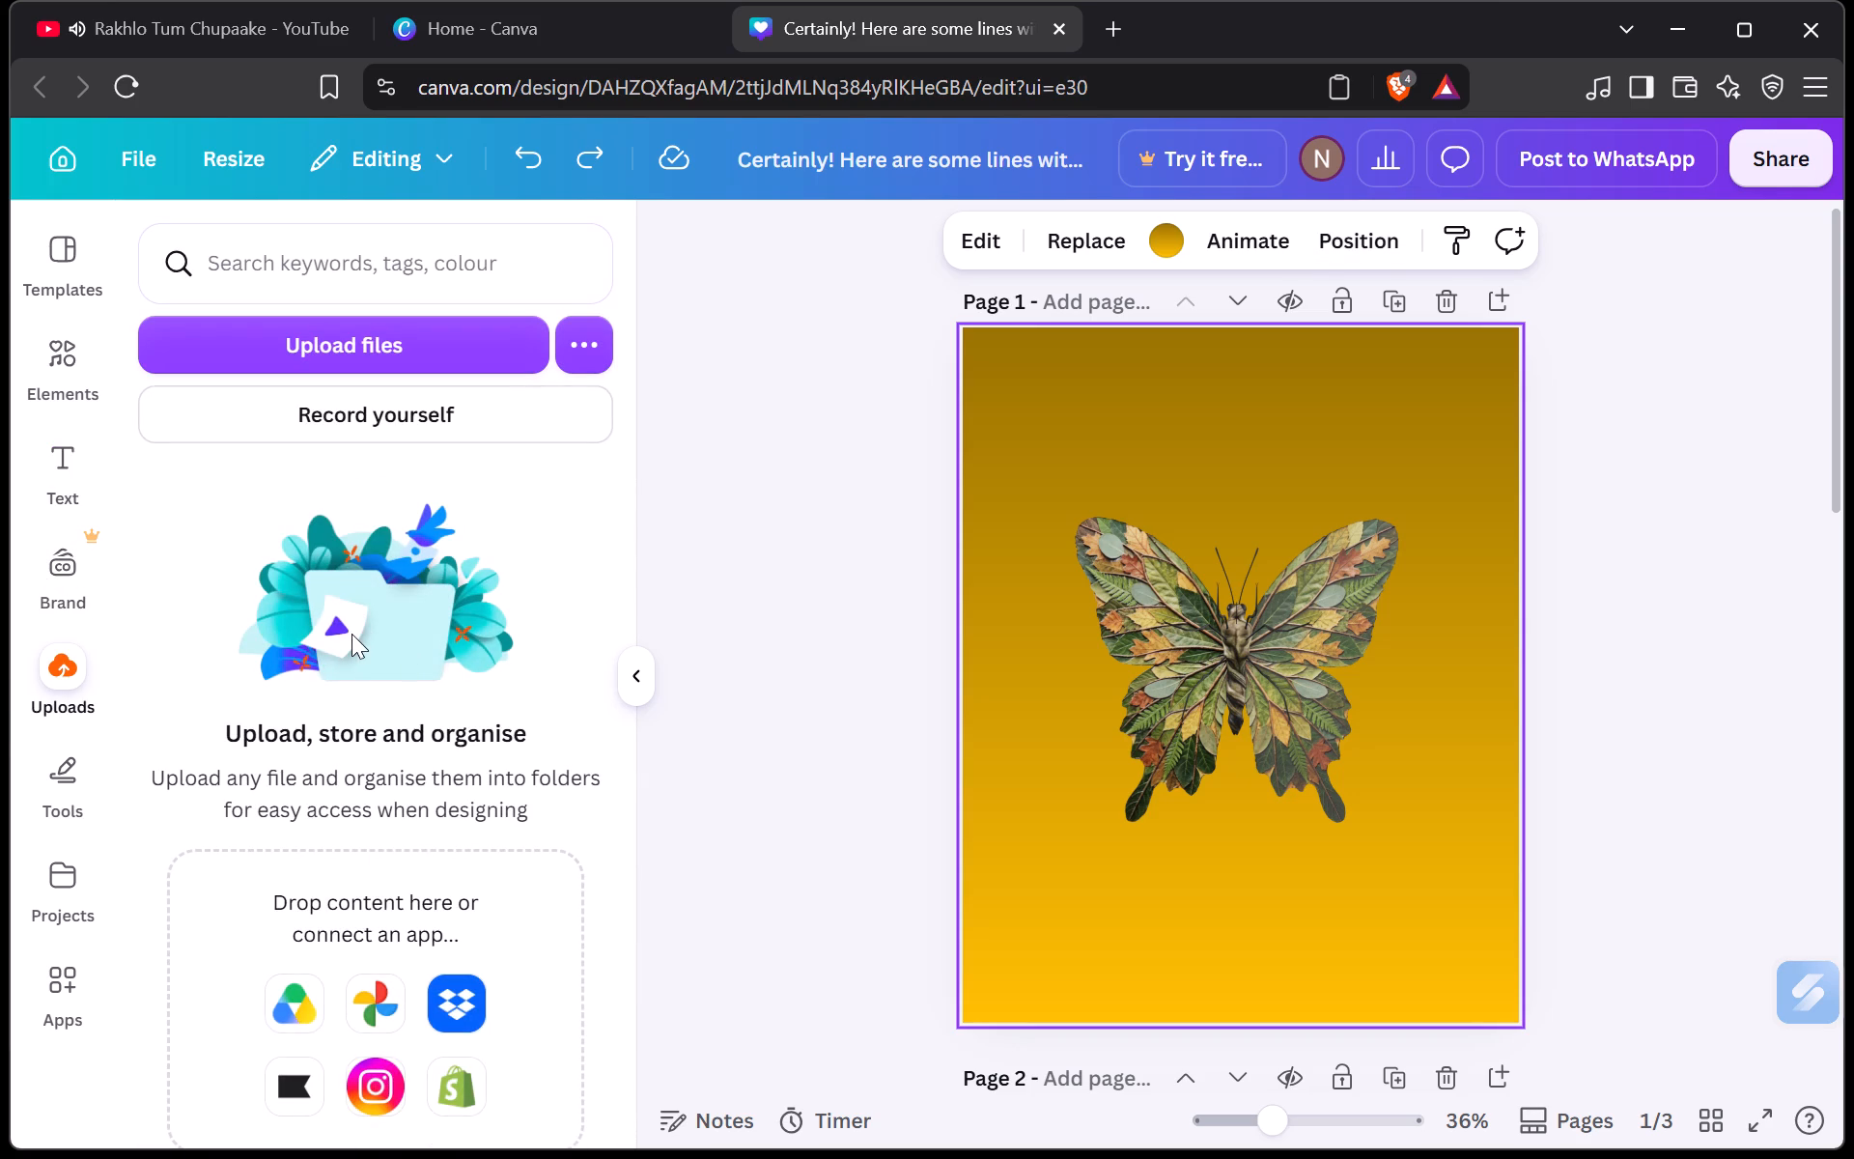
scroll(351, 634, down, 1)
scroll(317, 966, down, 1)
click(364, 1017)
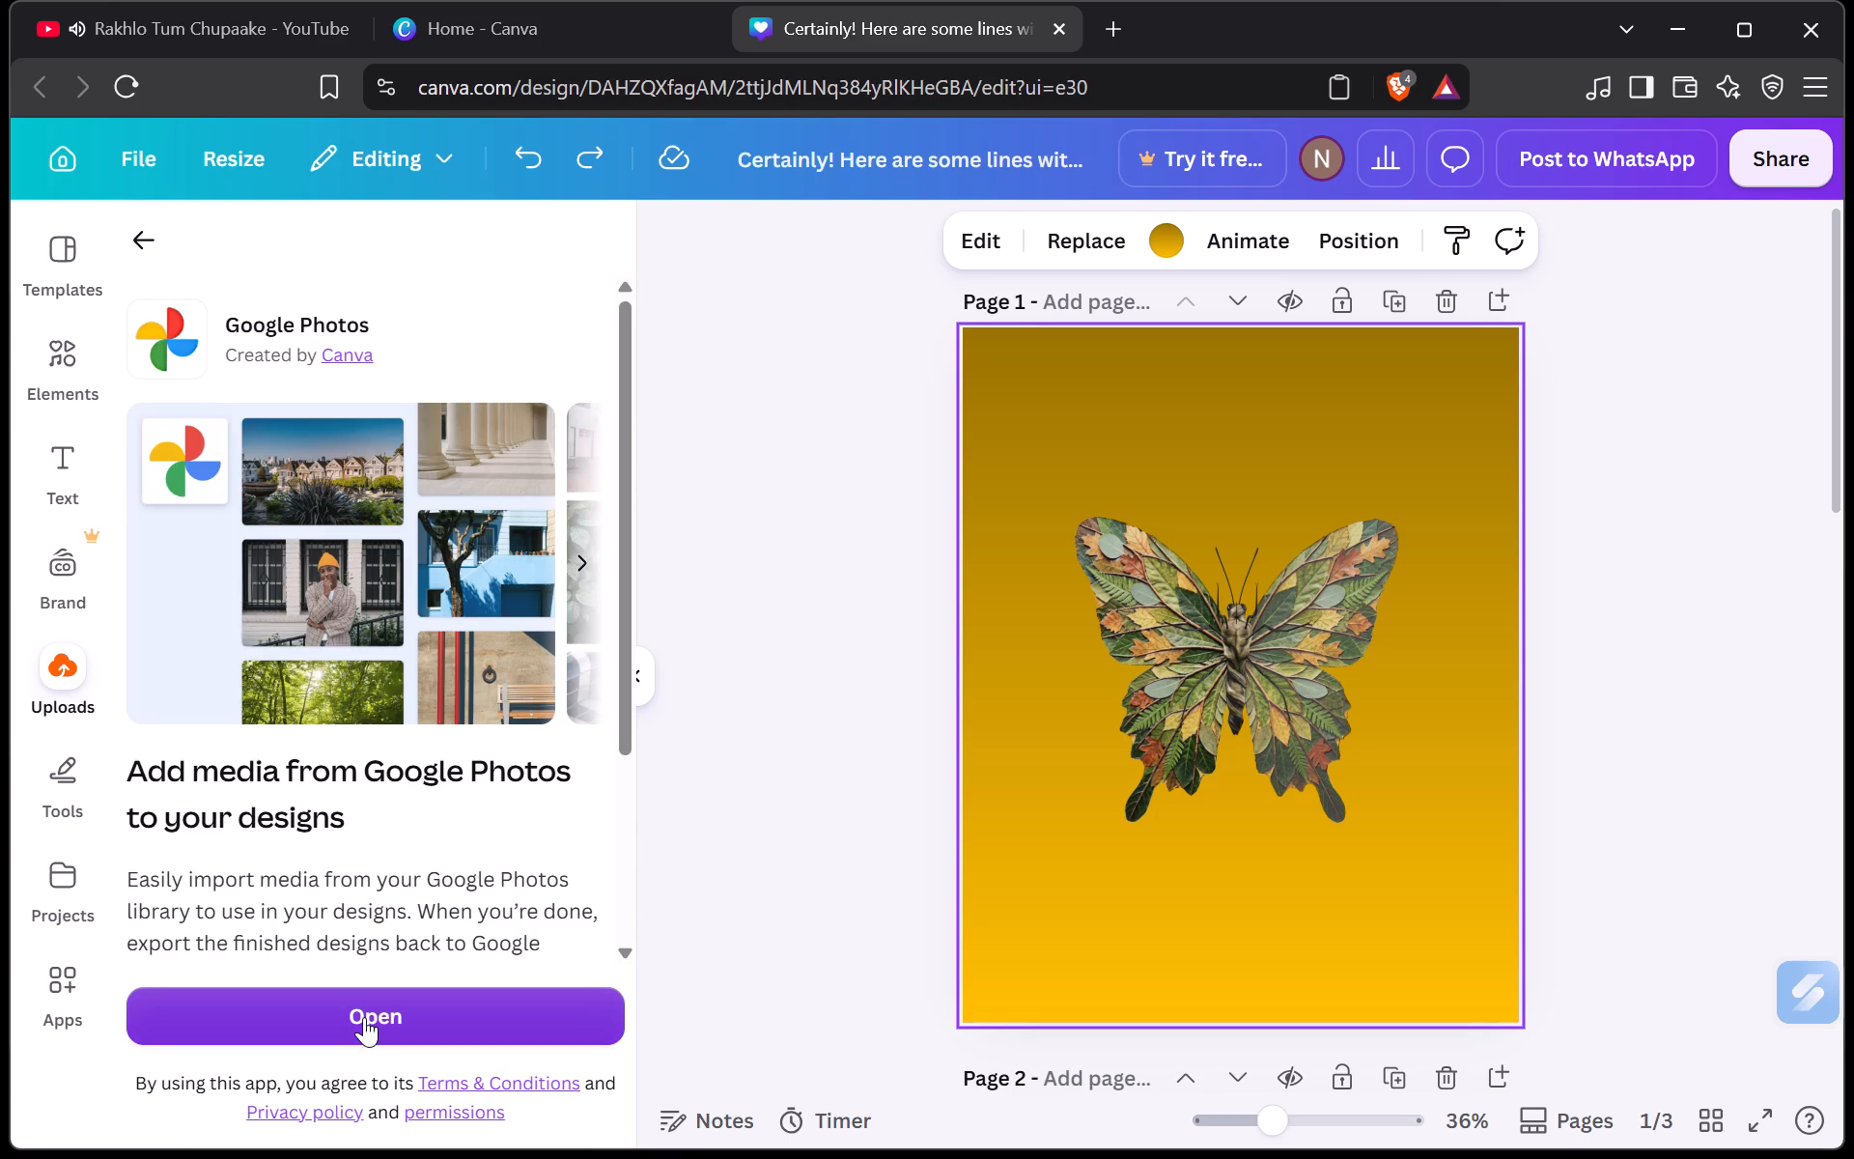
triple_click(367, 1019)
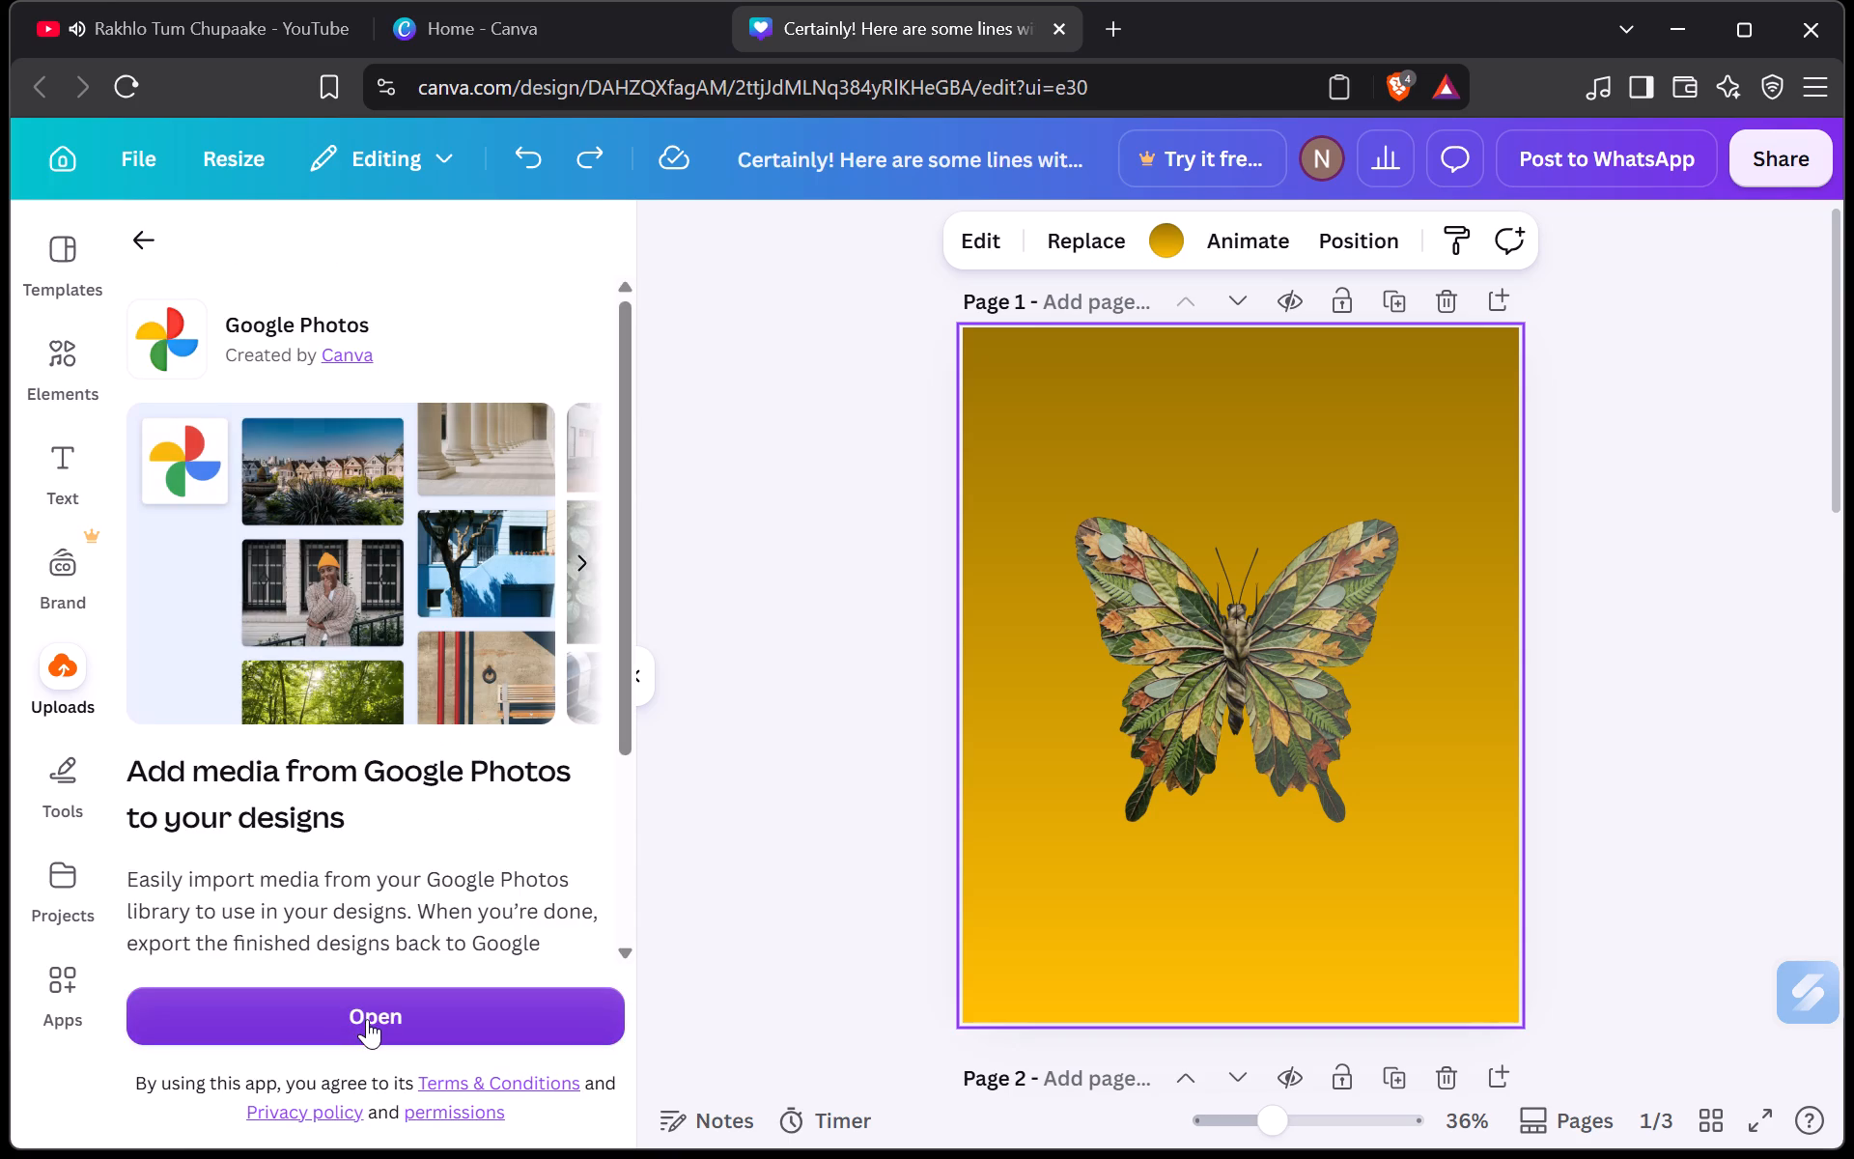
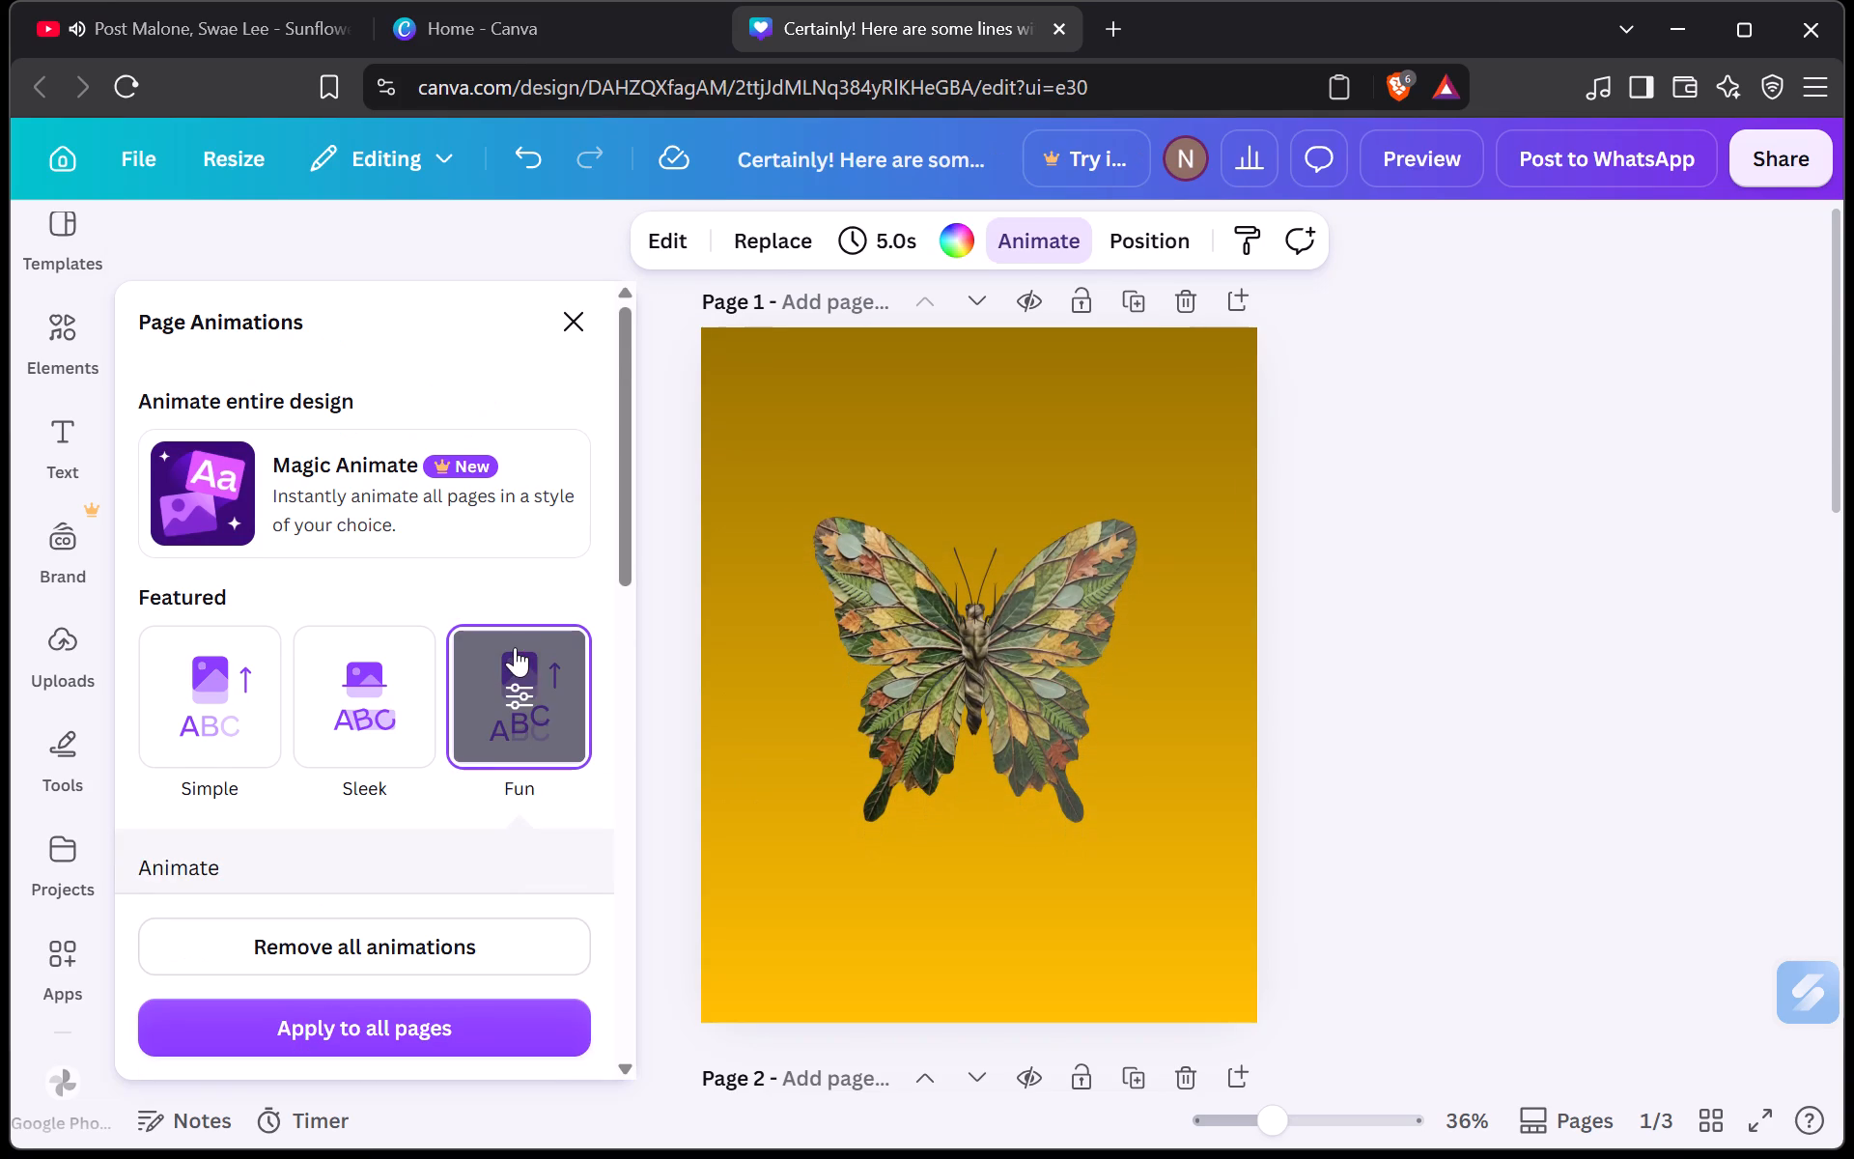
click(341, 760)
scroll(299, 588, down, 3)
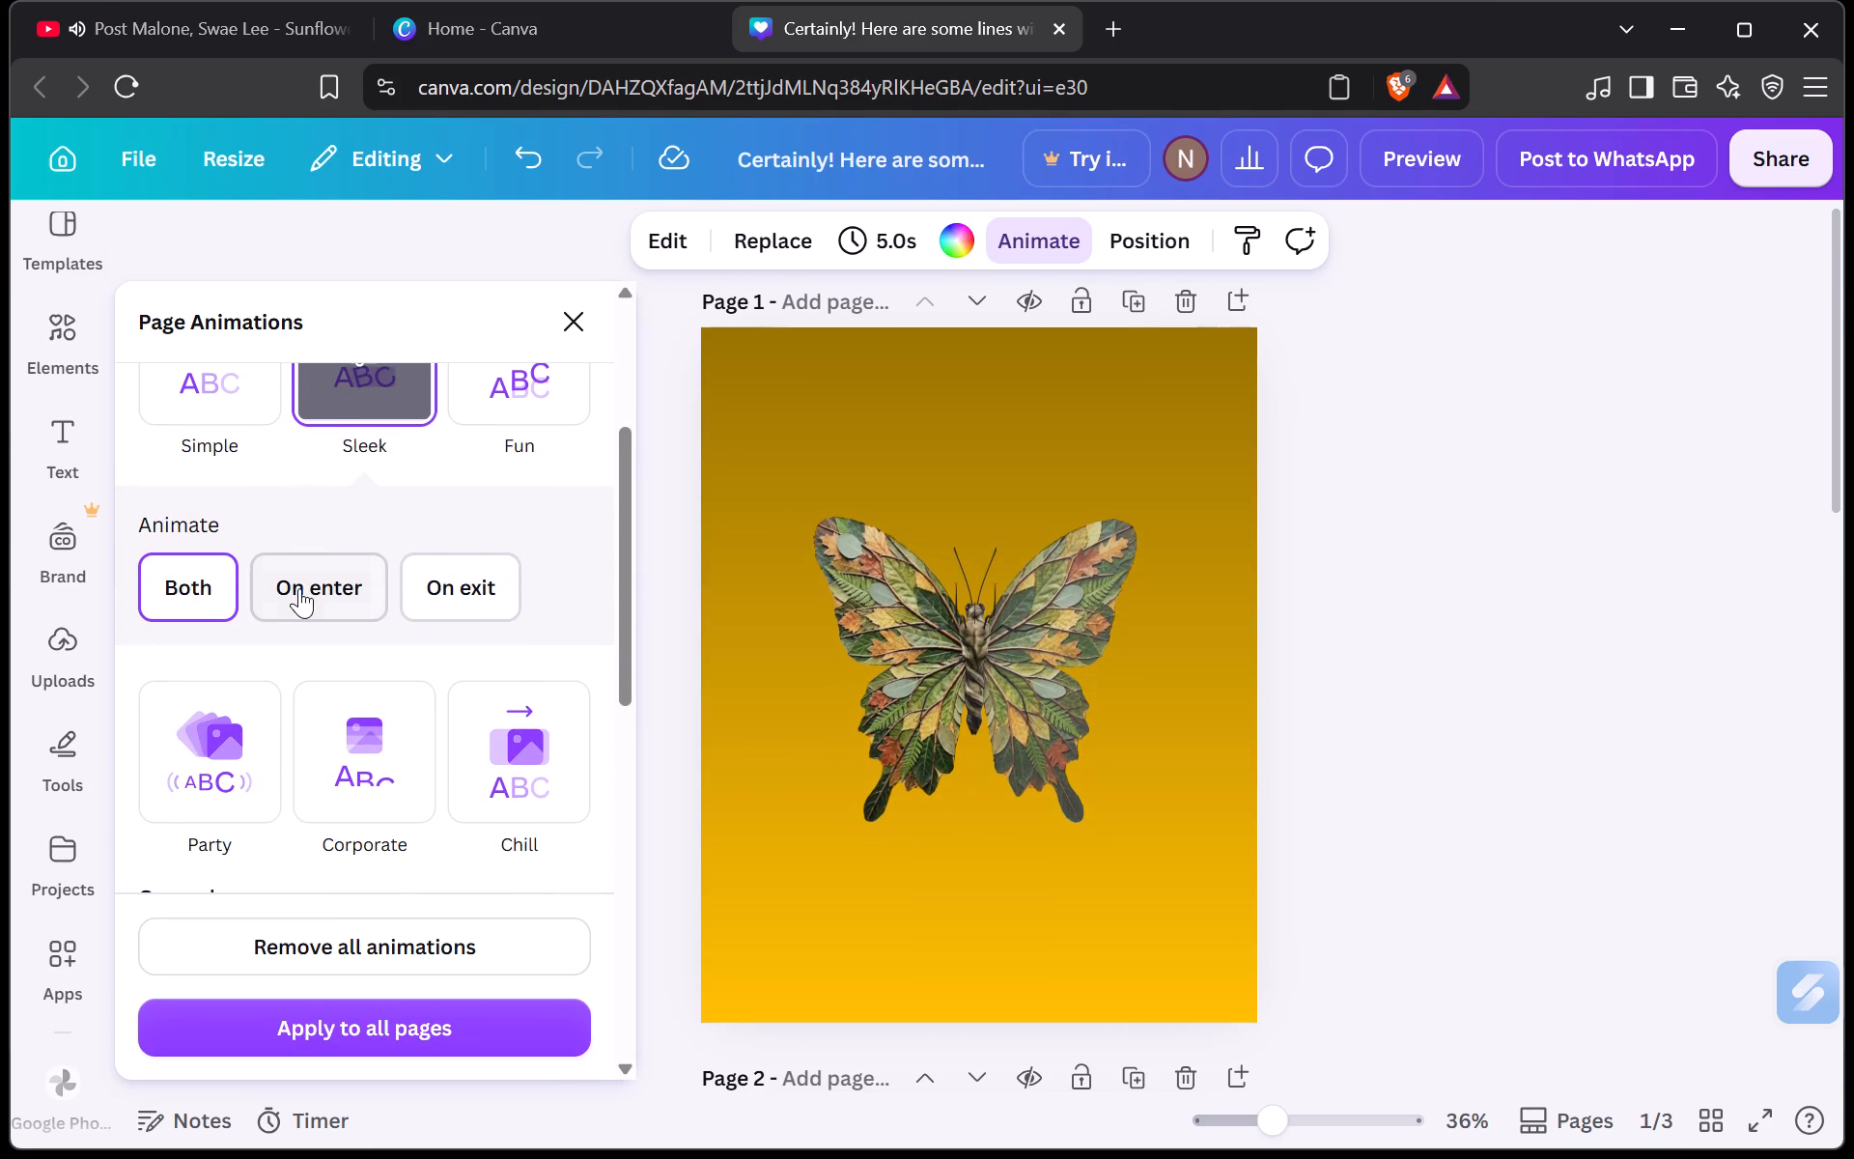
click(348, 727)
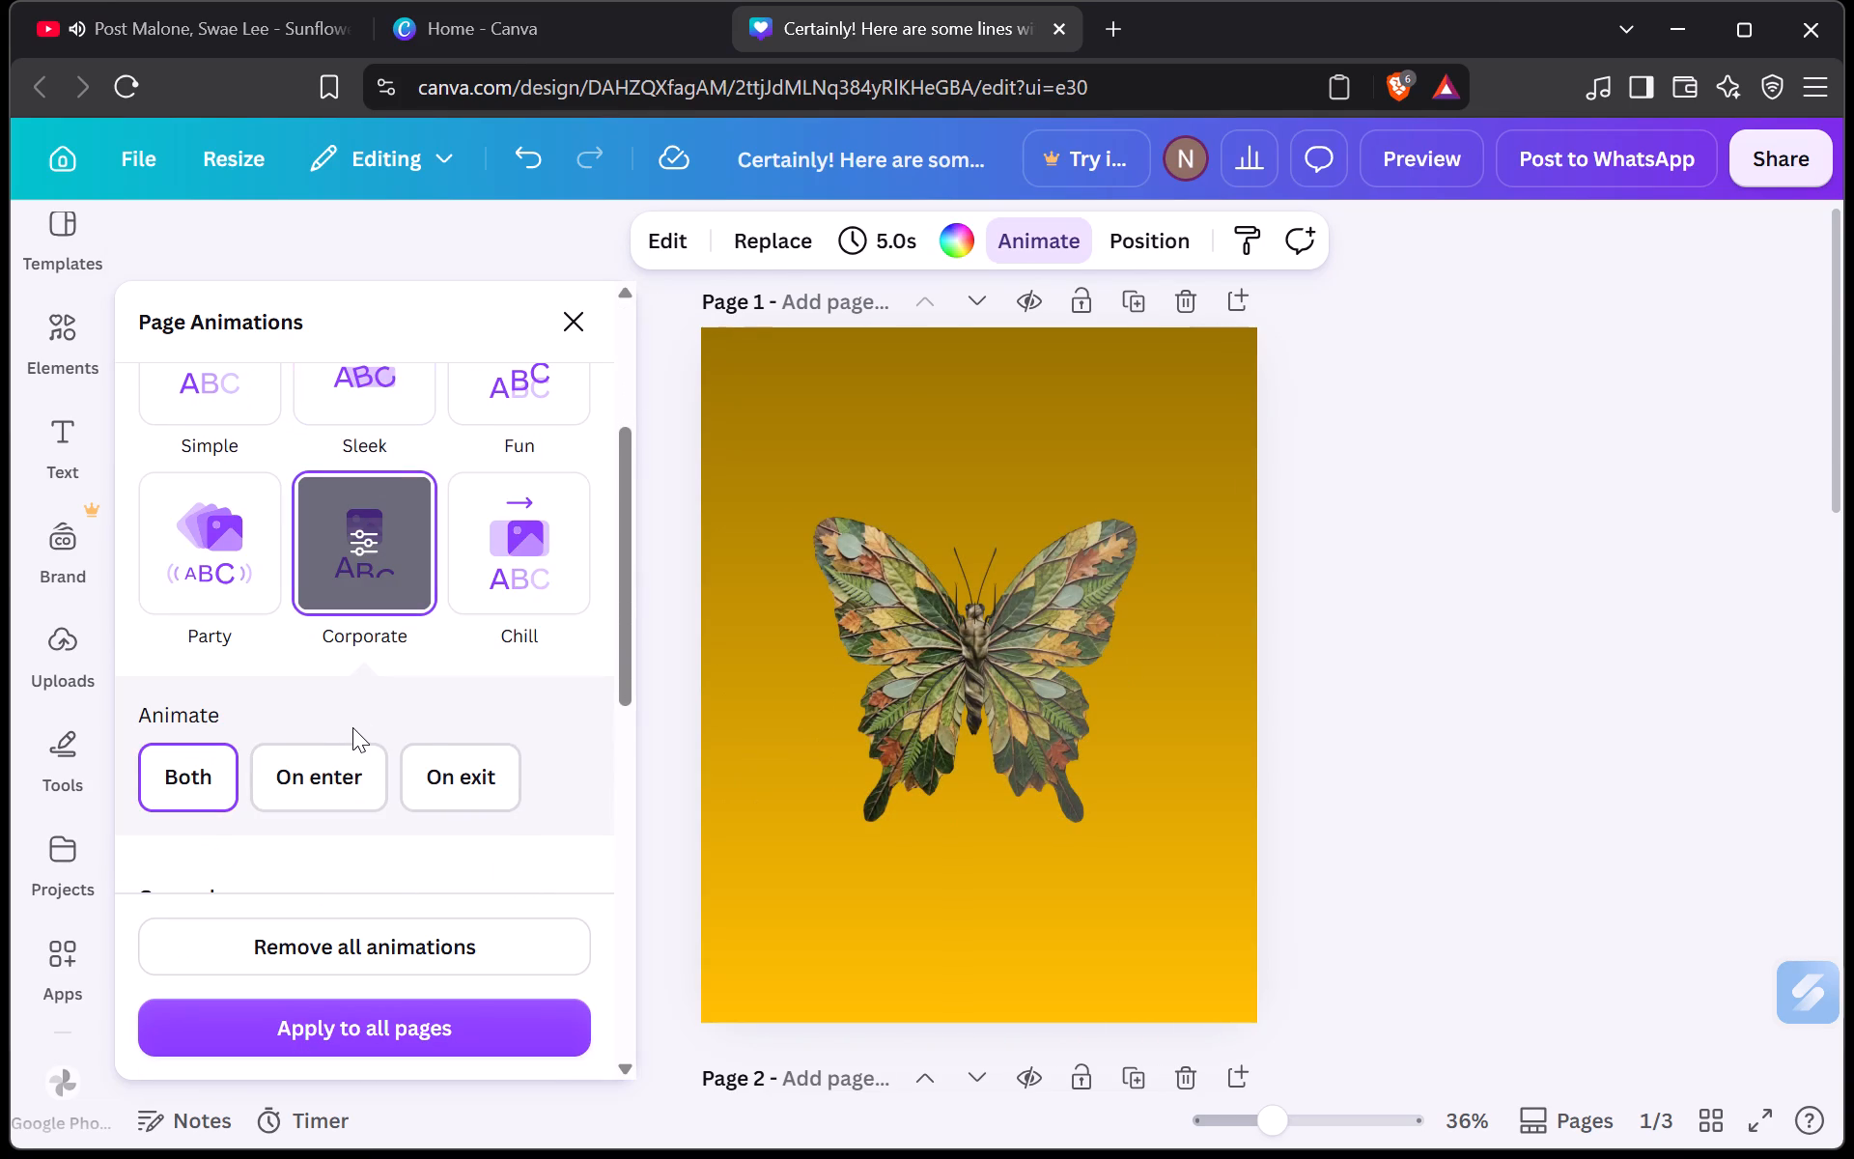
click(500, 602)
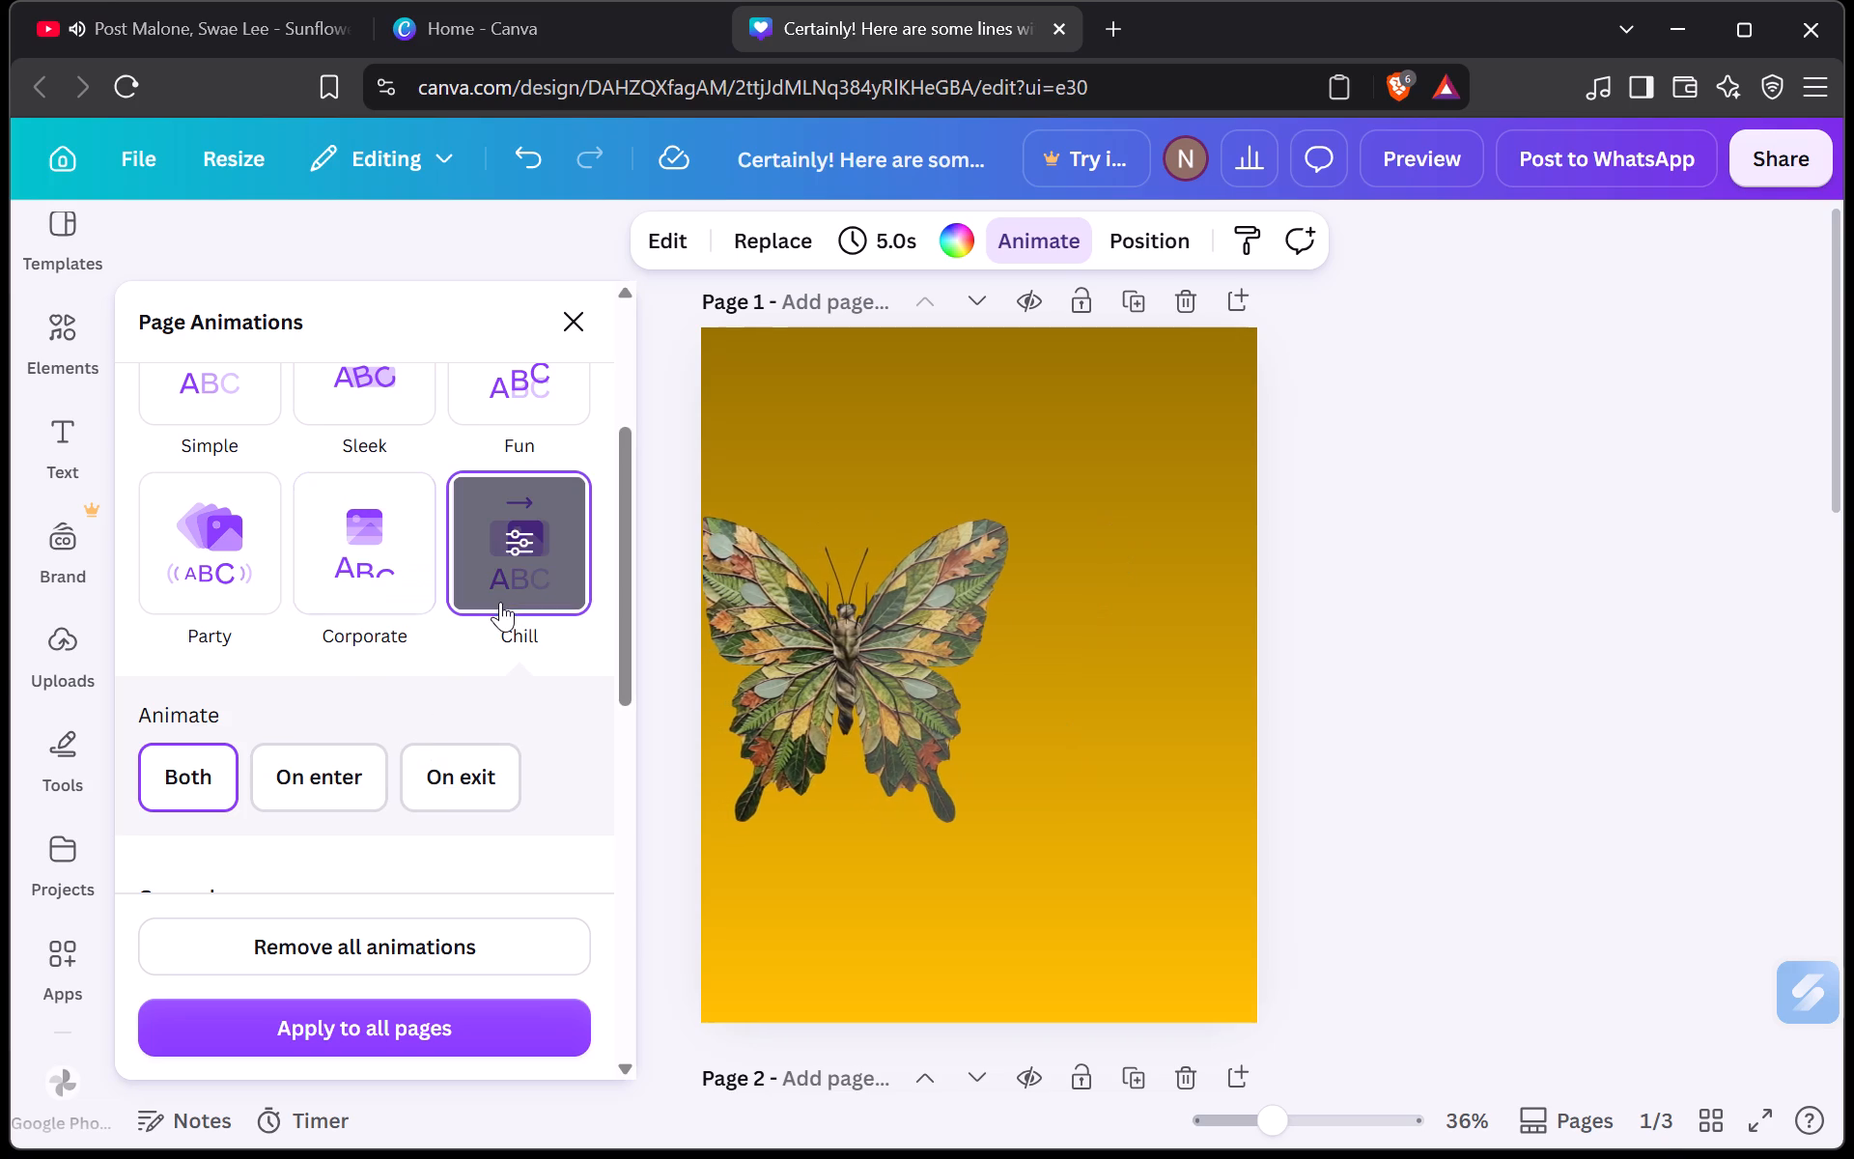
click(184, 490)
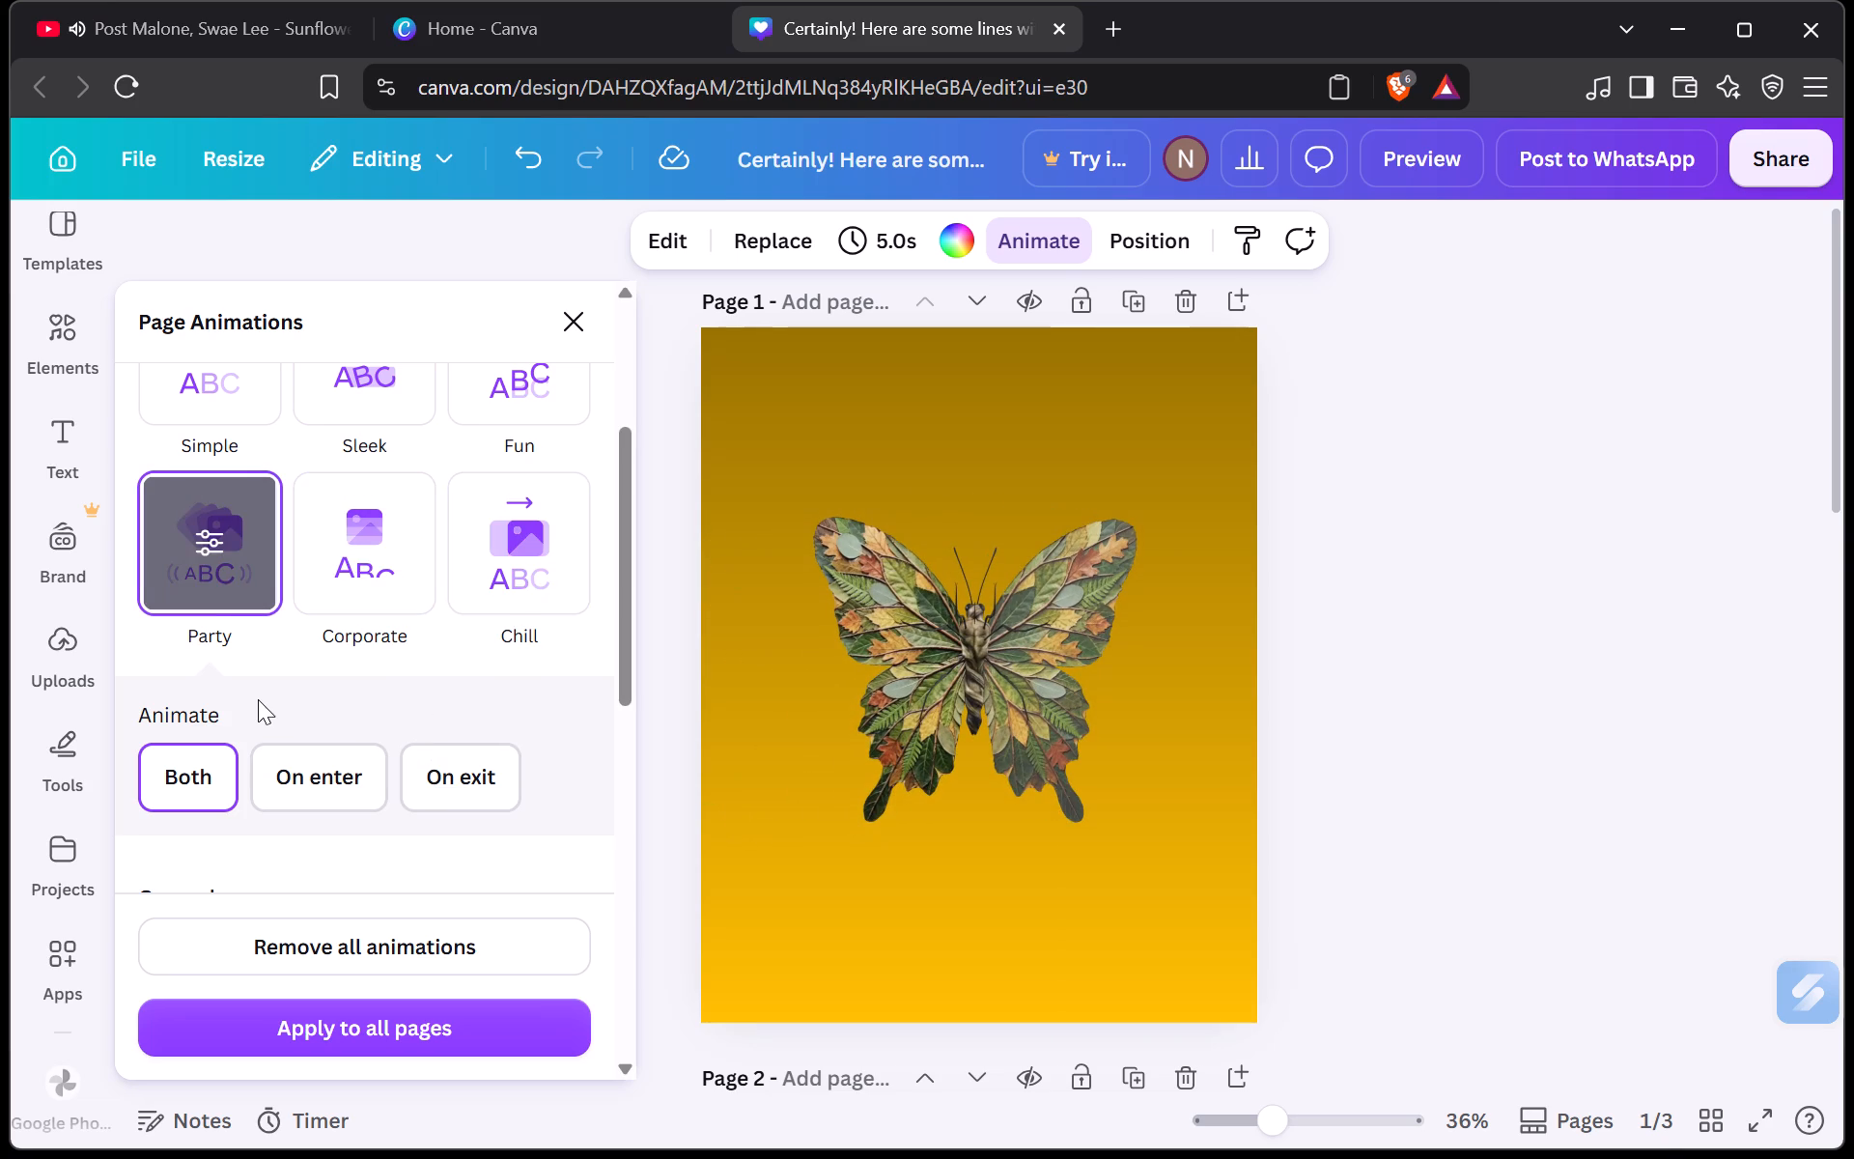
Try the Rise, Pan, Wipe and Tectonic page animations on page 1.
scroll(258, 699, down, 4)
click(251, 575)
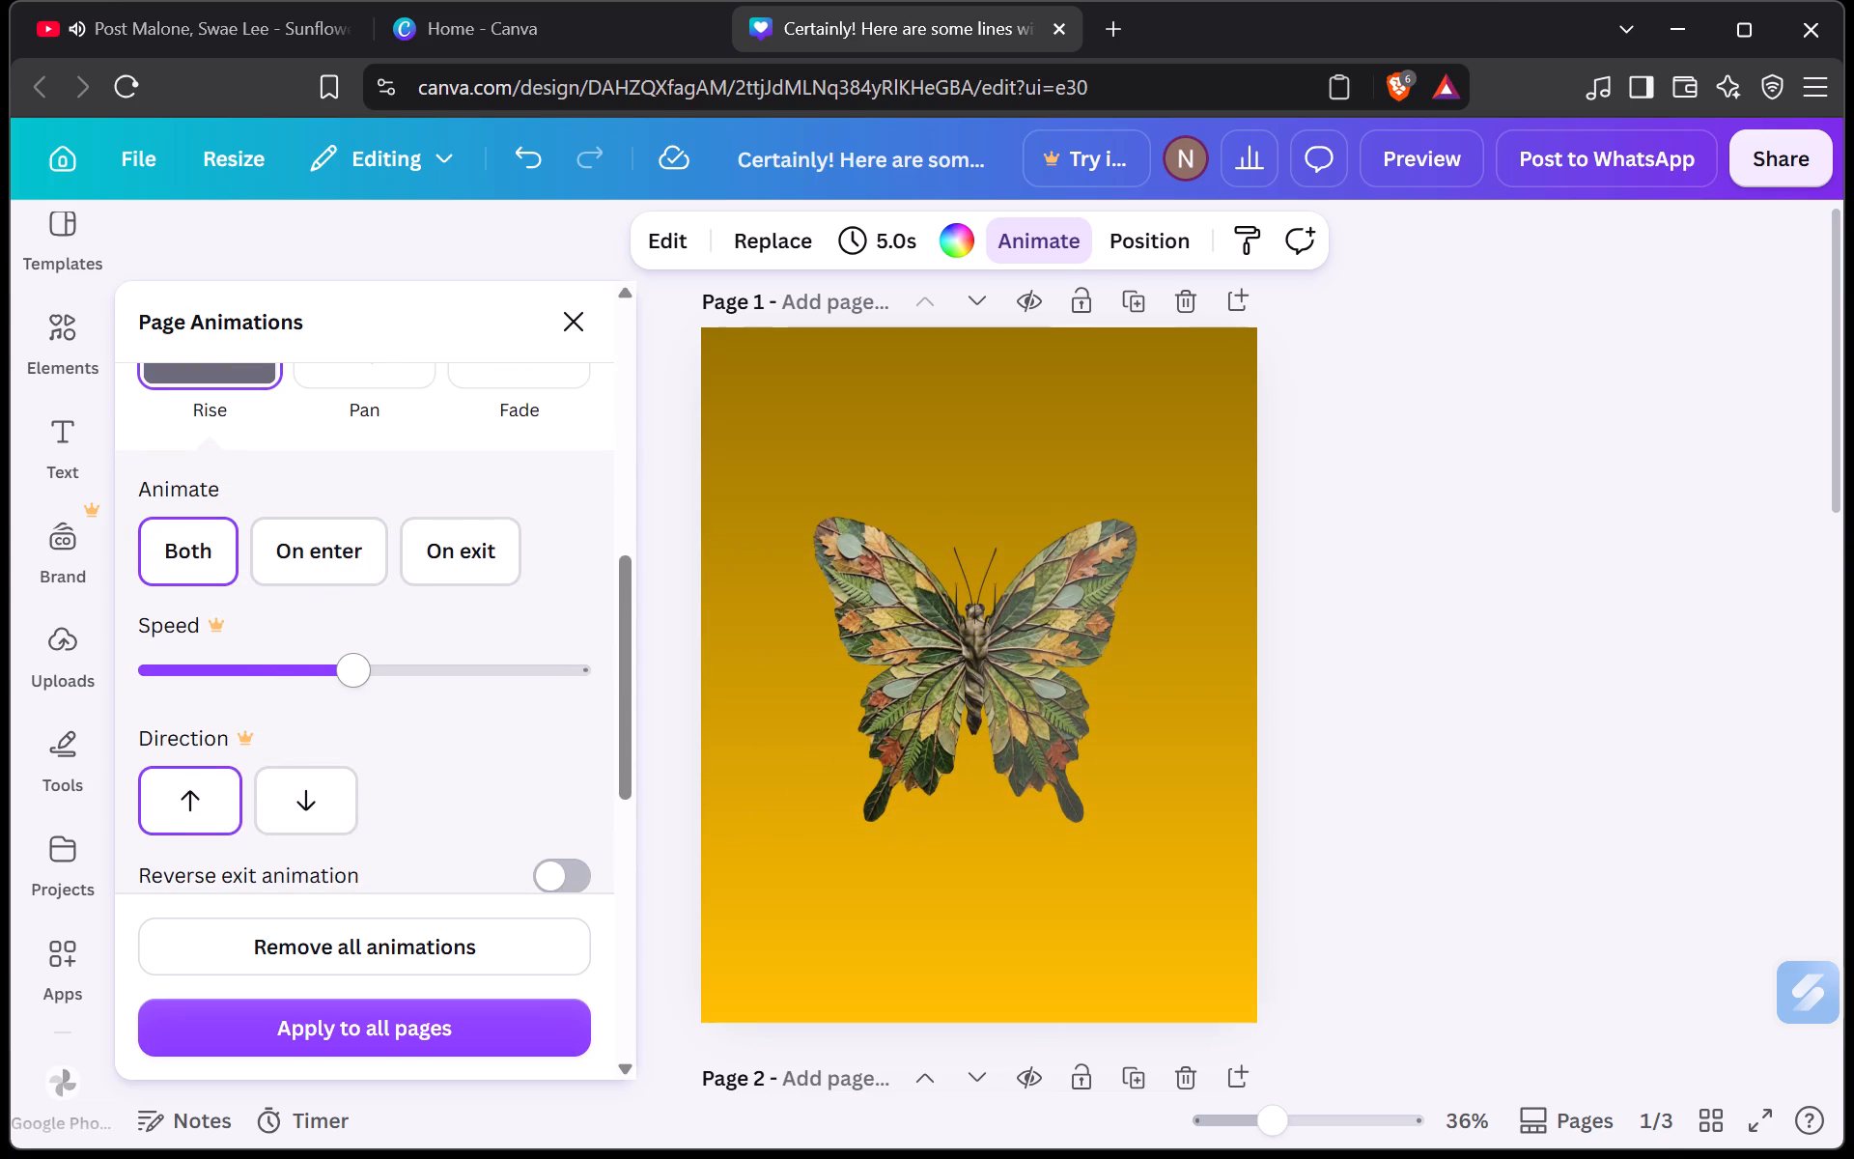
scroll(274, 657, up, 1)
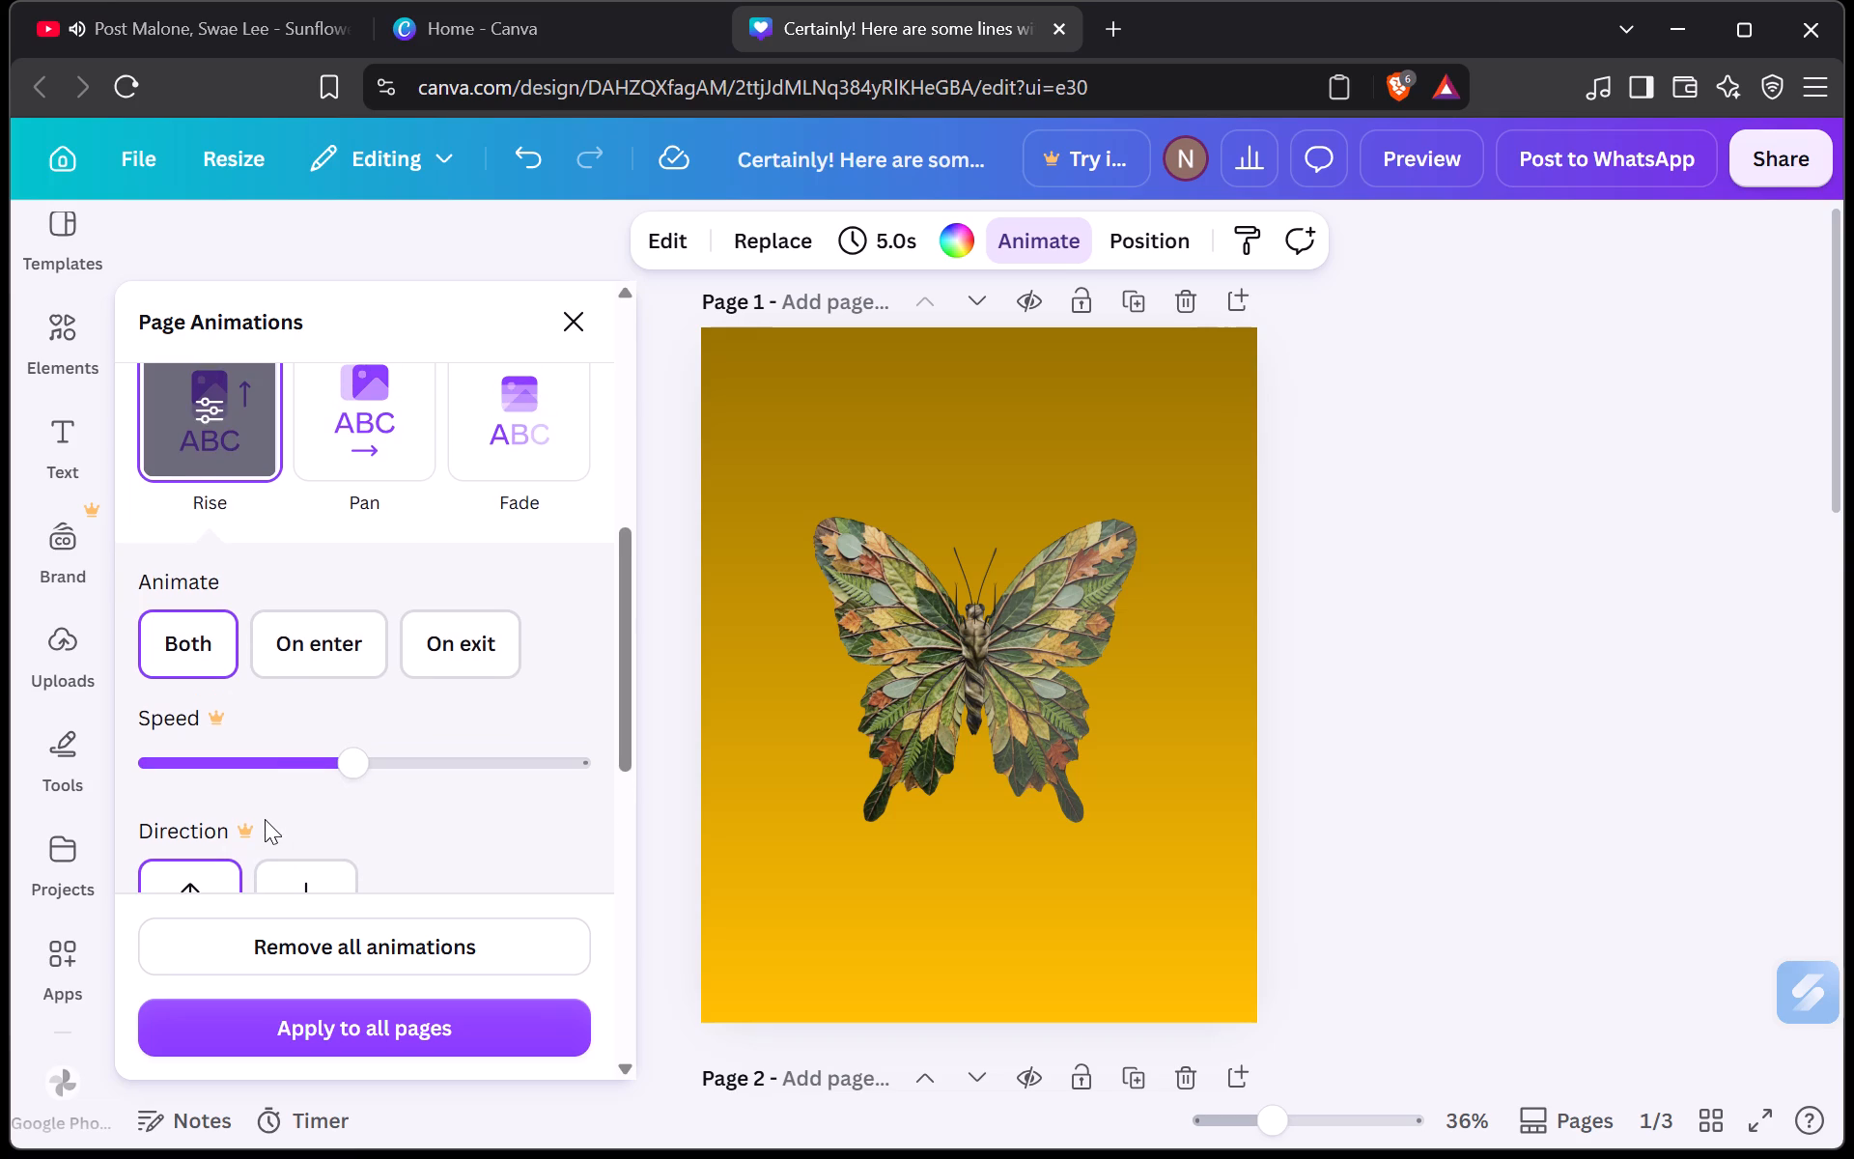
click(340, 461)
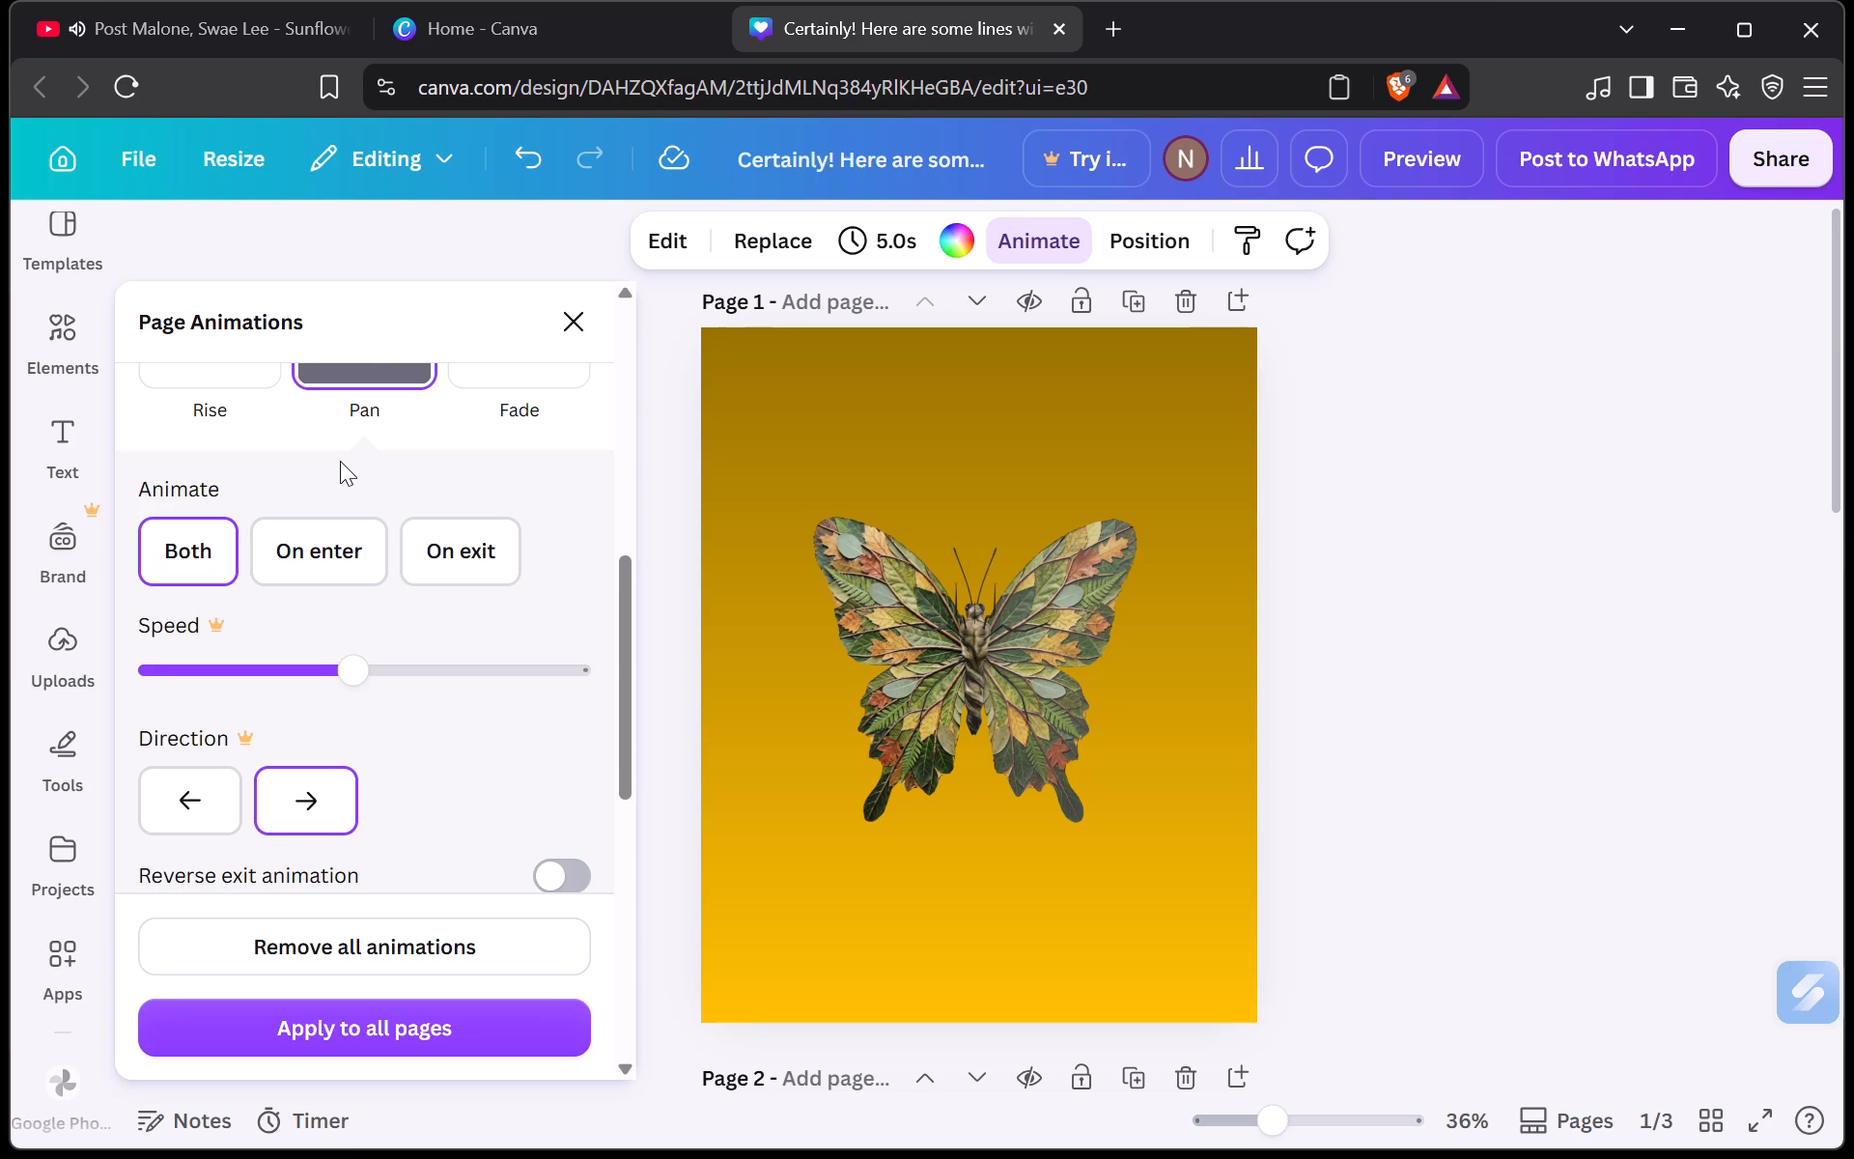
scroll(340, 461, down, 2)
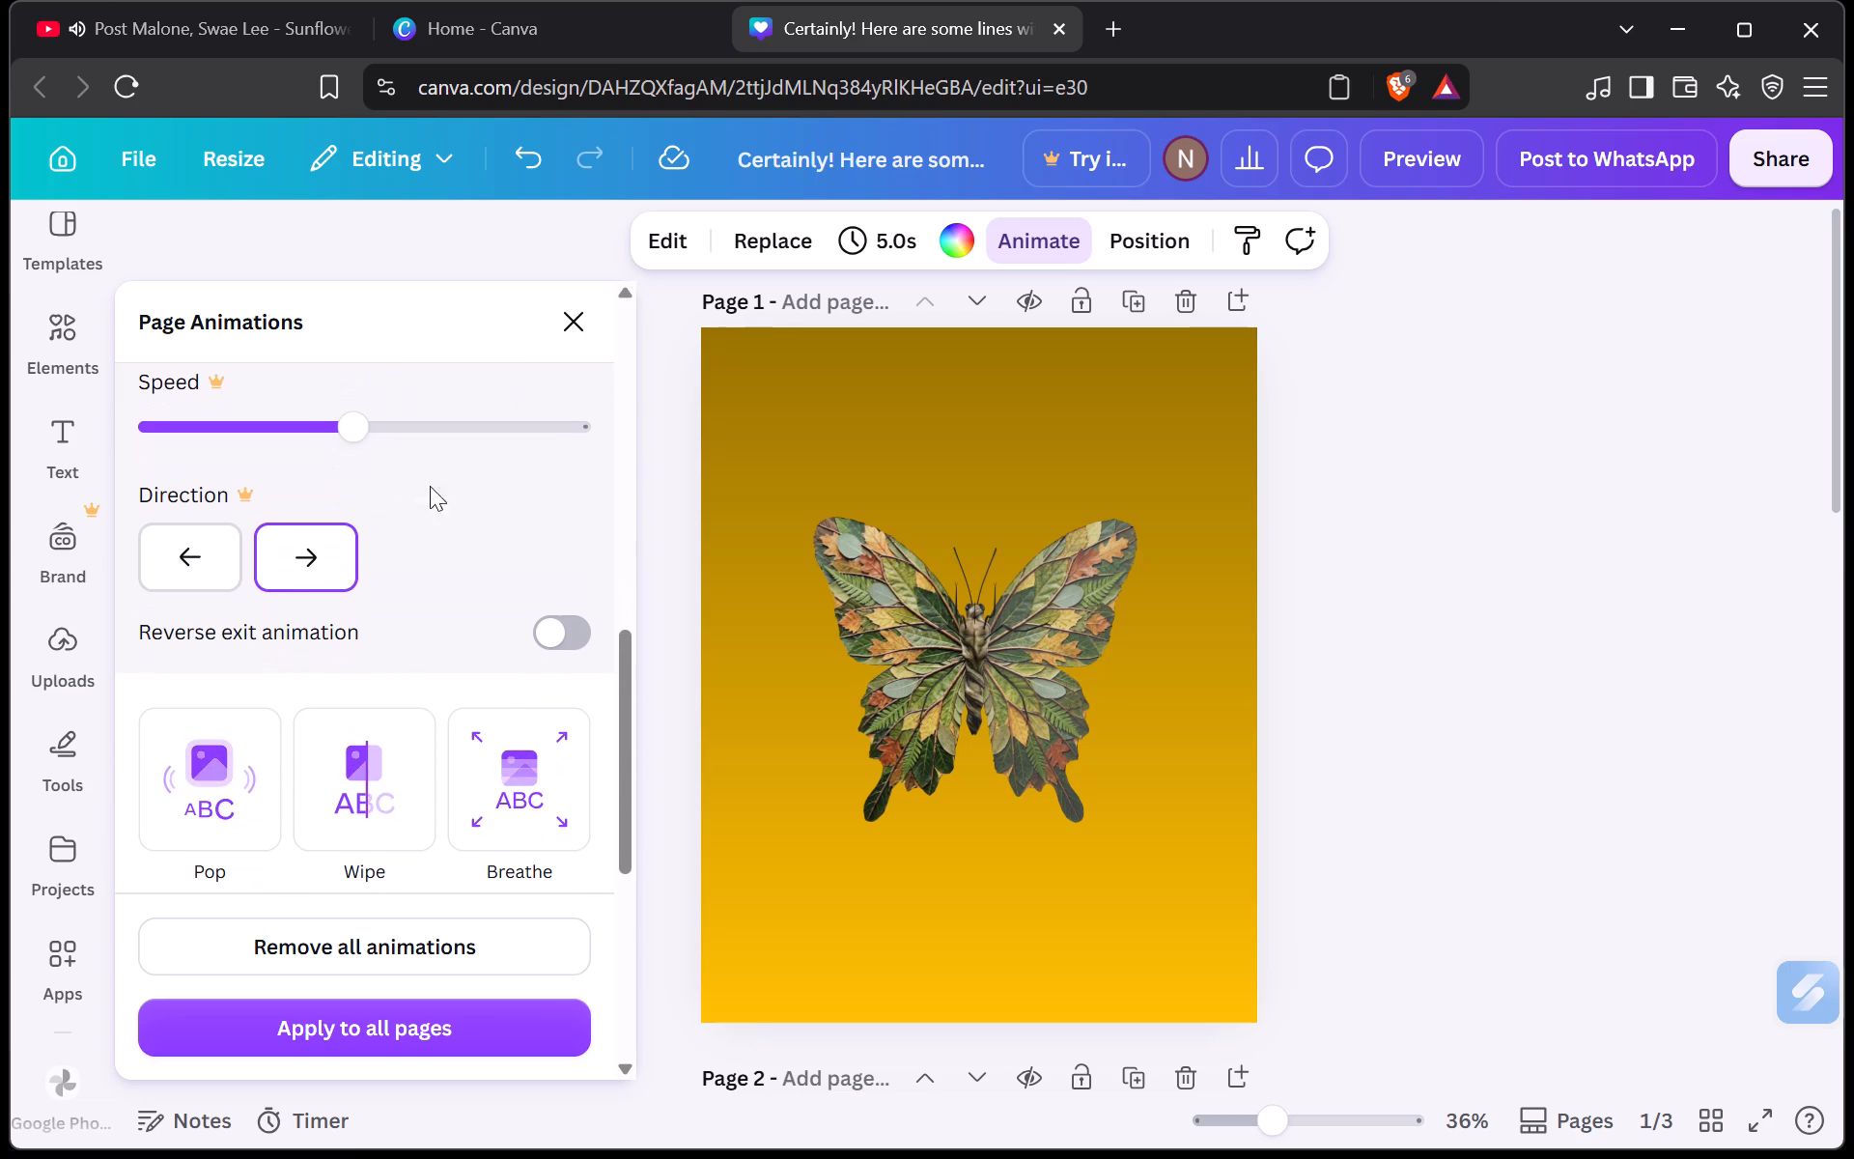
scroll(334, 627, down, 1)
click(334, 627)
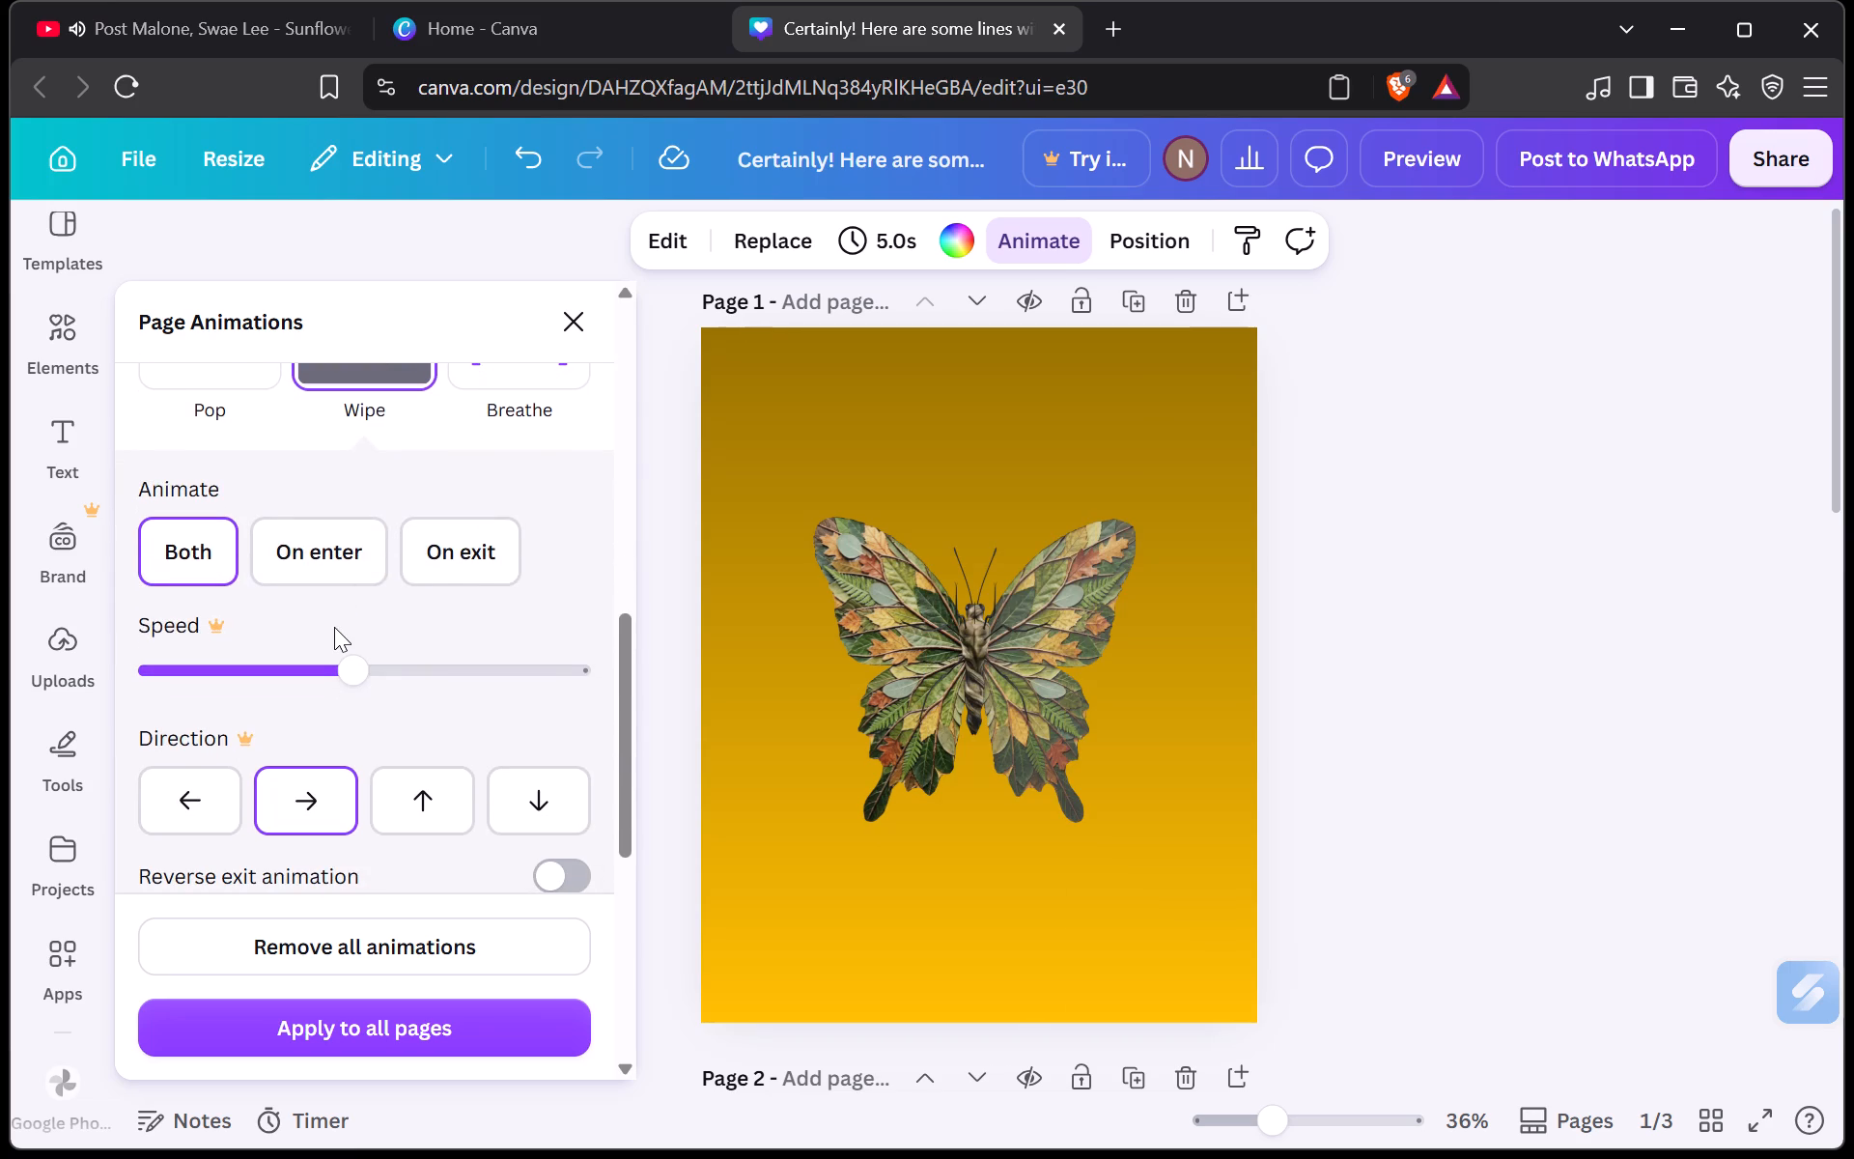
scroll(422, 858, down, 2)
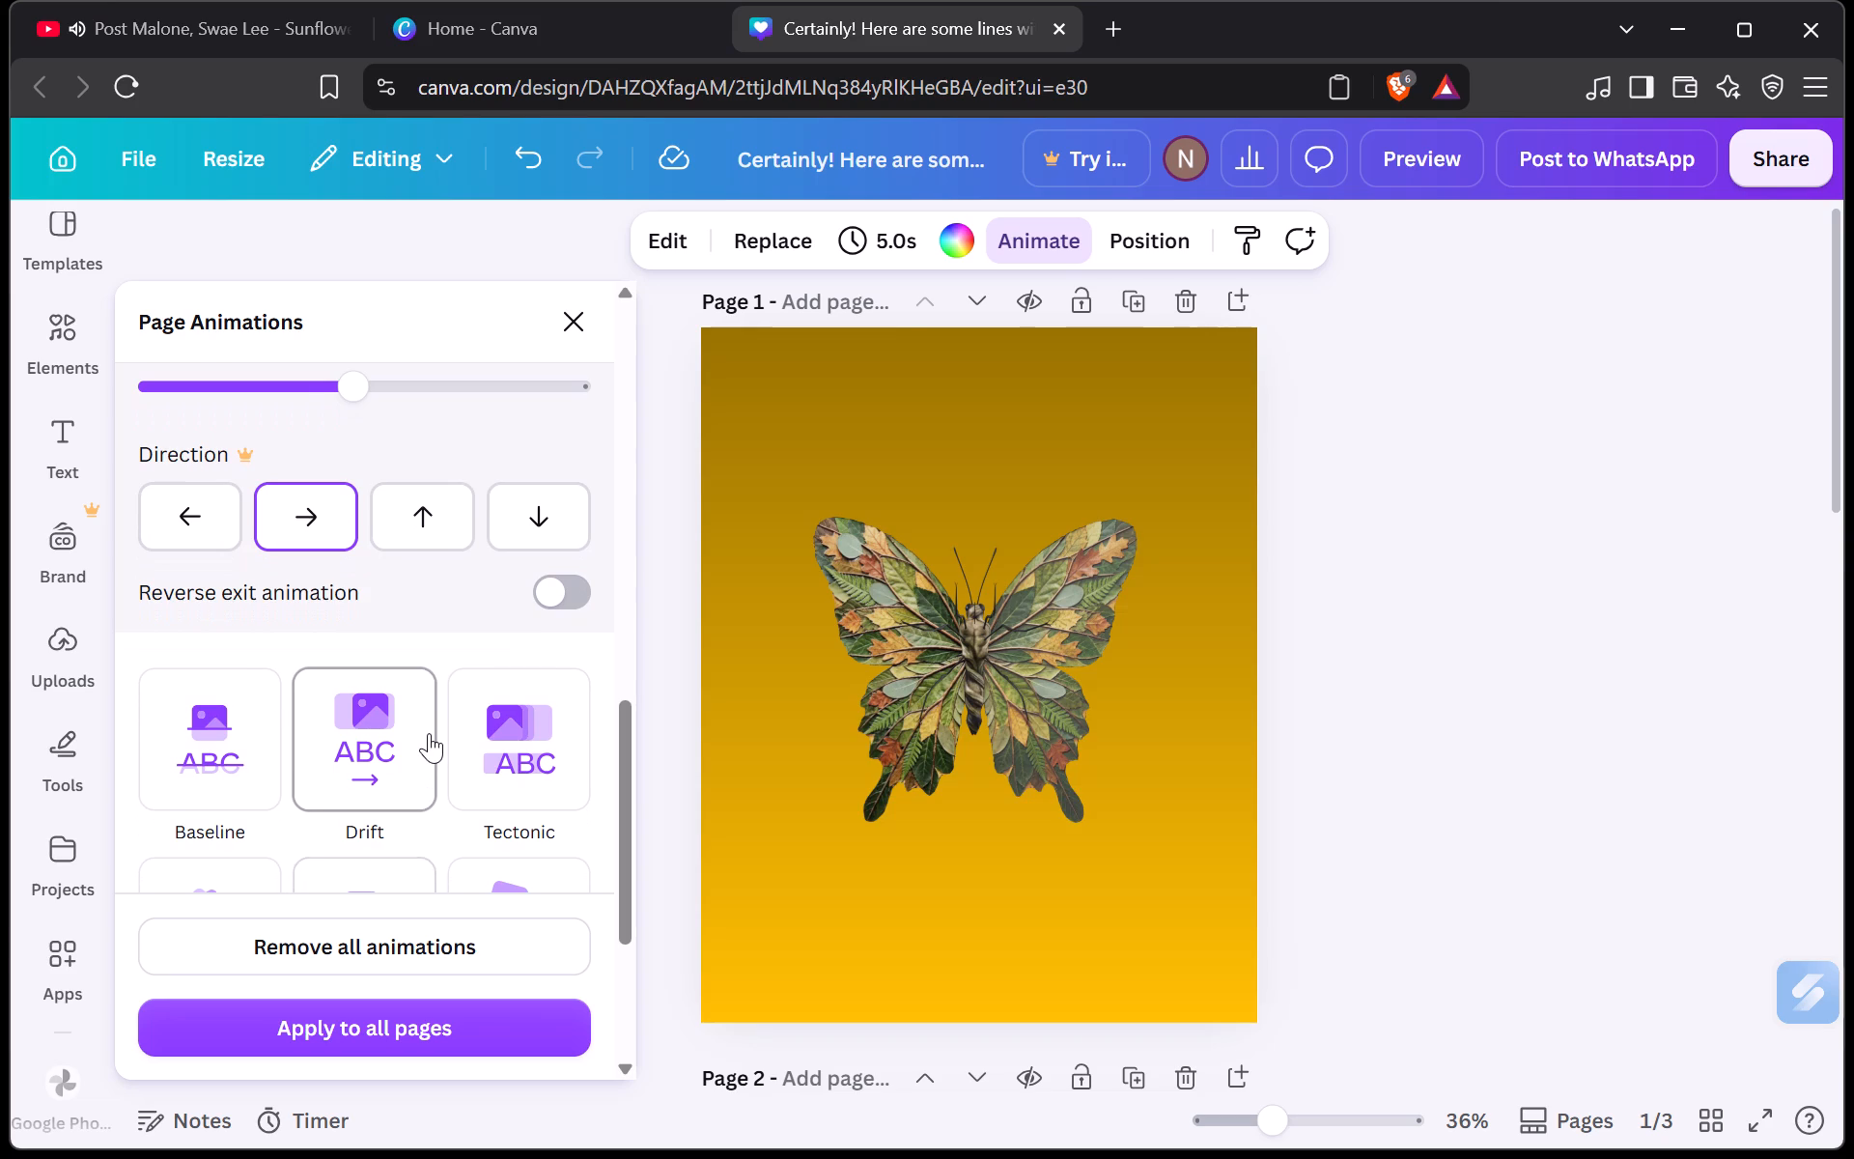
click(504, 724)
Apply the Tumble page animation to page 1's golden butterfly design.
scroll(504, 724, down, 2)
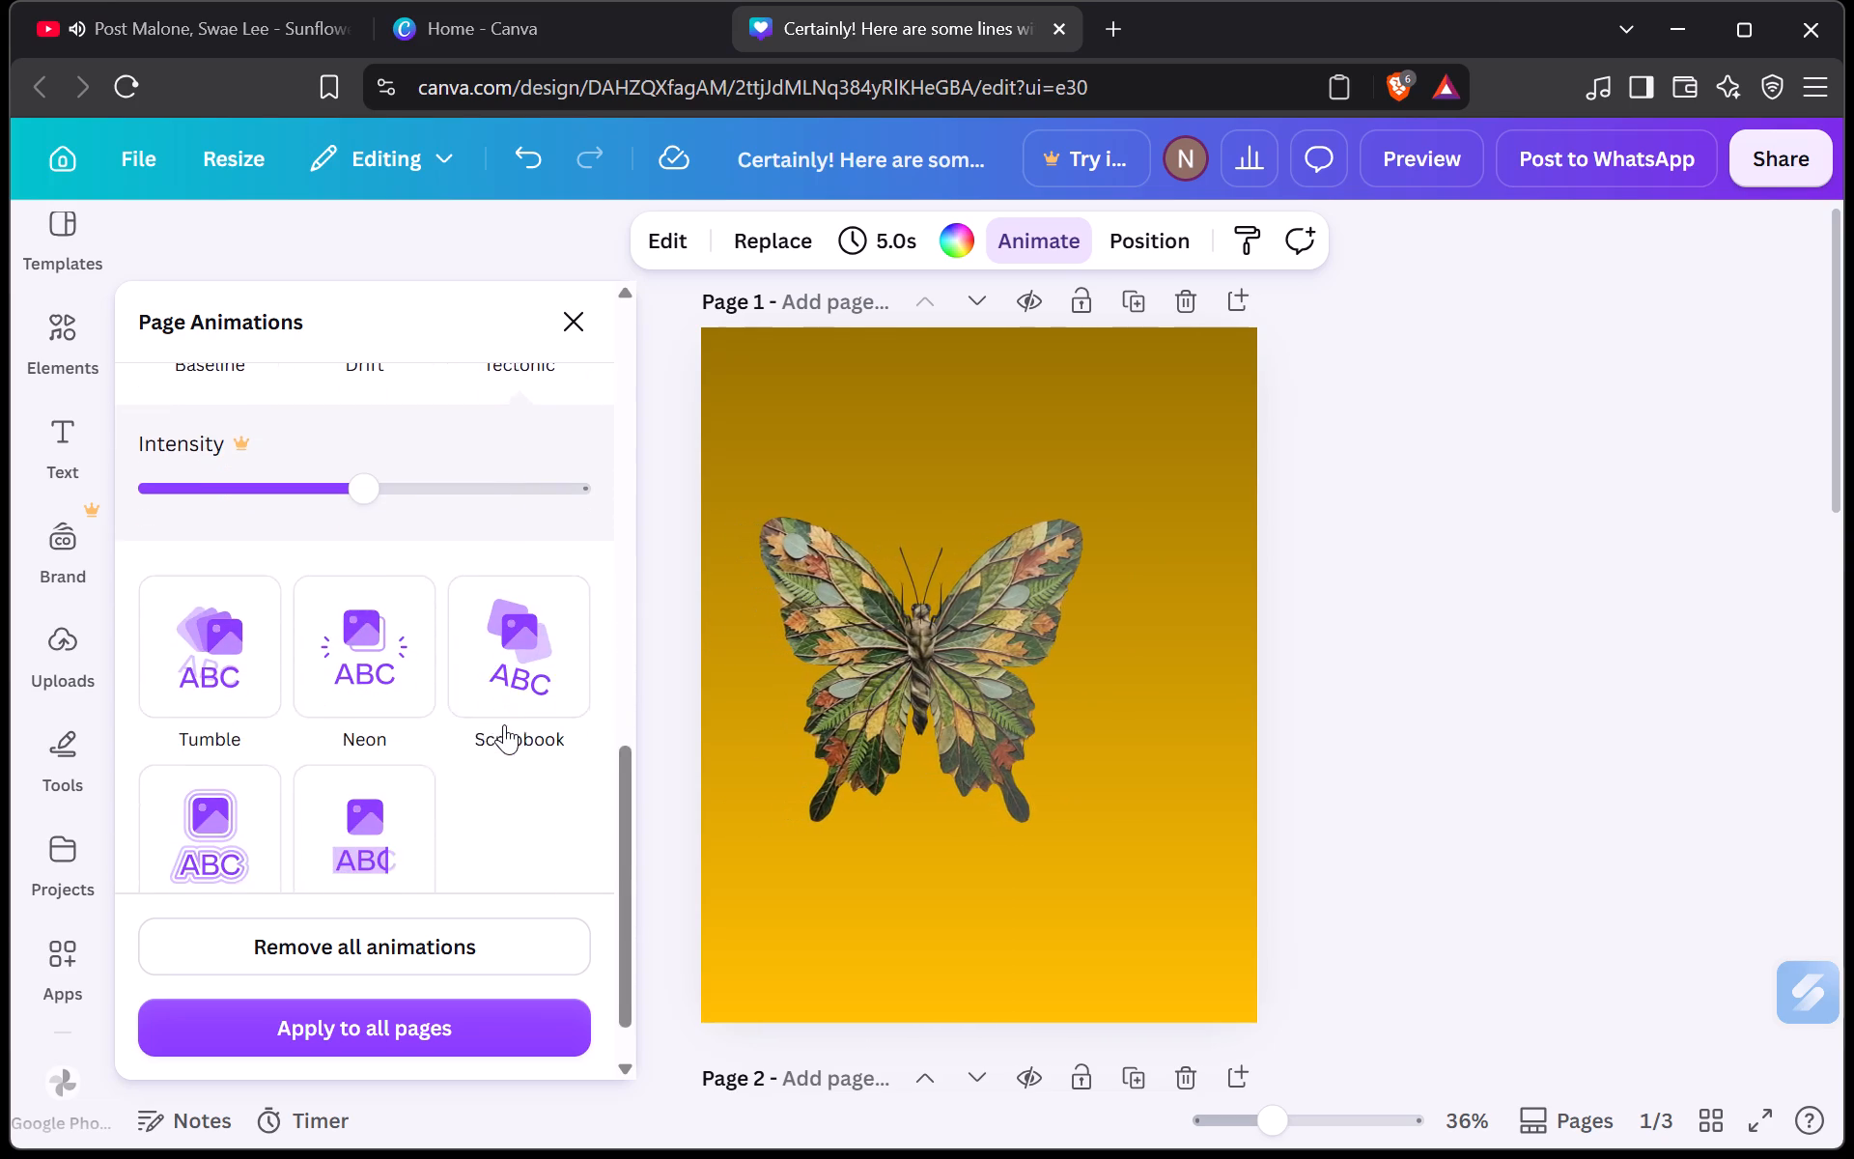
scroll(504, 724, down, 1)
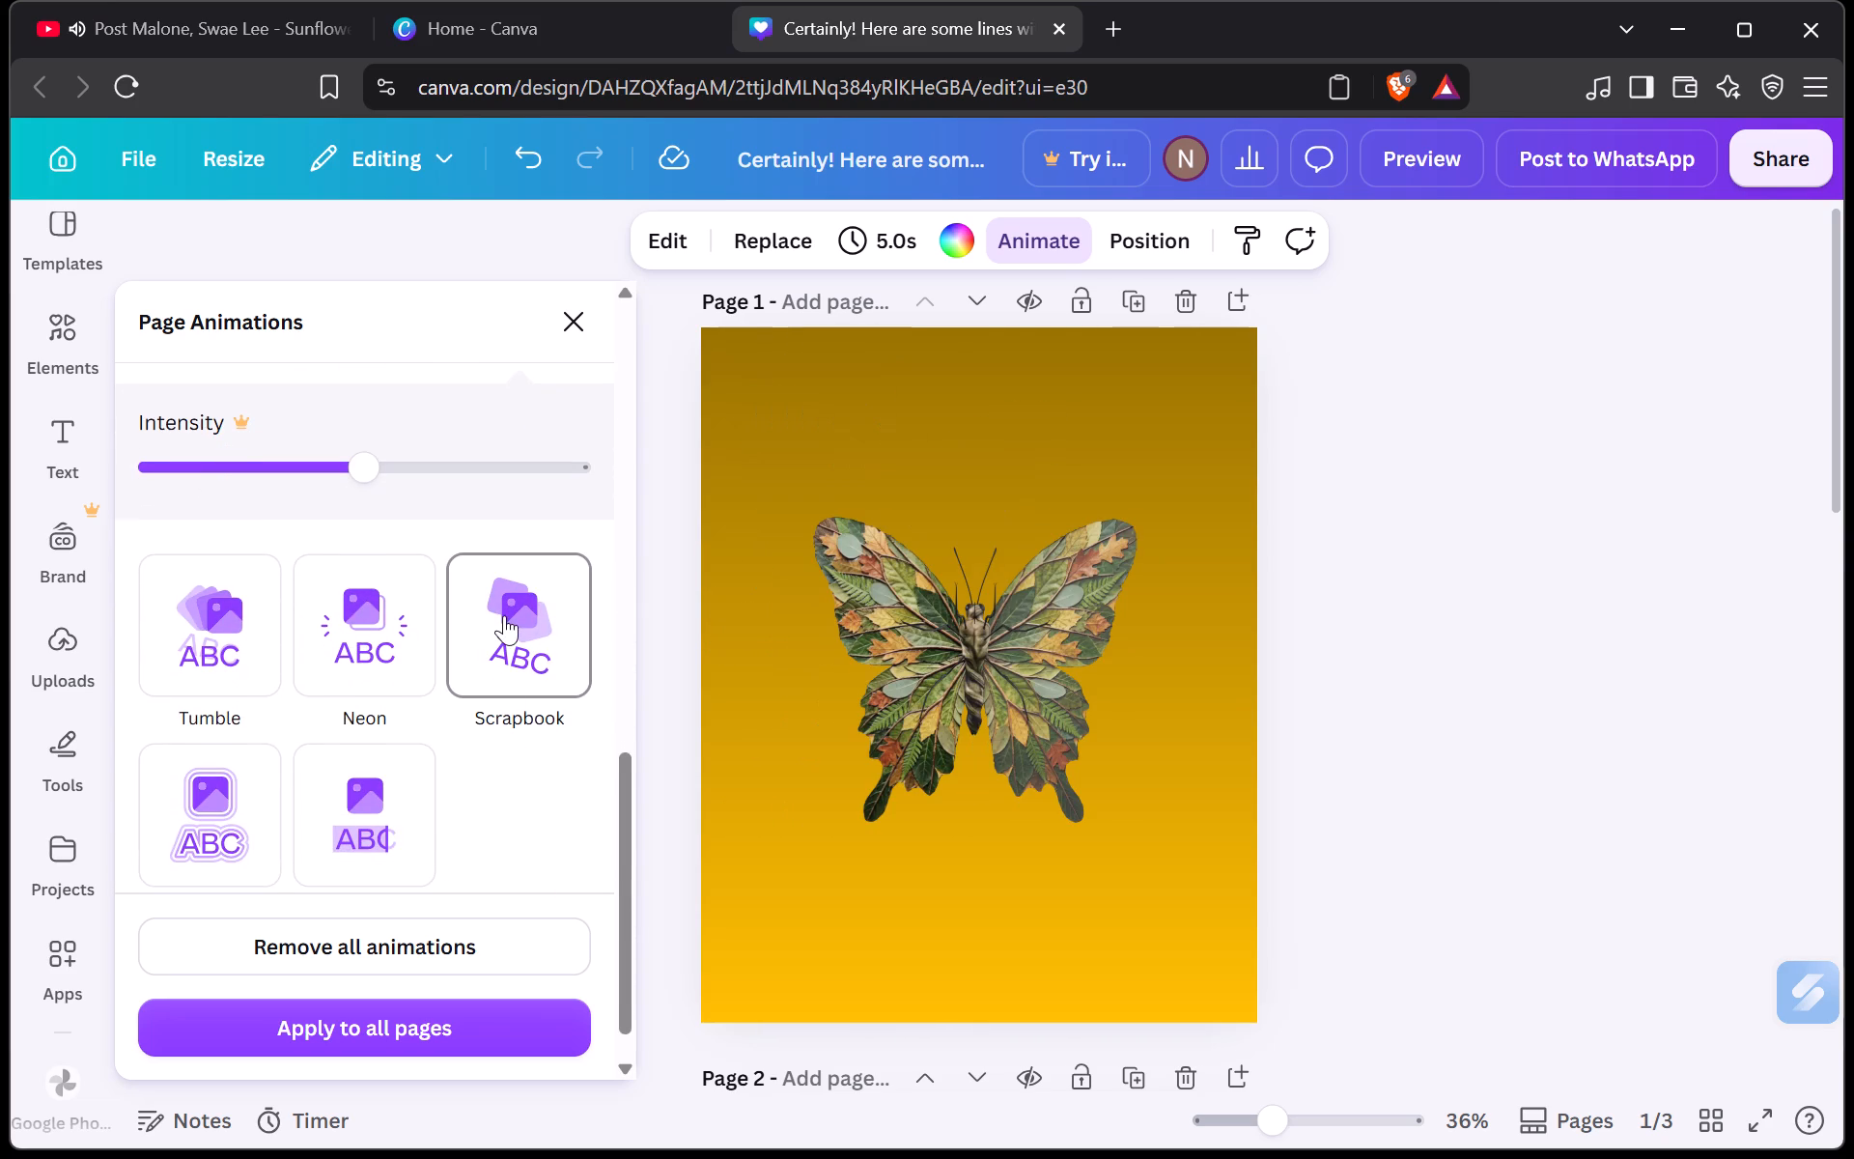
scroll(437, 765, down, 1)
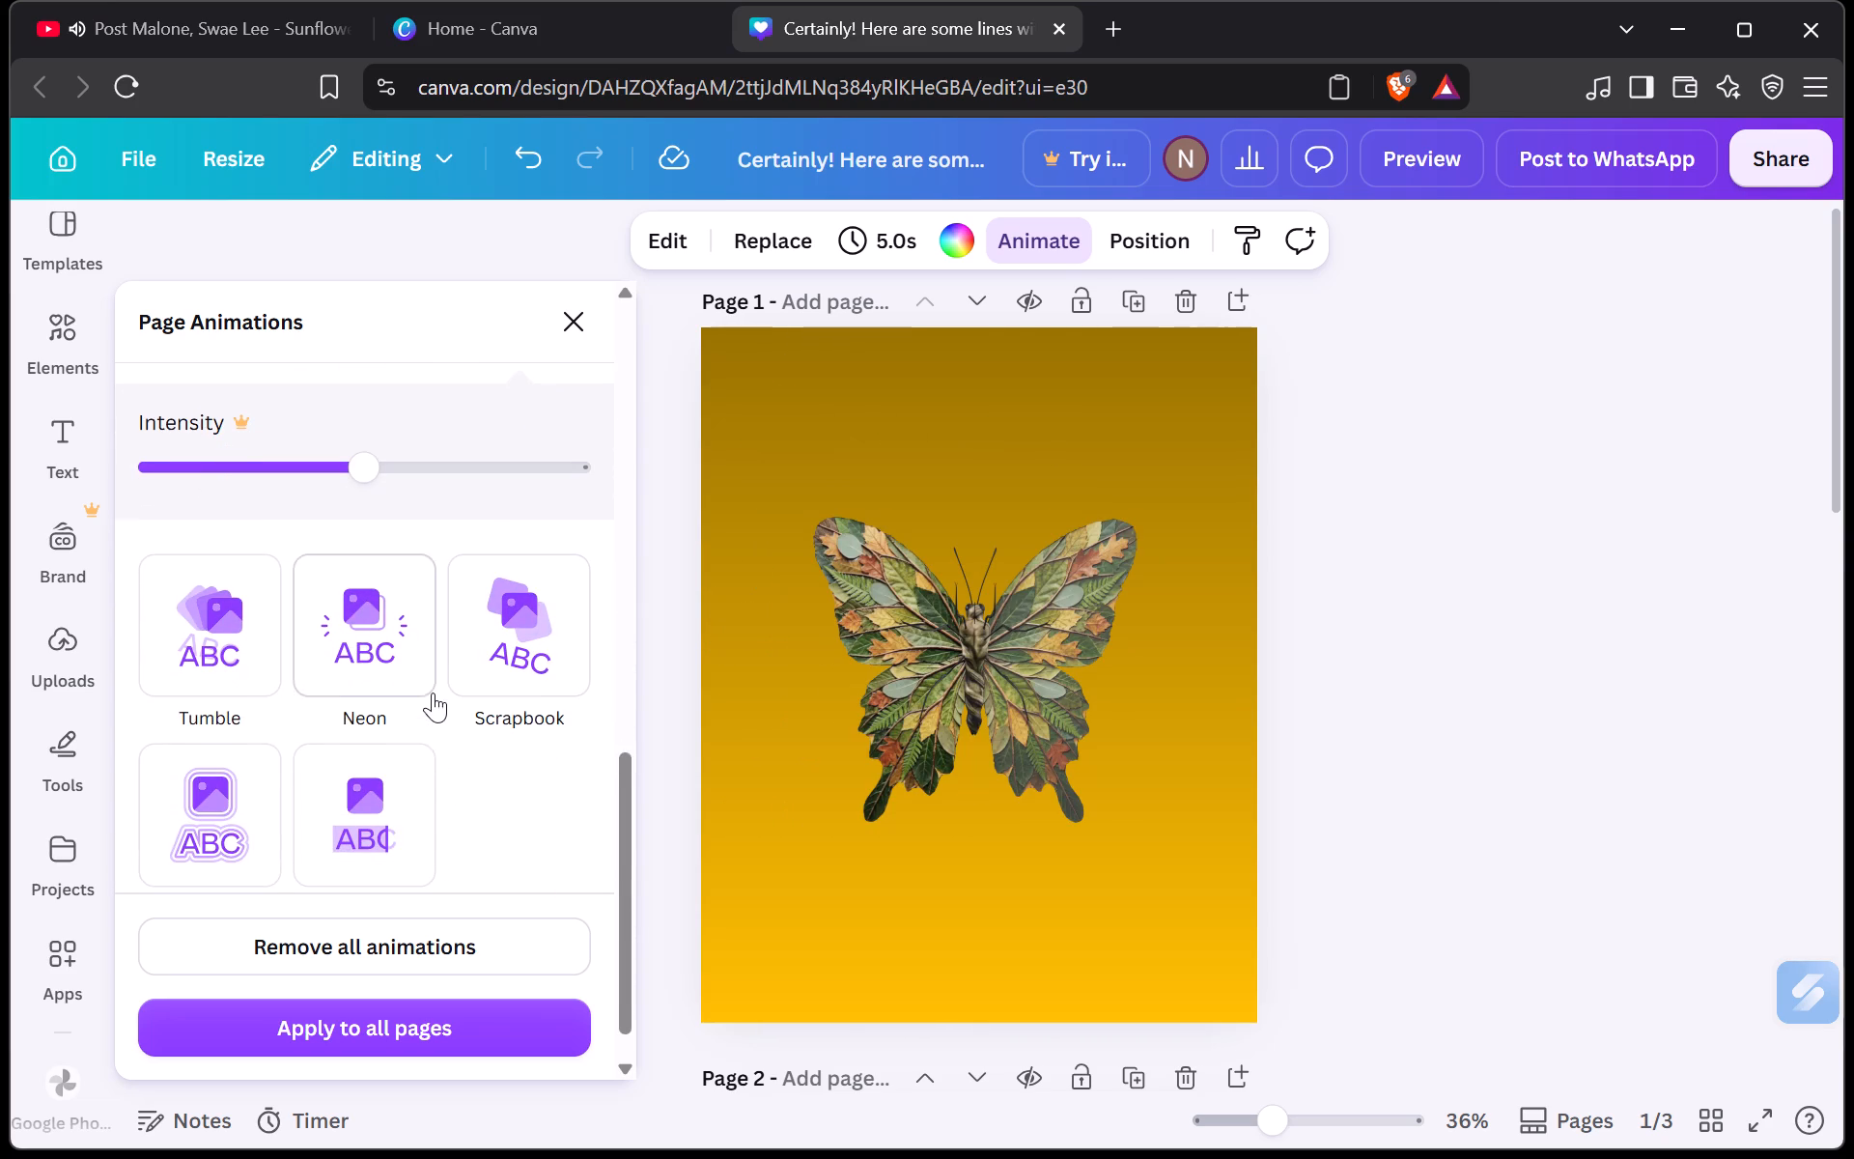
scroll(433, 693, down, 1)
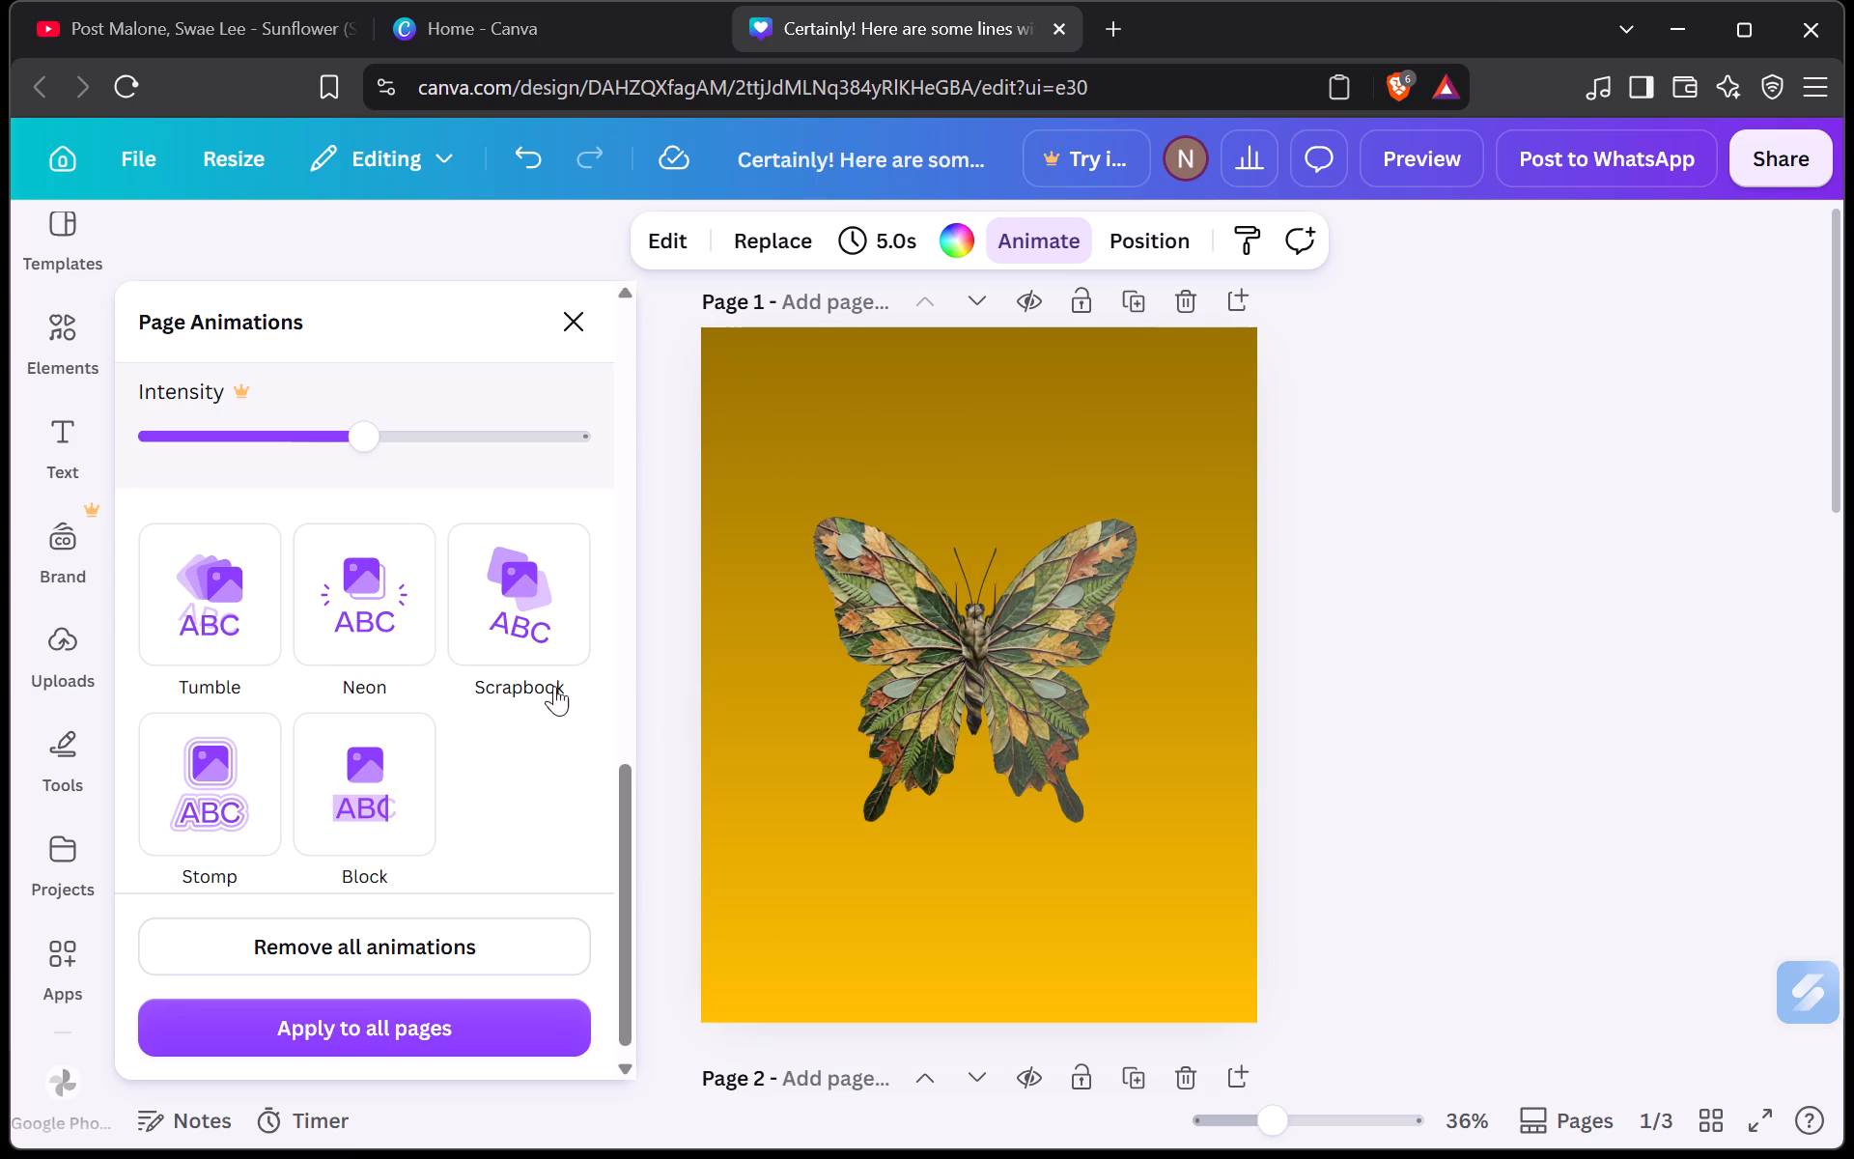
scroll(383, 723, down, 1)
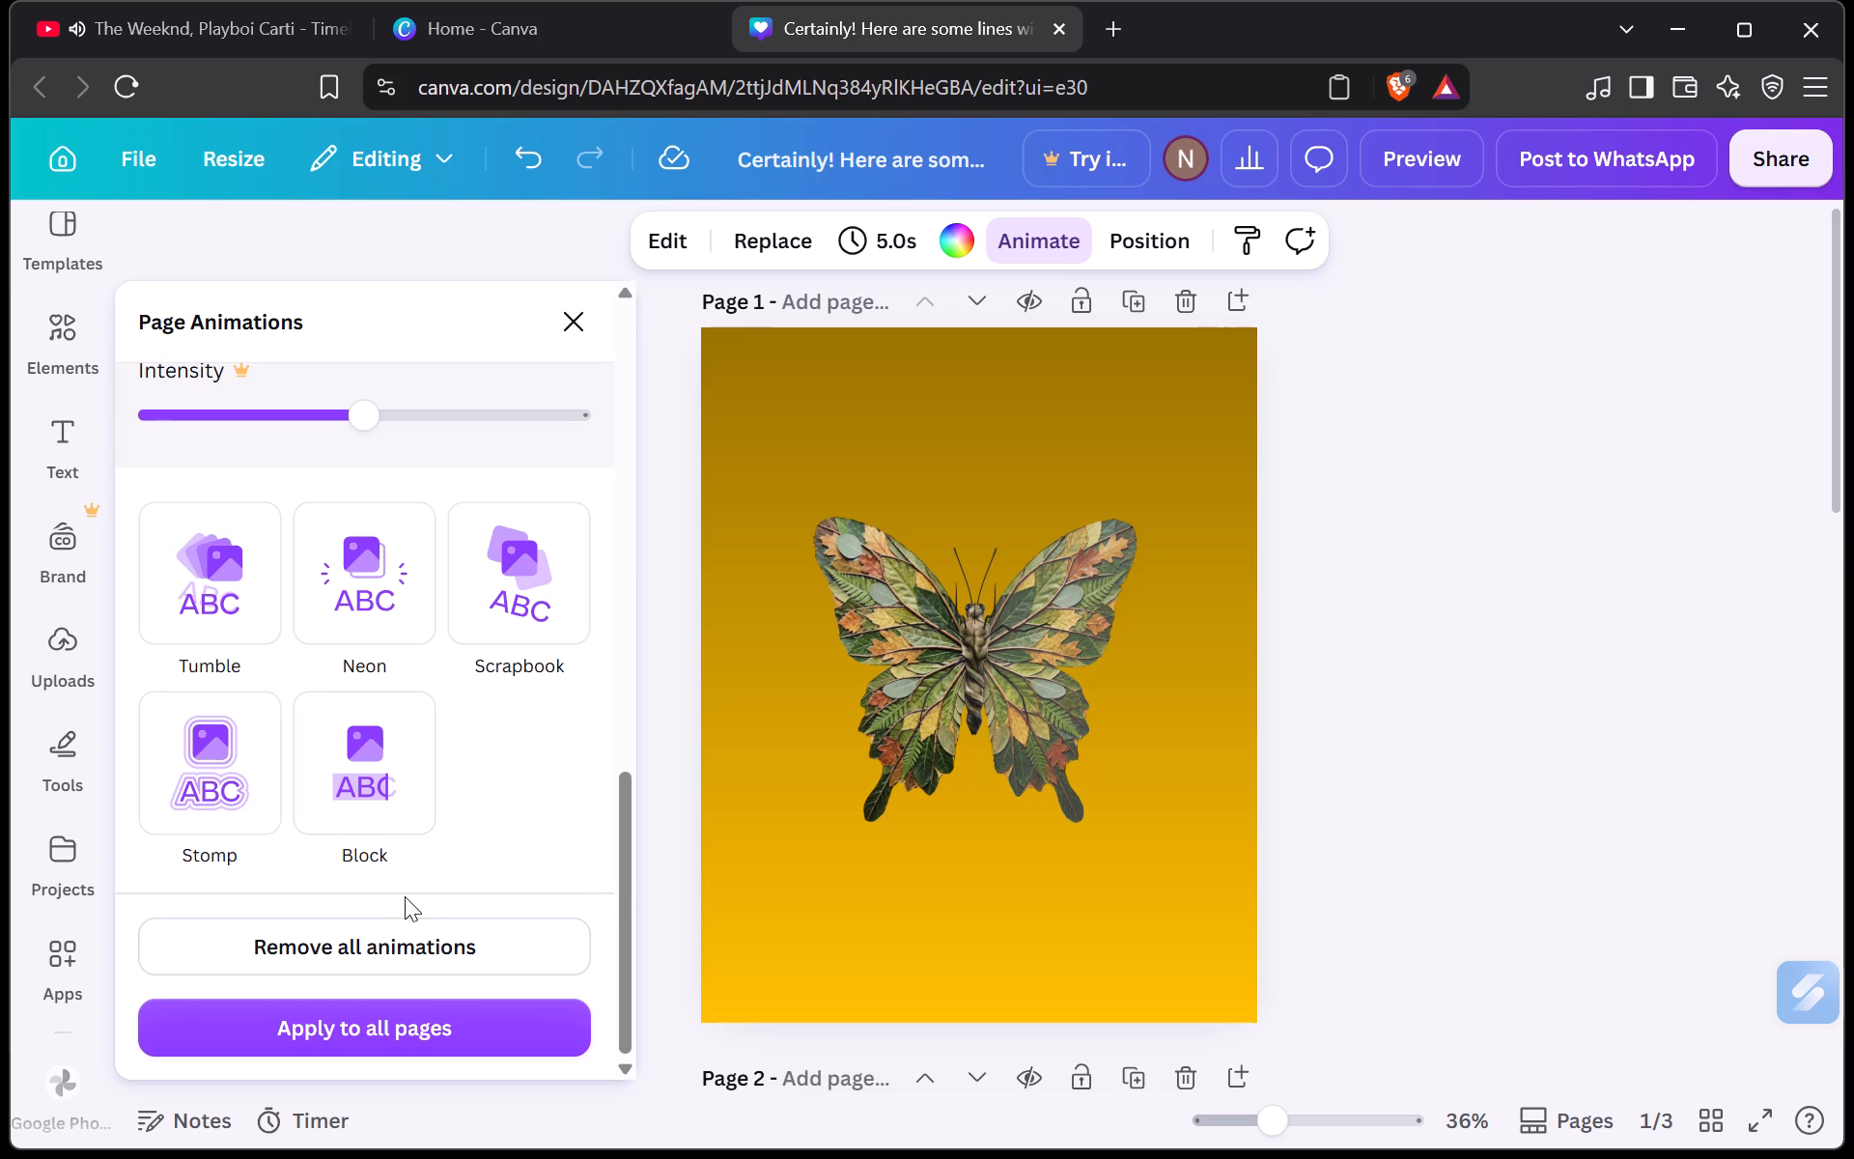
scroll(405, 896, down, 1)
scroll(394, 721, up, 1)
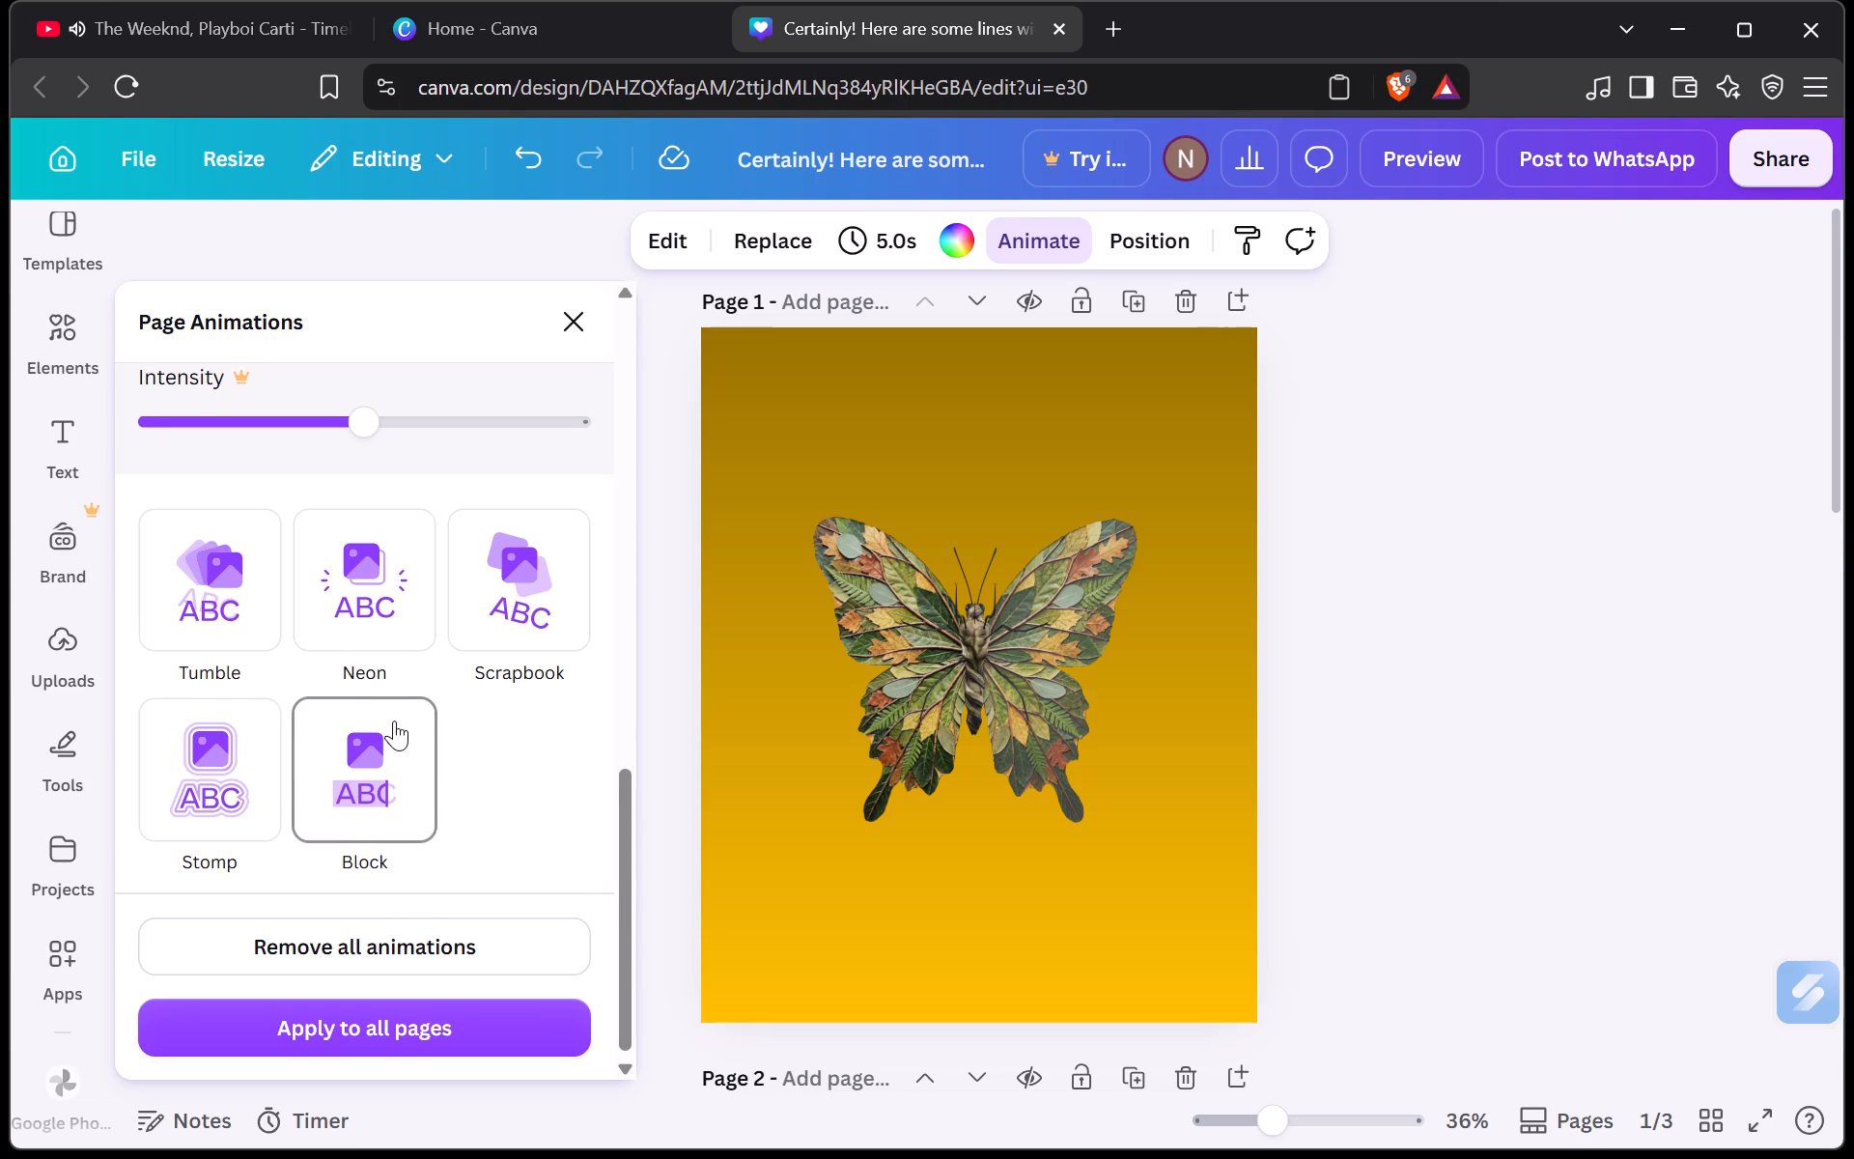
scroll(394, 721, up, 2)
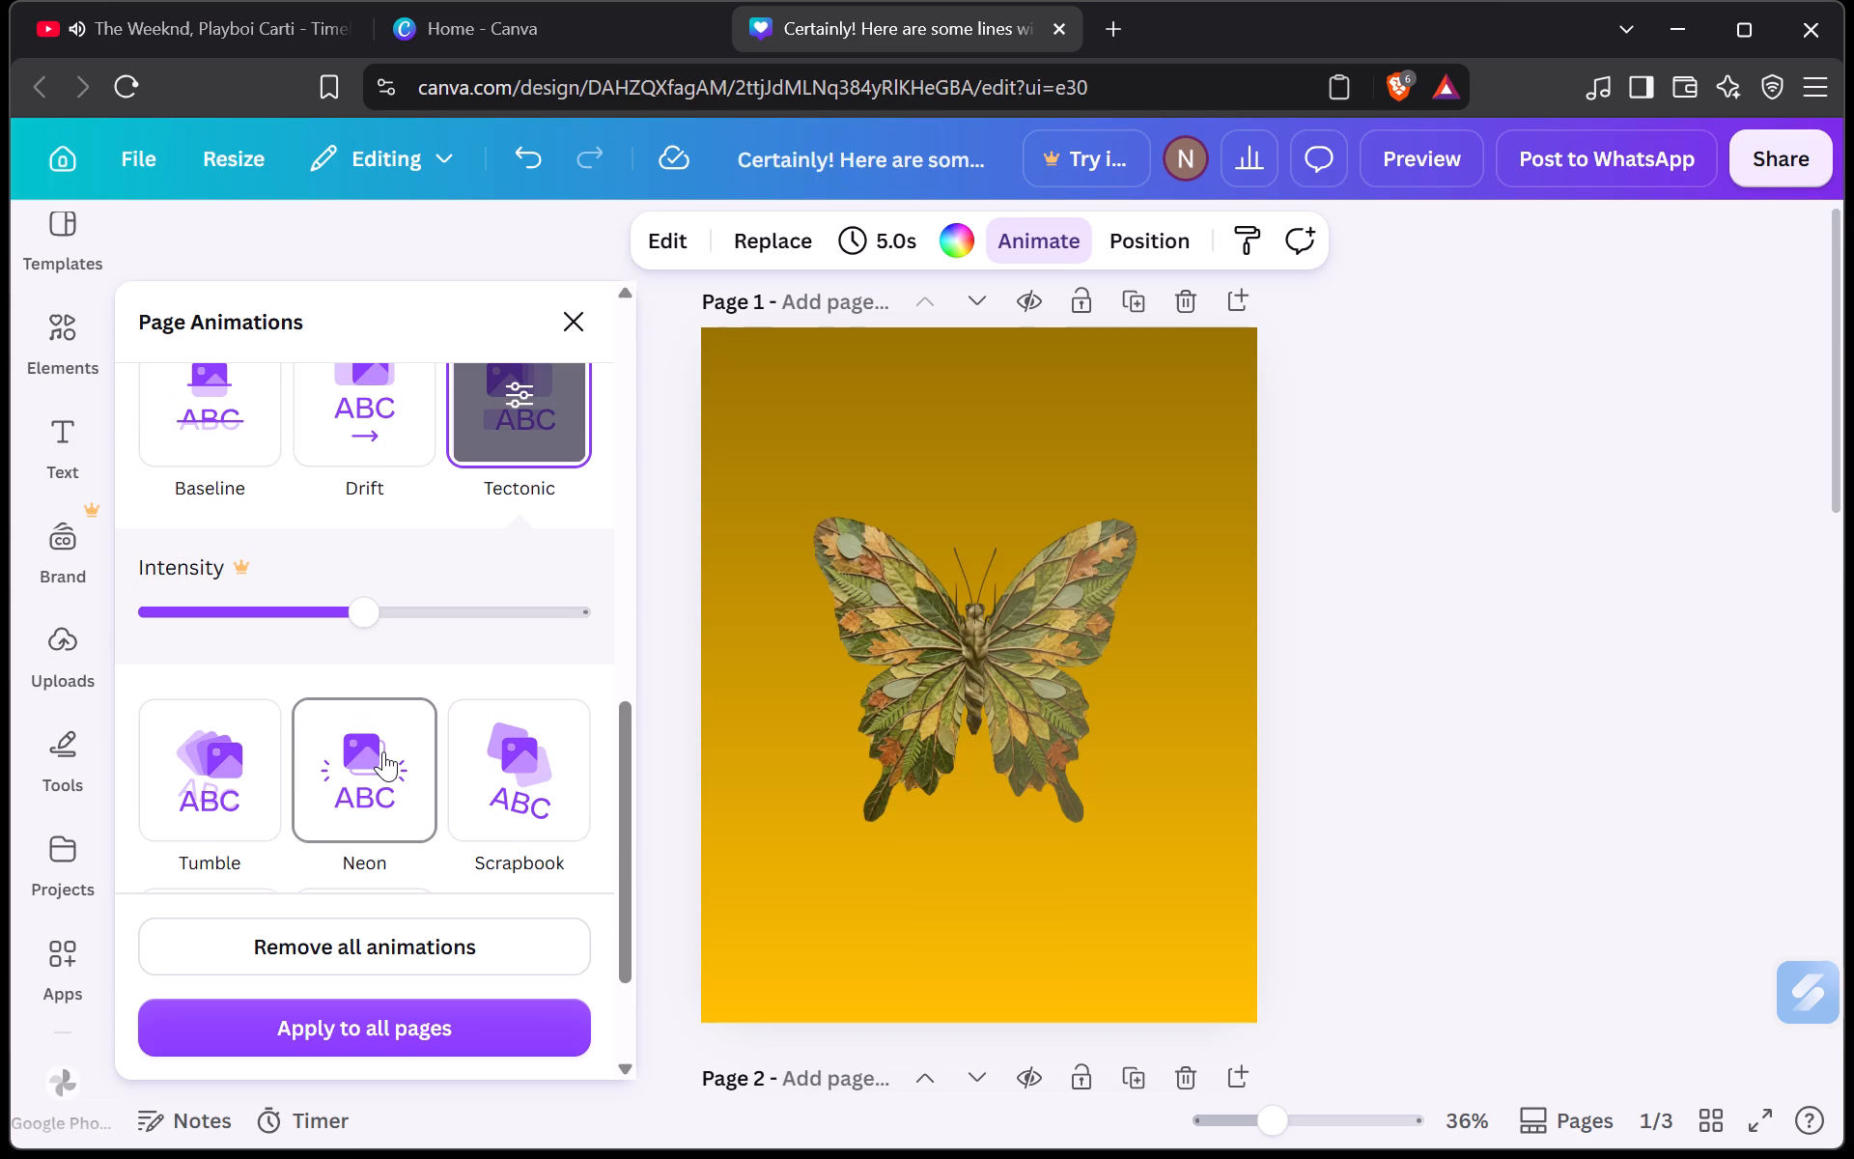
click(234, 758)
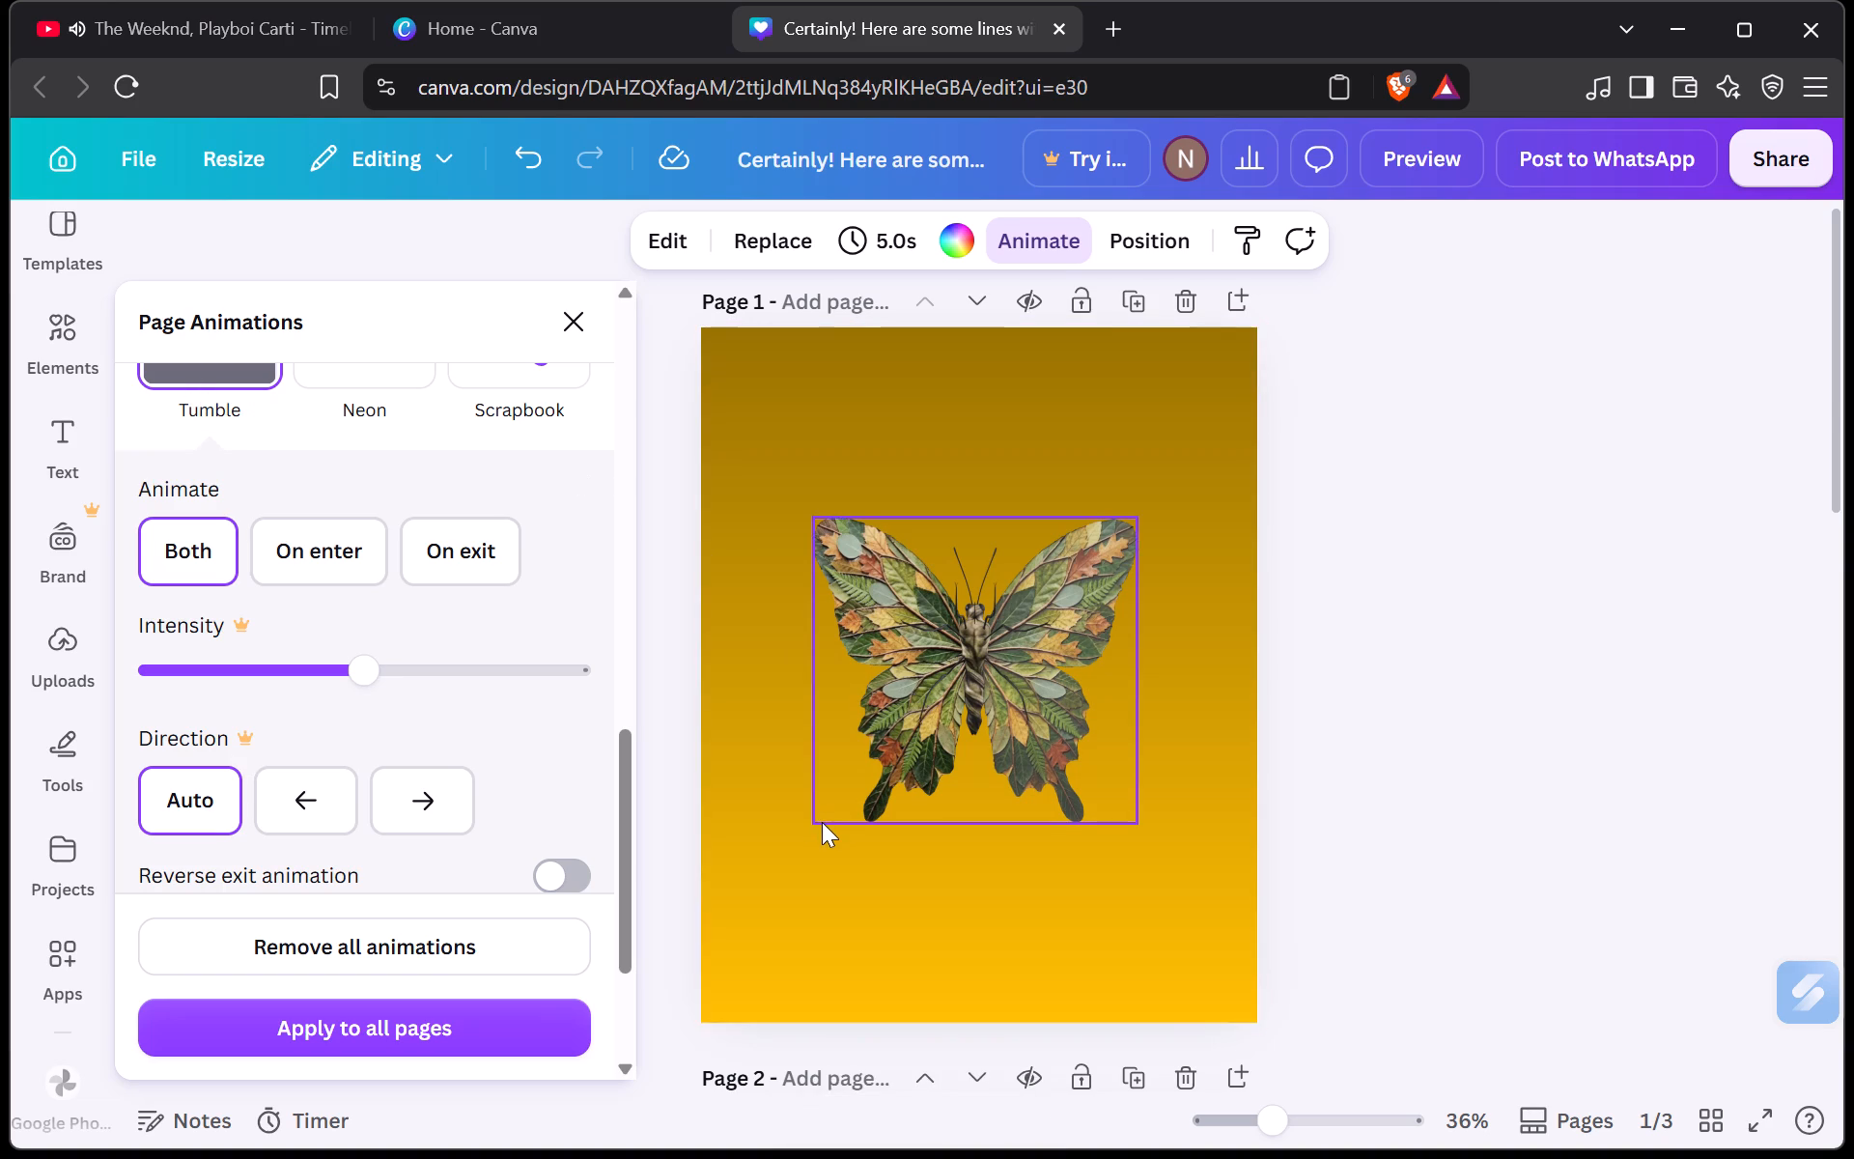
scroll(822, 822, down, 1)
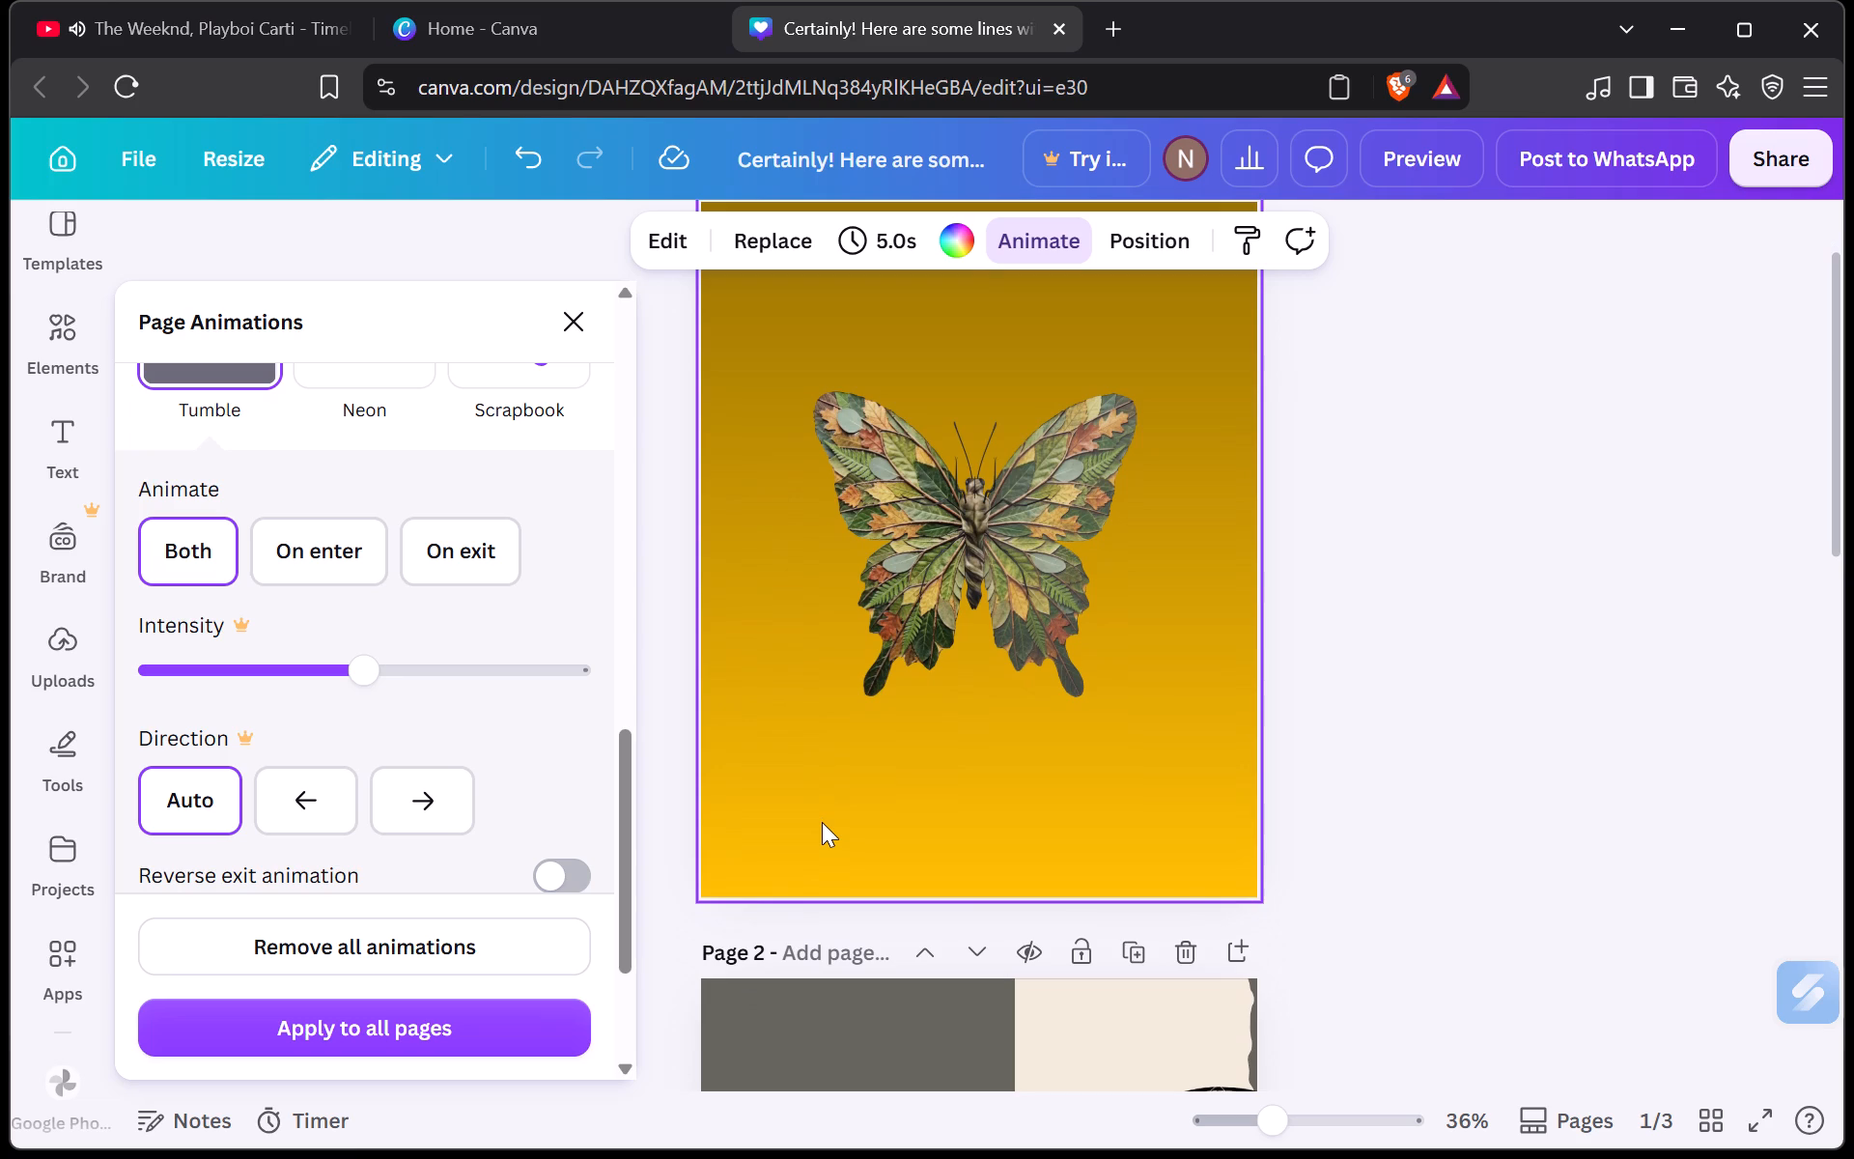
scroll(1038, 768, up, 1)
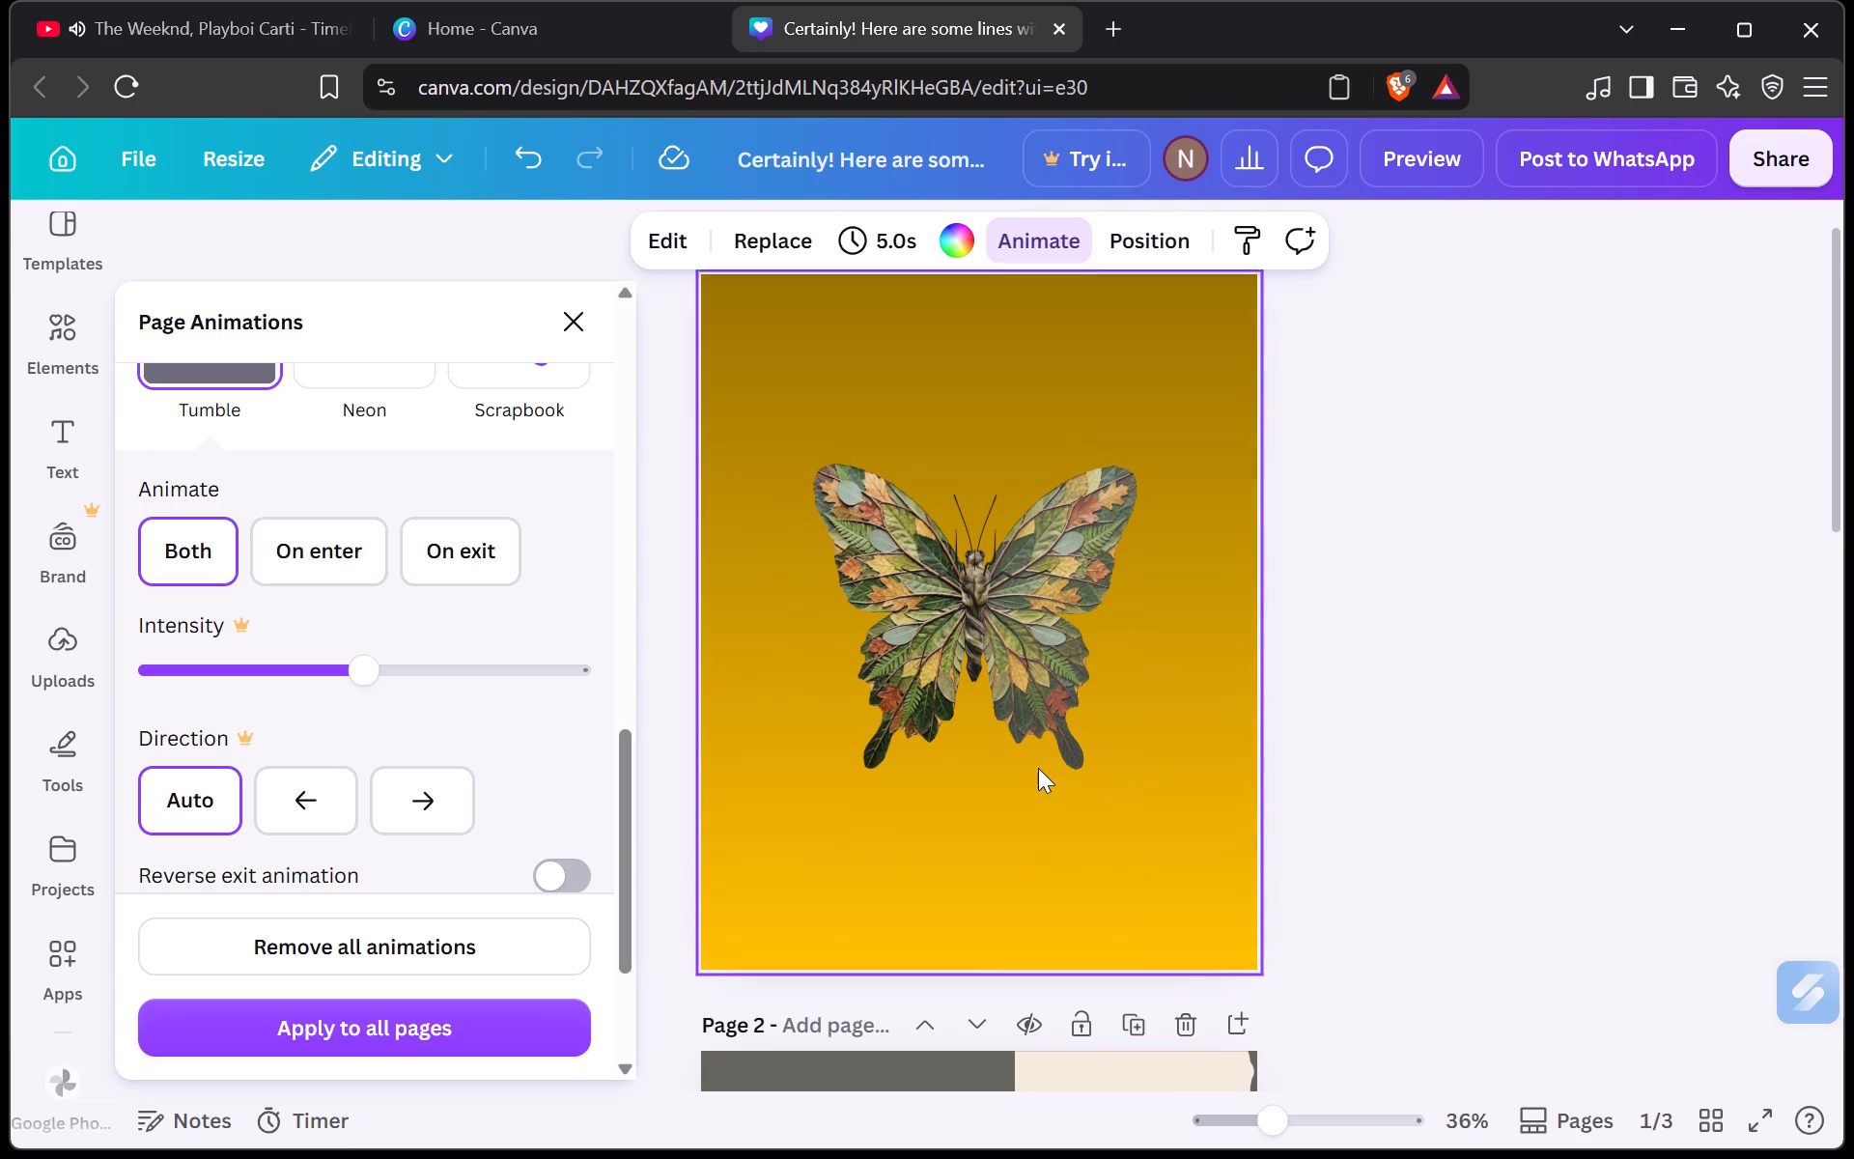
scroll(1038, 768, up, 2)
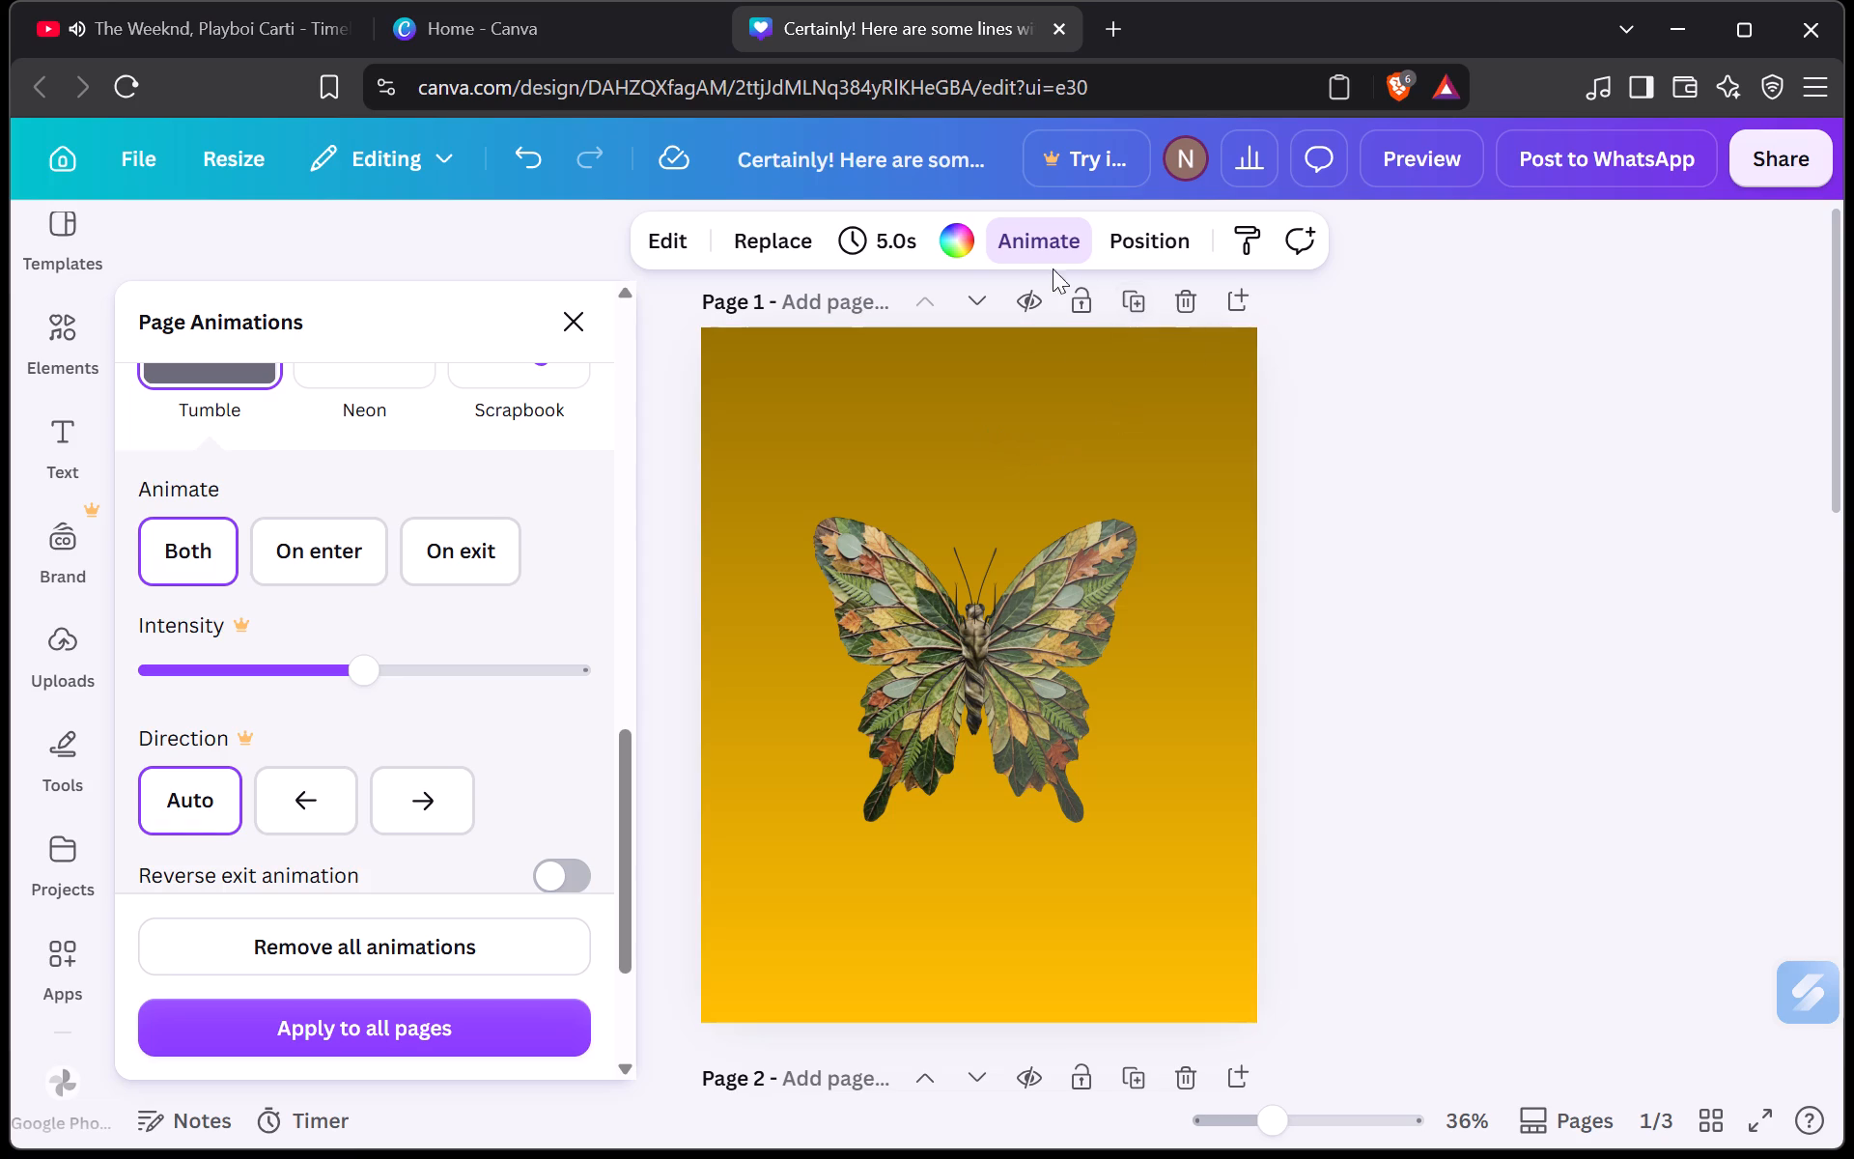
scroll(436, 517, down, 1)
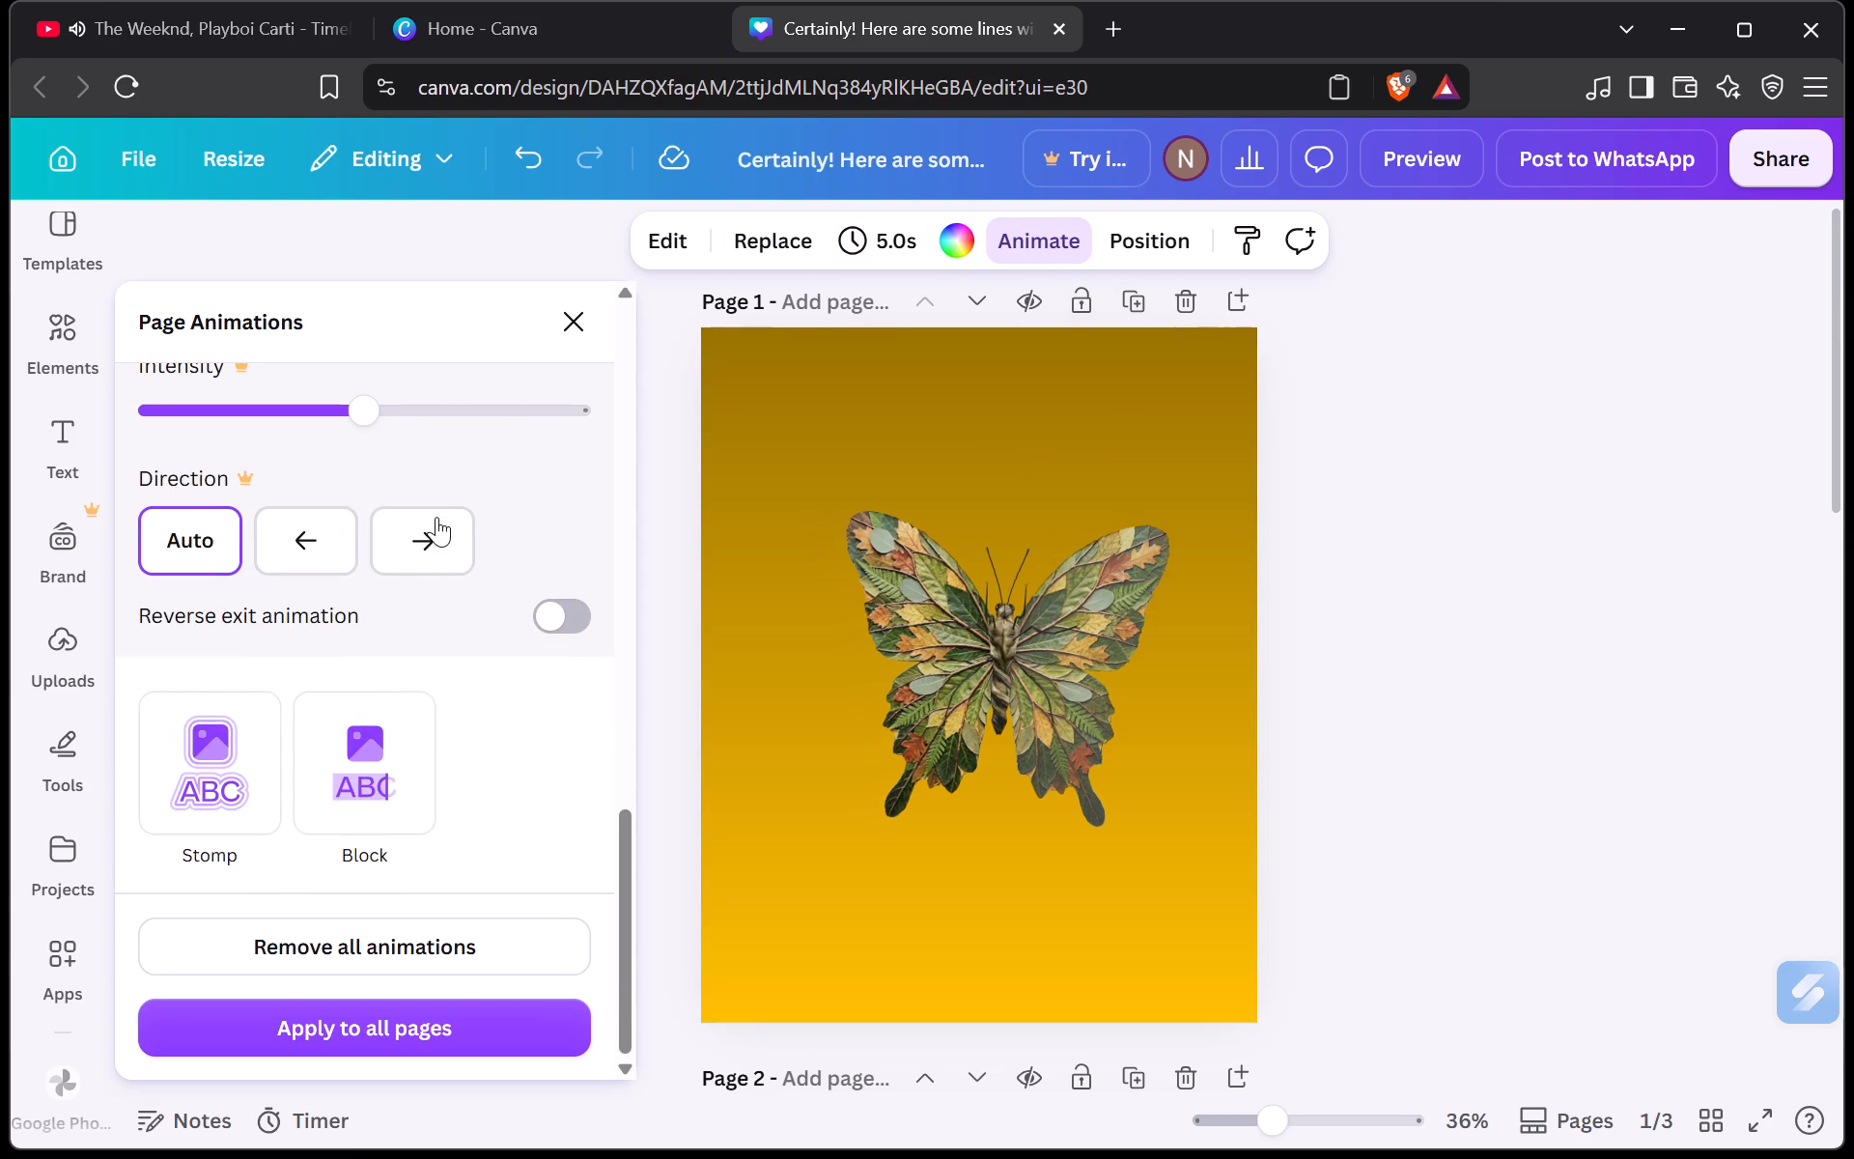
Examine the Tumble page animation's settings and the remaining Stomp and Block animation options for page 1.
scroll(436, 517, down, 1)
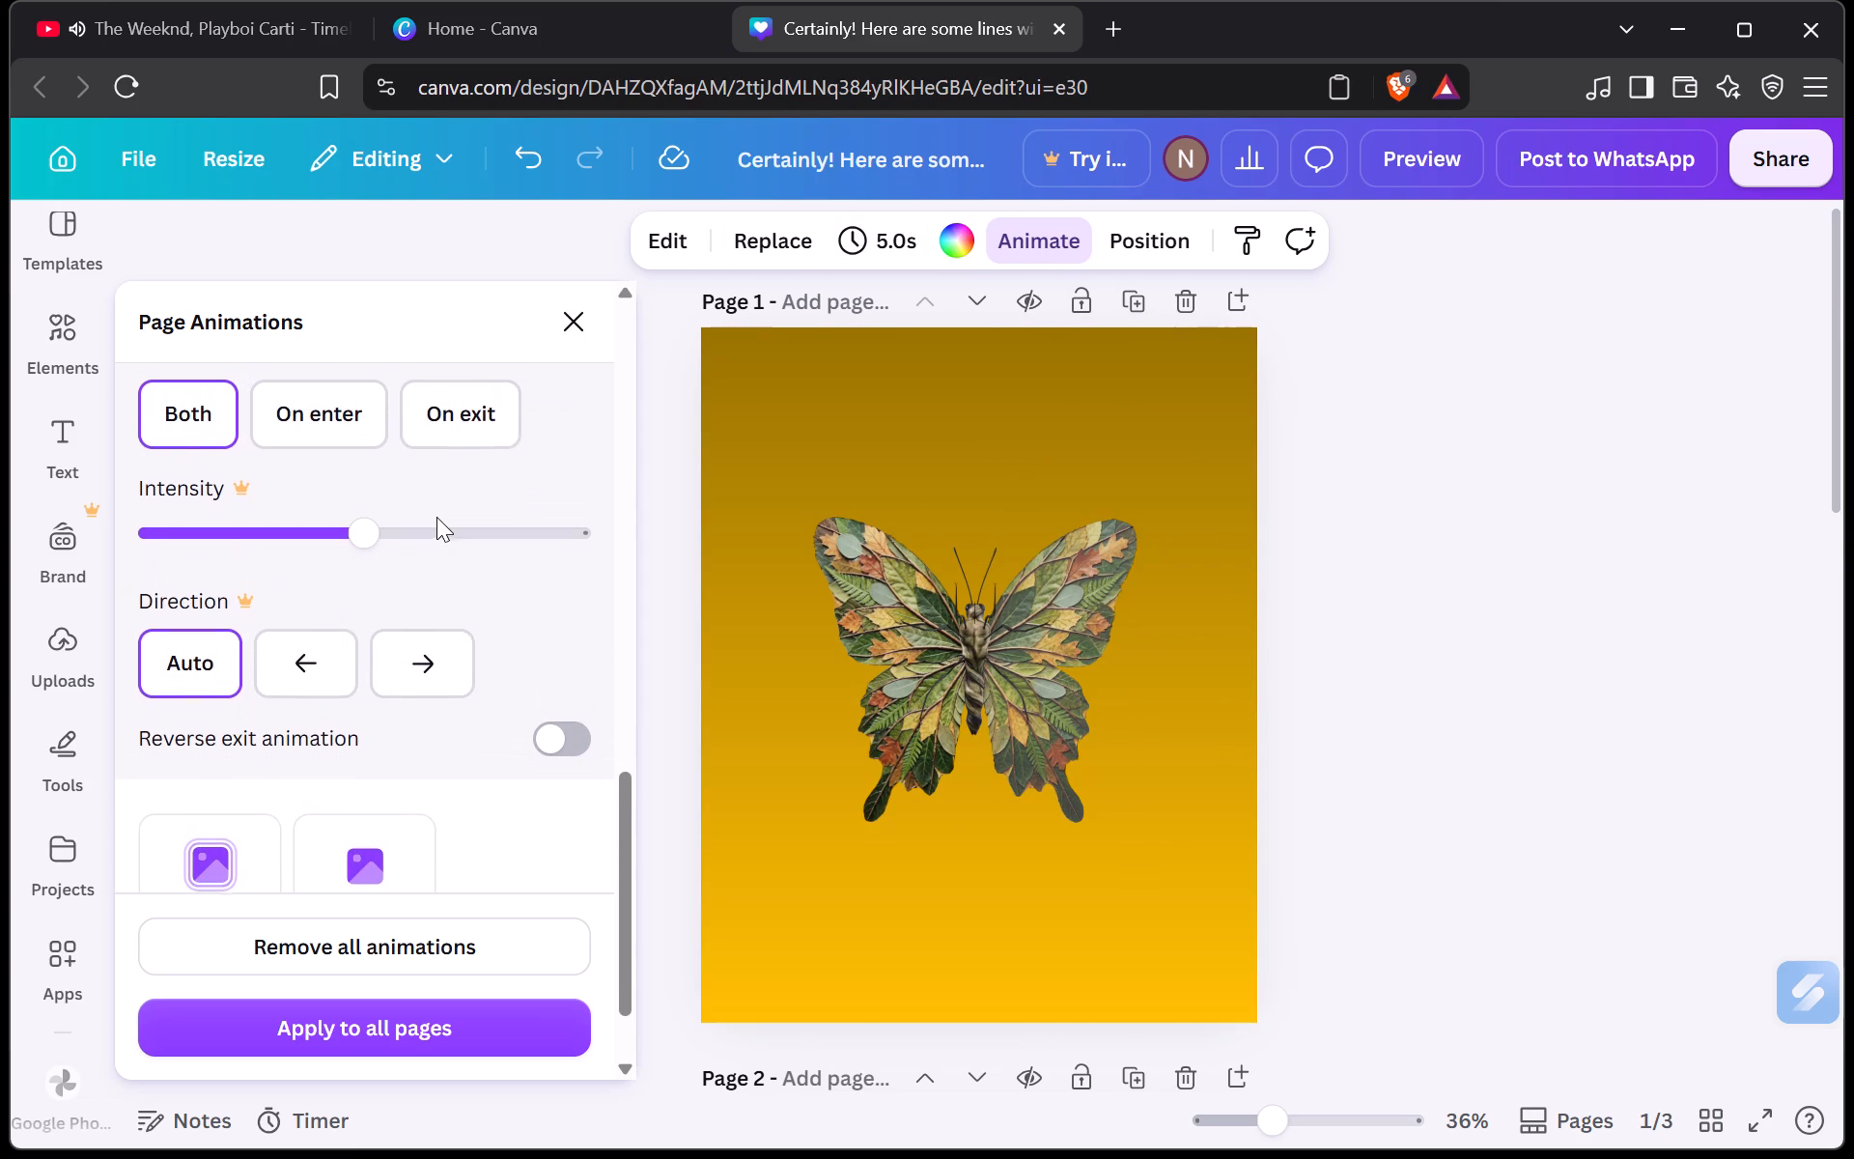
scroll(436, 517, down, 2)
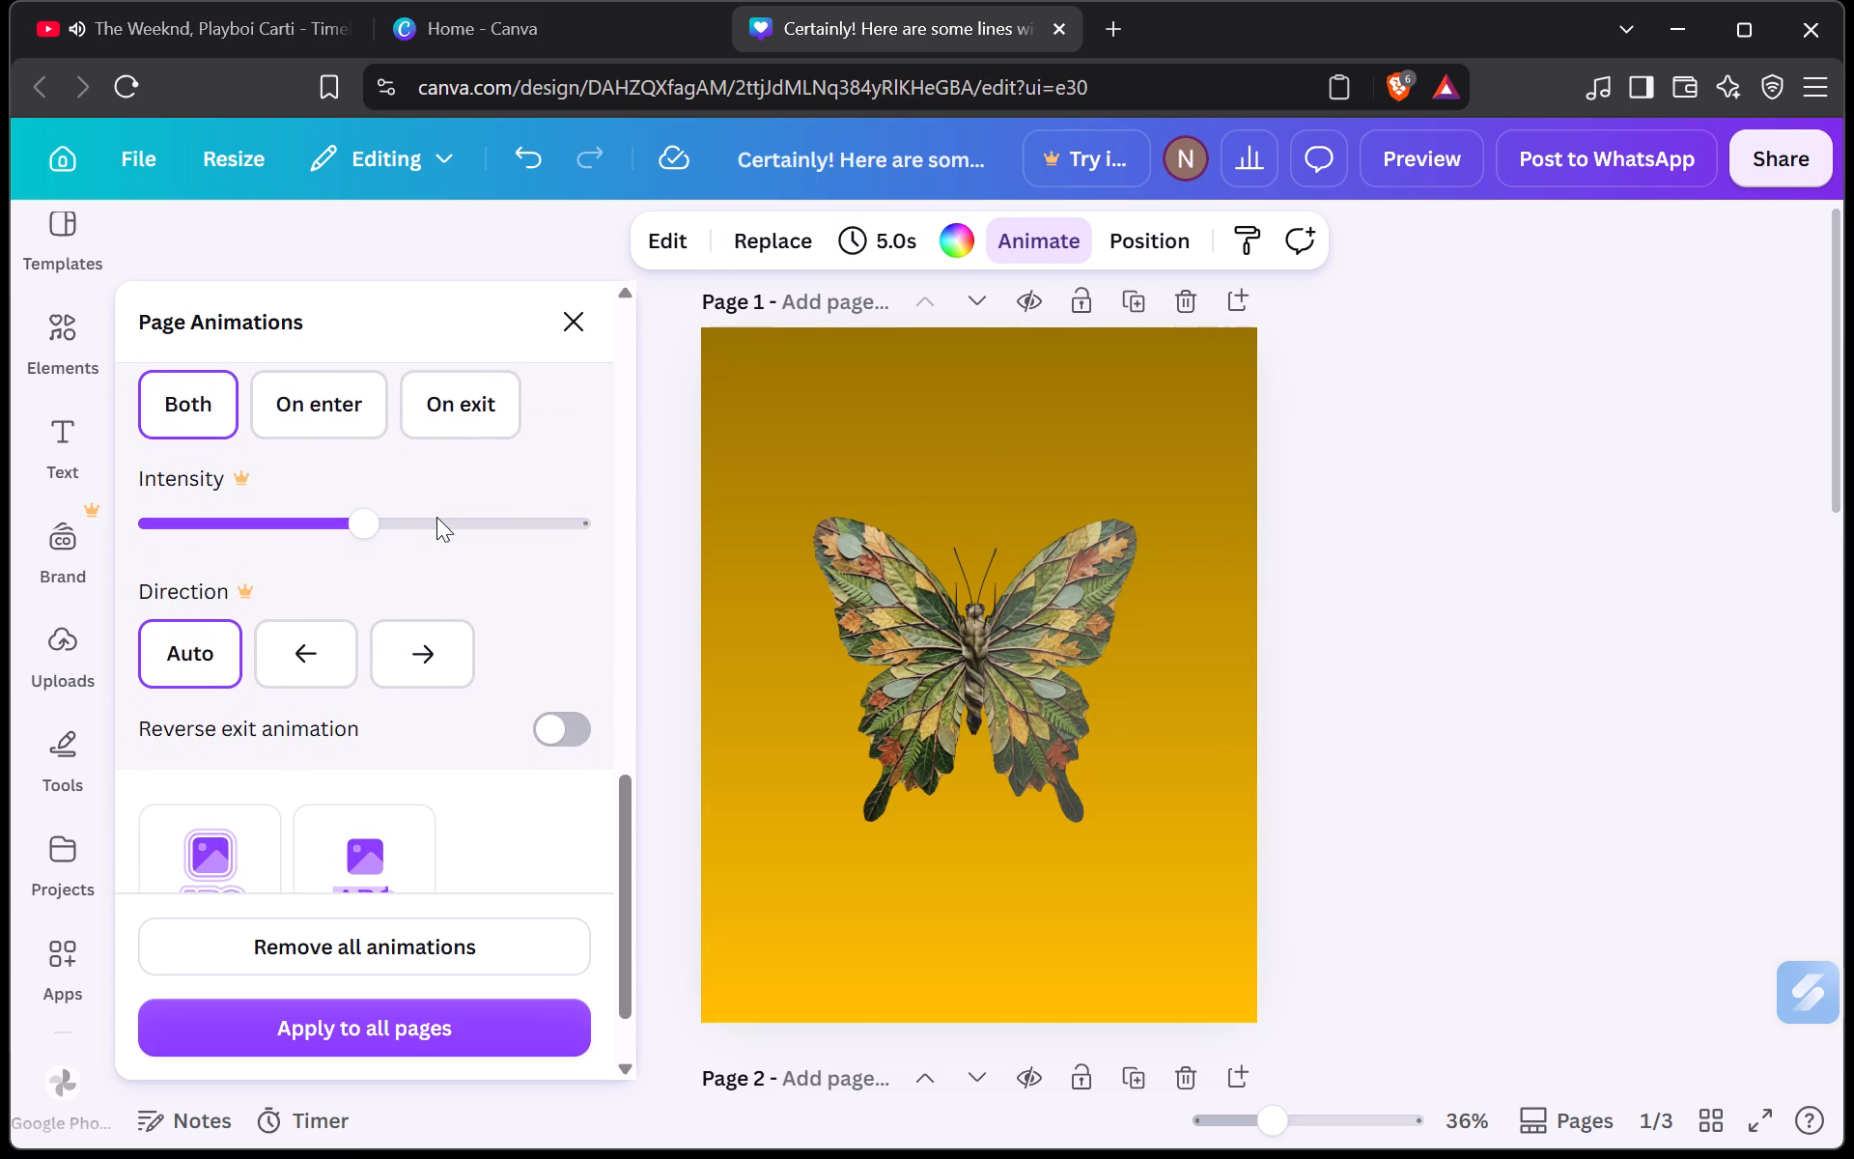
scroll(436, 517, down, 6)
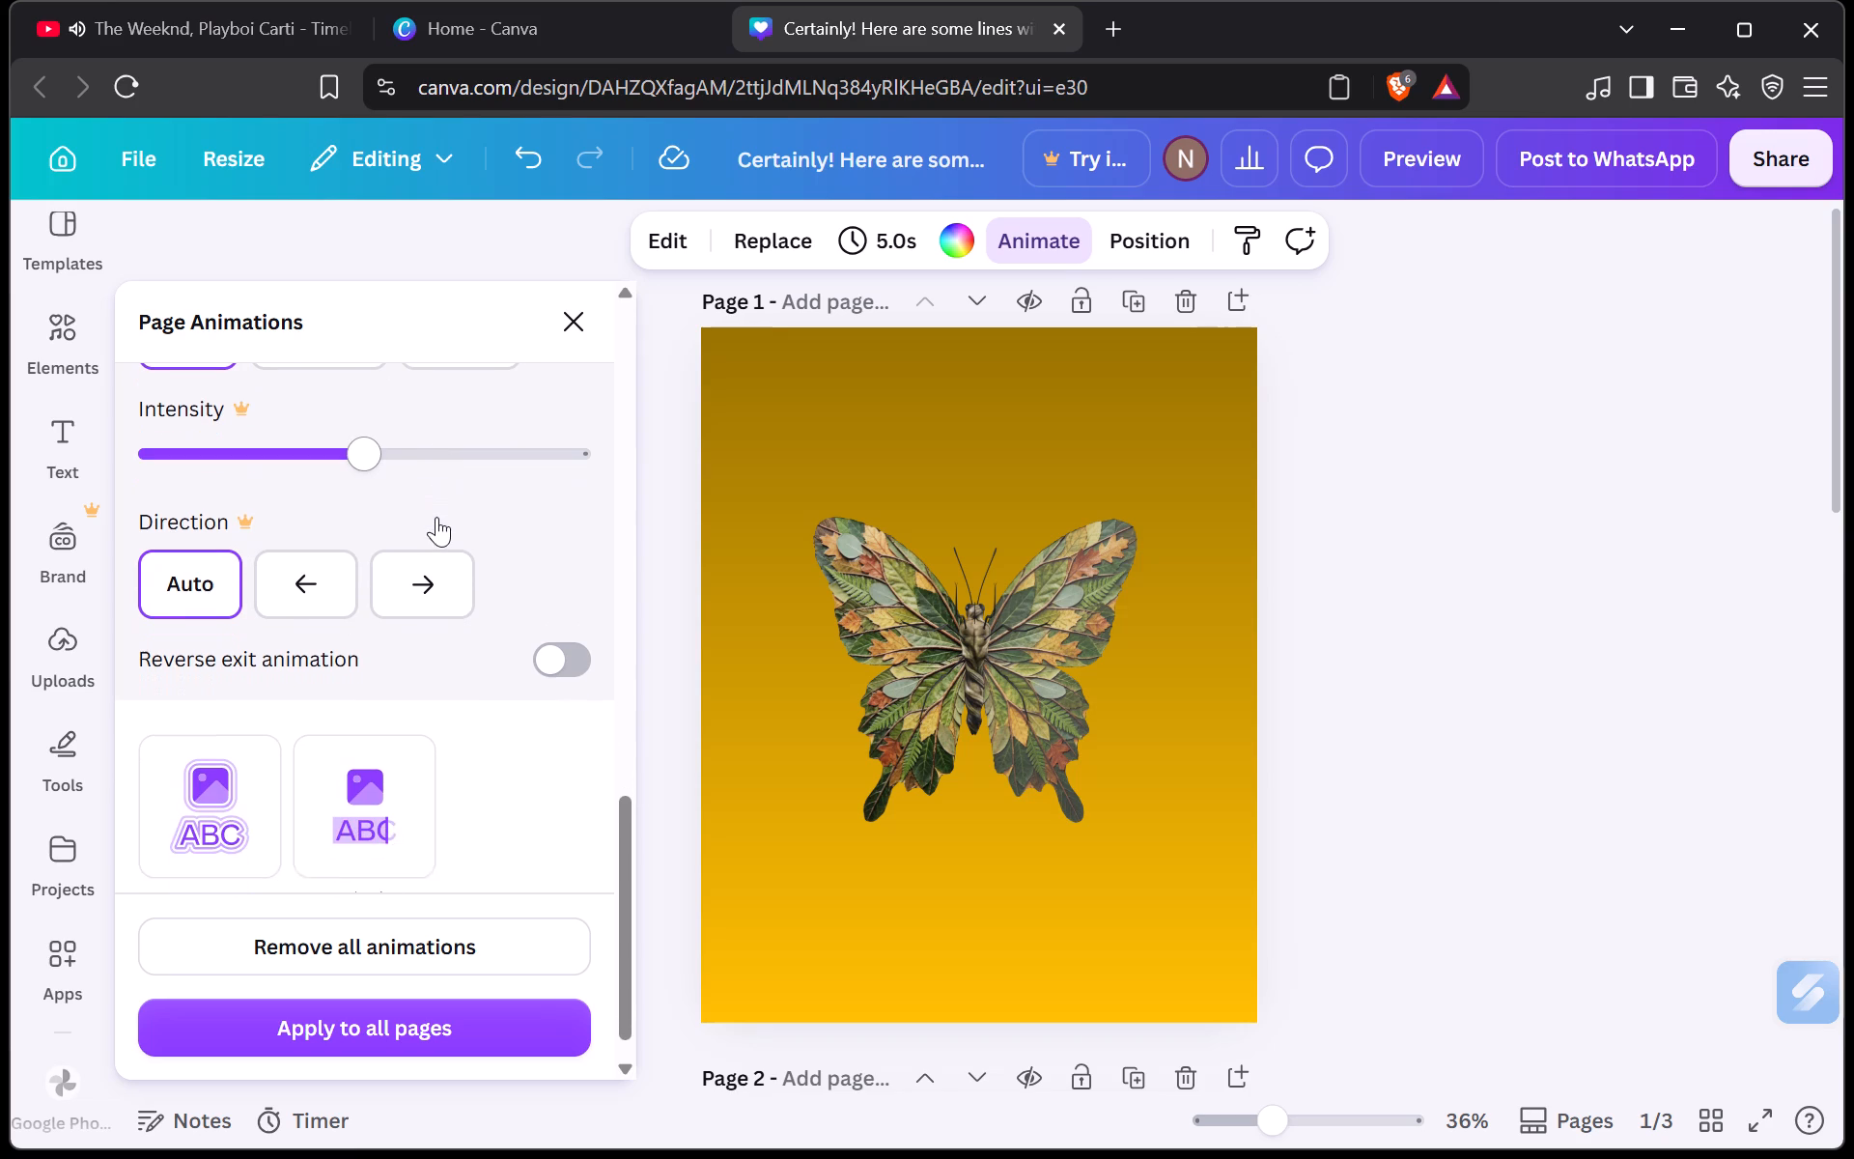
scroll(436, 517, down, 2)
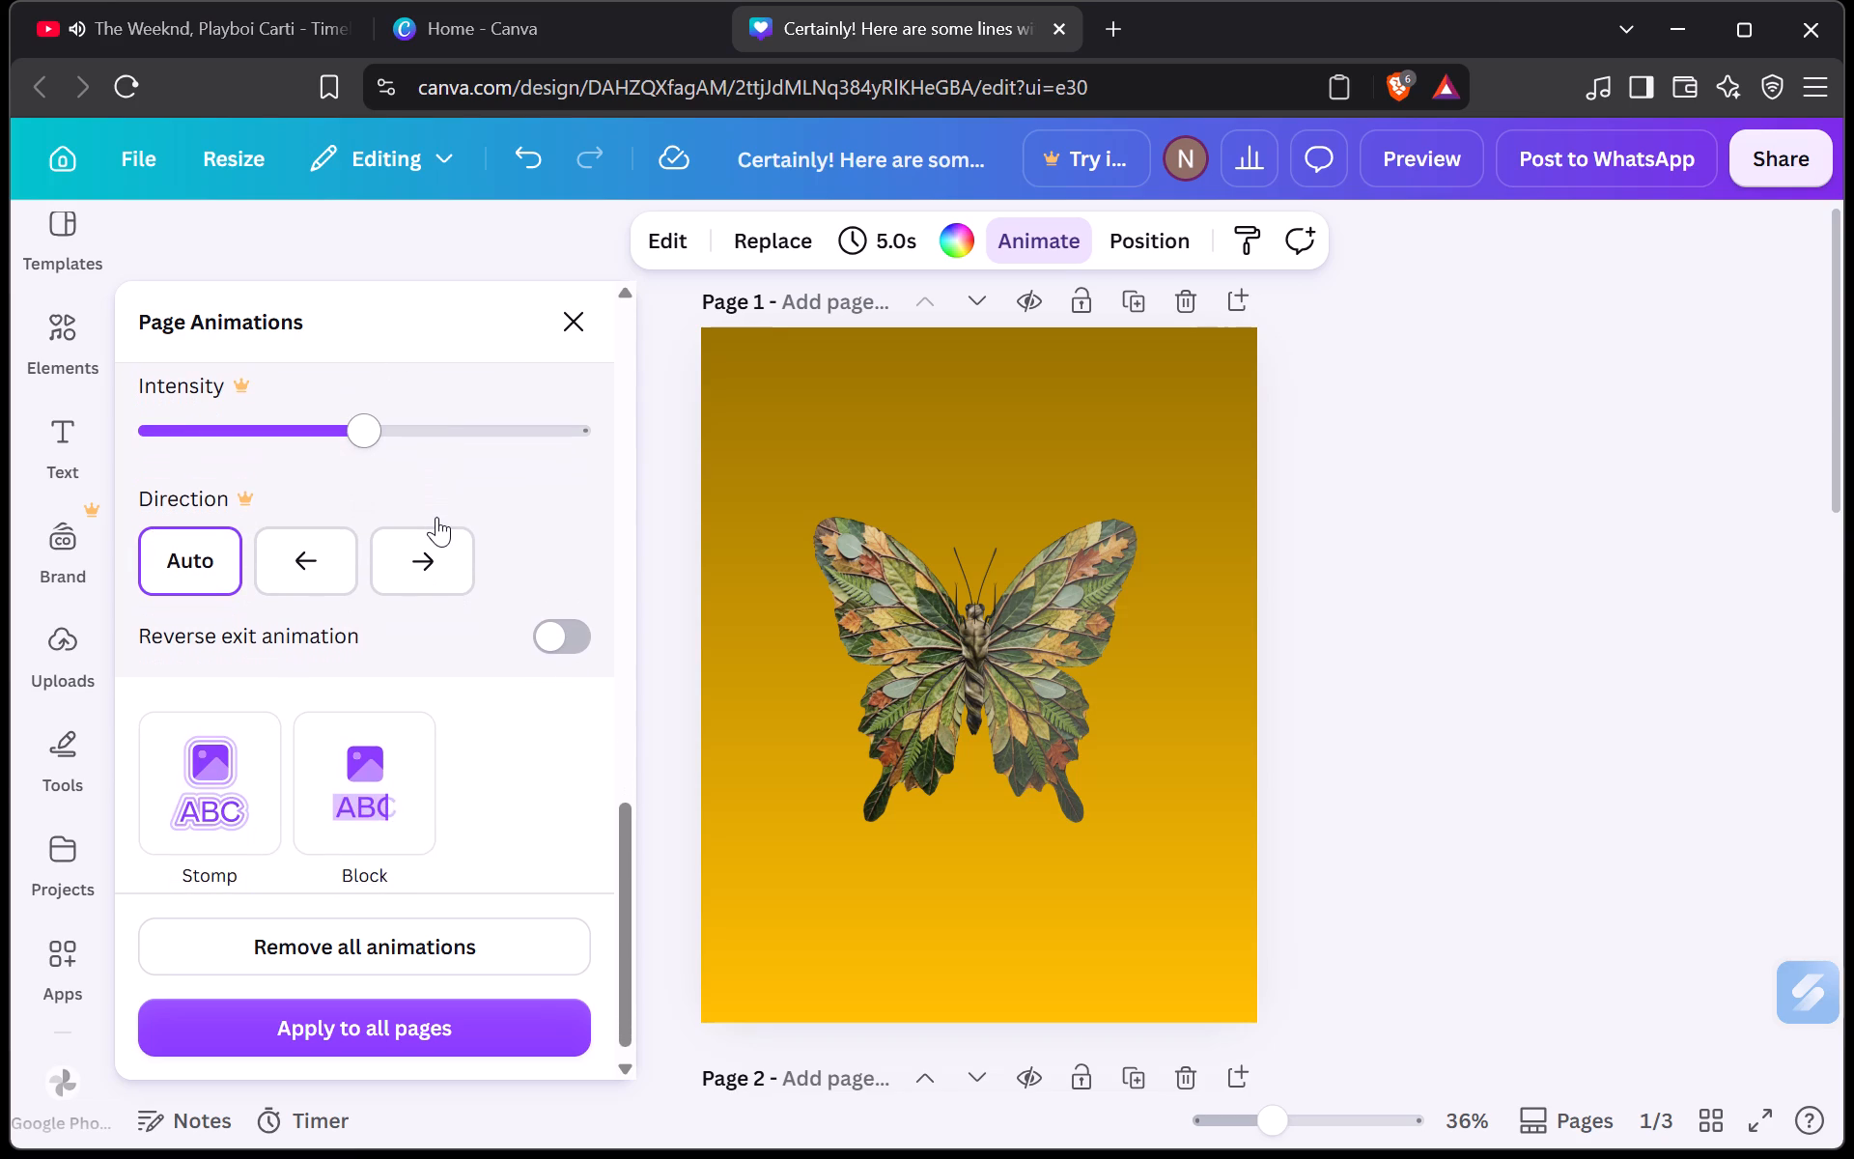
scroll(436, 517, down, 1)
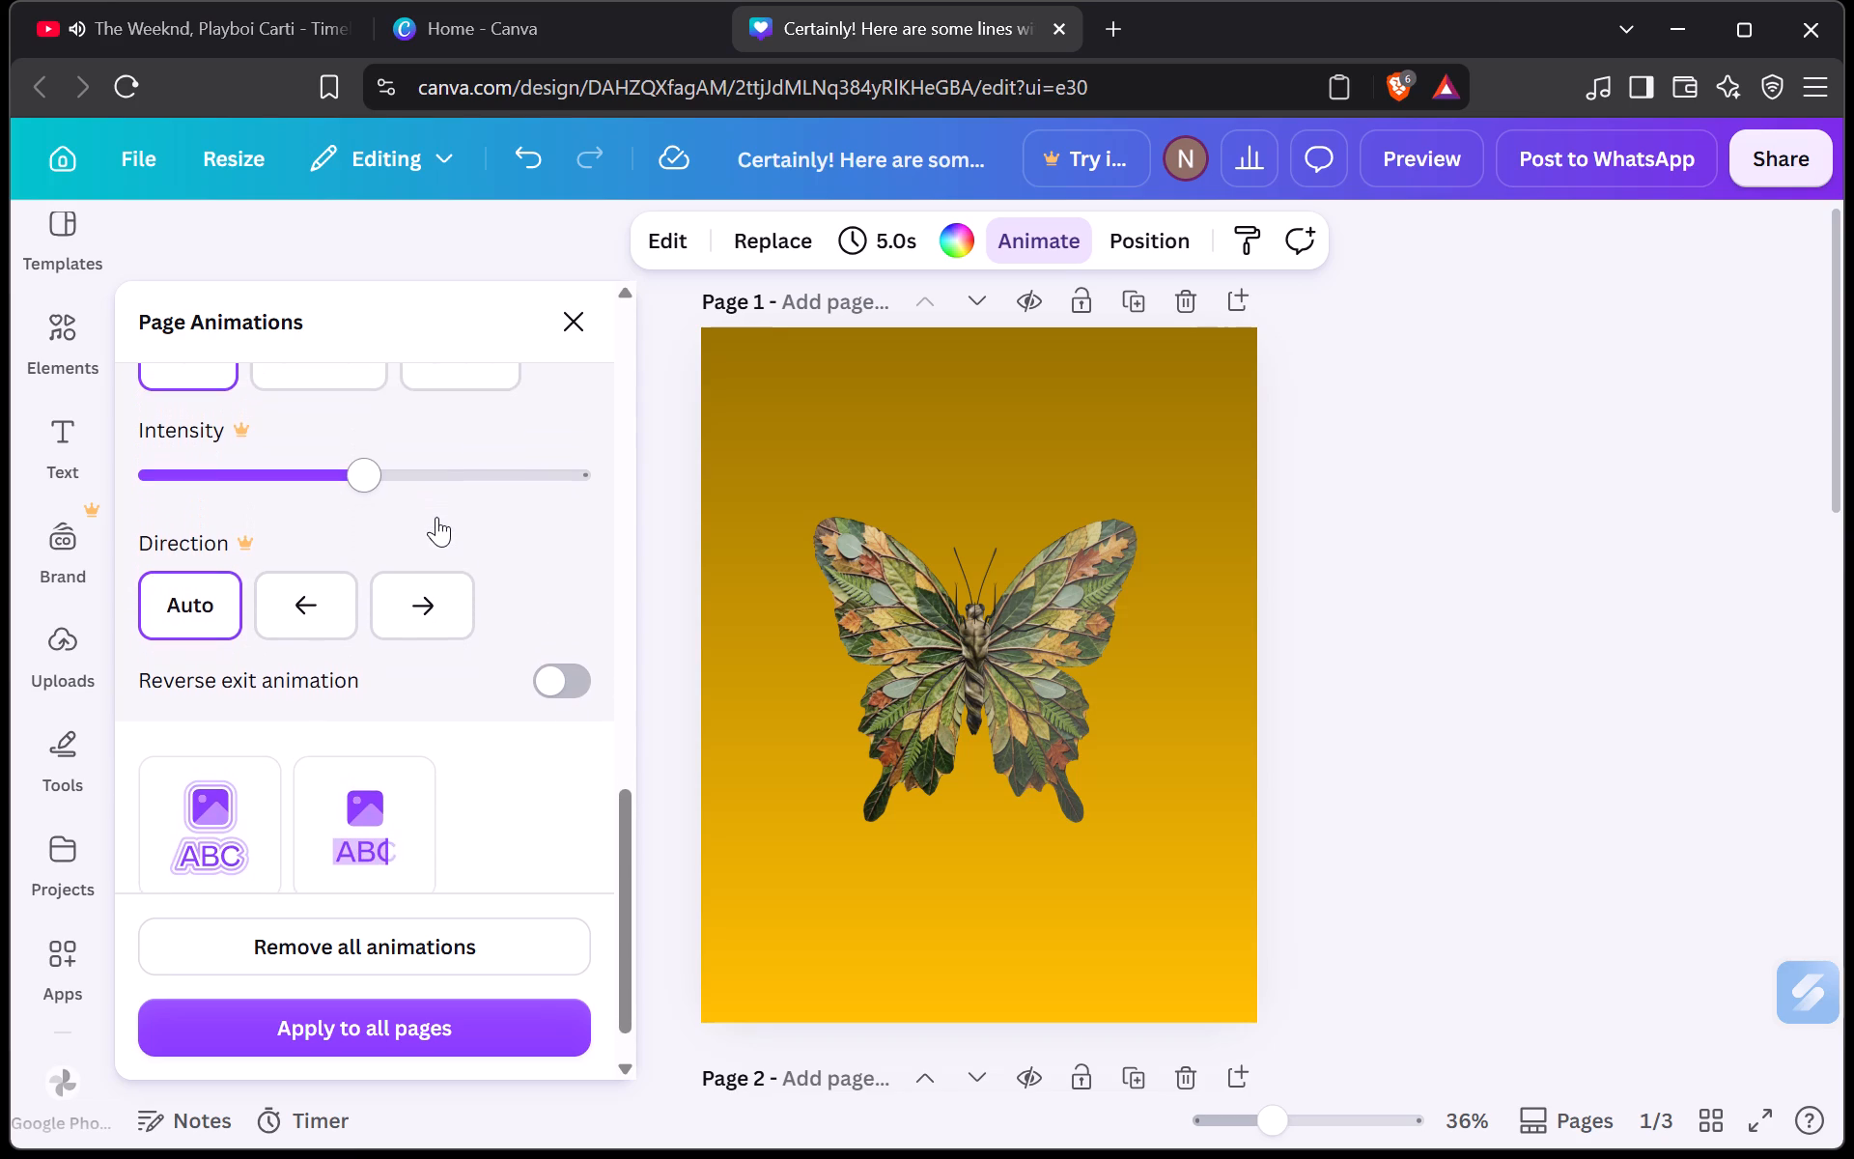
scroll(436, 517, down, 1)
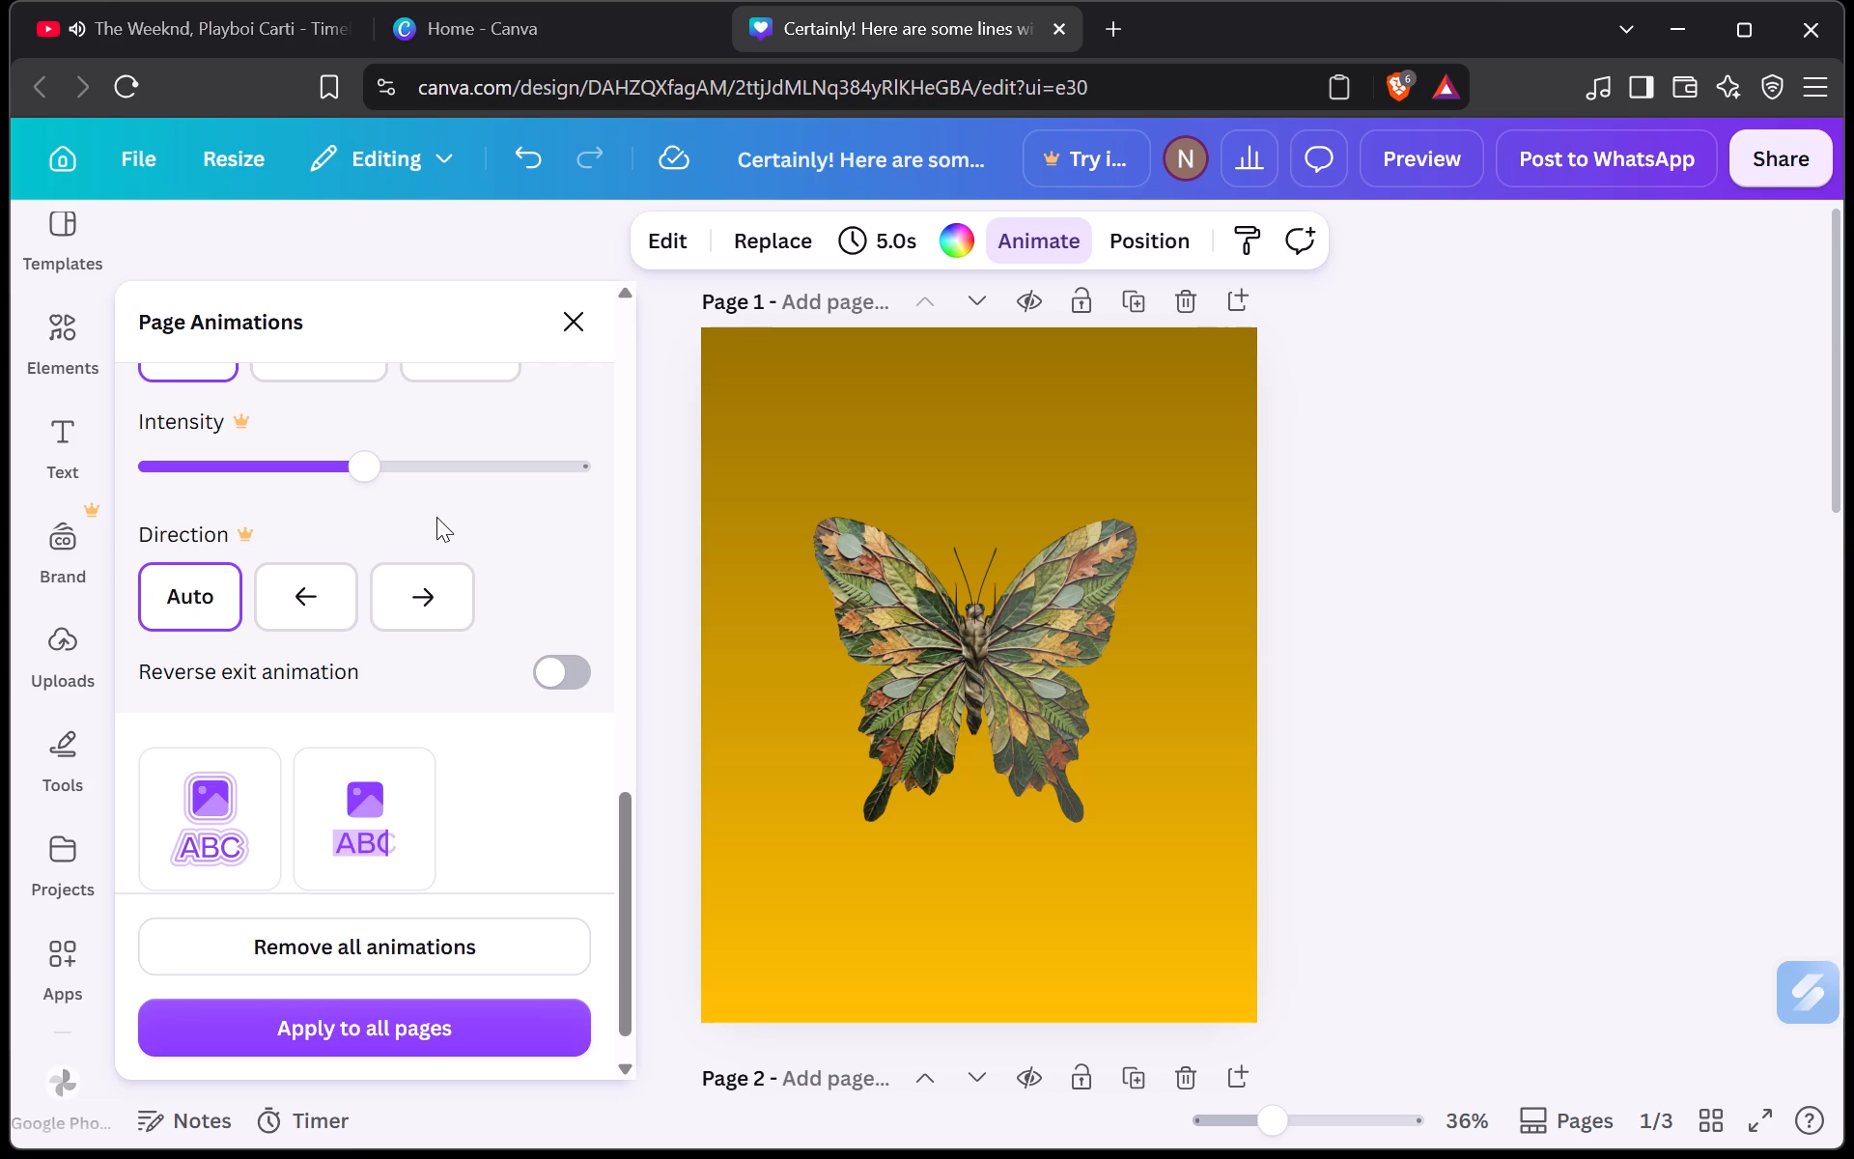
scroll(778, 624, down, 1)
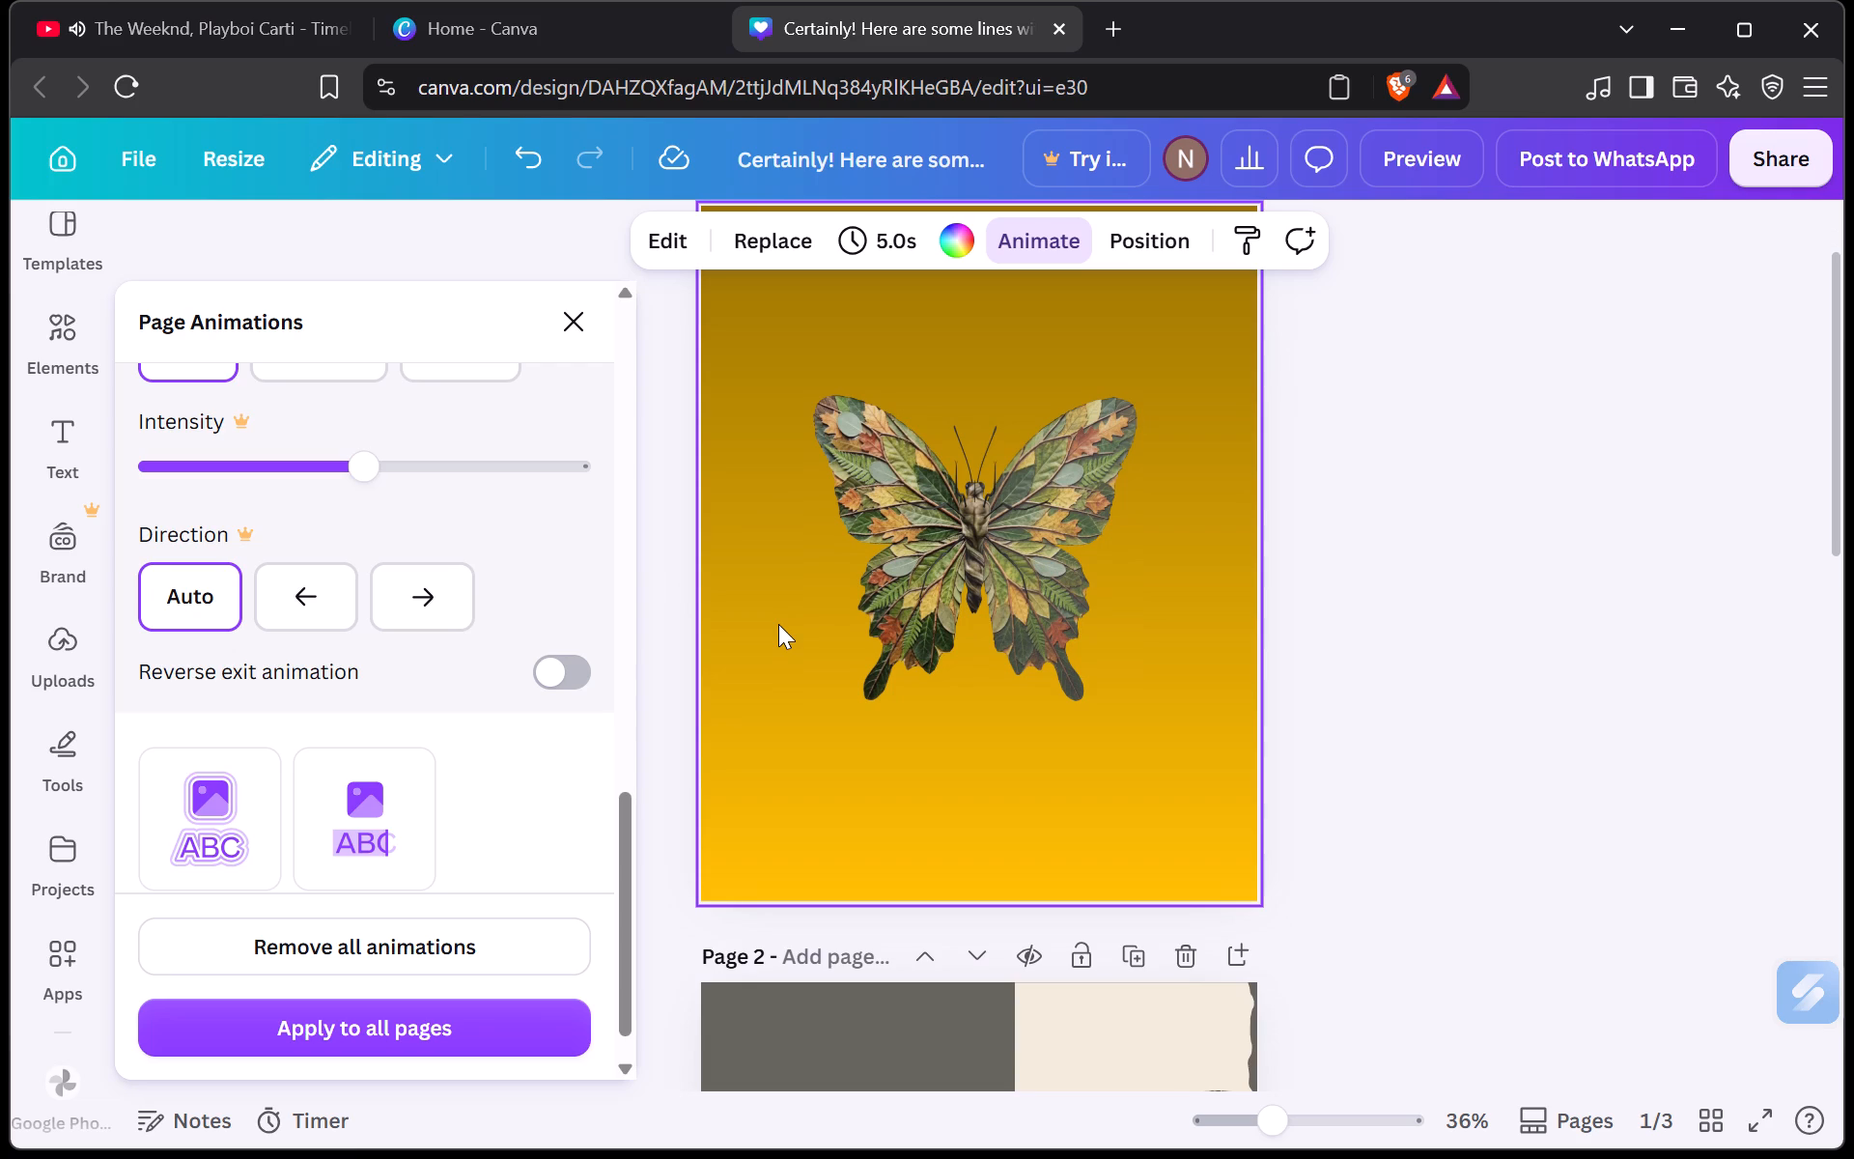
scroll(778, 624, down, 1)
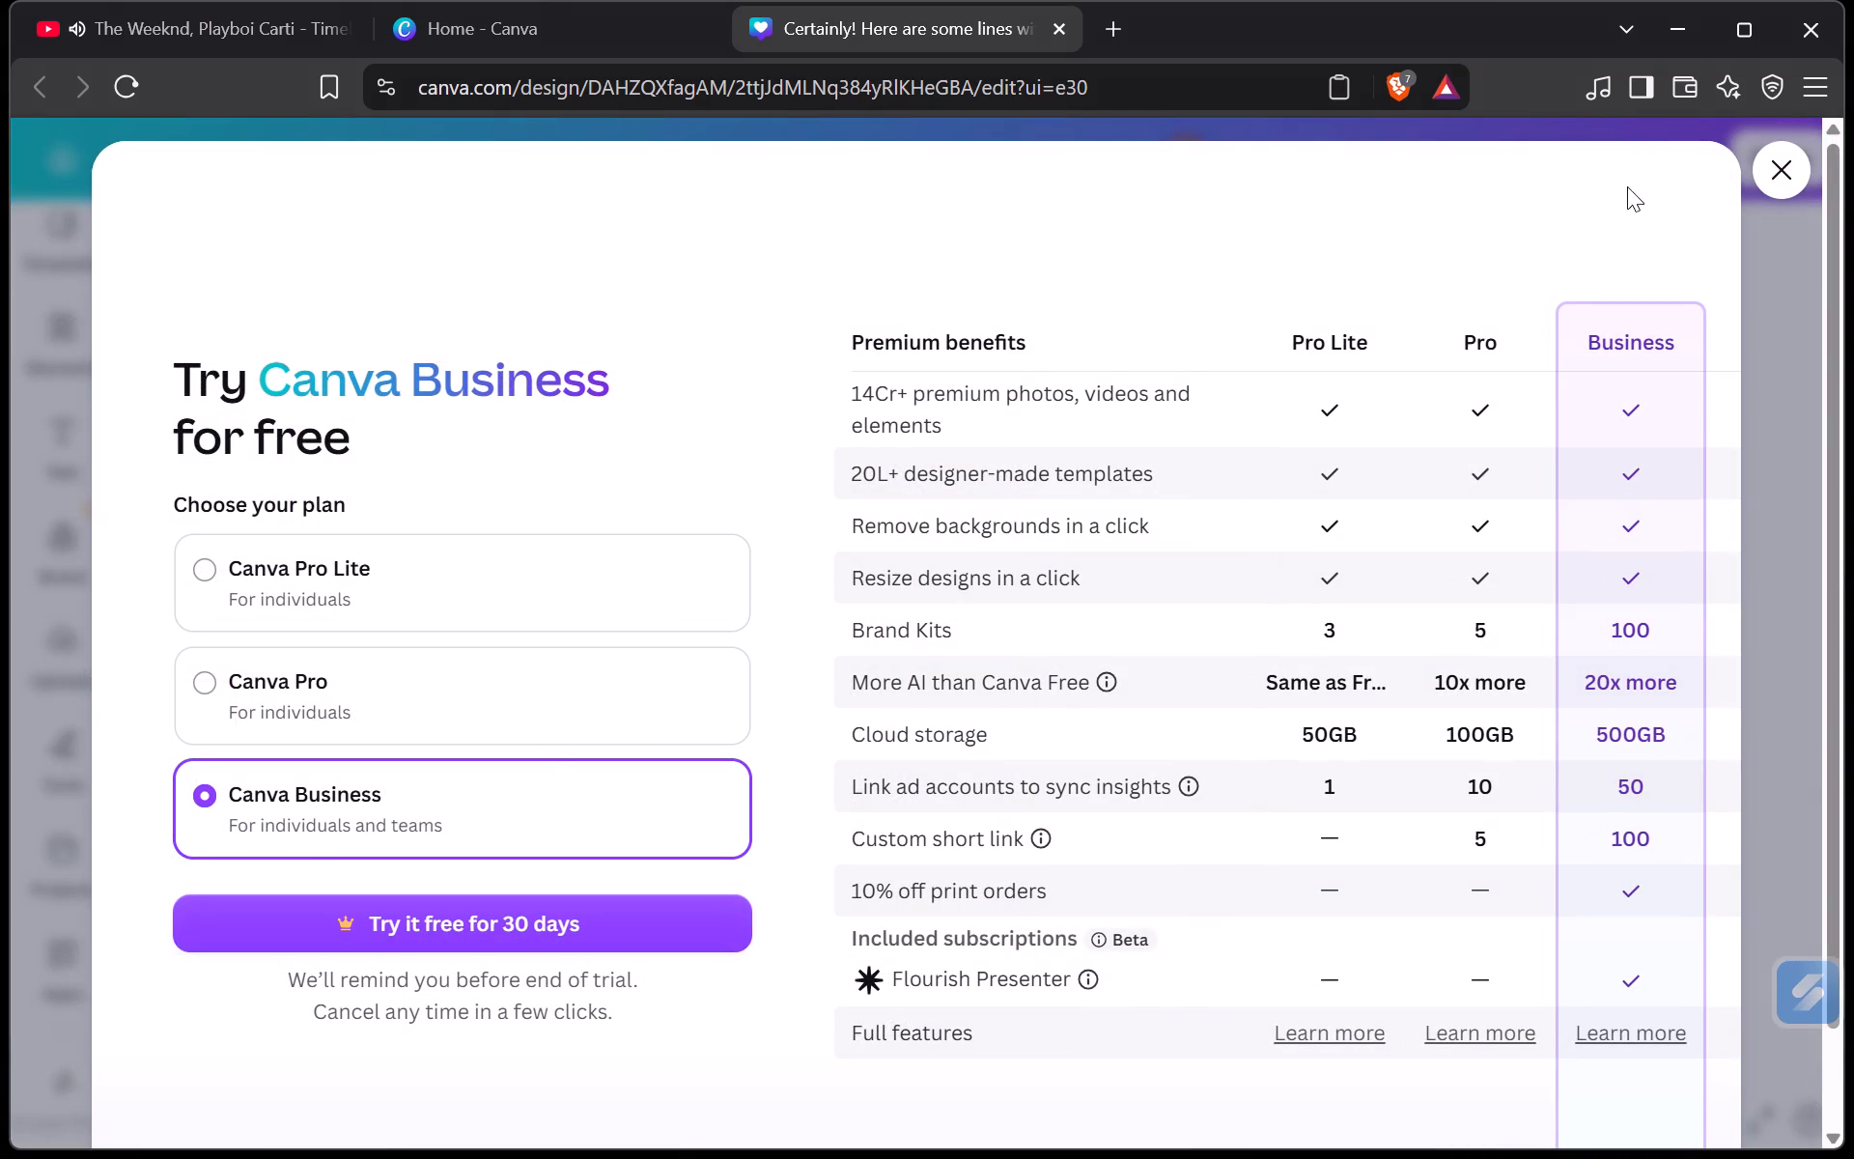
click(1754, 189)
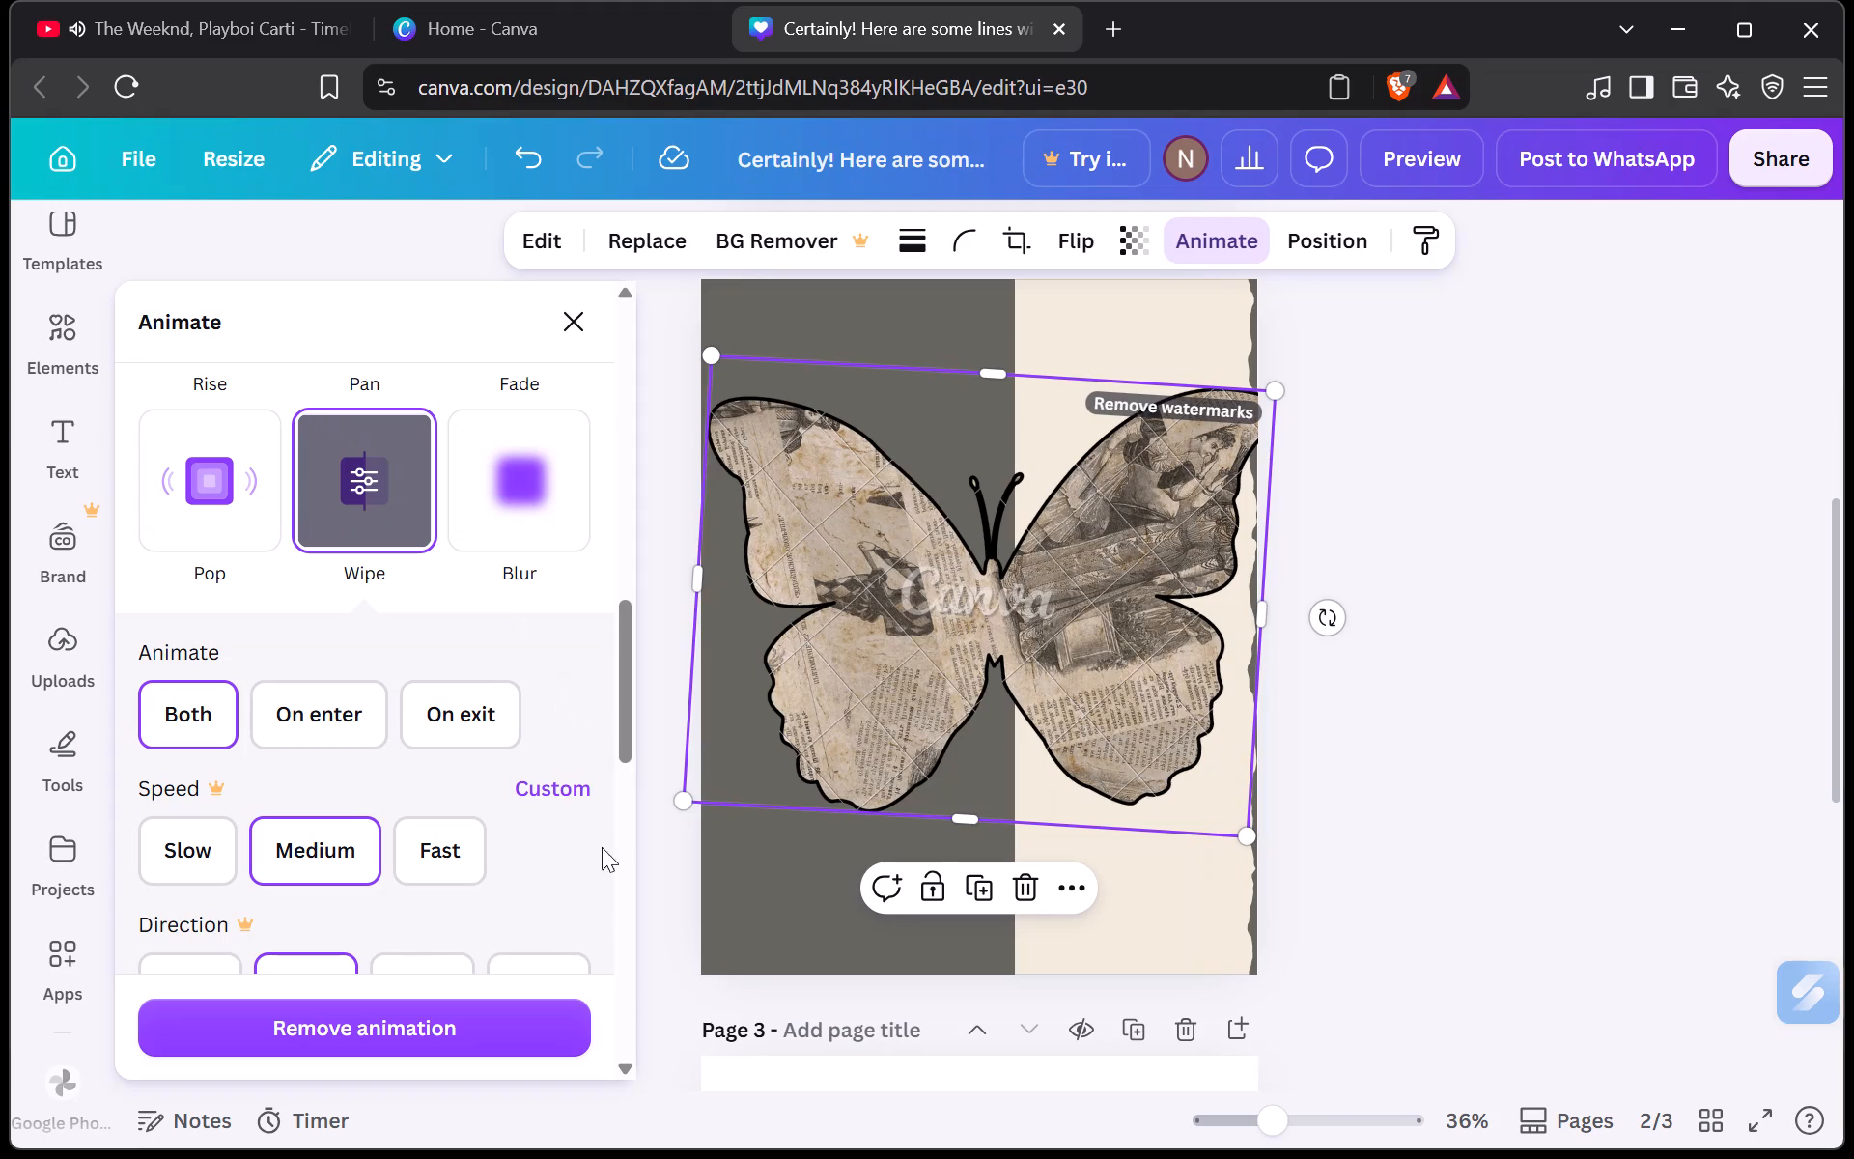
Apply the Stomp animation to the golden butterfly on page 1.
scroll(813, 668, up, 6)
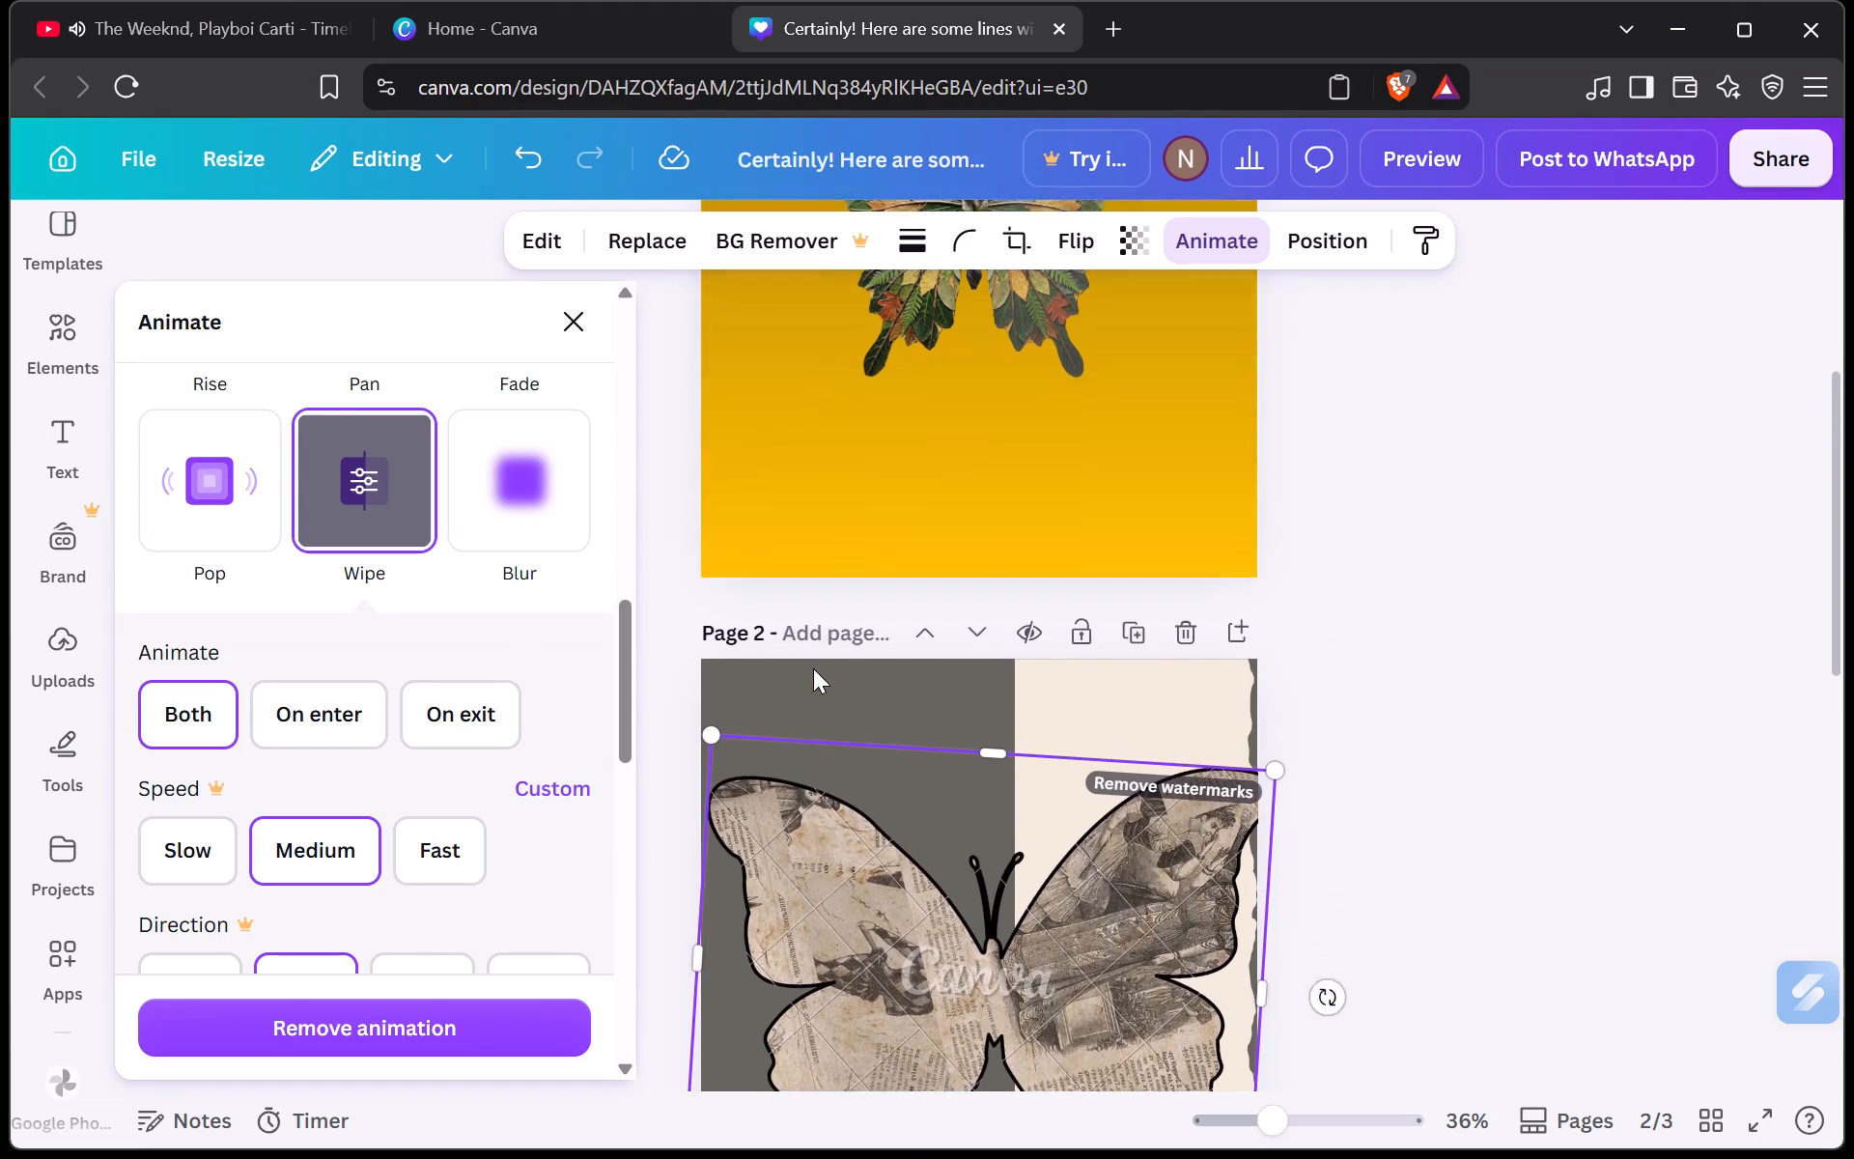
scroll(813, 668, up, 2)
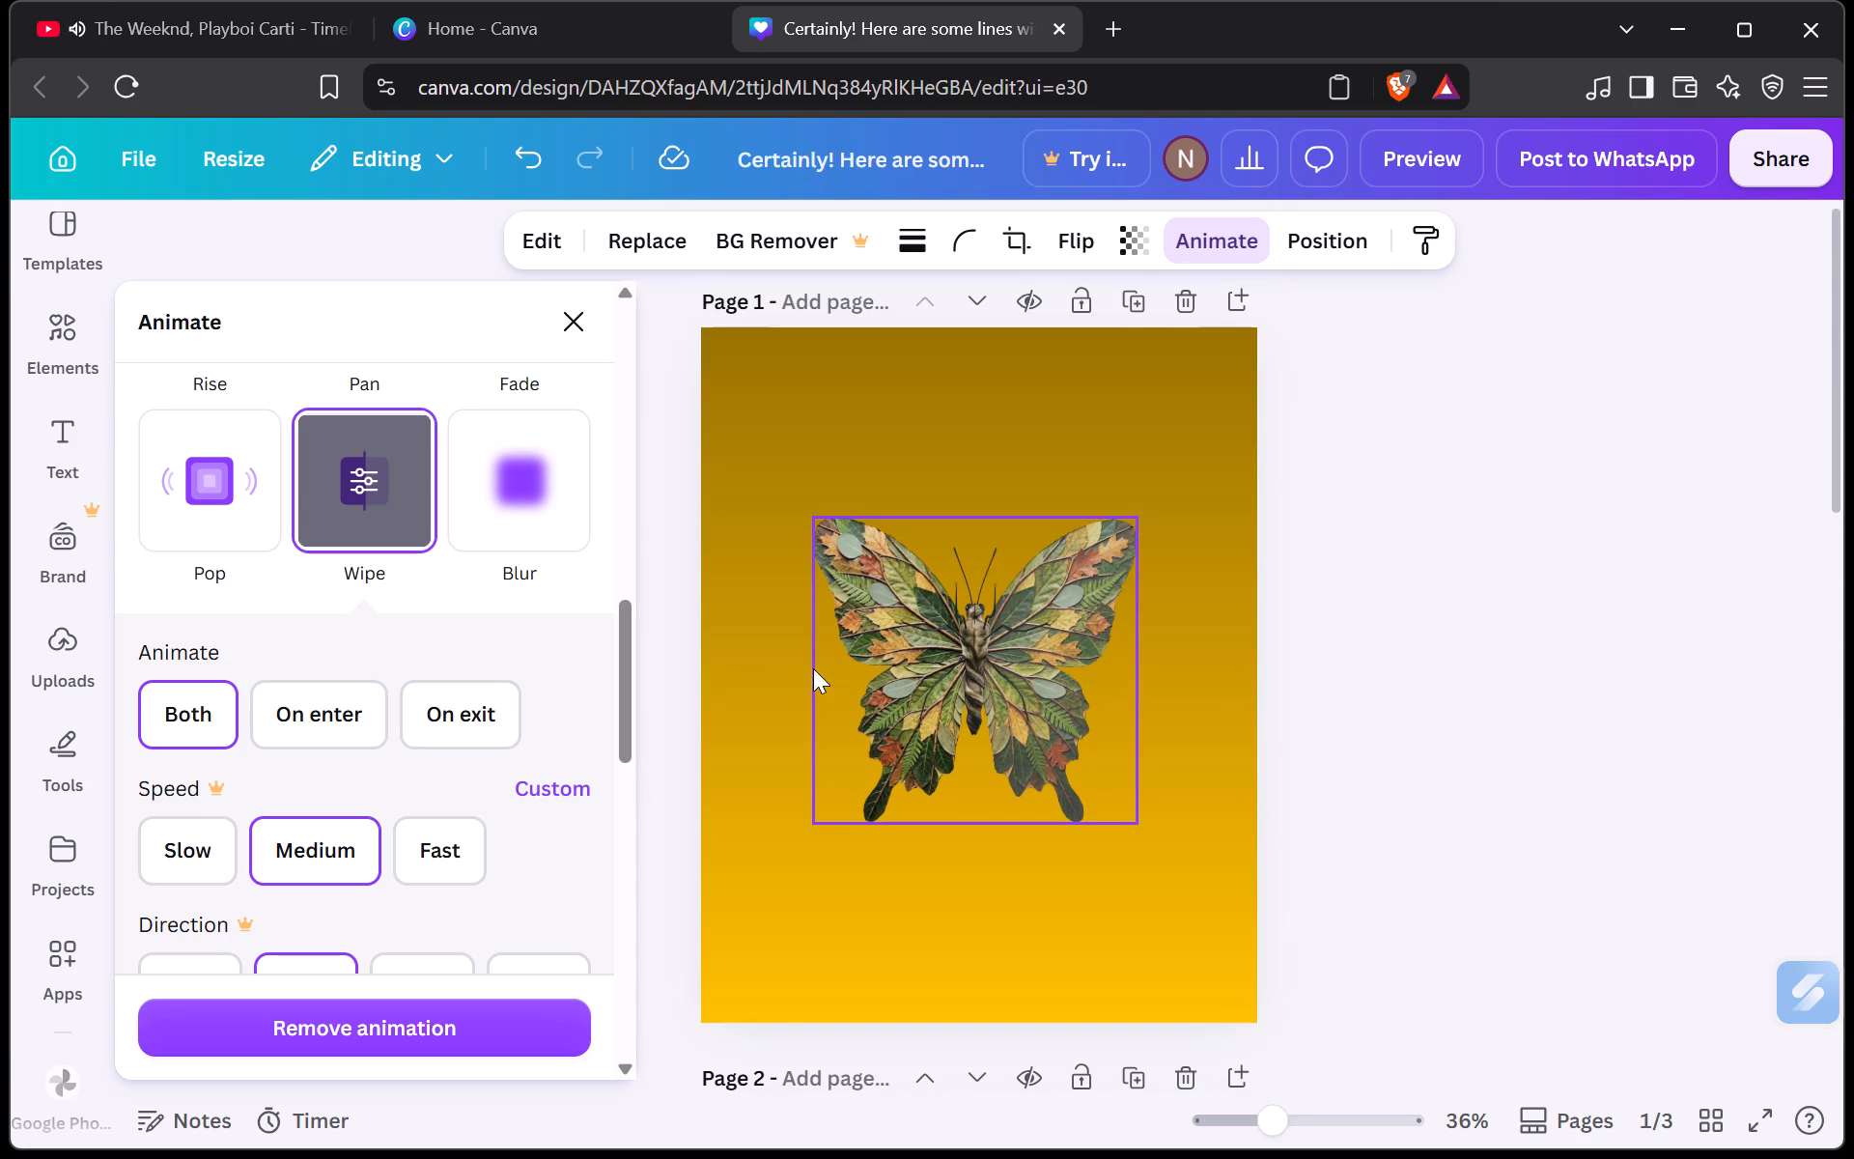
click(846, 723)
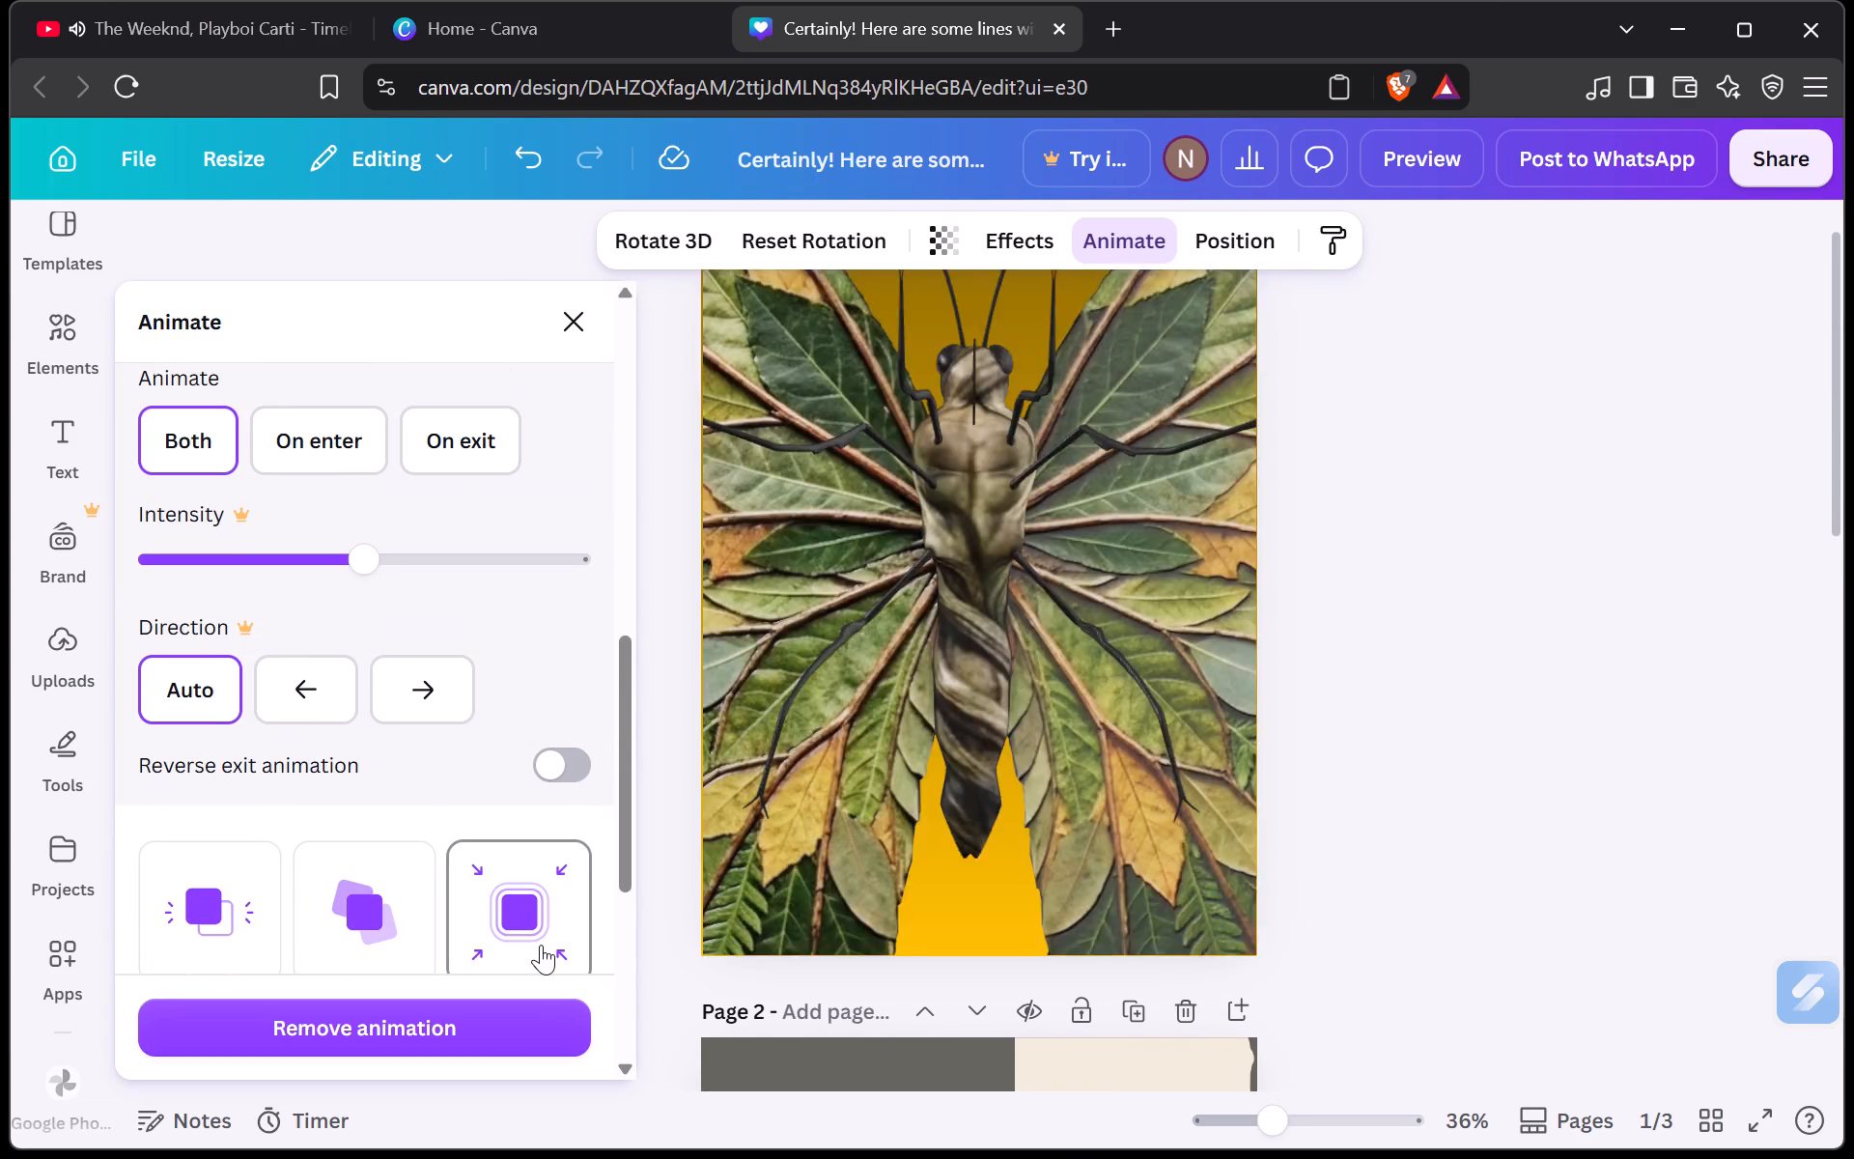
click(541, 945)
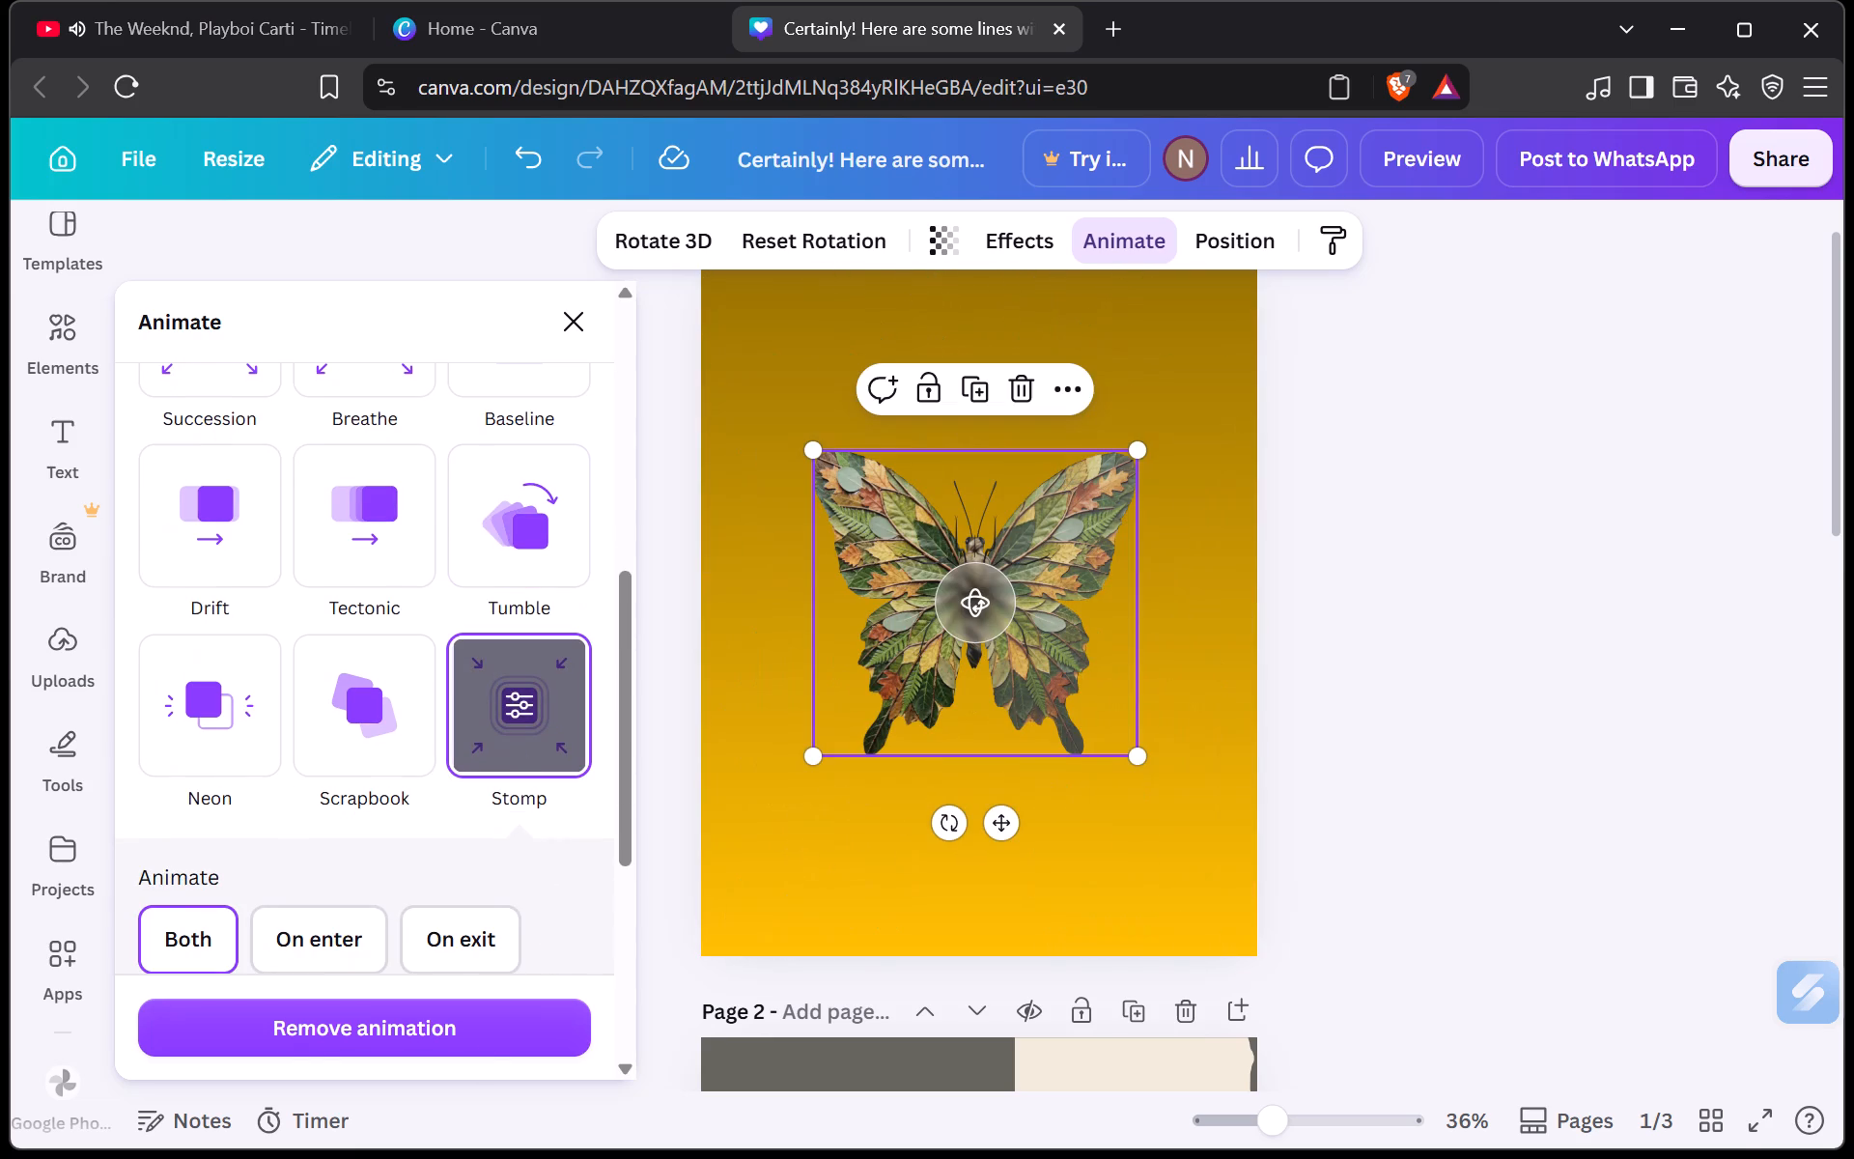
Apply the Breathe animation to the newspaper butterfly on page 2.
scroll(904, 851, down, 2)
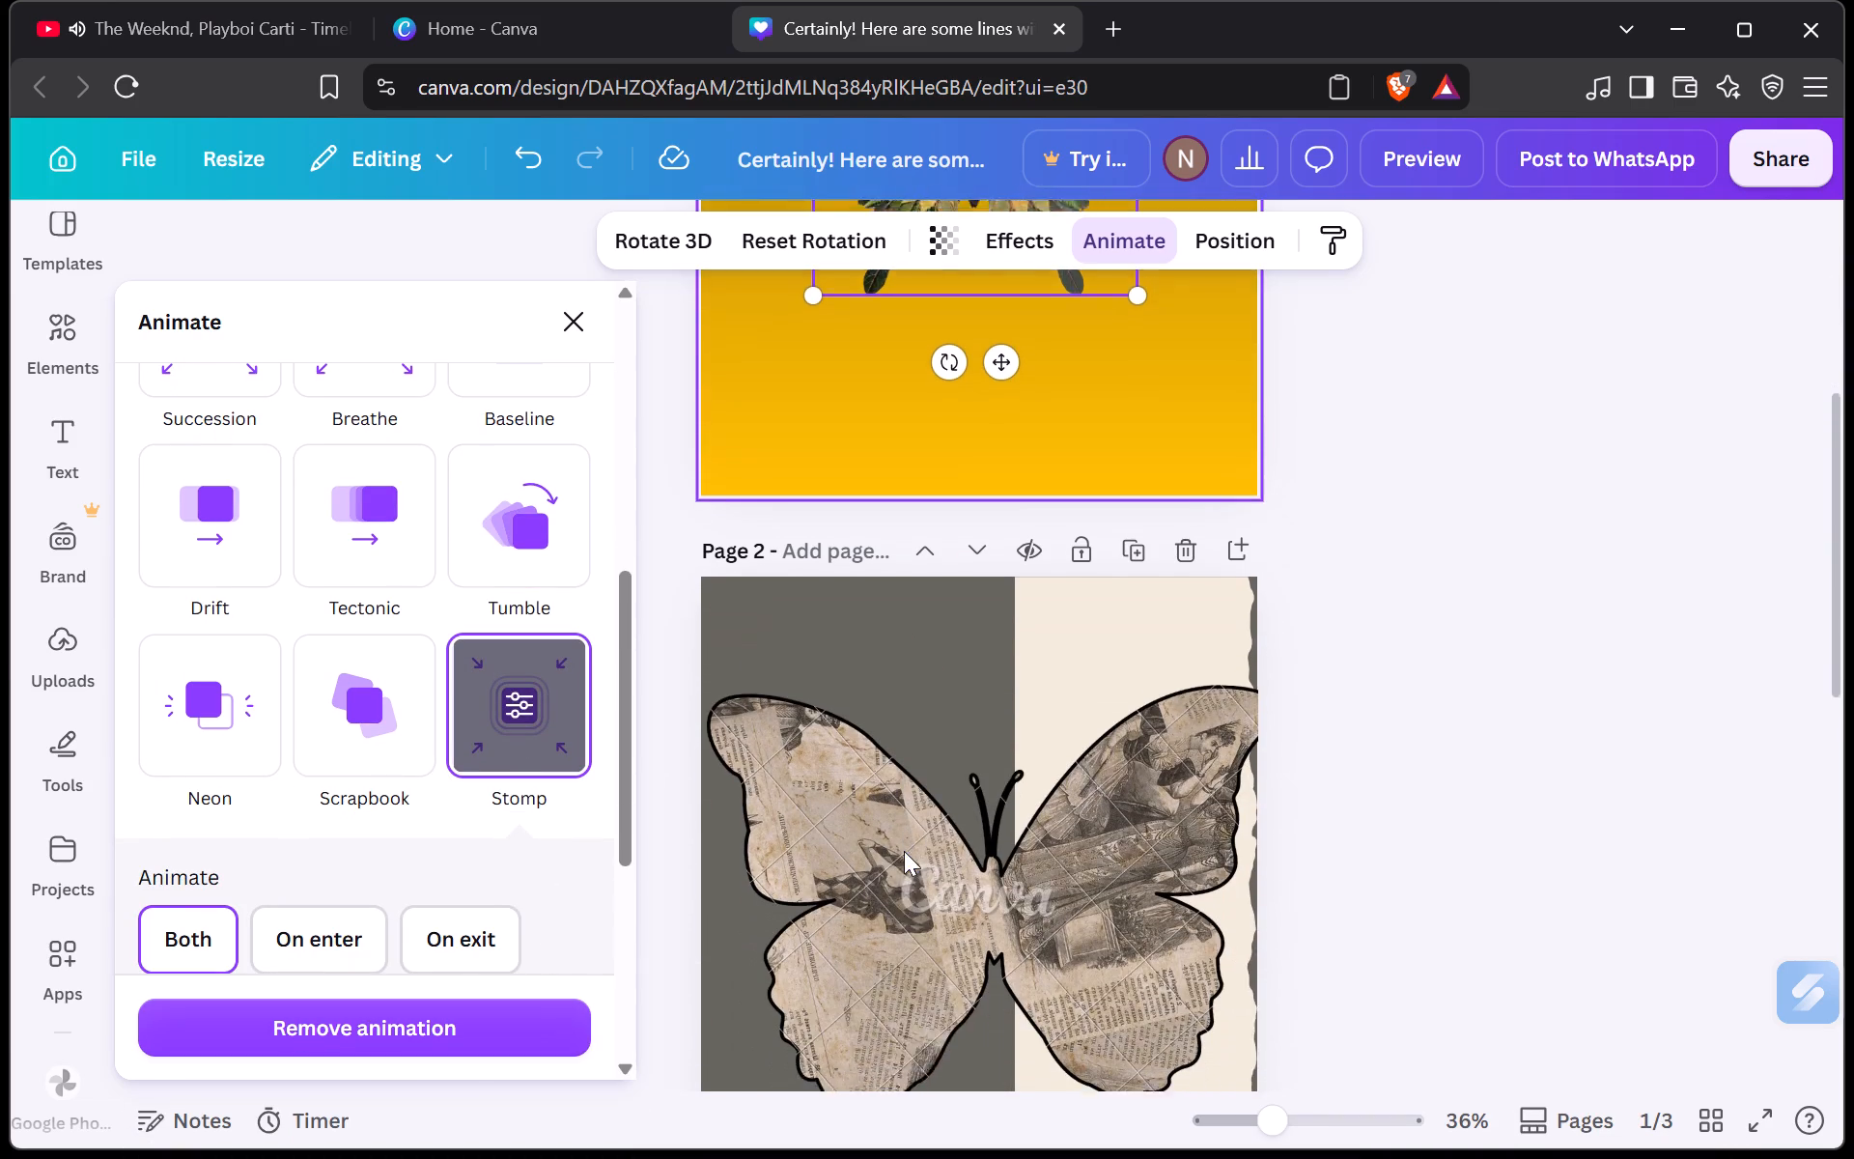
scroll(904, 851, down, 2)
click(904, 851)
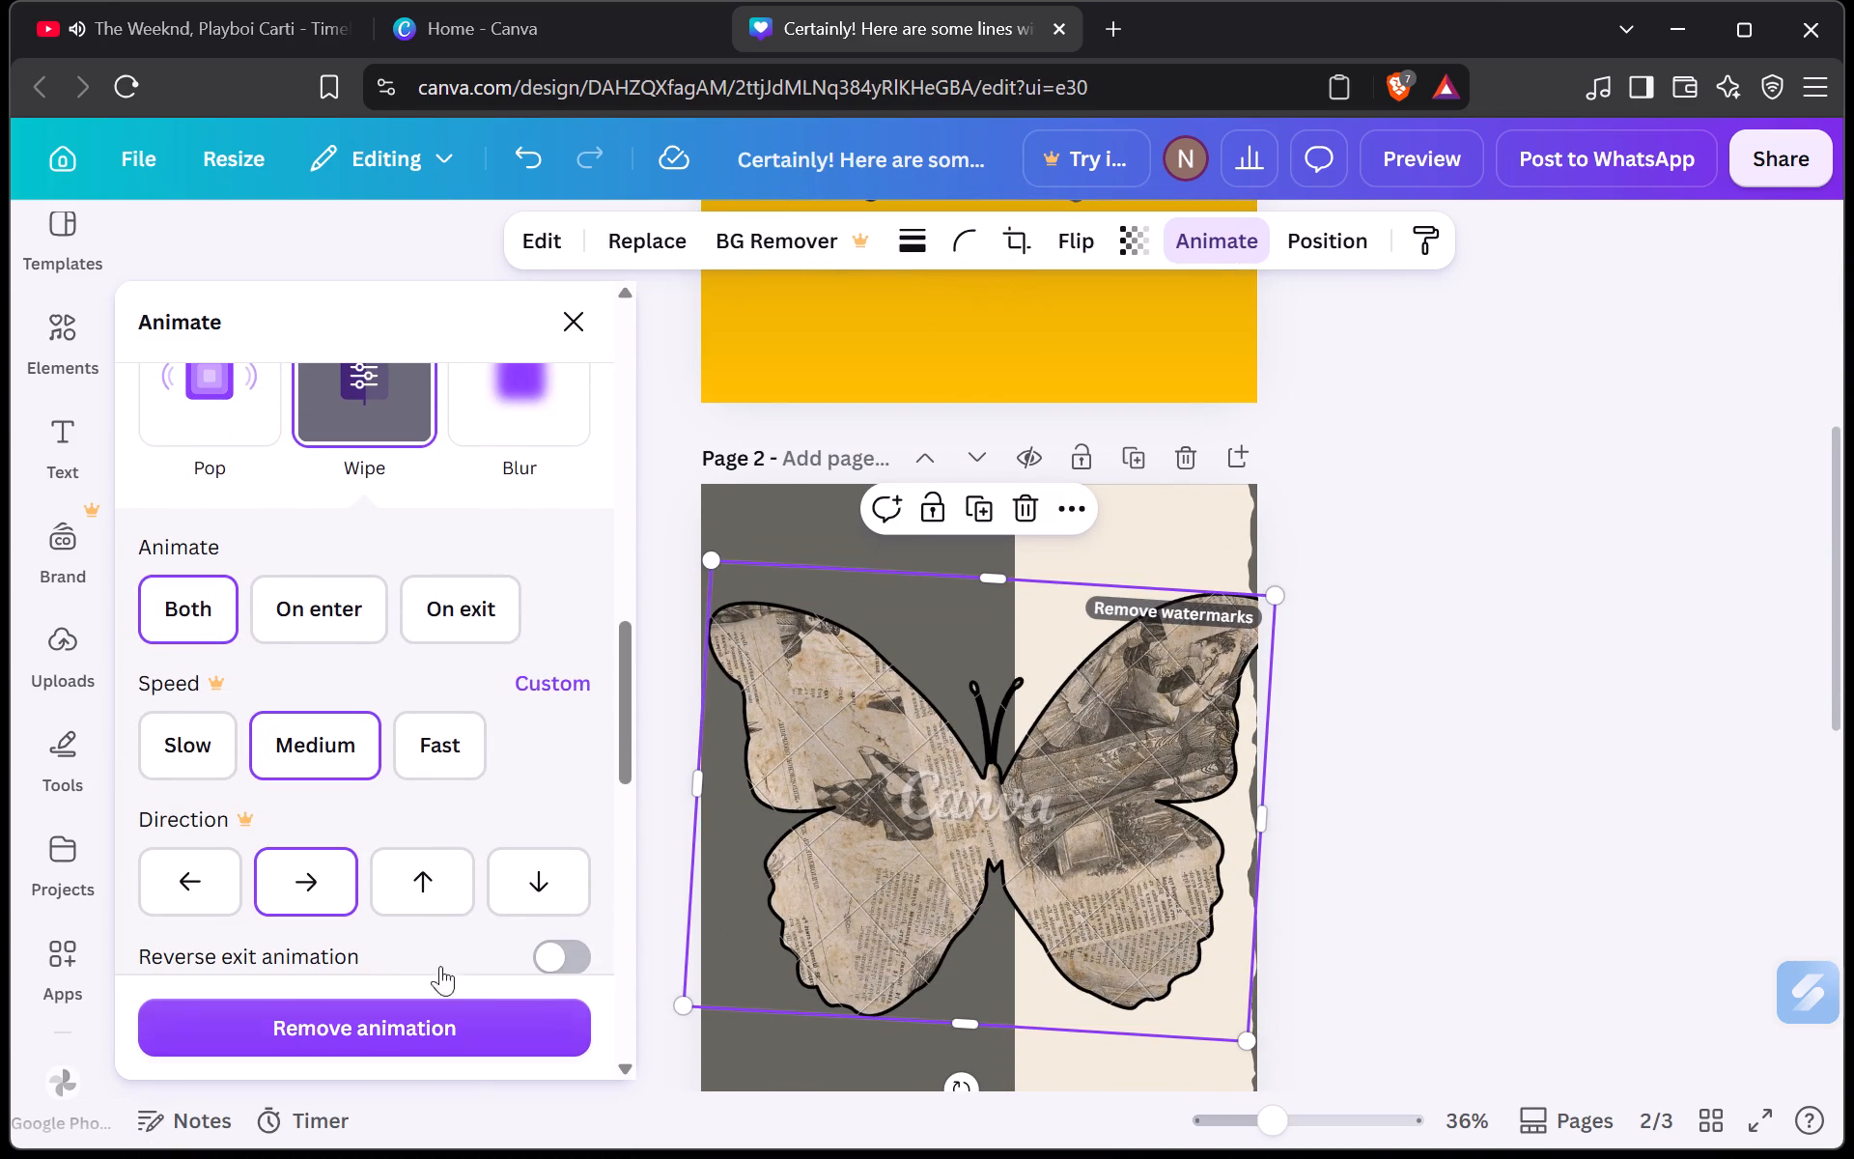
scroll(381, 716, down, 5)
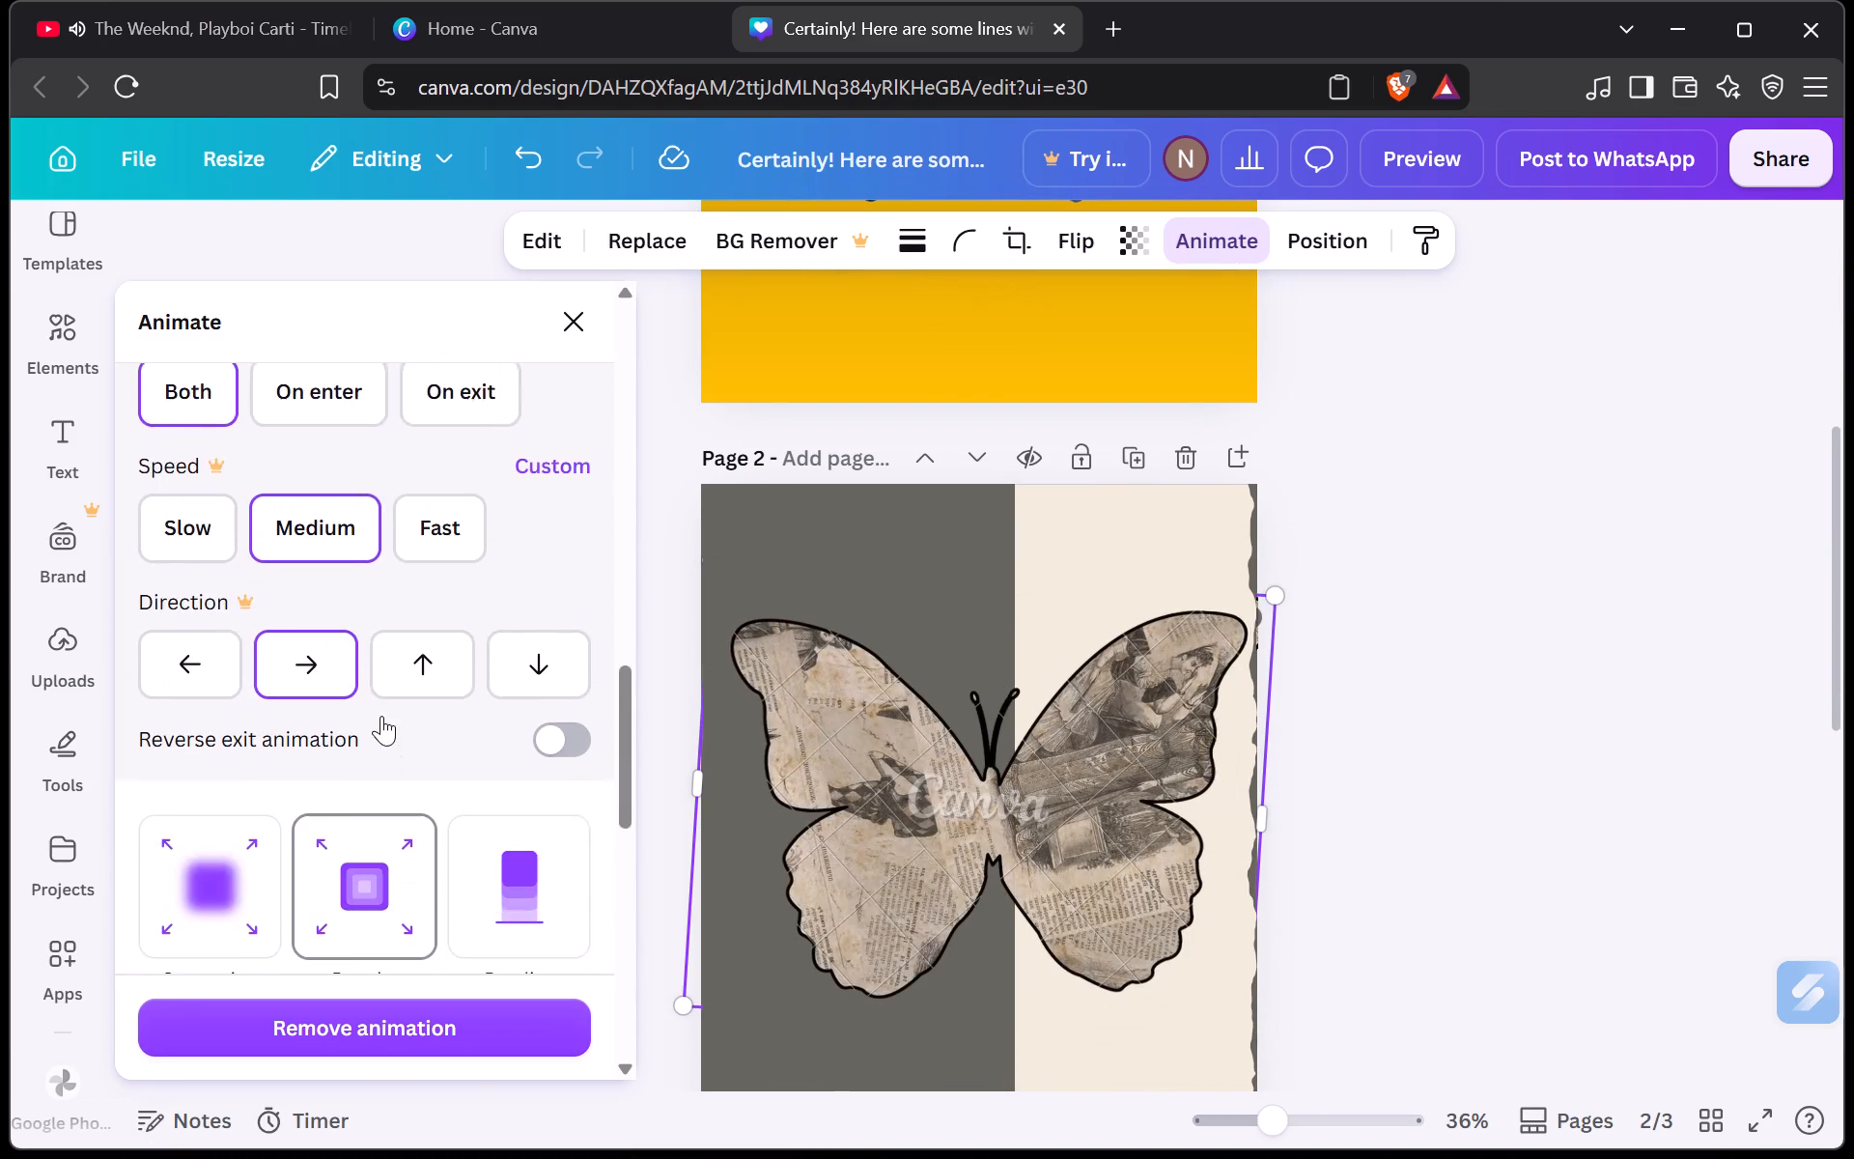
click(381, 716)
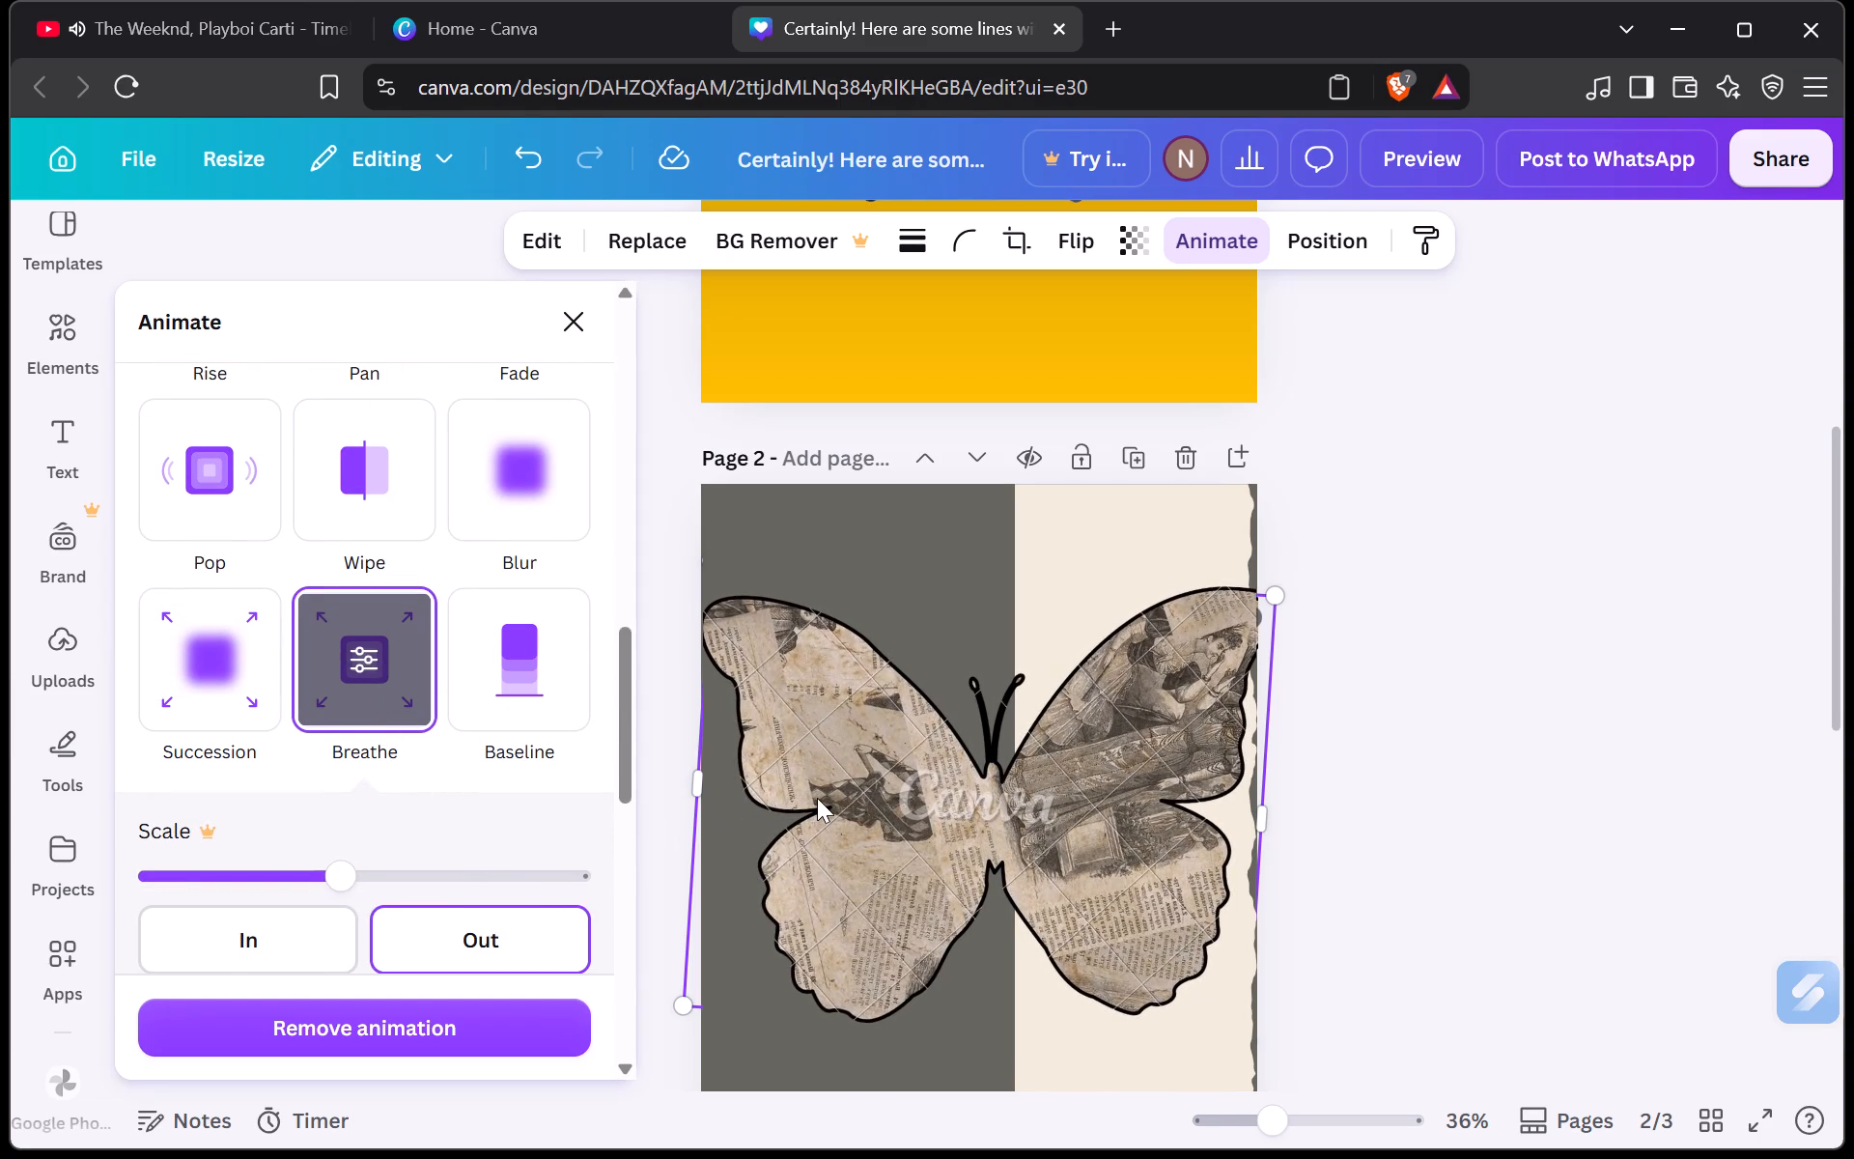
Reposition the newspaper butterfly slightly higher on page 2, keeping its horizontal placement.
drag(817, 798, 800, 801)
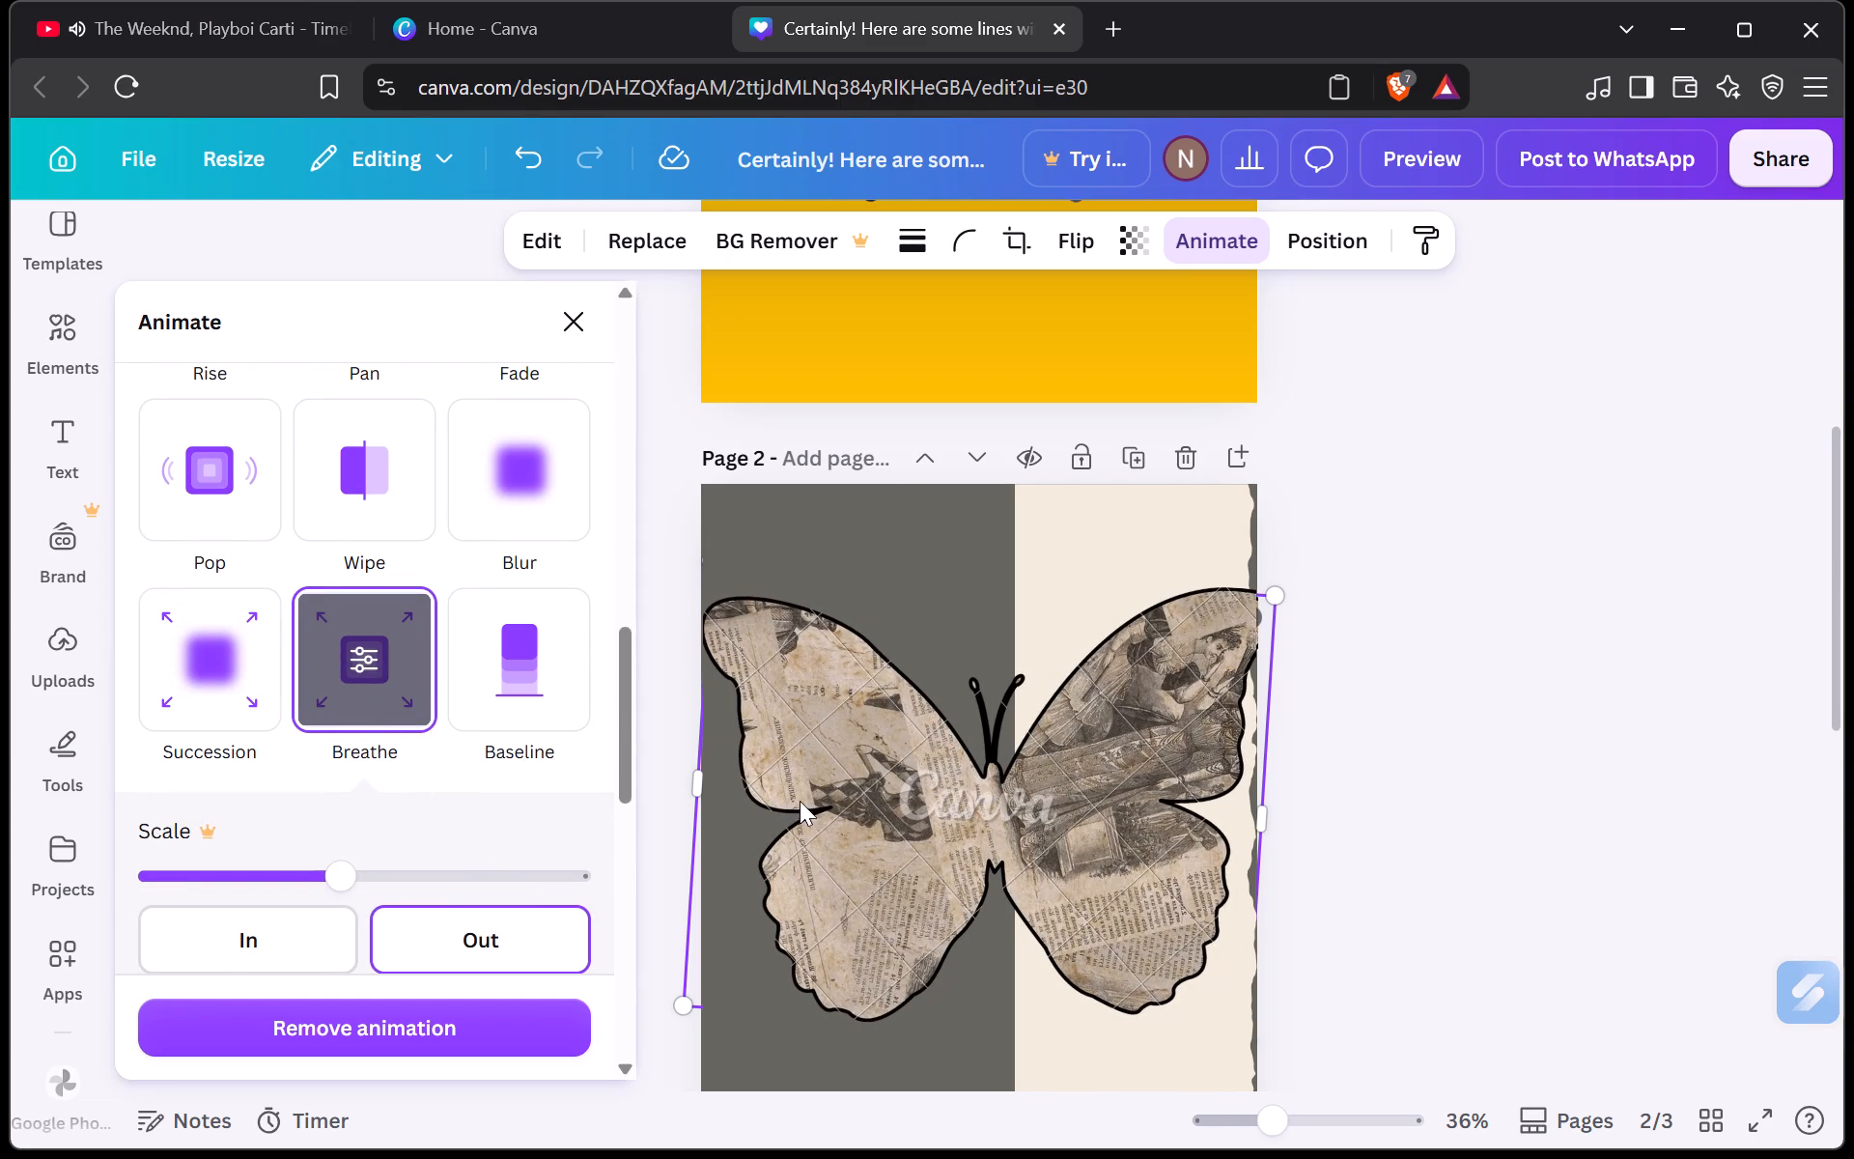
drag(800, 801, 861, 784)
drag(861, 784, 849, 788)
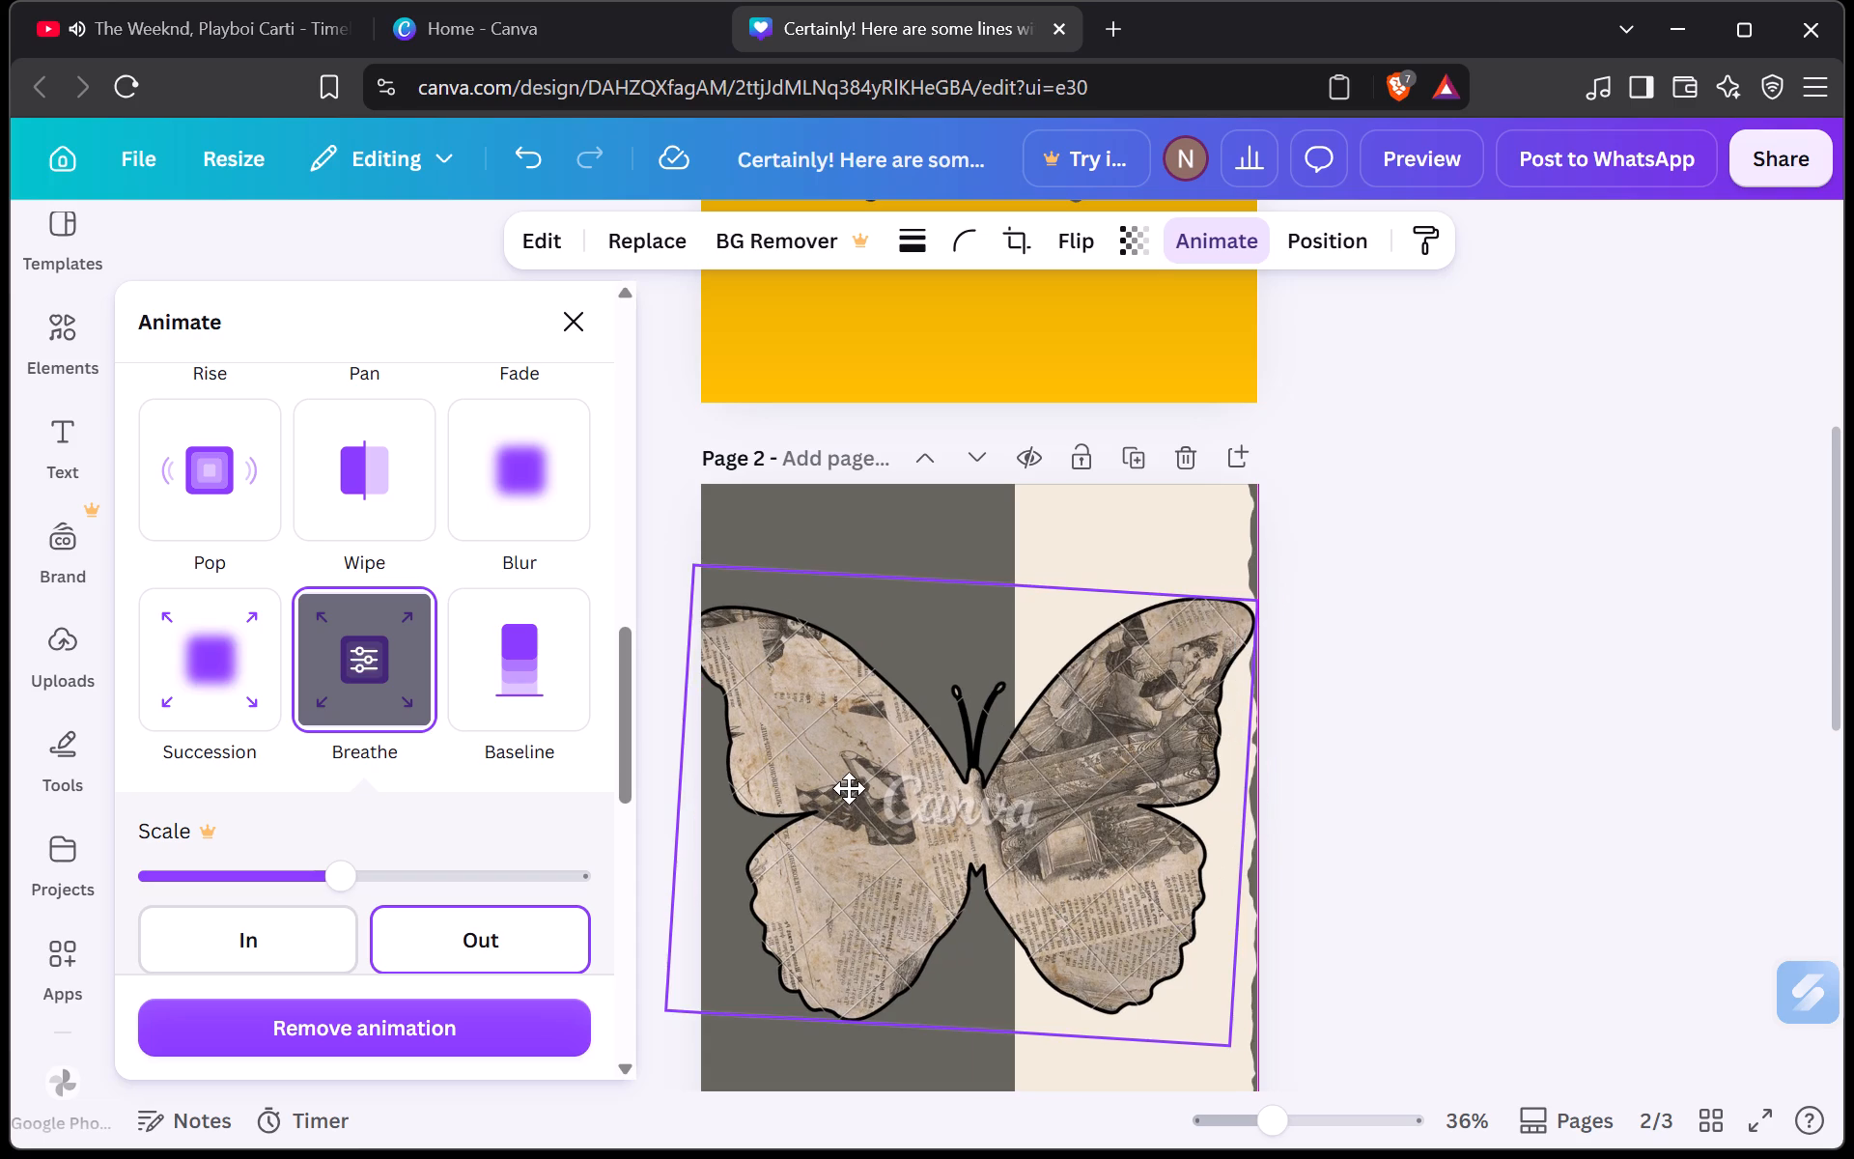
drag(849, 788, 853, 786)
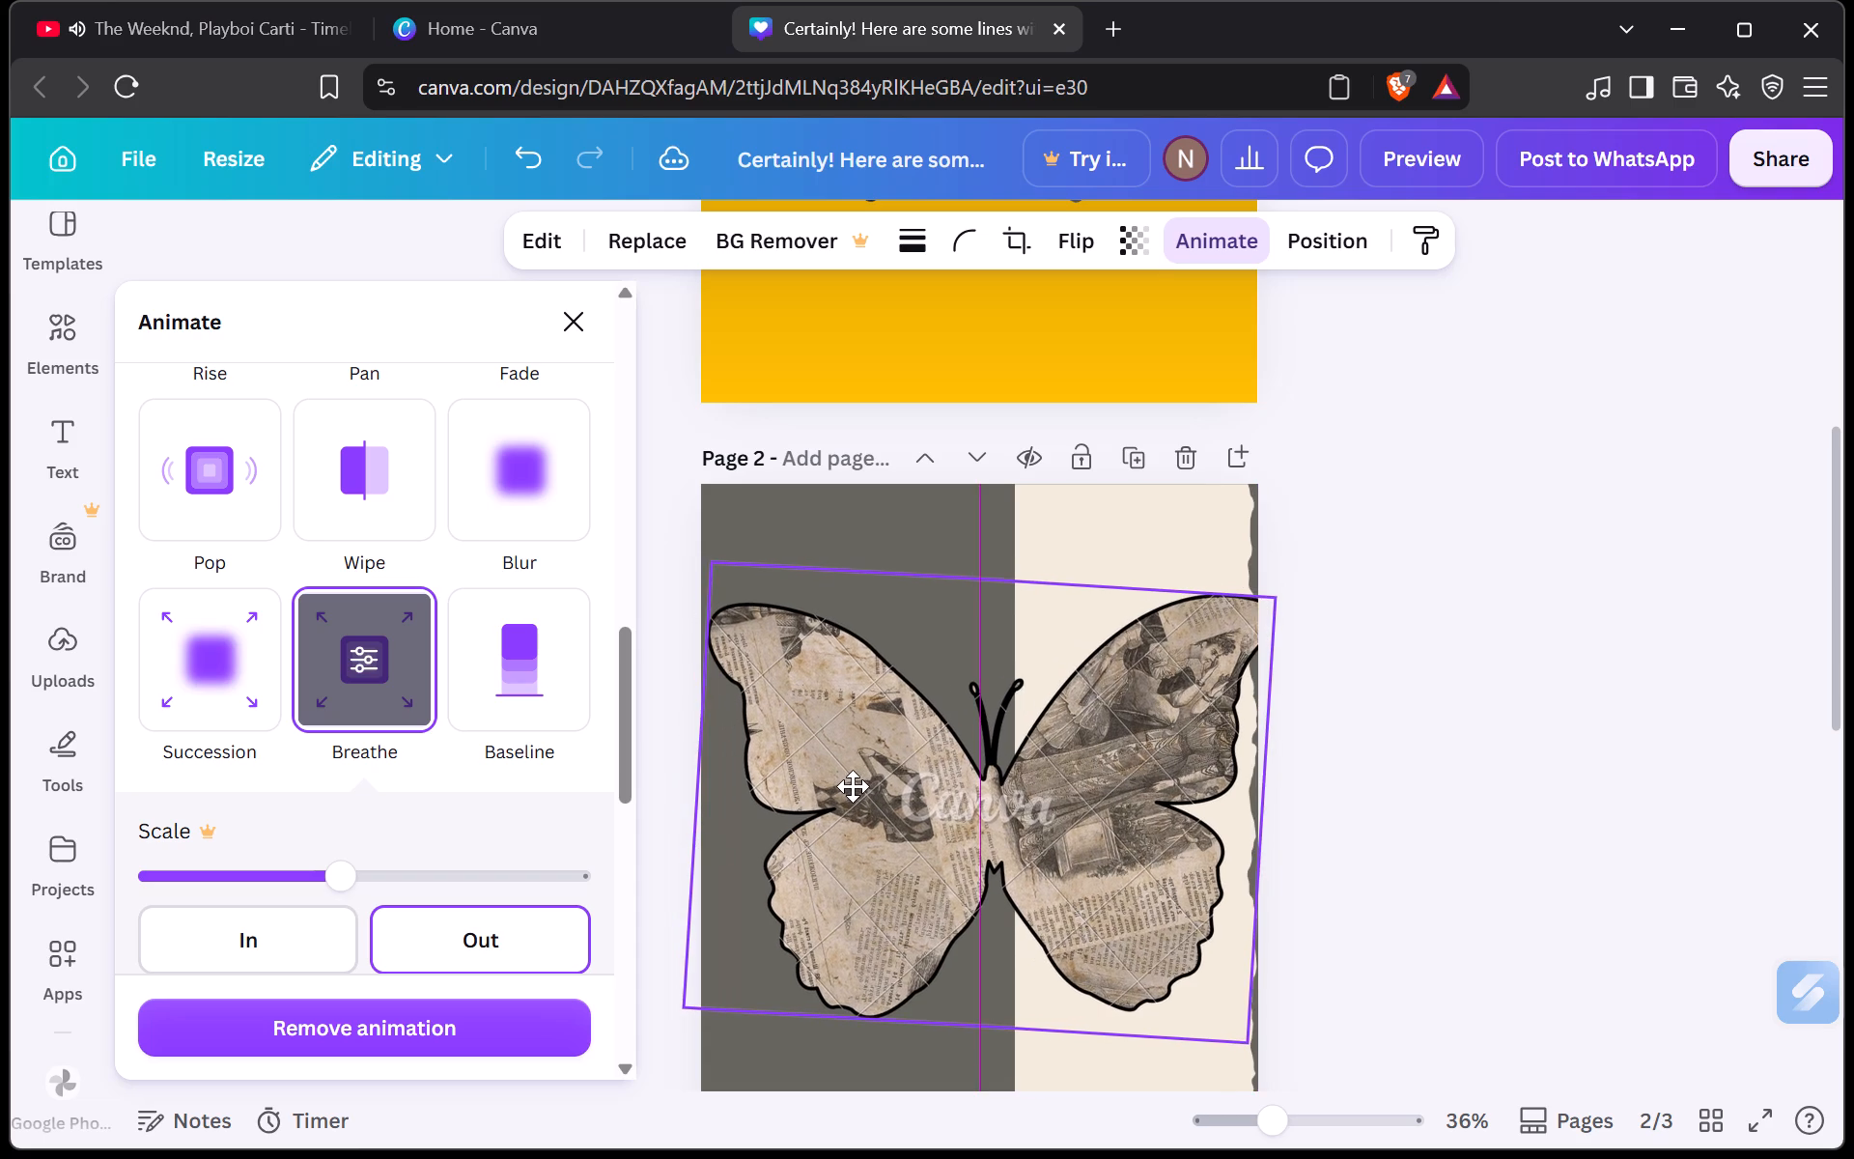
drag(853, 786, 841, 771)
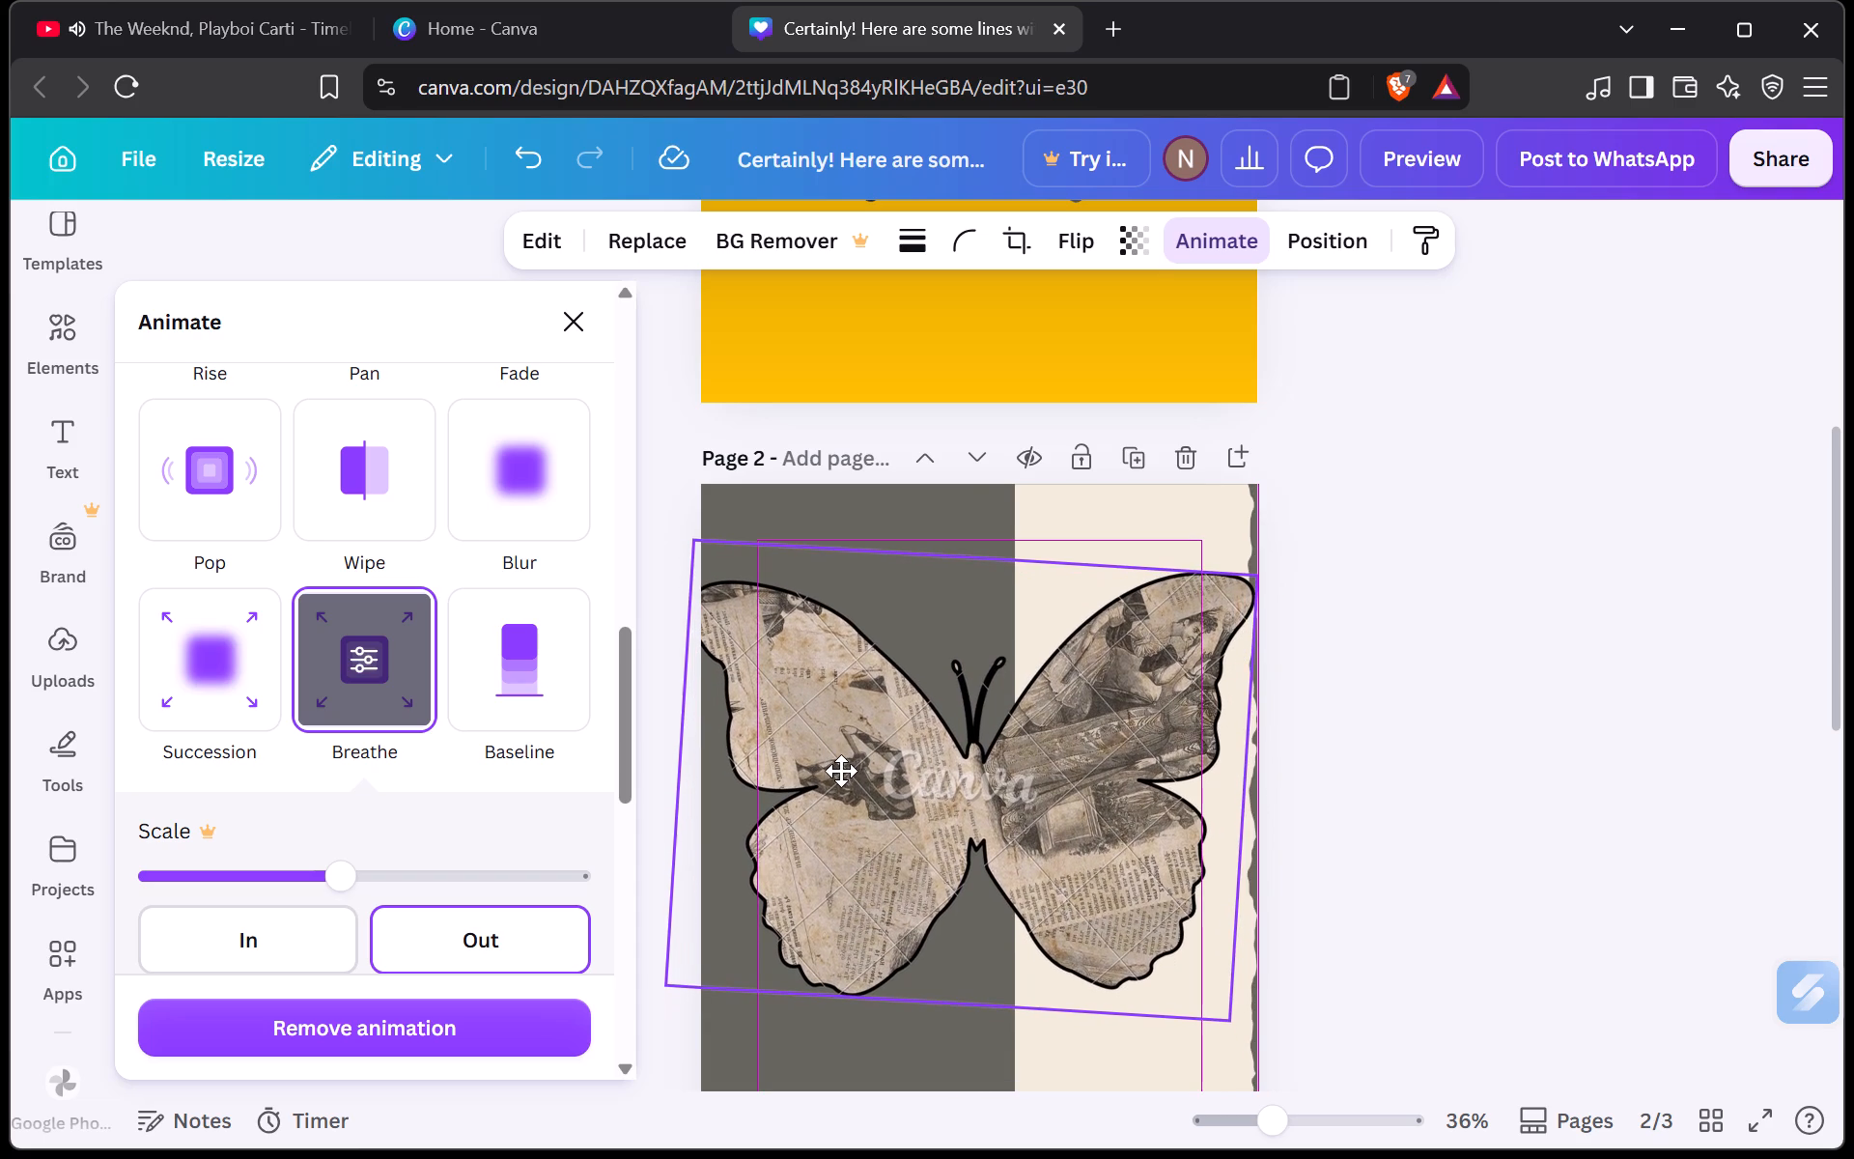
drag(841, 771, 852, 769)
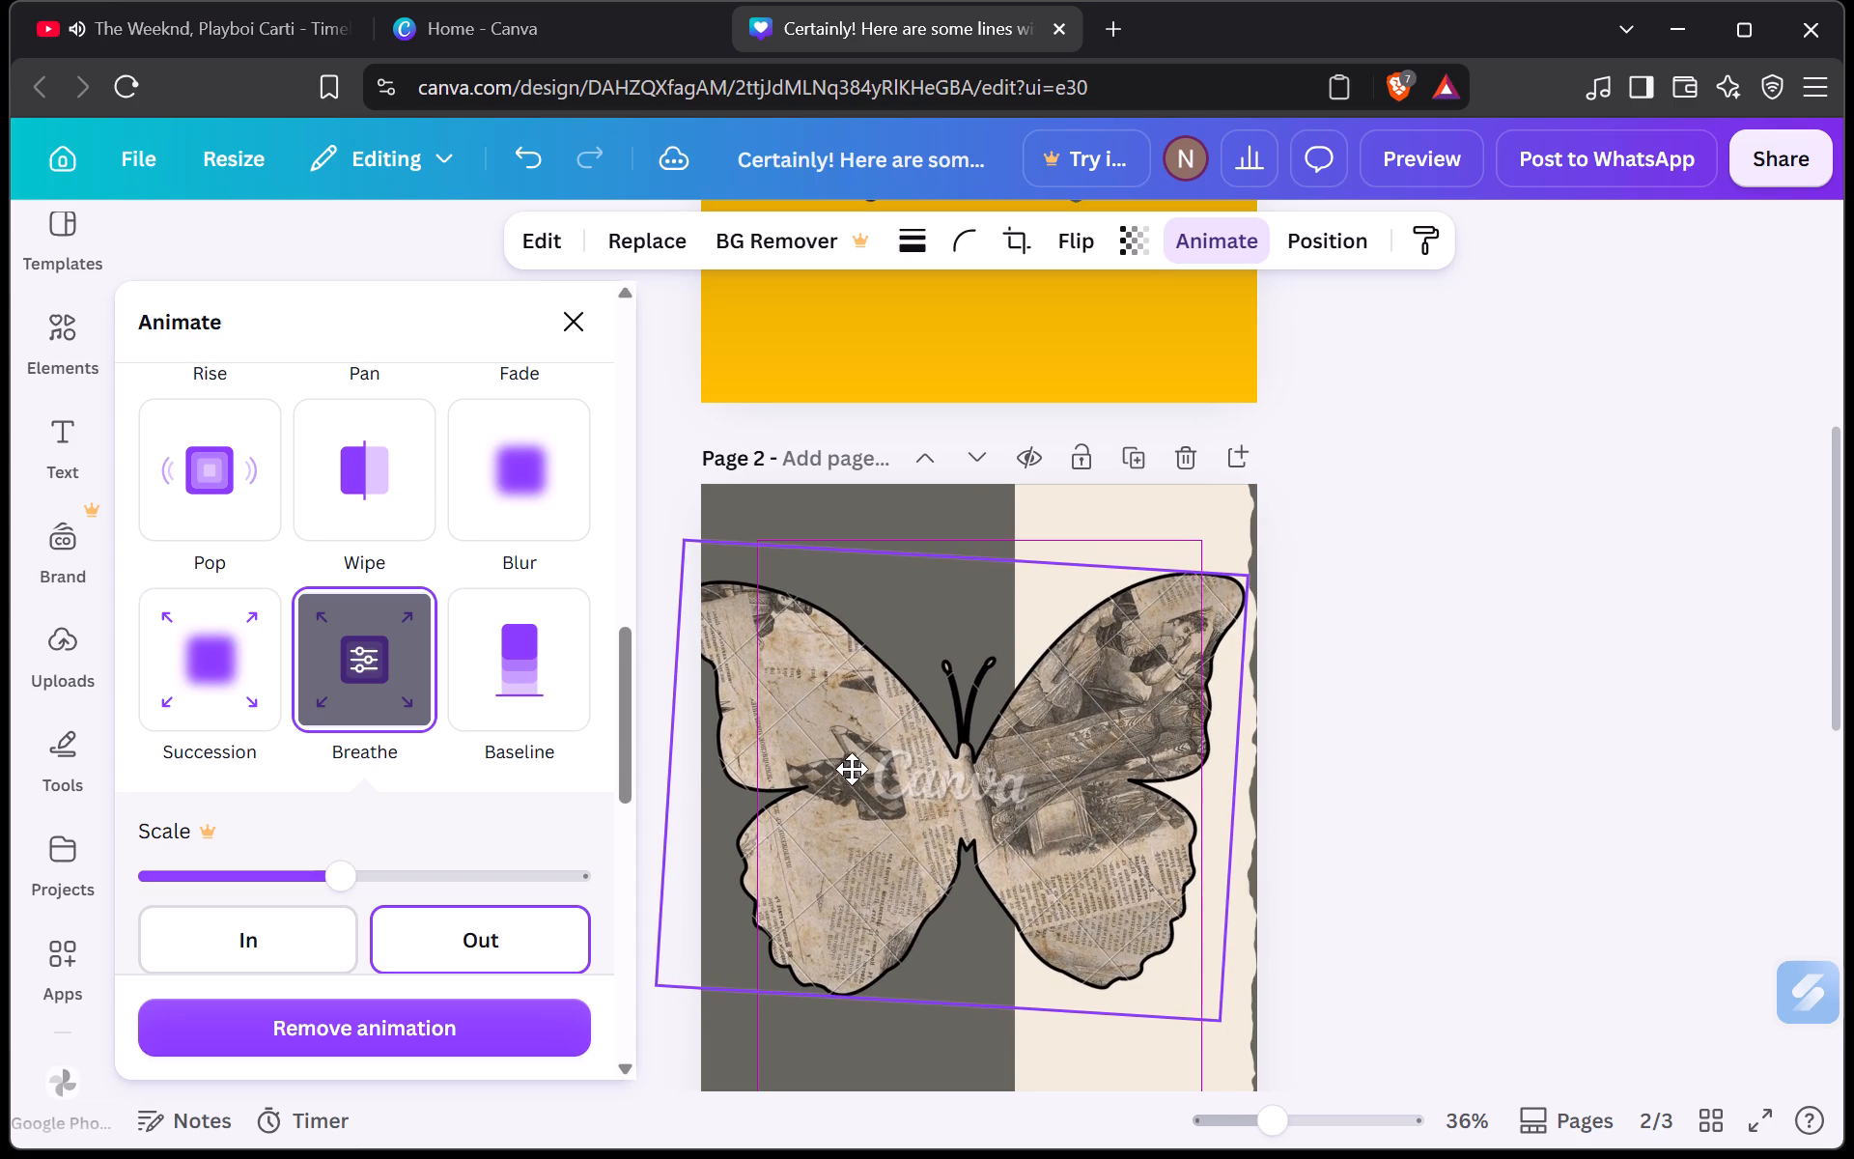
drag(852, 769, 857, 772)
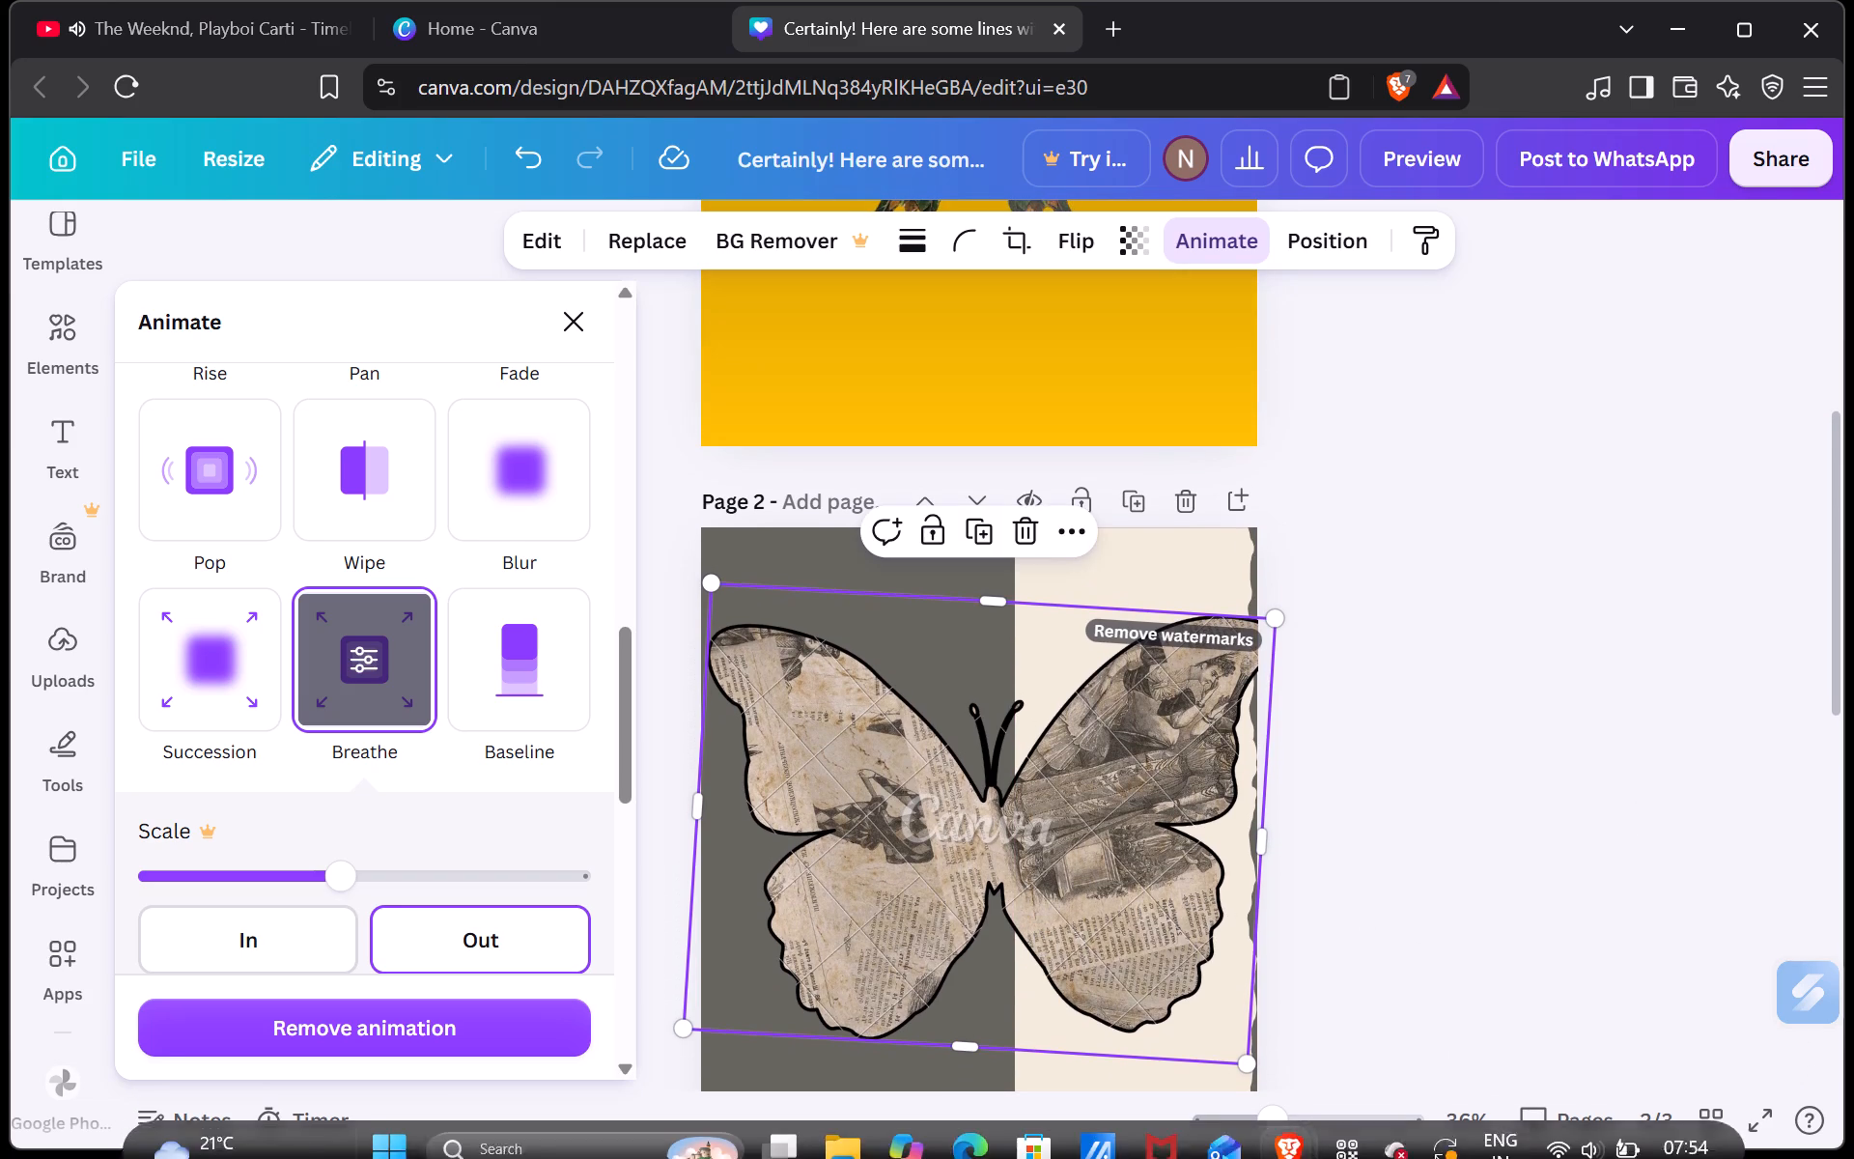
Browse the ready-made font combinations for a text style suited to page 1.
scroll(1039, 809, down, 3)
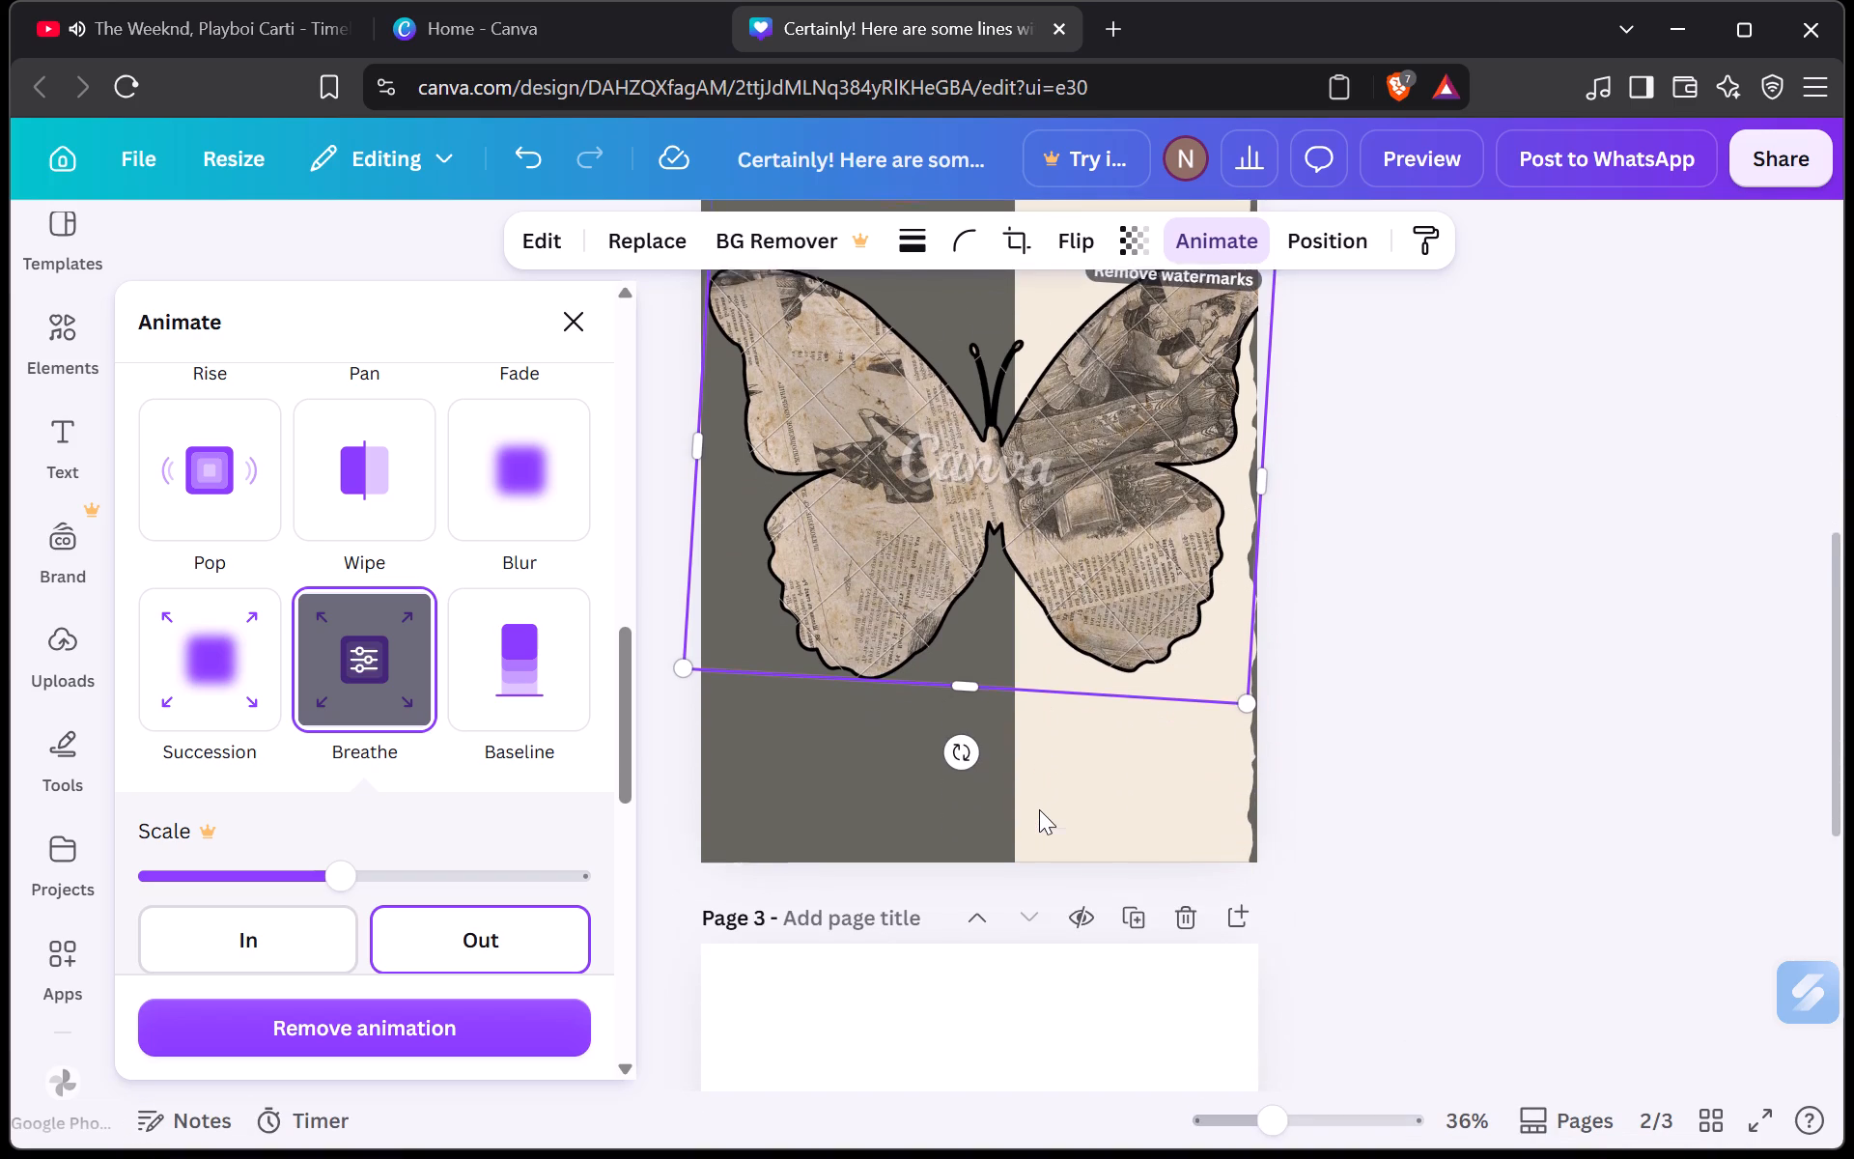
scroll(1039, 809, down, 1)
scroll(1039, 809, up, 3)
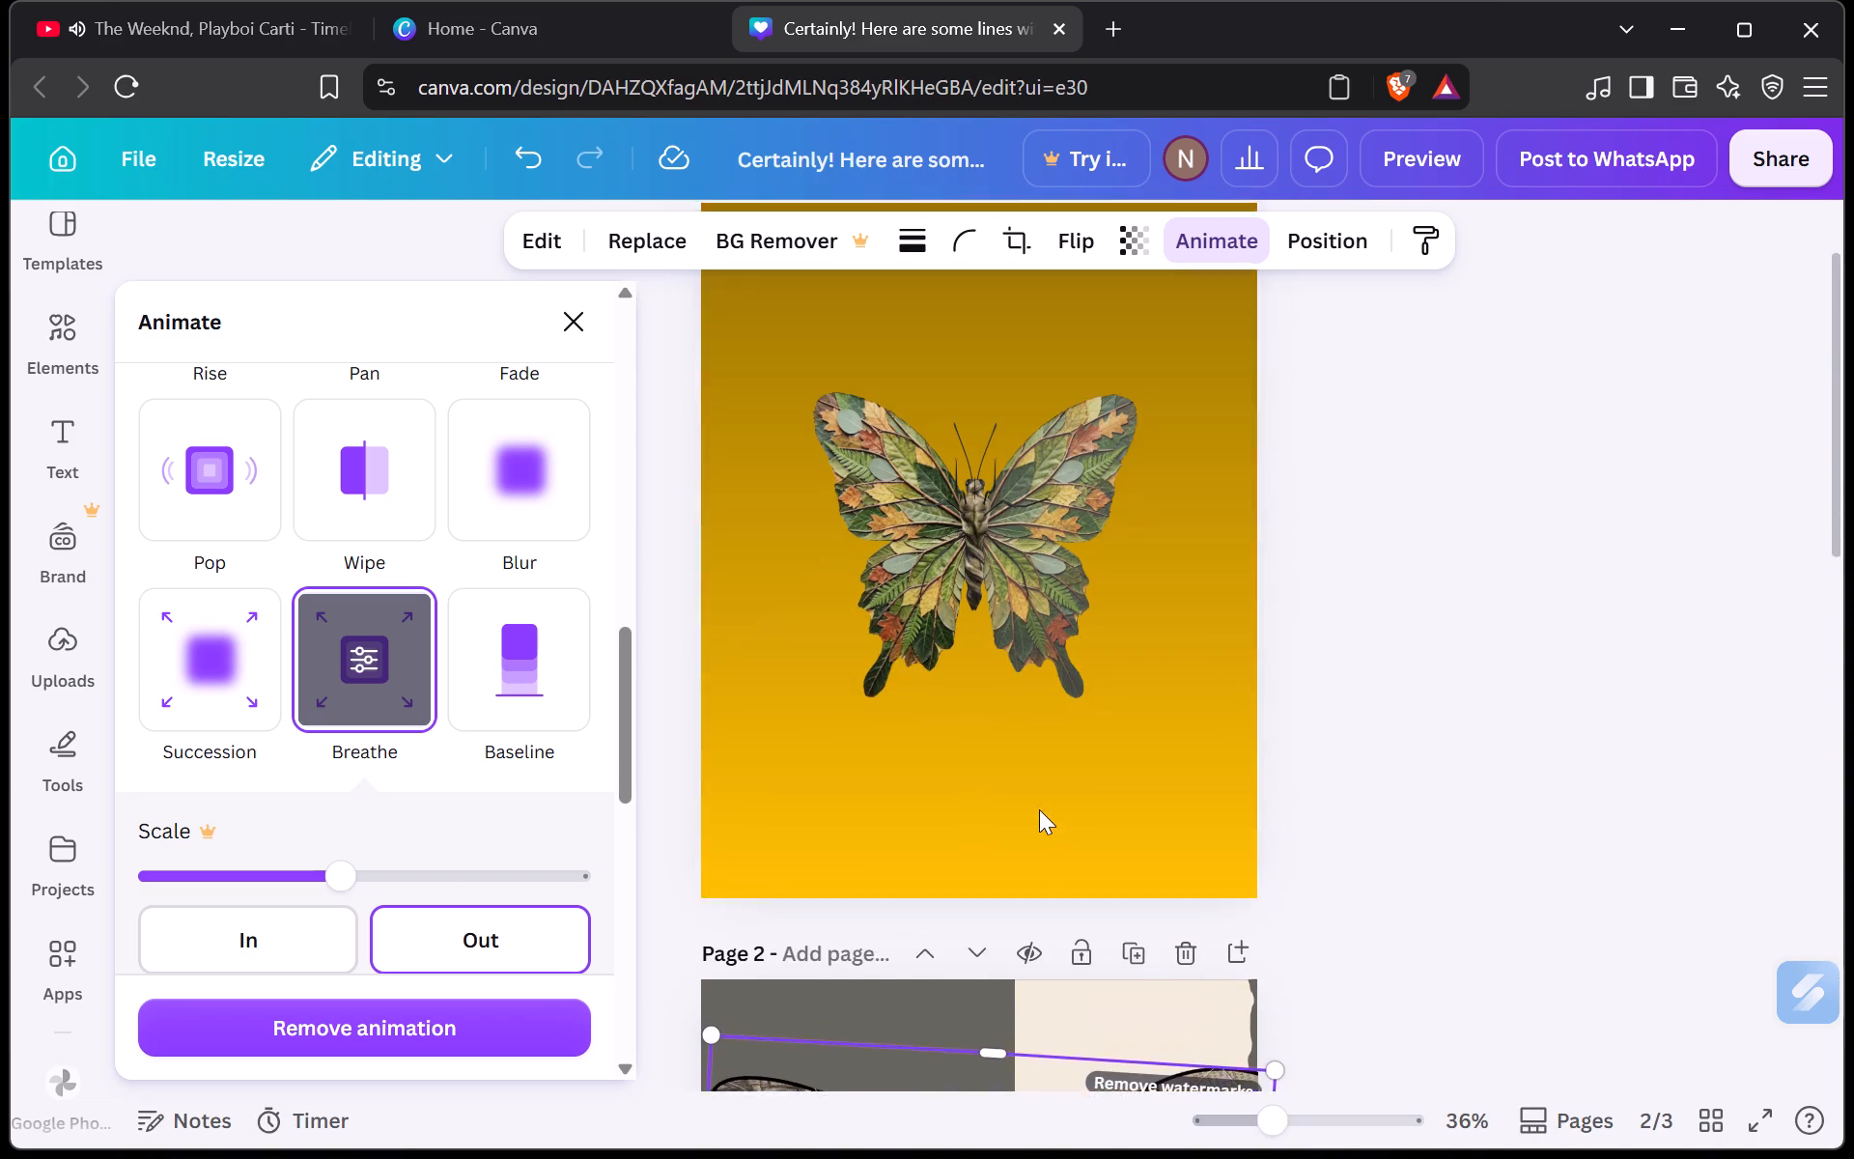
click(1057, 502)
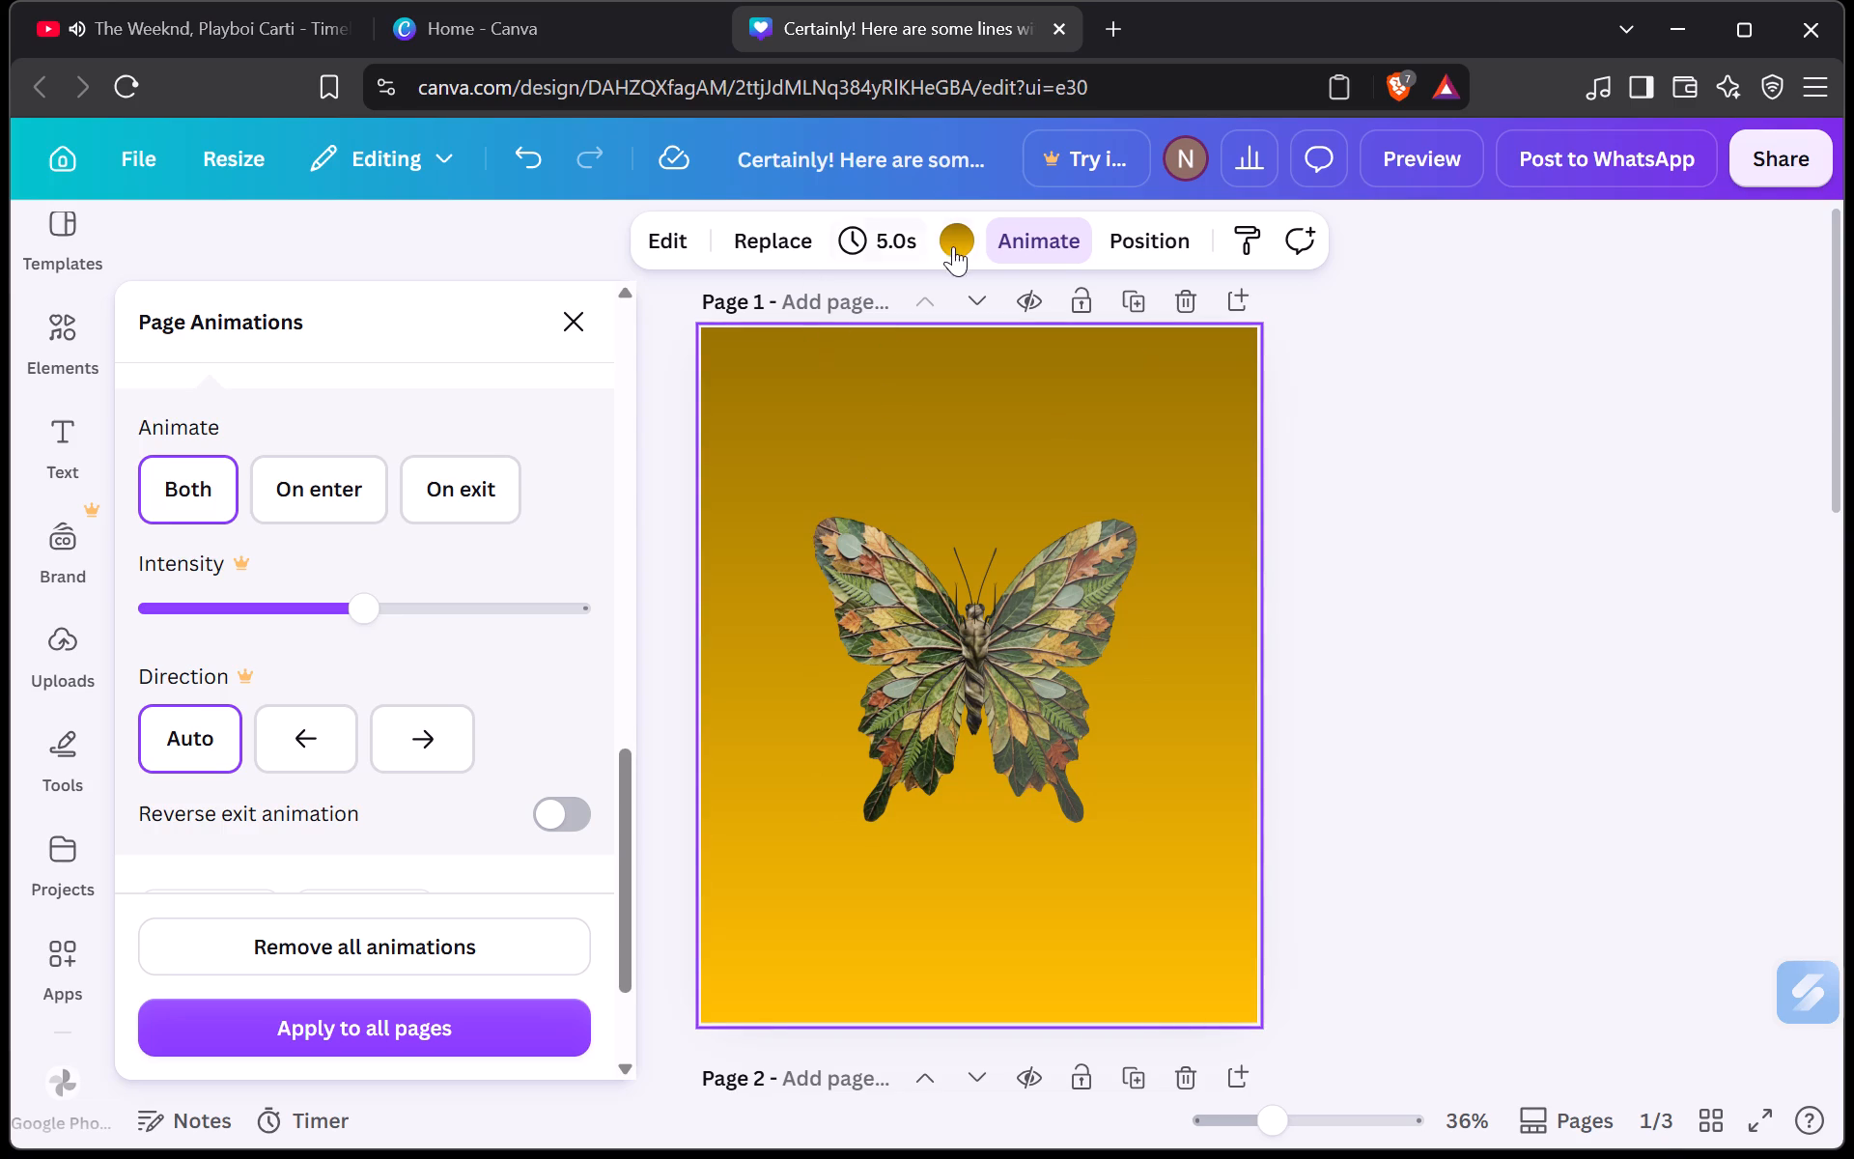
click(77, 455)
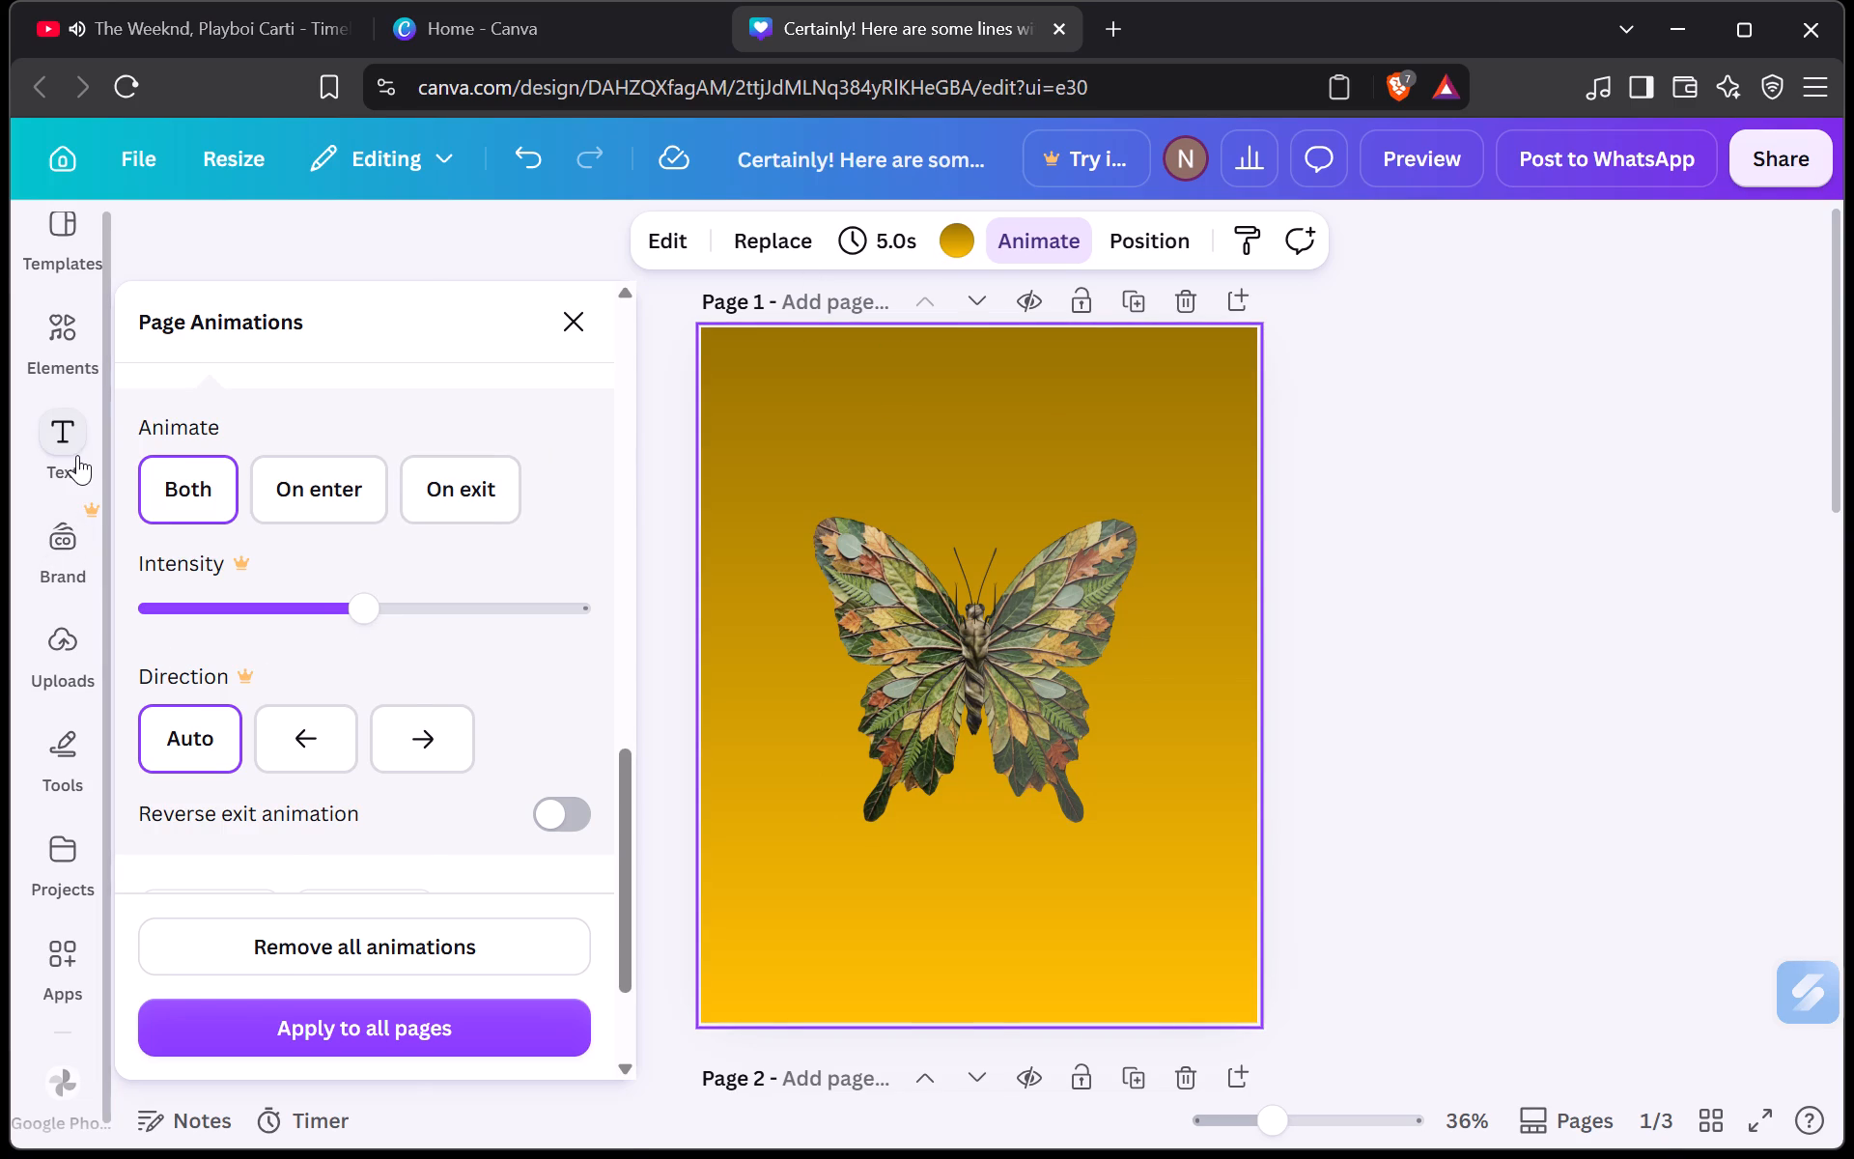
scroll(486, 618, down, 1)
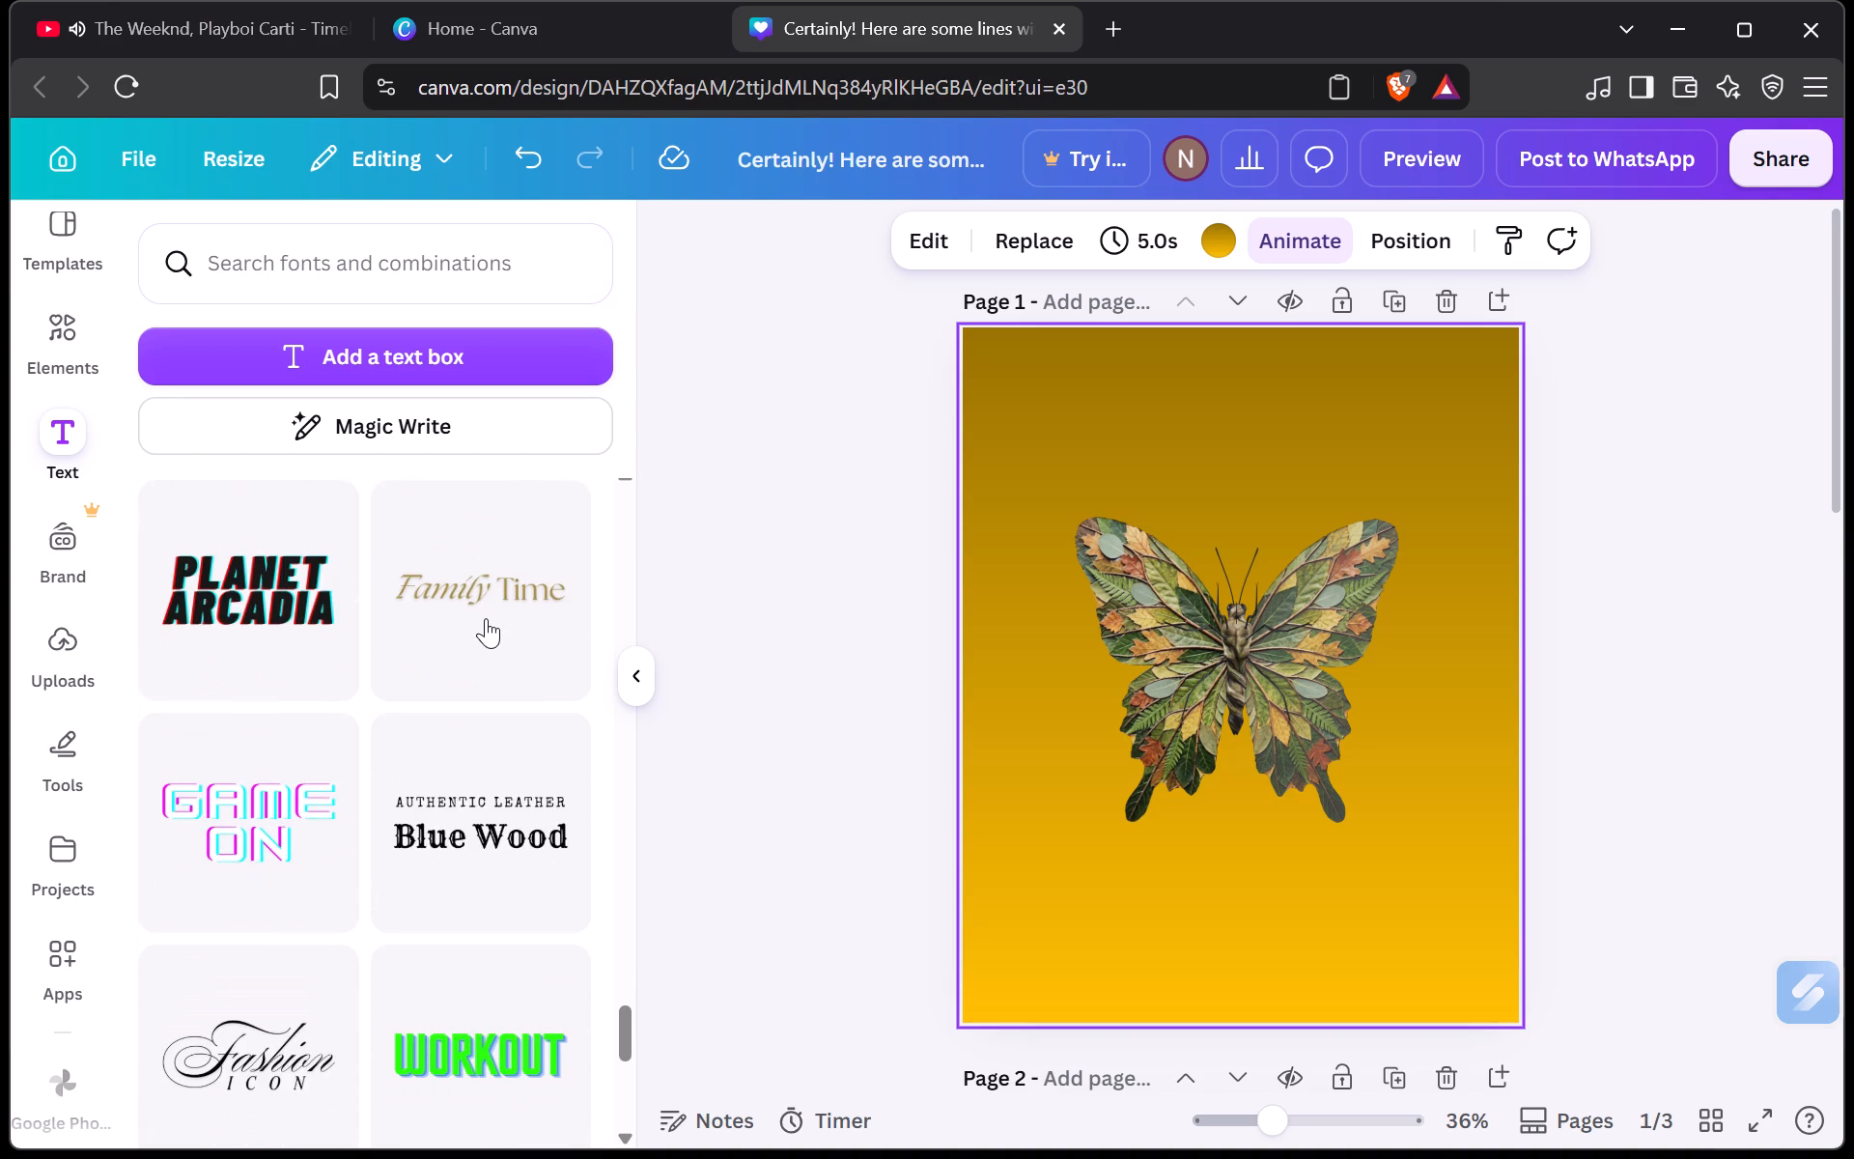
scroll(486, 618, down, 4)
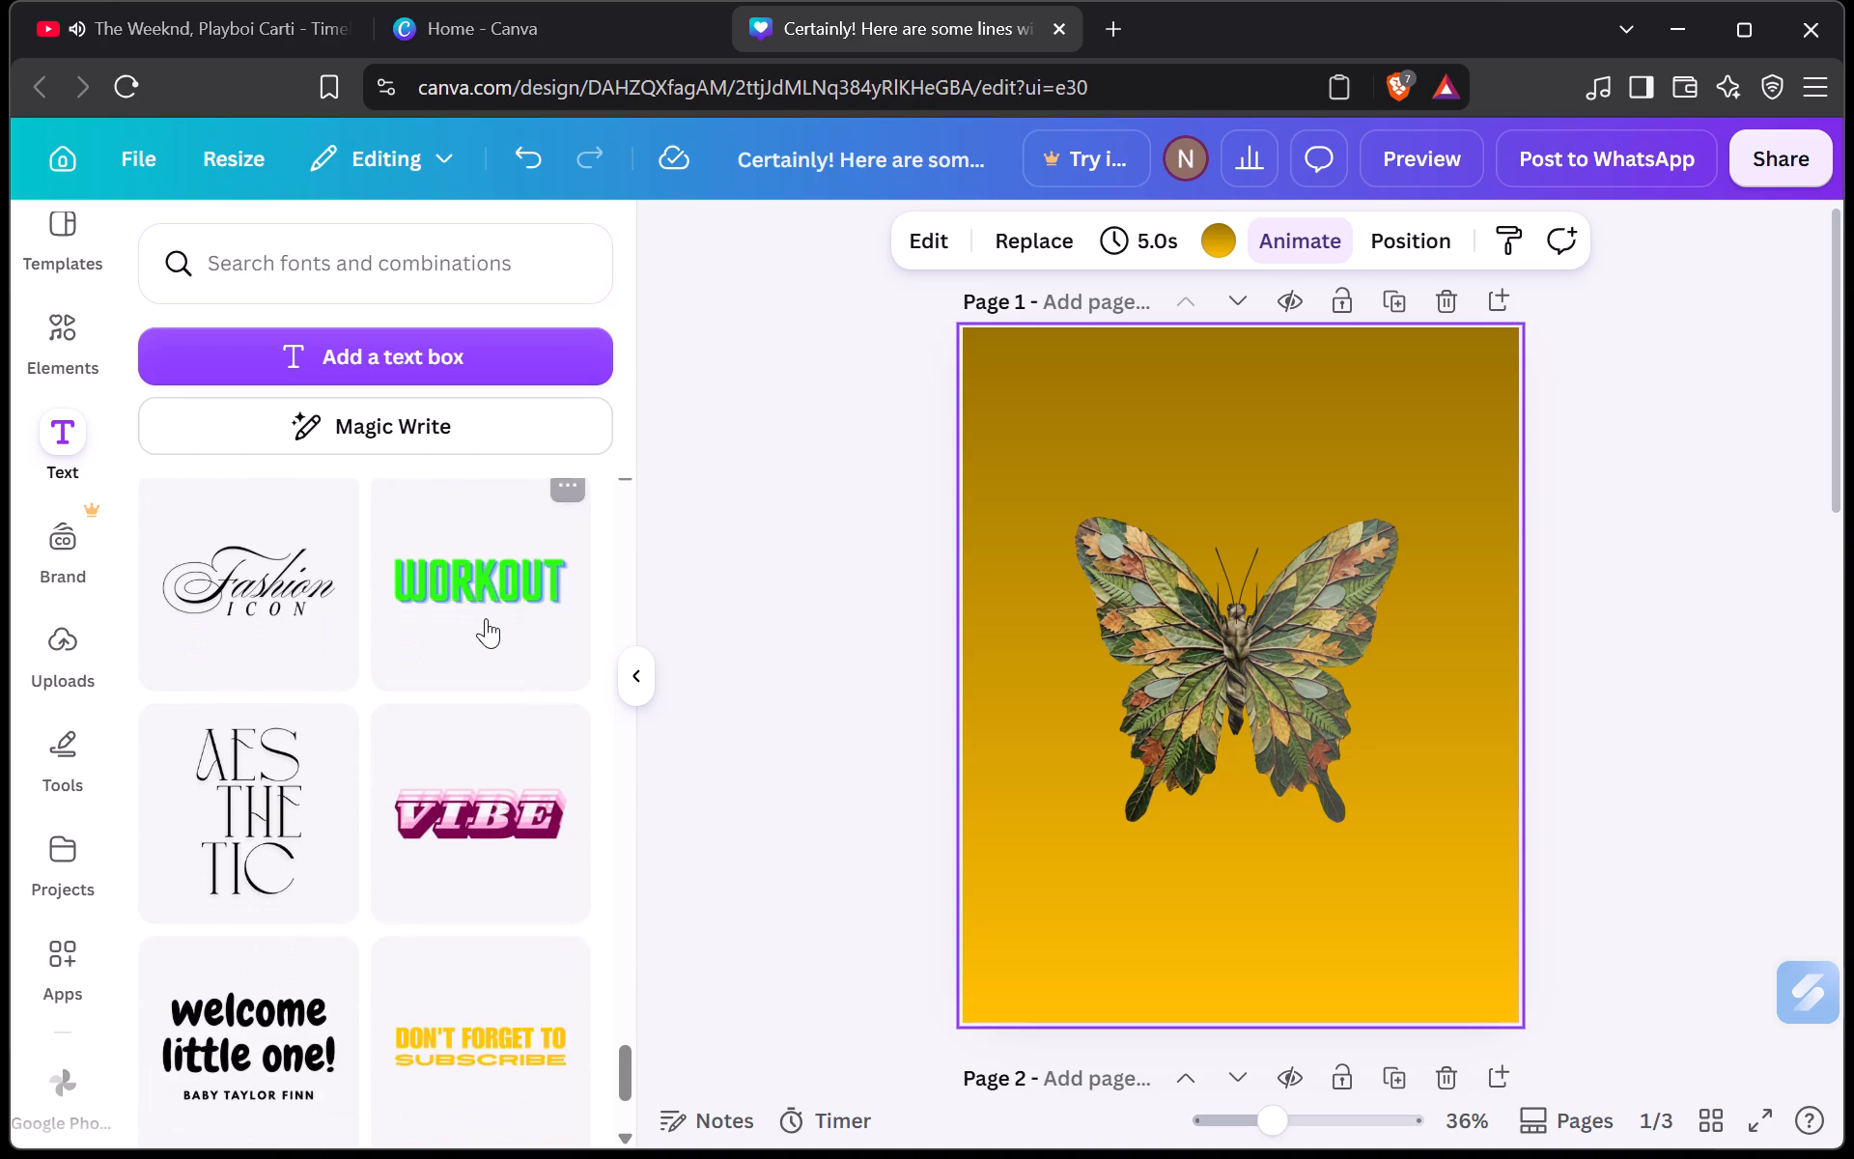
scroll(314, 766, down, 2)
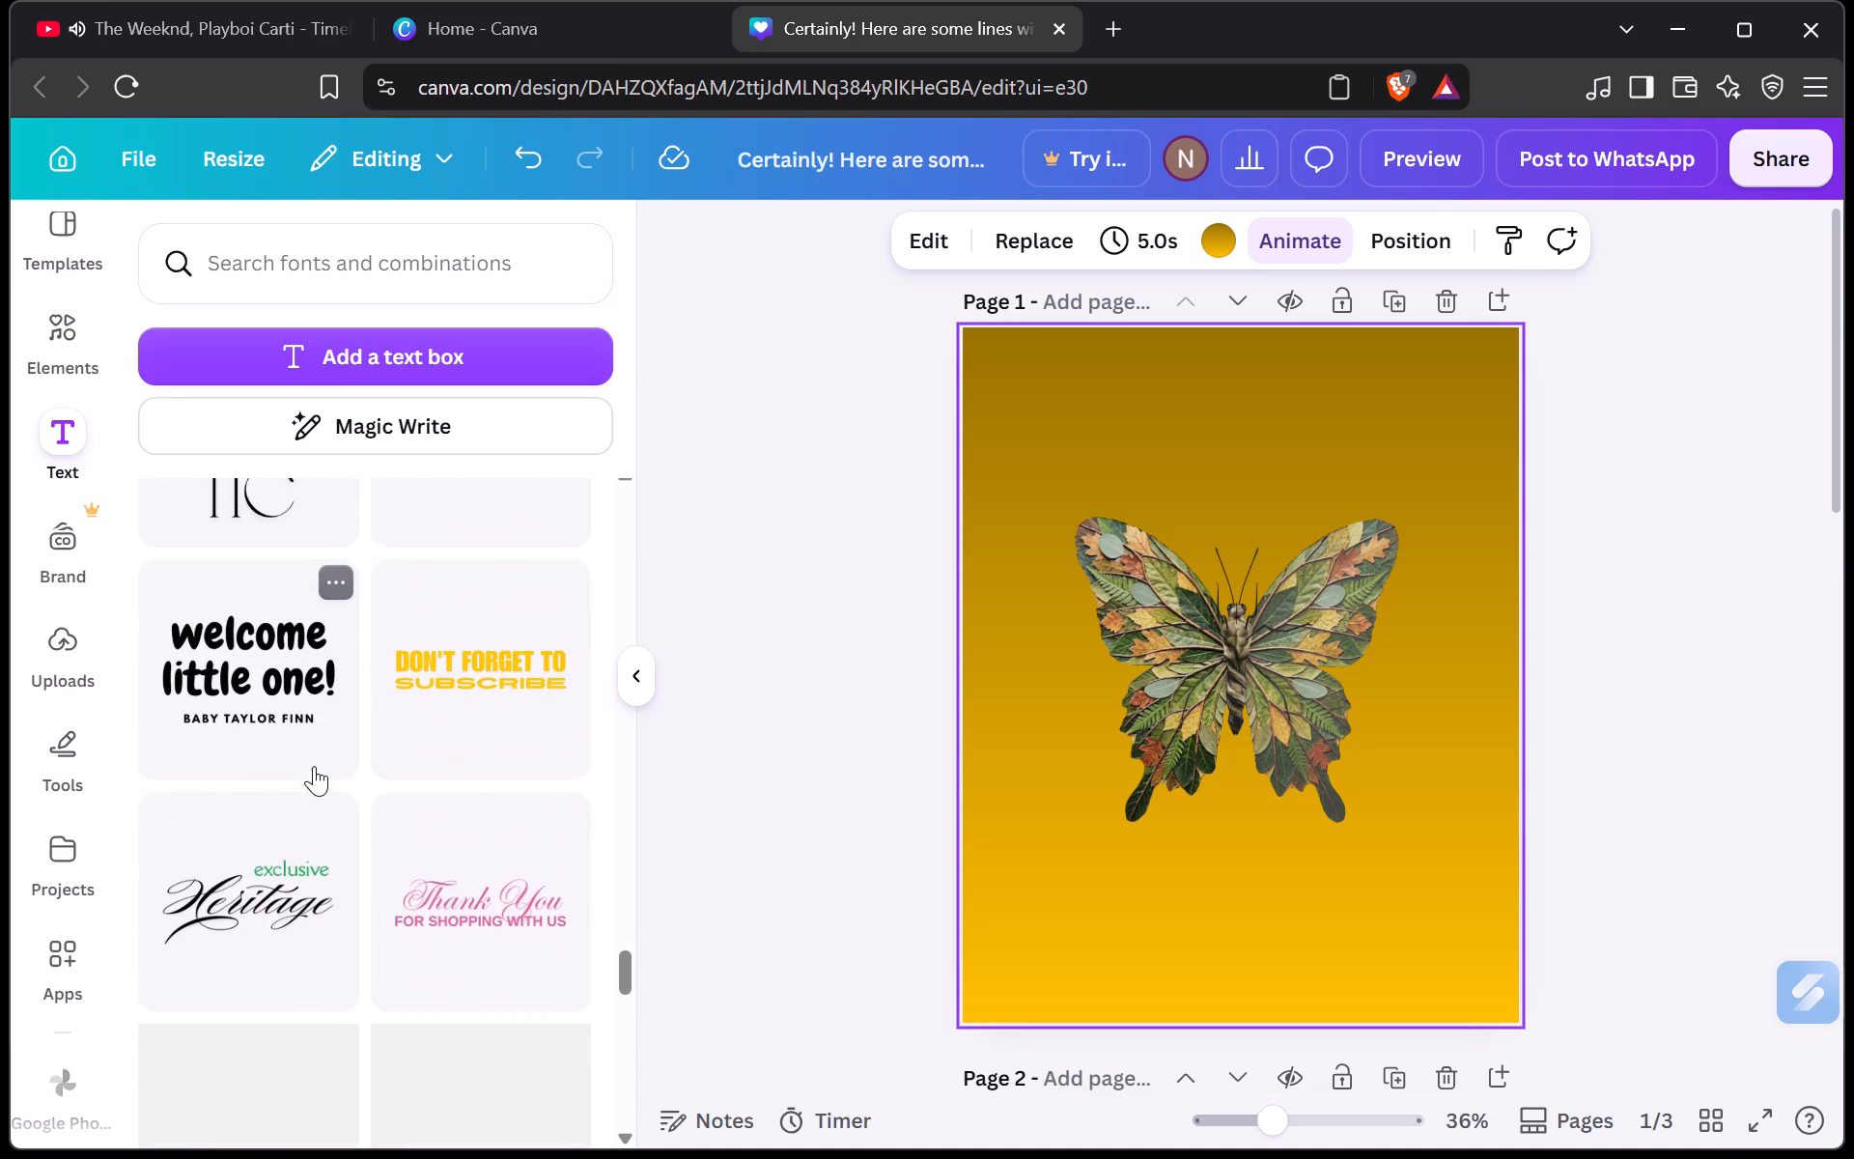
scroll(314, 766, down, 8)
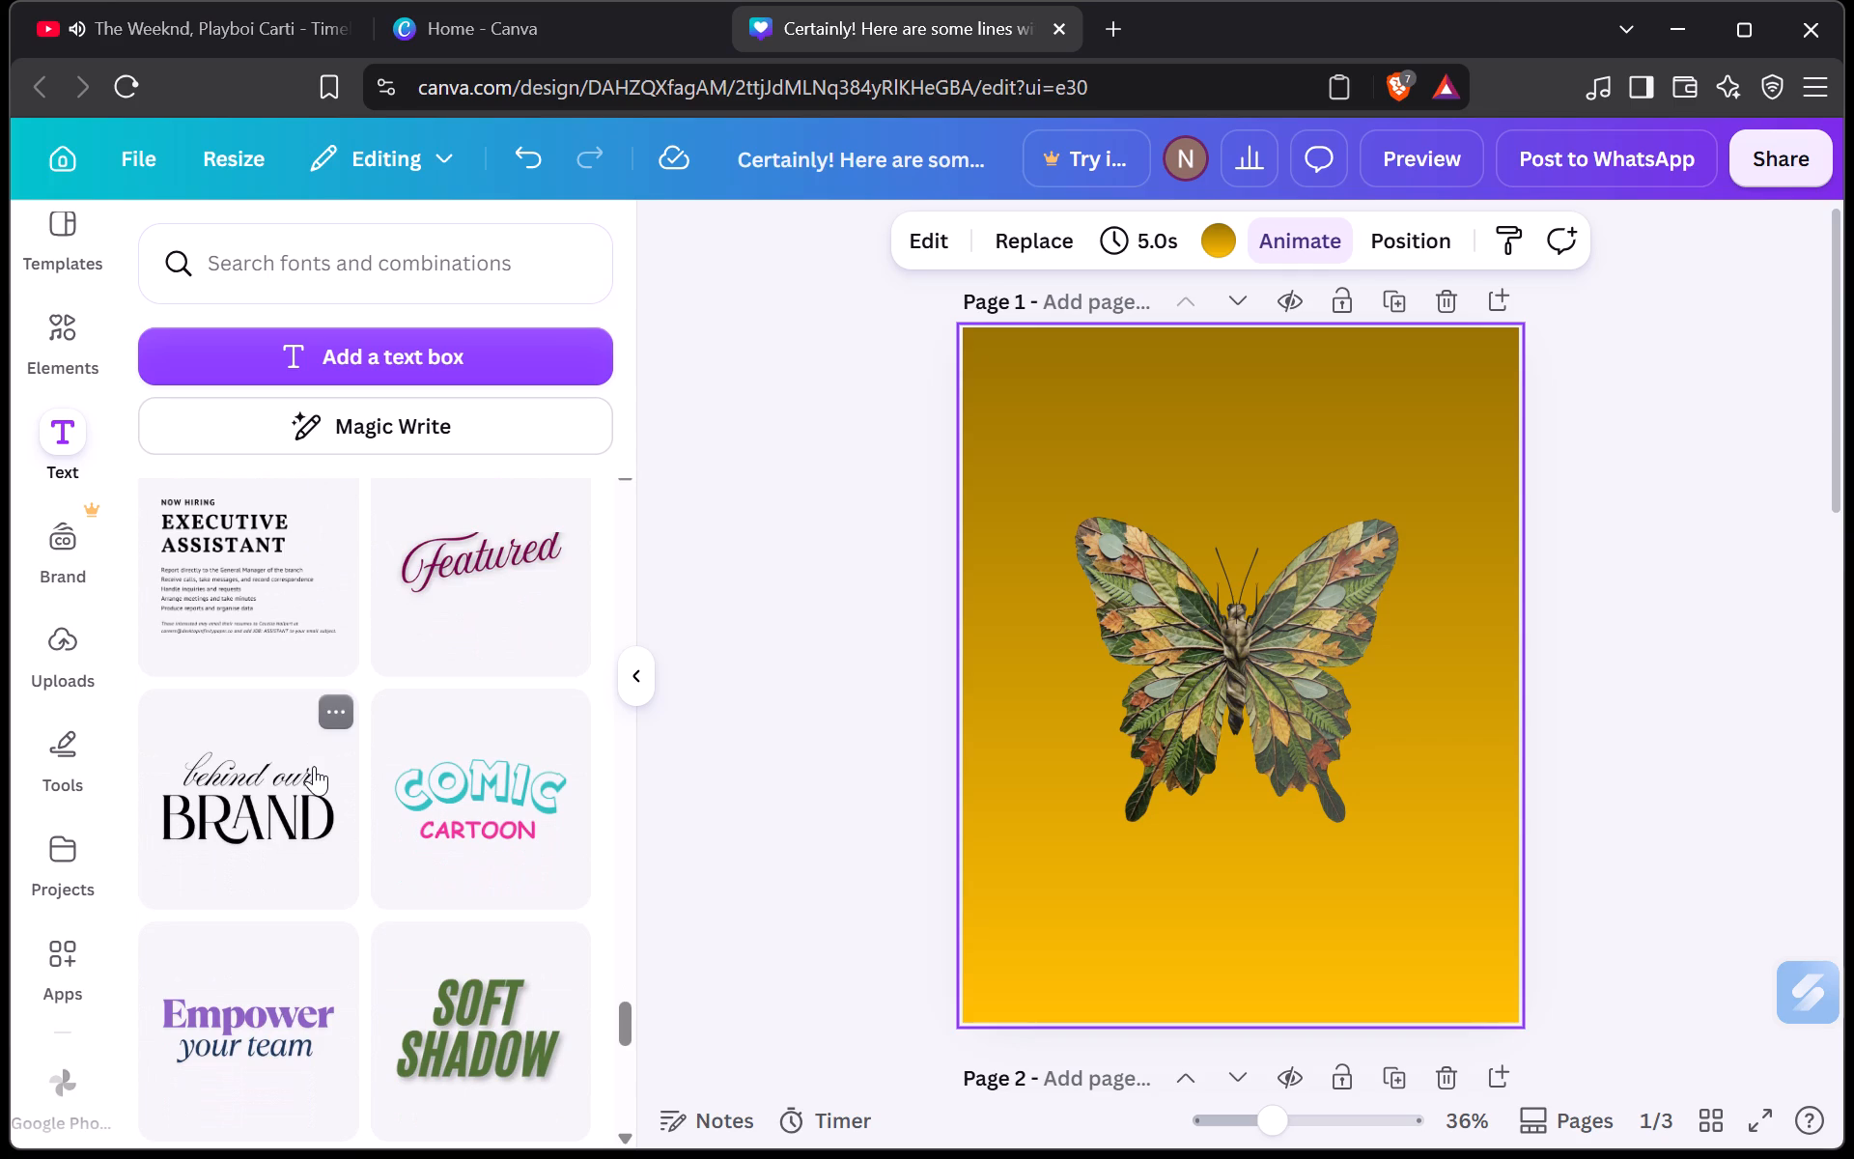
scroll(314, 766, down, 2)
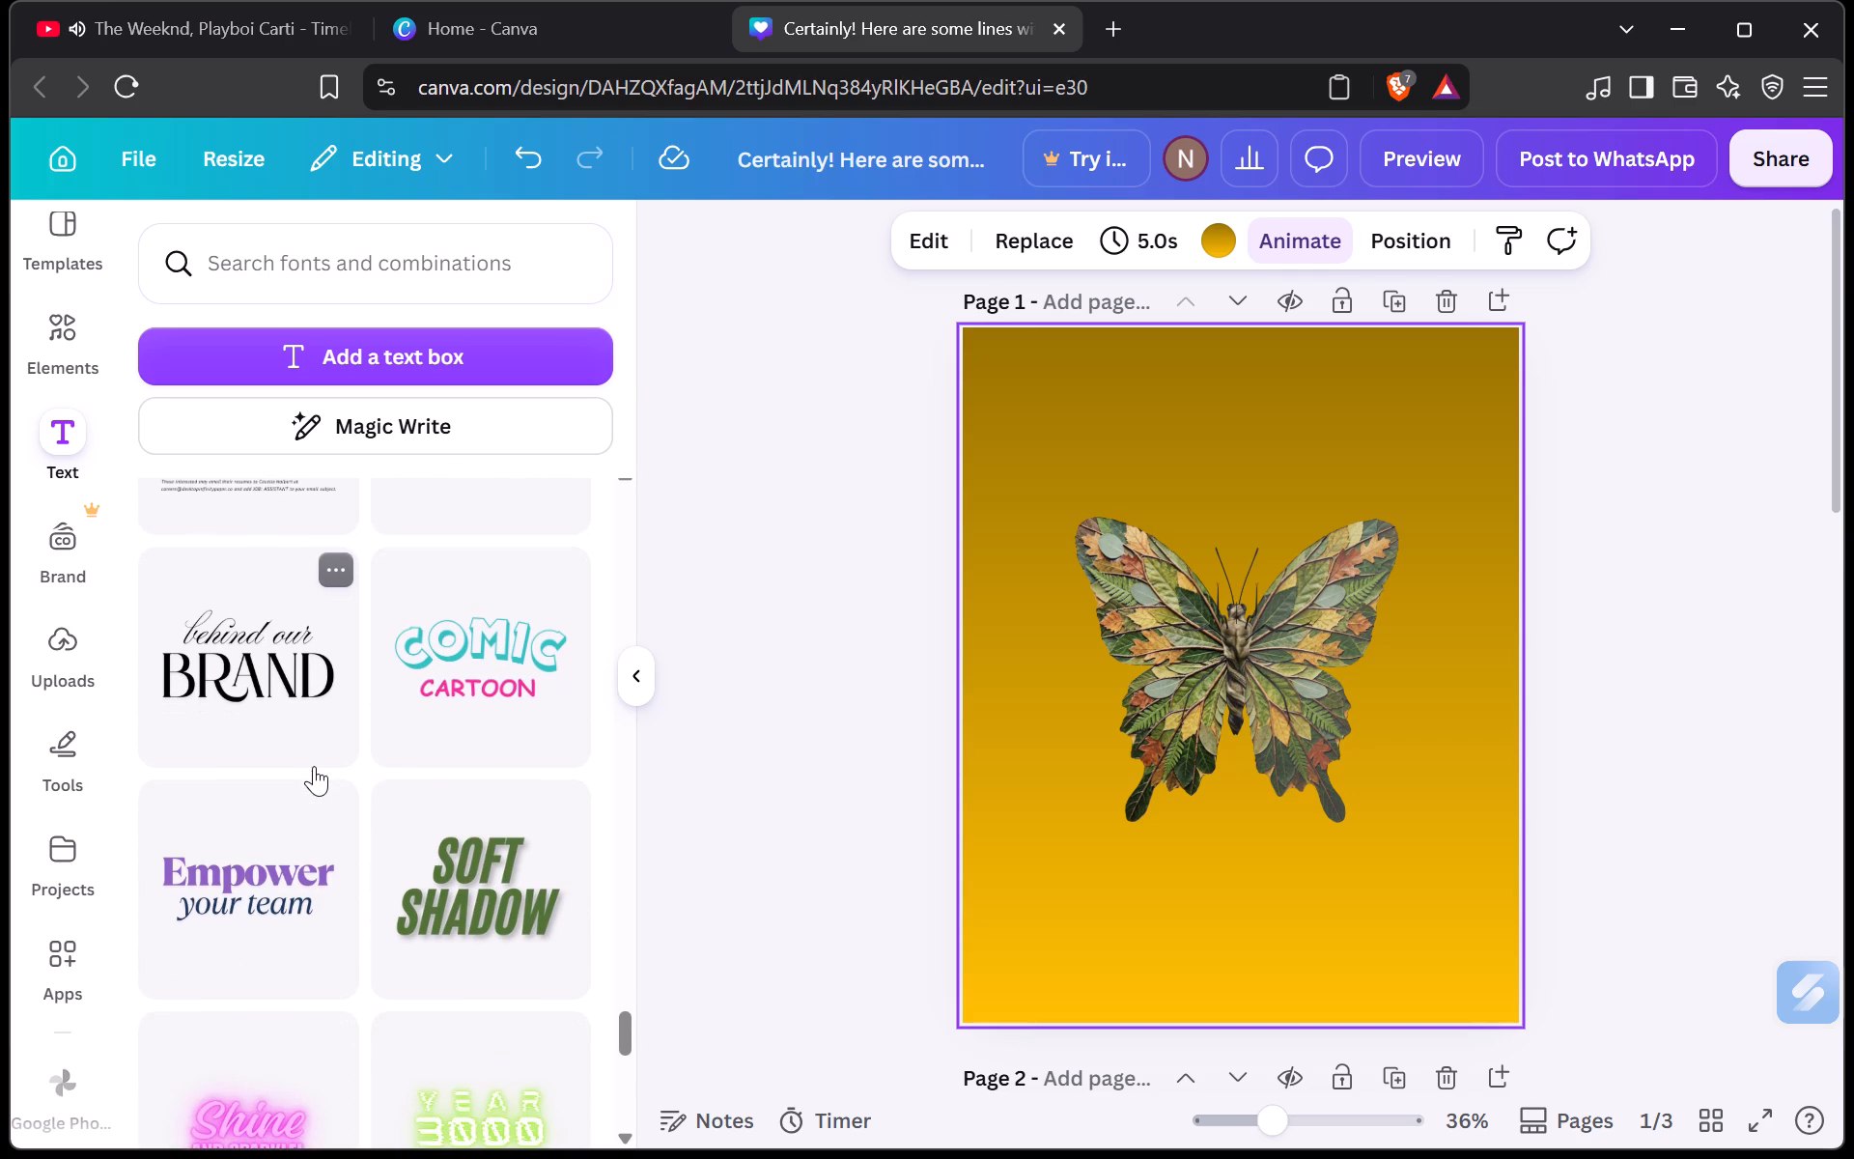
scroll(314, 766, down, 1)
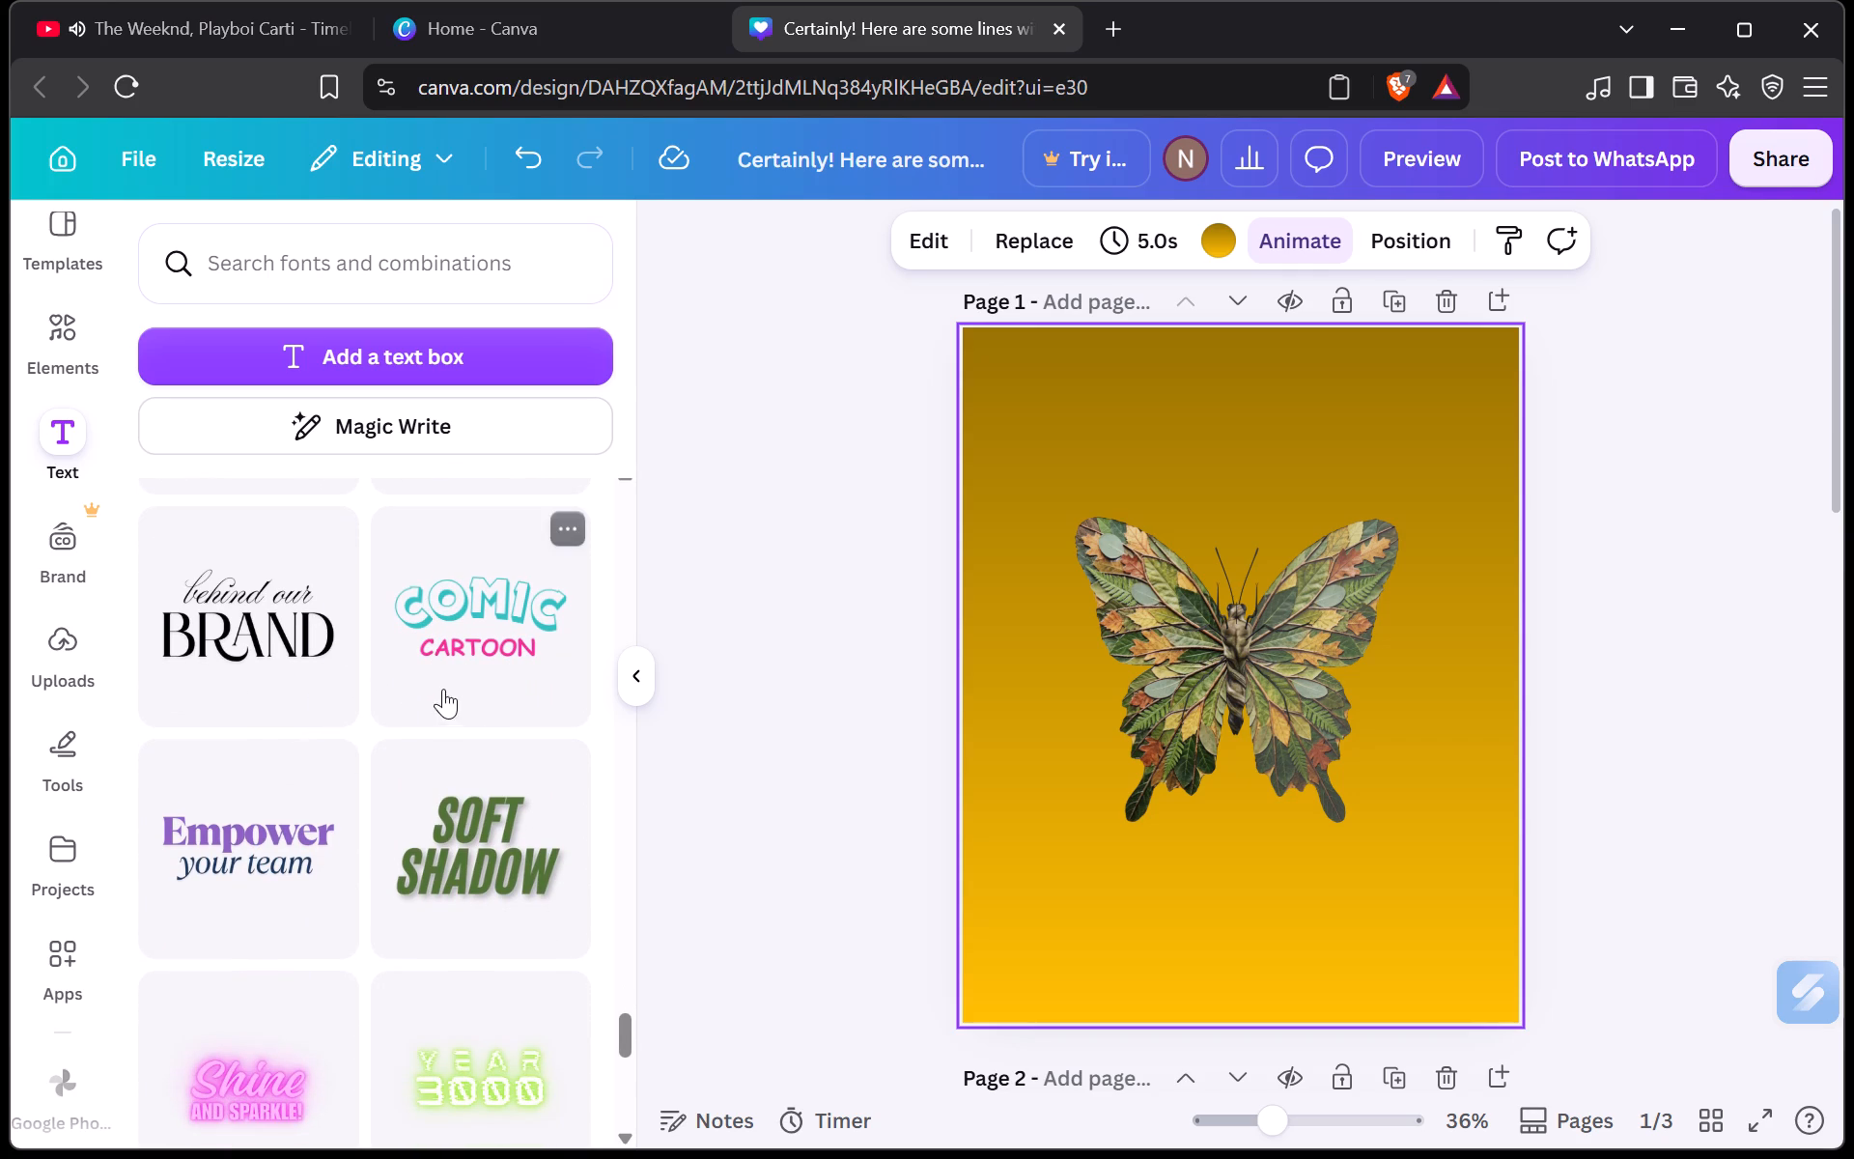
scroll(295, 841, down, 7)
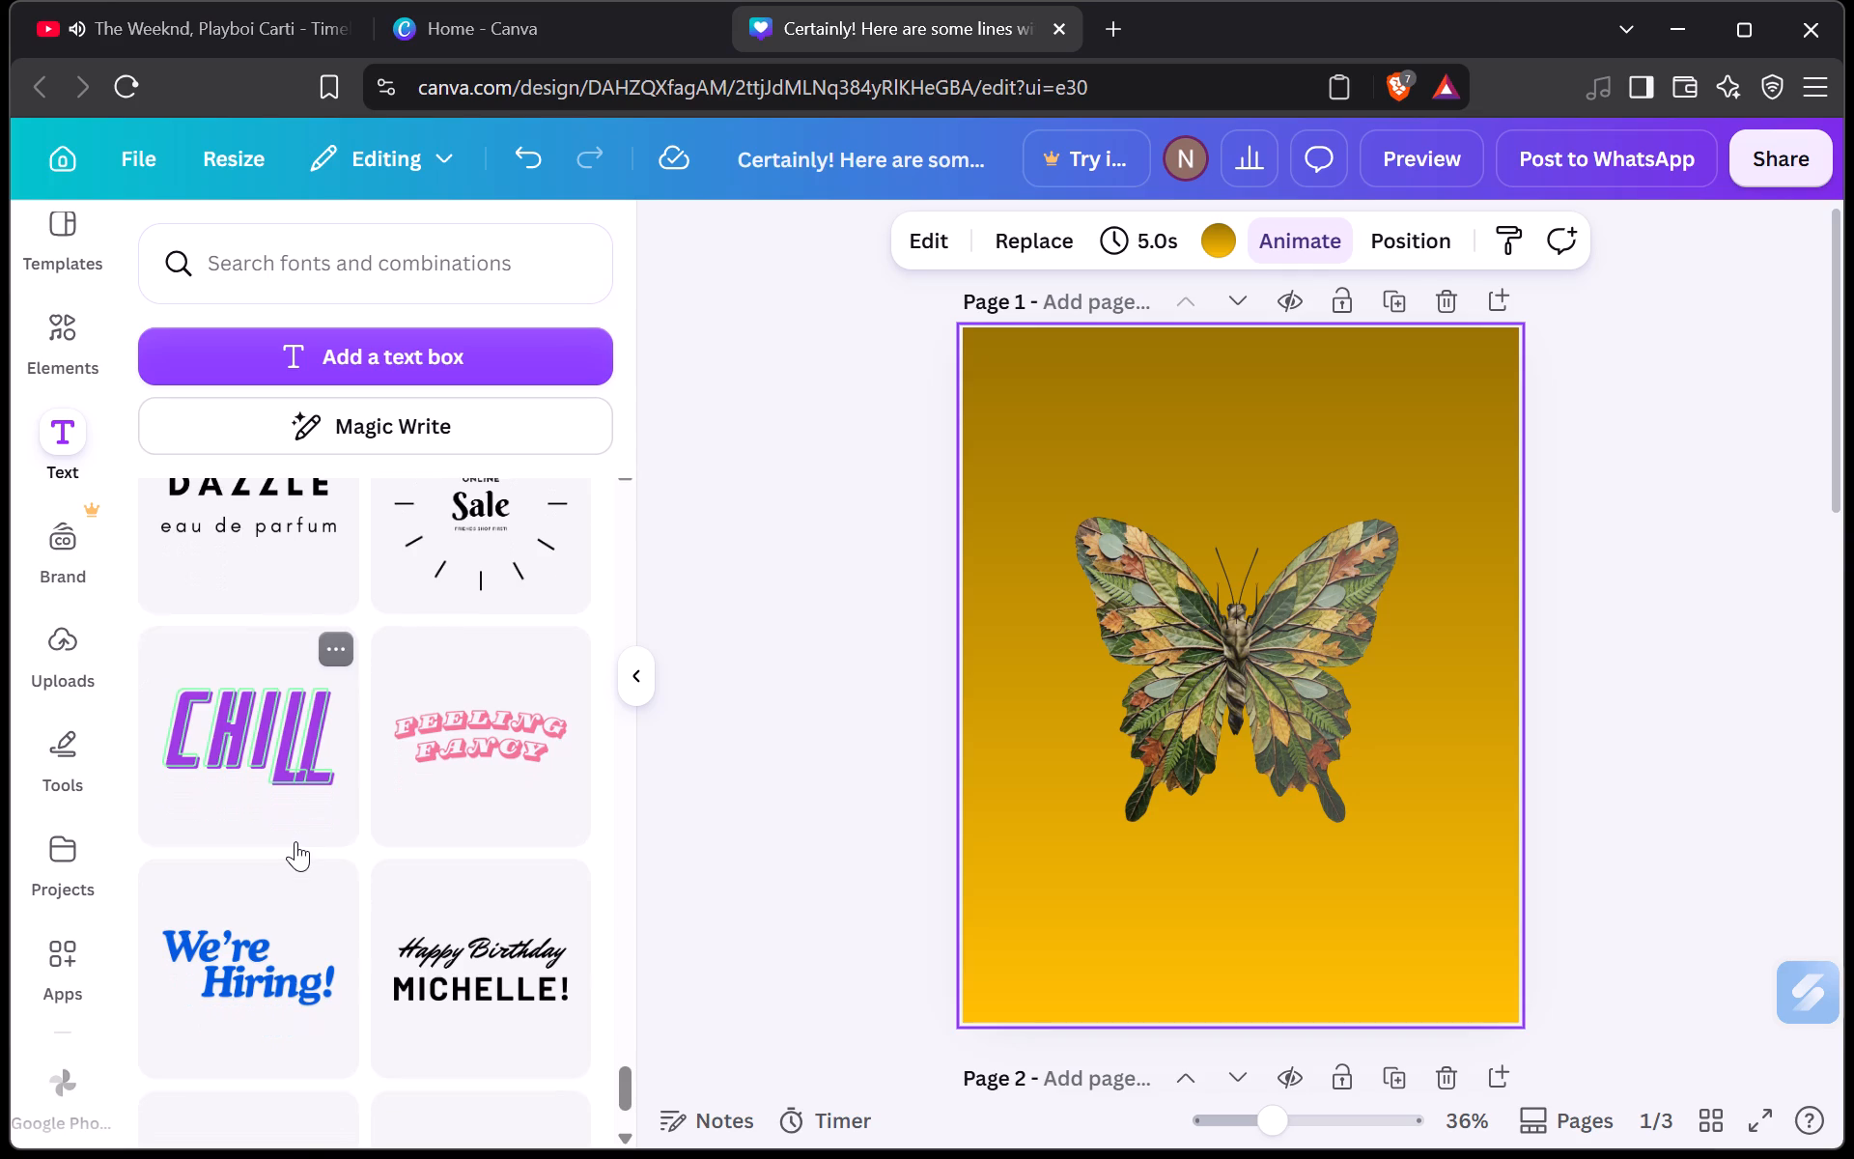
scroll(295, 841, down, 1)
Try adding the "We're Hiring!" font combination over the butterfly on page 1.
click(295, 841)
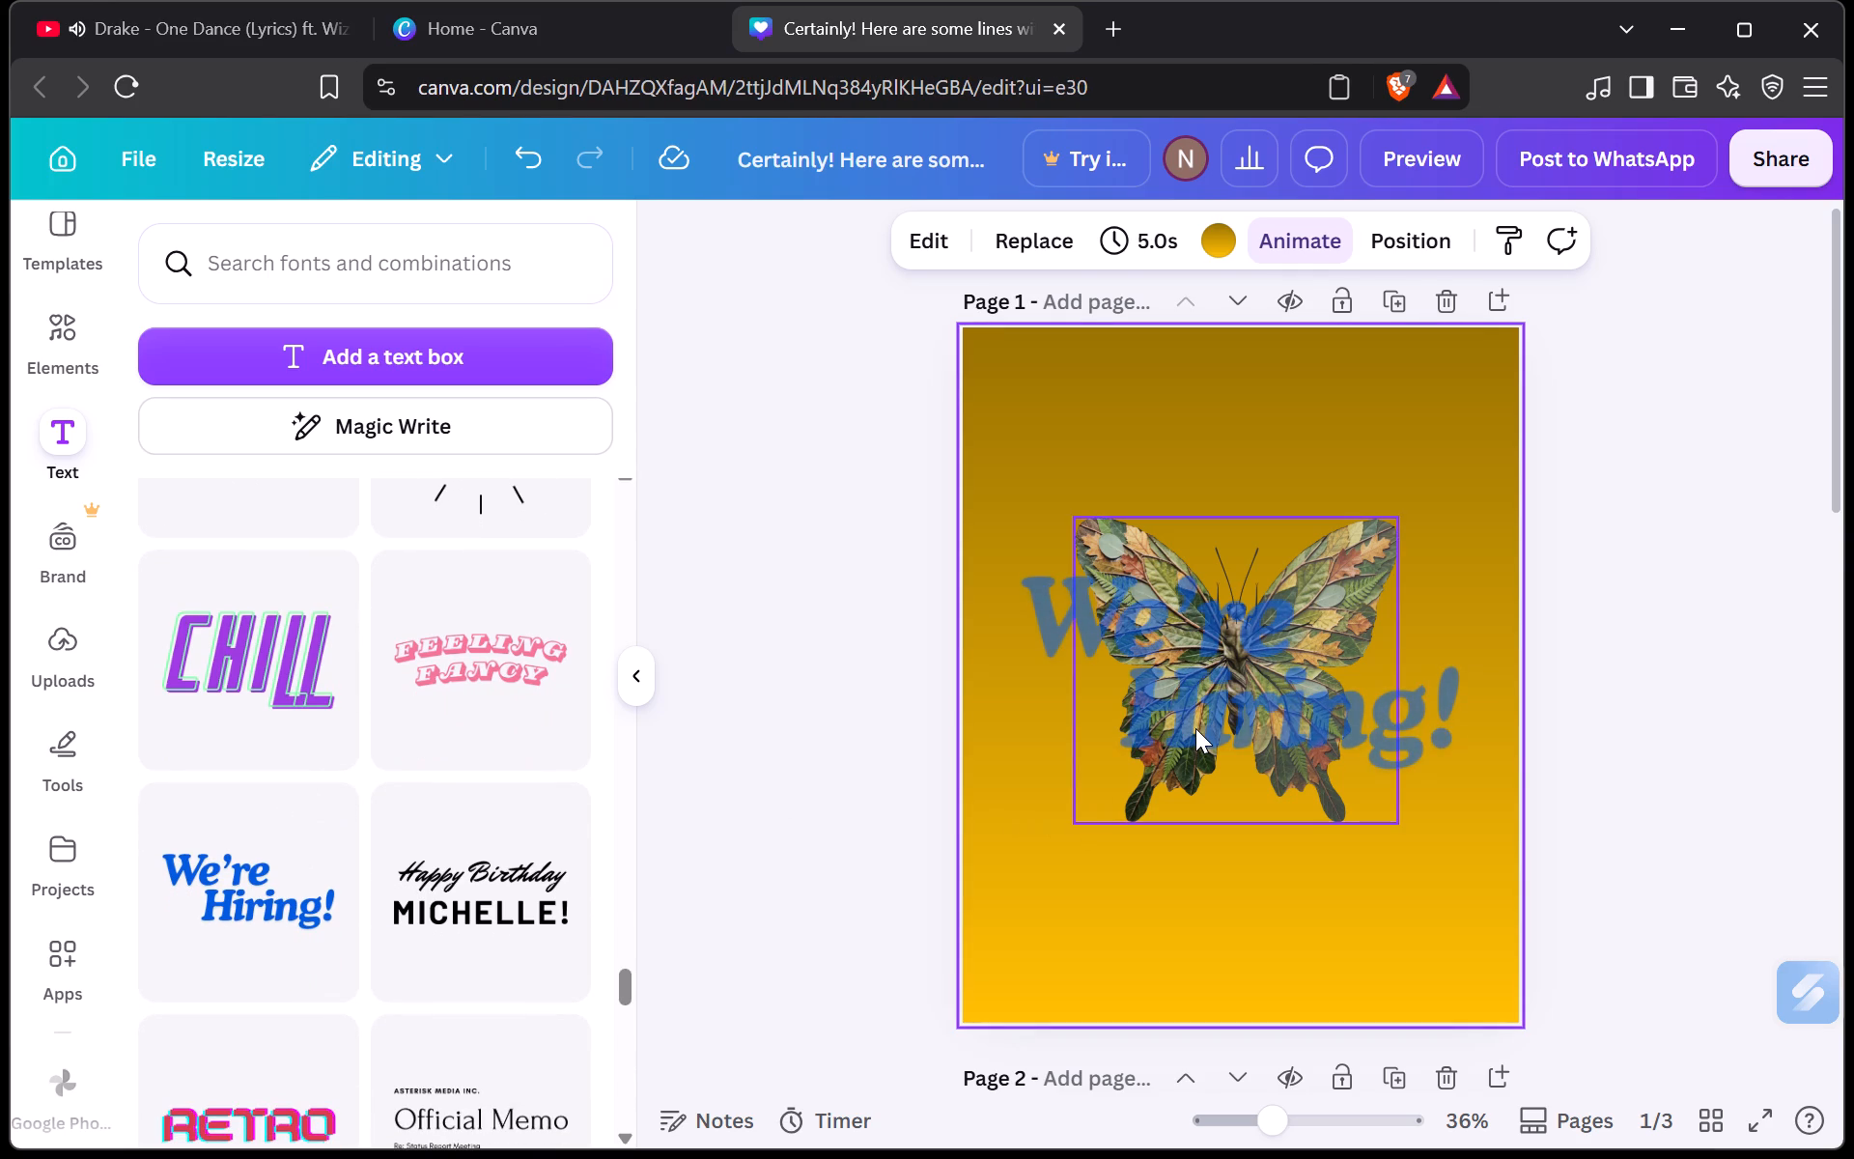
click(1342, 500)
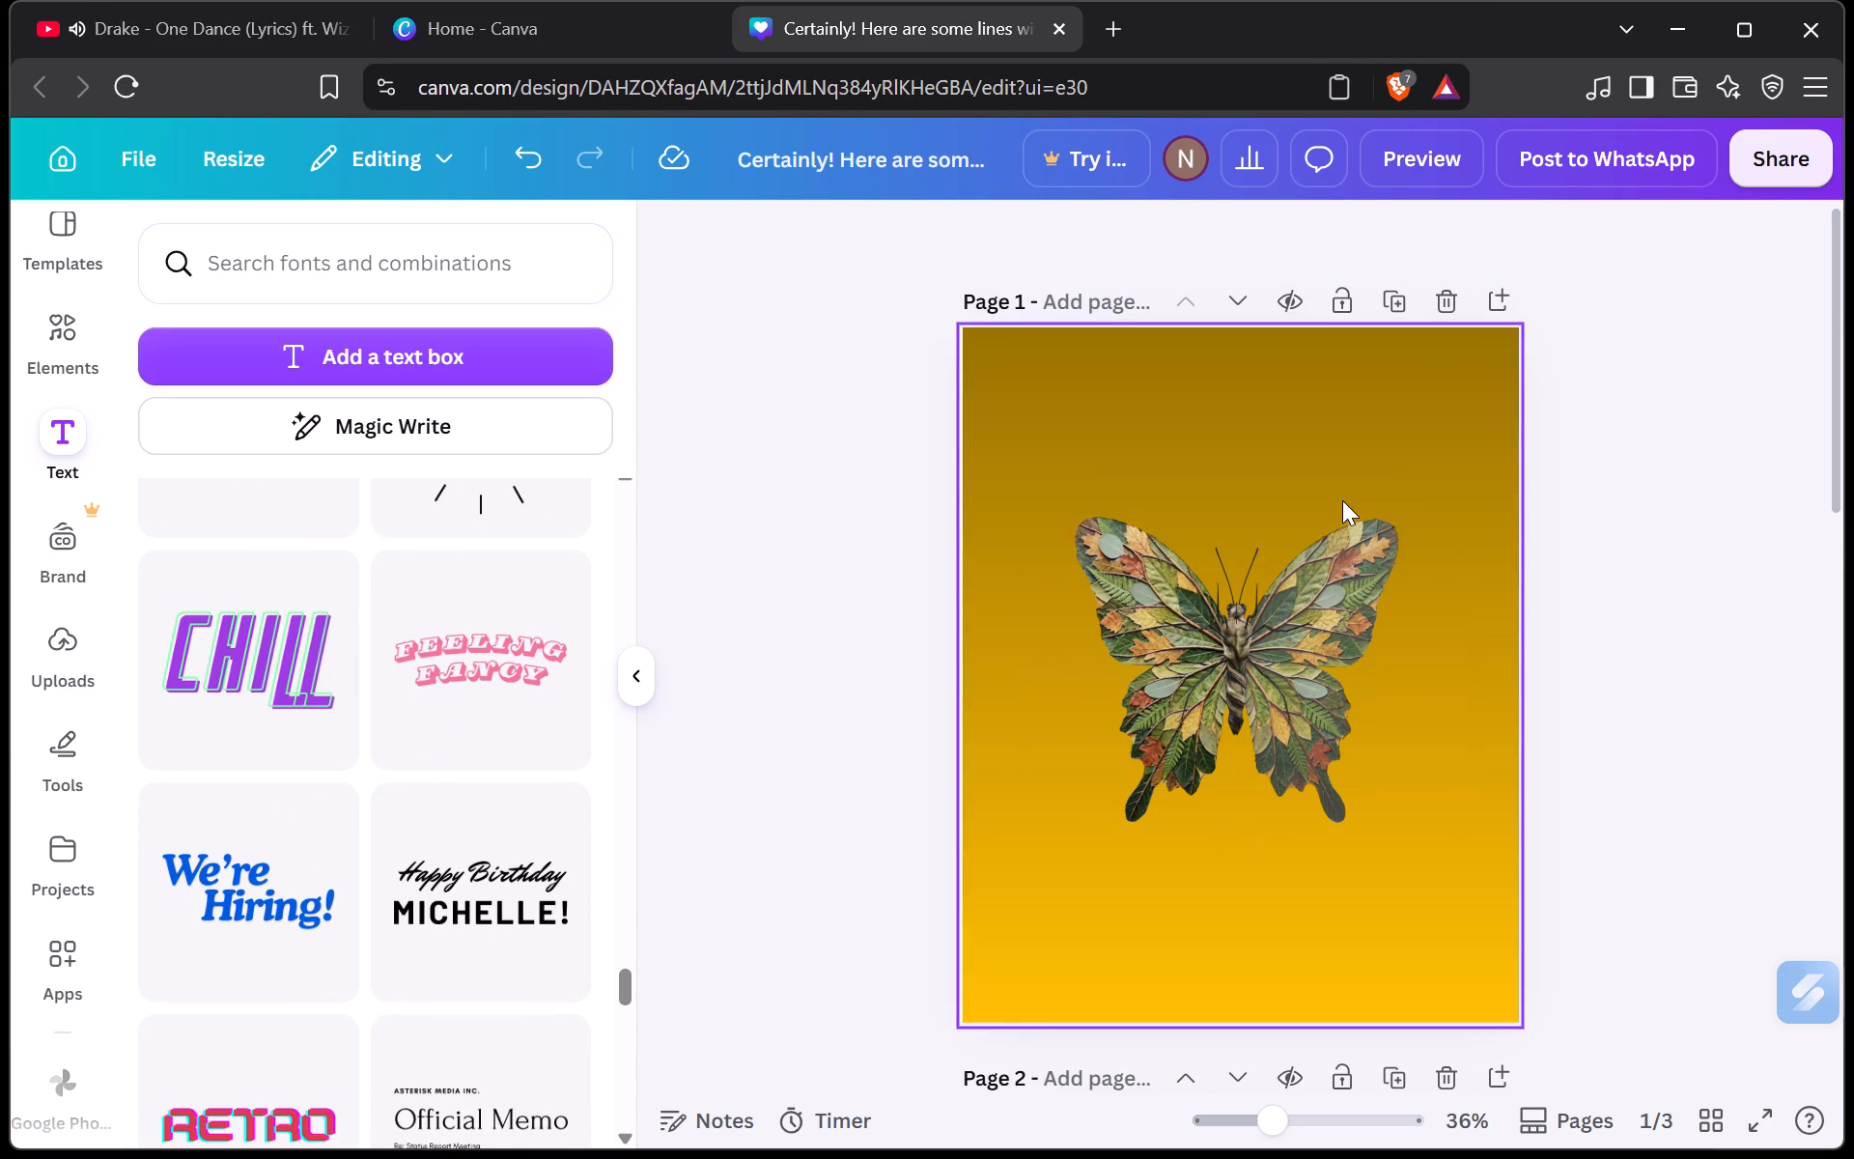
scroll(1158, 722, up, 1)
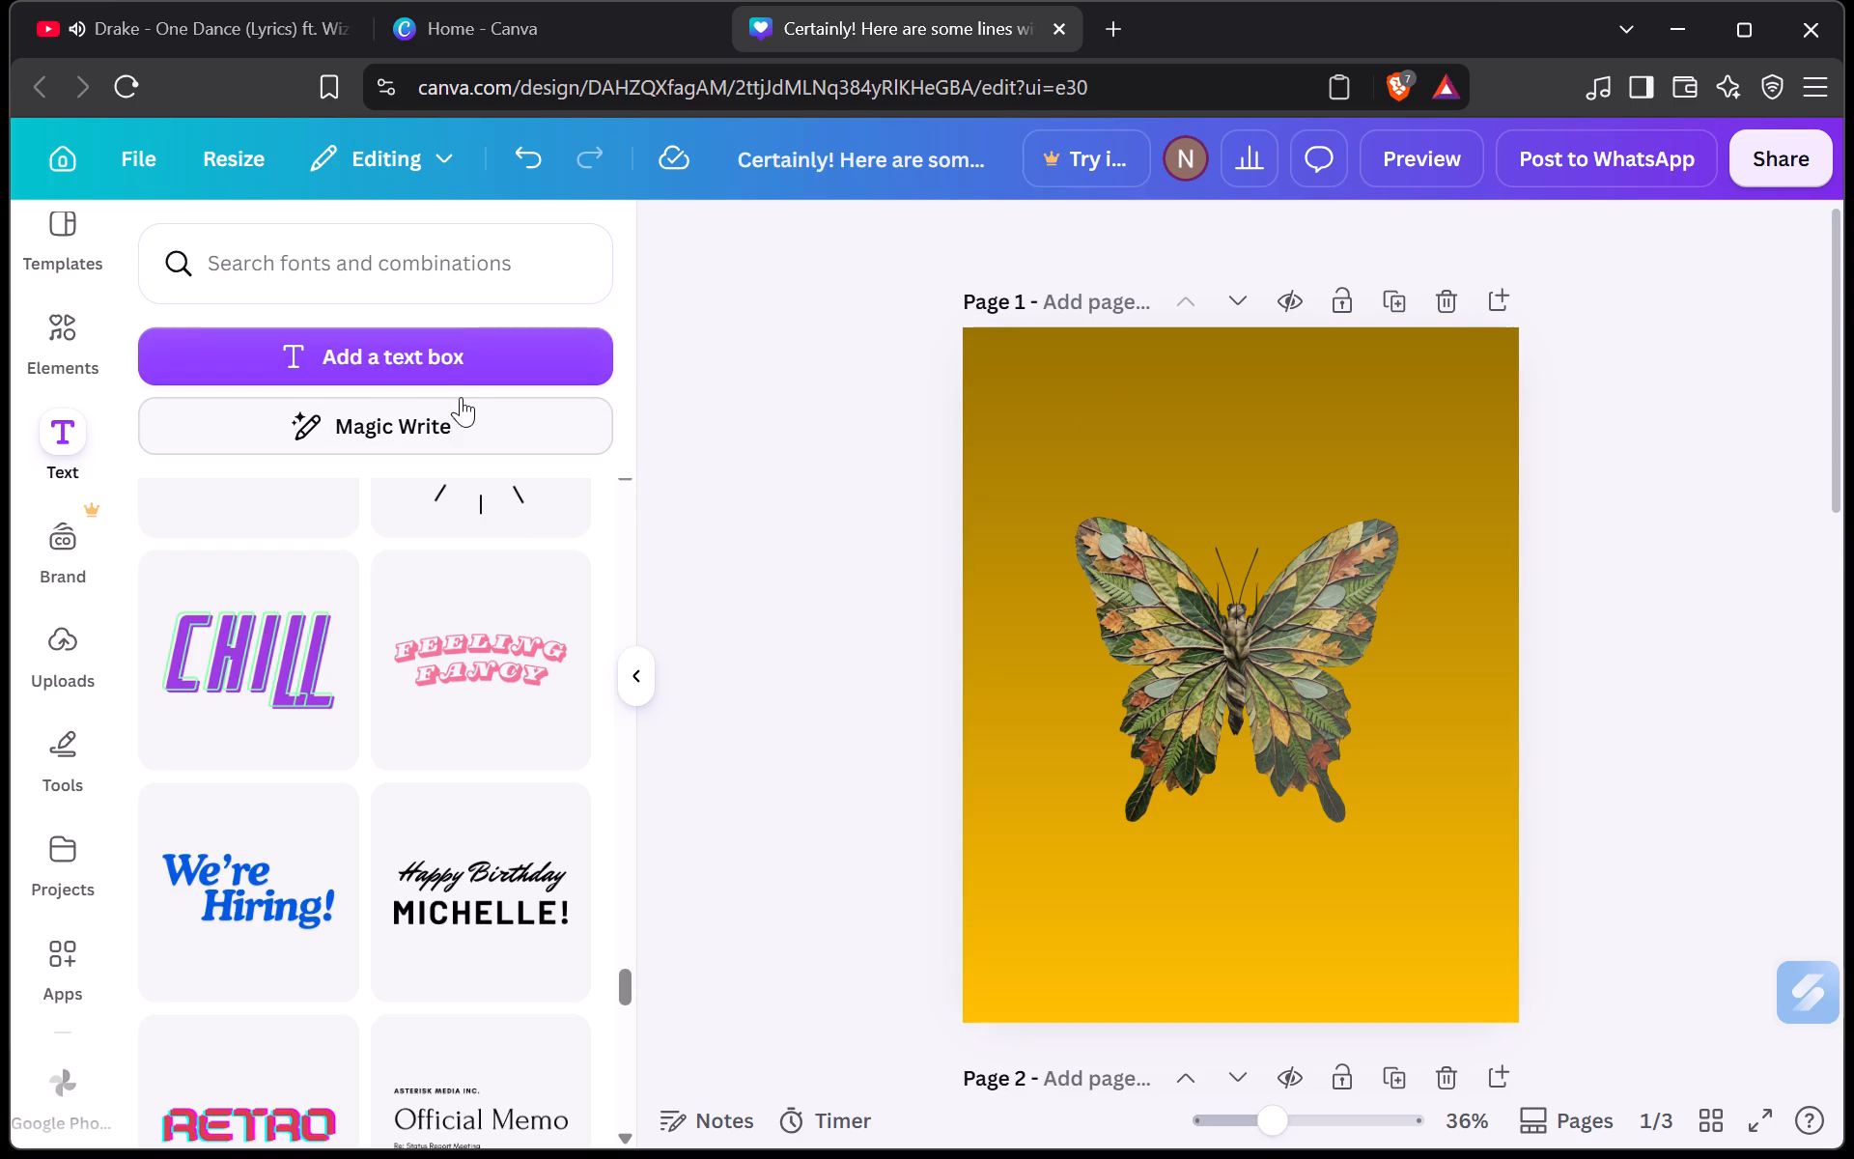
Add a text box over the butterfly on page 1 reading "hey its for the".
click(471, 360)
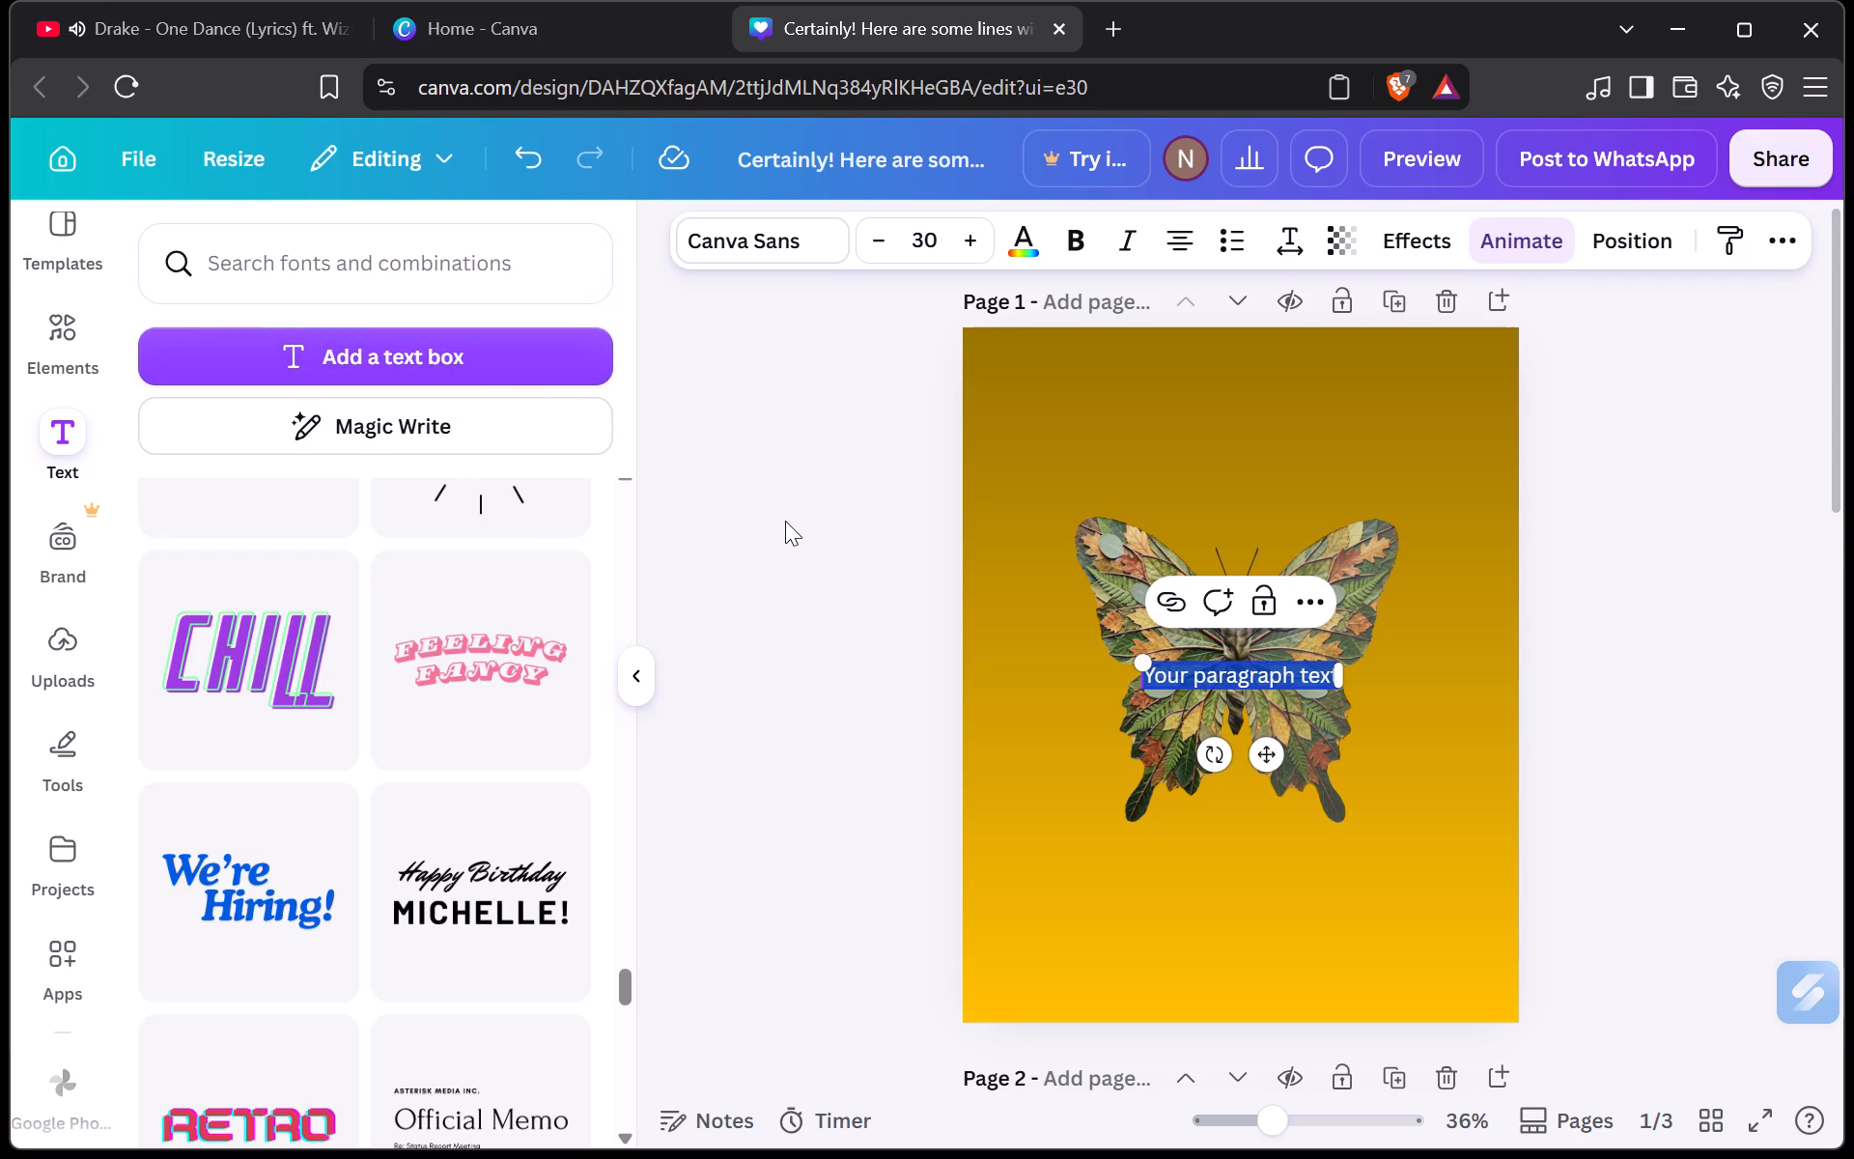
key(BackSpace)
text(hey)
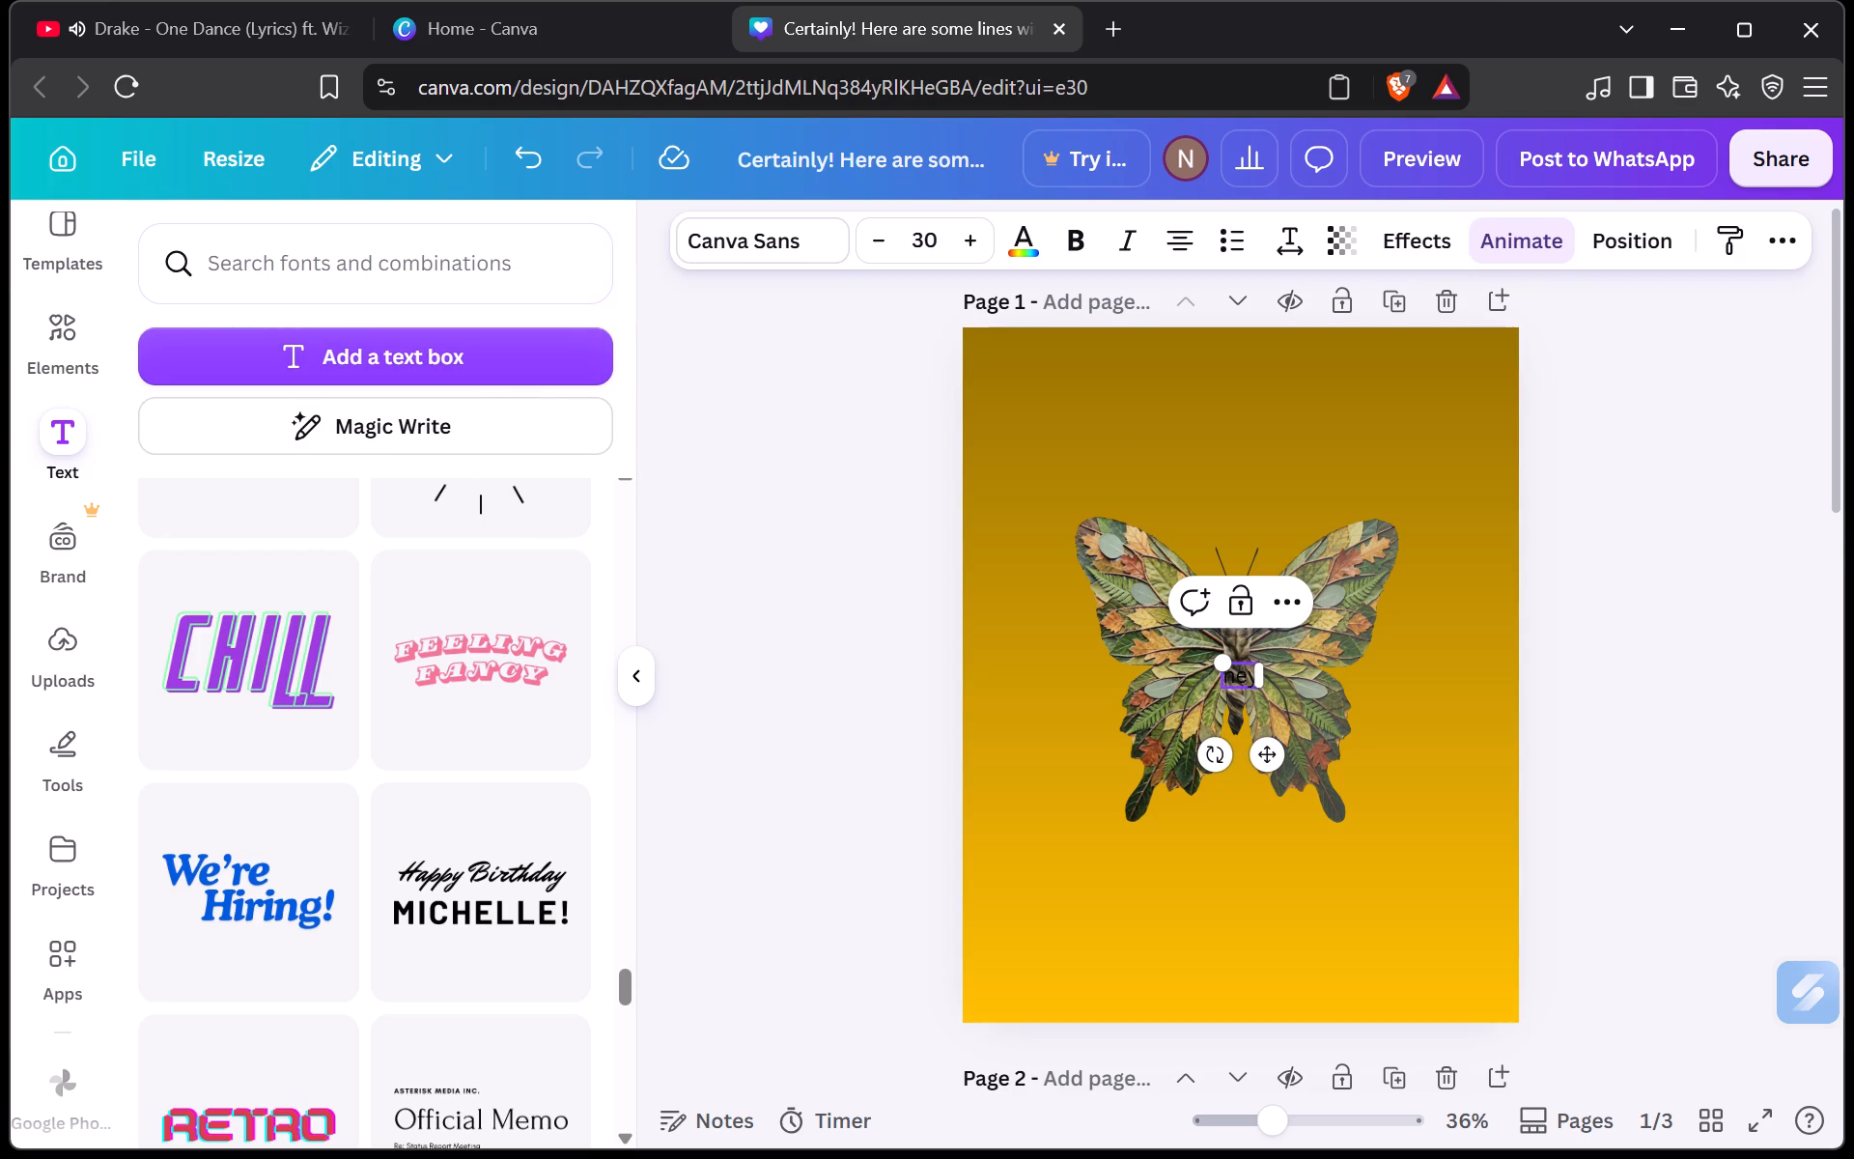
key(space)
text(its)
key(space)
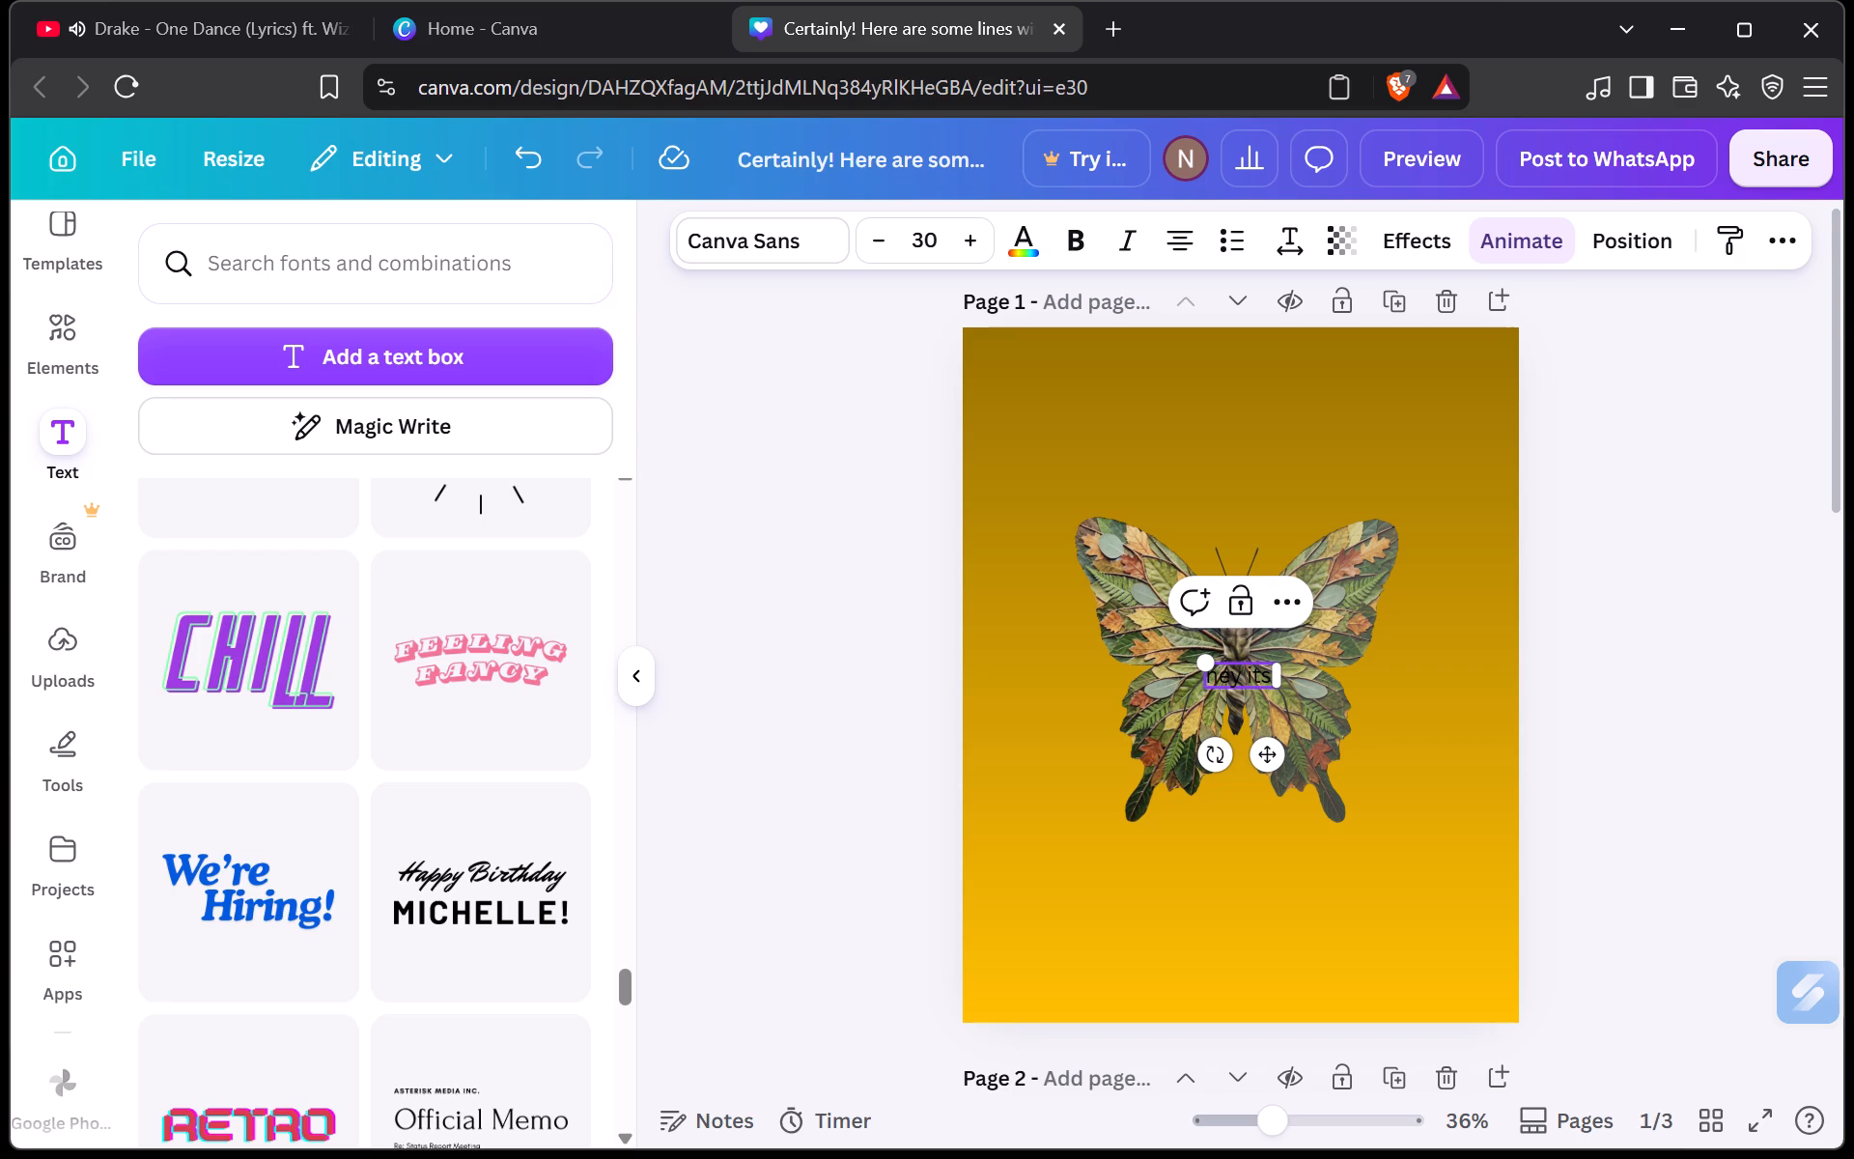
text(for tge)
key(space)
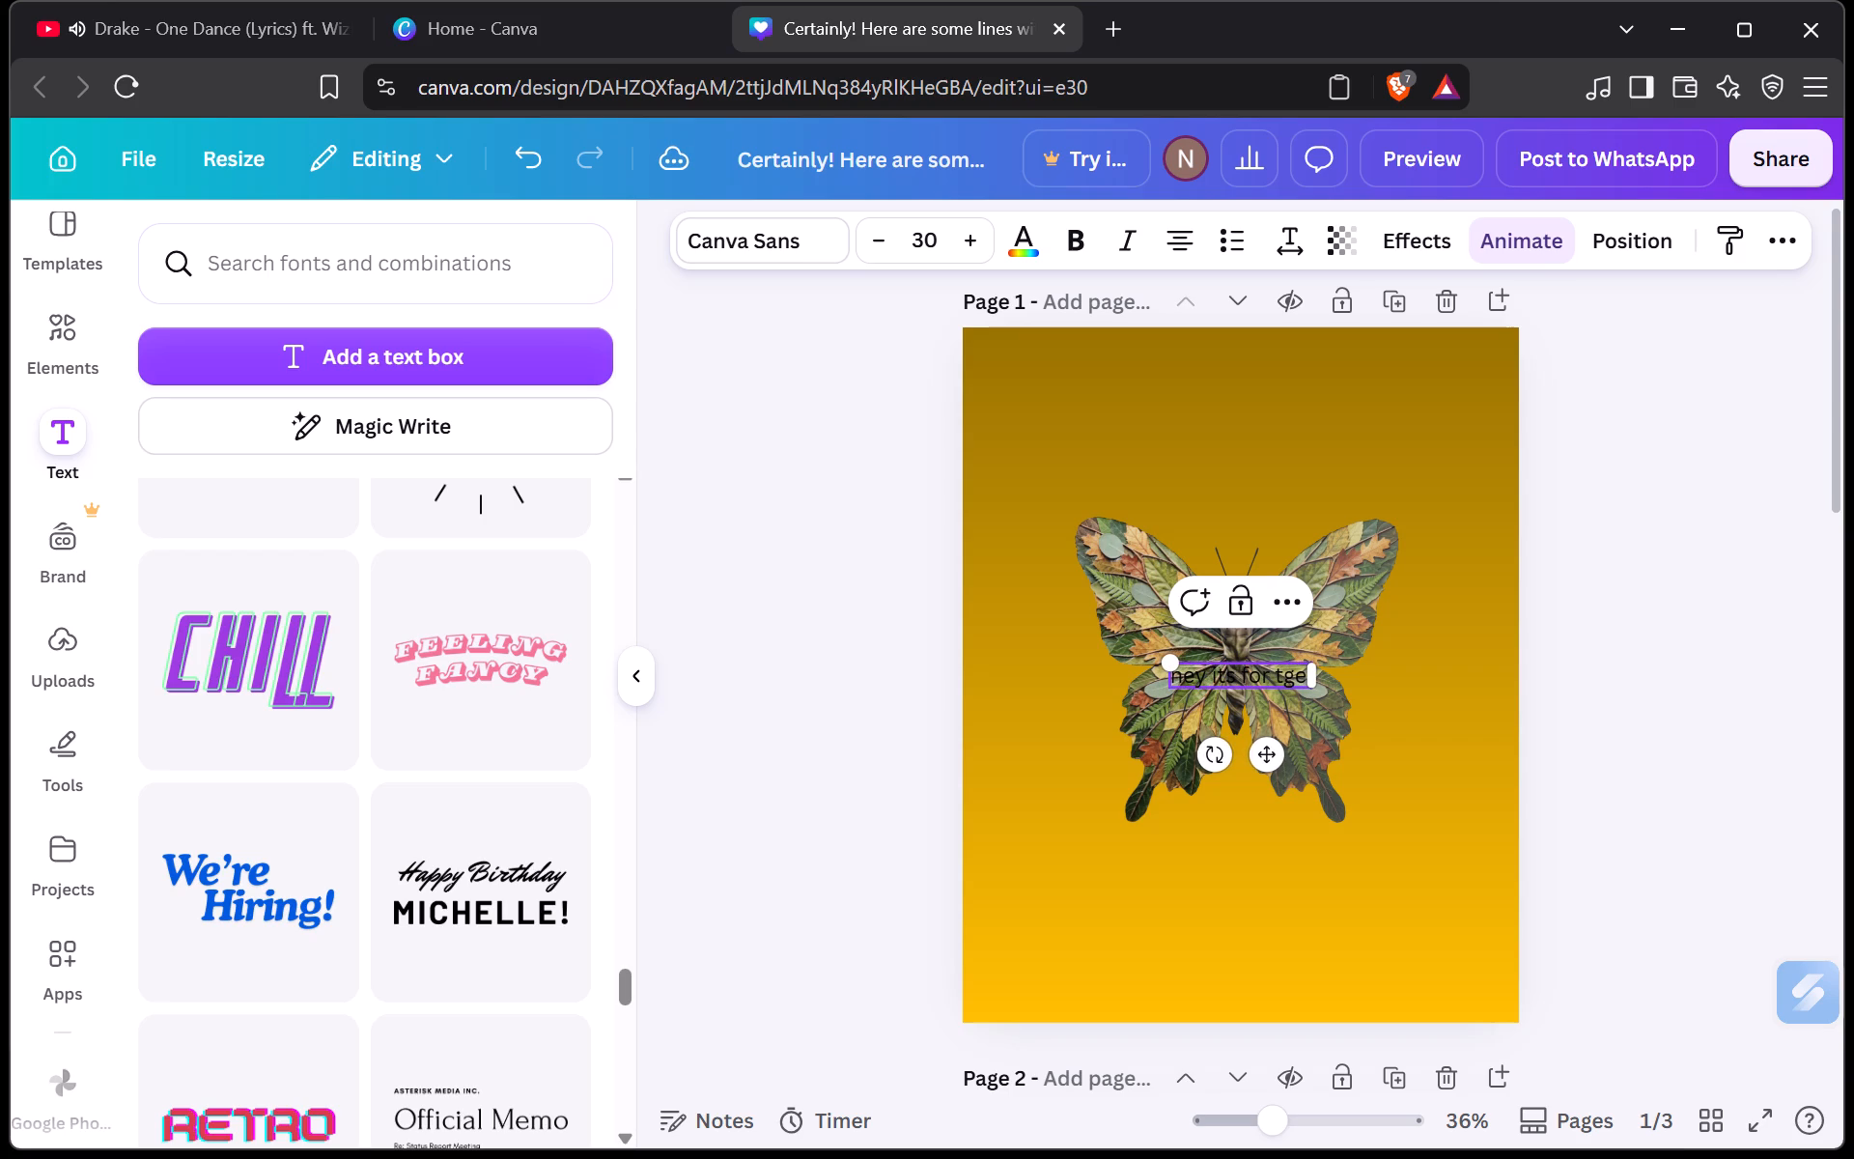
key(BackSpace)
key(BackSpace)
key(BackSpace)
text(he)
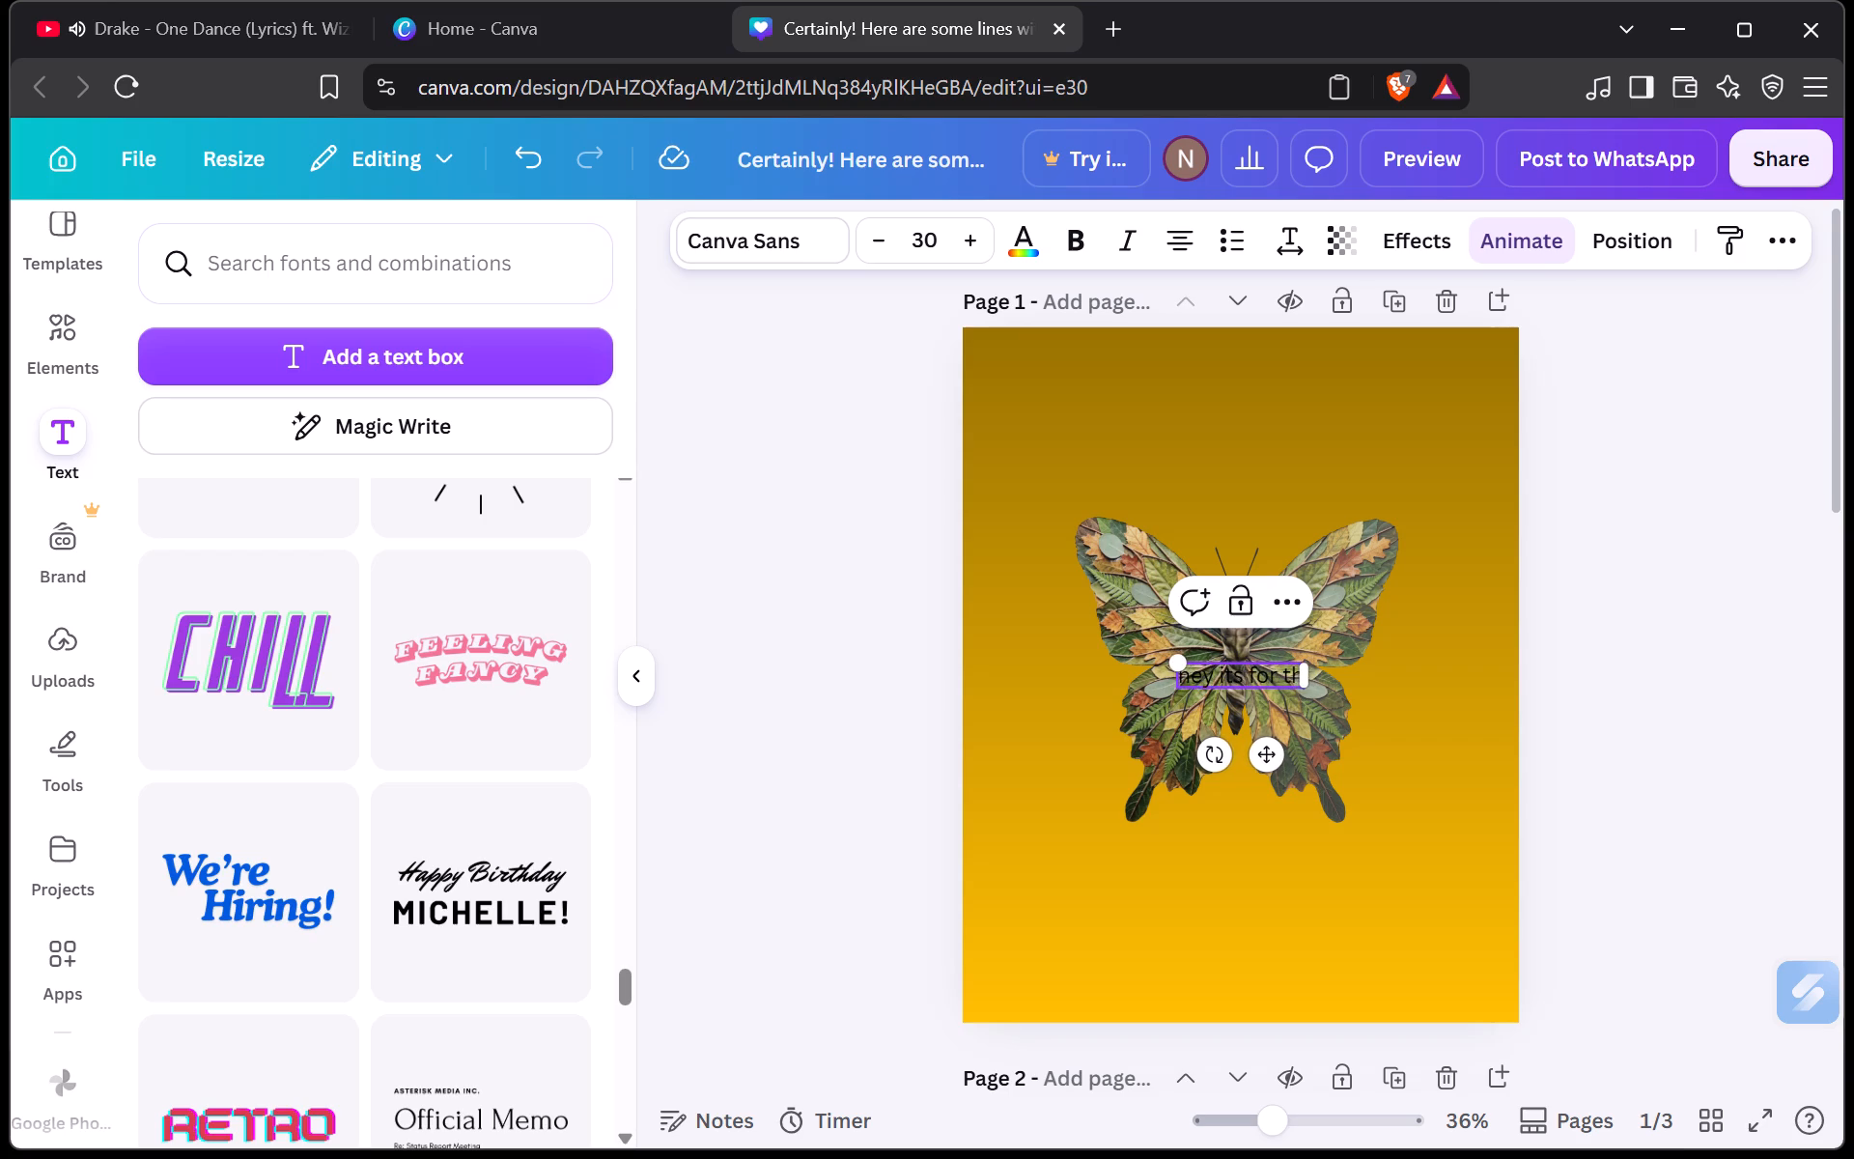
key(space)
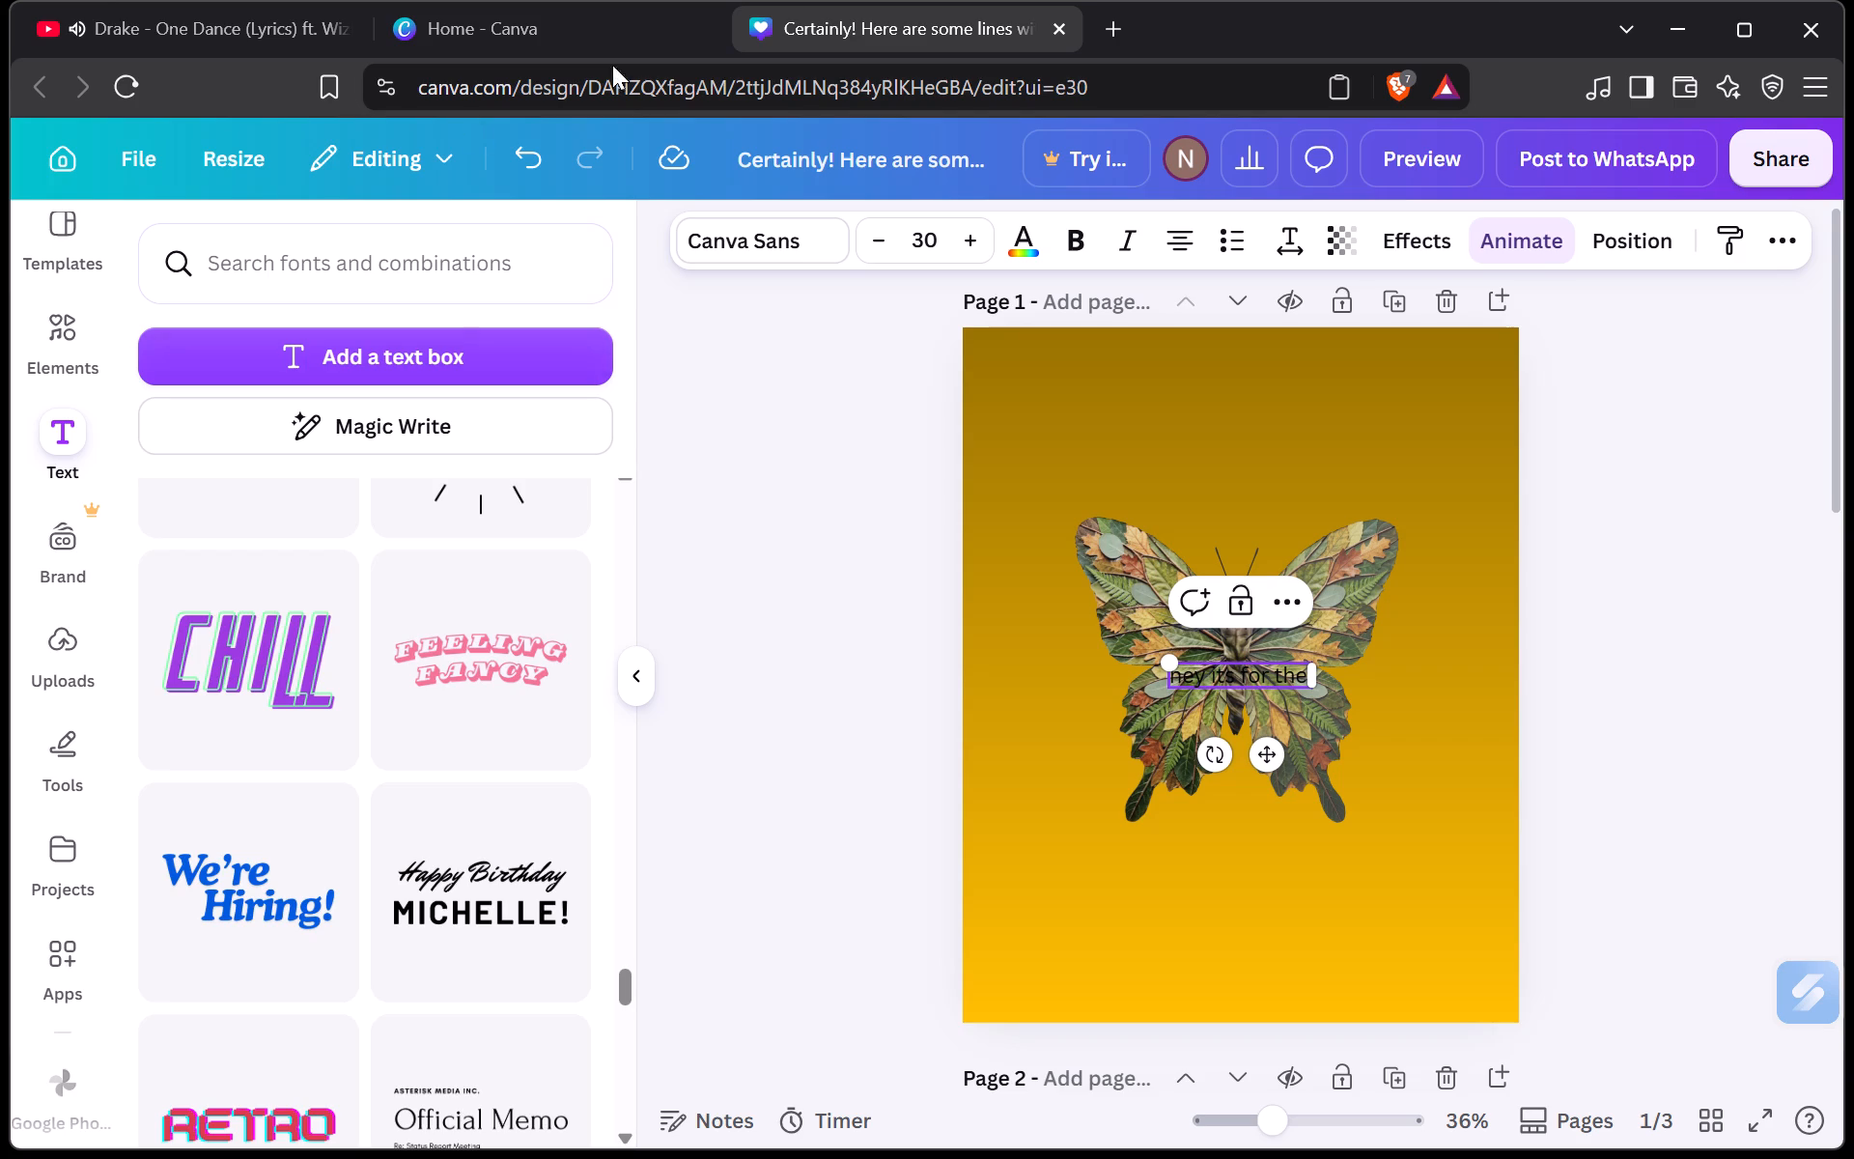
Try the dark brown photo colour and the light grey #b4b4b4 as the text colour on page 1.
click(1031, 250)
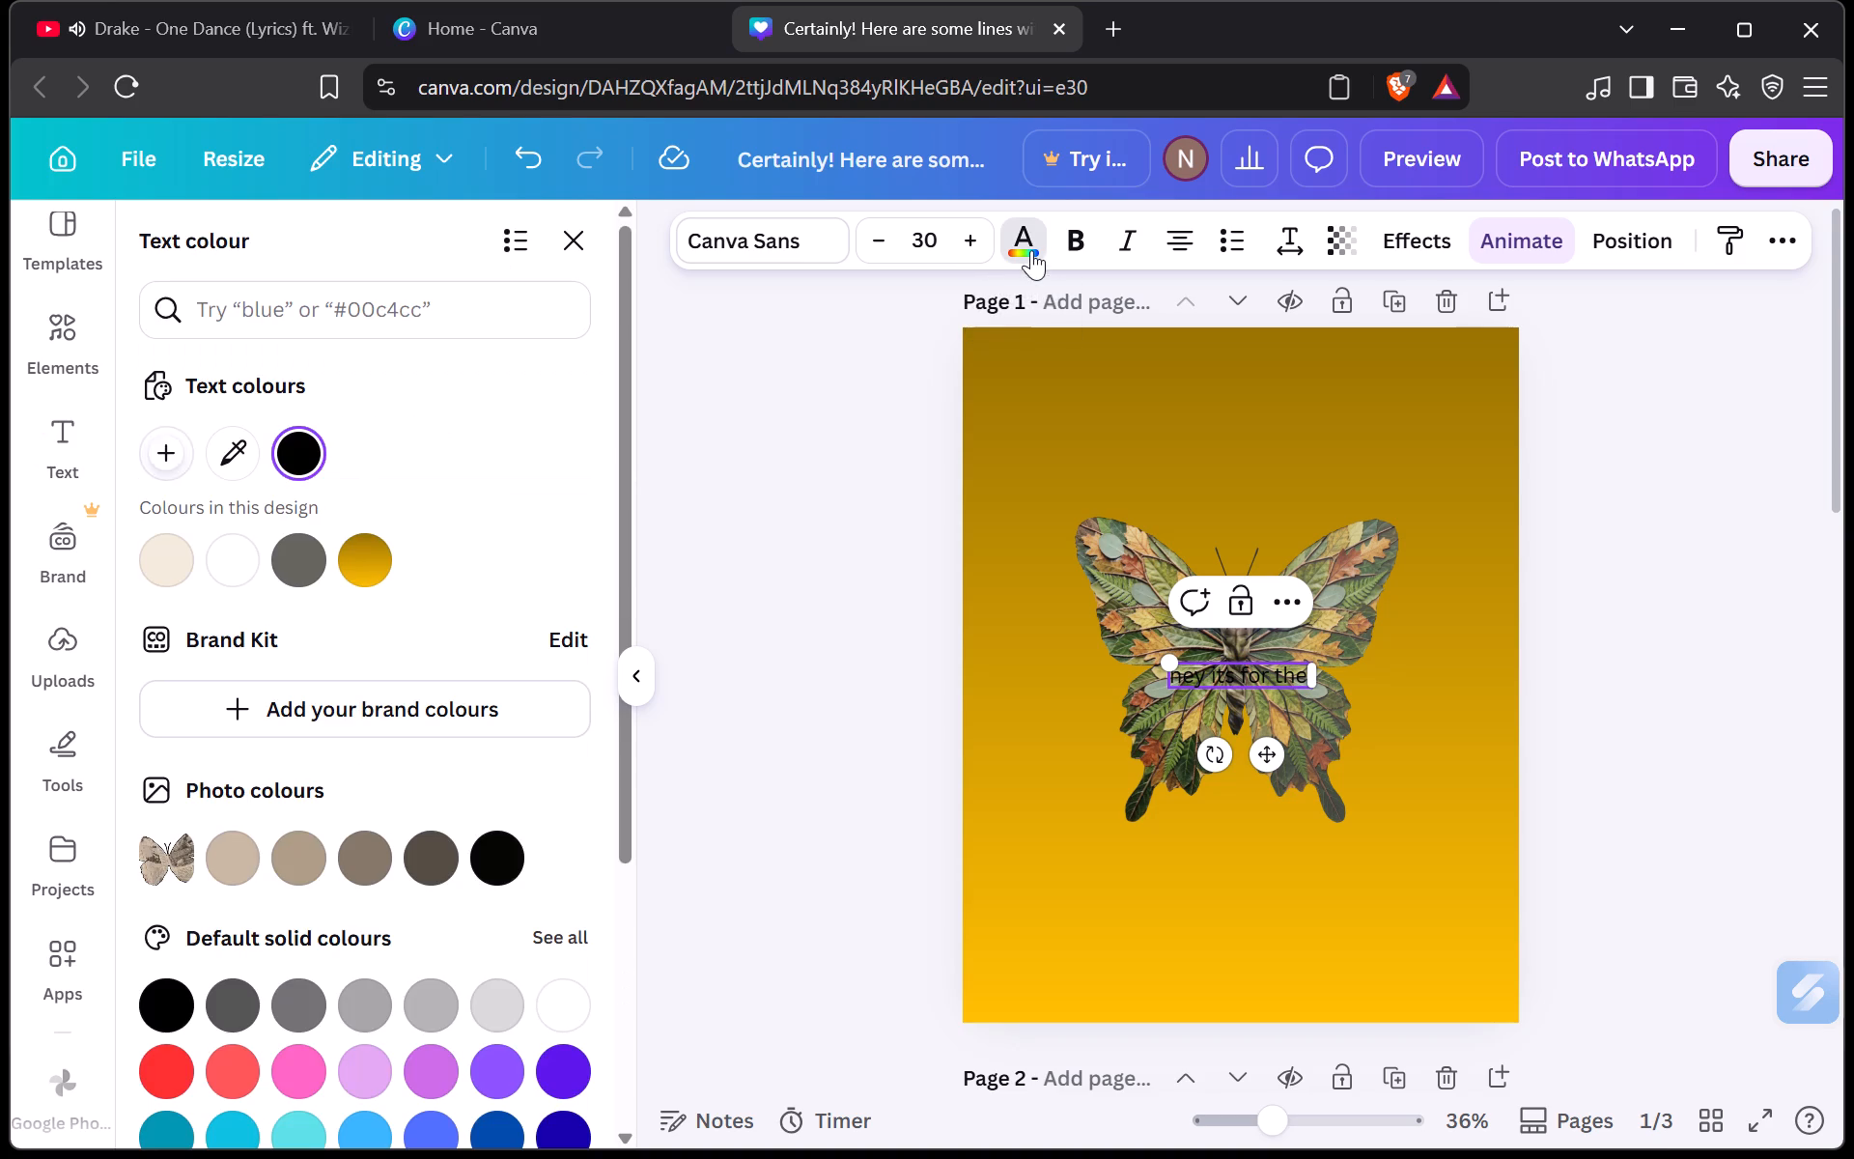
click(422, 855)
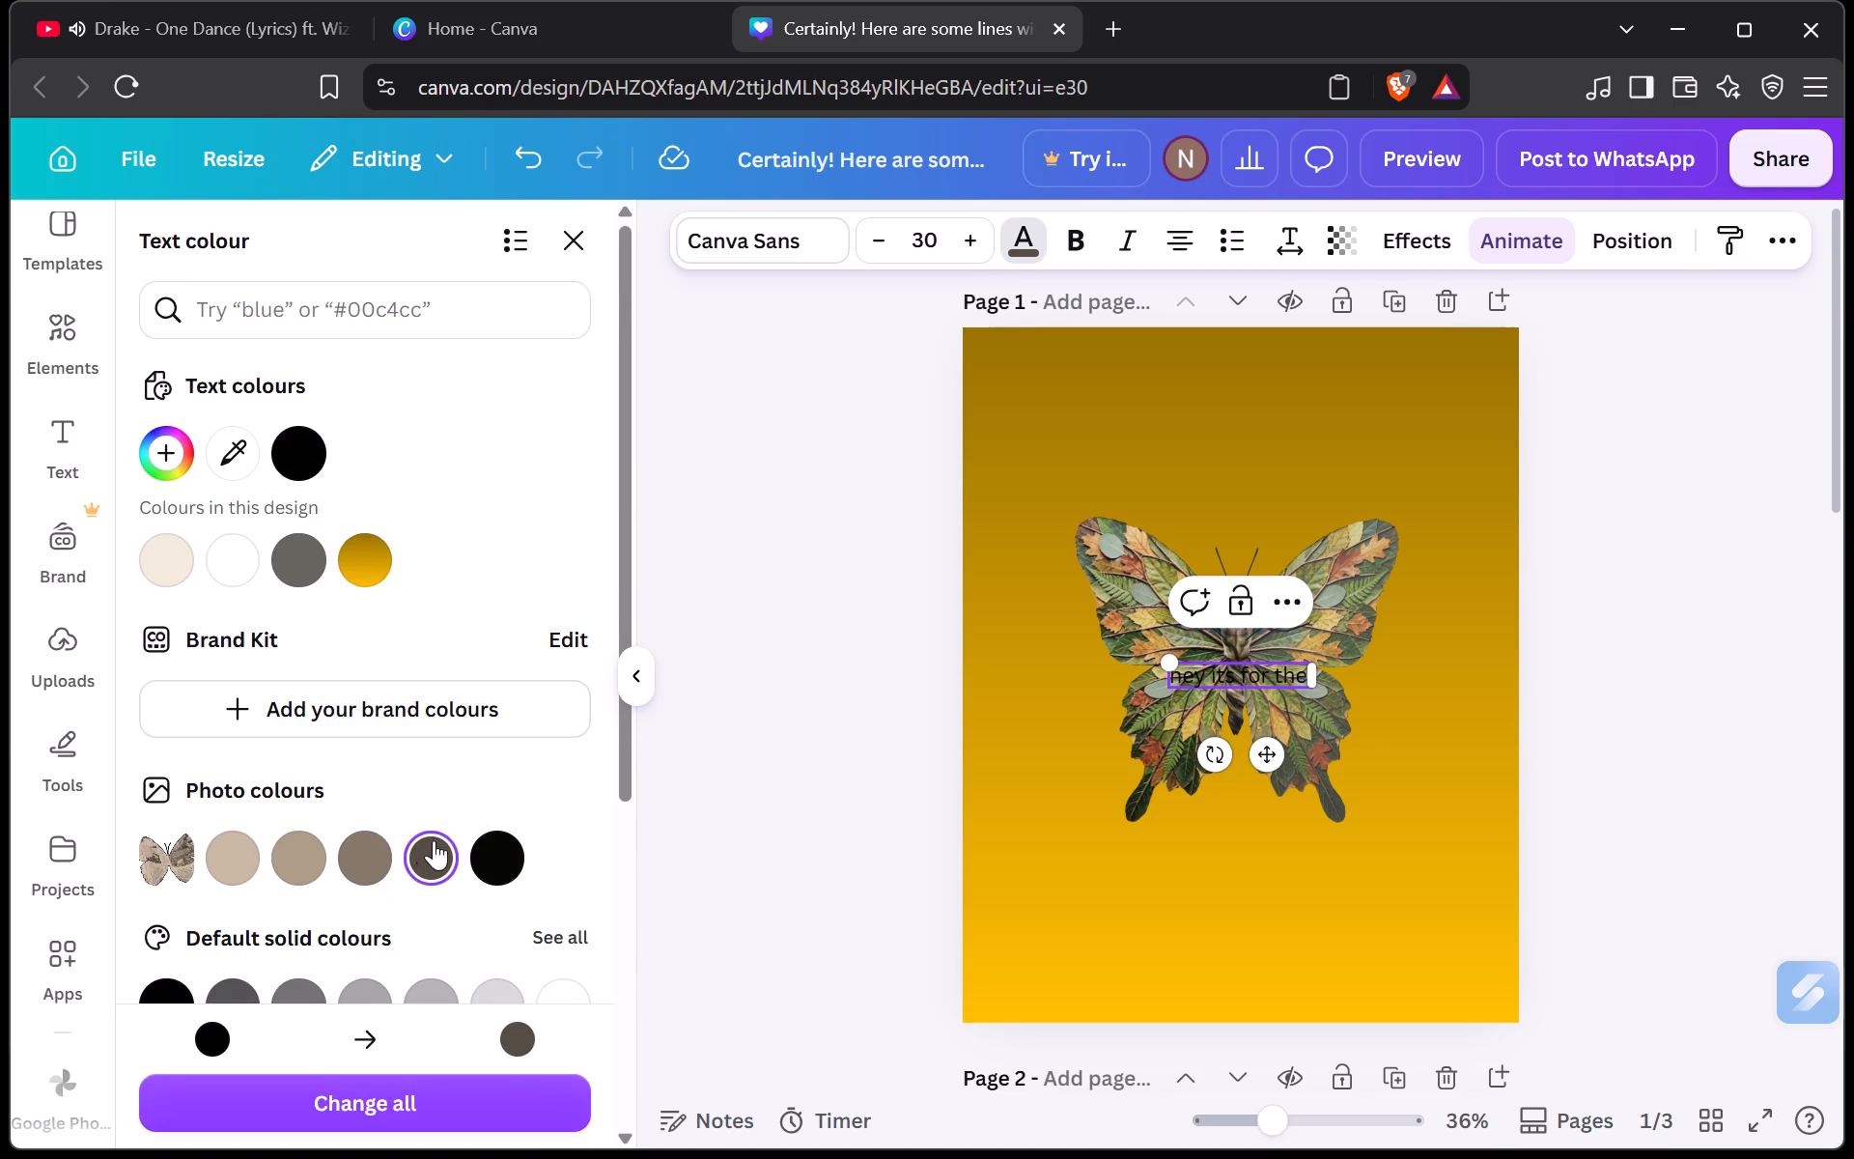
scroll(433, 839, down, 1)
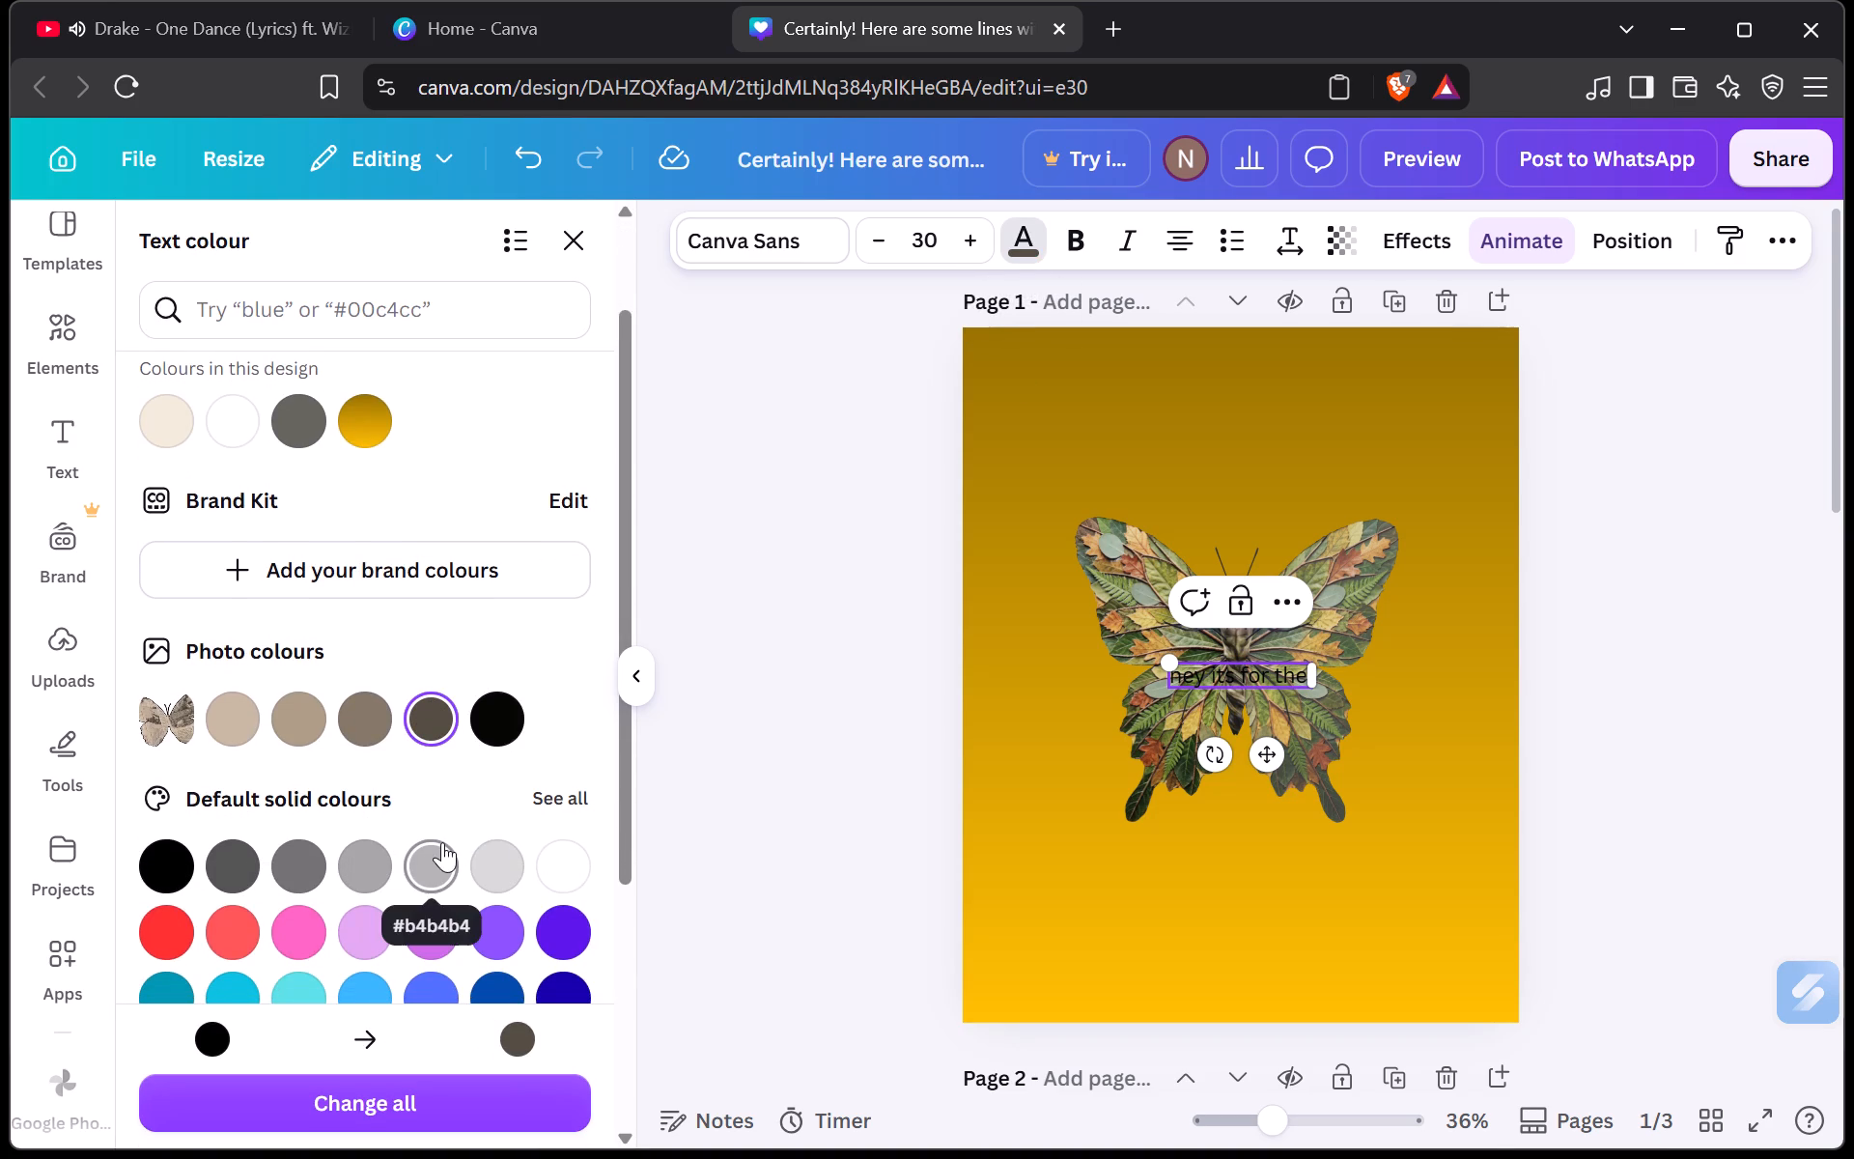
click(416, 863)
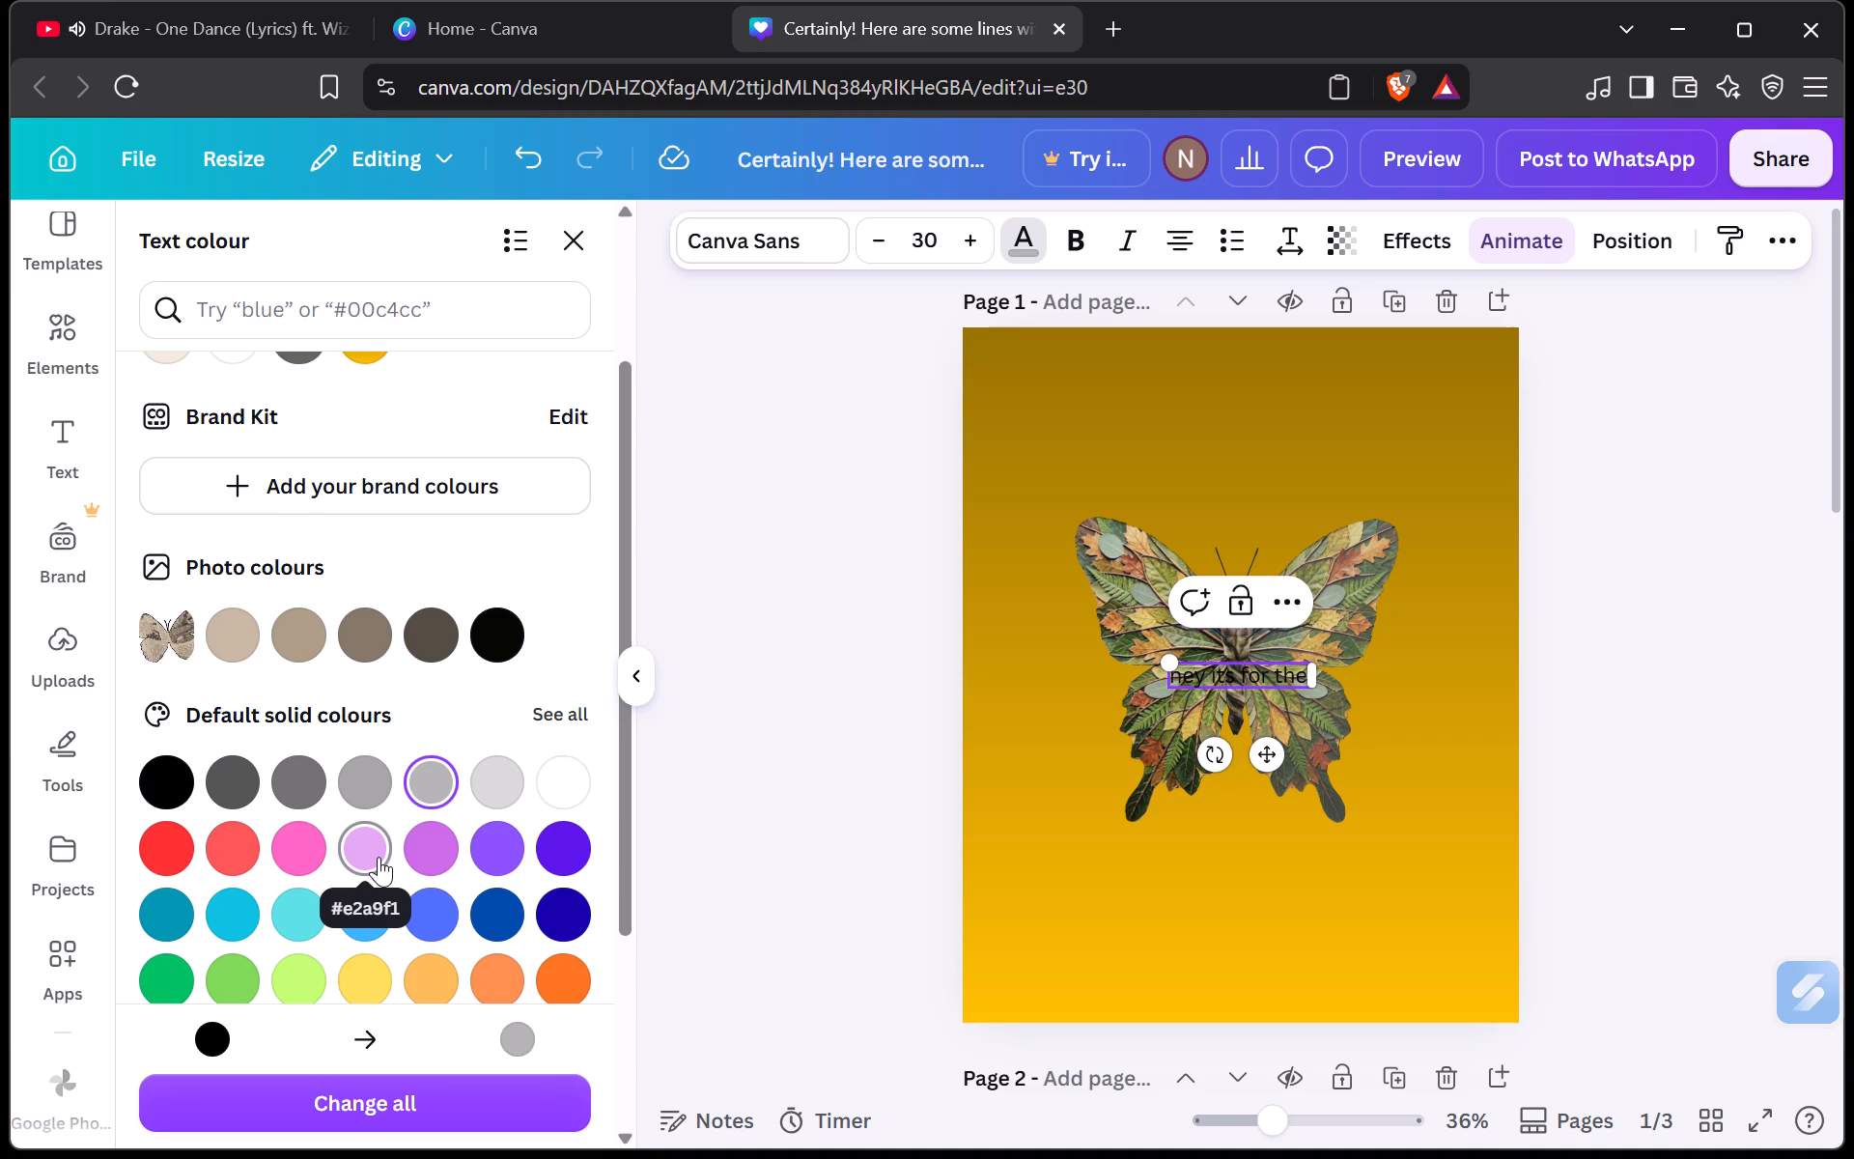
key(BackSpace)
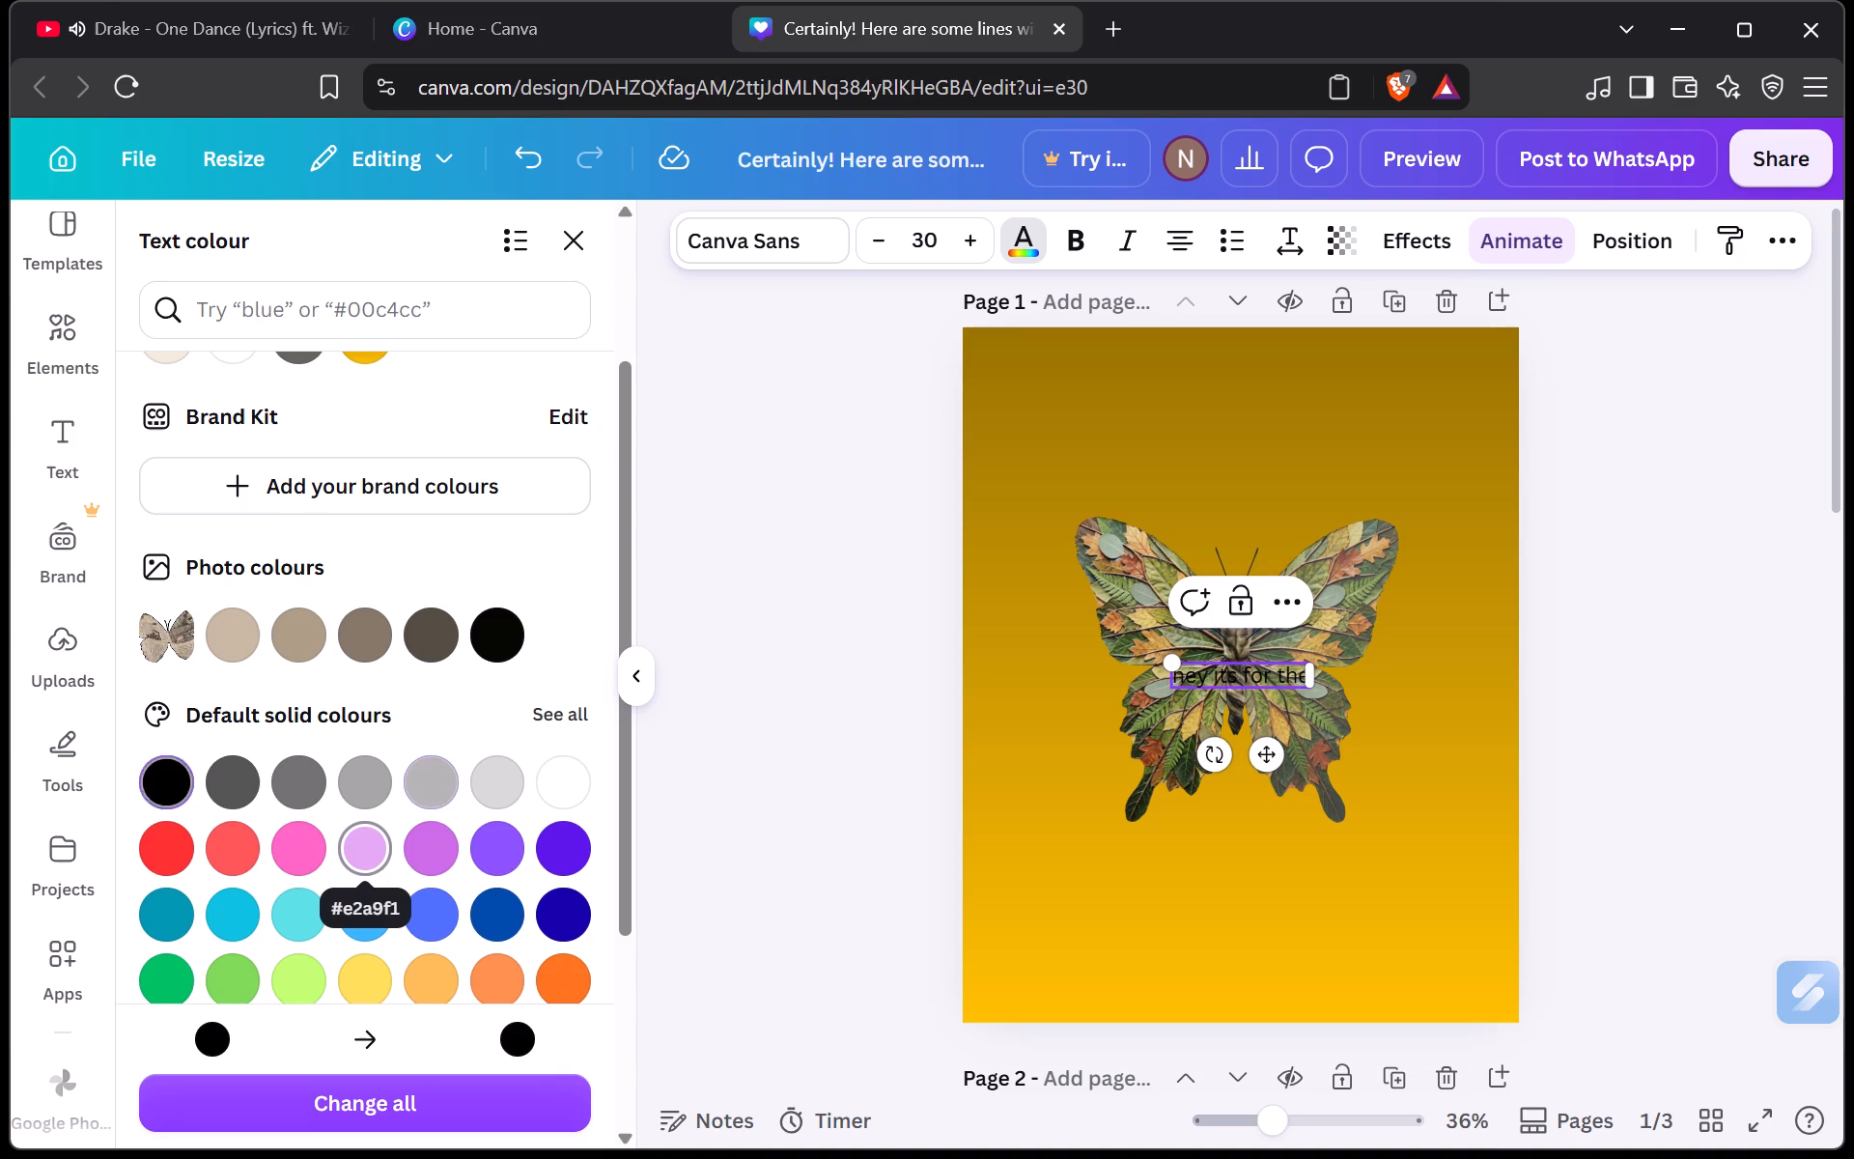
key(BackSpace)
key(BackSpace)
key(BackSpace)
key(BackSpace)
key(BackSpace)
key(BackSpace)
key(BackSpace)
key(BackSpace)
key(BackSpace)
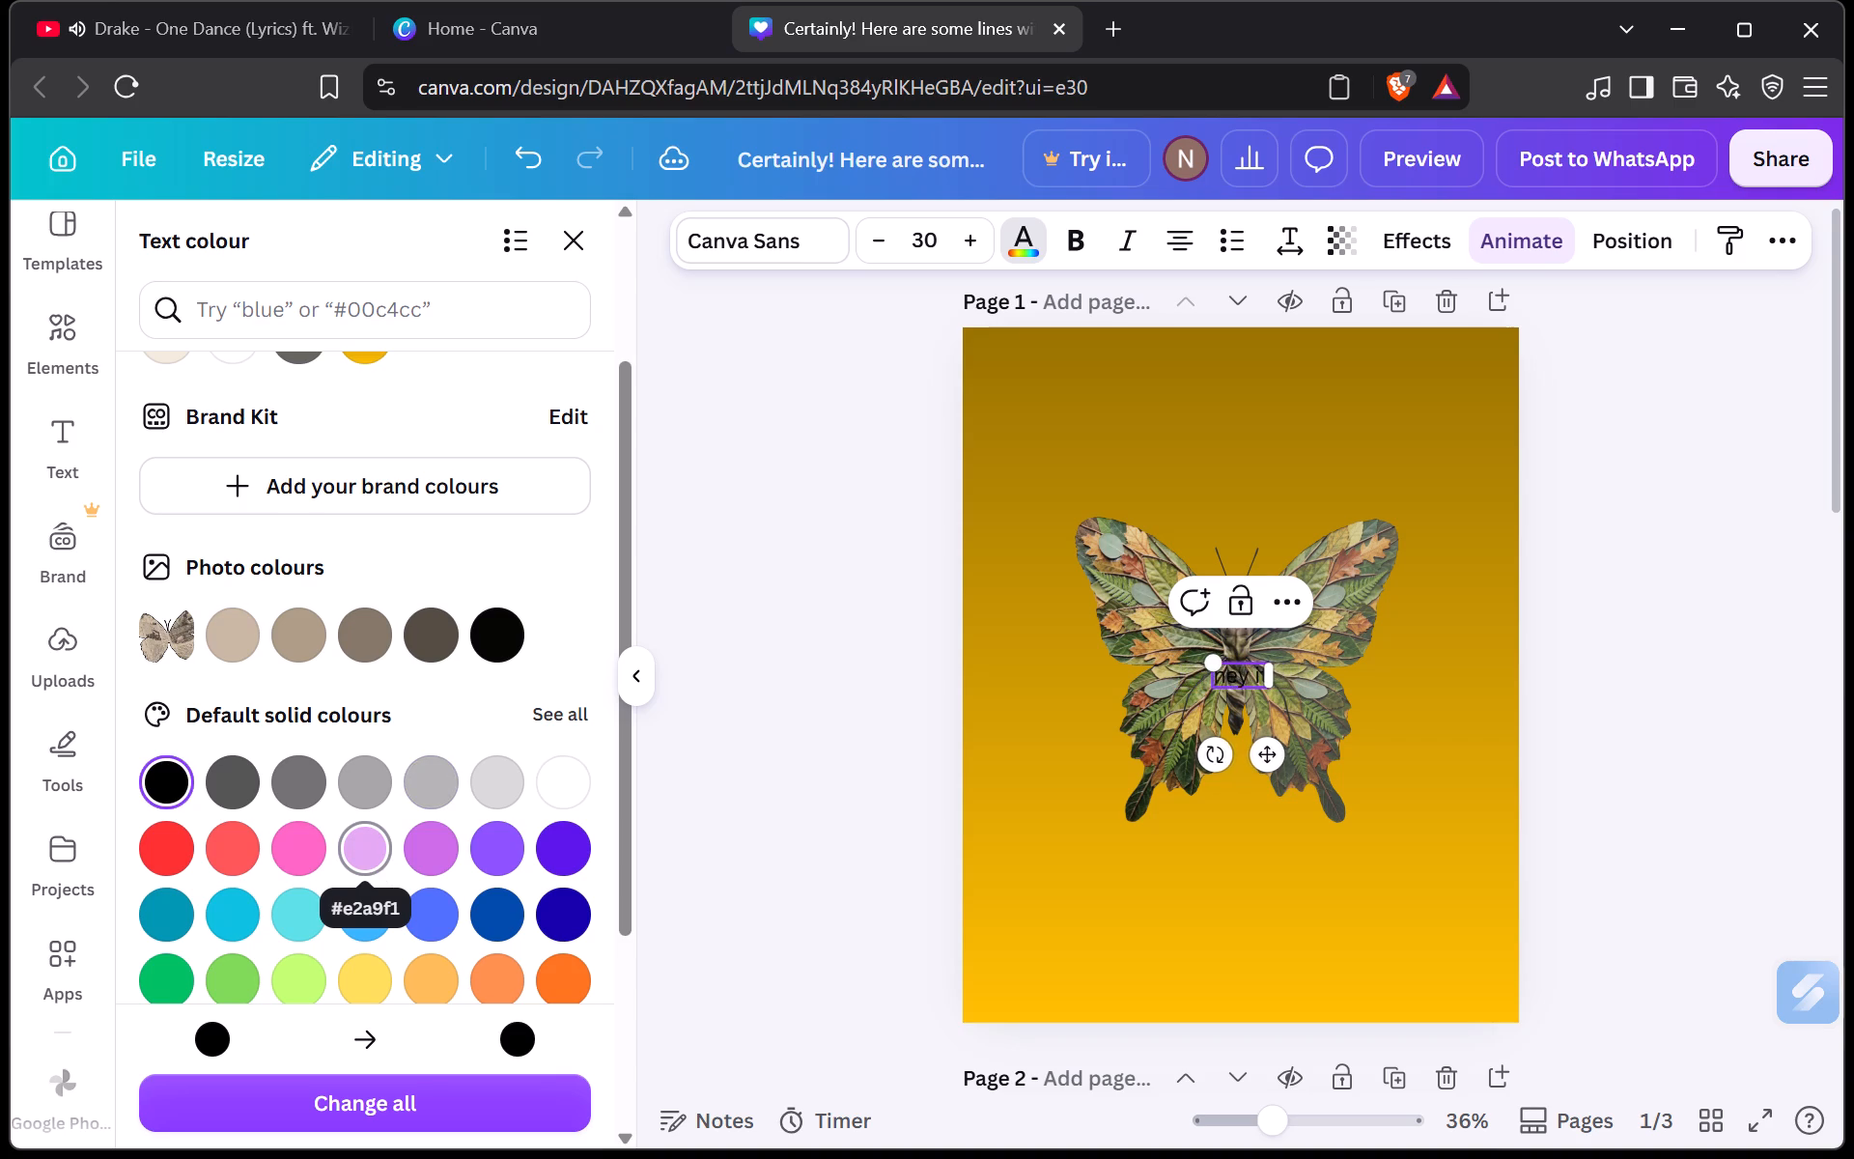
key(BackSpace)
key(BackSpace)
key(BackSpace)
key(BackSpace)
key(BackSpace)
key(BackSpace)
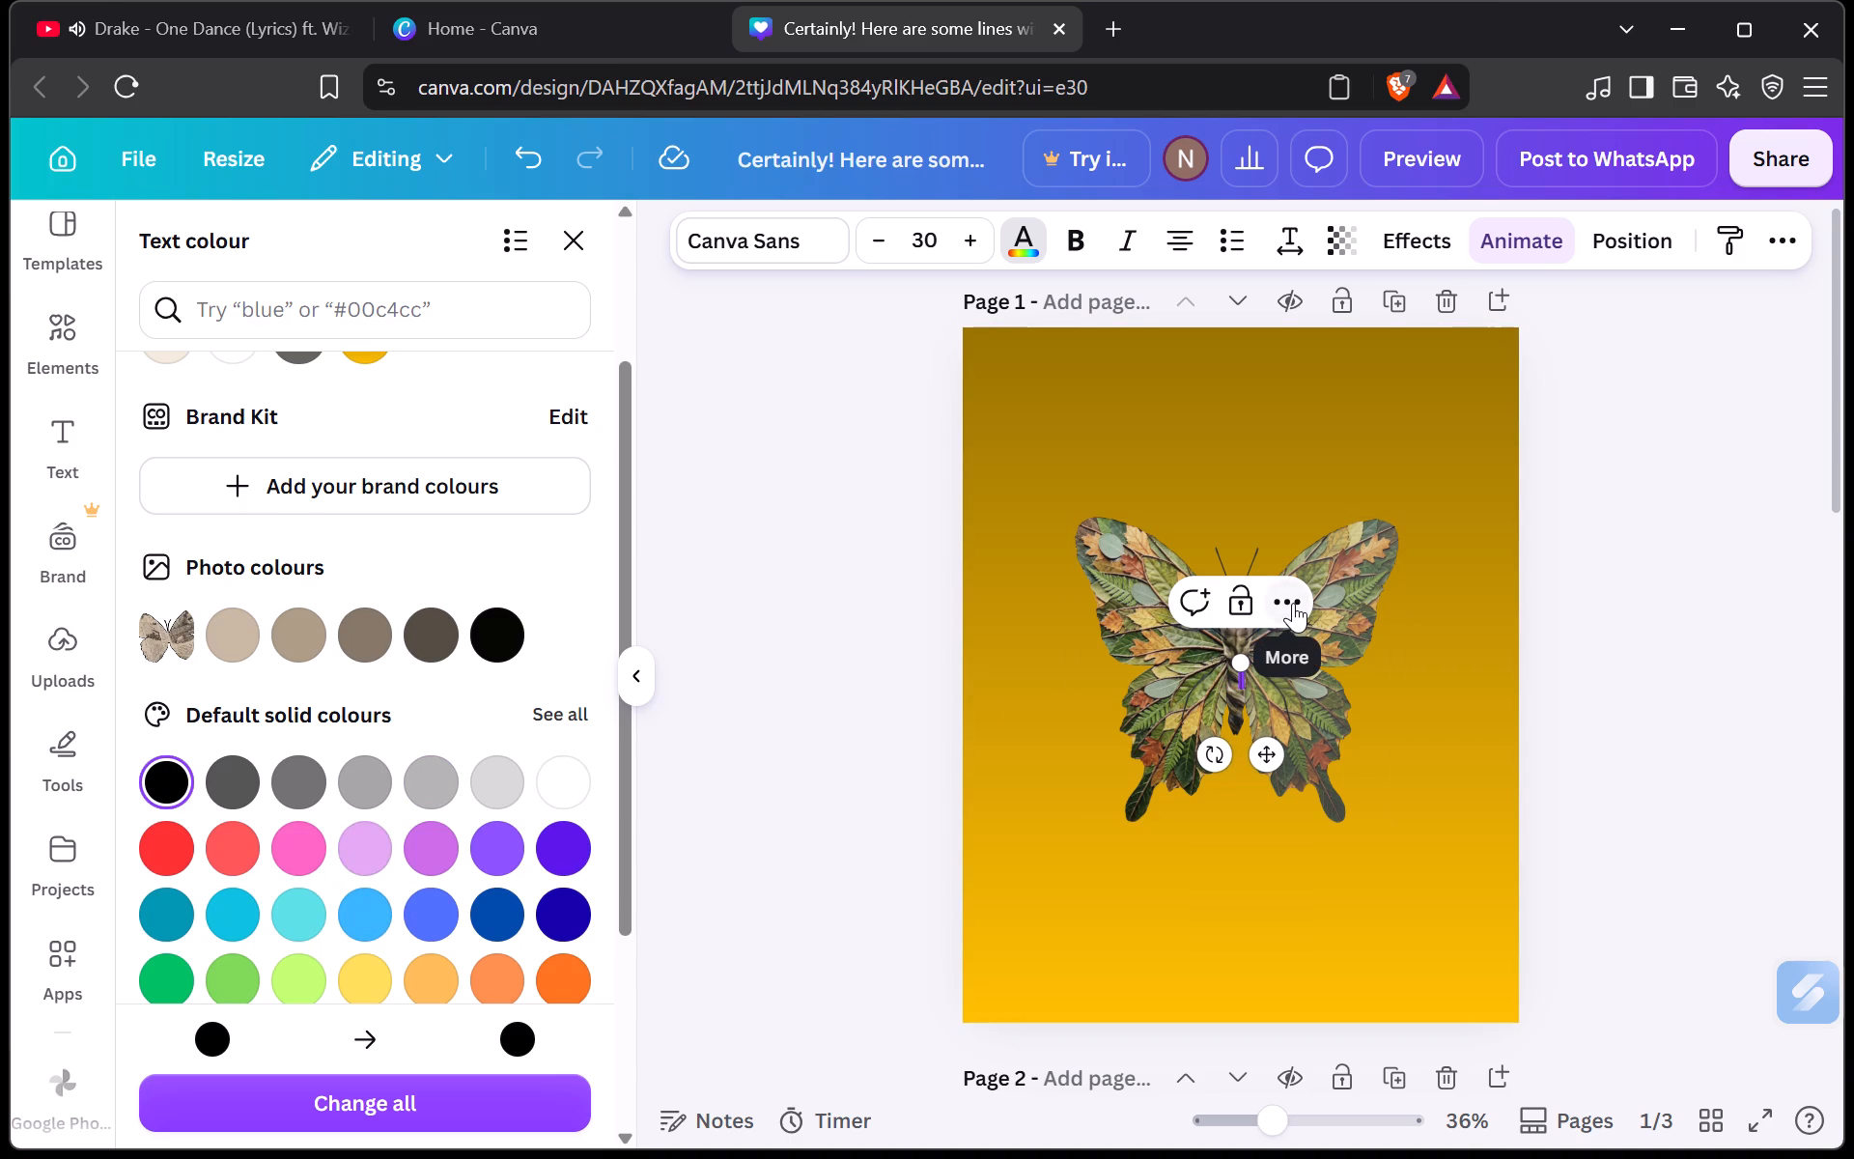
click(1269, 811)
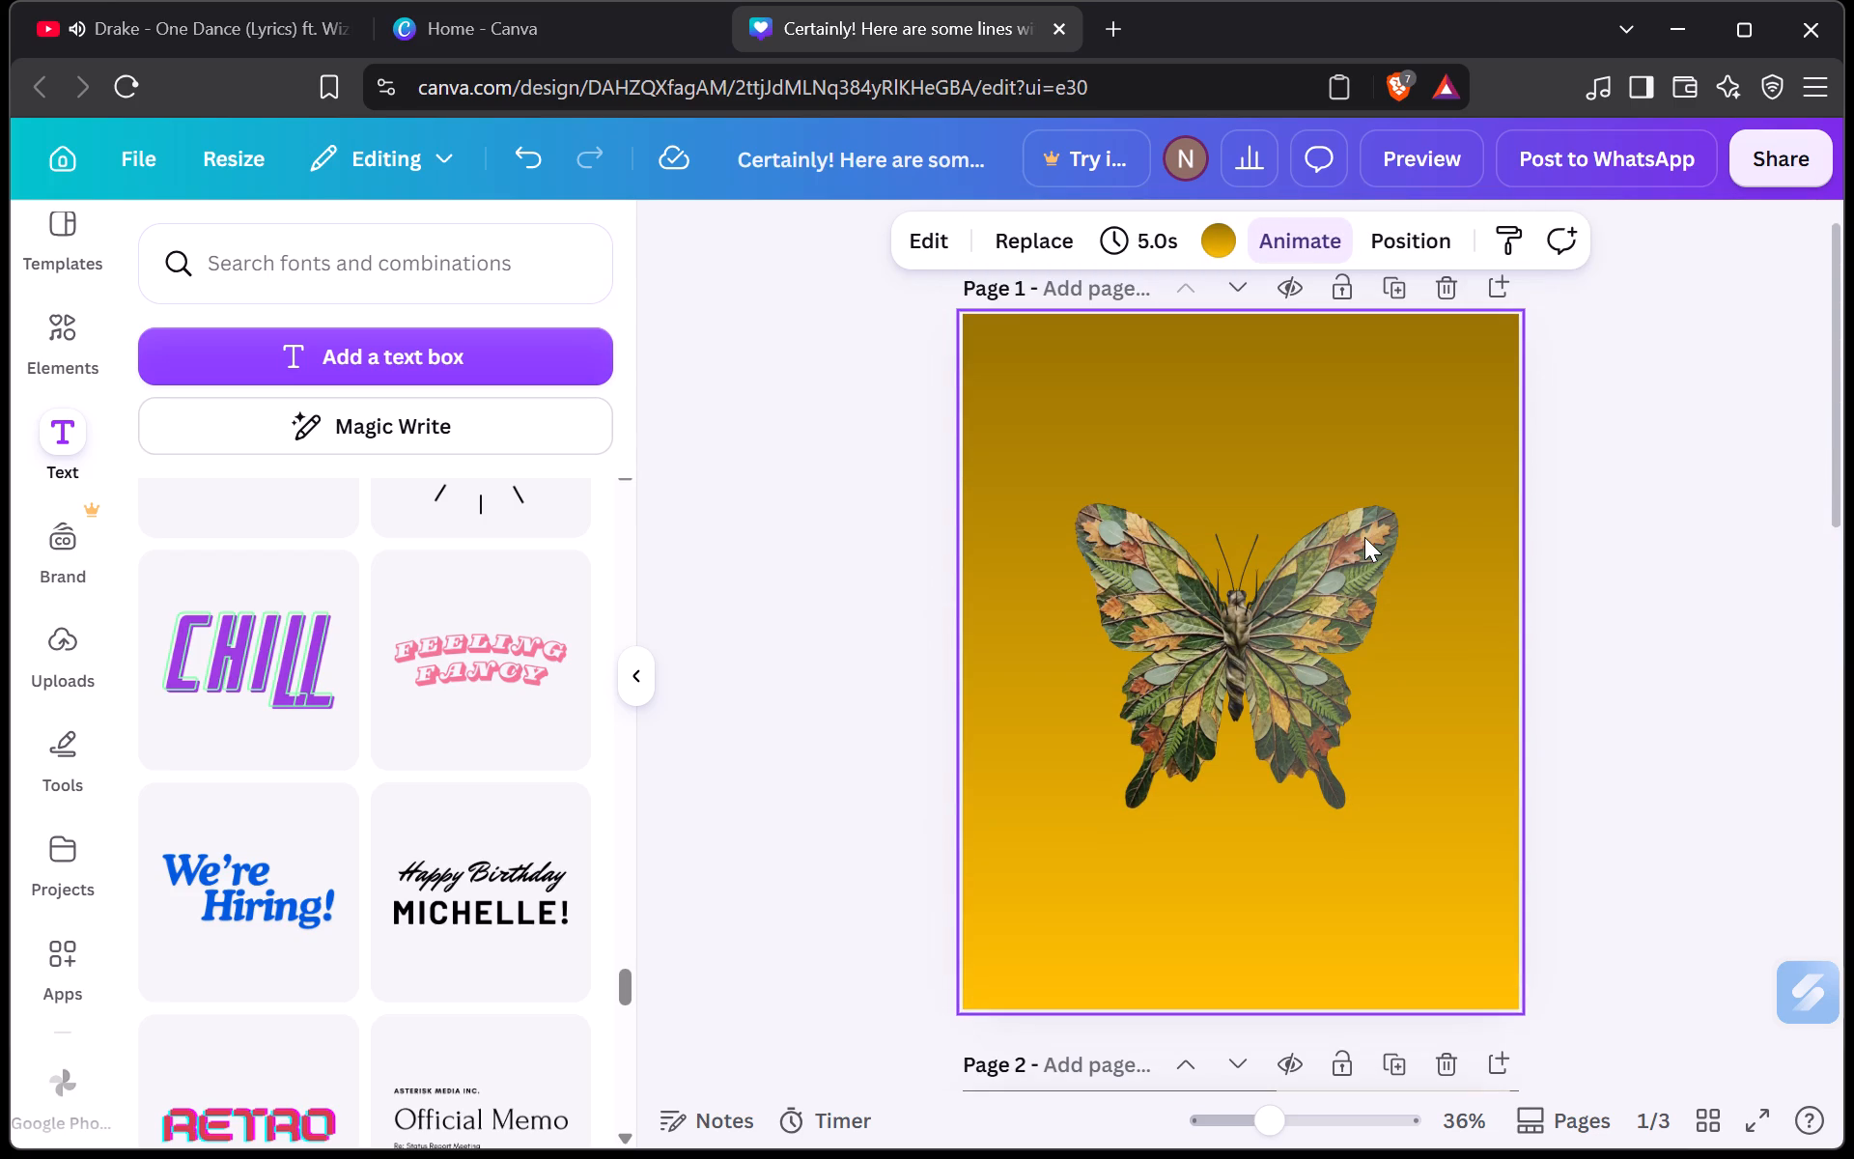
scroll(511, 686, down, 2)
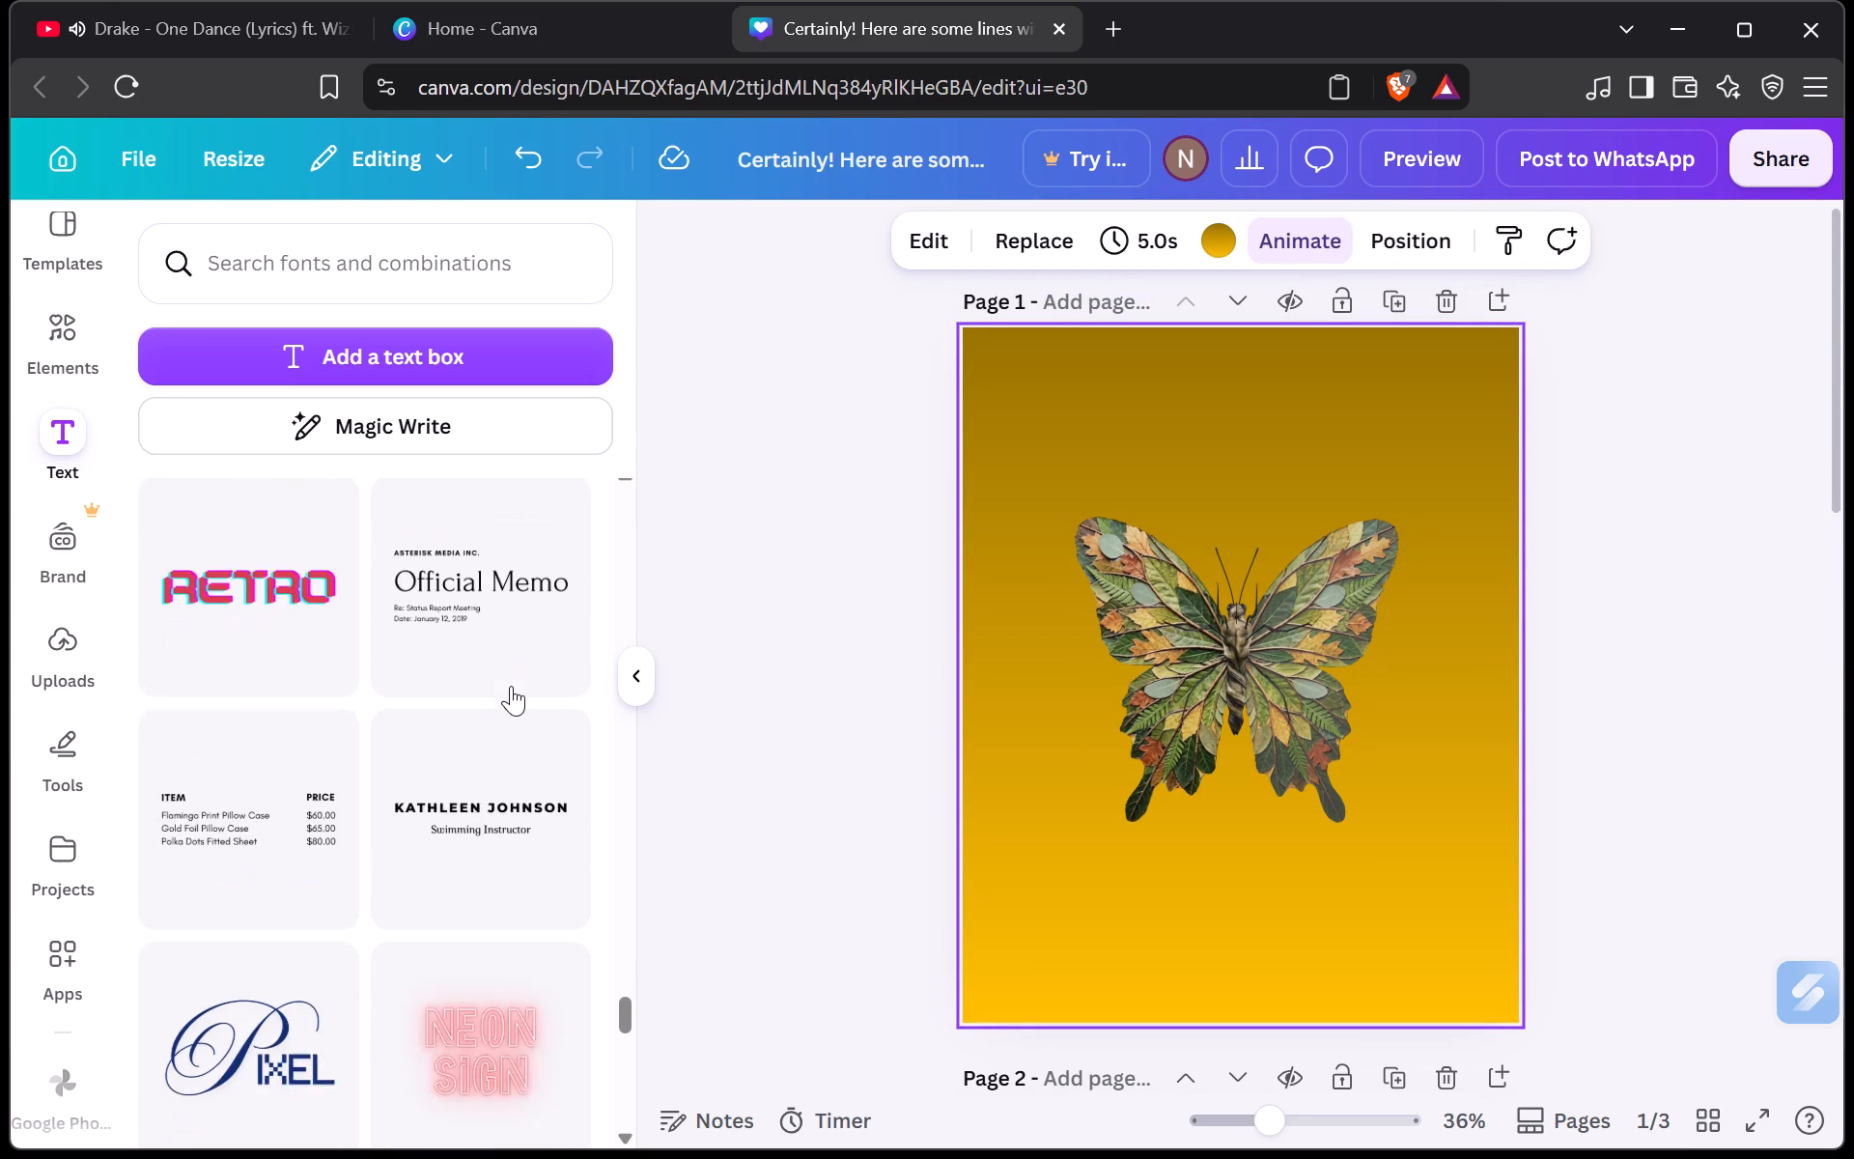
scroll(511, 686, down, 4)
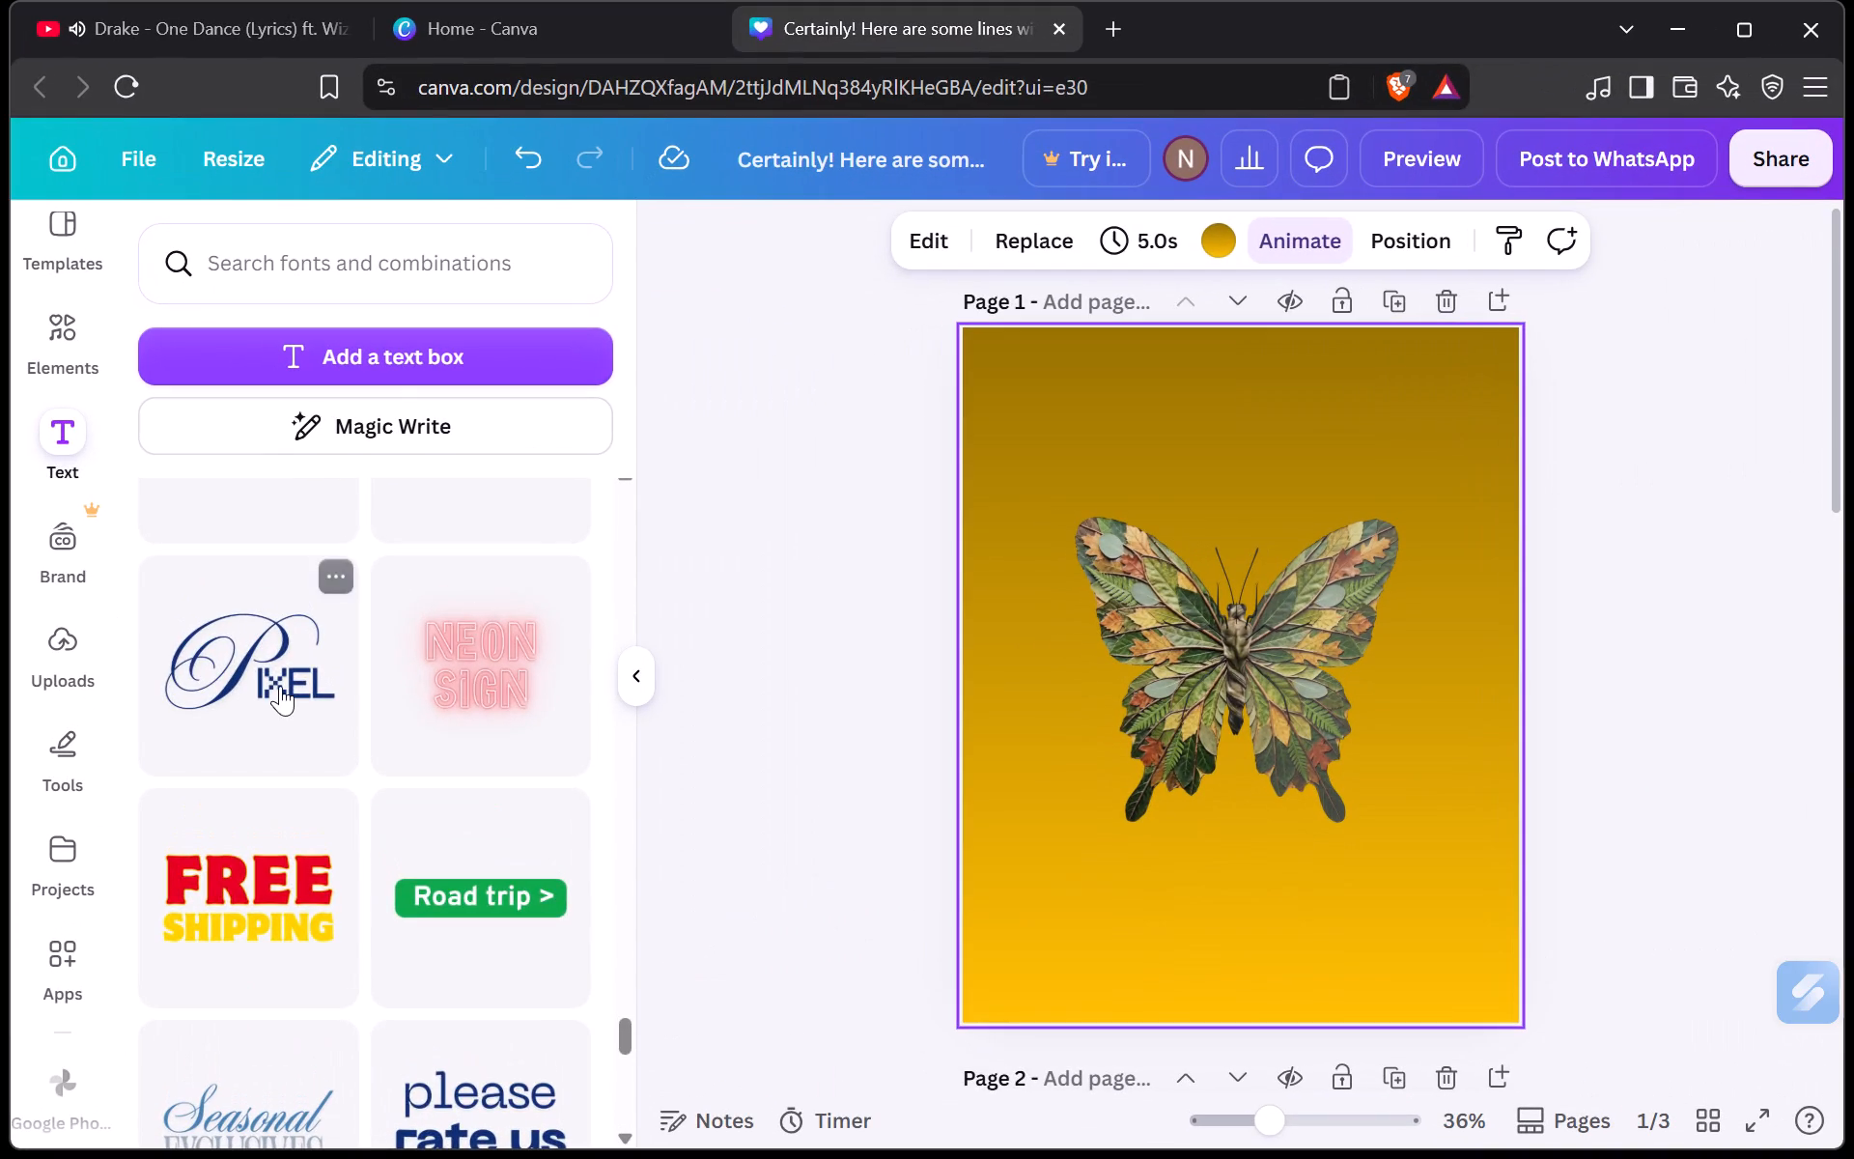
scroll(280, 686, down, 2)
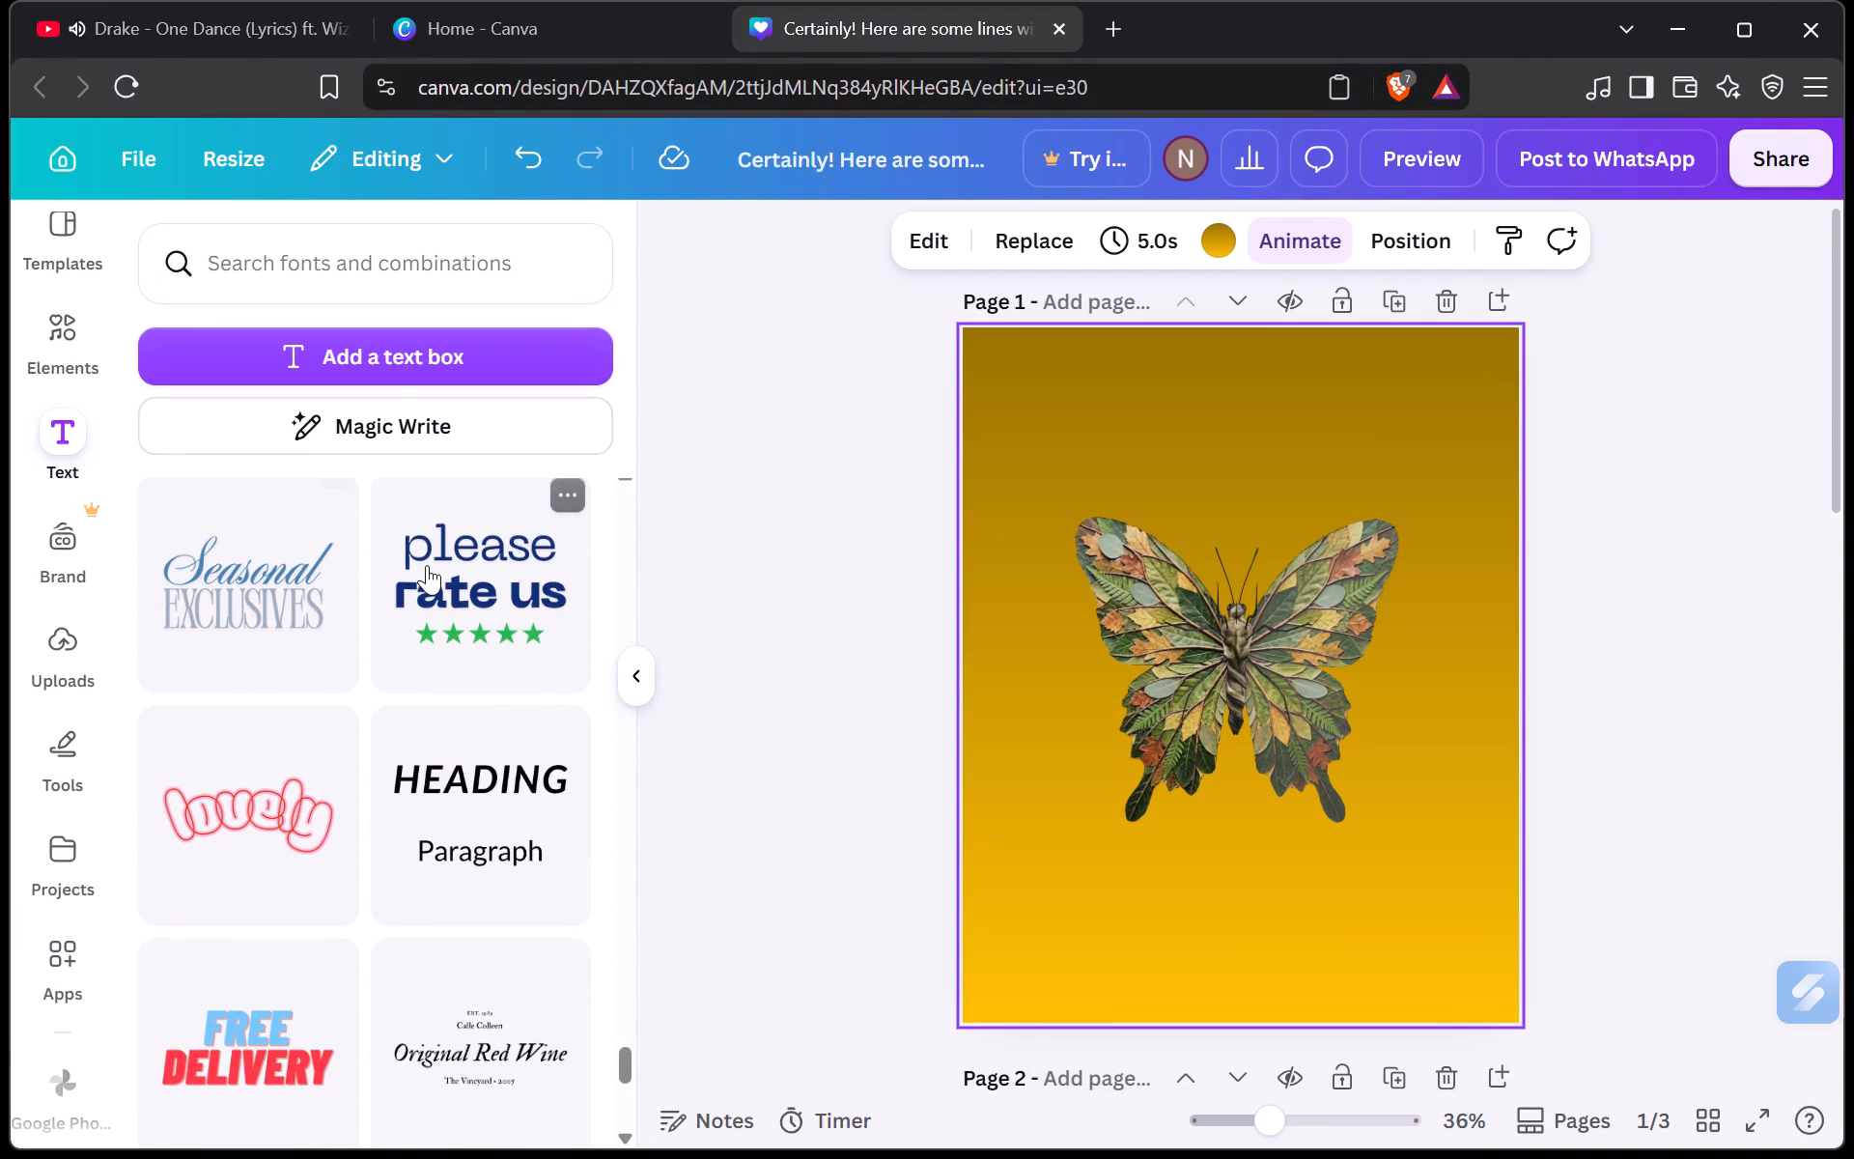
scroll(283, 647, down, 3)
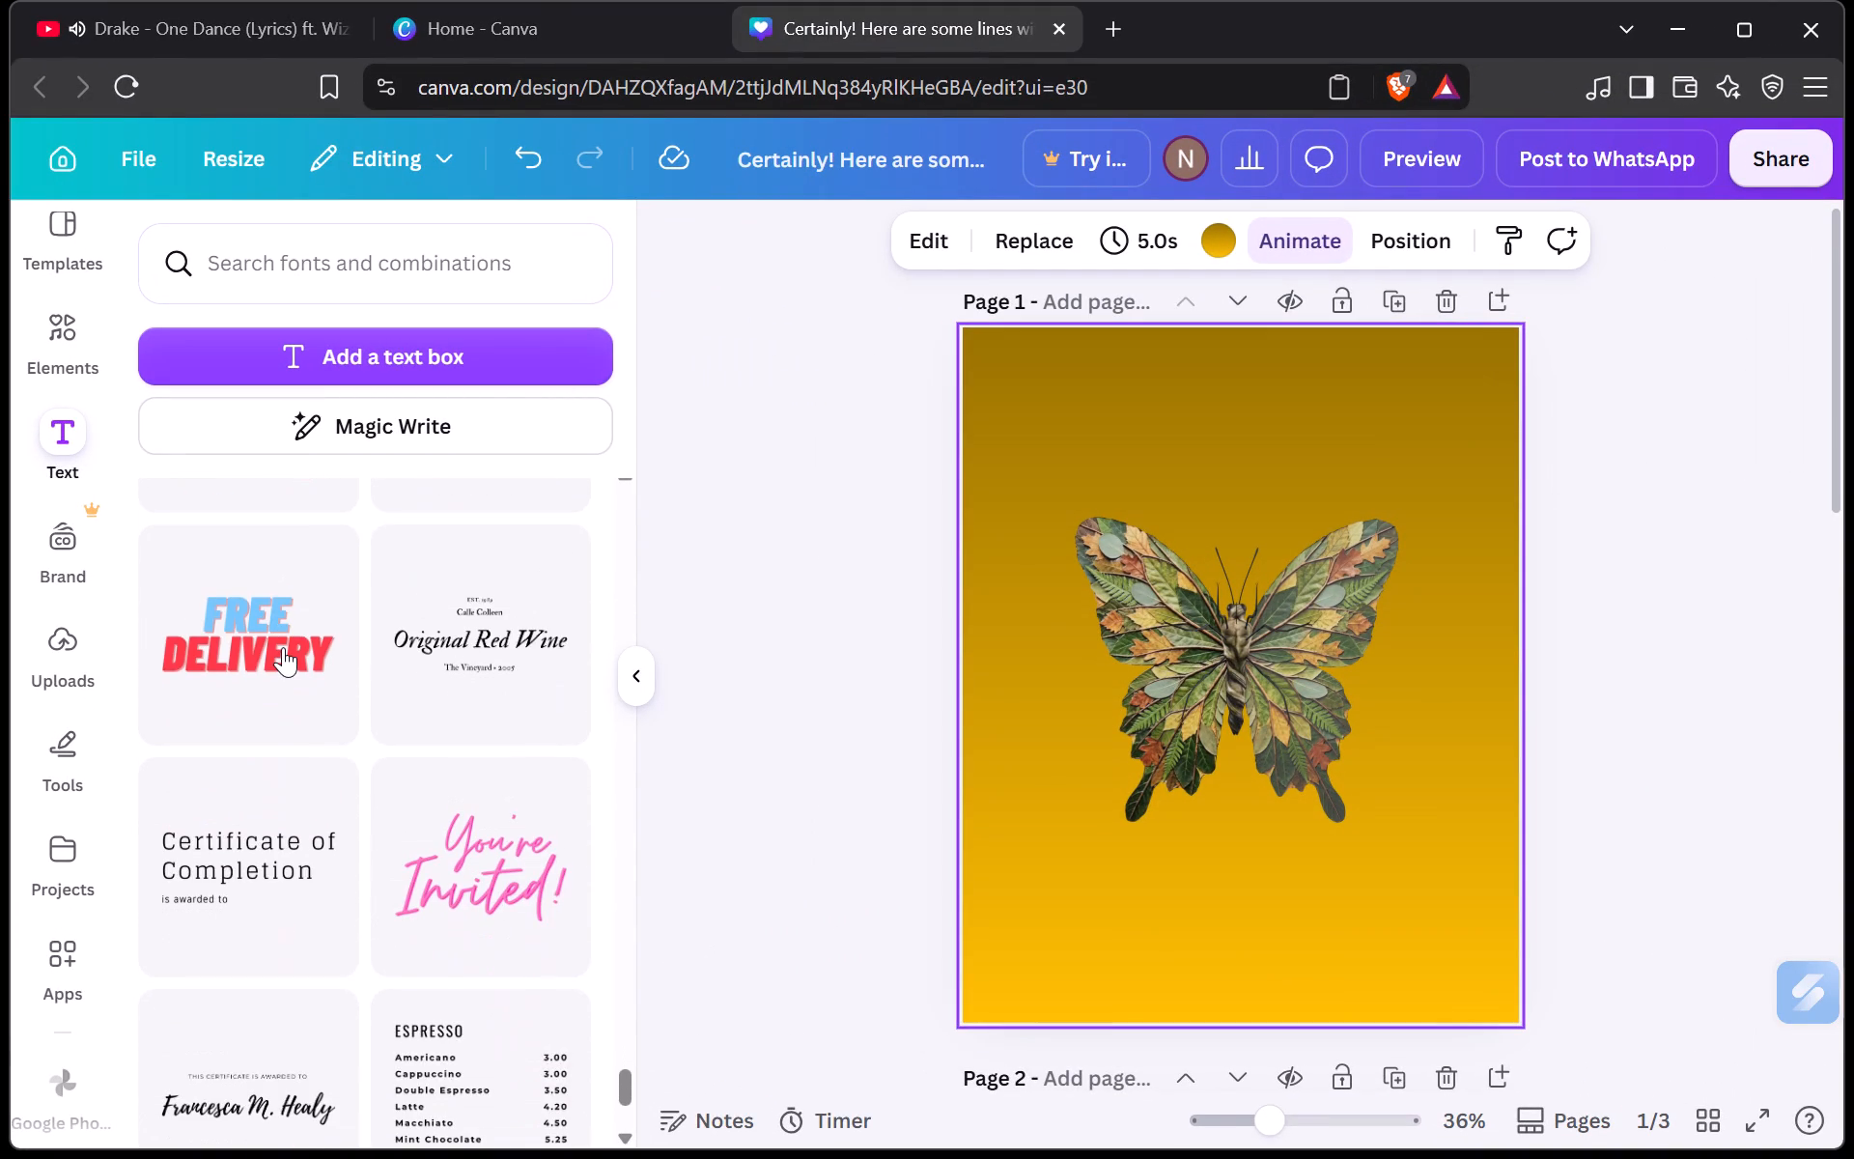
scroll(283, 647, down, 1)
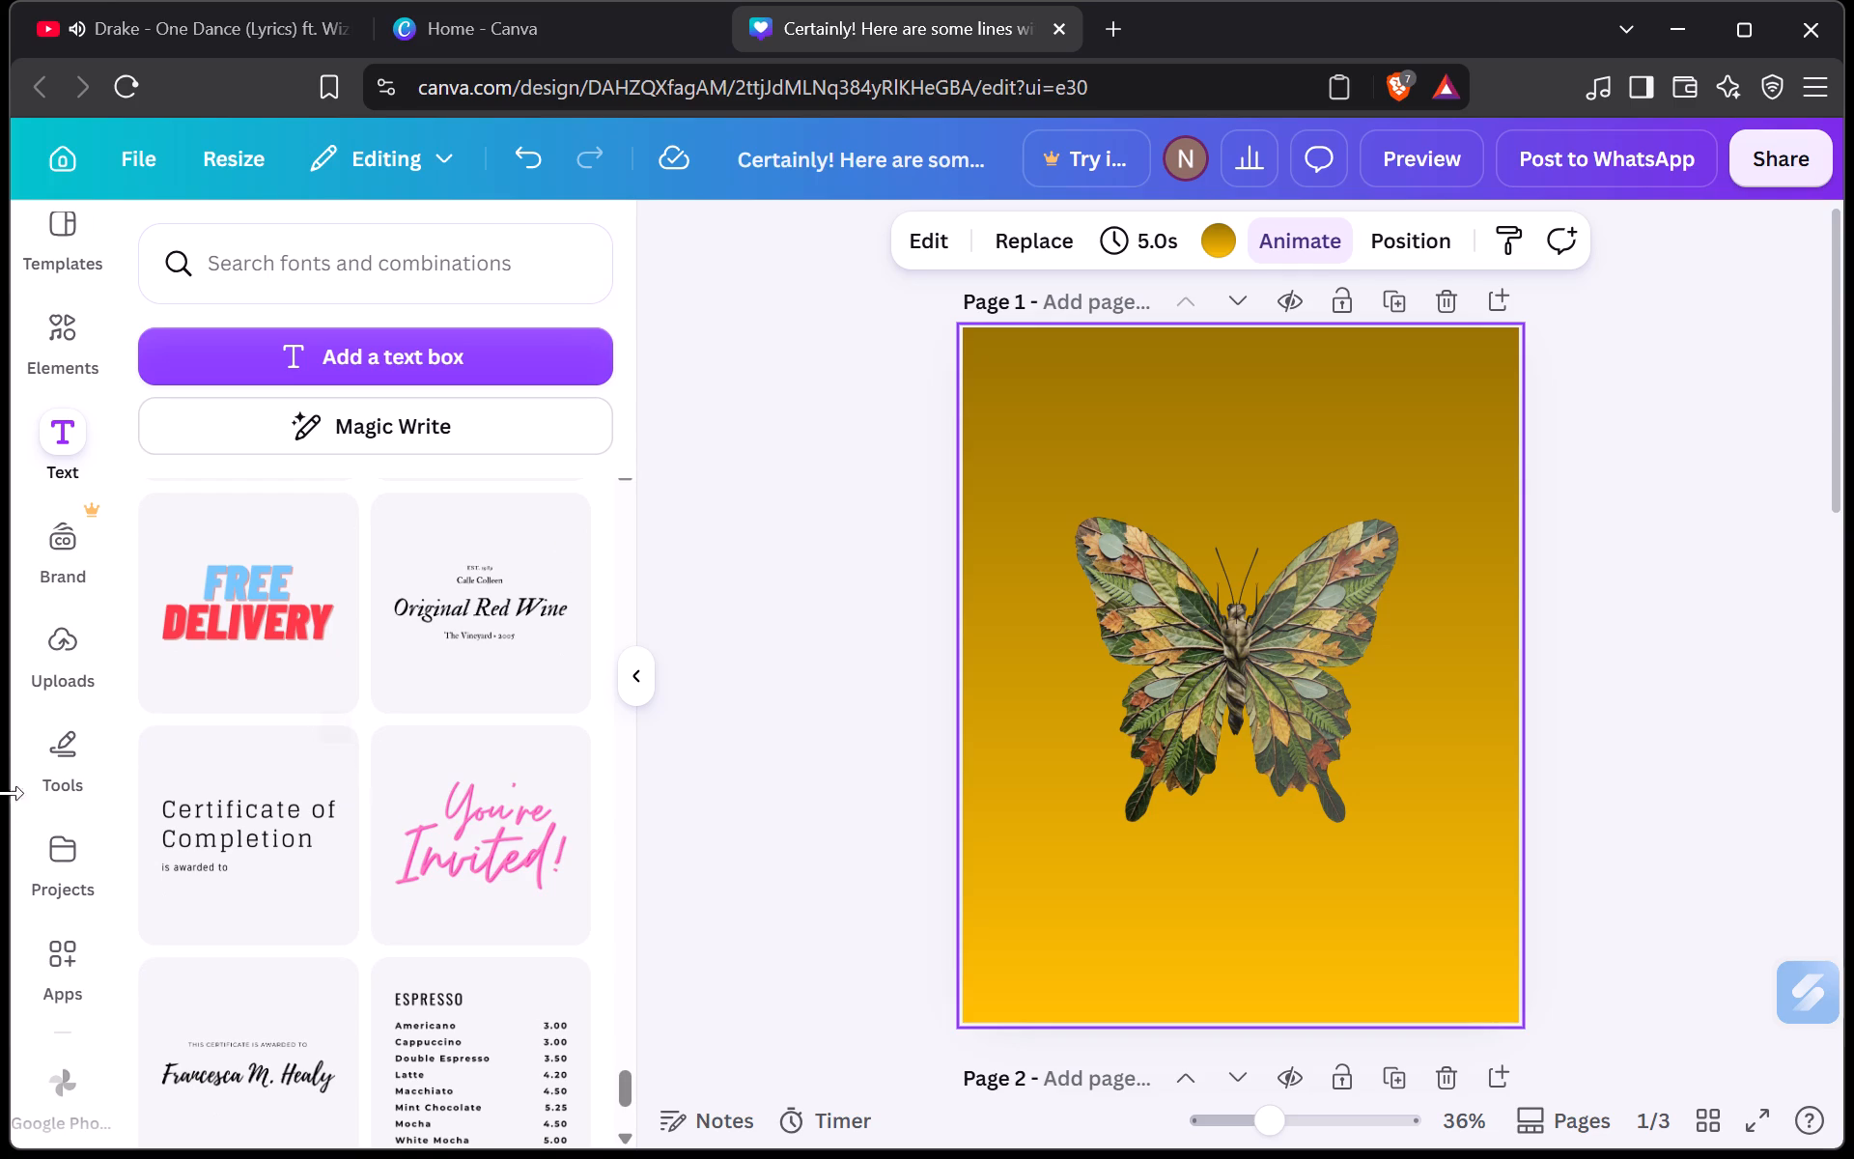
Look through the 3D elements collection, including icons, lifestyle, decorative and emoji items, and return to the main elements overview.
double_click(54, 426)
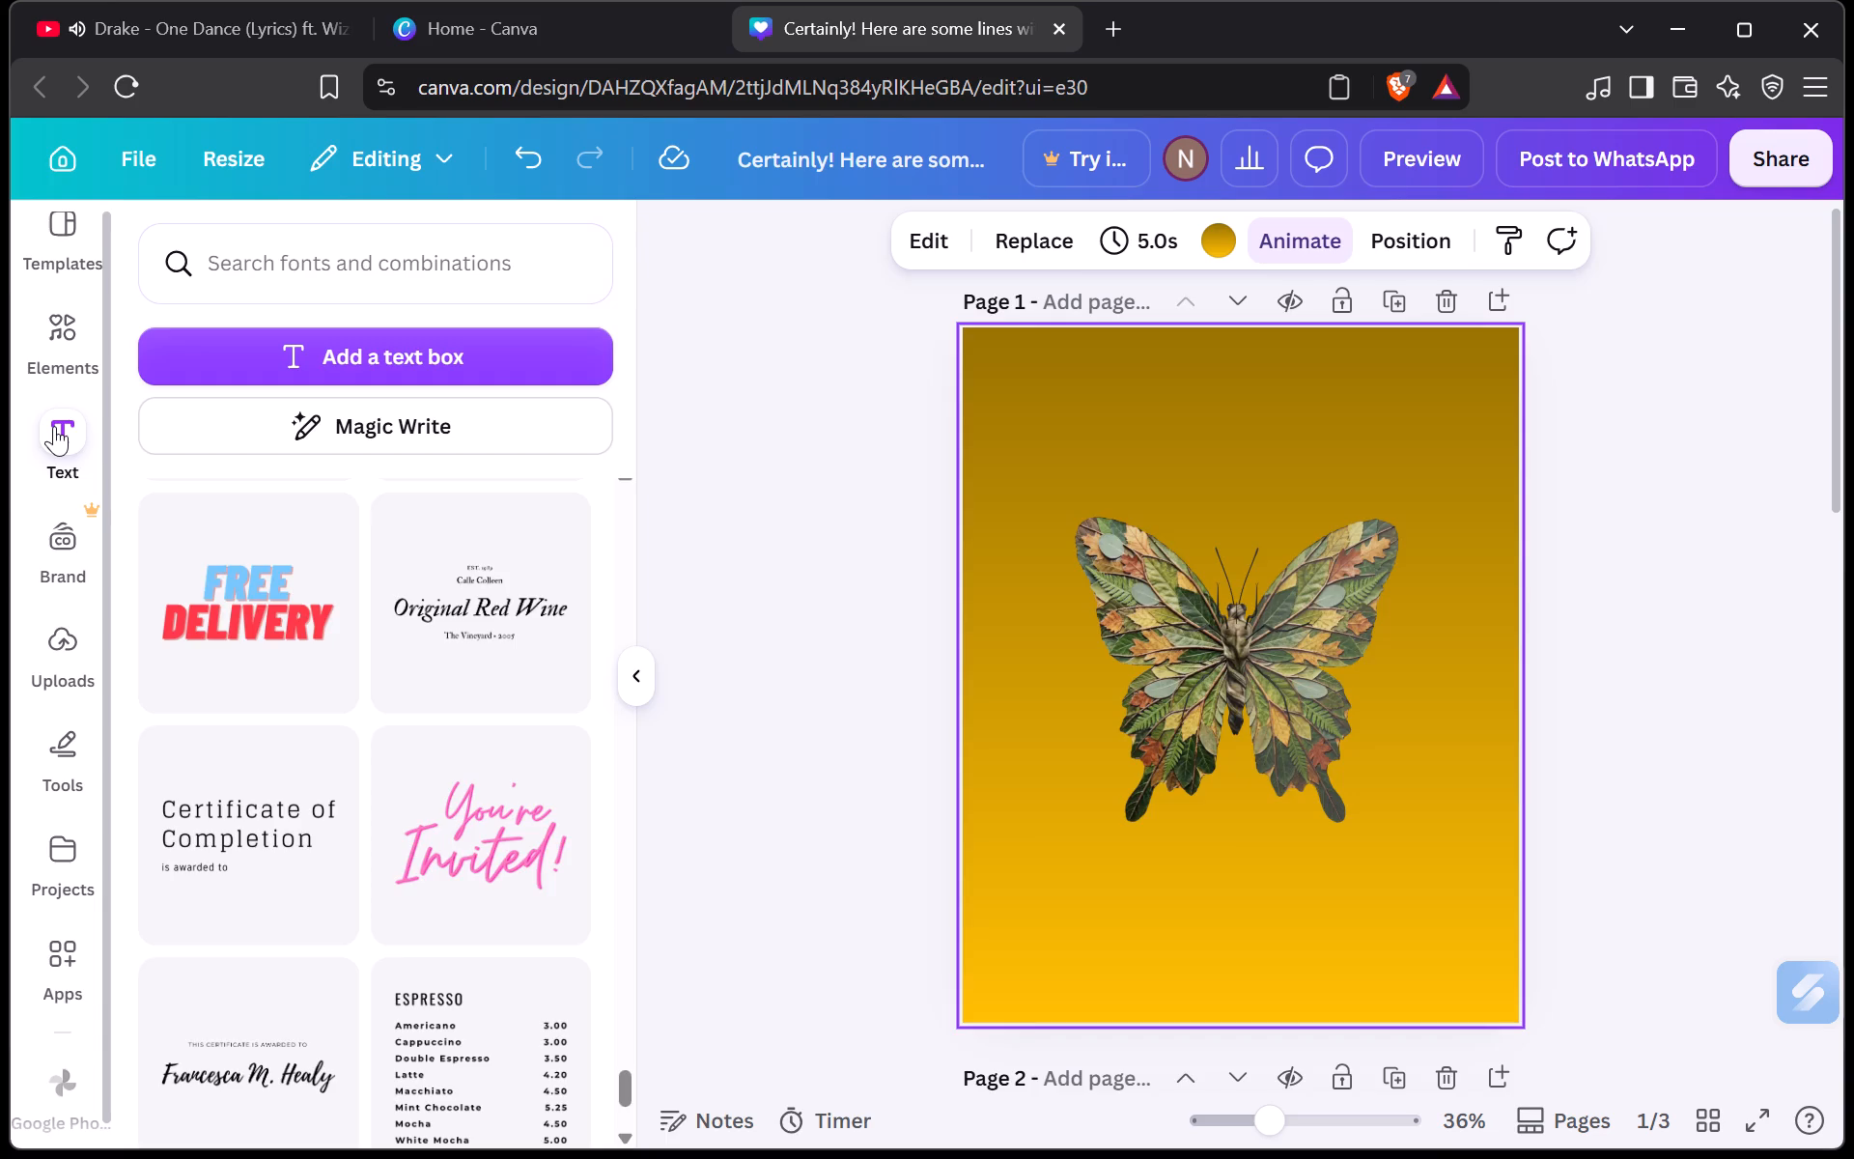
double_click(59, 349)
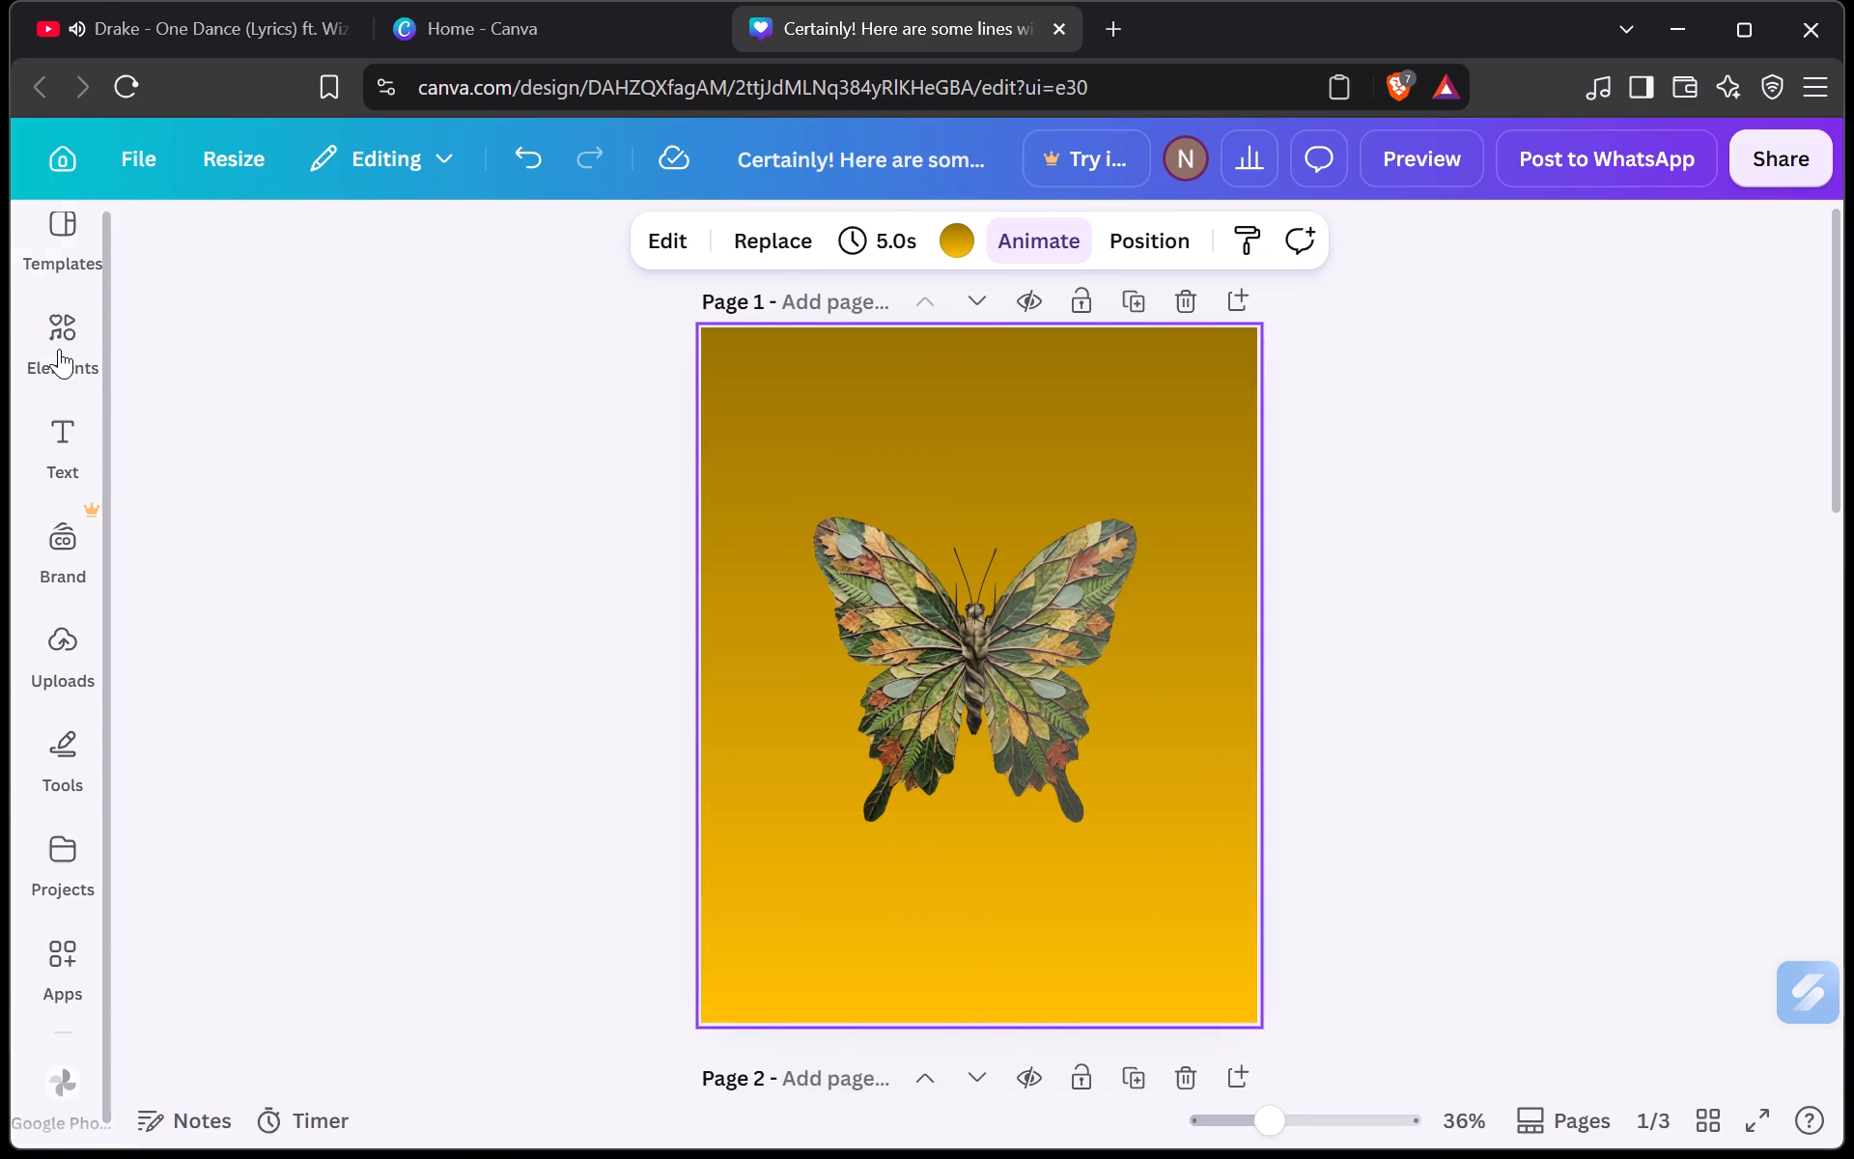
click(42, 337)
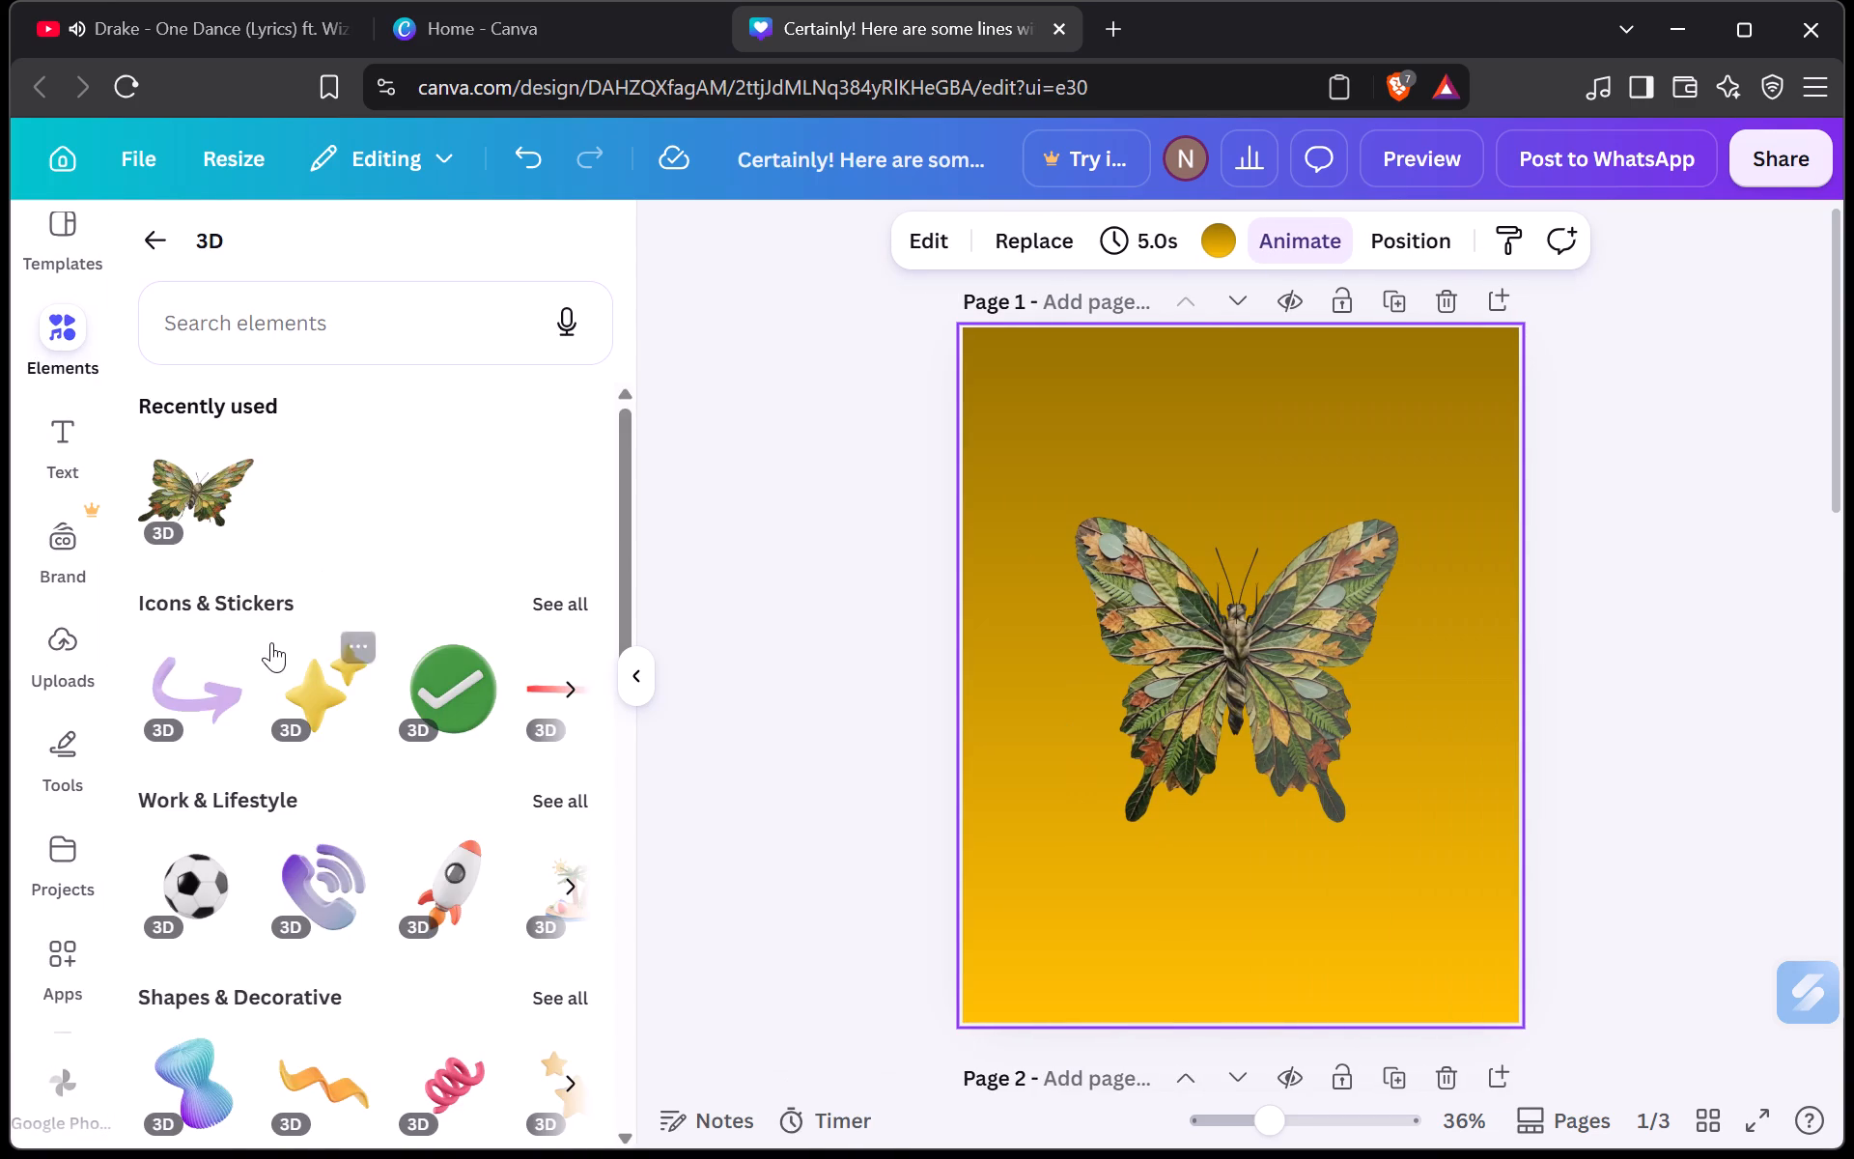
scroll(266, 649, down, 2)
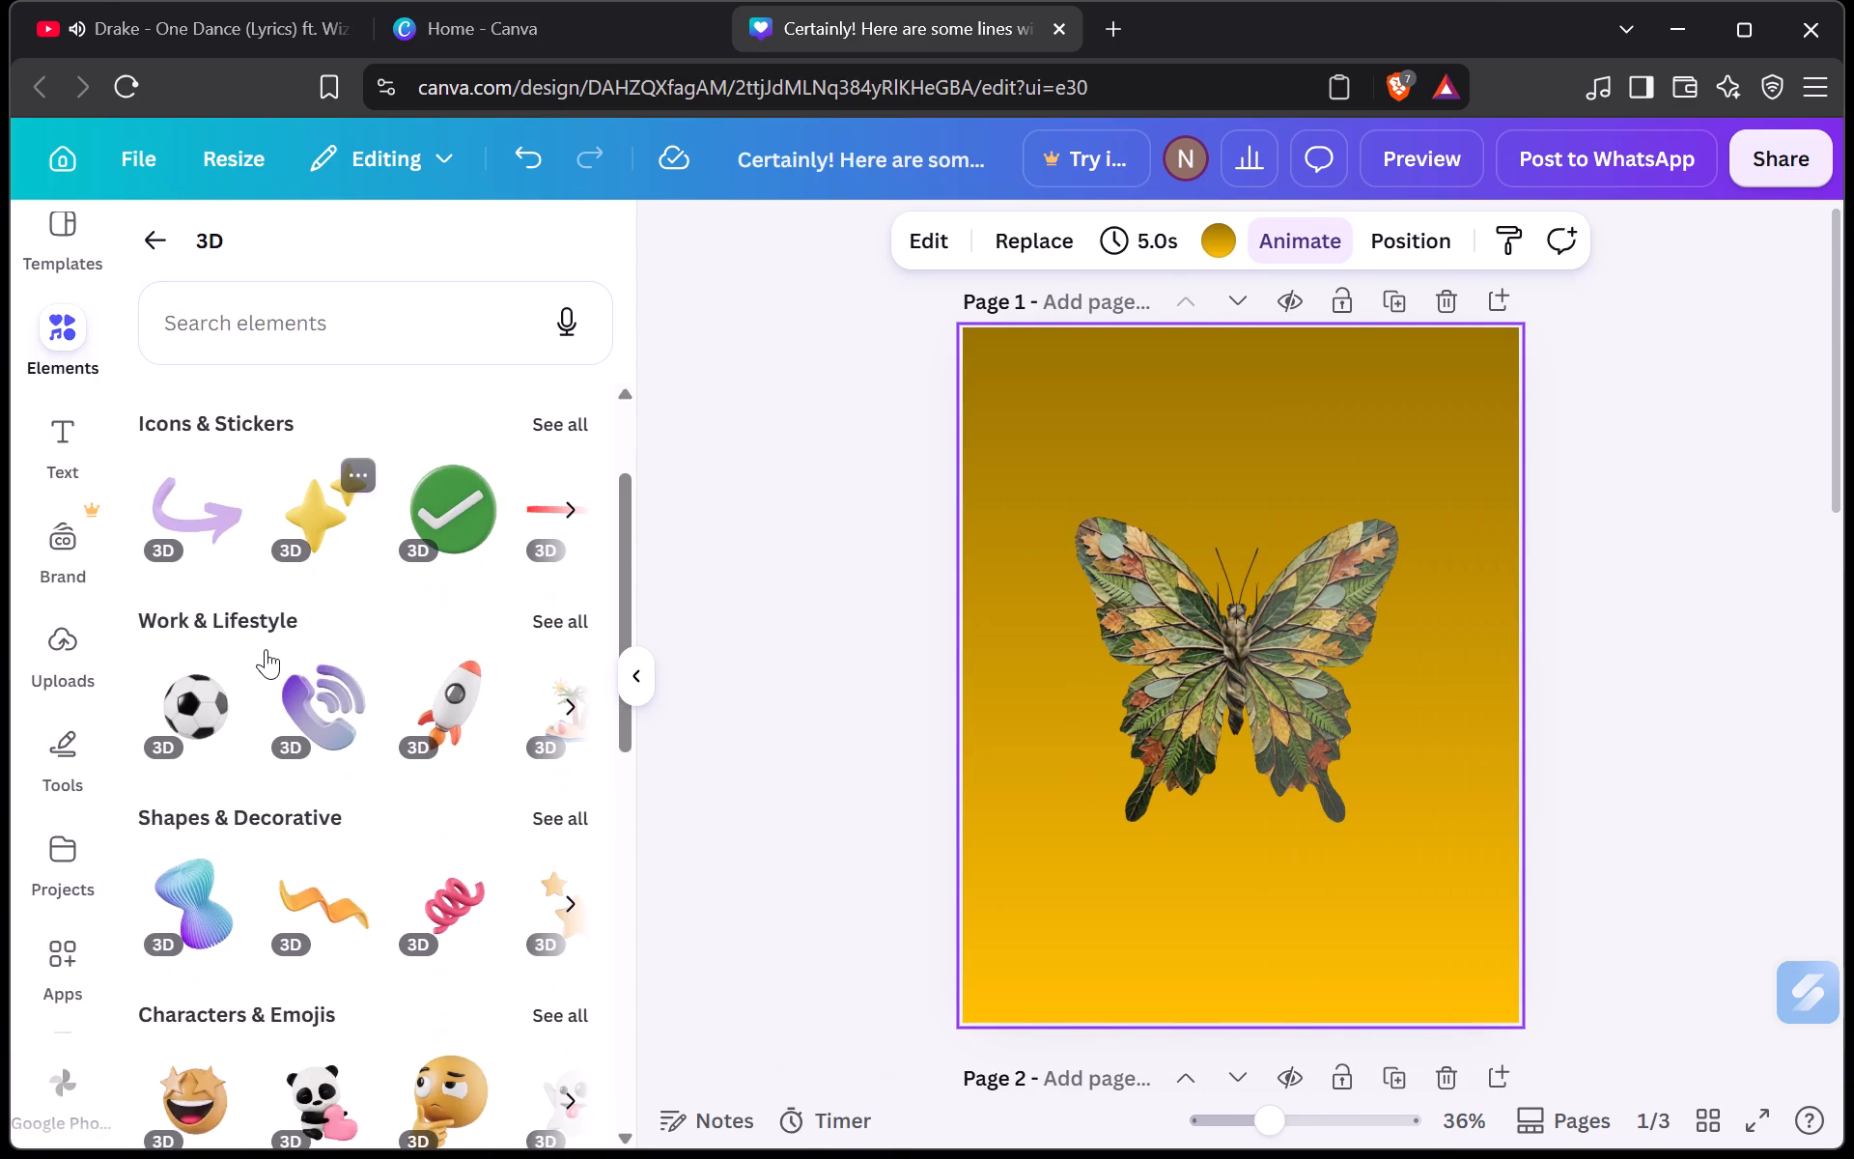
scroll(266, 649, down, 1)
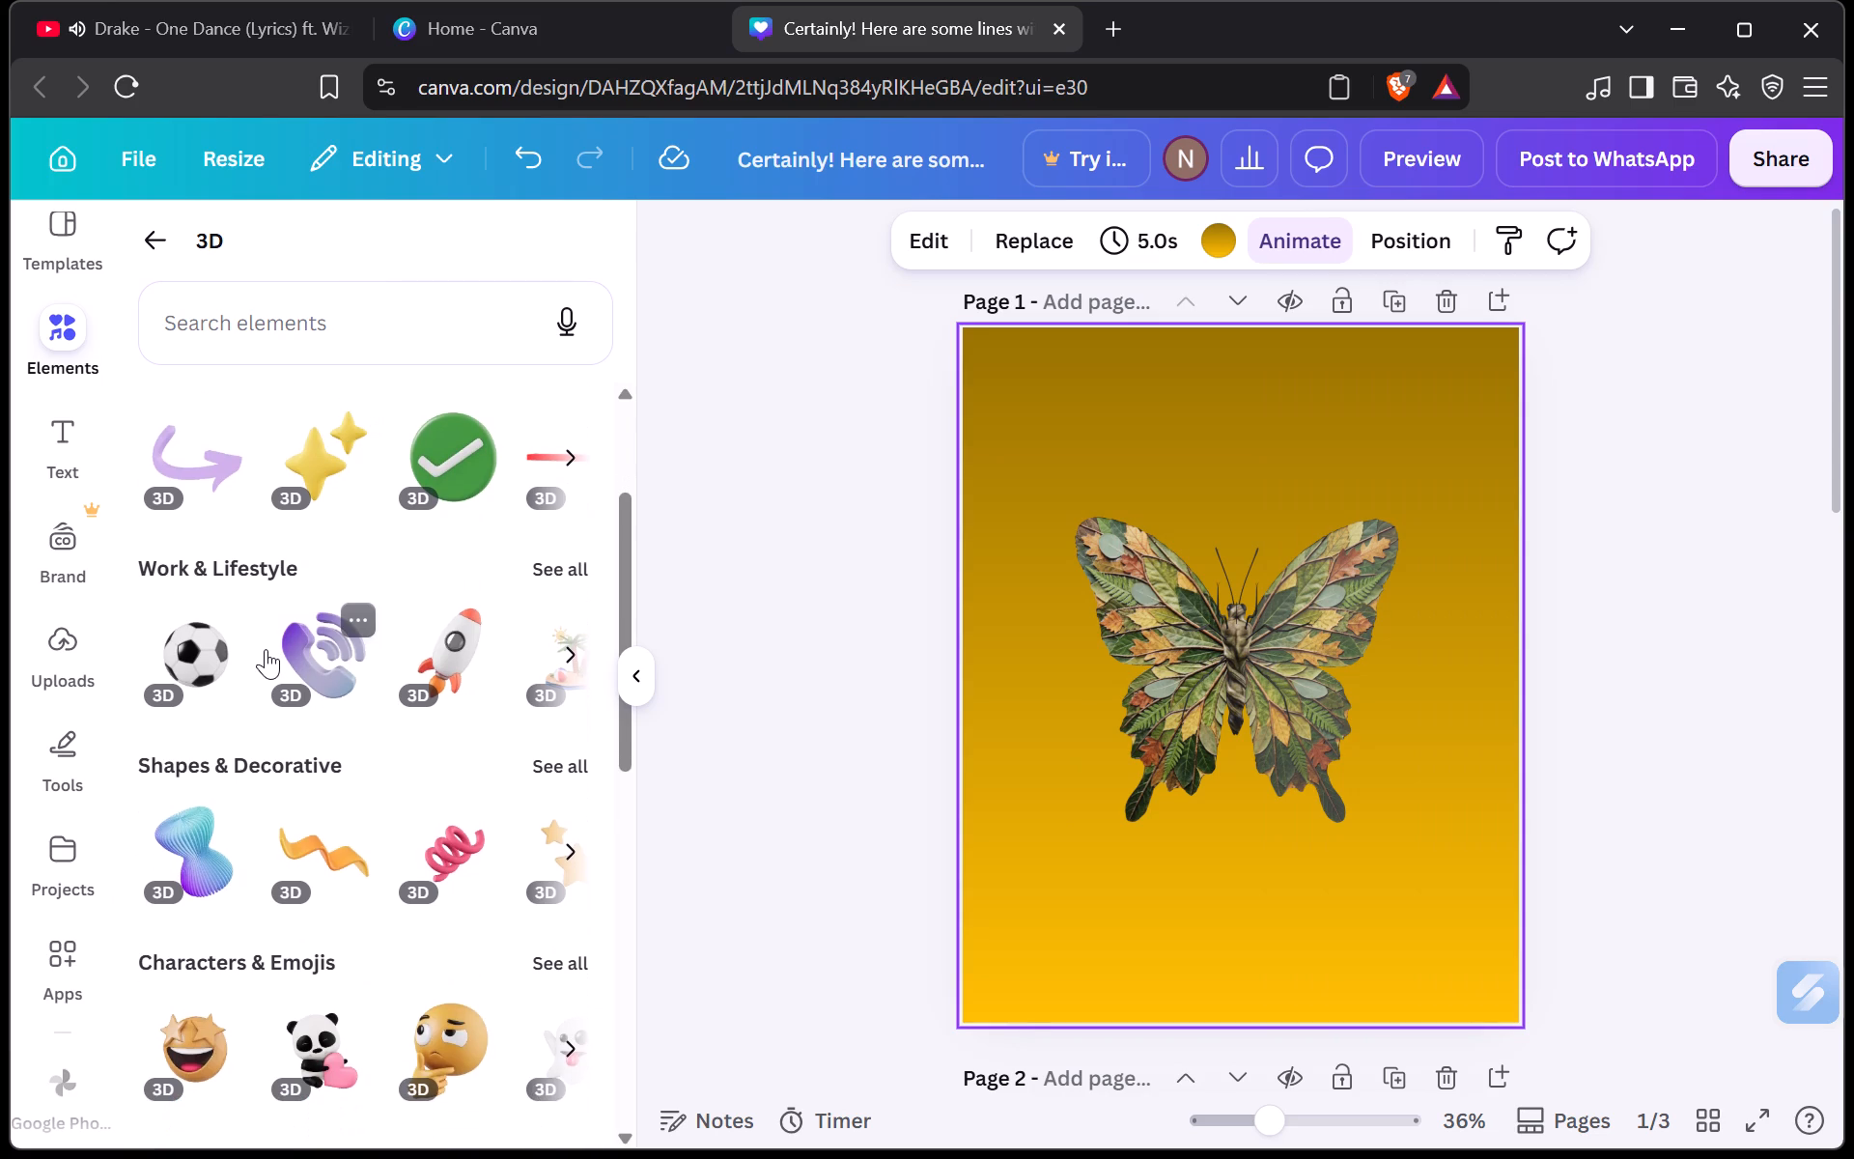
scroll(252, 807, down, 2)
scroll(252, 807, up, 9)
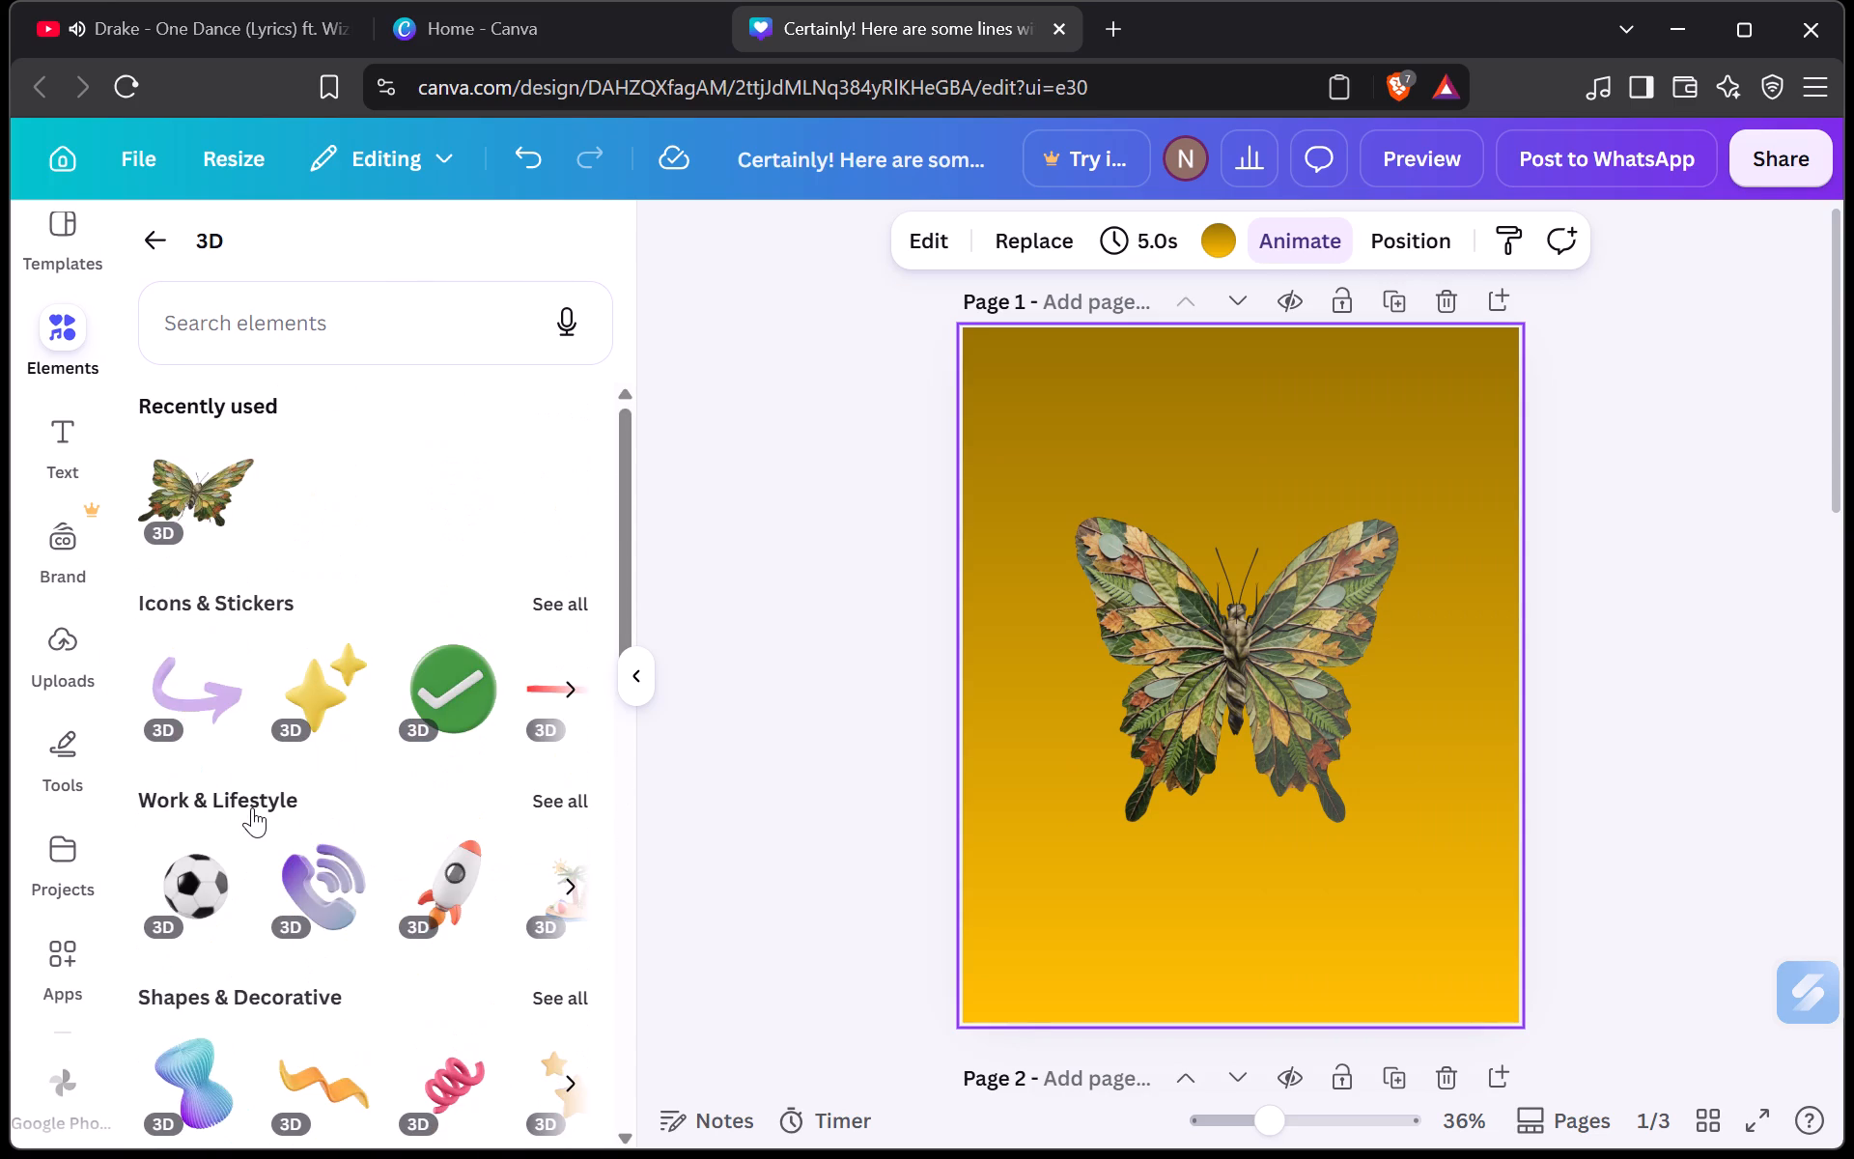
scroll(252, 807, up, 2)
click(153, 243)
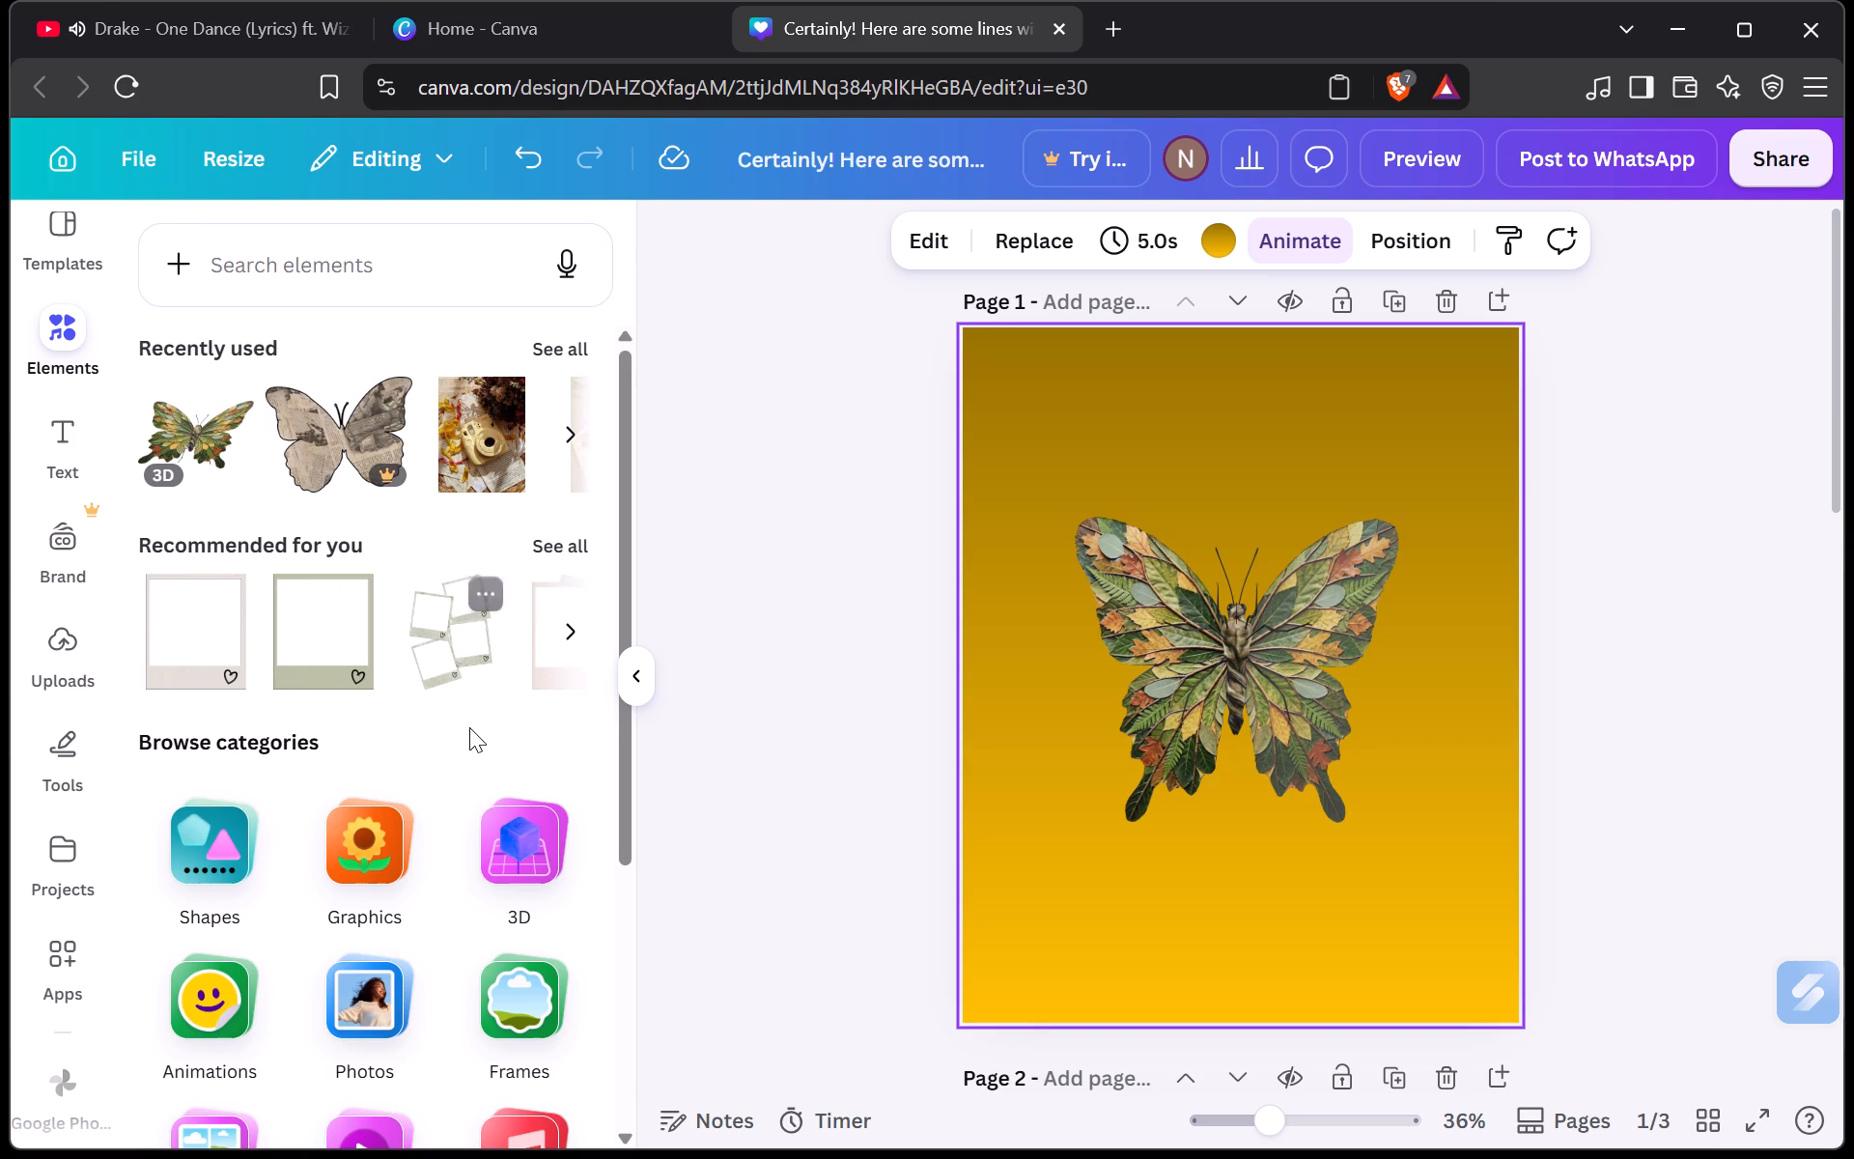
Add the recommended sage-green polaroid frame with a heart to page 1, horizontally centred on the page around the butterfly.
scroll(469, 727, down, 1)
click(351, 600)
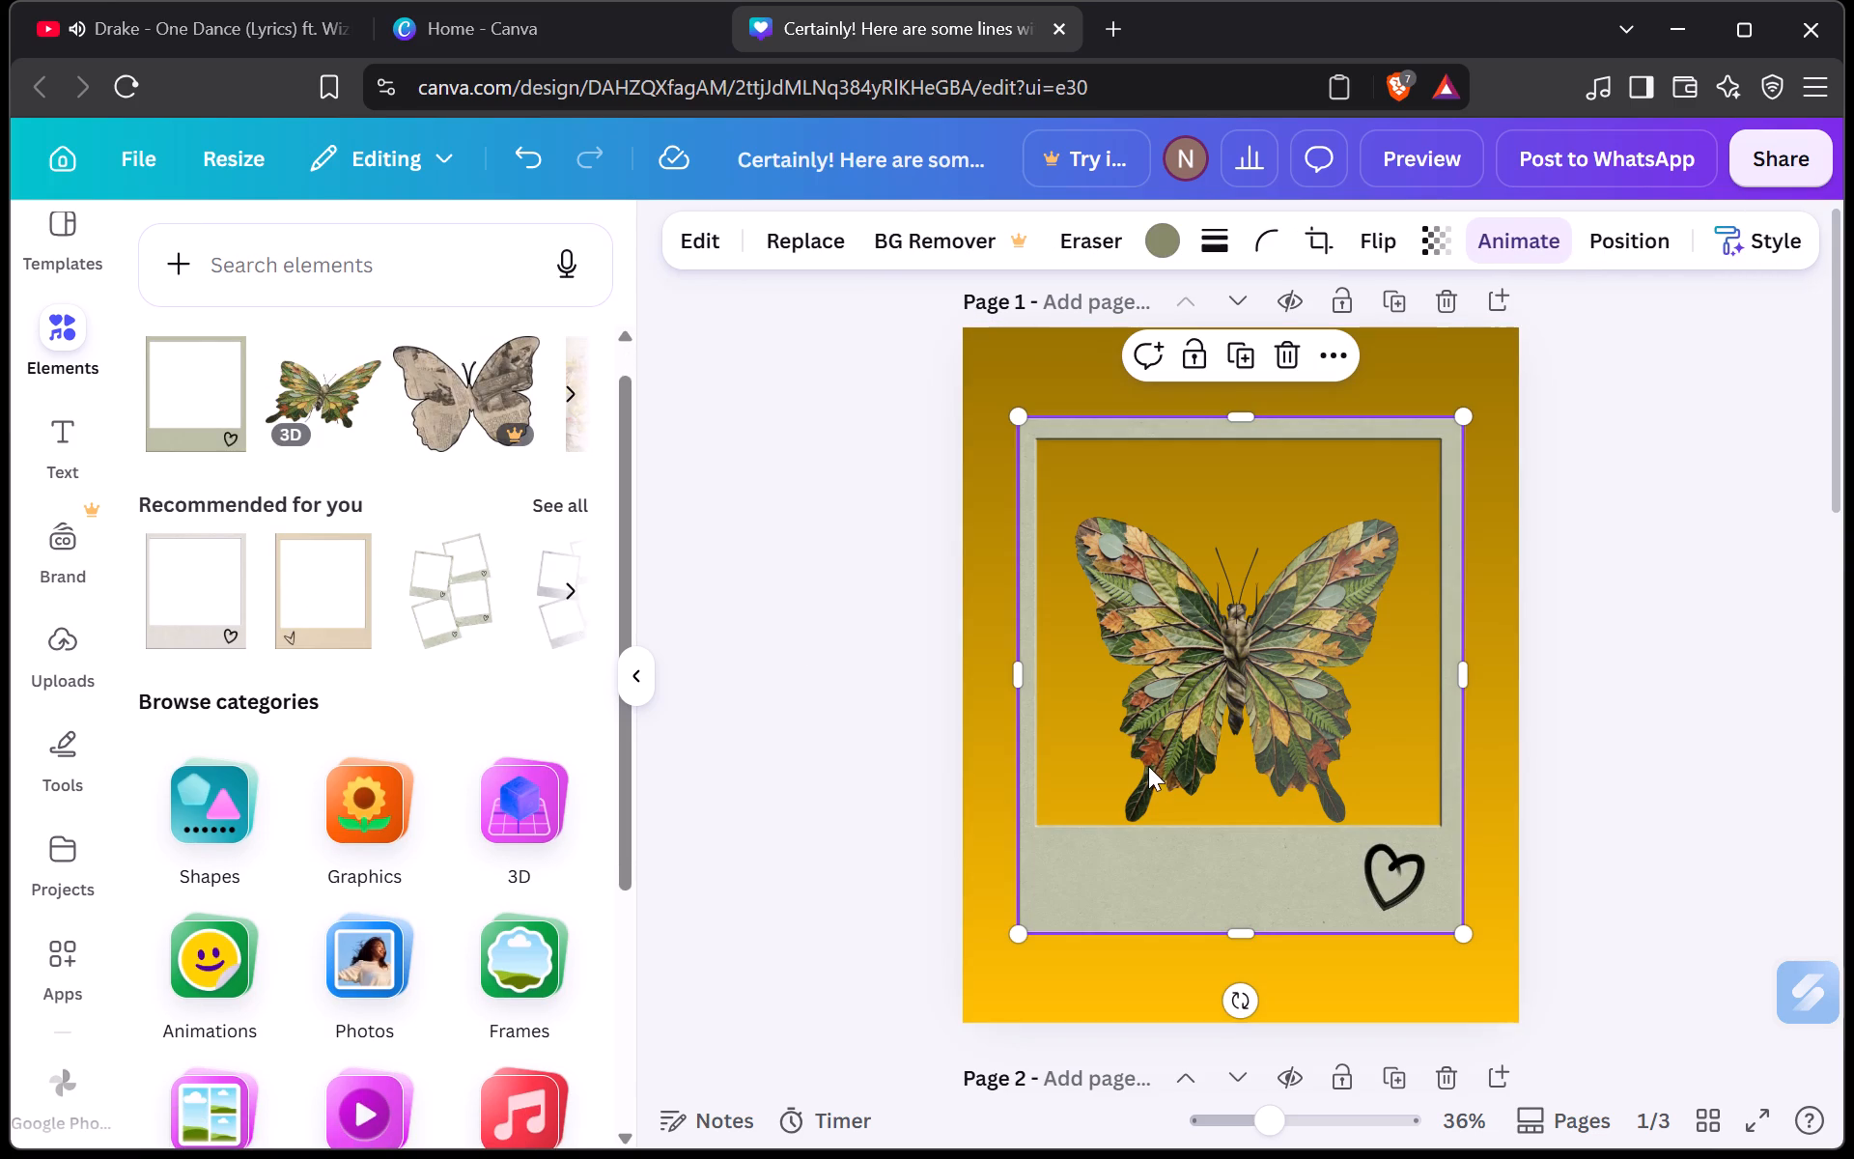
drag(1171, 835, 1171, 839)
drag(1171, 839, 1170, 860)
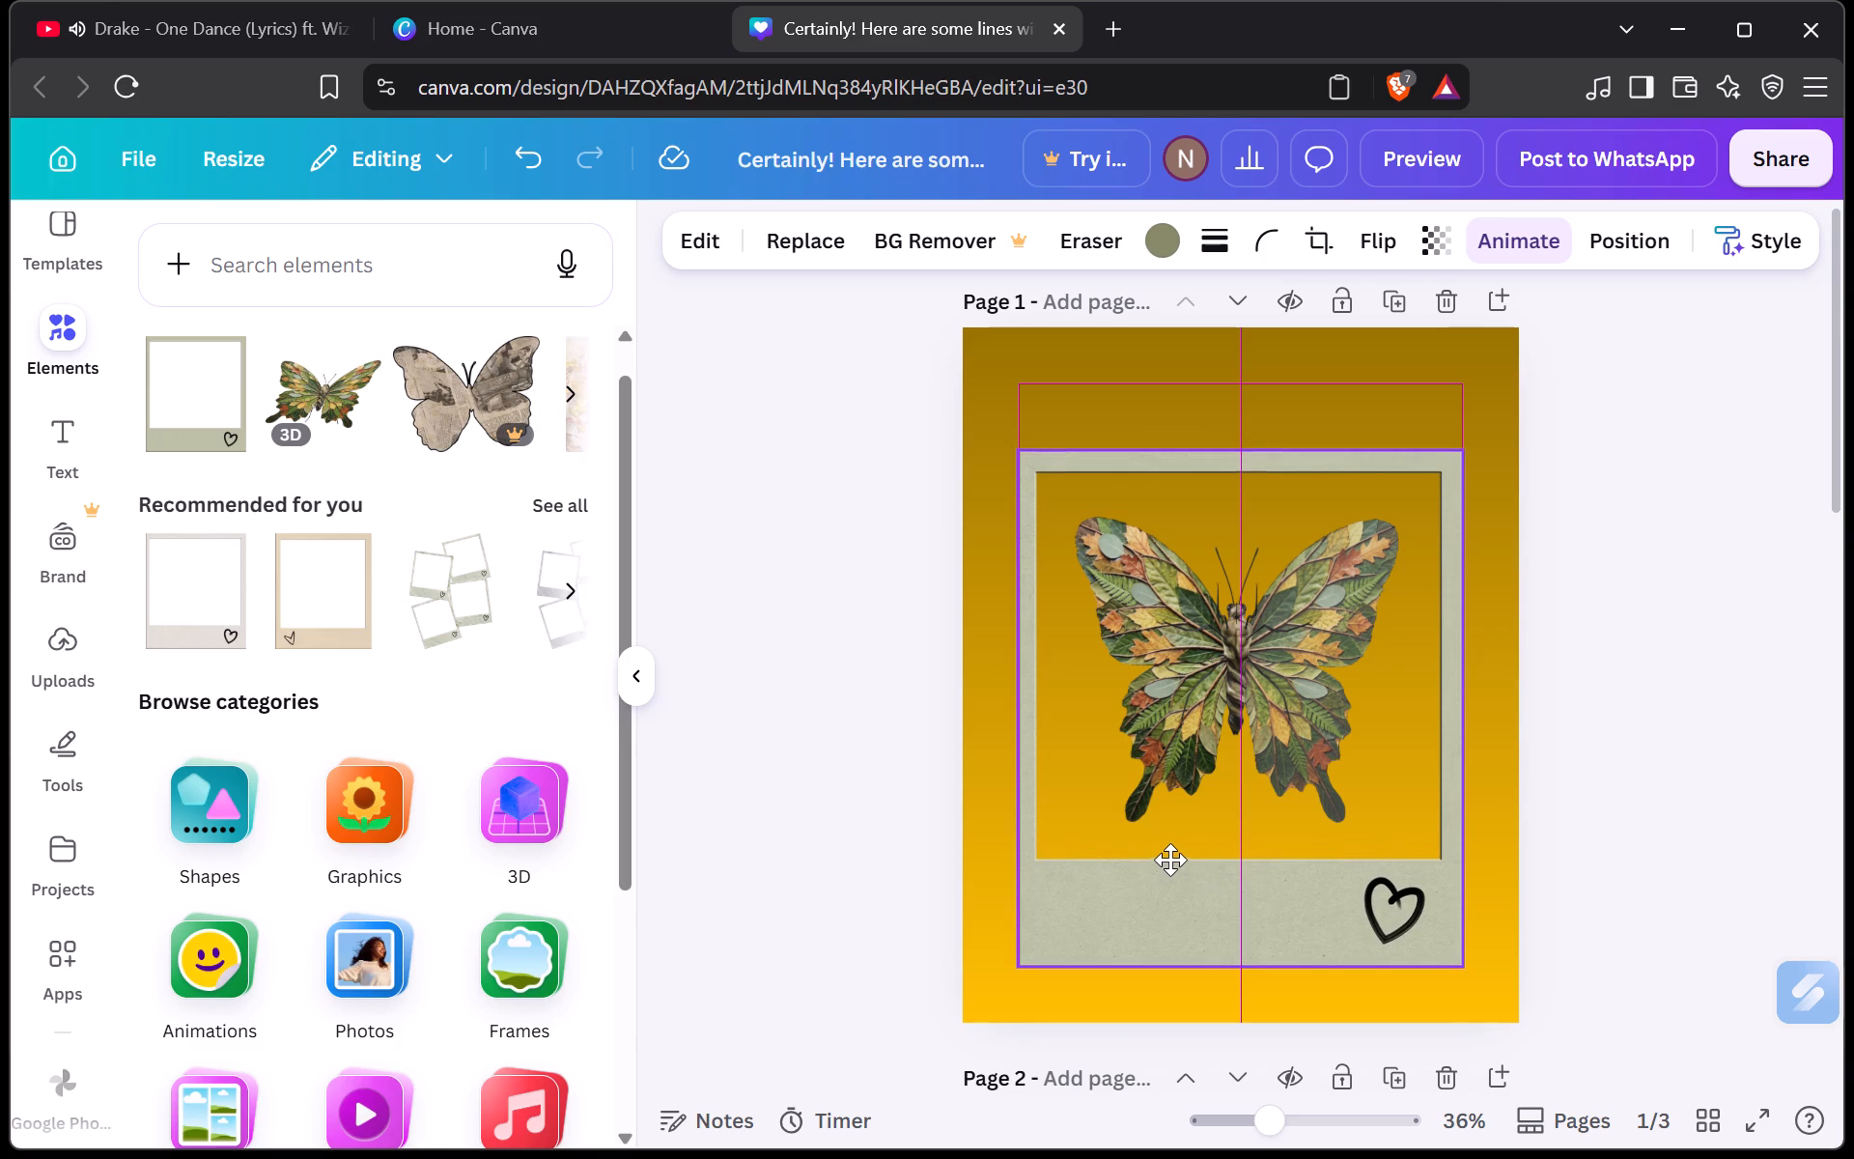
drag(1170, 860, 1170, 862)
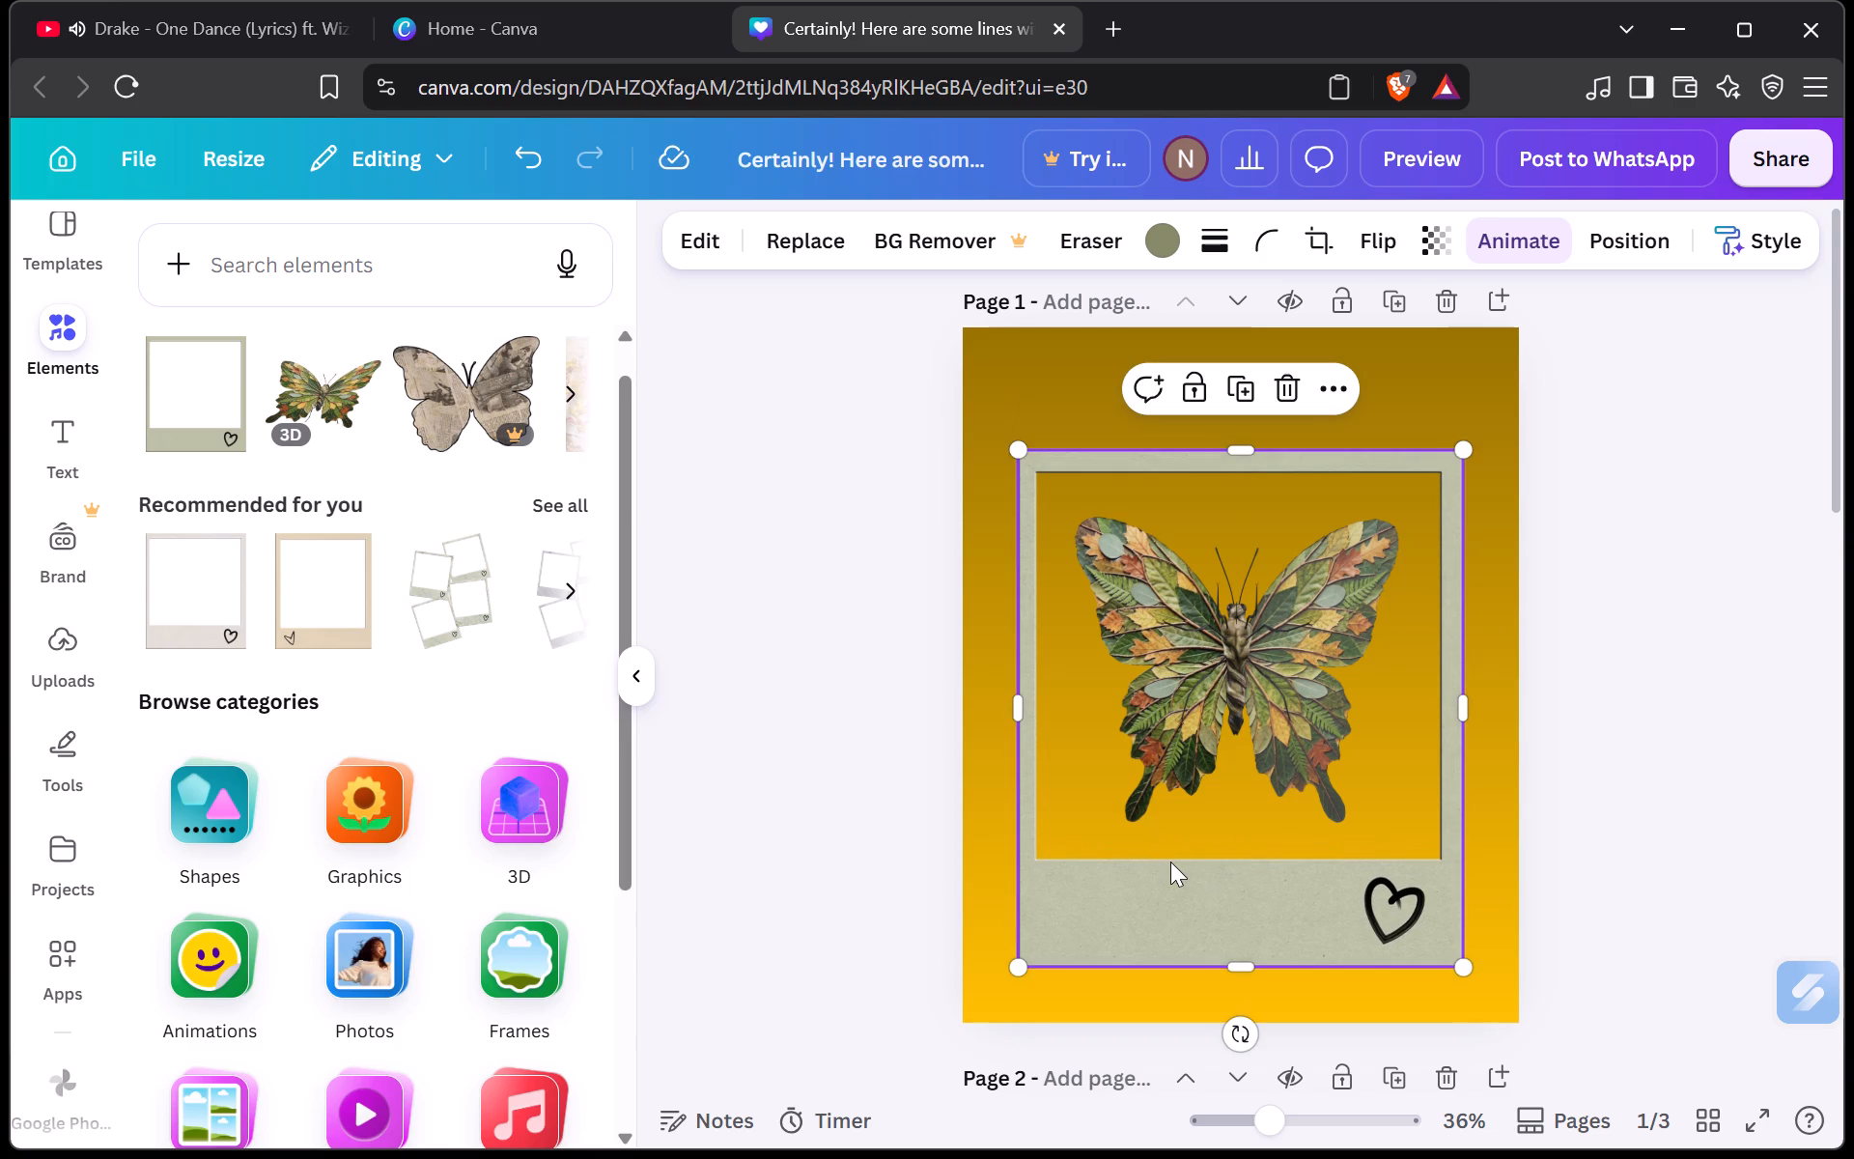
scroll(1605, 713, up, 1)
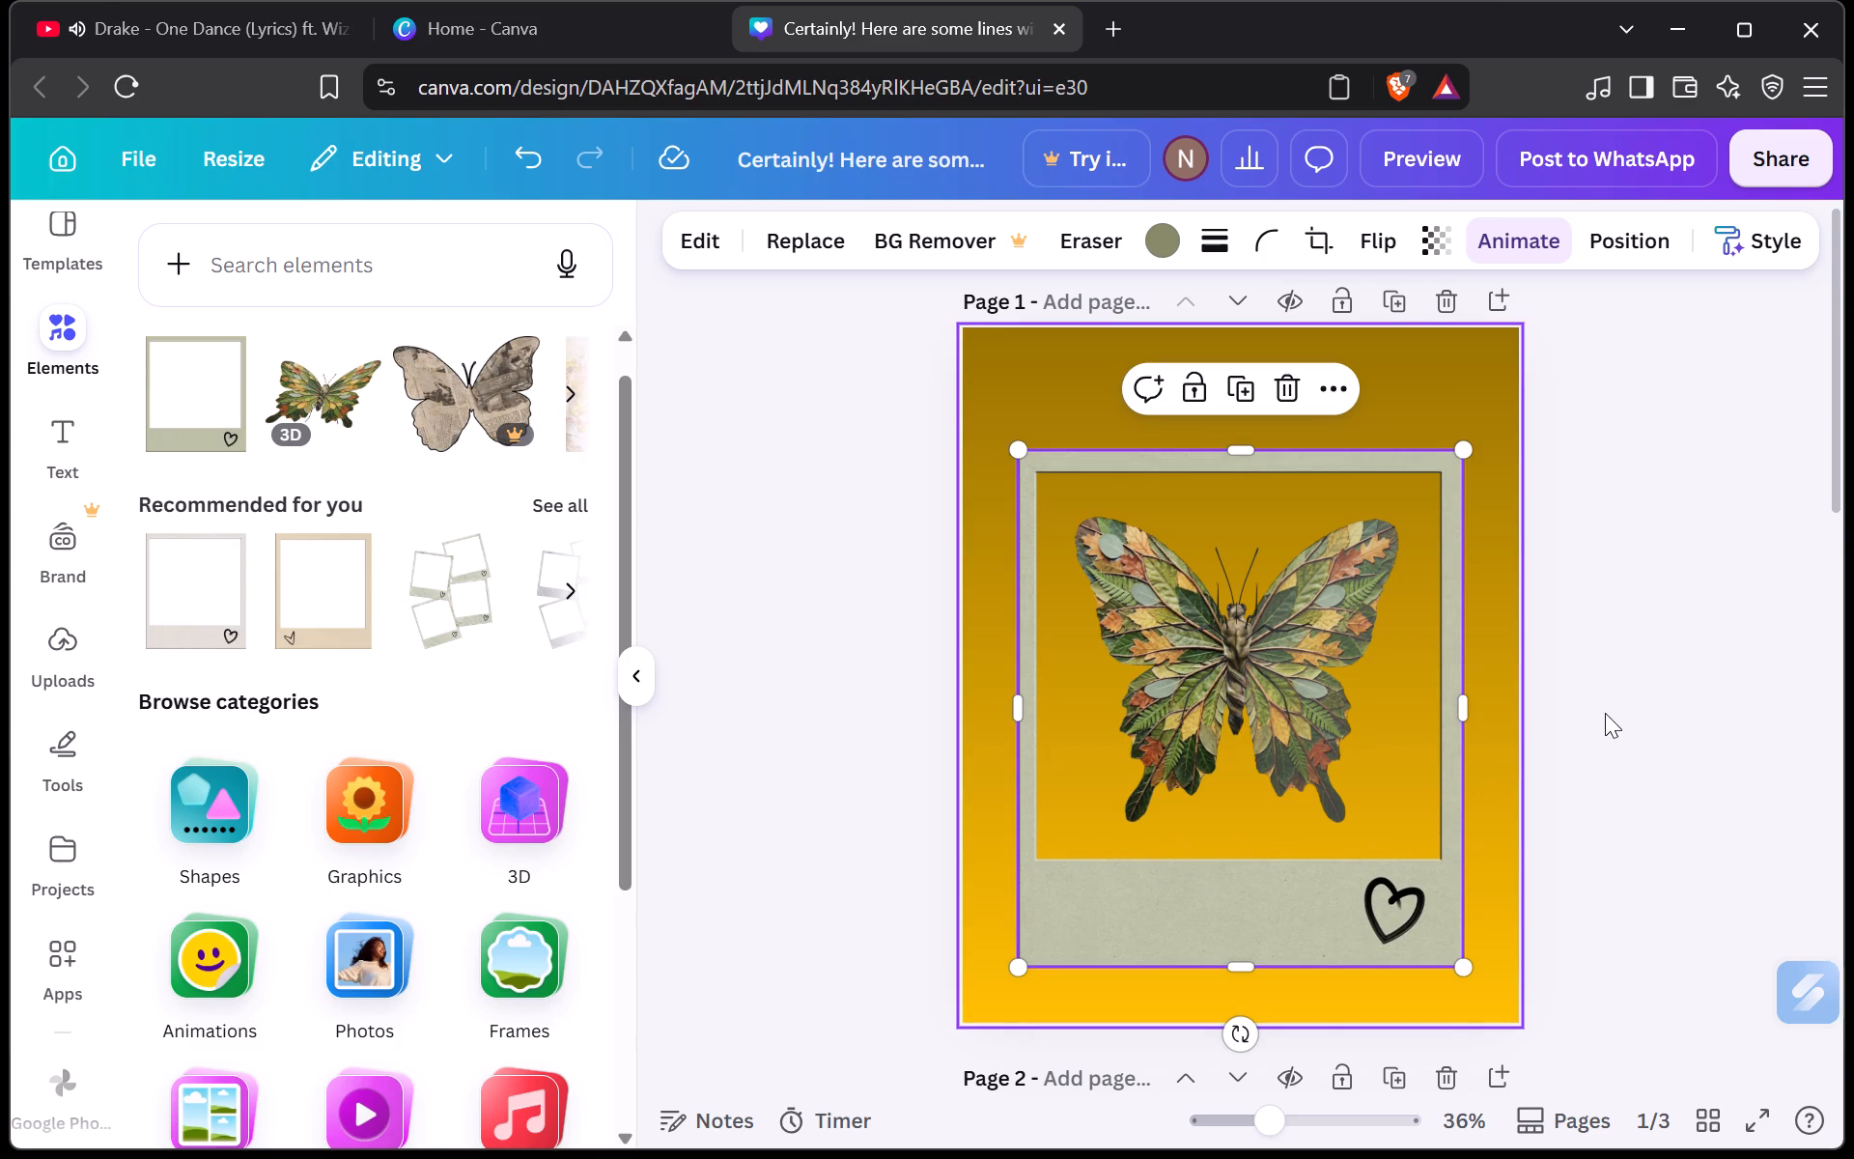
scroll(1605, 713, up, 1)
scroll(1464, 611, up, 1)
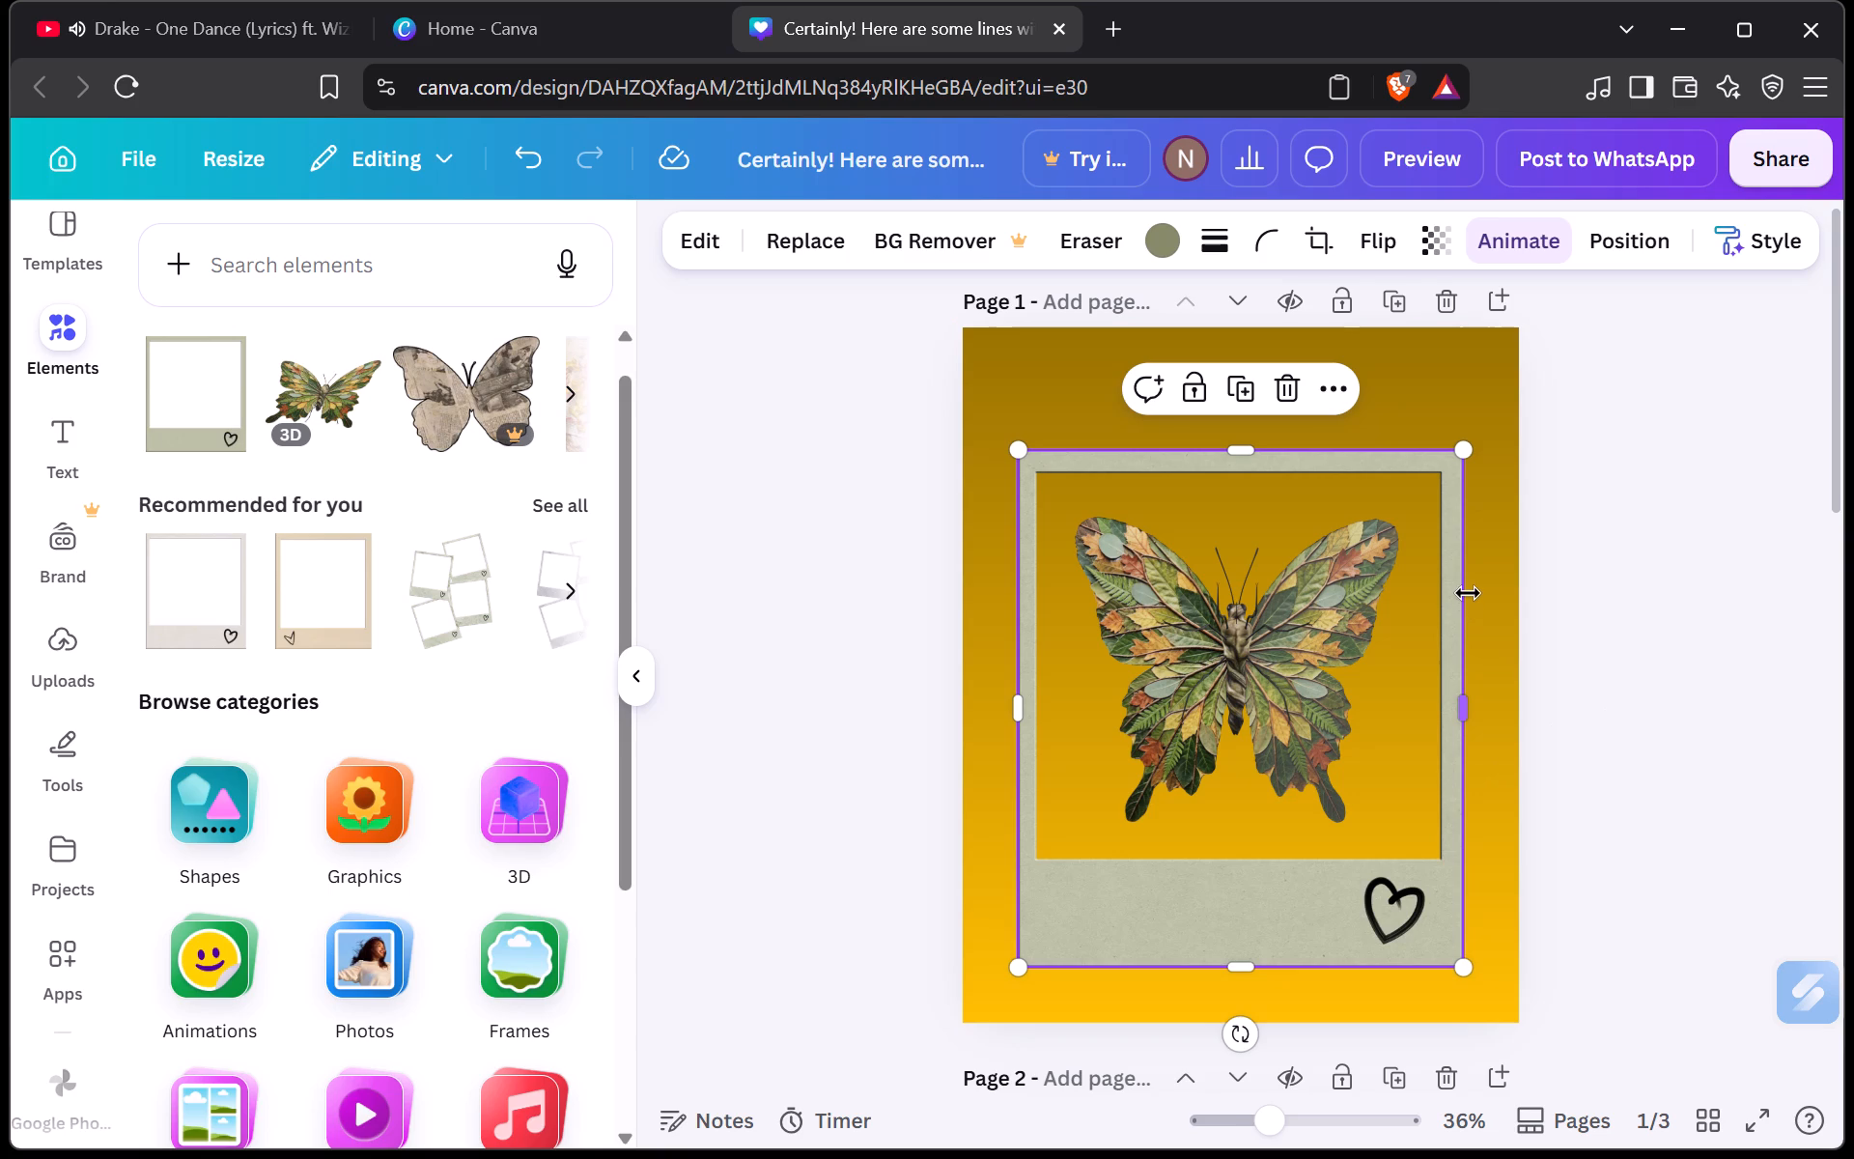
click(754, 688)
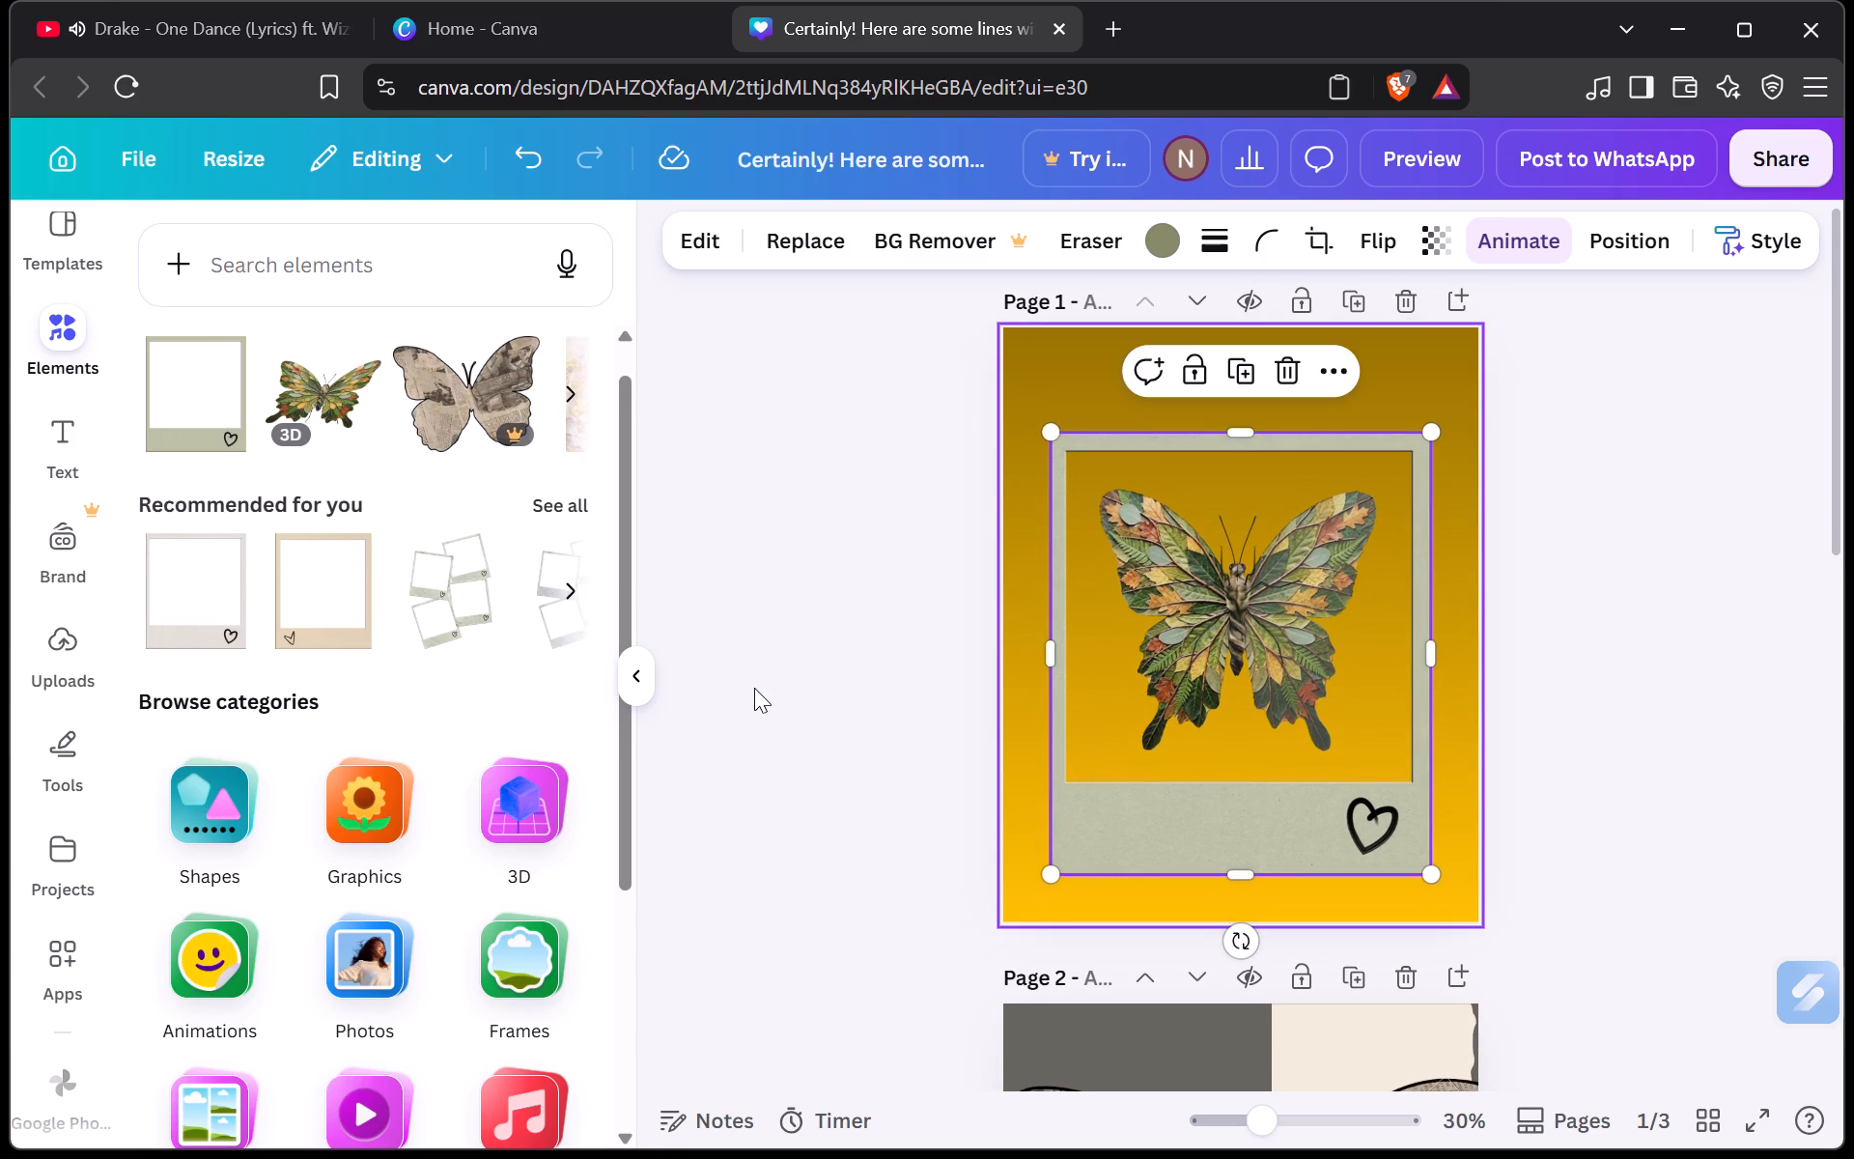
click(634, 675)
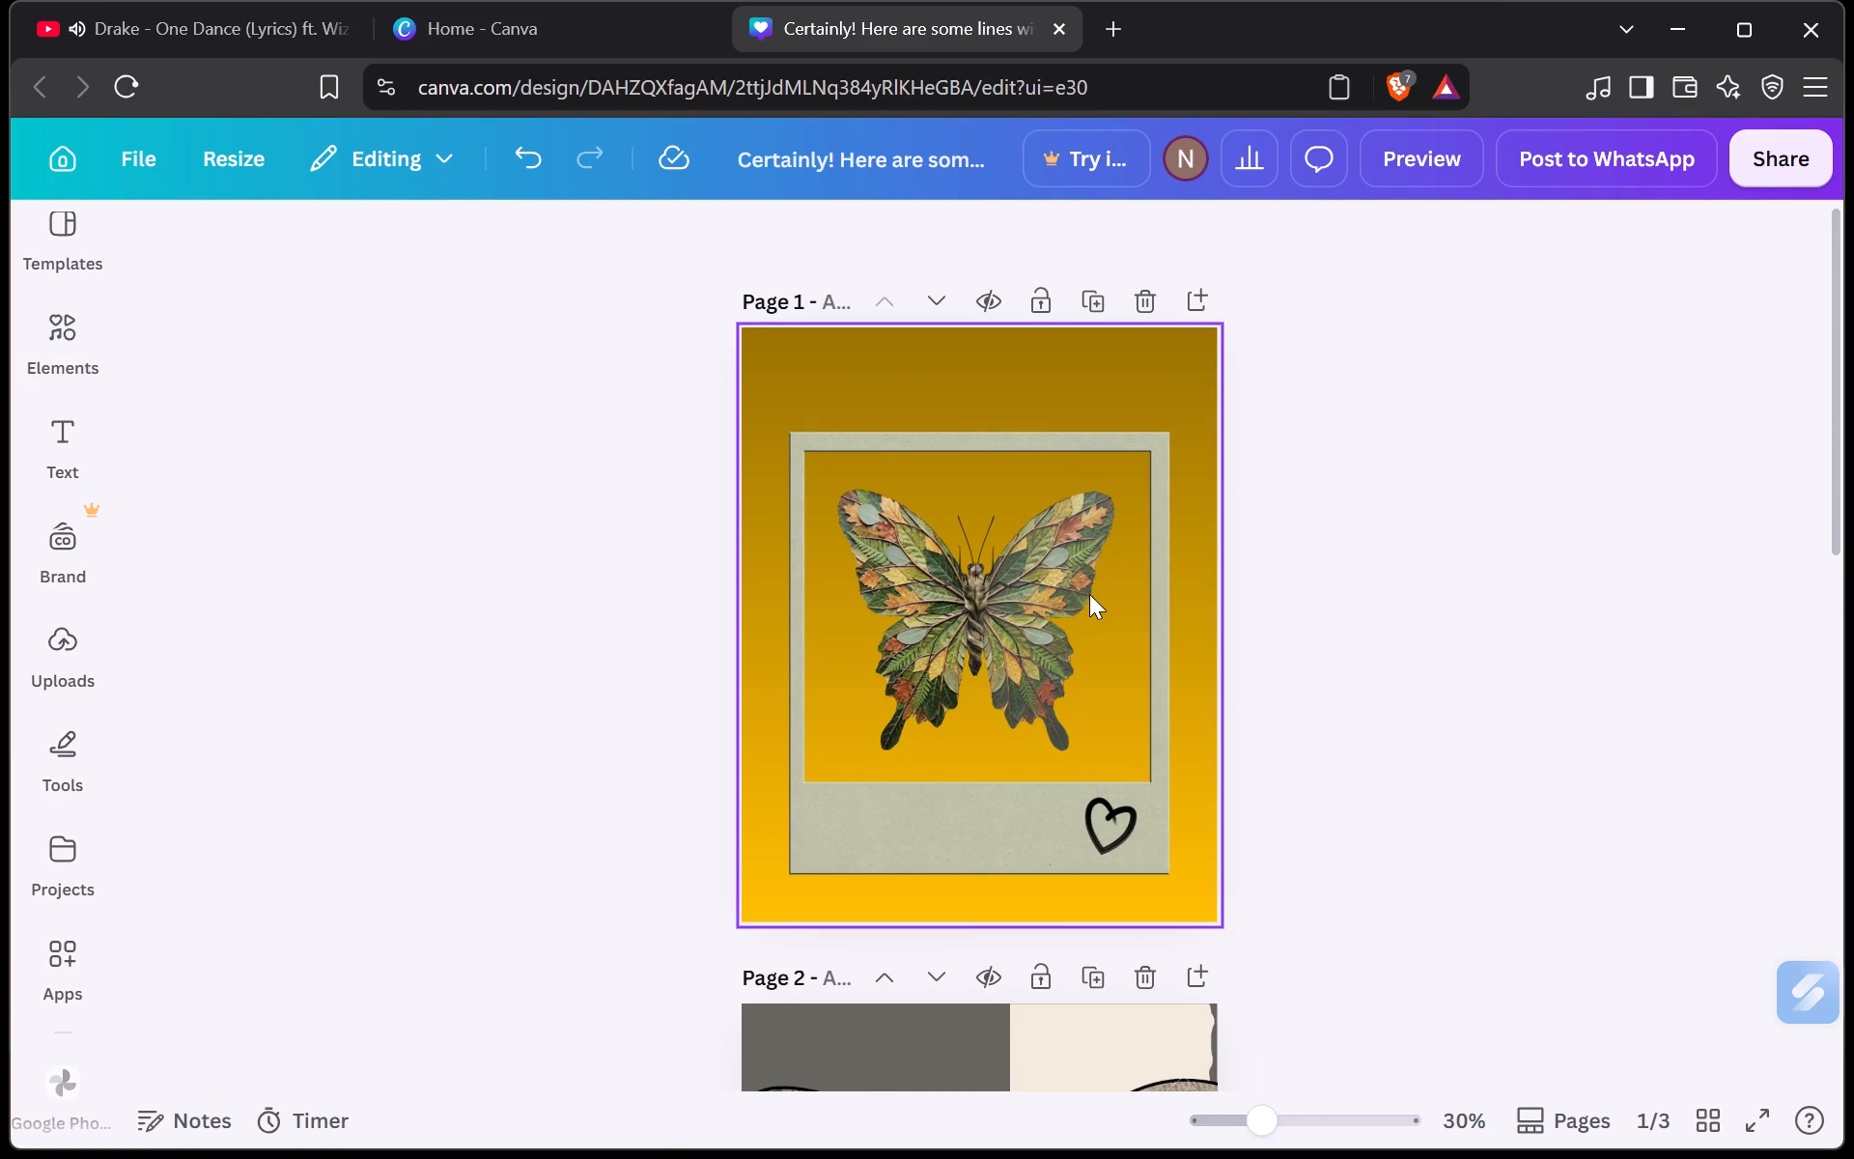
drag(1094, 610, 1102, 592)
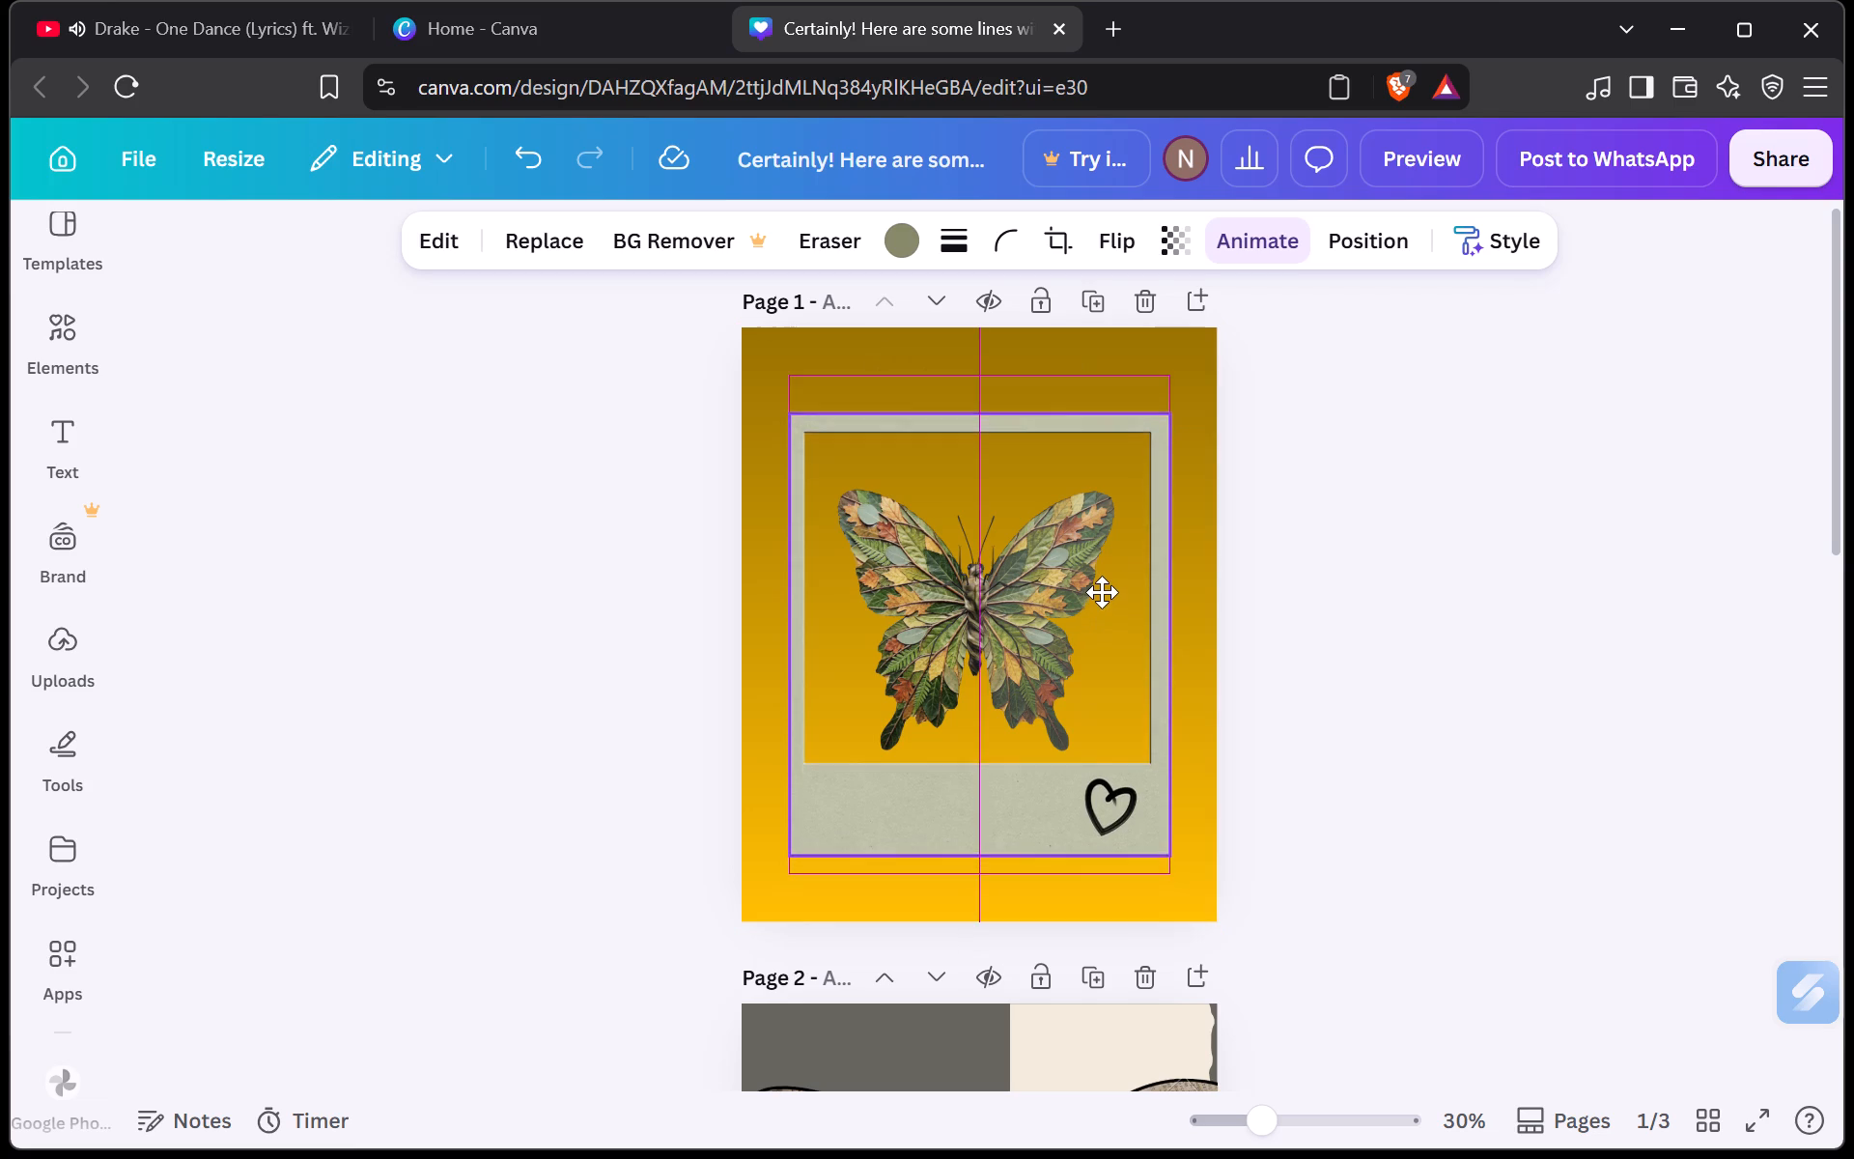
drag(1102, 592, 1098, 575)
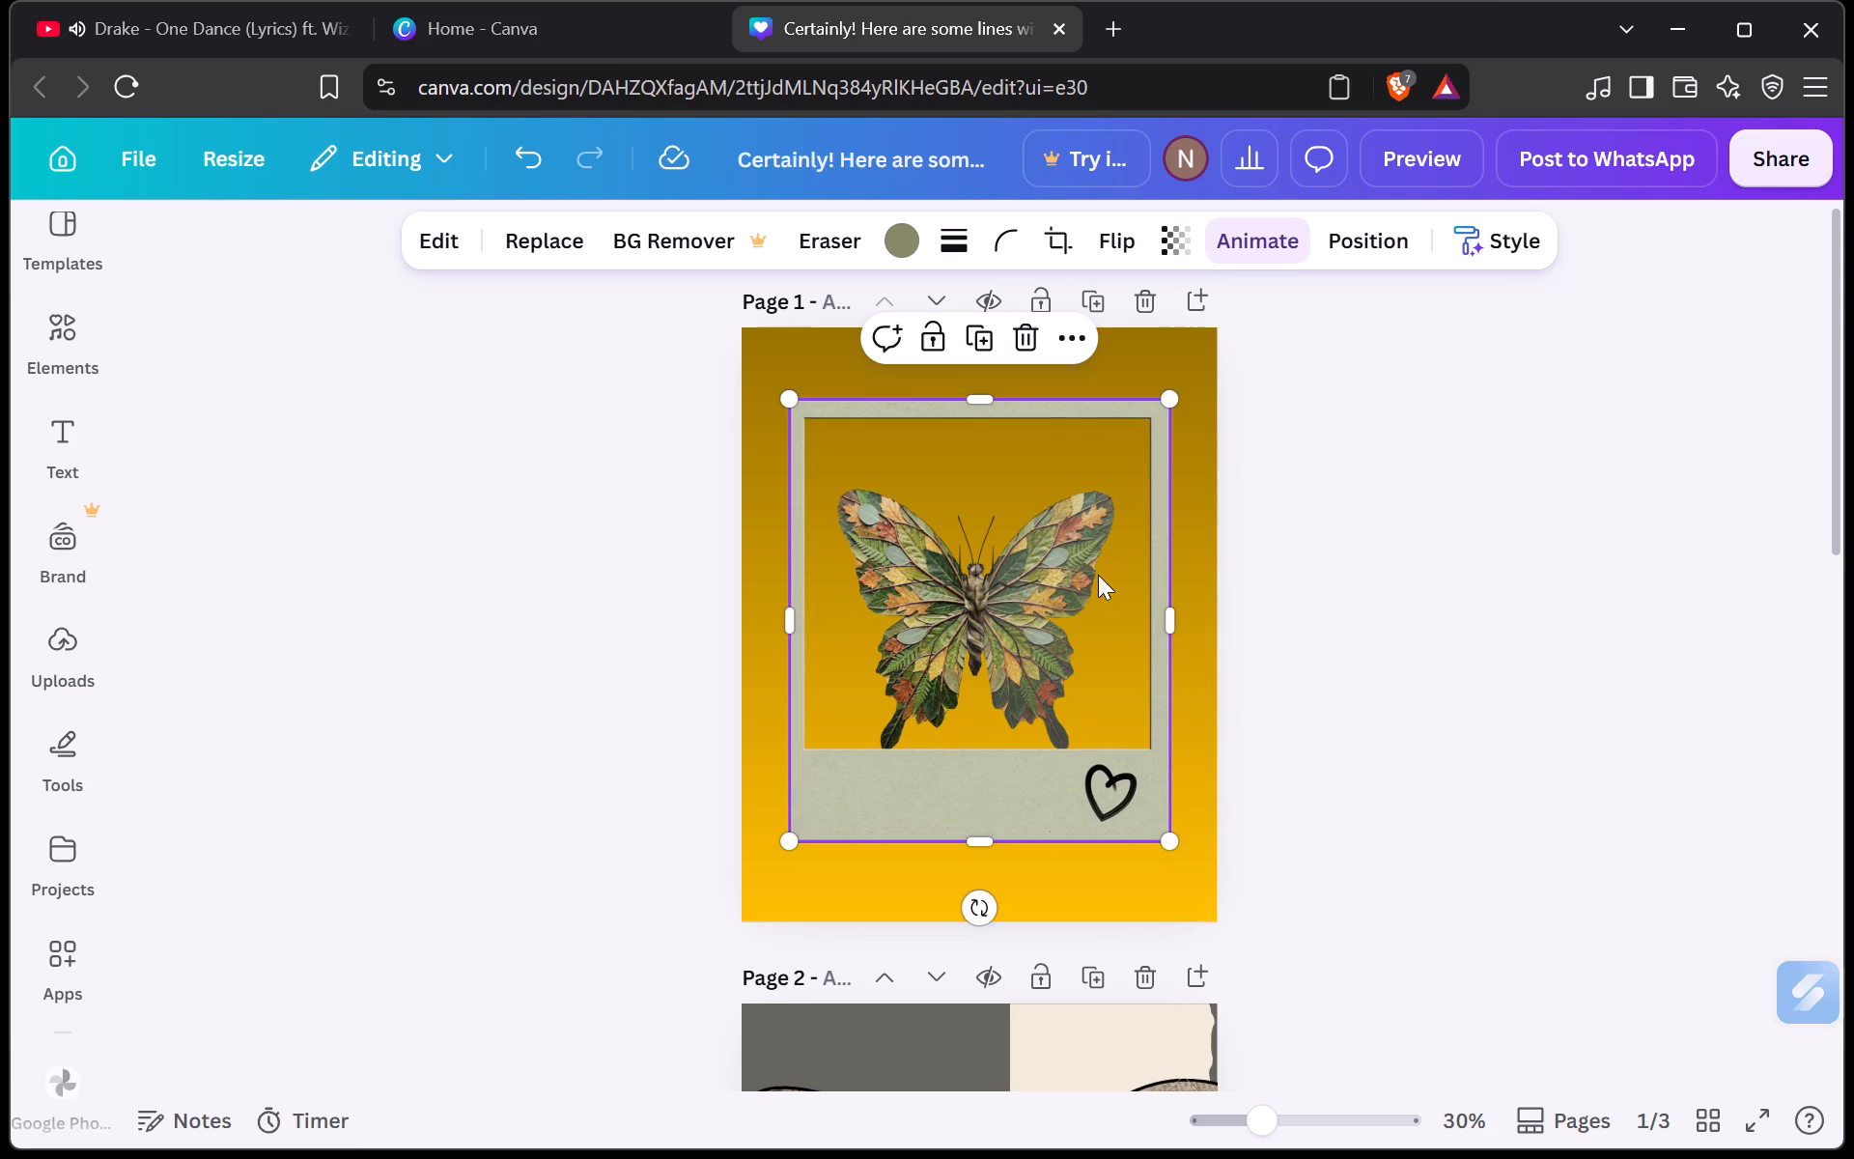
Reposition the 3D butterfly on page 1 so it sits centred inside the polaroid frame's opening.
click(1025, 639)
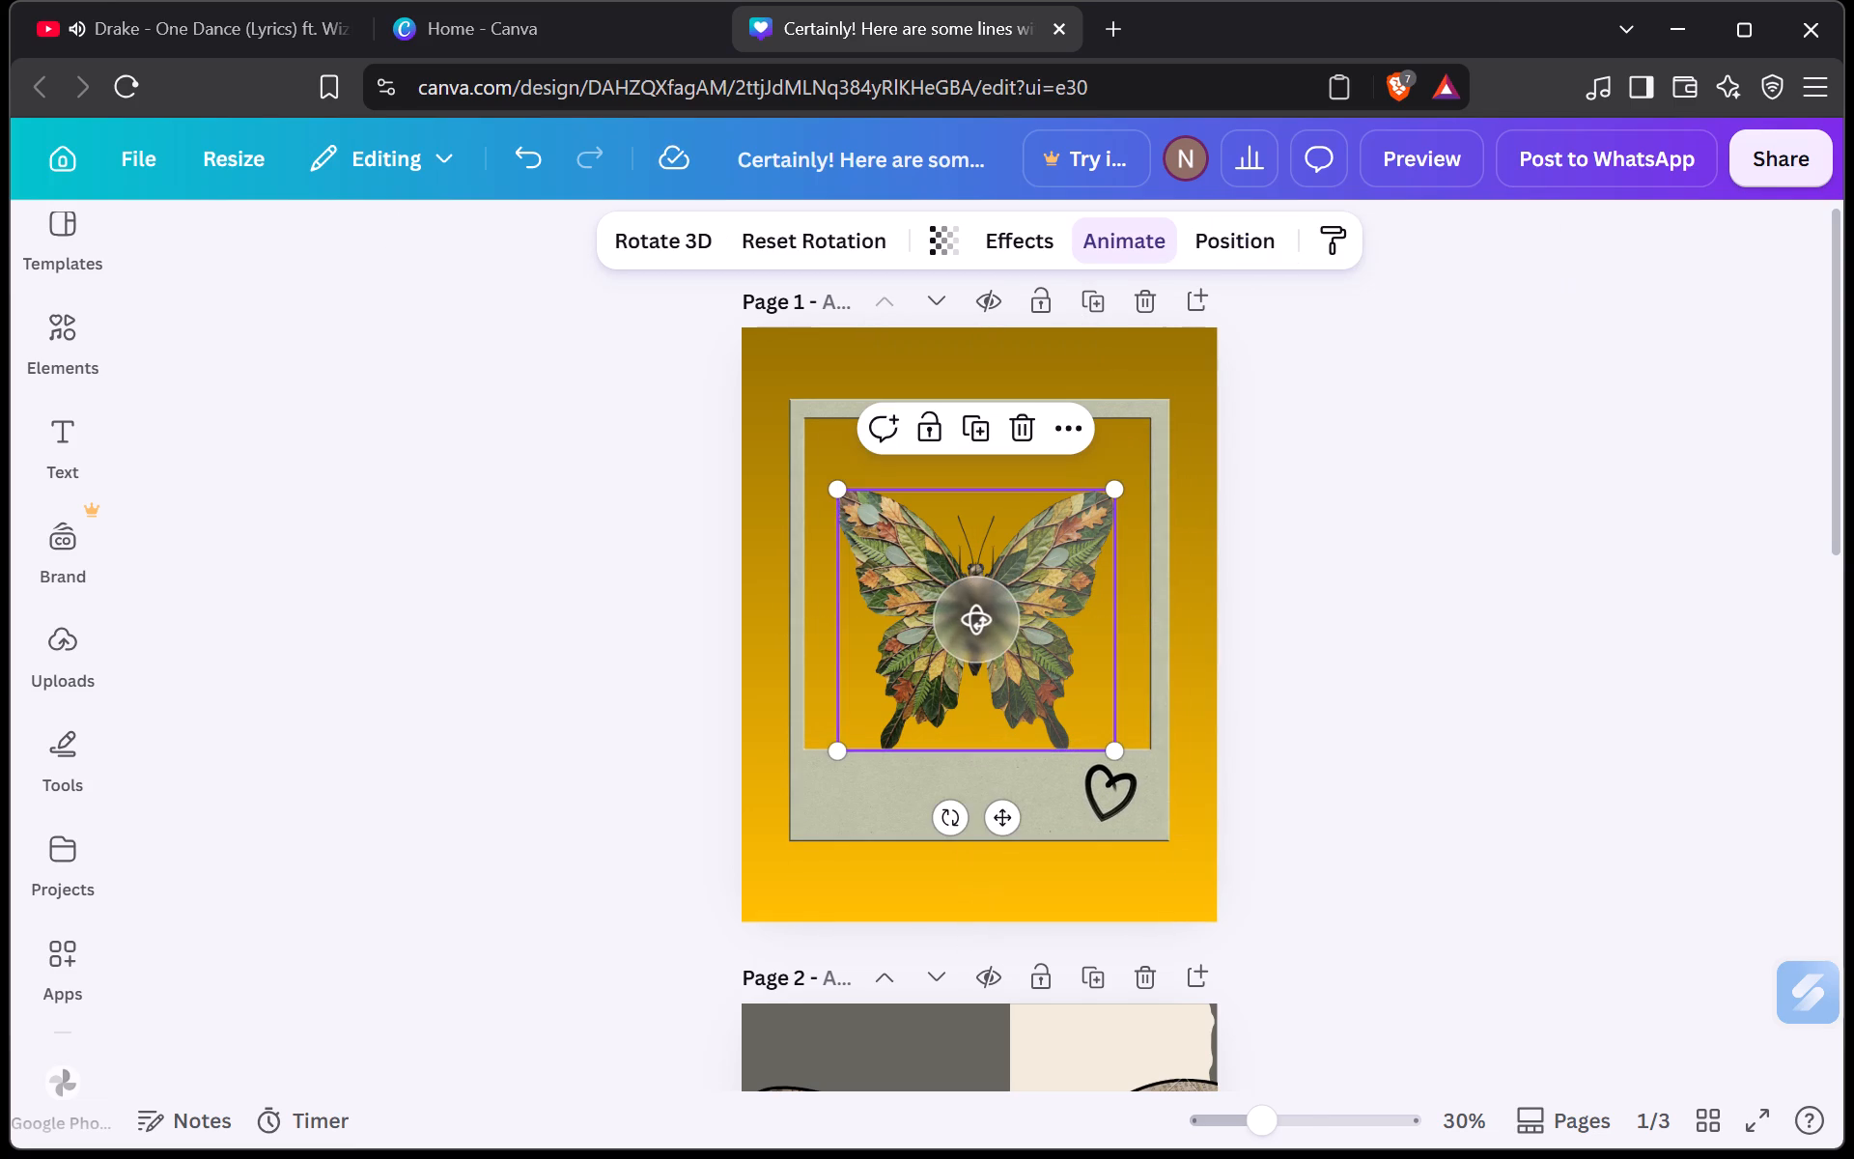
drag(1038, 605, 1051, 597)
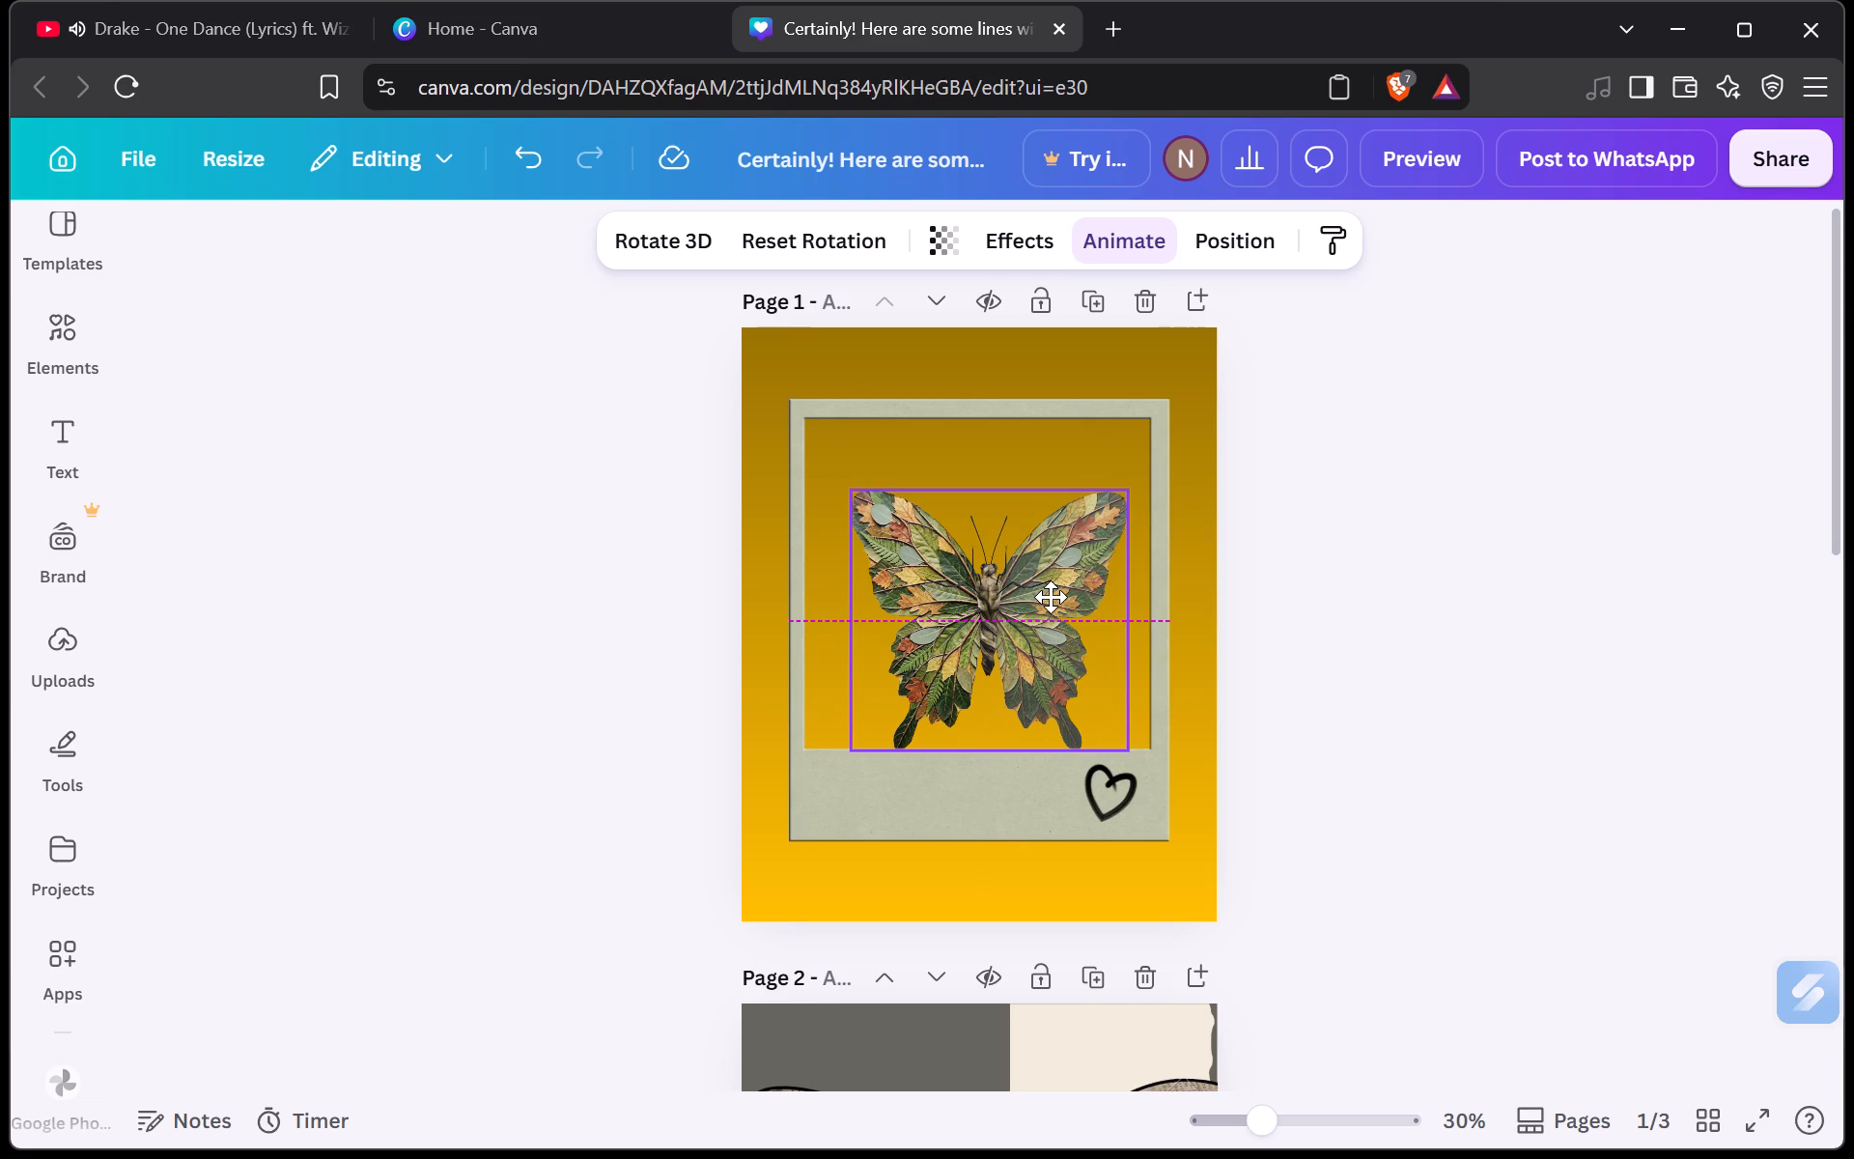
drag(1051, 597, 1053, 597)
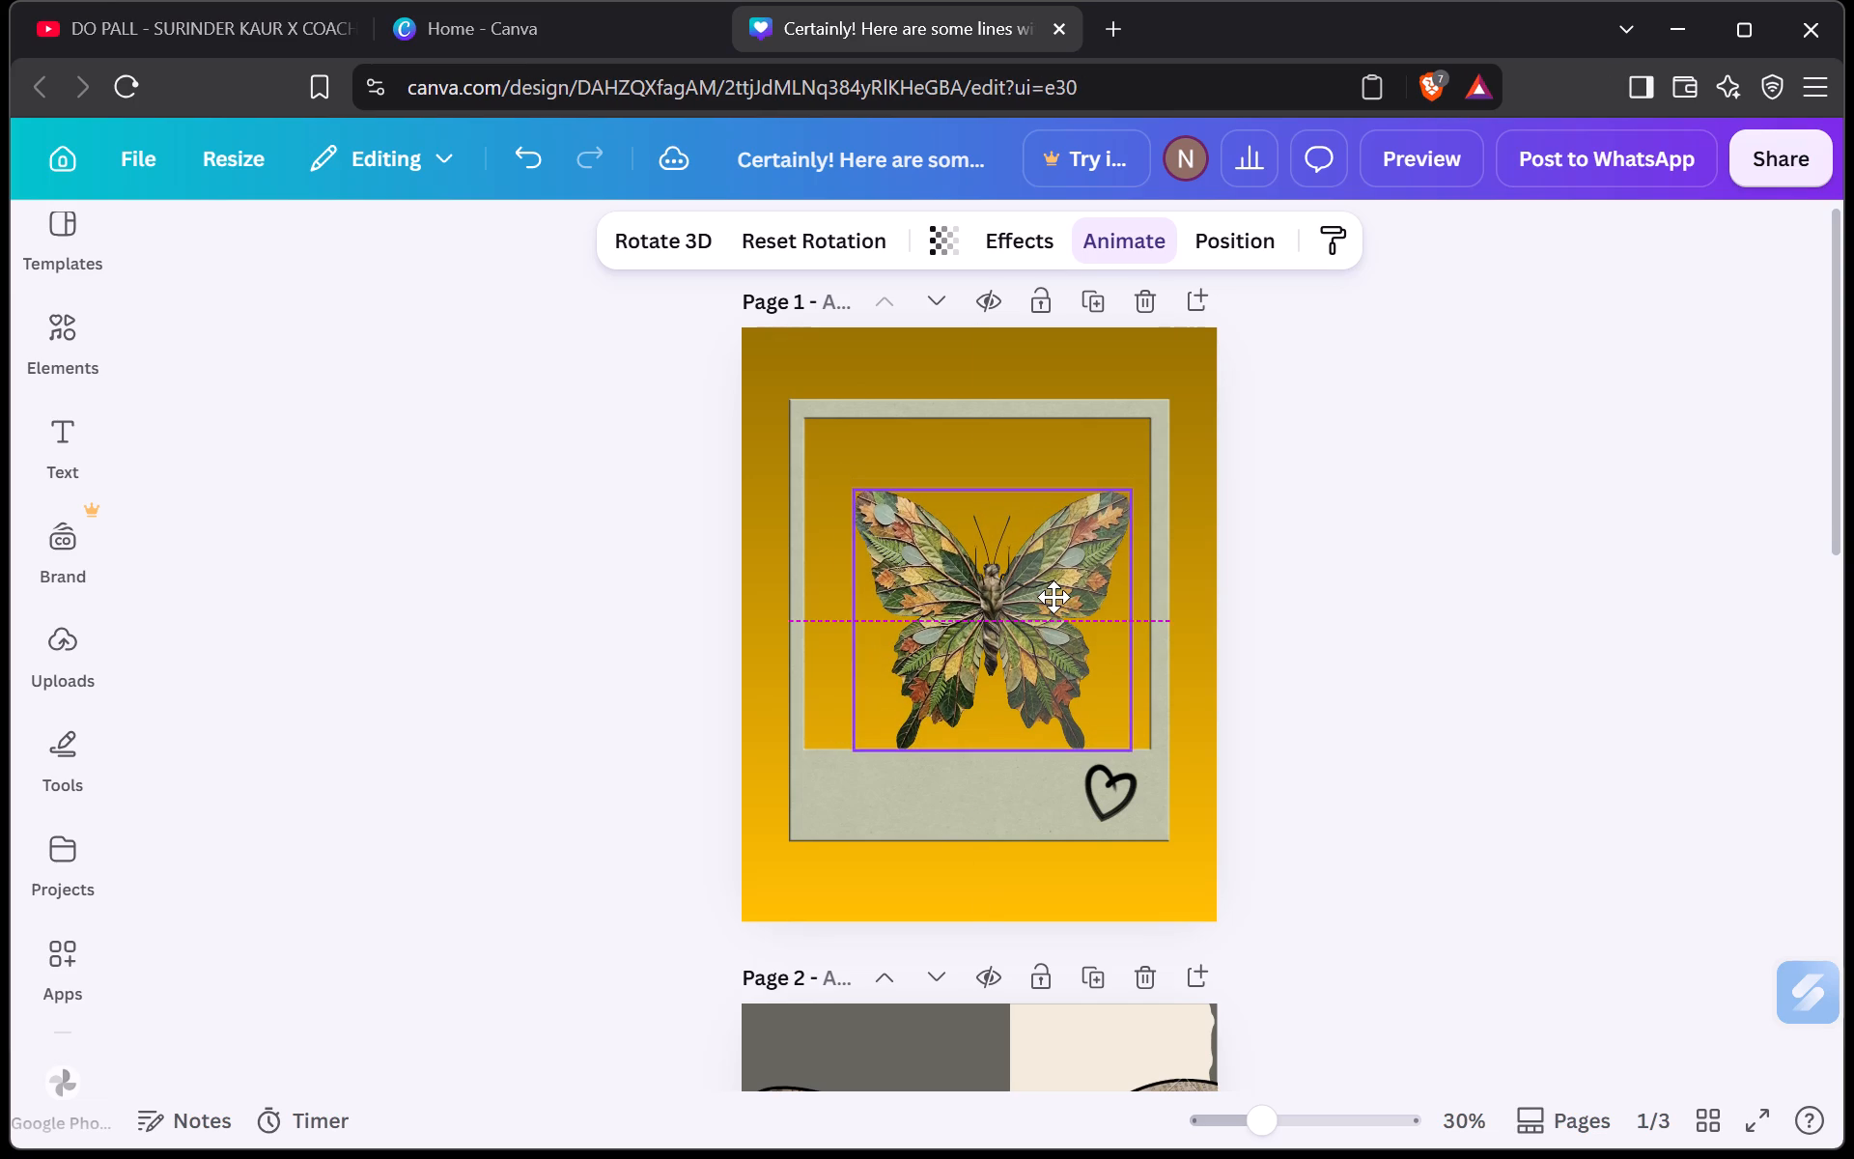
drag(1053, 597, 1057, 599)
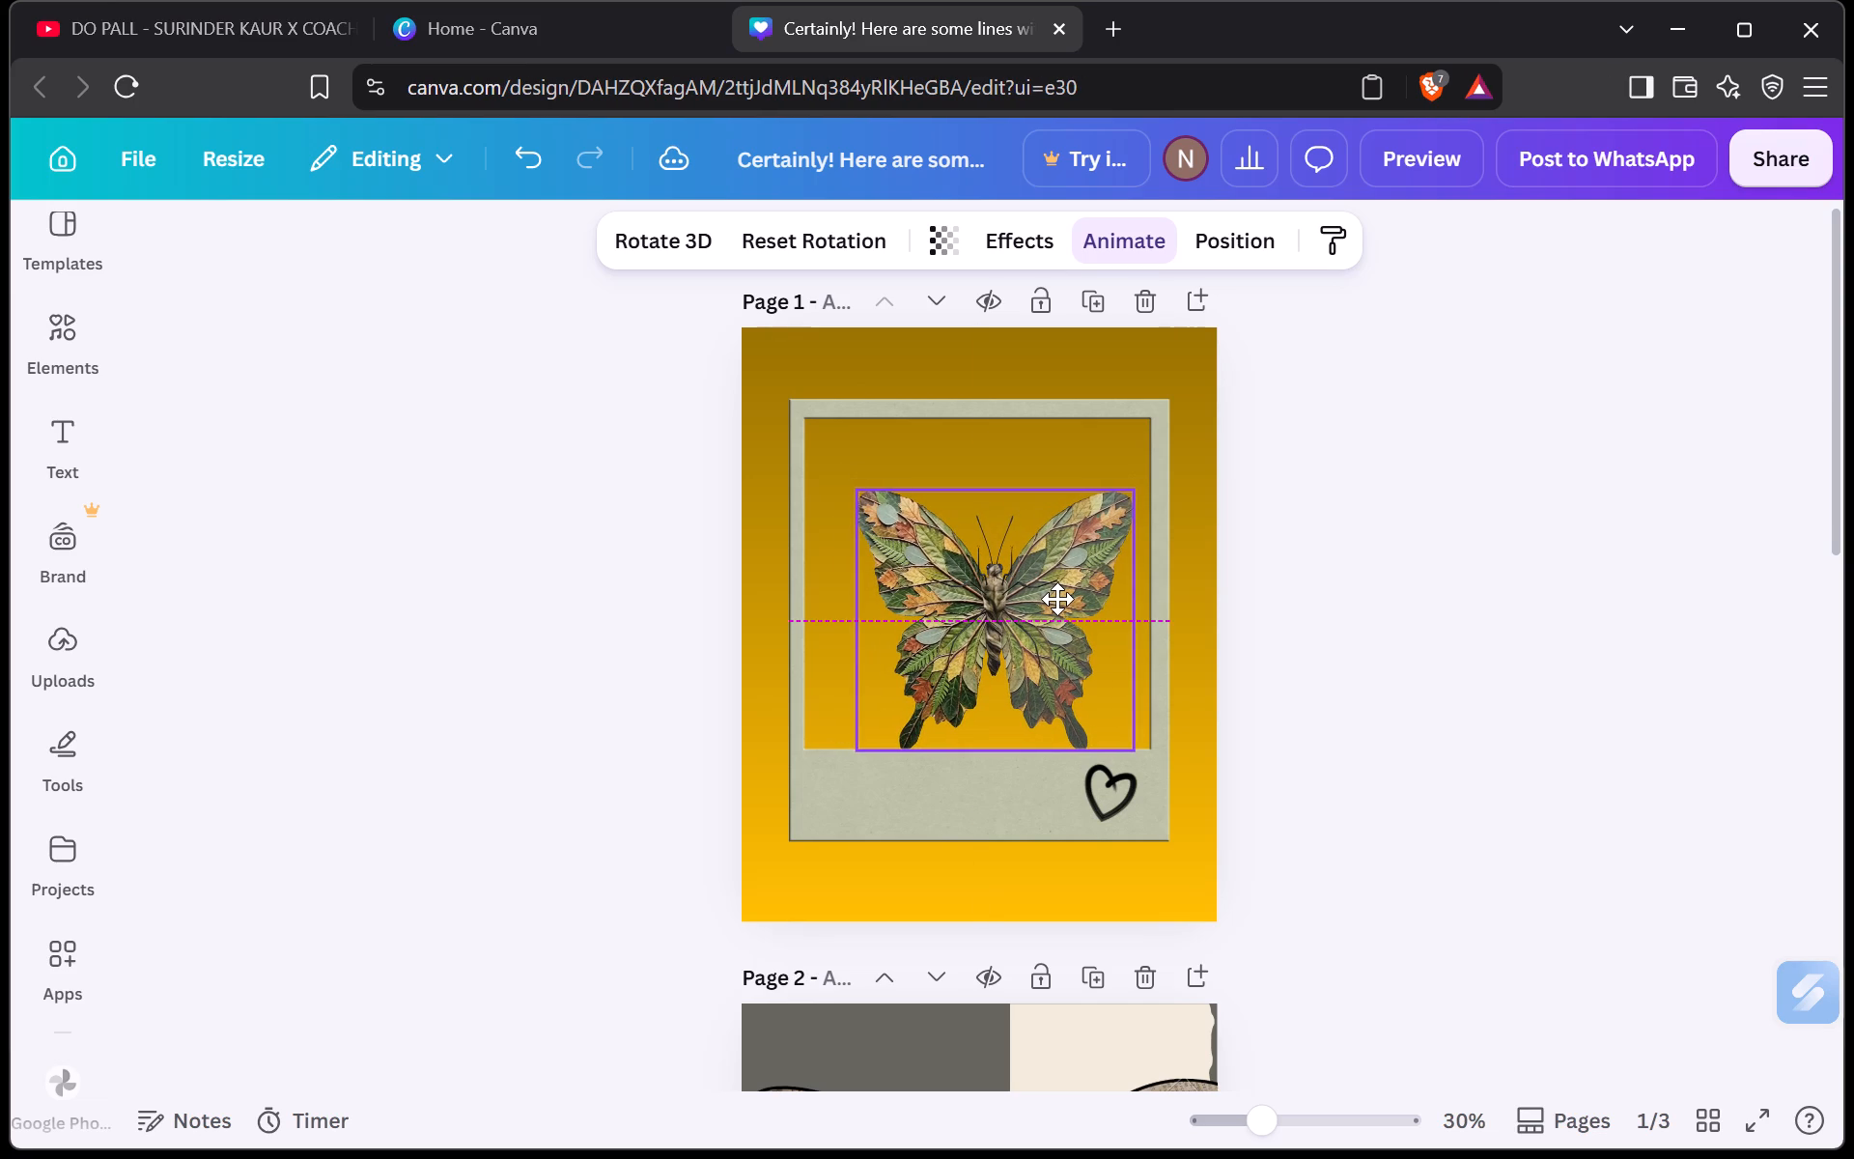
drag(1057, 599, 1062, 590)
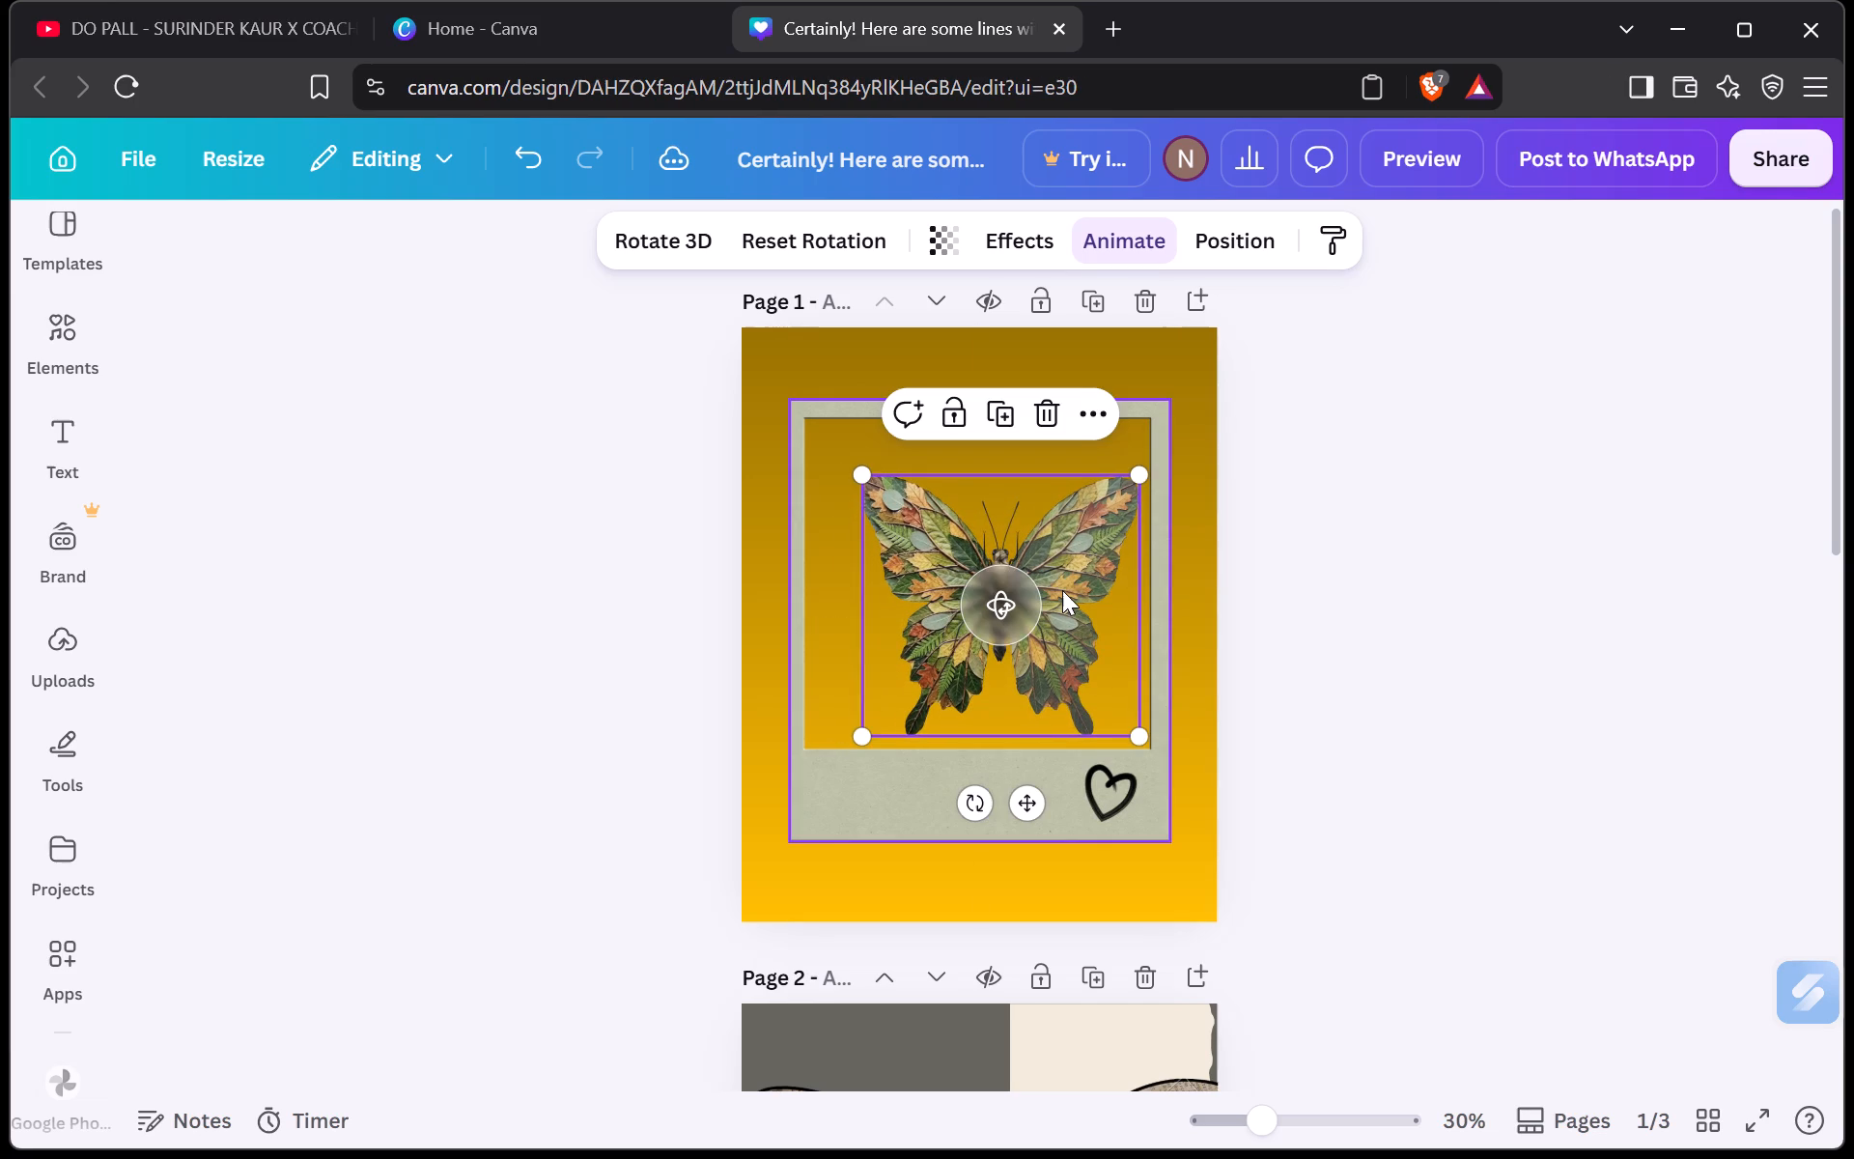
drag(1062, 590, 1048, 578)
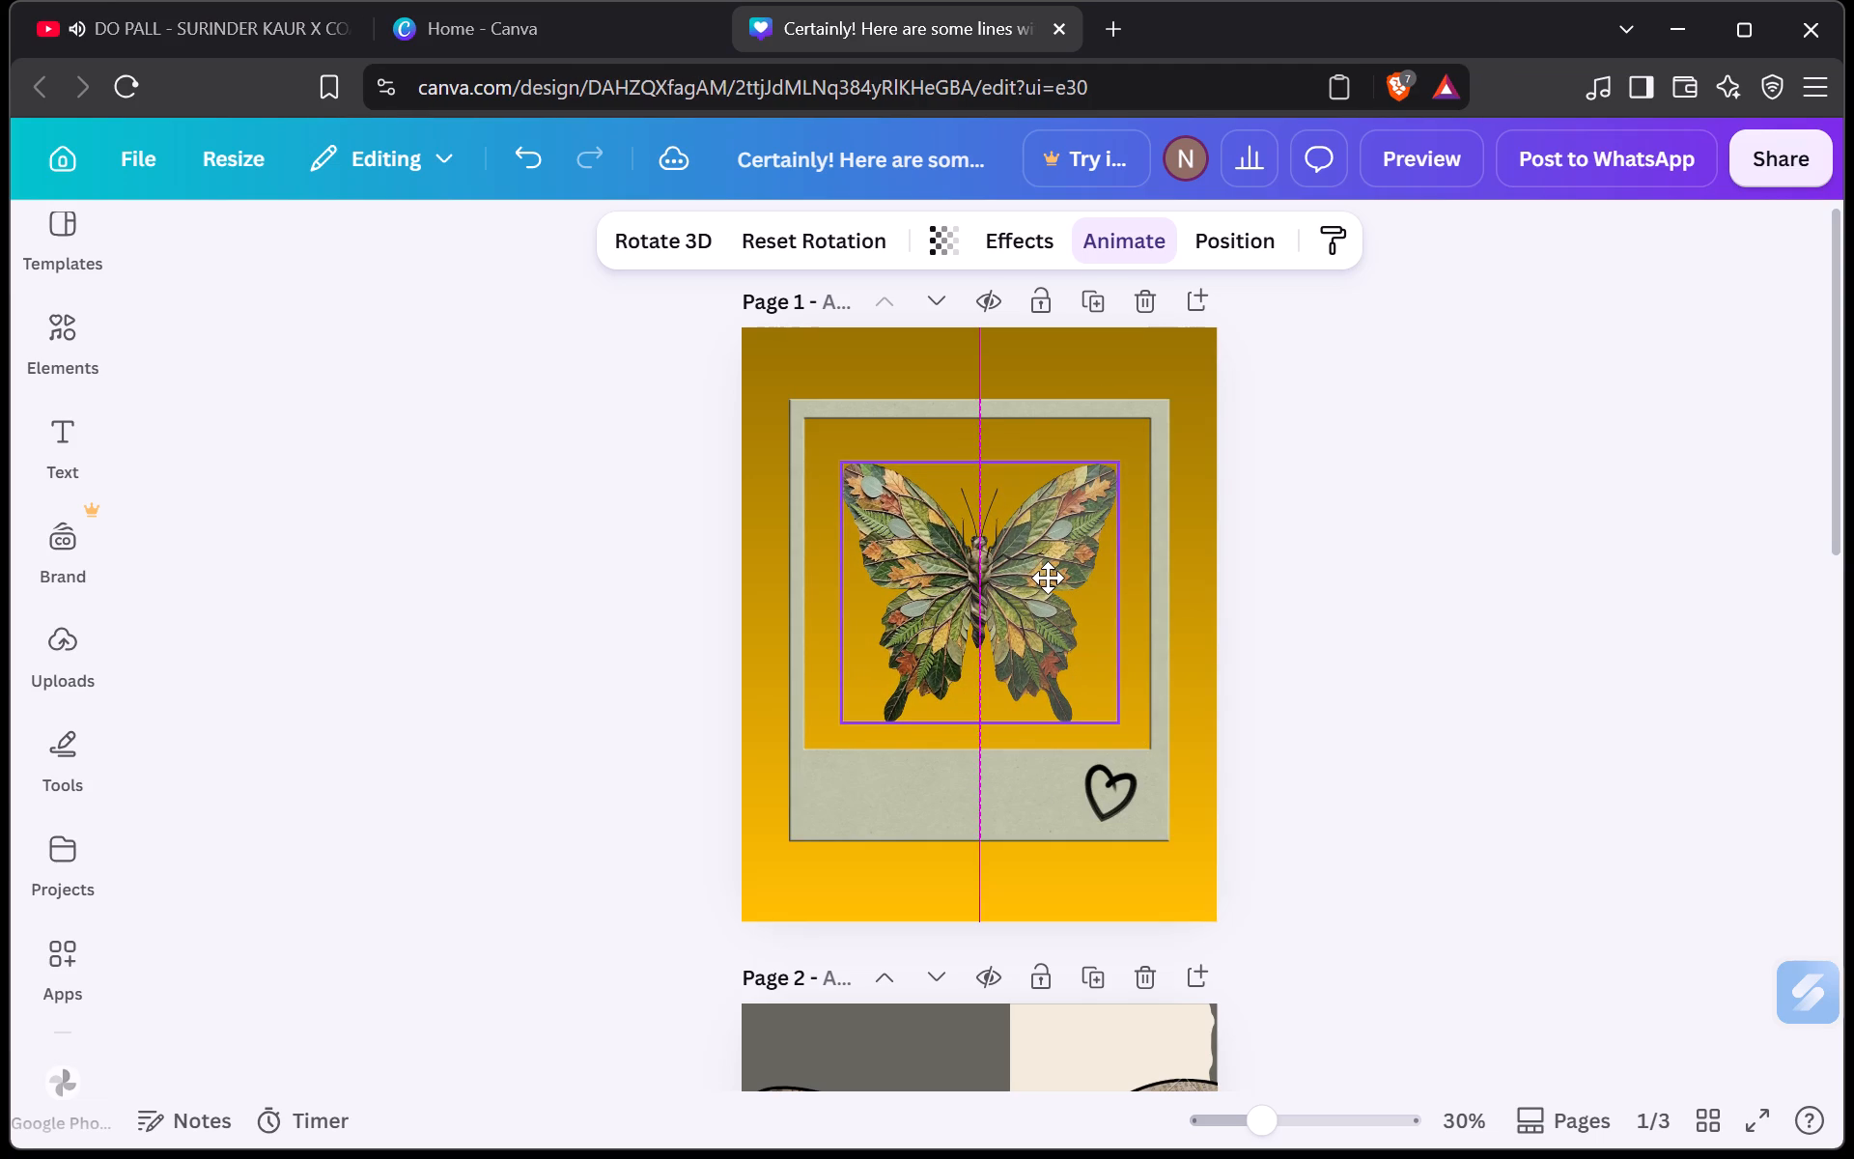
Nudge page 1's 3D butterfly slightly upward so it is vertically centred in the polaroid opening, keeping it horizontally centred on the page.
drag(1048, 578, 1049, 570)
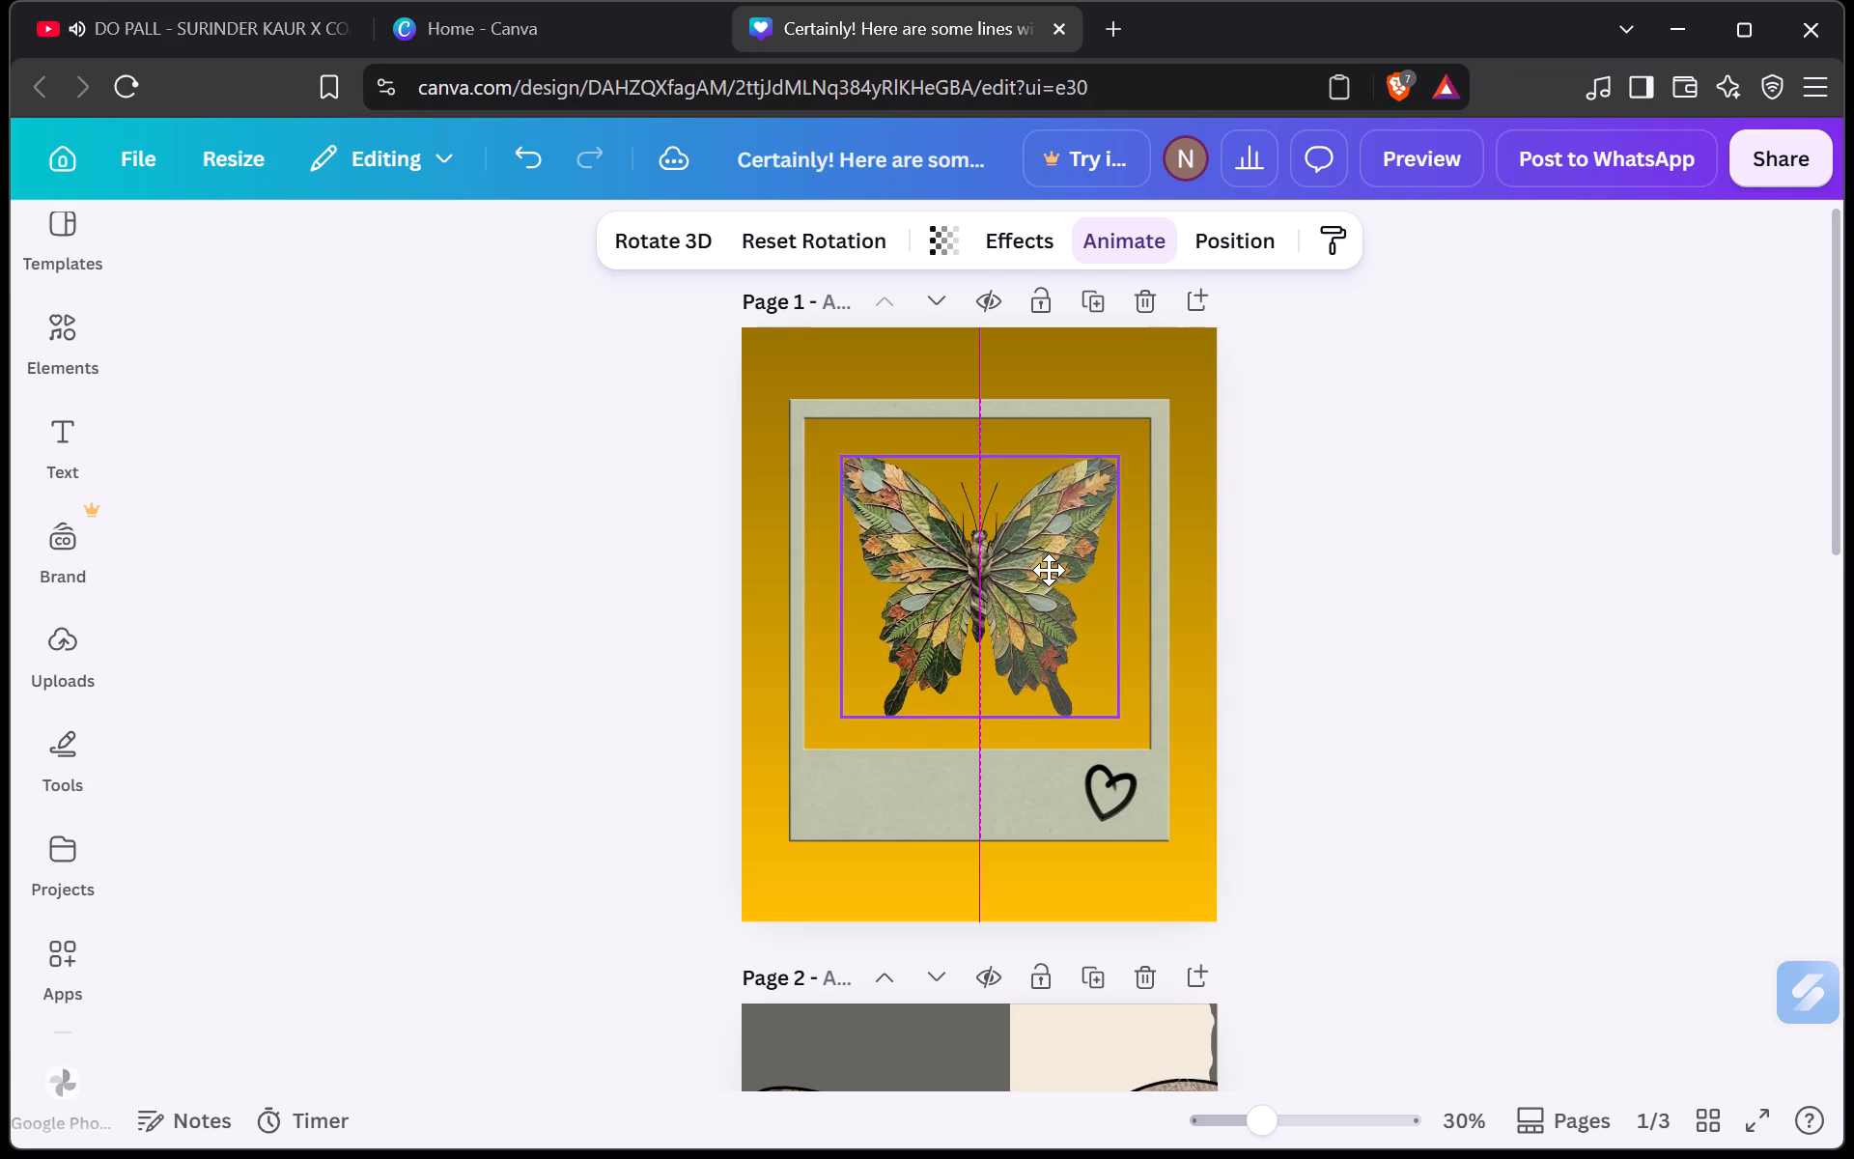
drag(1049, 570, 1045, 573)
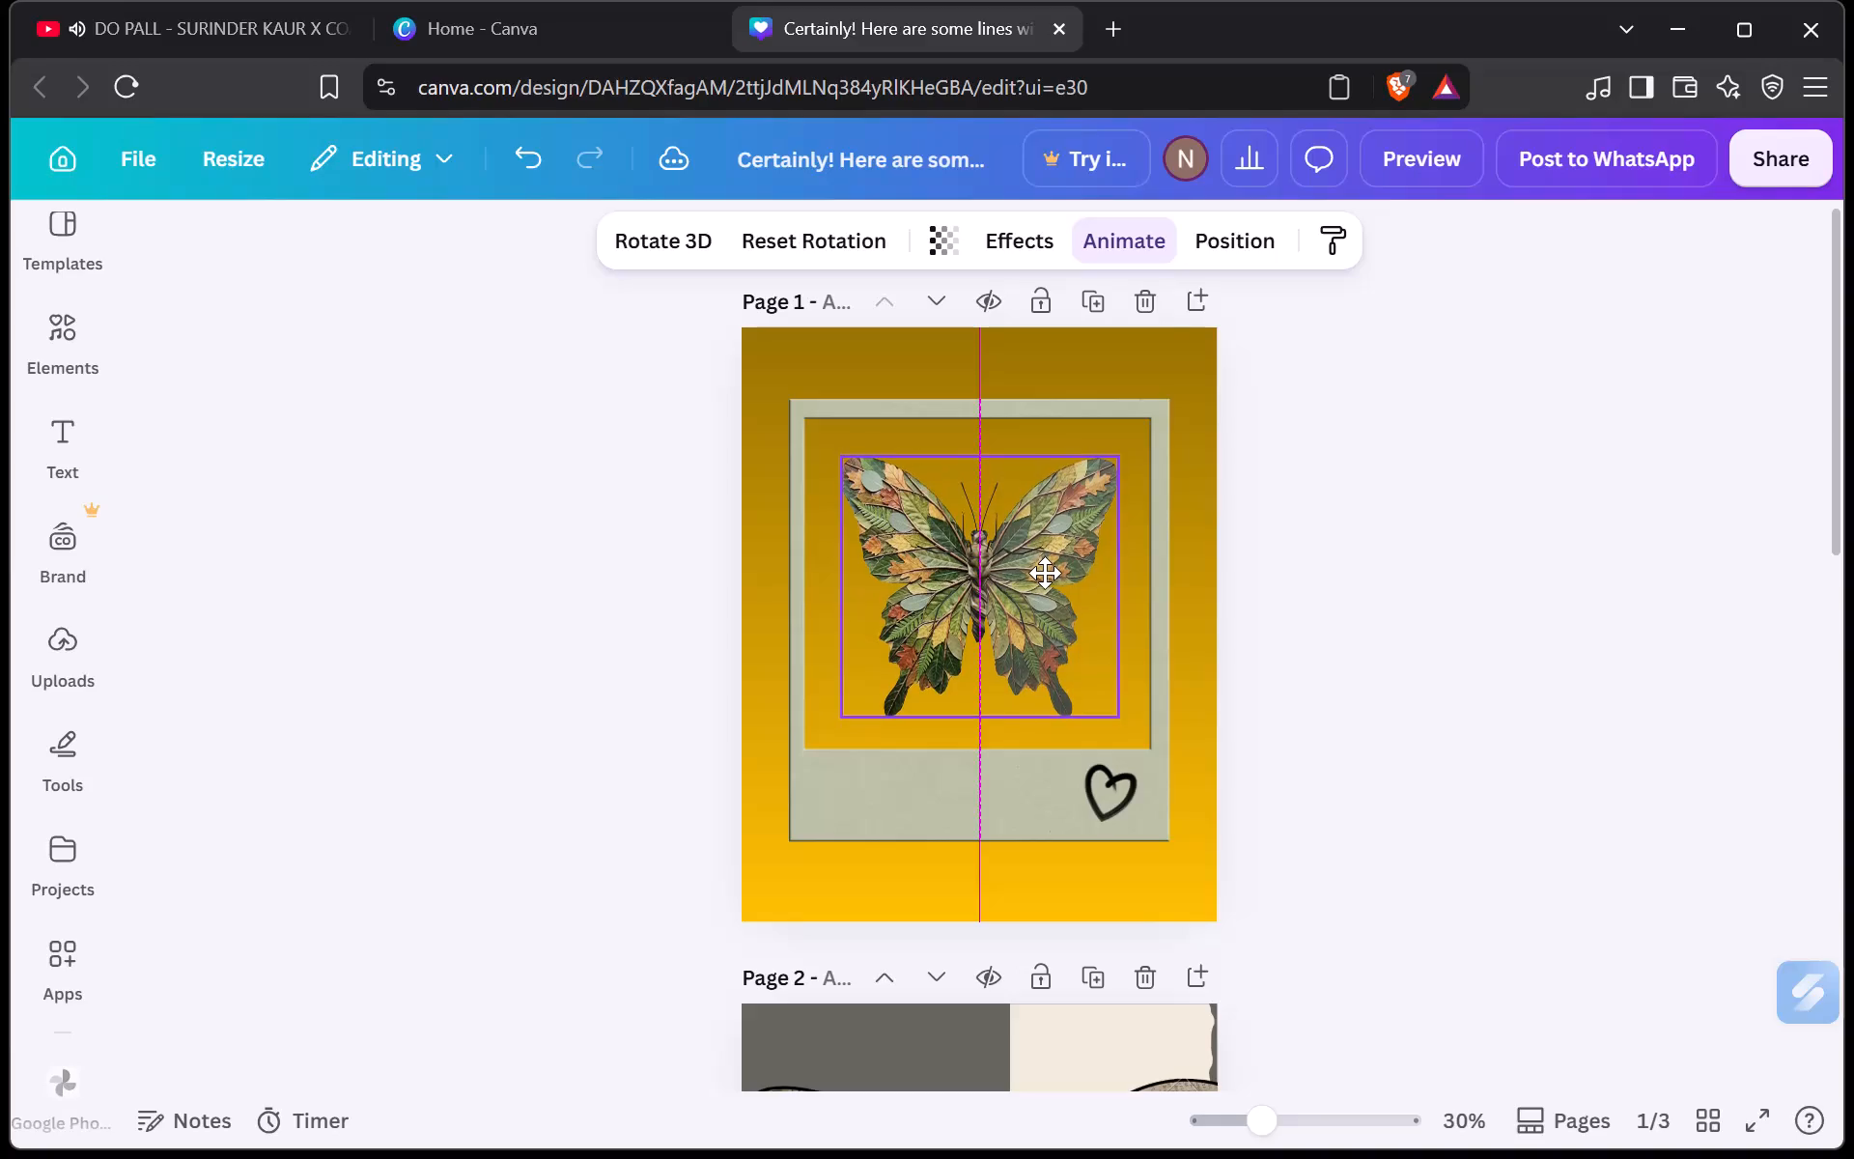
drag(1045, 573, 1045, 577)
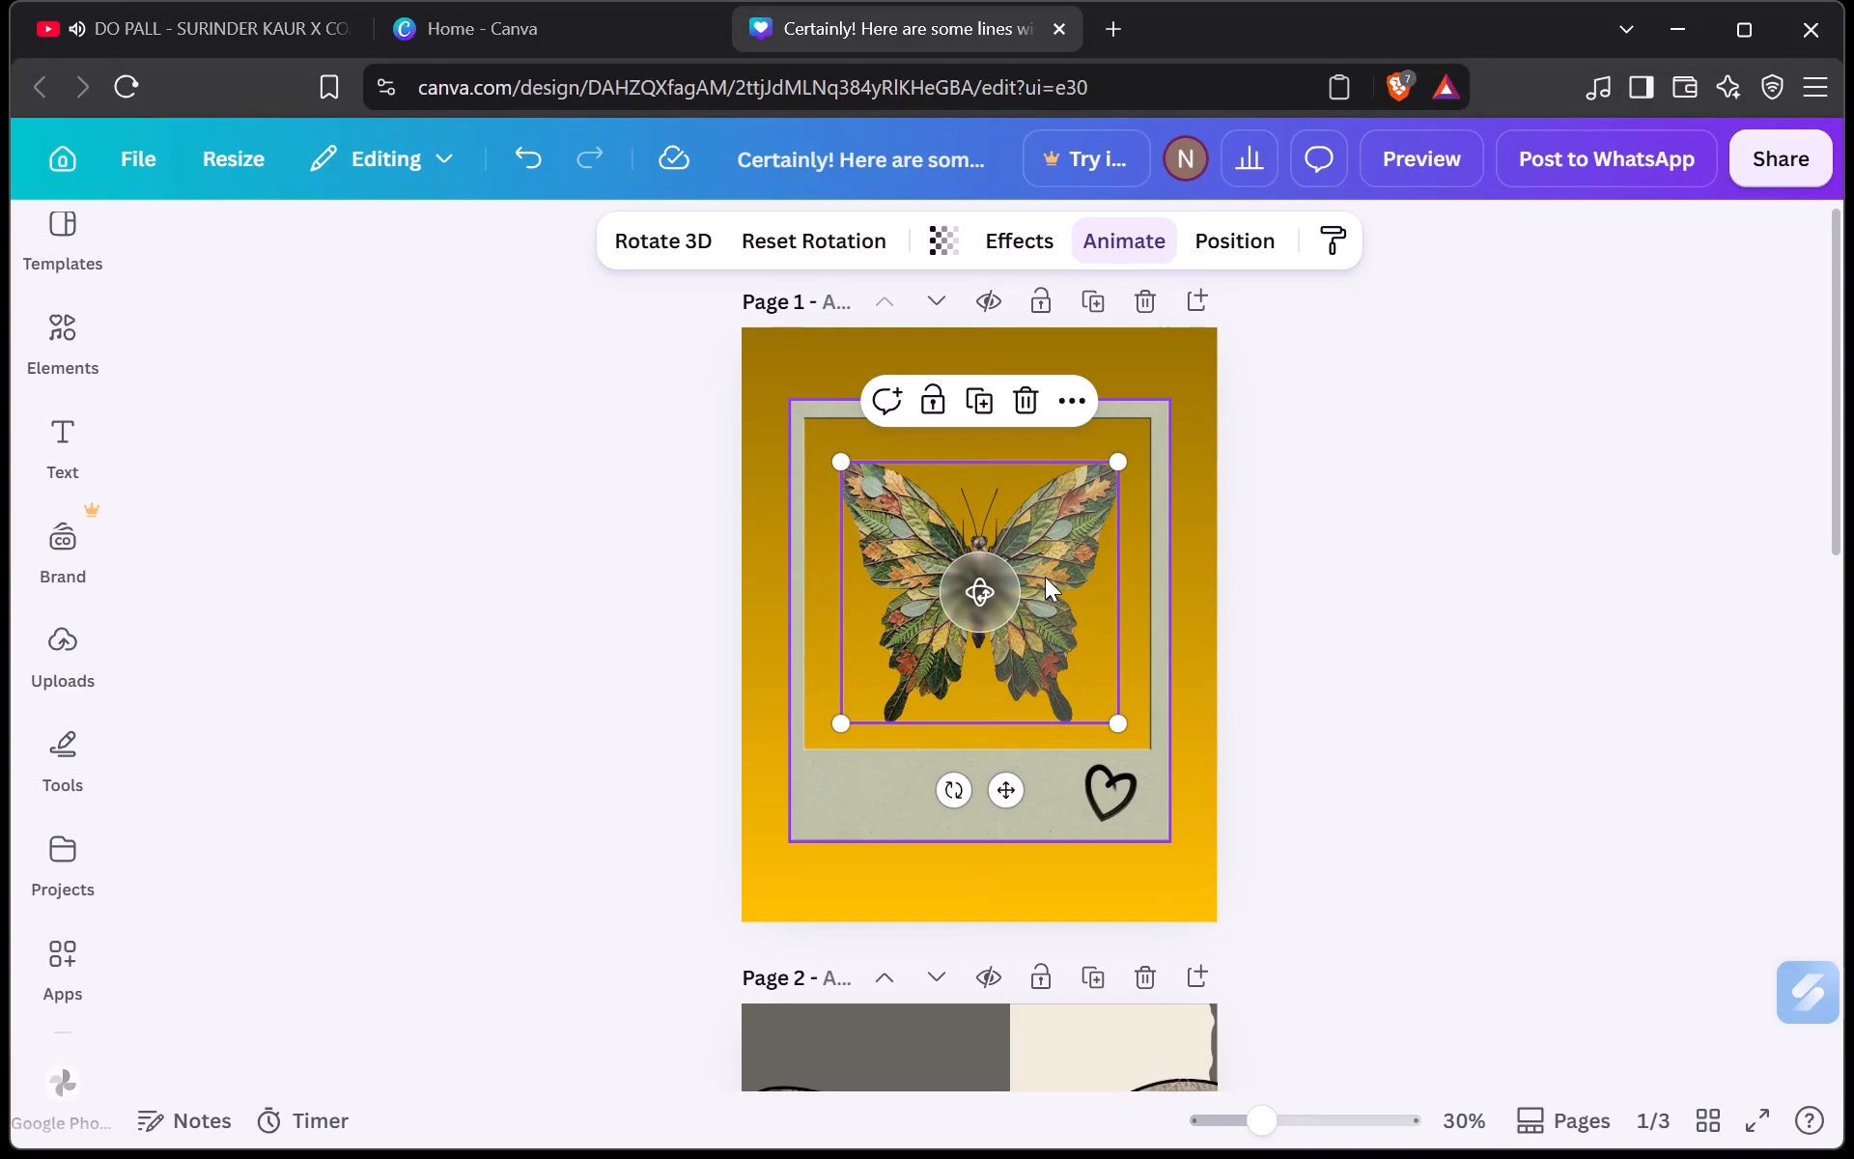
drag(1045, 577, 1051, 558)
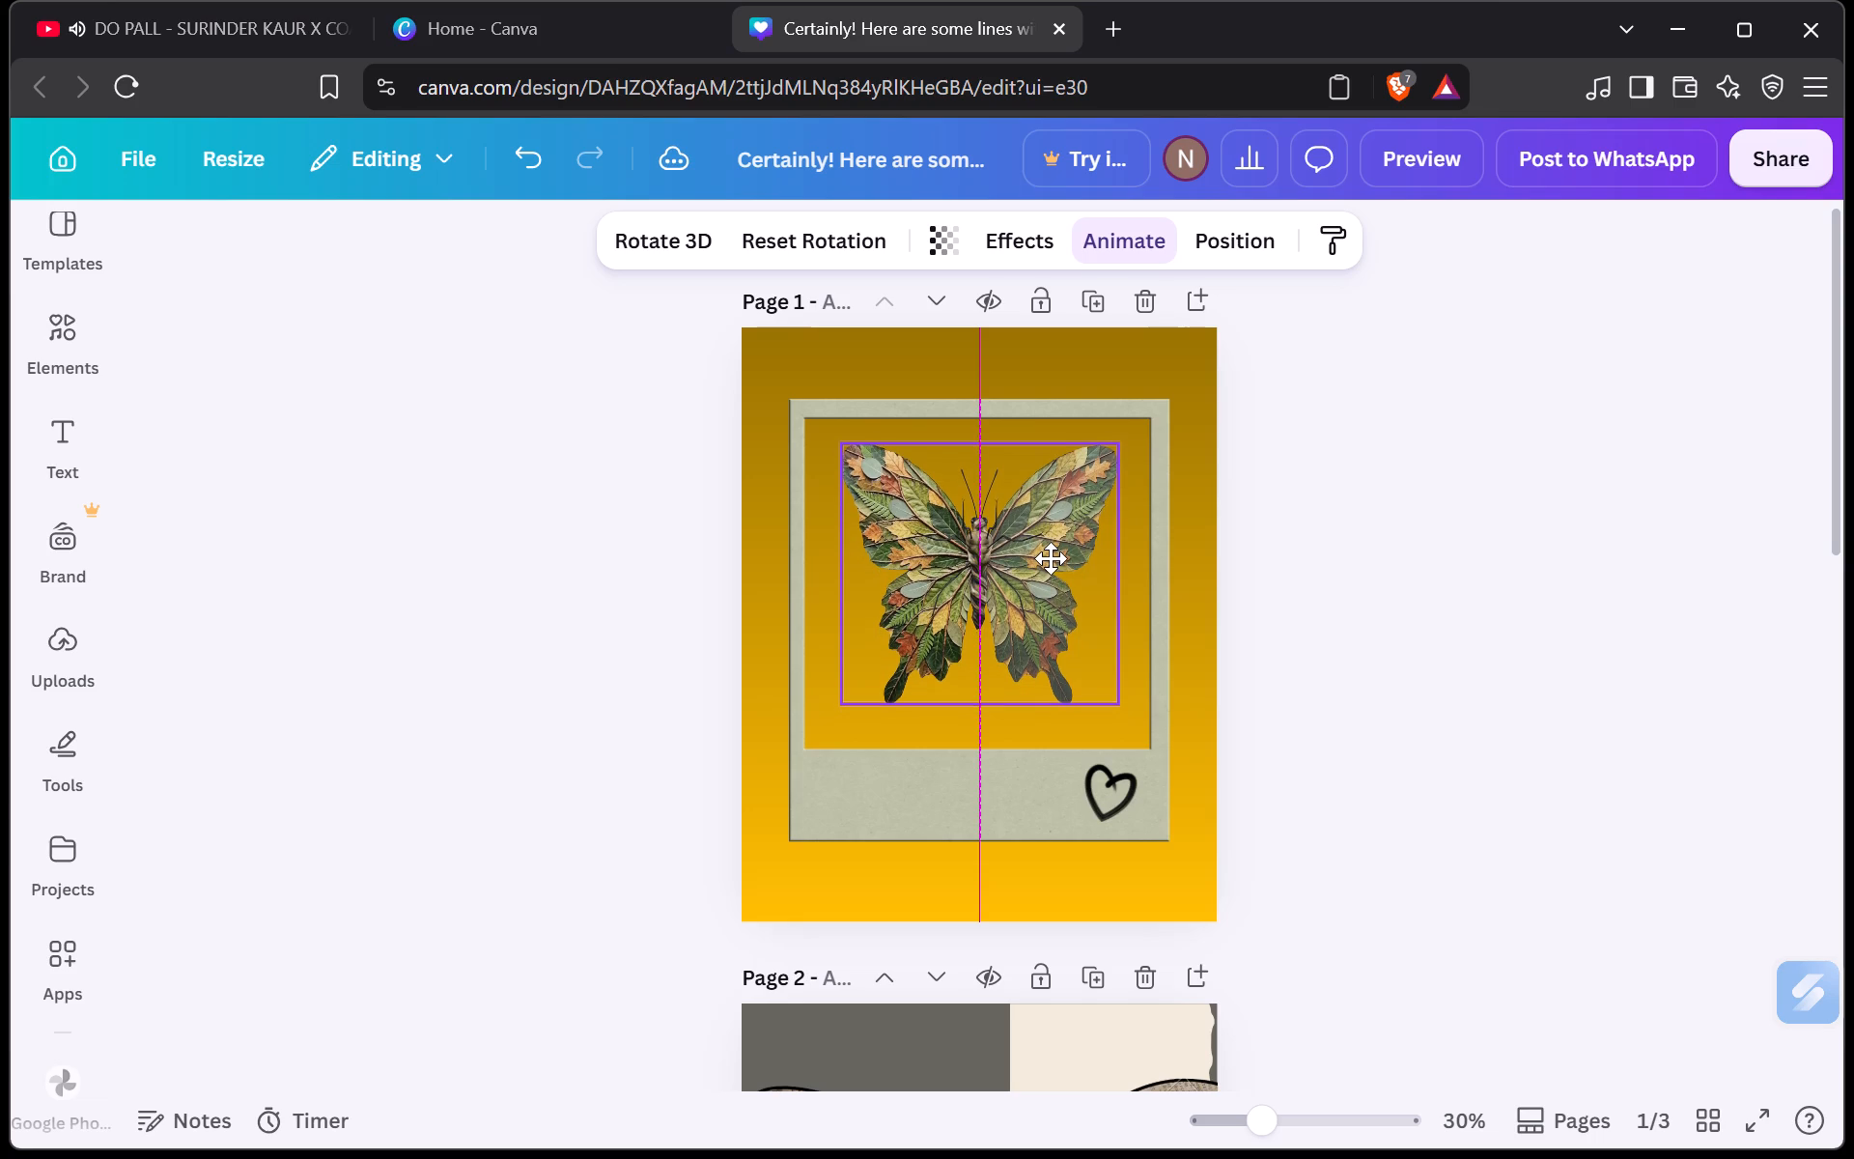
drag(1051, 558, 1052, 562)
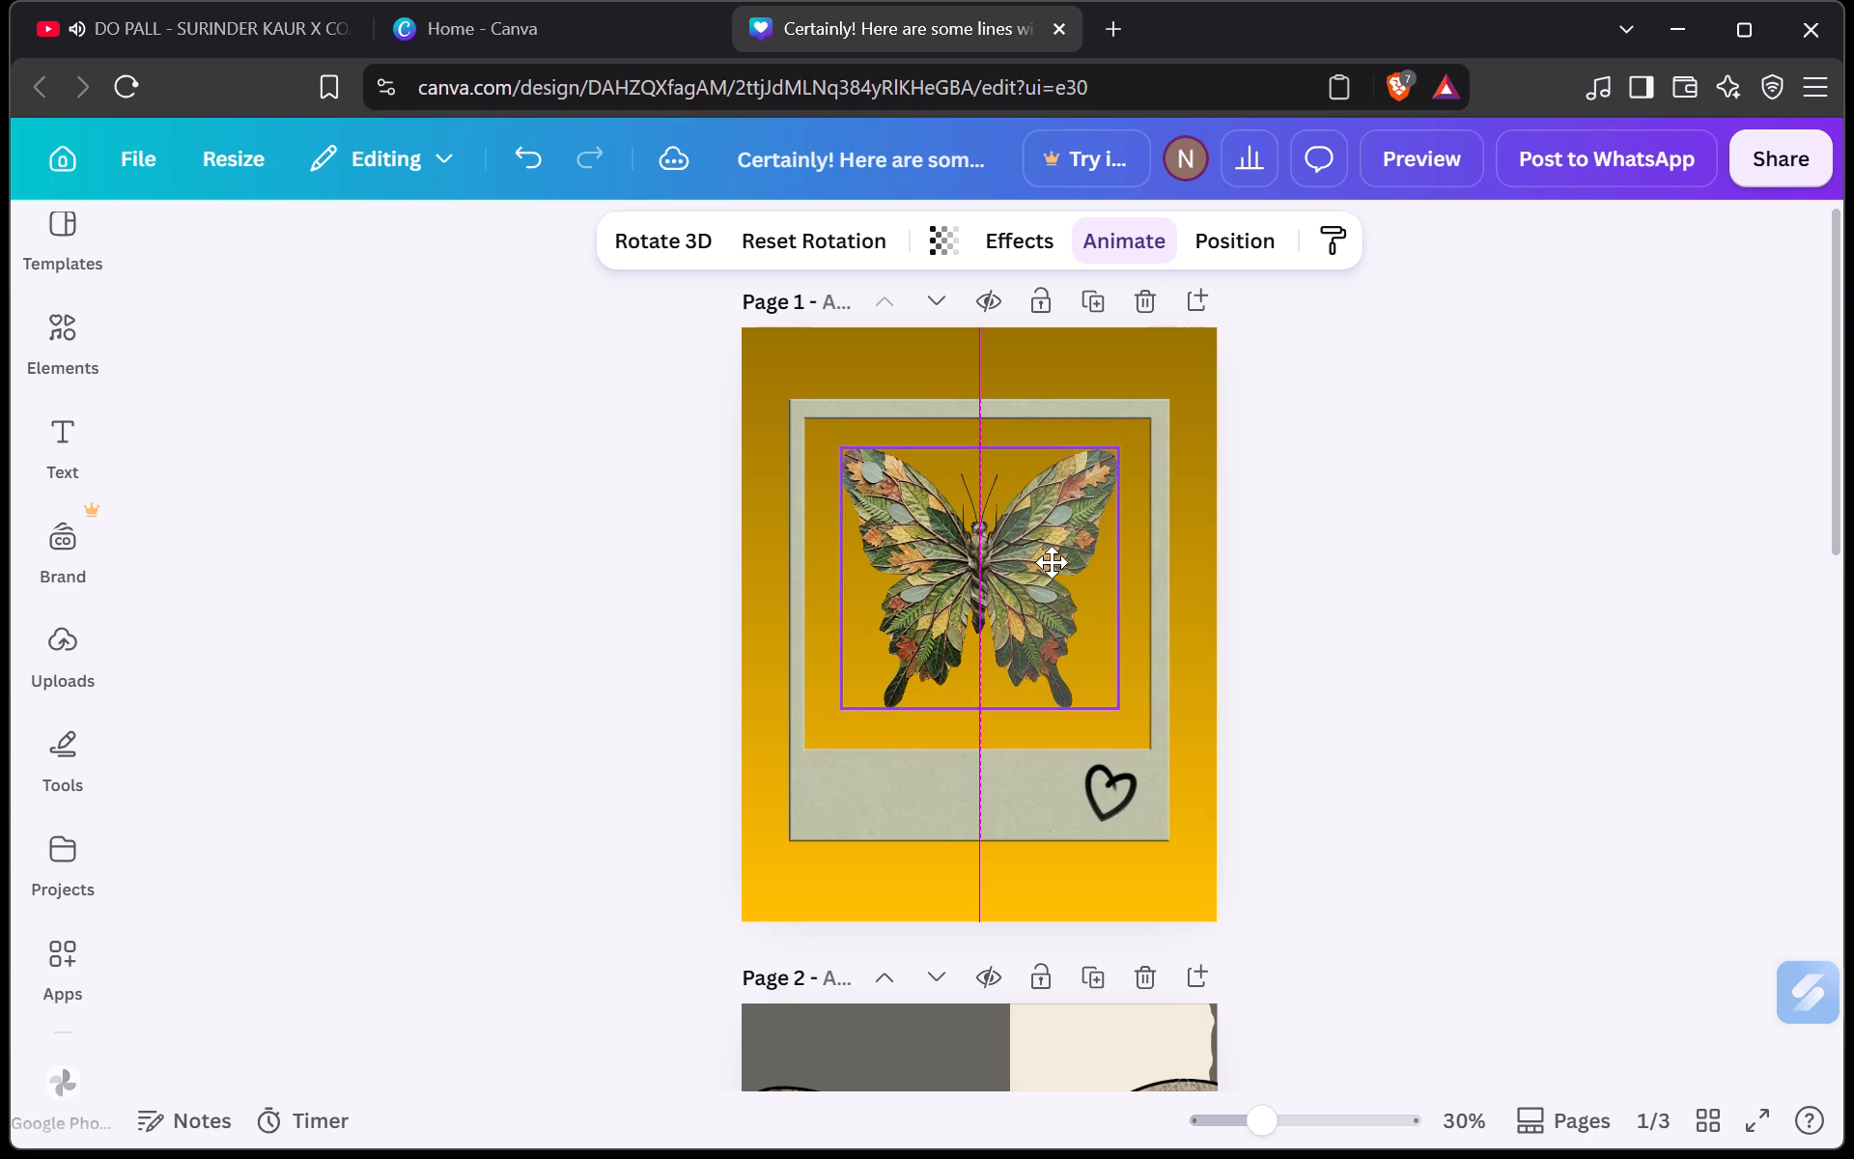
drag(1052, 562, 1050, 568)
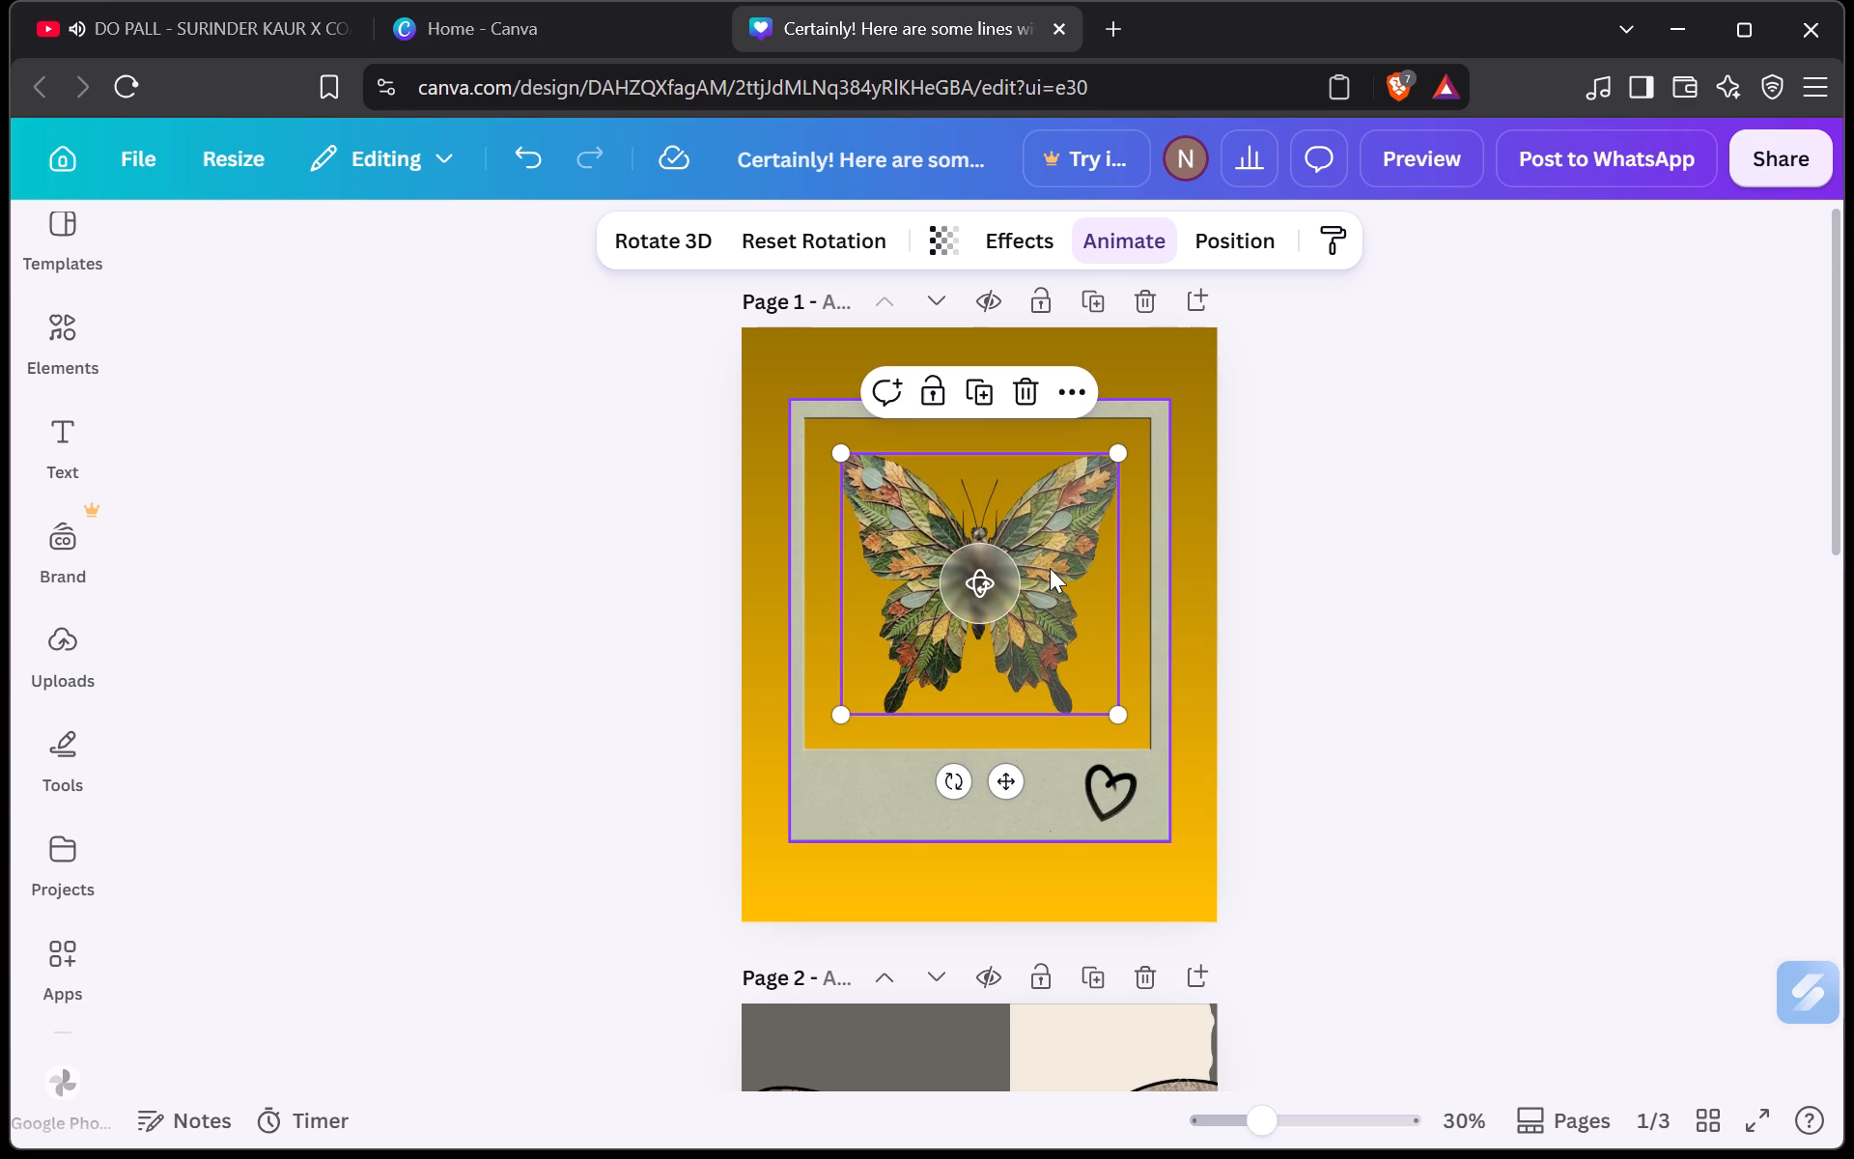
click(1155, 860)
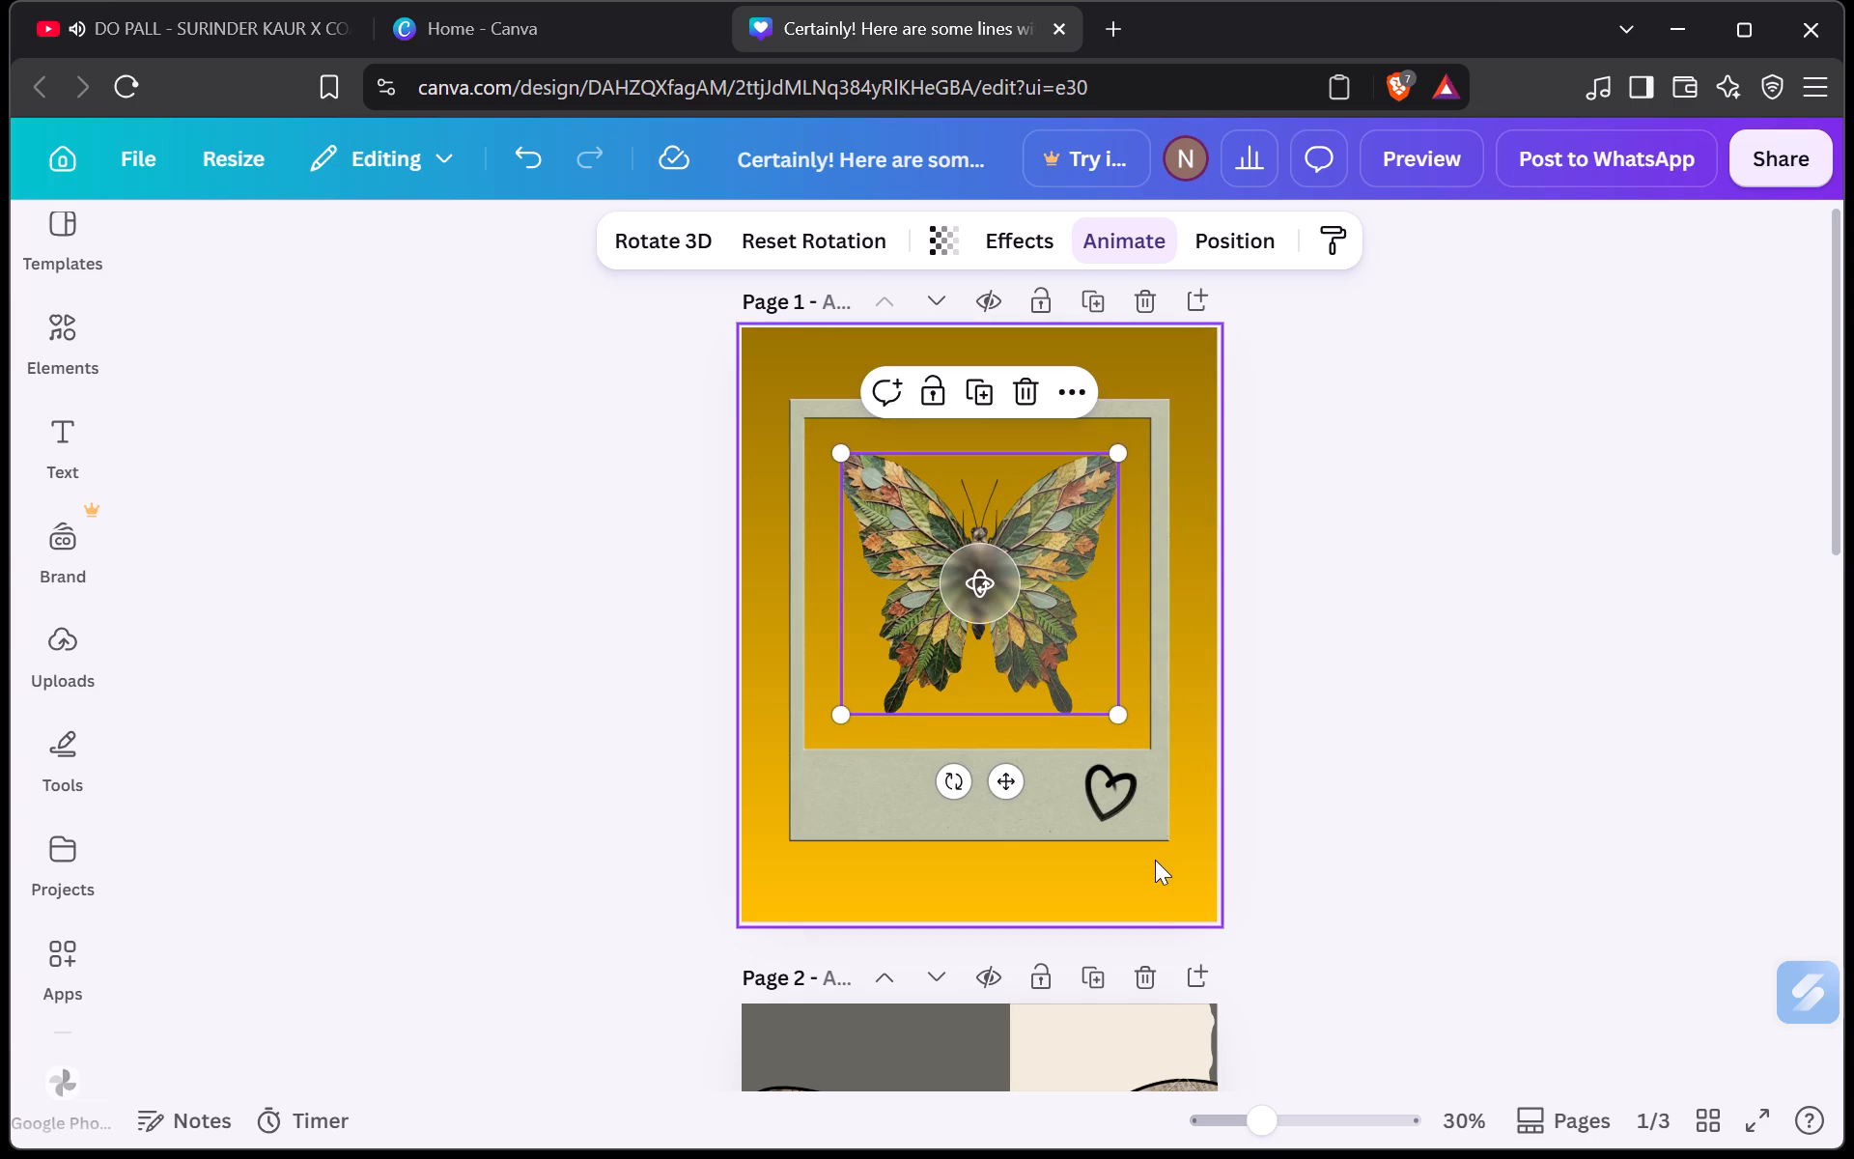
click(1100, 771)
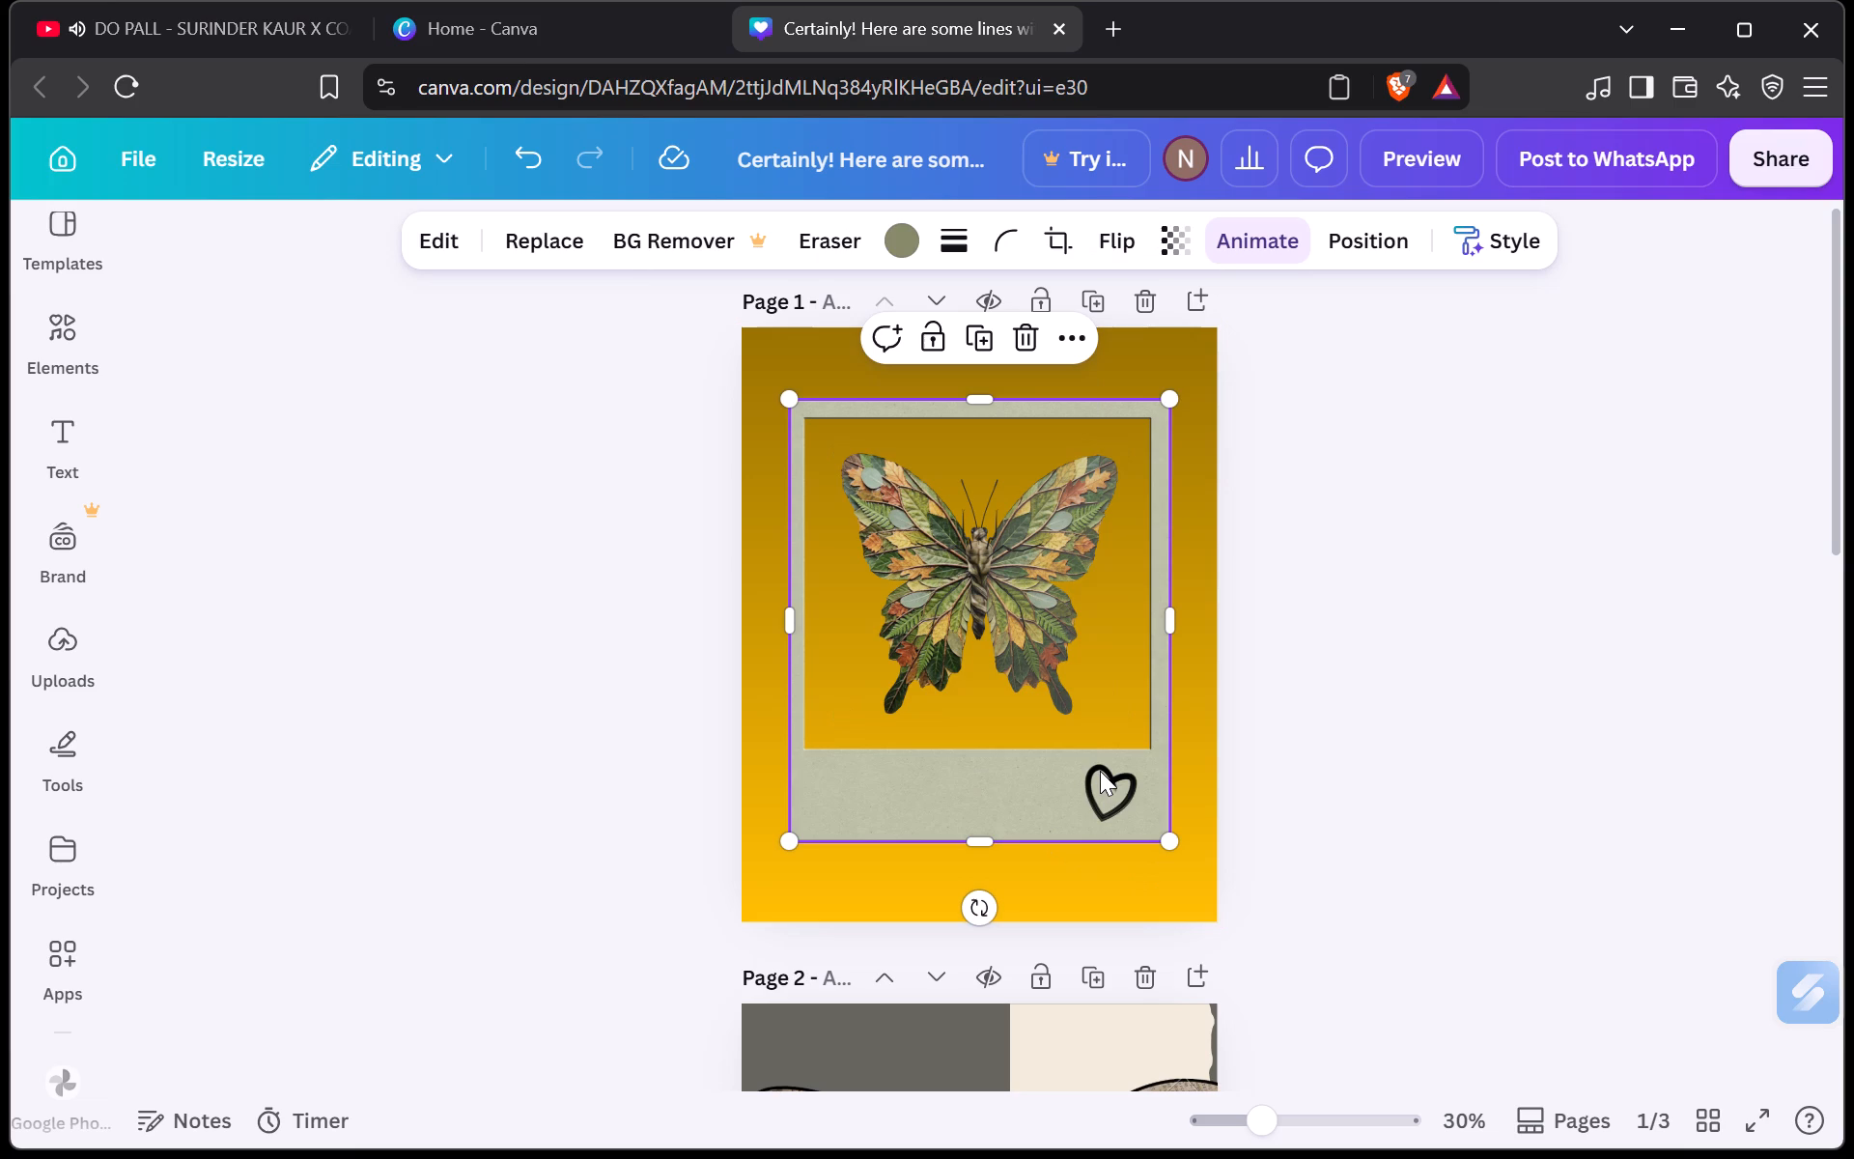
click(1100, 771)
click(1122, 872)
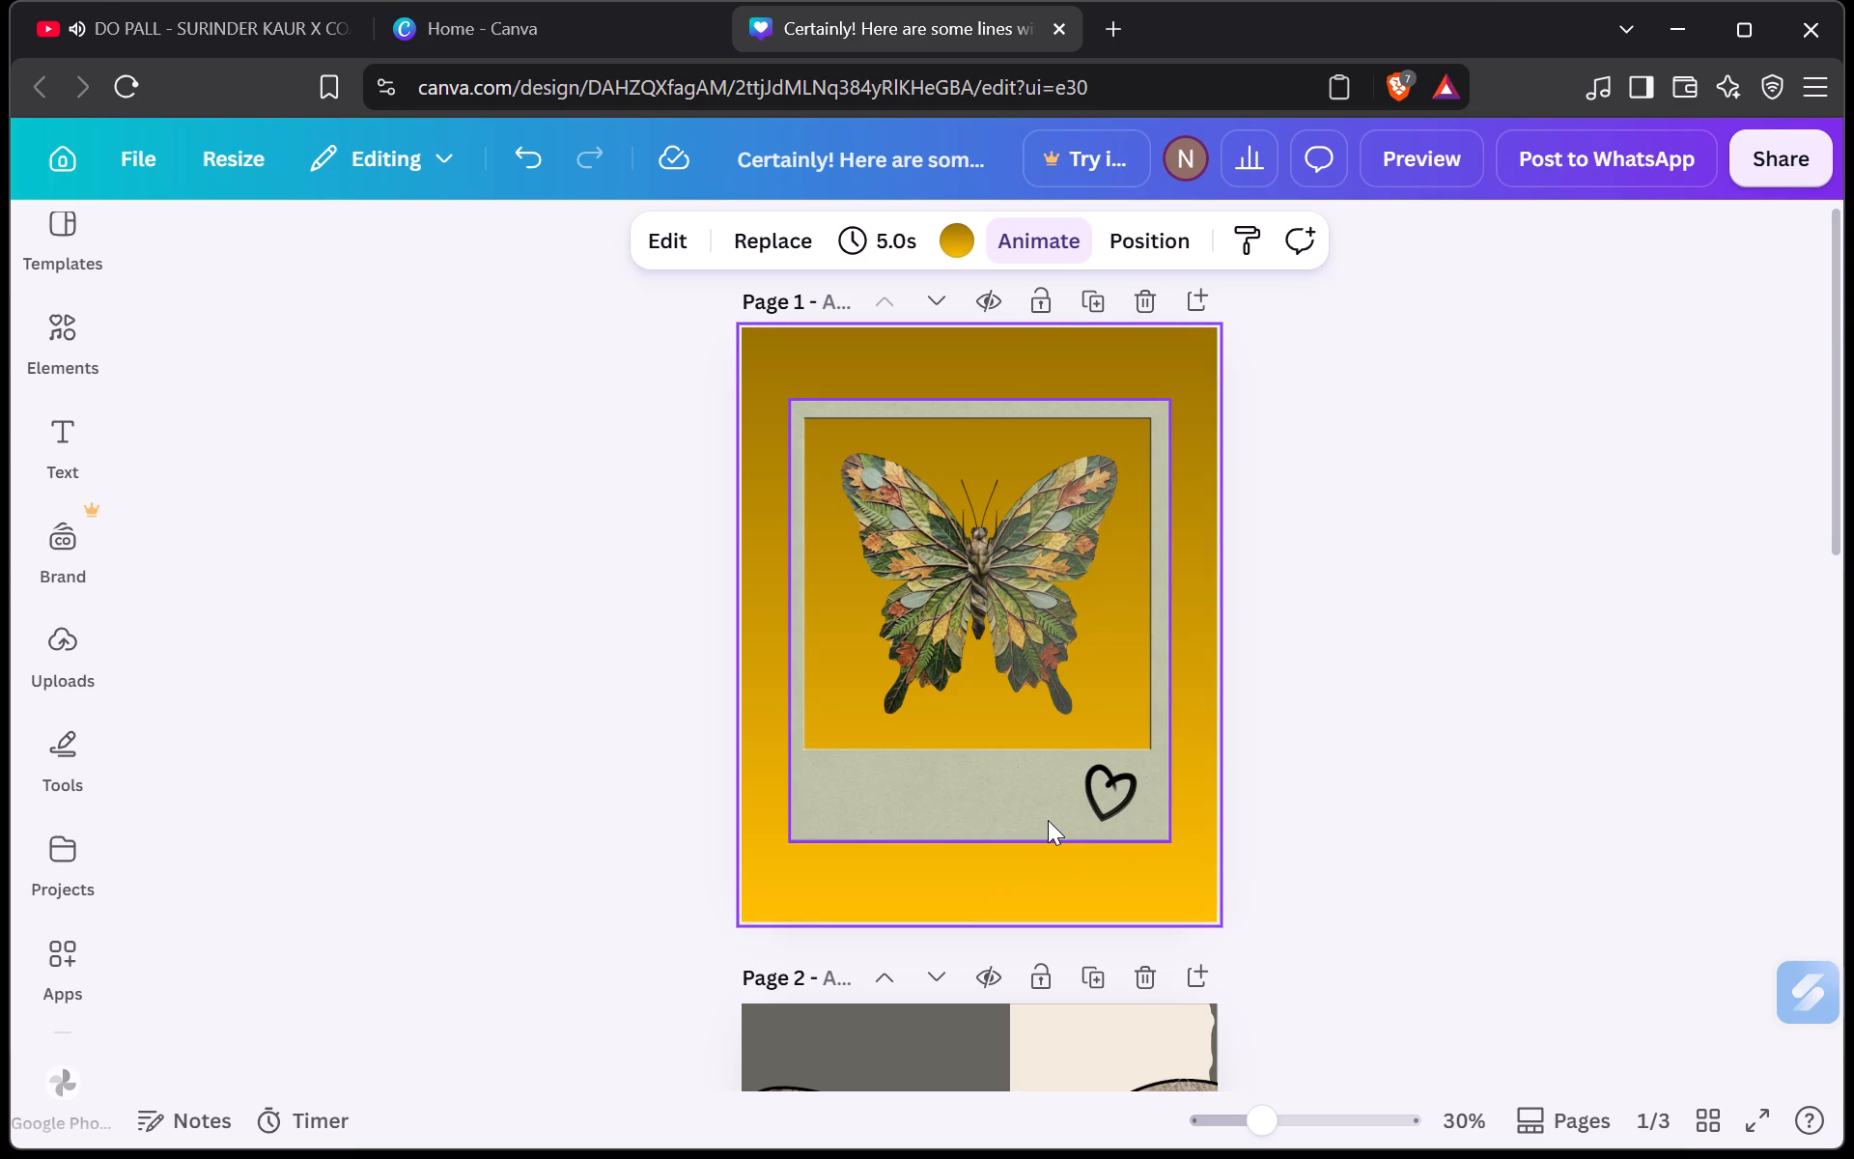
Review the layouts of page 1 and page 2, checking the framed butterfly and the newspaper-texture butterfly.
scroll(1048, 820, up, 1)
scroll(1065, 688, up, 2)
scroll(1065, 688, down, 1)
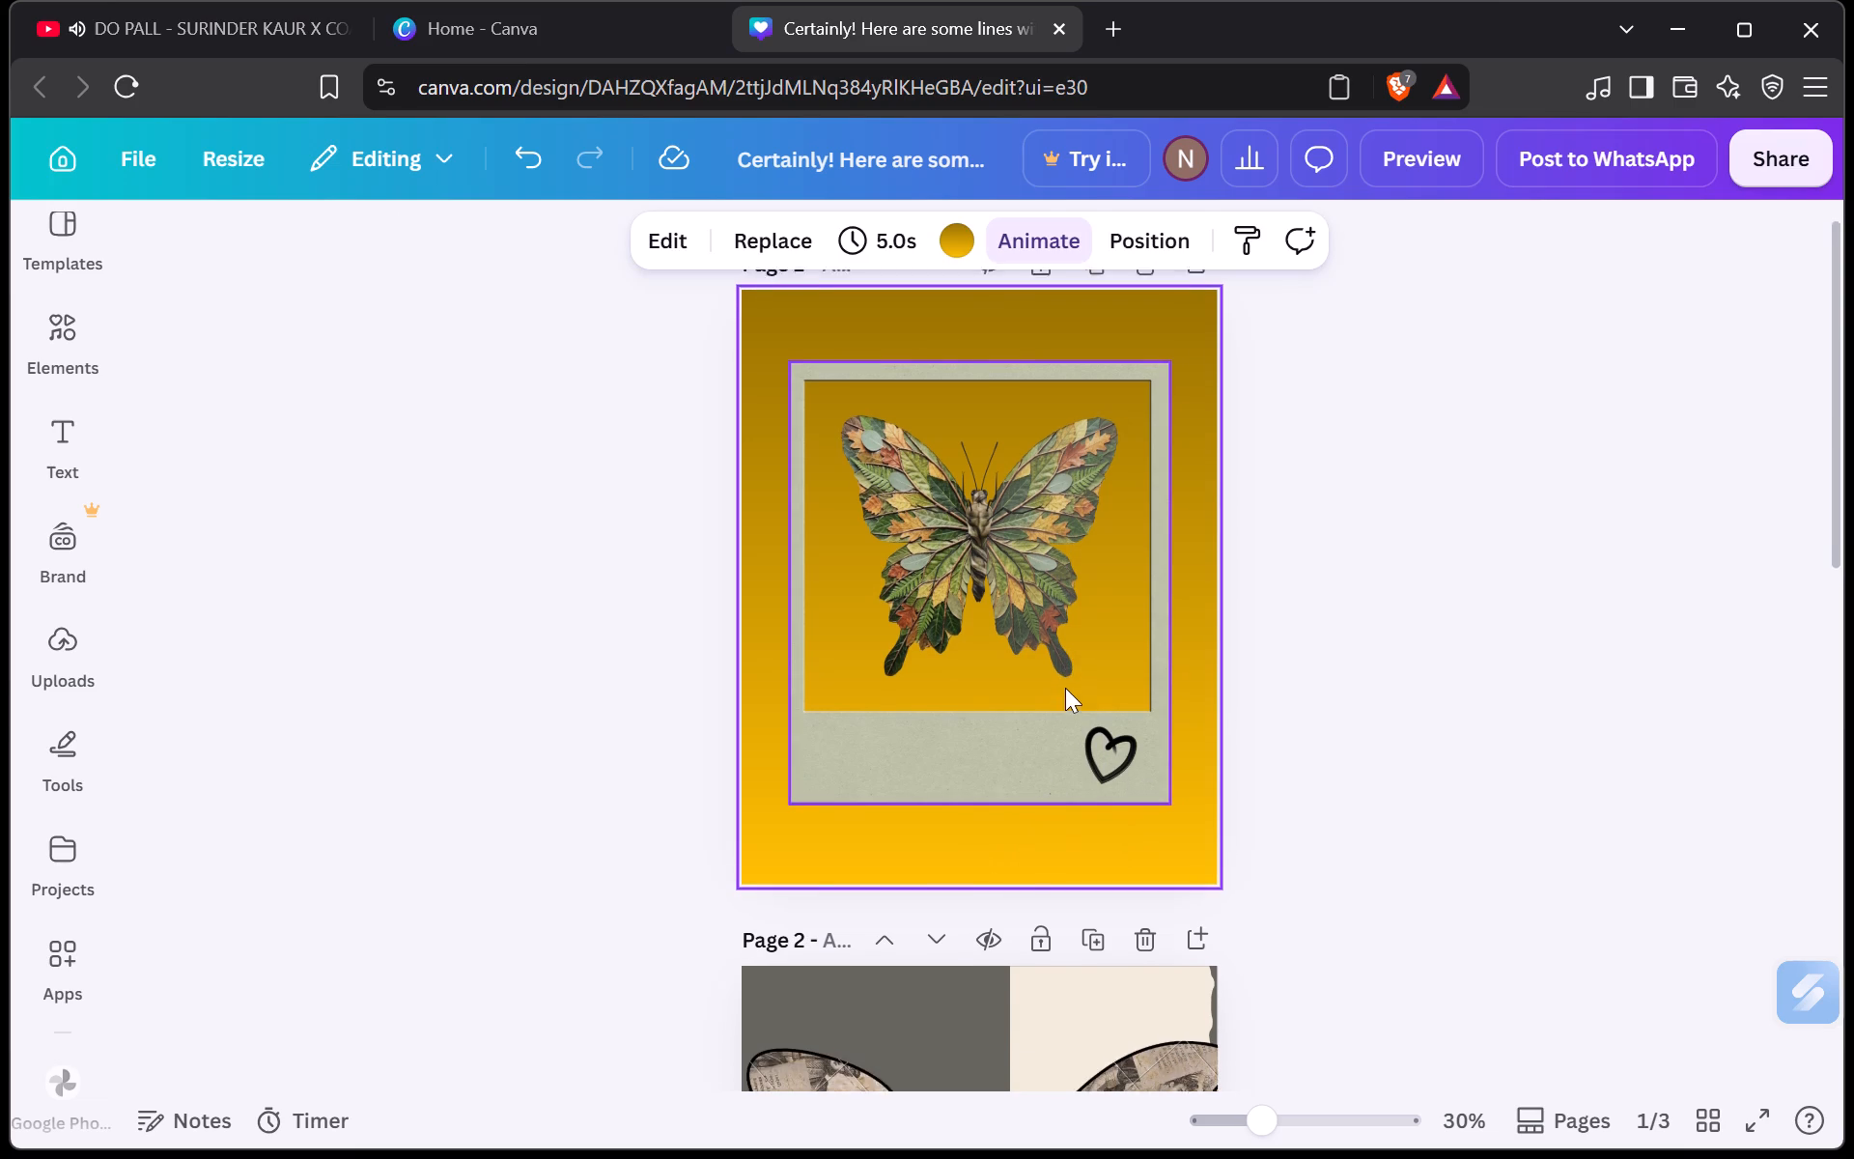
scroll(1065, 688, down, 6)
scroll(1065, 688, up, 4)
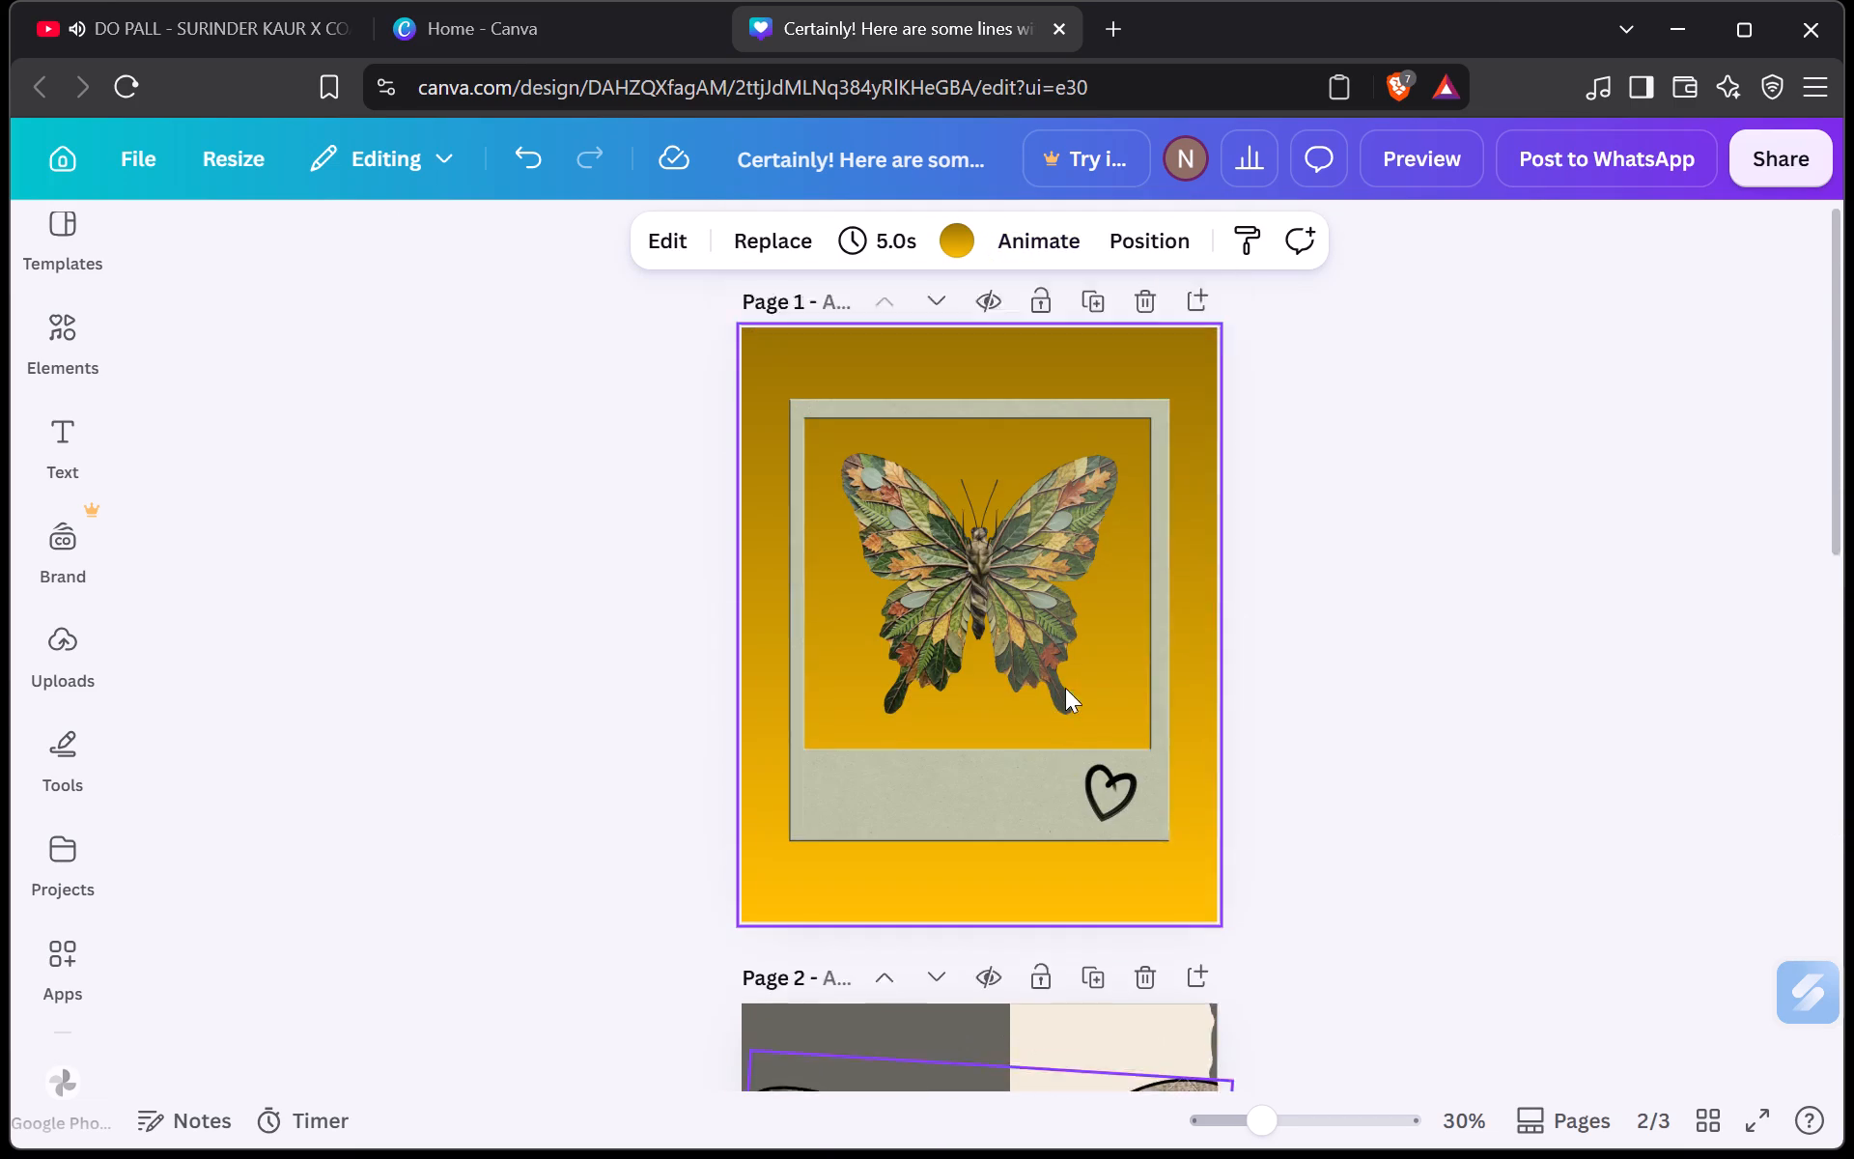
scroll(1065, 688, down, 2)
scroll(1065, 688, right, 1)
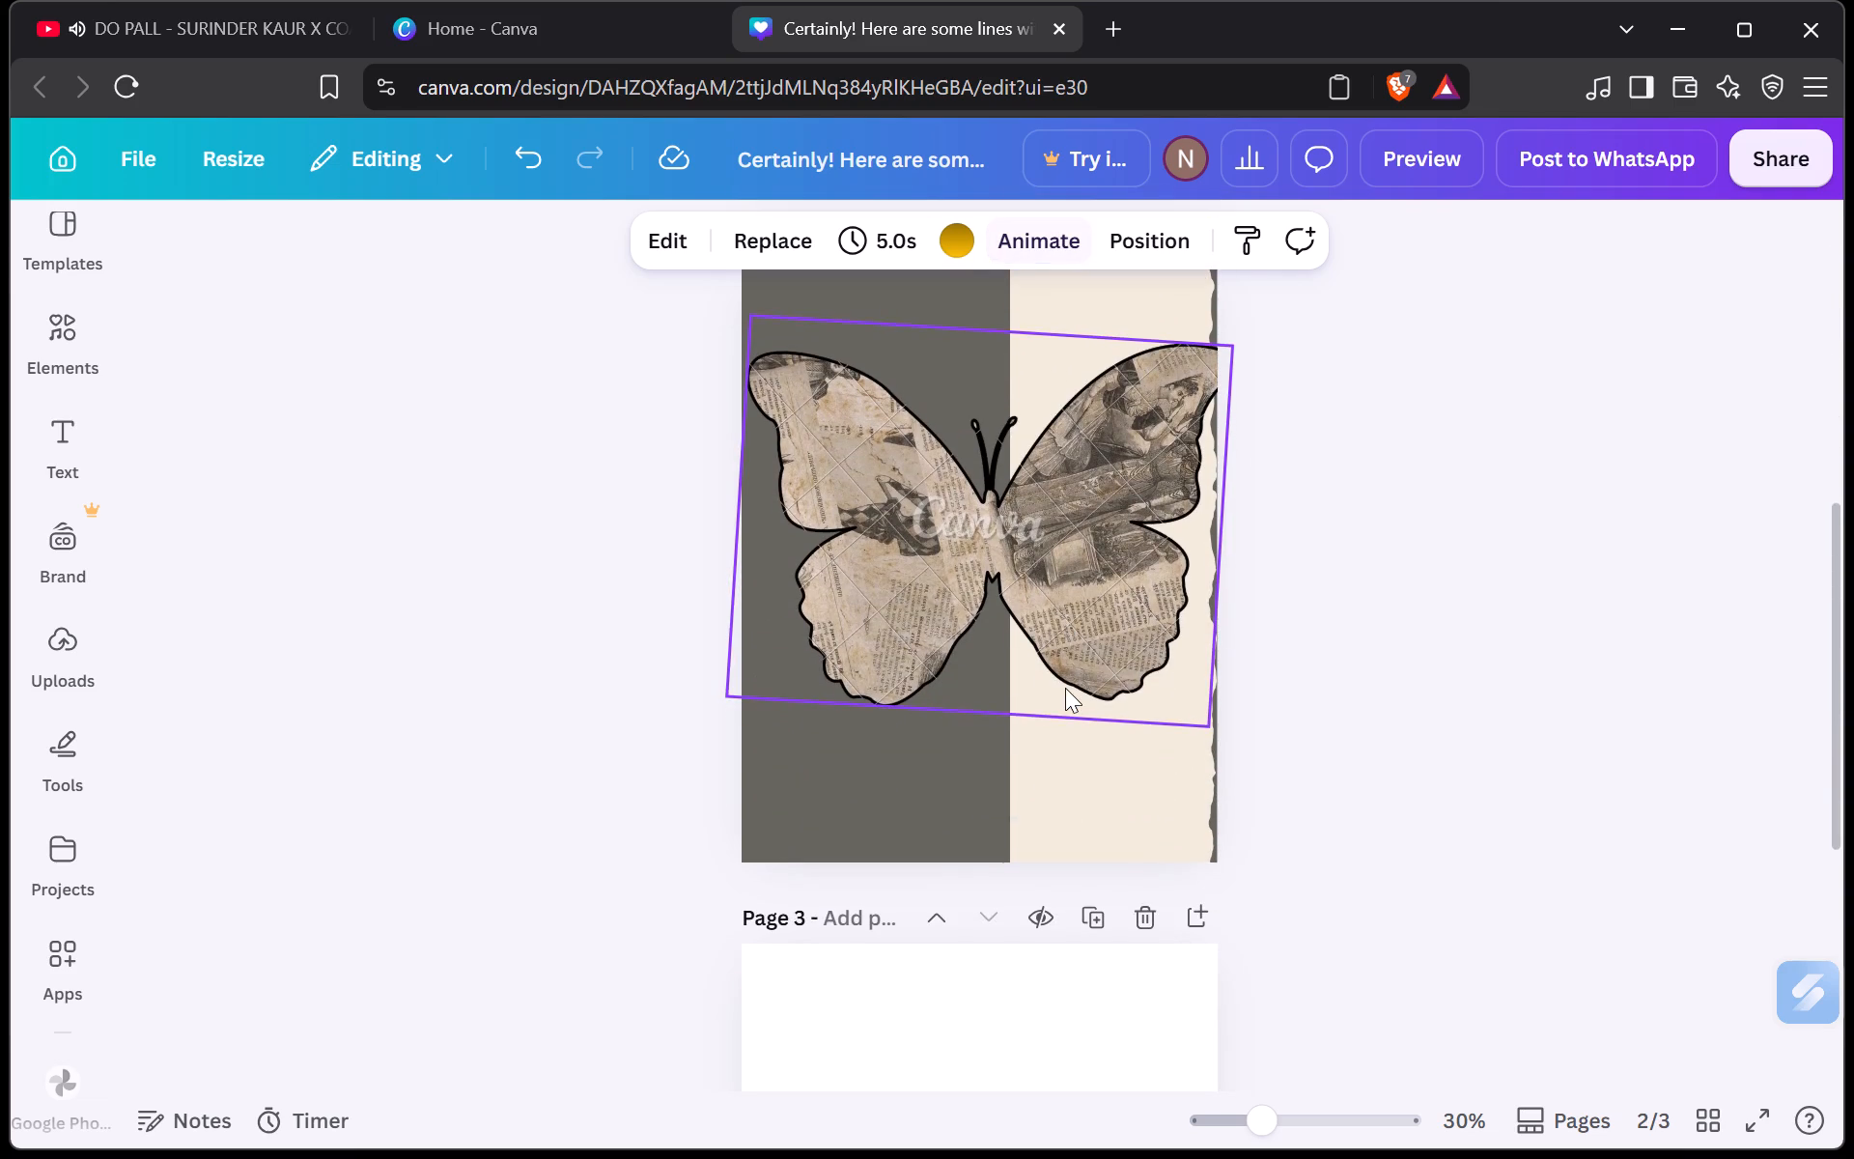
scroll(1065, 688, right, 1)
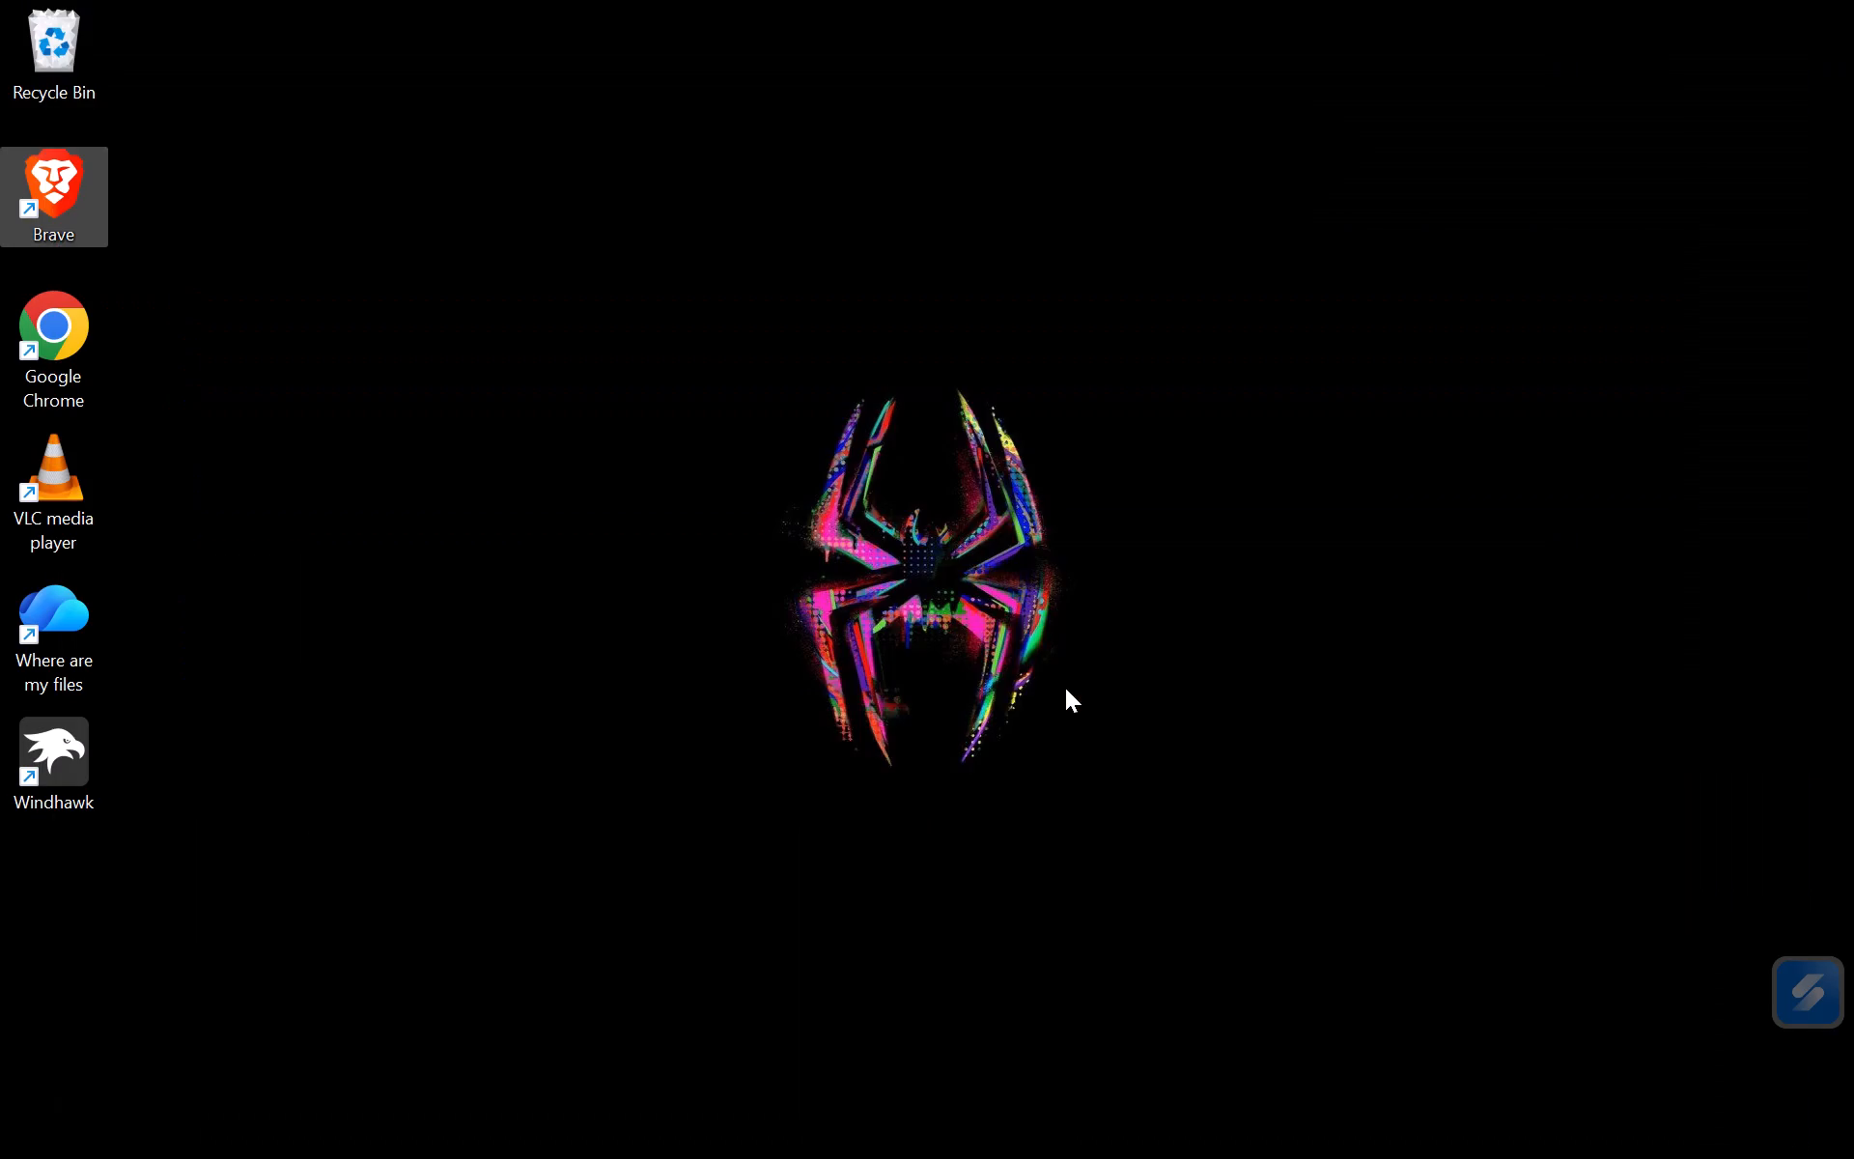
Search Windows for "kuro" and launch the Kuro app.
text(kuro)
key(Return)
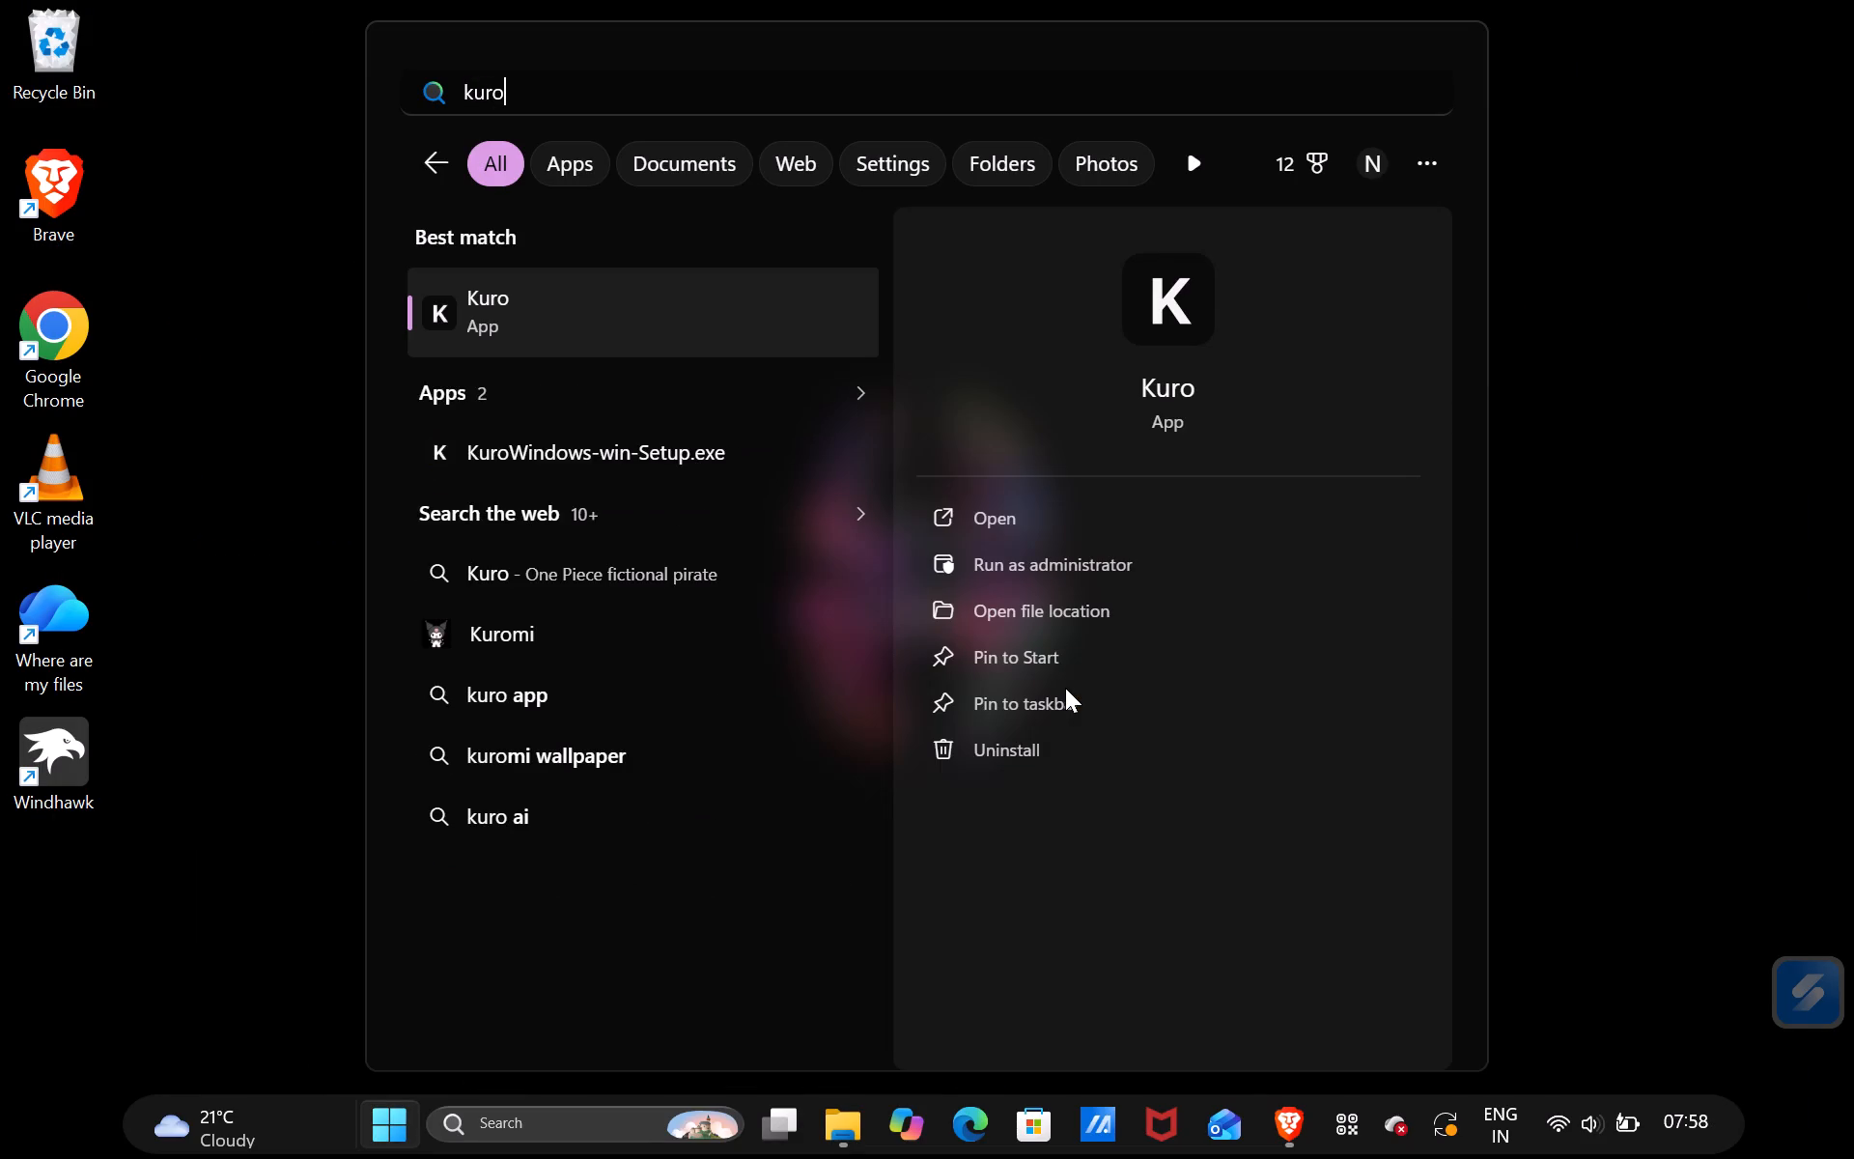